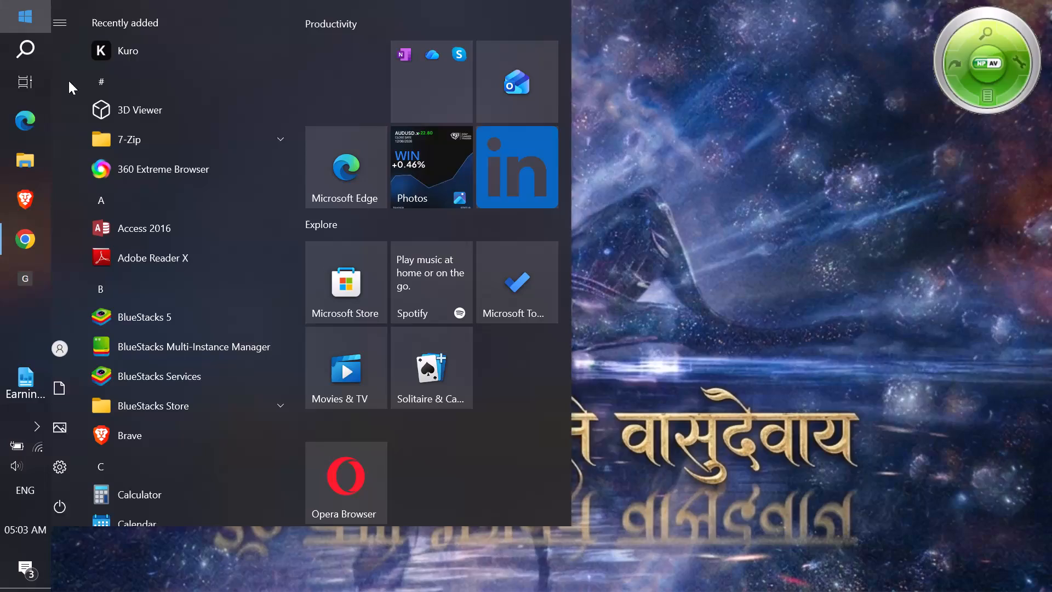
Launch the recently added Kuro application.
left_click(121, 65)
left_click(132, 58)
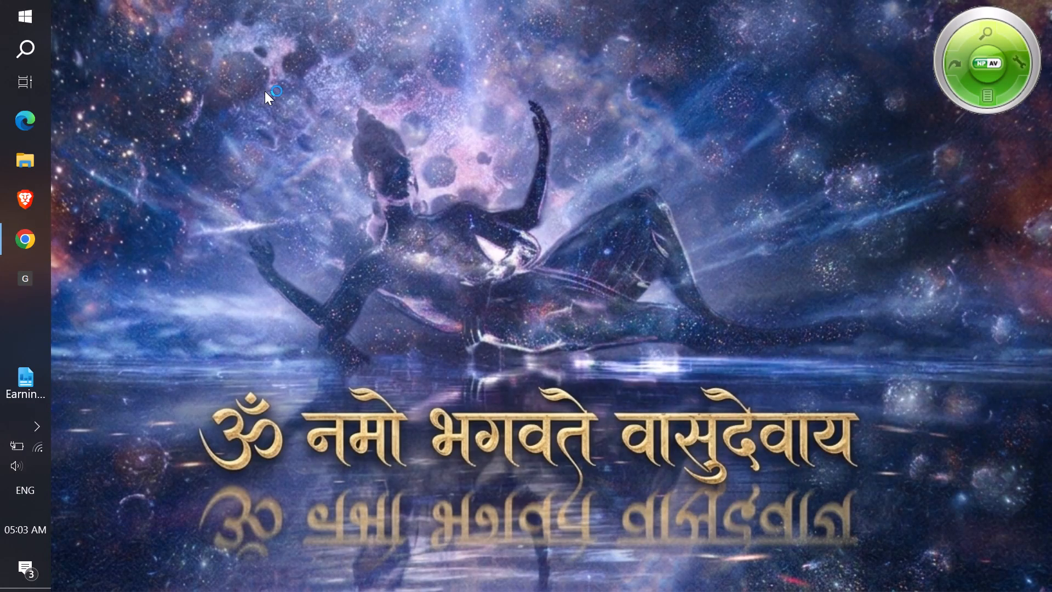
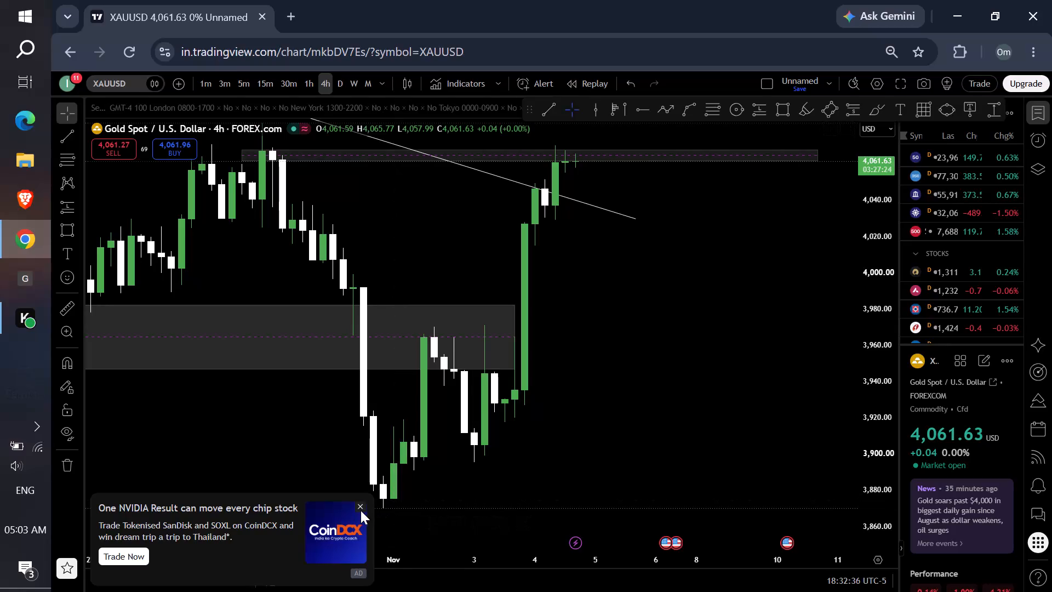
Close the CoinDCX advertisement on the XAUUSD chart.
left_click(361, 510)
Open the trader casa shortcut in a new browser tab.
left_click(296, 13)
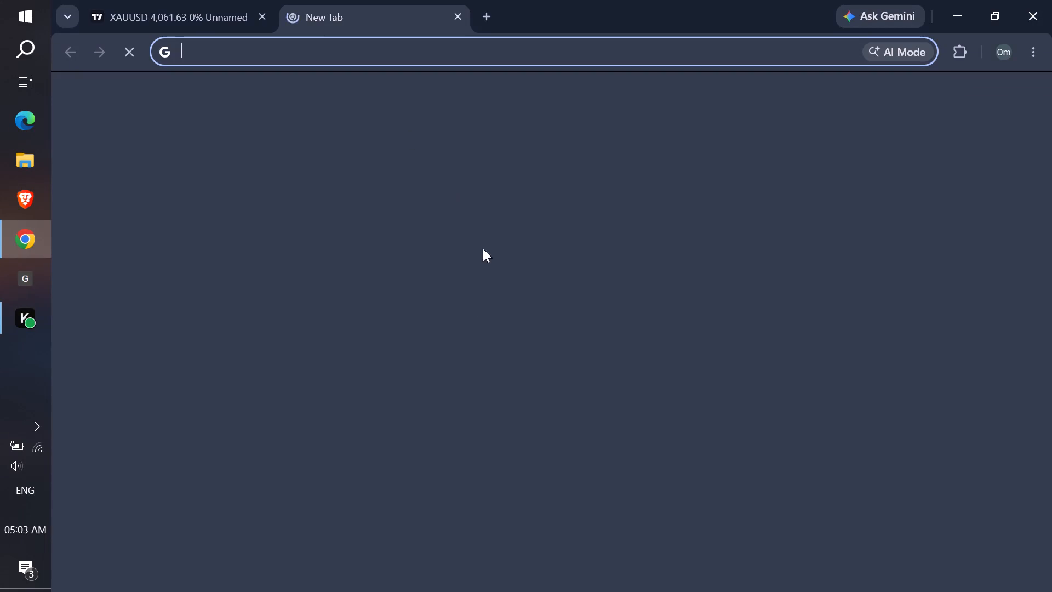
left_click(447, 456)
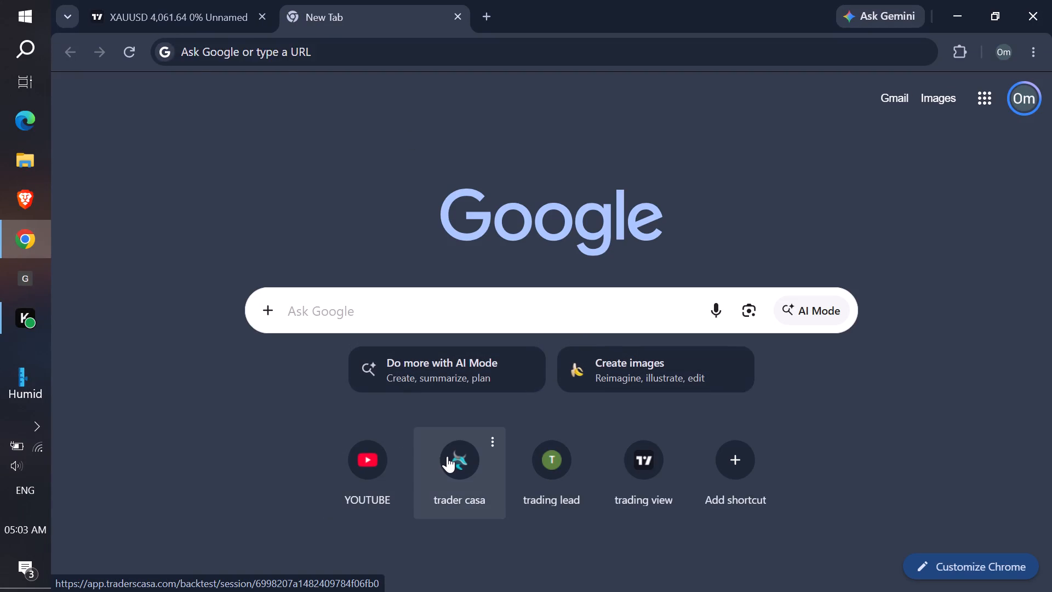
left_click(378, 464)
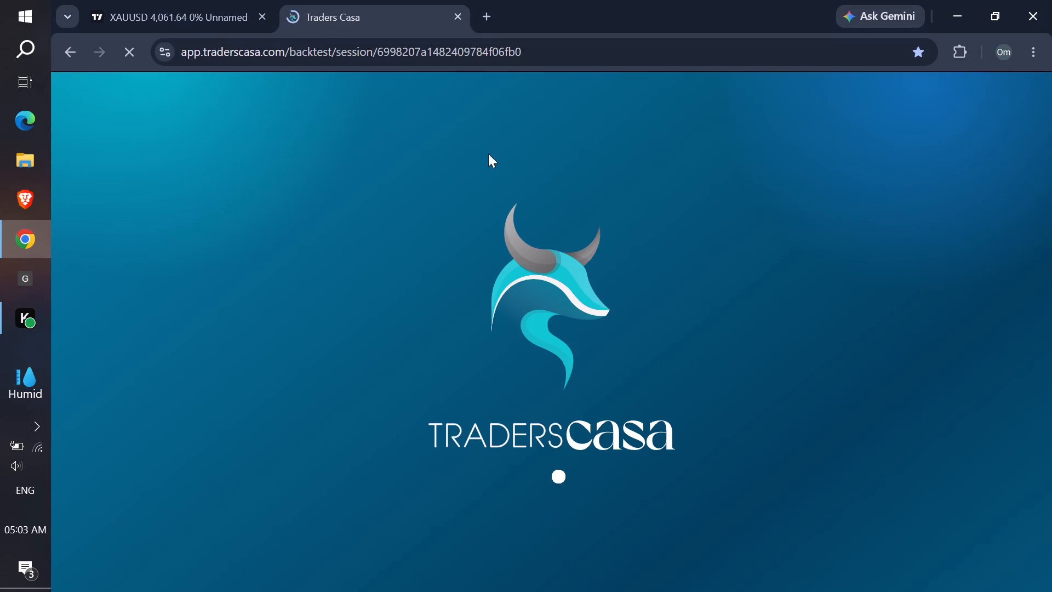
Open YouTube from its shortcut in another new browser tab.
left_click(493, 13)
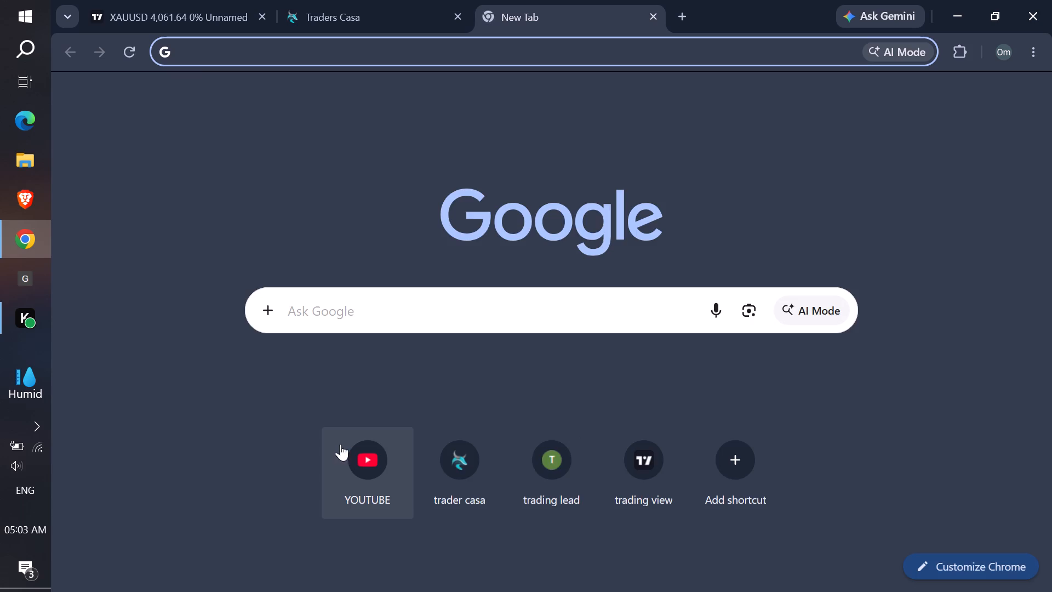
left_click(342, 451)
left_click(375, 7)
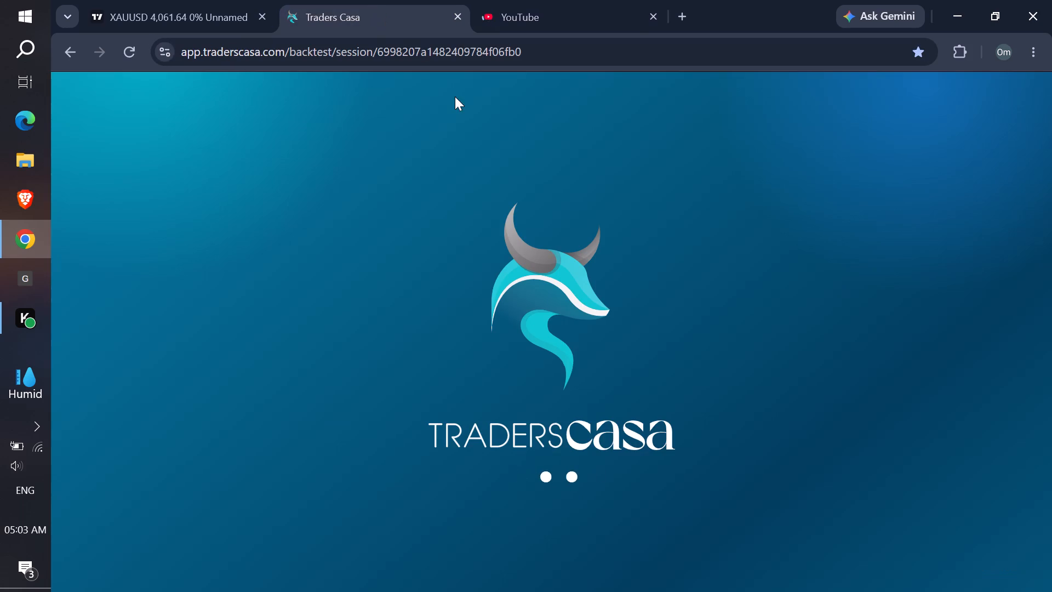
left_click(521, 0)
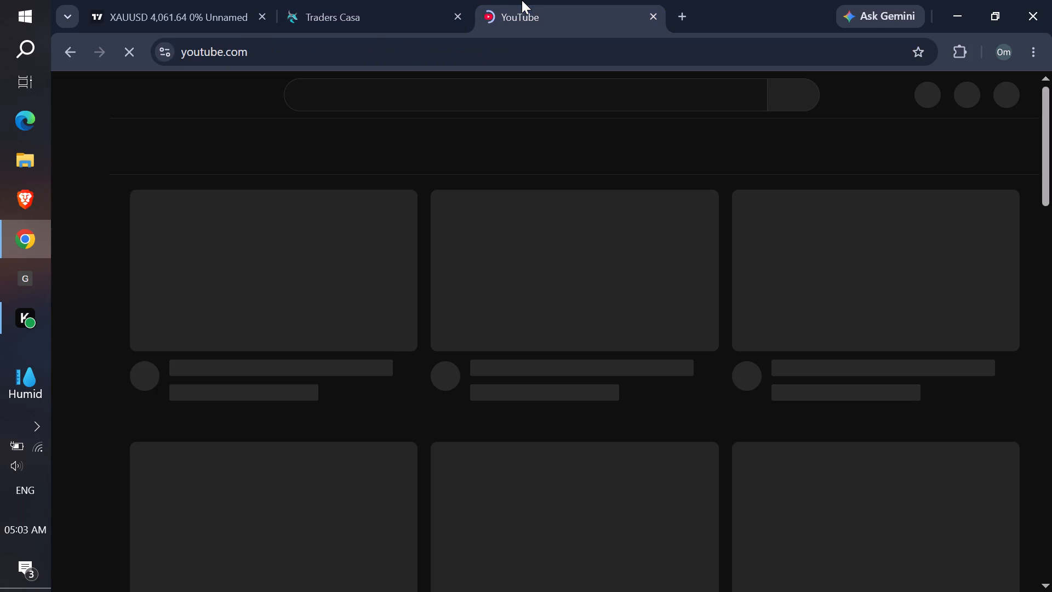
Set the system speaker volume to 17.
left_click(18, 469)
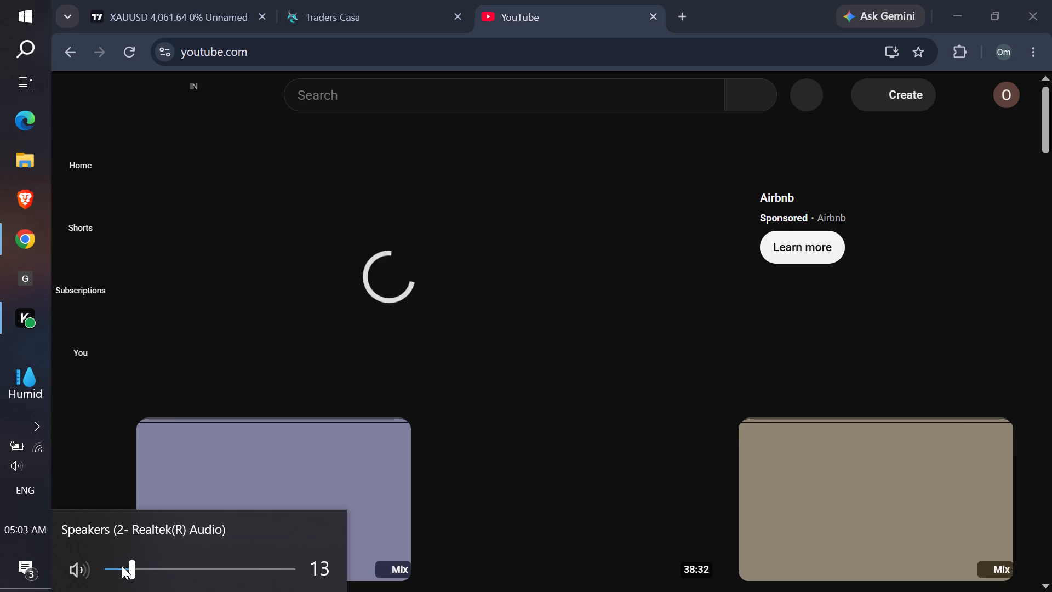
scroll(735, 433, "down", 6)
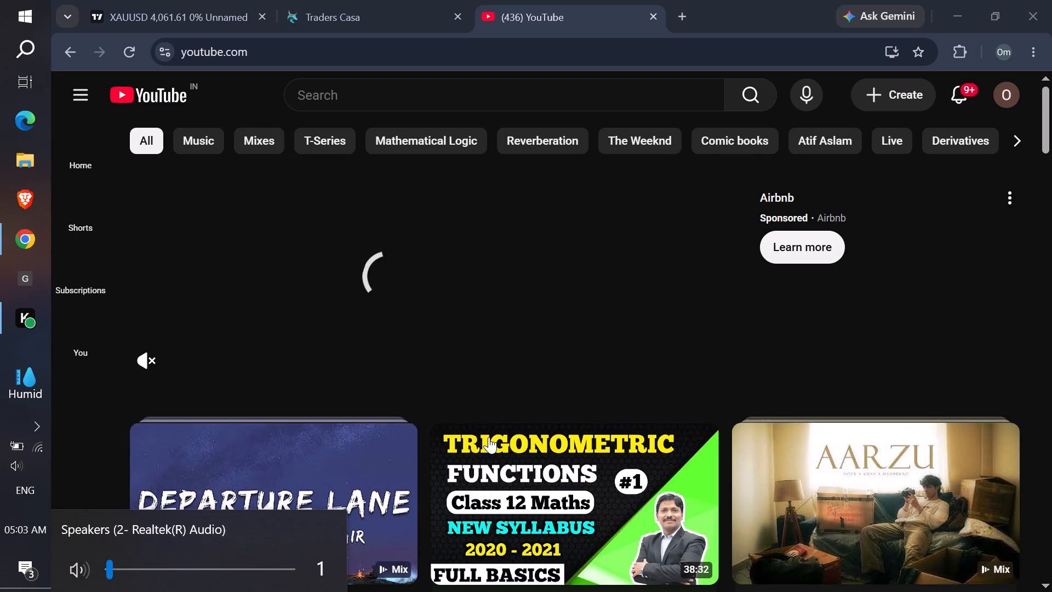
scroll(395, 463, "up", 3)
scroll(395, 463, "down", 1)
scroll(395, 463, "up", 6)
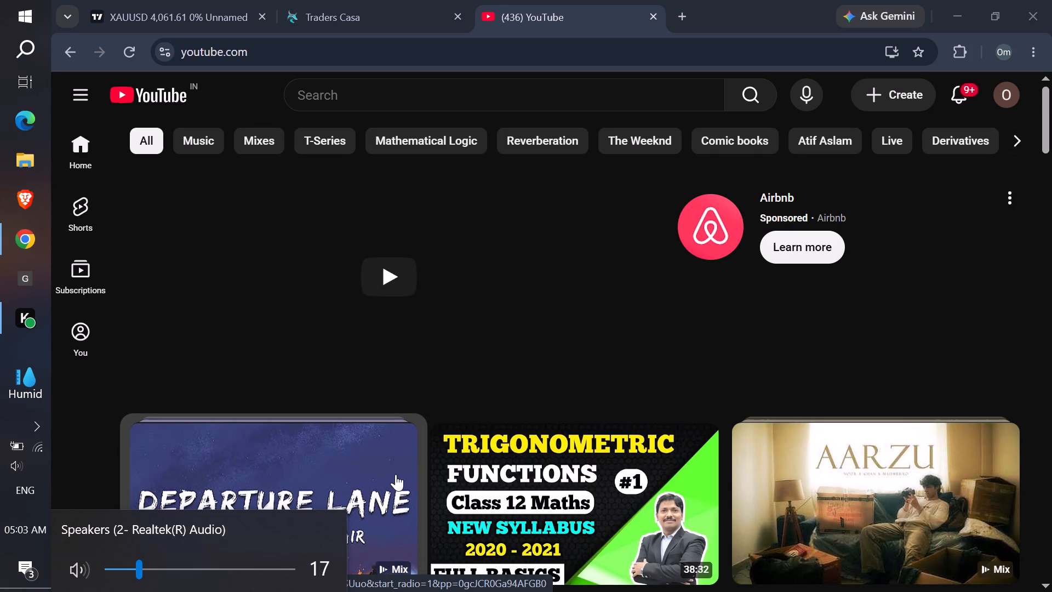
Play the Departure Lane mix from the YouTube home page.
left_click(396, 474)
Return to the Traders Casa page and open the EUR/USD backtest session.
left_click(368, 0)
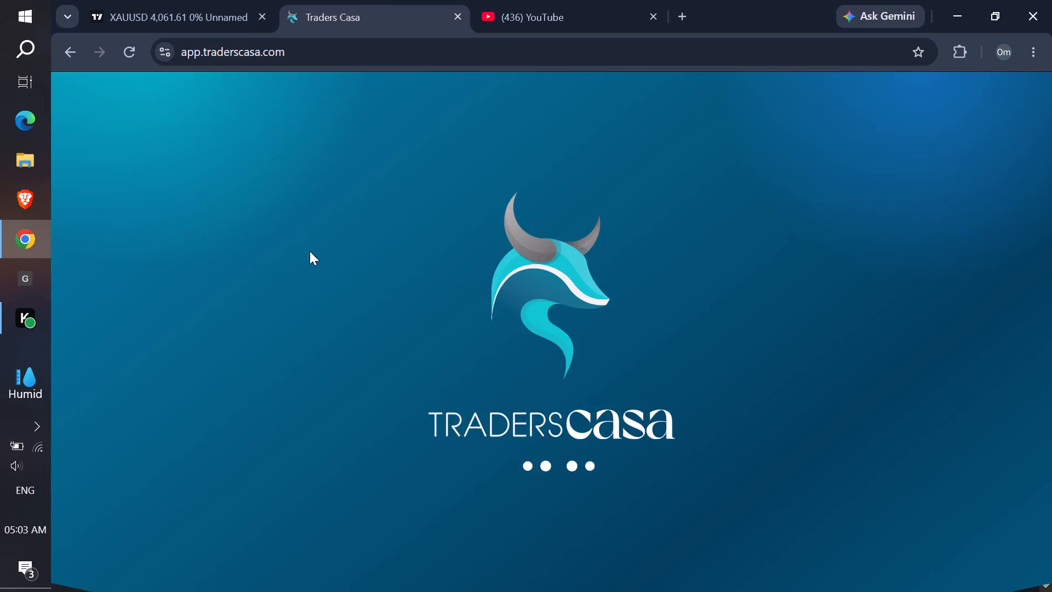
left_click(462, 341)
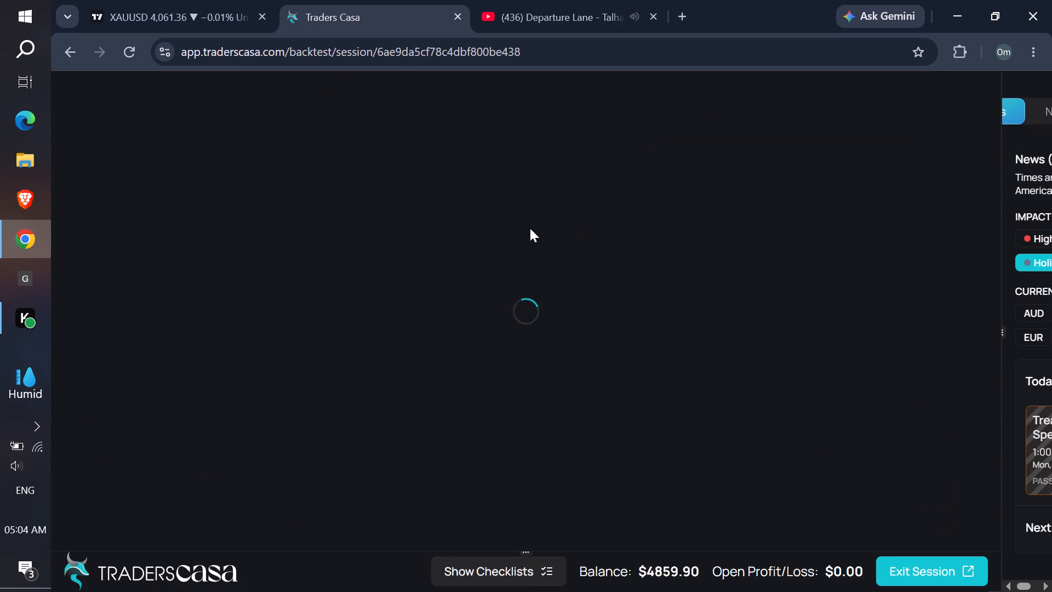
Remove all existing drawings from the EUR/USD 4h chart.
left_click_drag(573, 229, 512, 247)
right_click(488, 235)
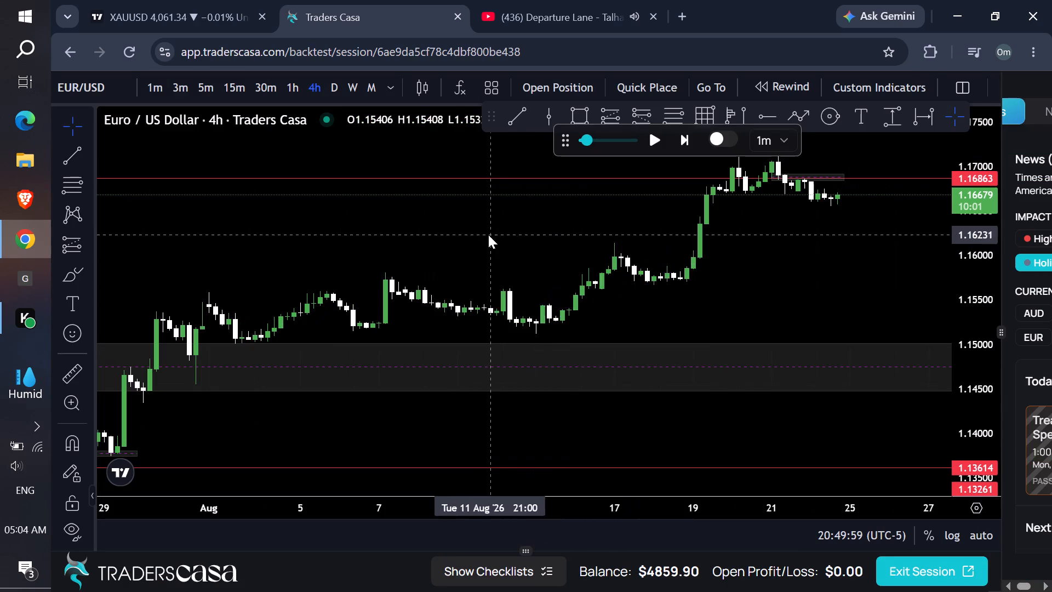
left_click(592, 396)
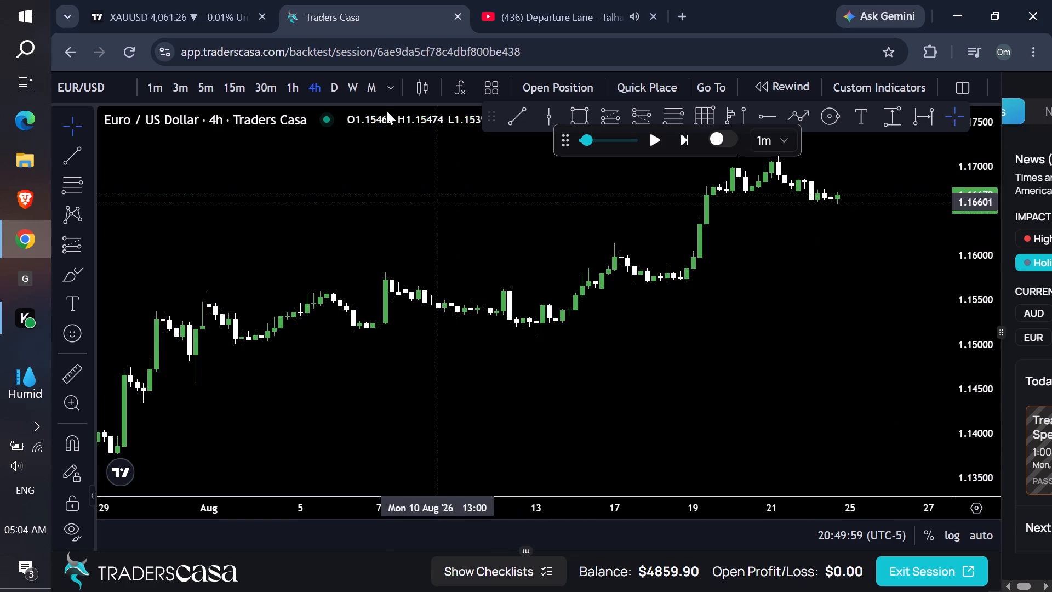
Switch the EUR/USD chart to the monthly timeframe and raise the replay speed.
left_click(378, 94)
left_click(631, 140)
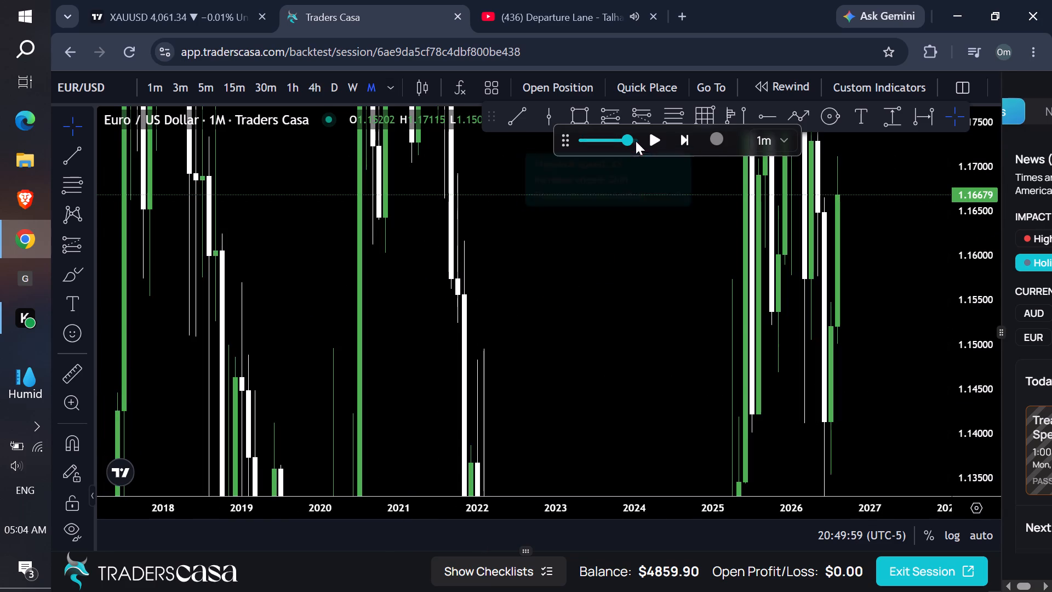
Draw a horizontal trend line at about 1.1411 from the March 2026 low to the June 2026 candle.
left_click_drag(978, 175, 942, 403)
left_click_drag(919, 363, 728, 339)
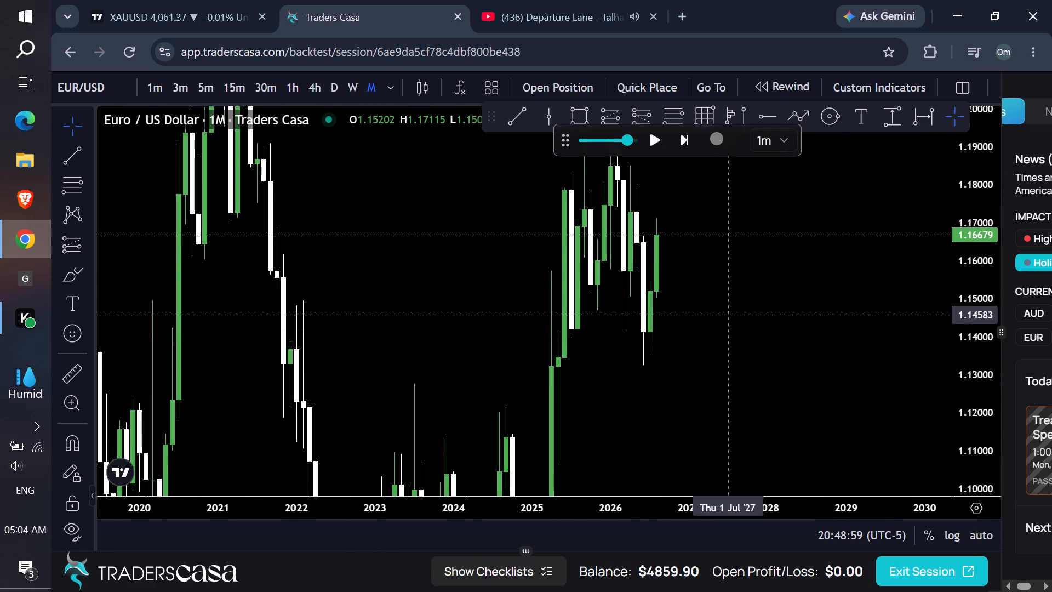
scroll(717, 243, "up", 2)
scroll(717, 243, "down", 1)
left_click_drag(711, 229, 673, 230)
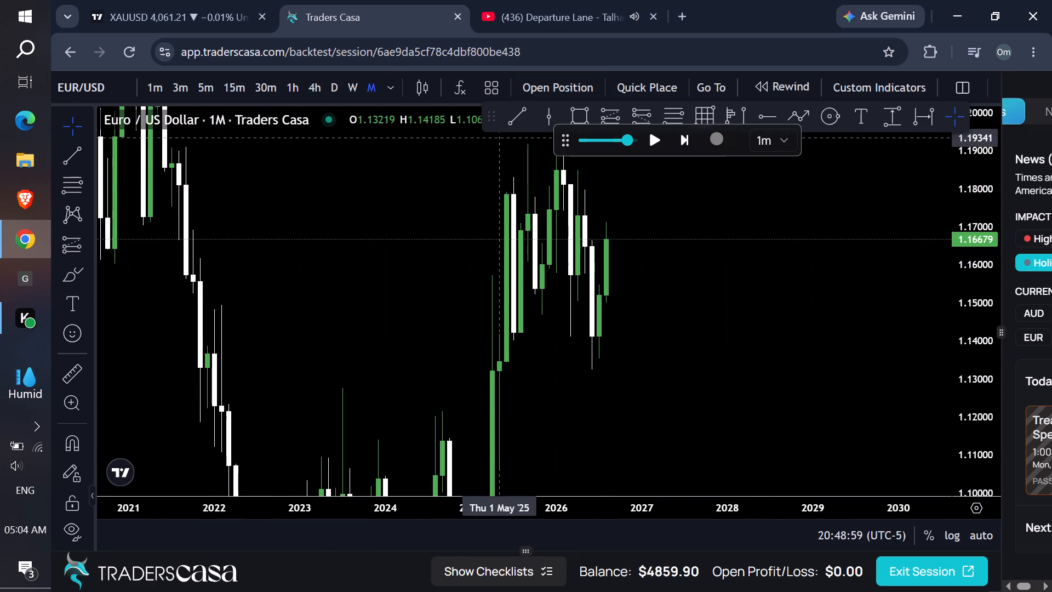
left_click(512, 132)
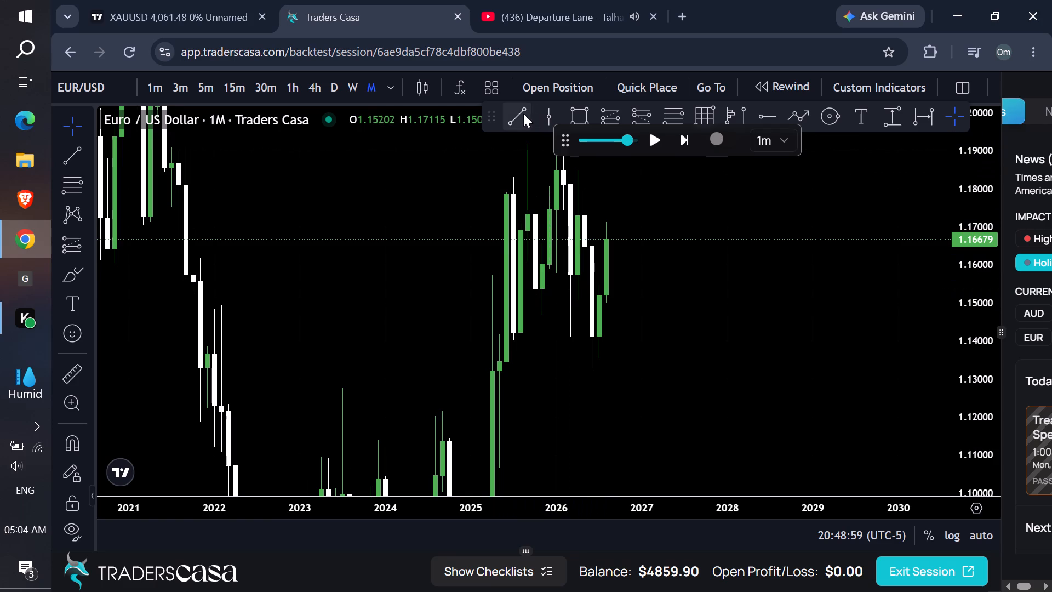
left_click(523, 113)
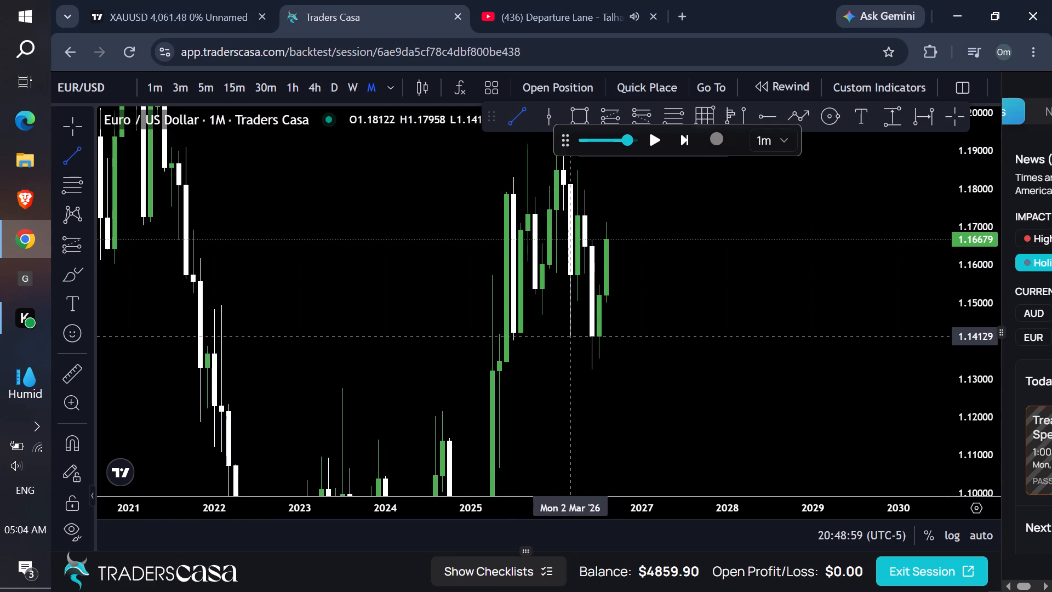
left_click(571, 335)
left_click(594, 338, "shift")
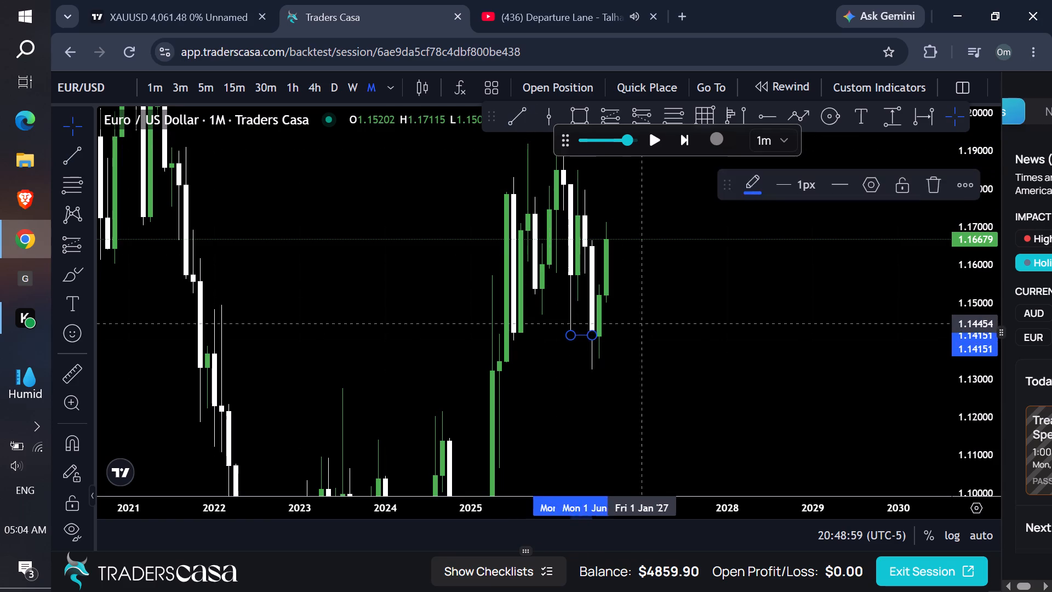
left_click(644, 323)
left_click(582, 336)
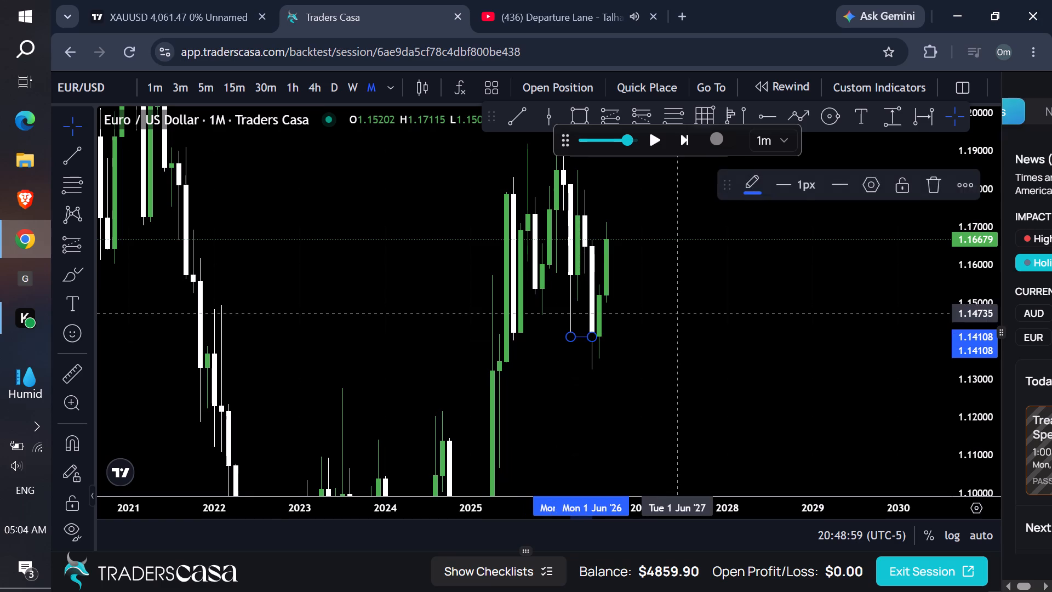
left_click_drag(676, 310, 649, 360)
Draw a horizontal trend line at about 1.1852 from the April 2026 high to December 2026.
left_click(516, 118)
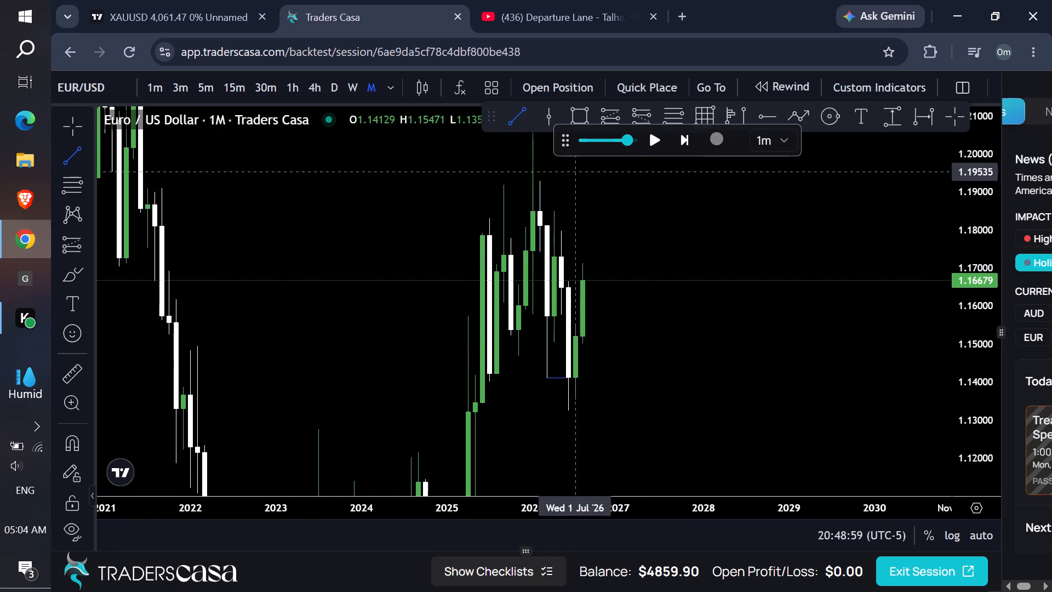
left_click(552, 210)
left_click(610, 215, "shift")
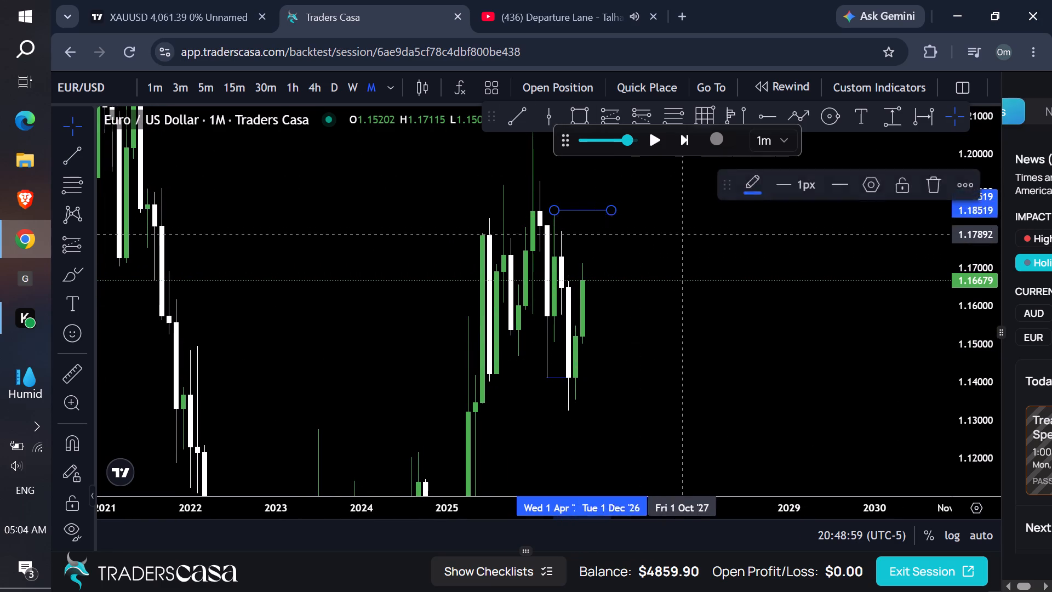
left_click(683, 234)
left_click_drag(682, 237, 673, 237)
On the weekly timeframe, draw a horizontal trend line at about 1.1686 from 25 May 2026 to the 17 August 2026 candle.
left_click(361, 90)
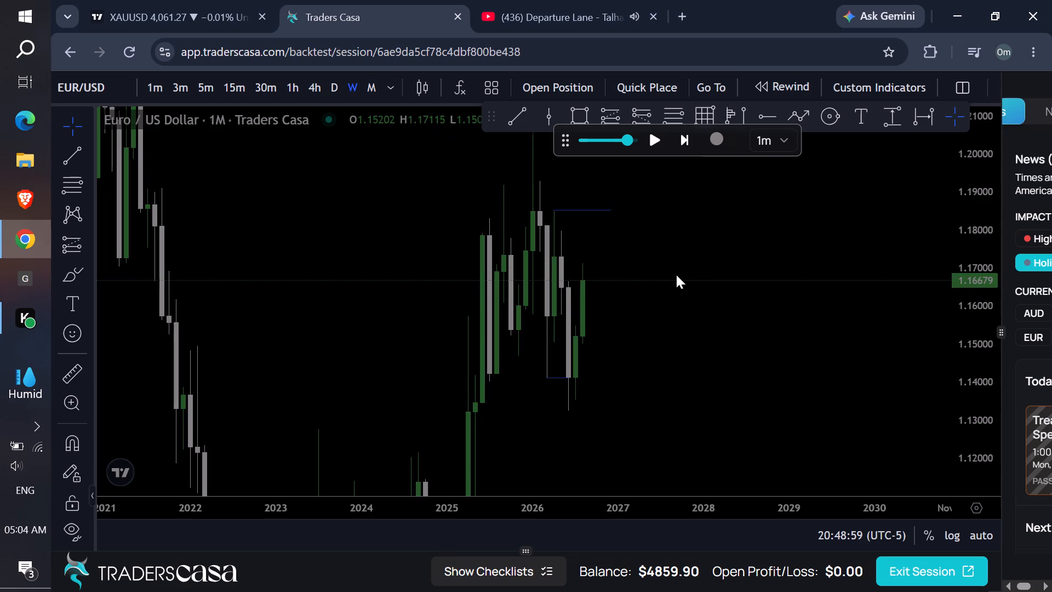
left_click_drag(969, 381, 951, 330)
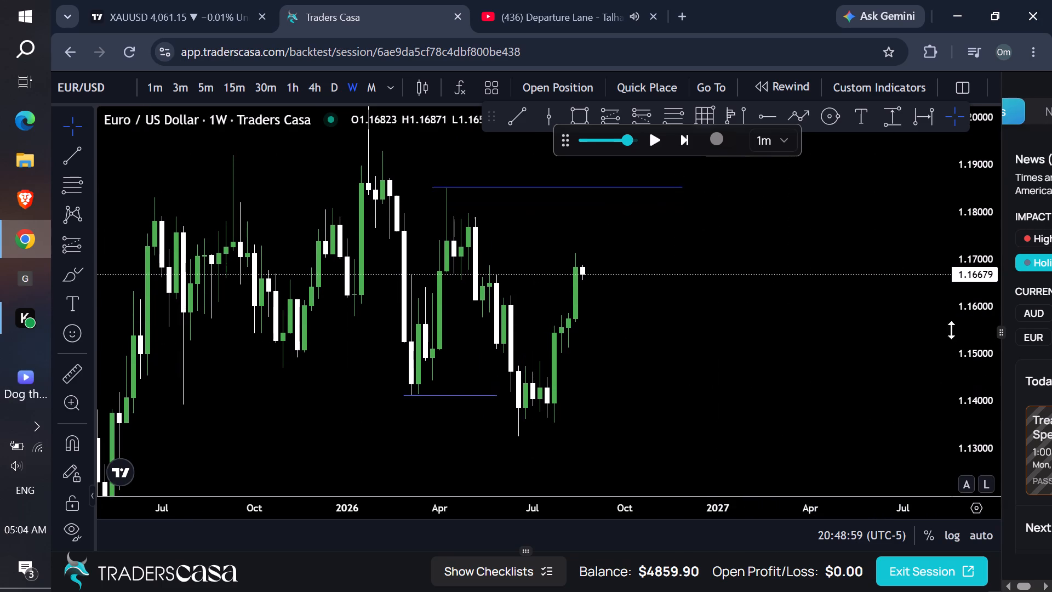
left_click_drag(951, 330, 947, 322)
left_click(518, 117)
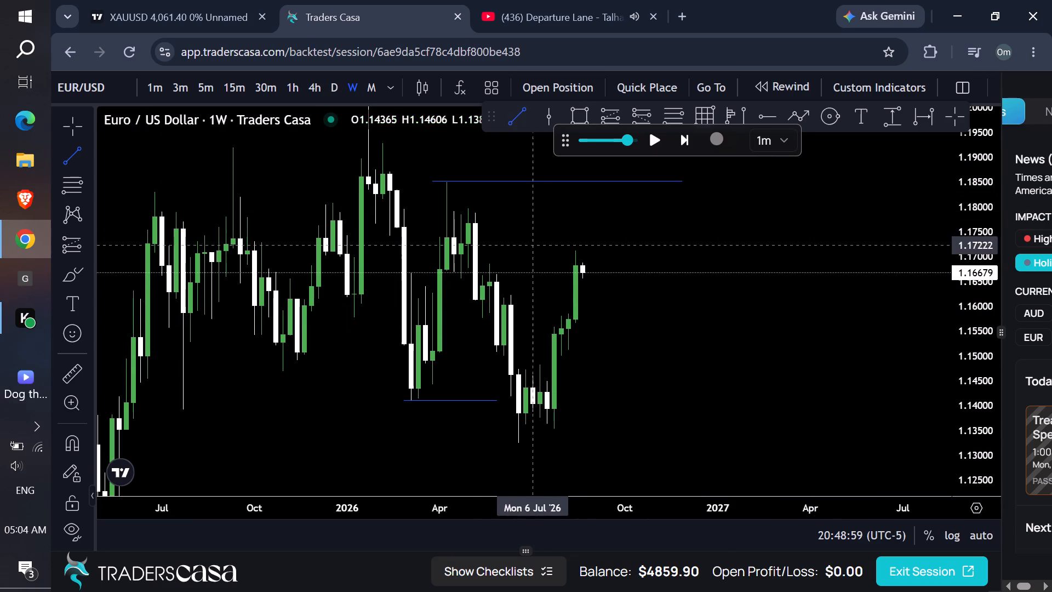
left_click(488, 263, "shift")
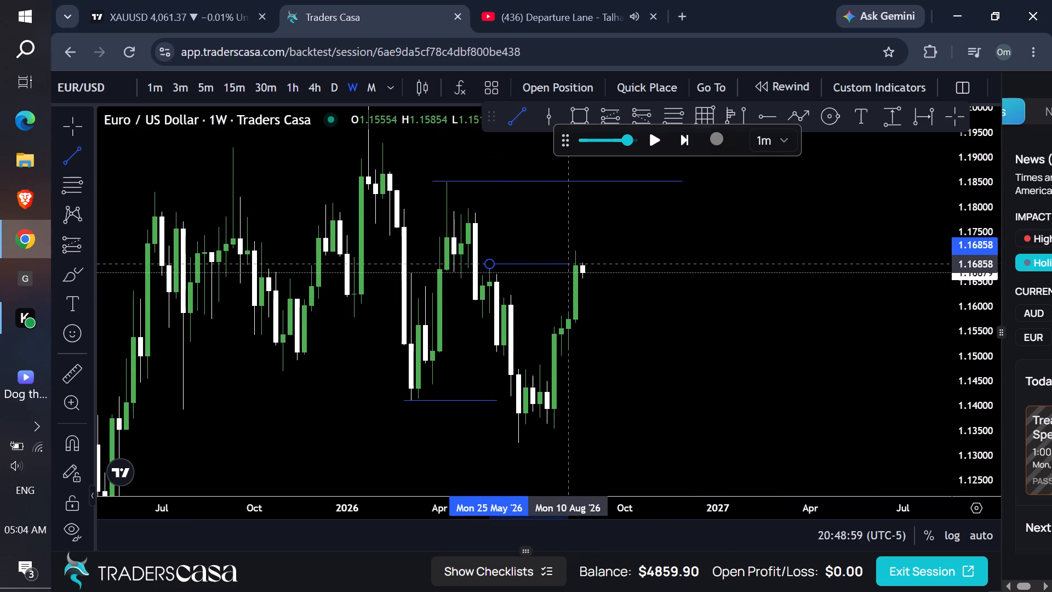
left_click(576, 265, "shift")
left_click(623, 263)
left_click_drag(625, 263, 624, 271)
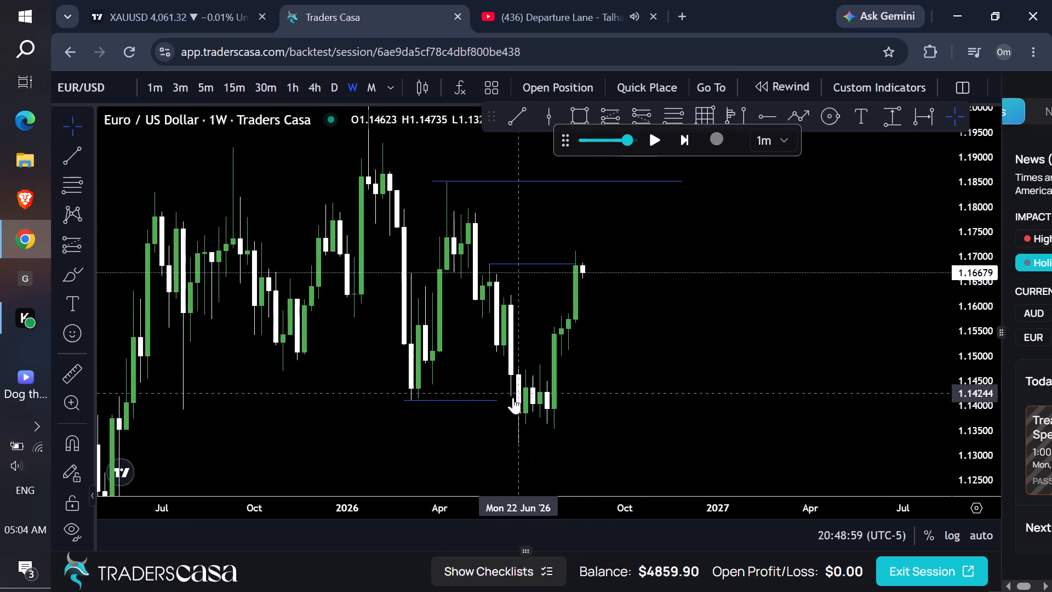
Extend the end of the lowest trend line to the 22 June 2026 candle.
left_click_drag(501, 399, 517, 399)
left_click(633, 305)
left_click_drag(644, 301, 642, 301)
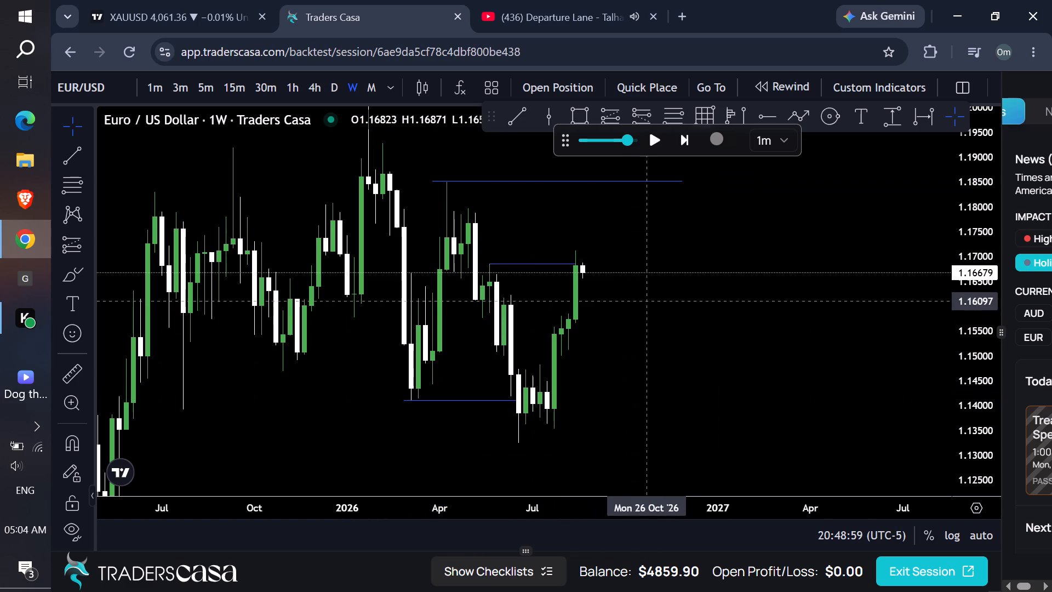
Draw a rectangle zone between about 1.1449 and 1.1499, from 20 July to 28 December 2026.
left_click_drag(642, 301, 608, 297)
left_click(572, 111)
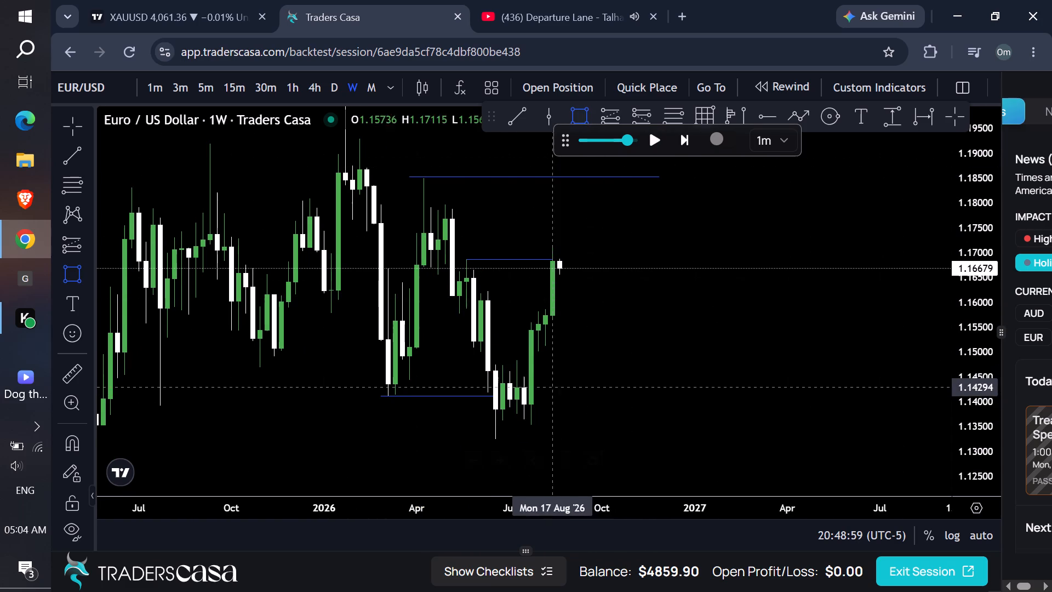
left_click(523, 377)
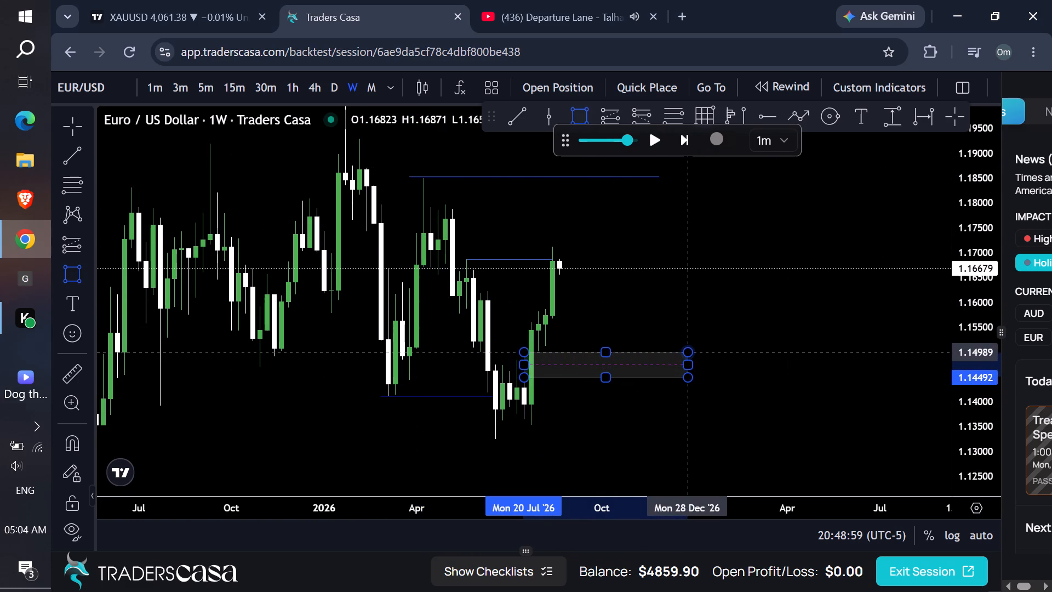
left_click(687, 351)
left_click_drag(673, 325, 674, 364)
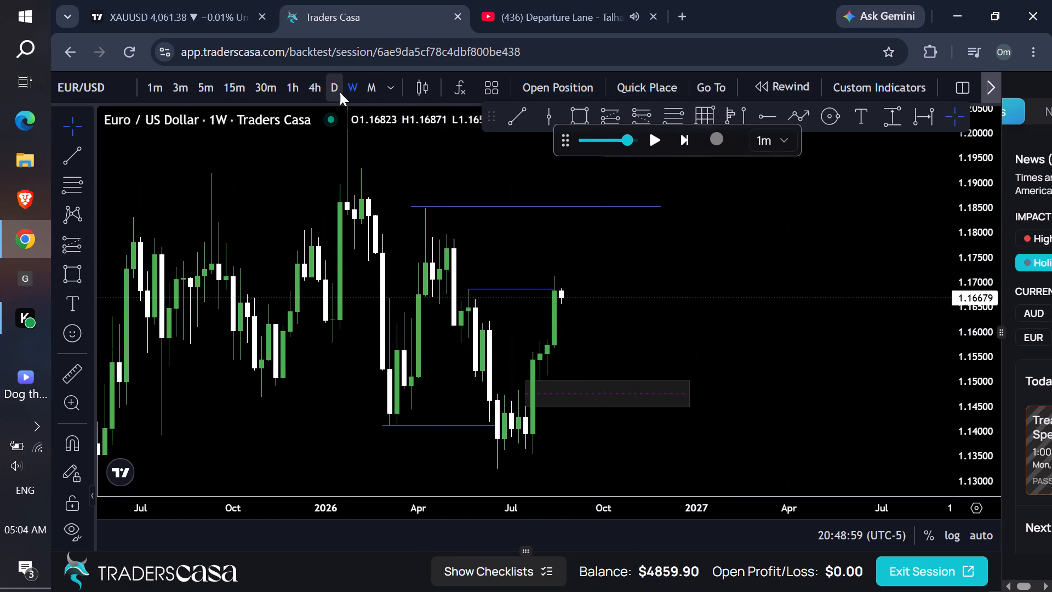
On the daily timeframe, extend the end of the 1.1686 trend line to 20 August 2026.
left_click(340, 92)
left_click_drag(979, 429, 896, 264)
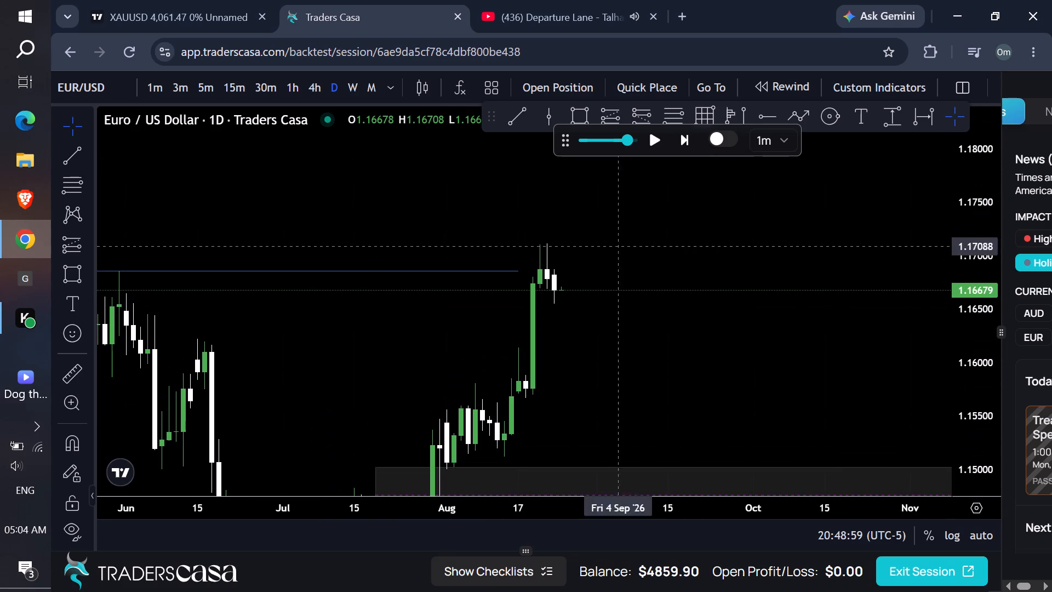
left_click_drag(517, 271, 542, 272)
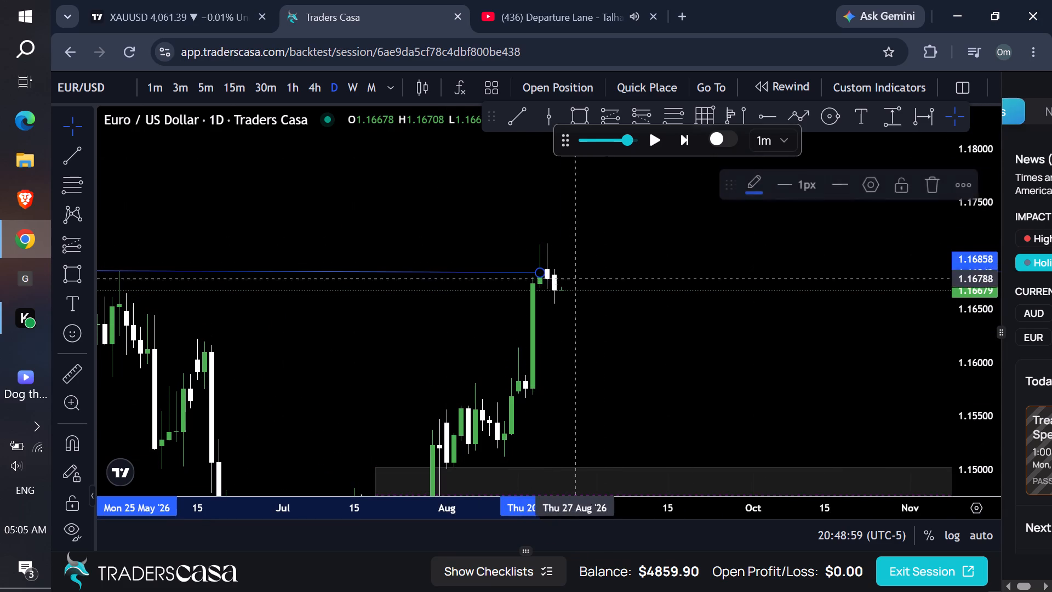
left_click_drag(616, 284, 639, 247)
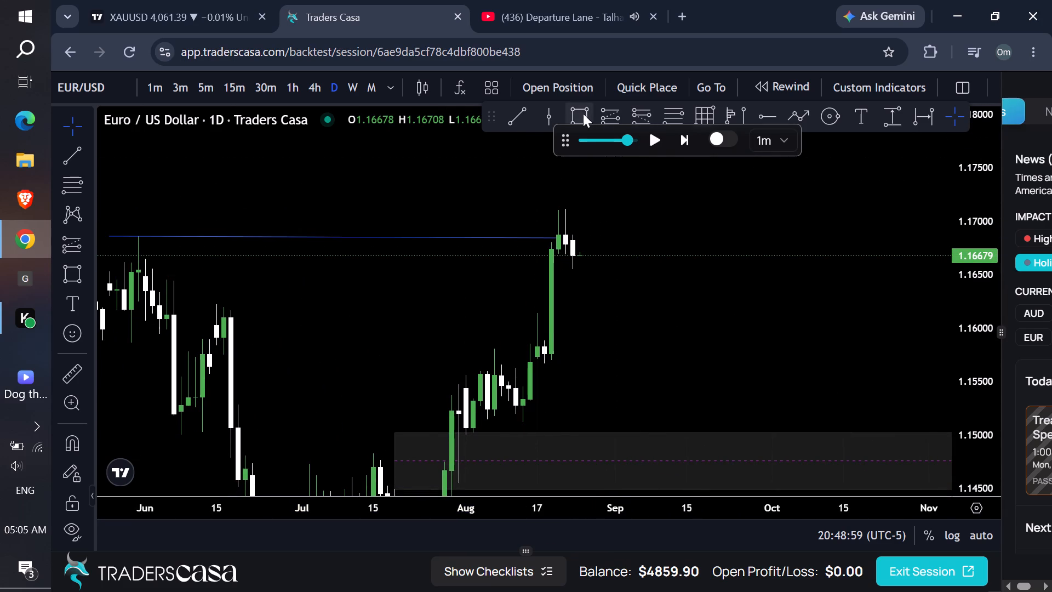
On the daily timeframe, draw a rectangle zone between about 1.1590 and 1.1667, from 18 August to 9 September 2026.
left_click(583, 113)
left_click(547, 338)
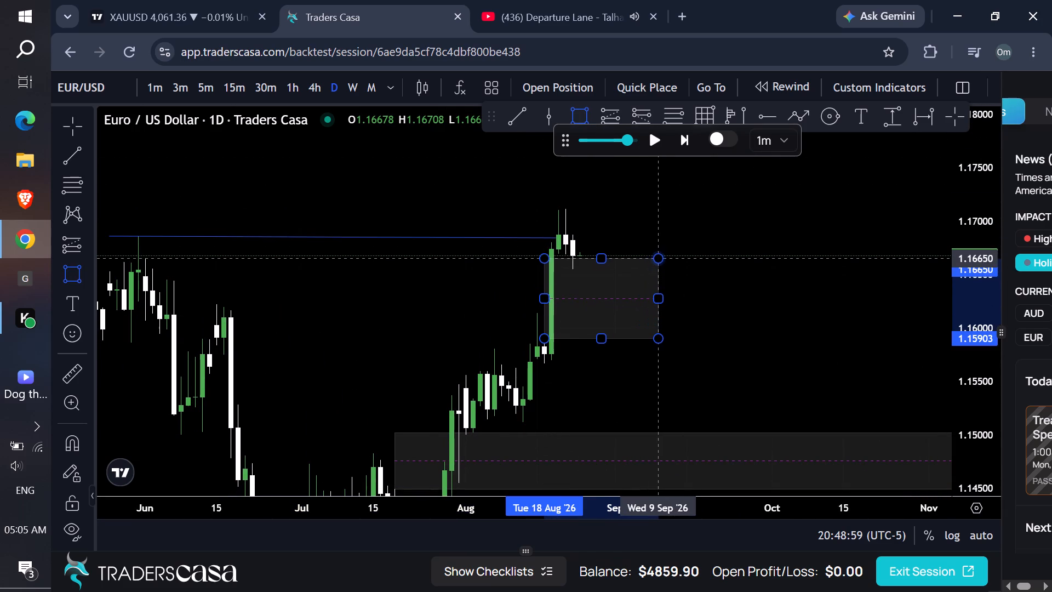
left_click(657, 256)
left_click(678, 223)
Draw a short horizontal trend line at about 1.1713, starting above the high of the 21 August 2026 candle.
left_click(525, 119)
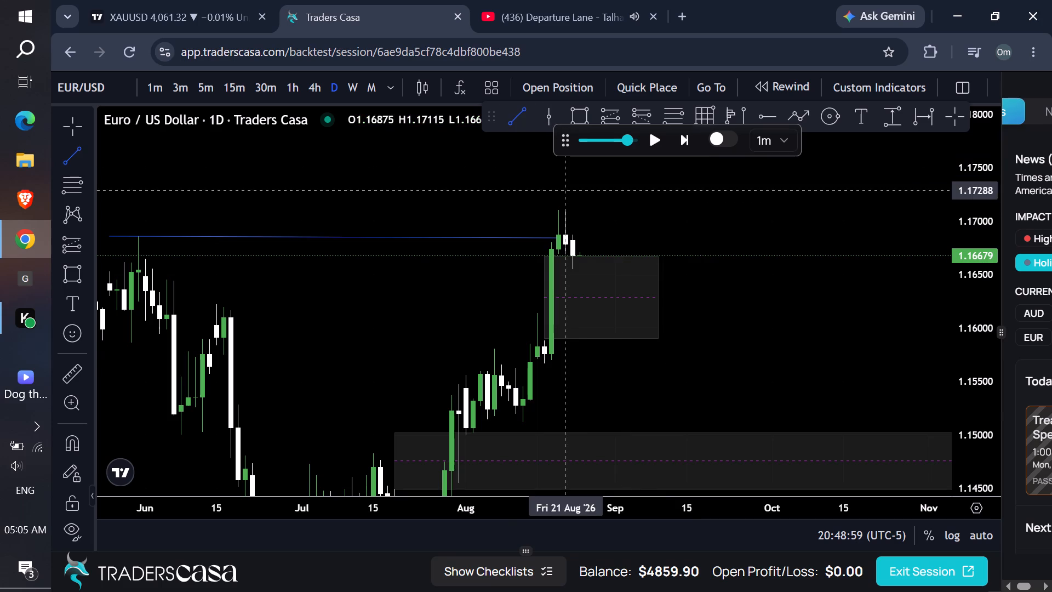
left_click(566, 207)
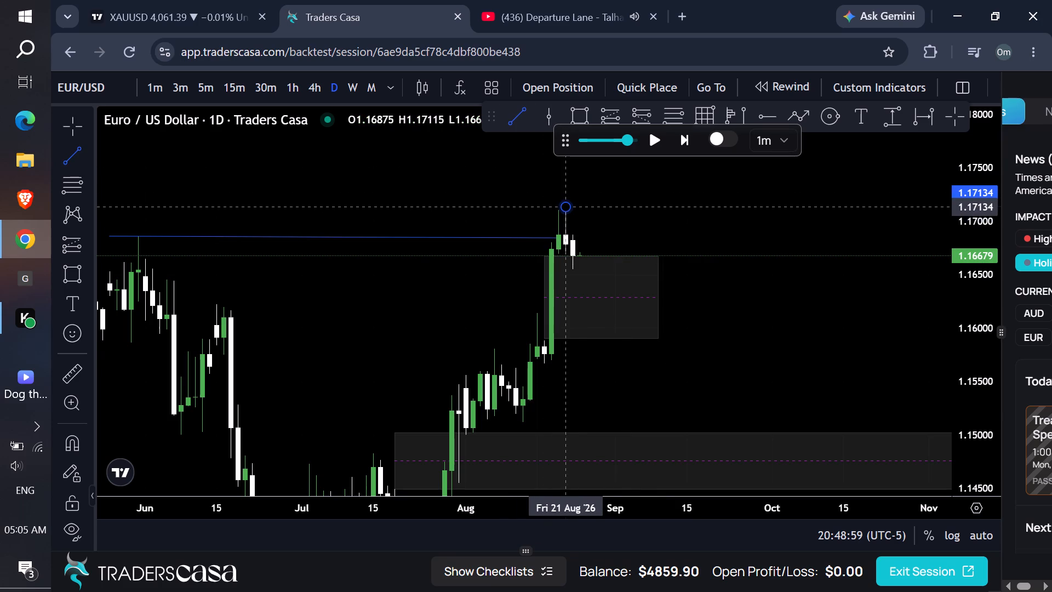
left_click(604, 212, "shift")
left_click(616, 230, "shift")
Switch the chart to the 4-hour timeframe.
left_click_drag(616, 230, 610, 243)
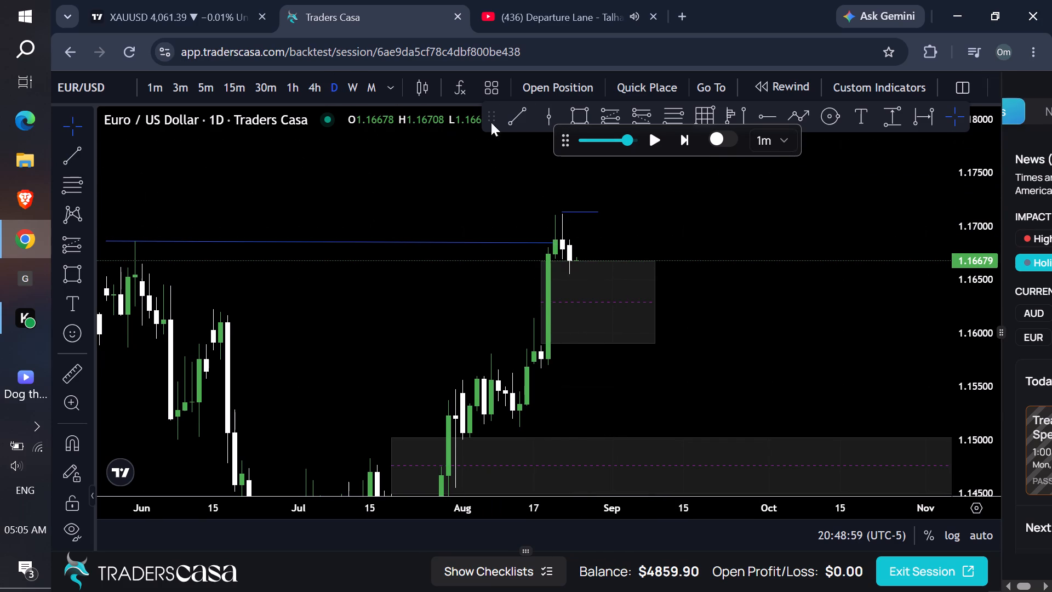
left_click(321, 89)
Skip the advertisement on the YouTube music video and return to the backtest chart.
left_click(547, 19)
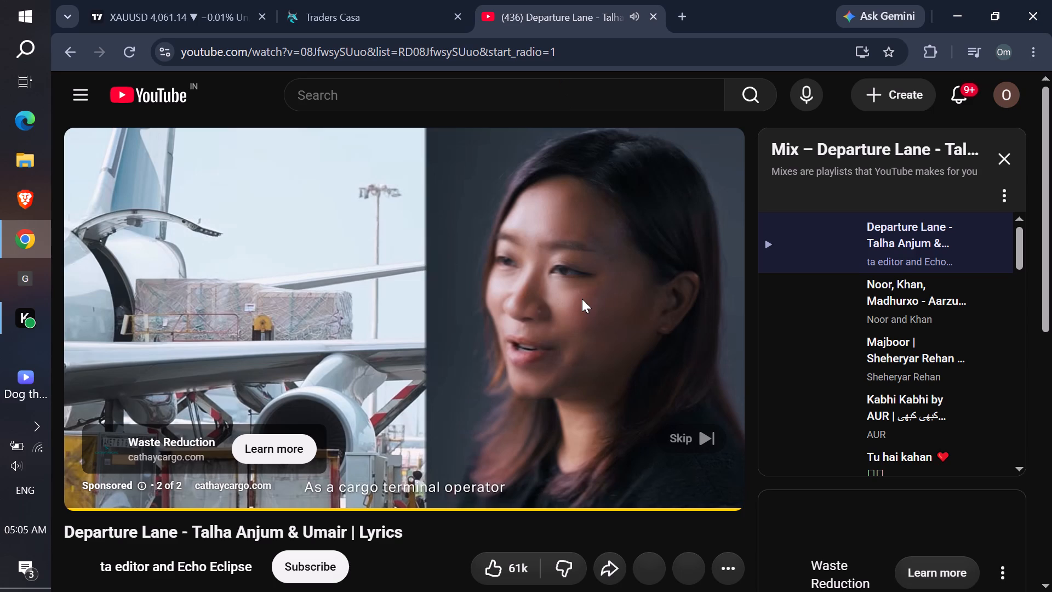
left_click(683, 433)
left_click(387, 10)
Examine the August 2026 price action around the new zone and the trend lines on the 4-hour timeframe.
scroll(699, 248, "up", 1)
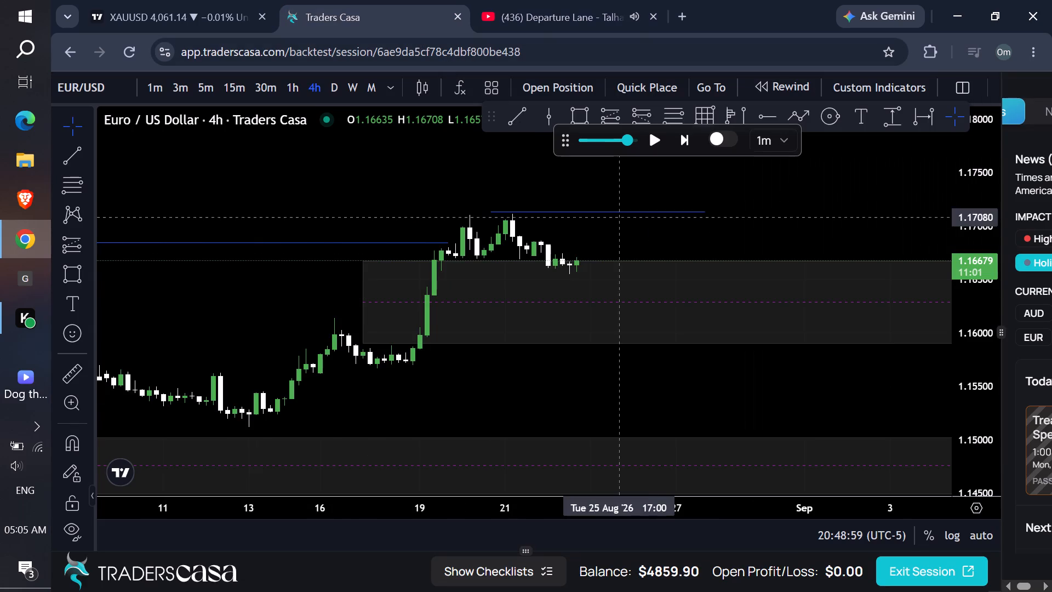
scroll(727, 259, "down", 1)
scroll(763, 271, "up", 1)
scroll(783, 278, "down", 1)
scroll(794, 281, "up", 1)
scroll(798, 282, "down", 1)
scroll(802, 281, "up", 1)
scroll(802, 281, "down", 7)
scroll(784, 305, "up", 1)
scroll(784, 305, "down", 1)
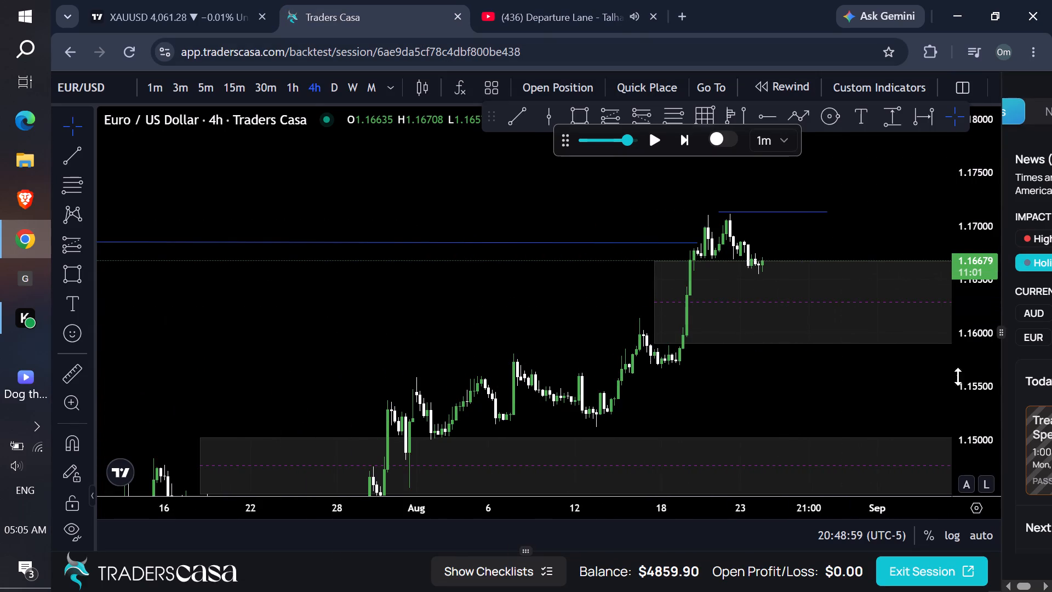
left_click_drag(965, 400, 935, 246)
left_click_drag(872, 184, 742, 246)
scroll(711, 231, "up", 1)
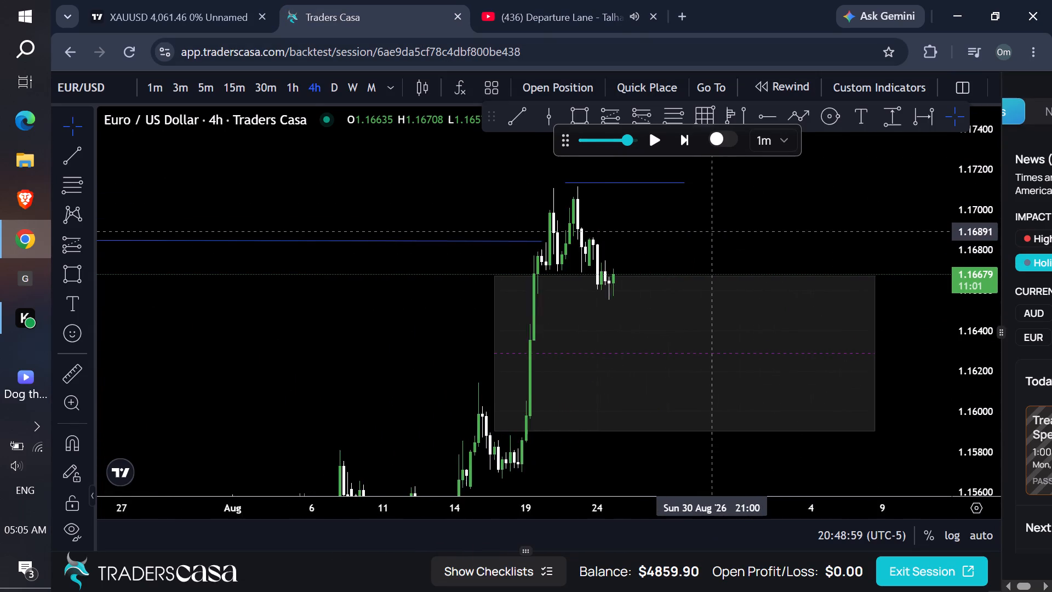
scroll(711, 231, "up", 1)
left_click_drag(996, 376, 920, 196)
left_click_drag(618, 223, 623, 270)
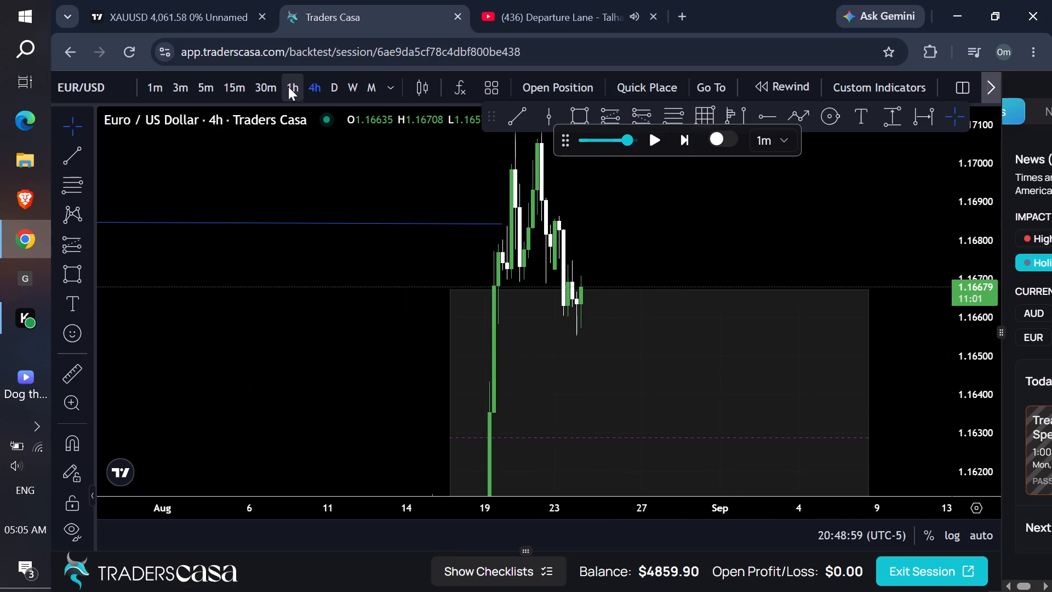
On the 1-hour timeframe, draw a rectangle zone between about 1.1691 and 1.1703, from 21 August 07:00 to about 26 August 2026.
left_click(294, 87)
left_click_drag(607, 214, 608, 276)
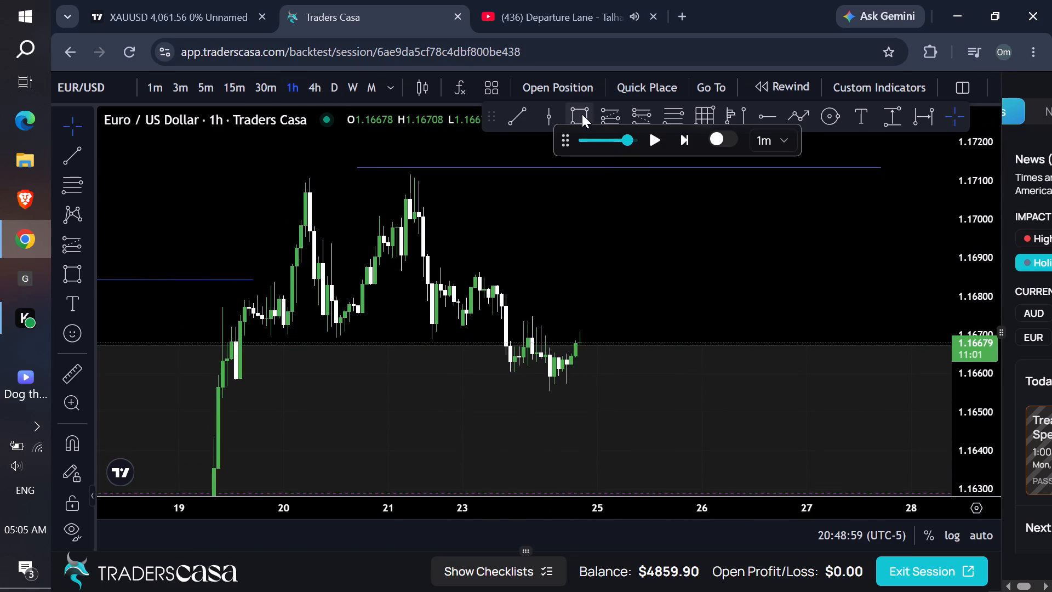
left_click(582, 114)
left_click(418, 207)
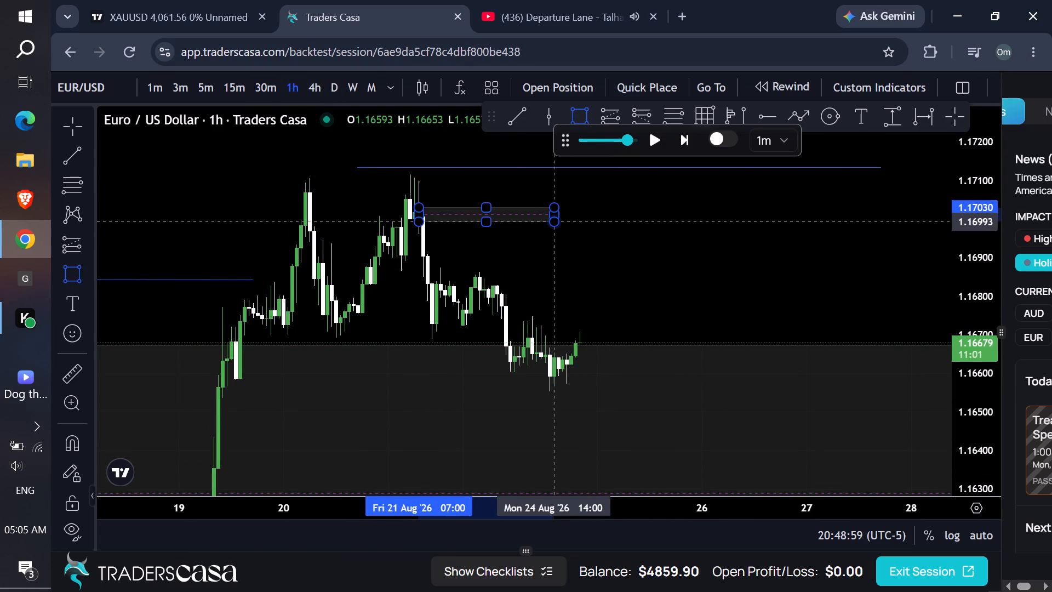
left_click(699, 254)
Return to the 4-hour timeframe and set the replay interval to 10m.
left_click_drag(756, 257, 753, 172)
left_click(319, 88)
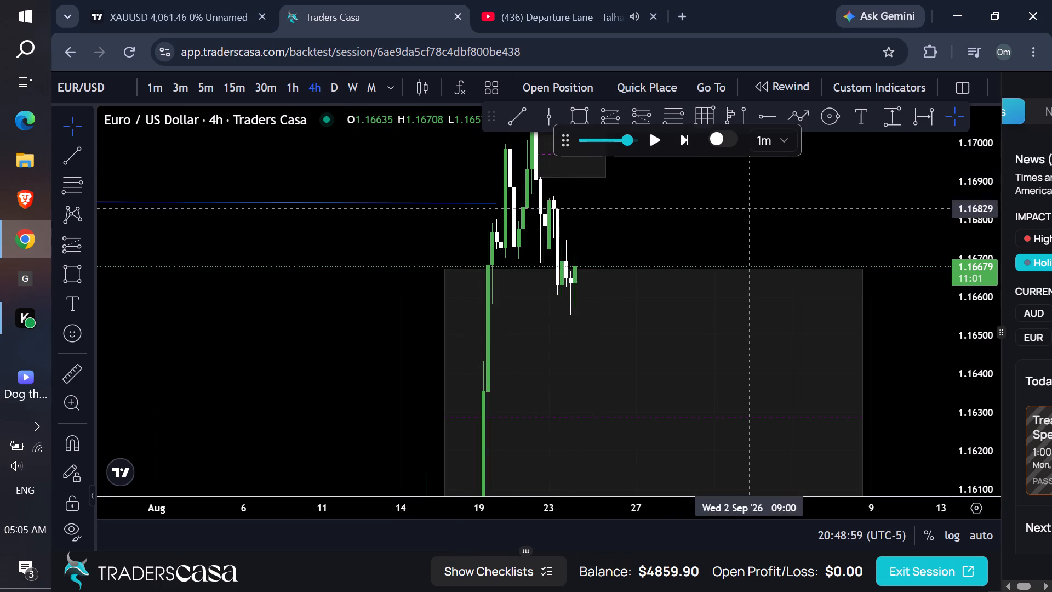
left_click(779, 144)
left_click(786, 273)
Play the replay forward on the 4-hour timeframe to 06:28 on 25 August 2026.
left_click_drag(985, 217, 944, 313)
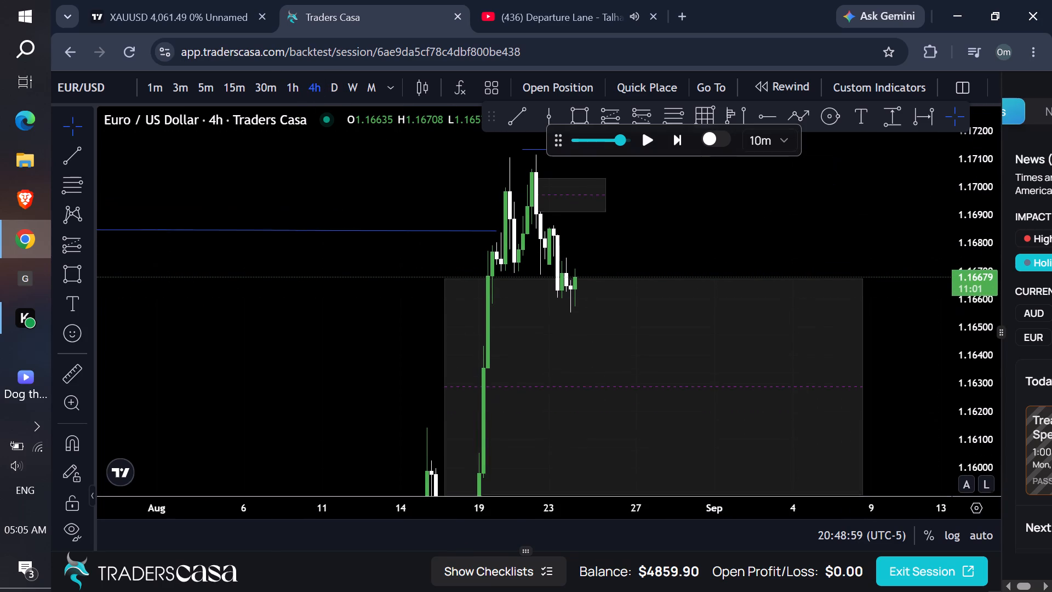
left_click_drag(815, 247, 803, 242)
left_click(649, 143)
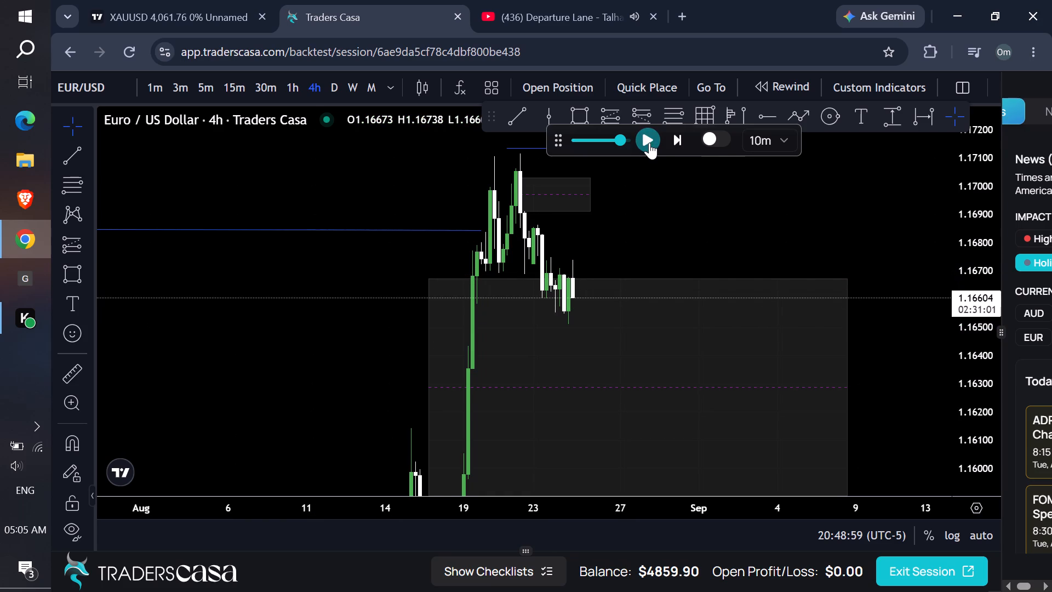
On the 1-hour timeframe, play the replay forward in short bursts to 09:18 on 25 August 2026.
left_click(299, 84)
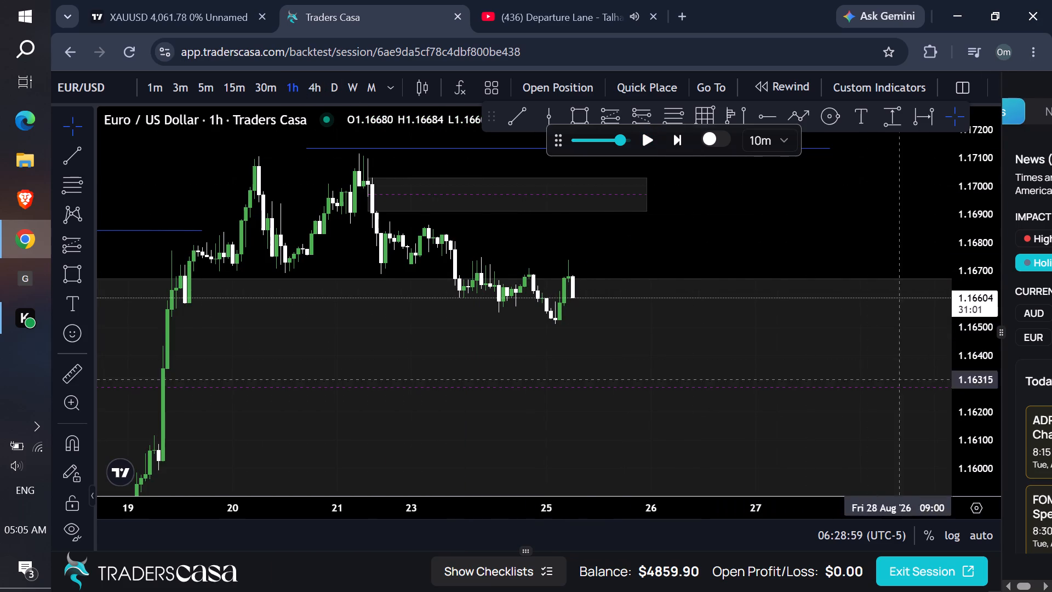
left_click_drag(976, 430, 899, 223)
double_click(644, 142)
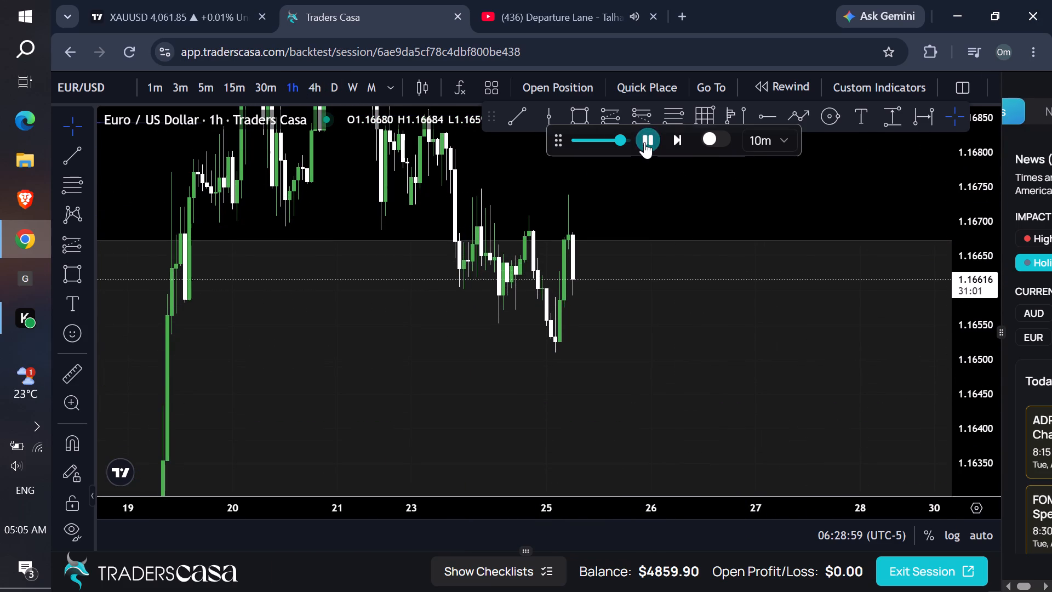
double_click(644, 142)
left_click(644, 142)
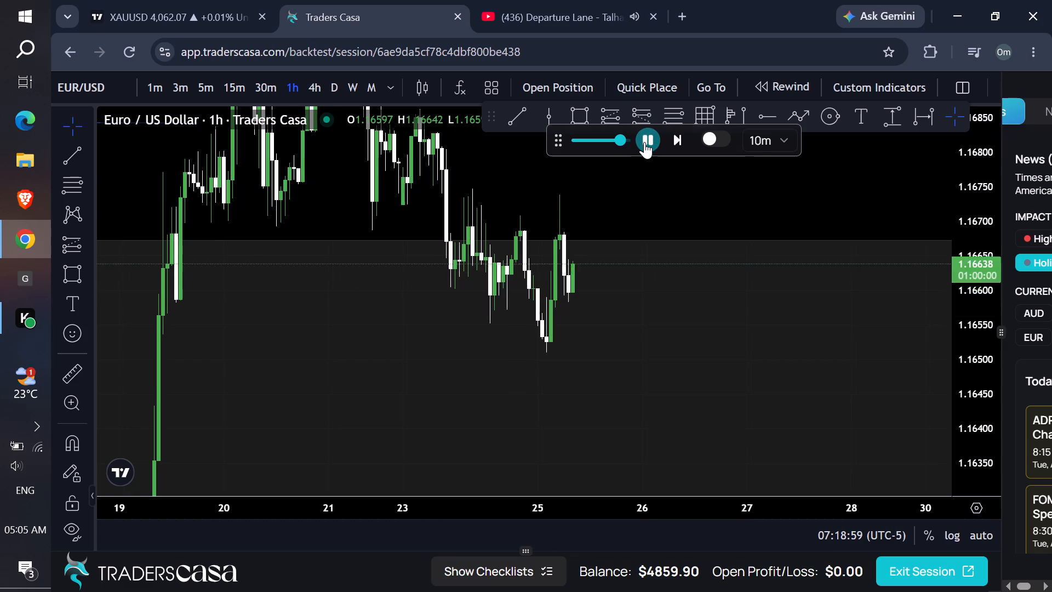
left_click(644, 142)
double_click(644, 142)
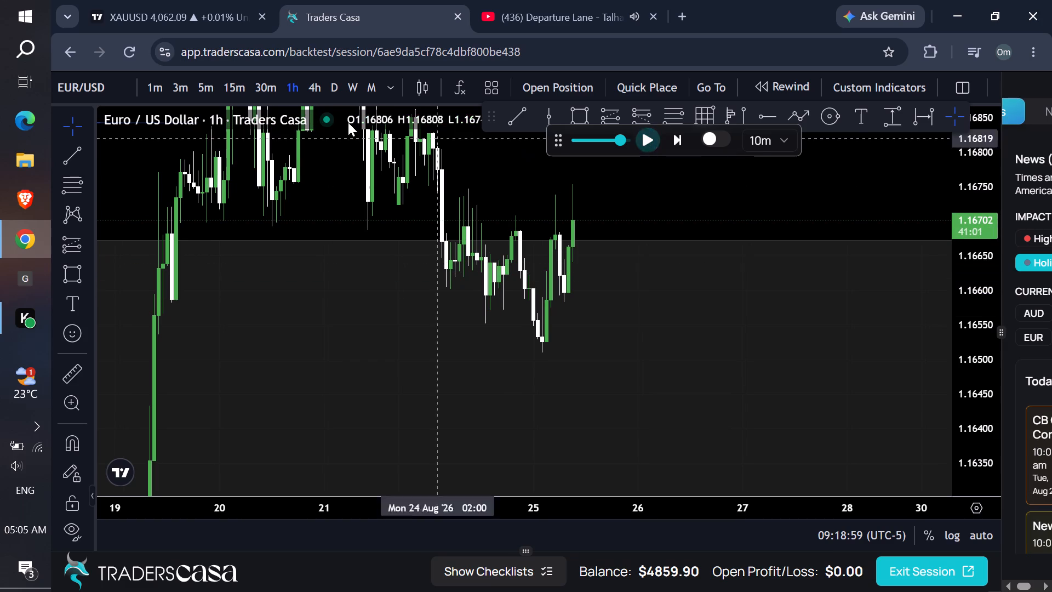
Examine the latest price action near the top of the large zone on the 15-minute and 5-minute timeframes.
left_click(237, 93)
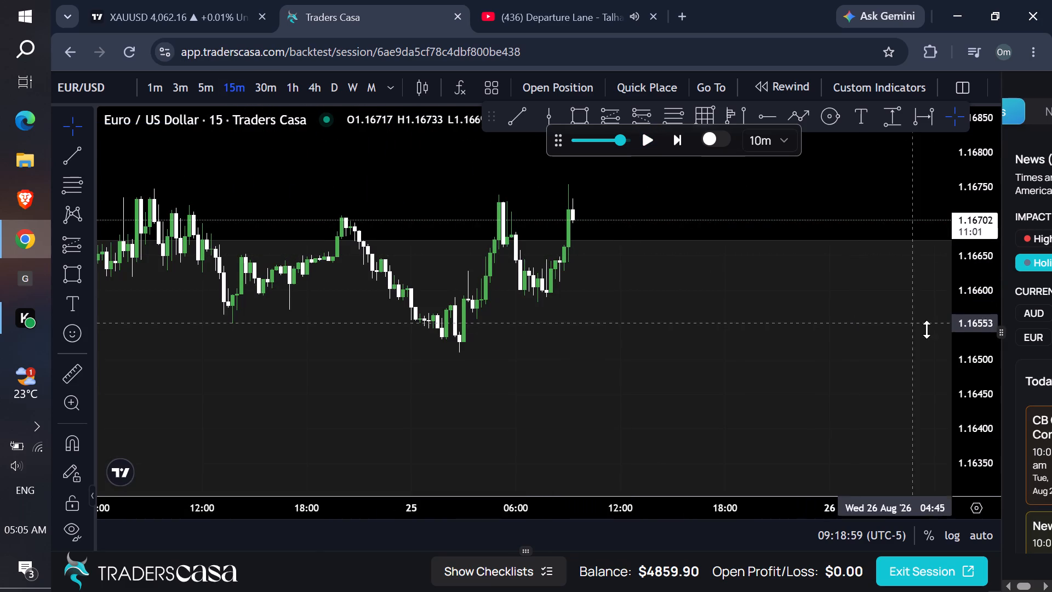
left_click_drag(981, 390, 922, 274)
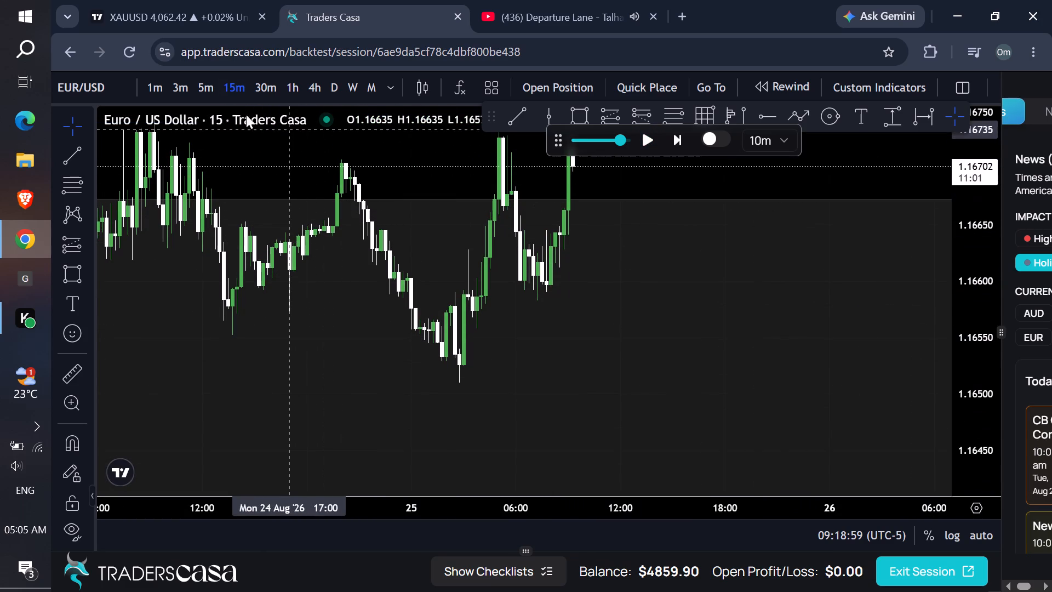
left_click(206, 86)
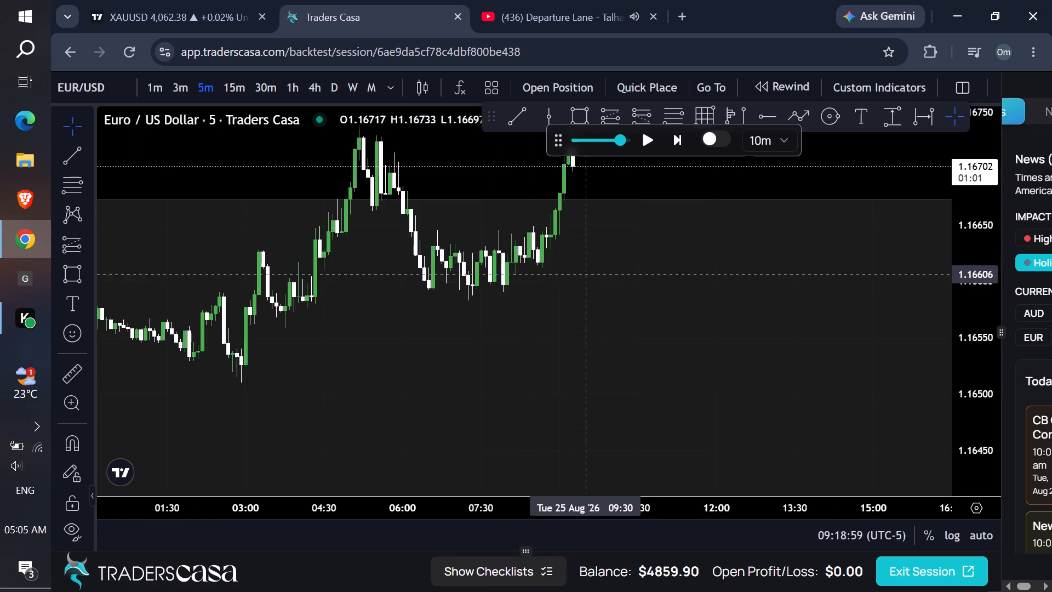
Resume the replay on the 1-hour timeframe with the upper rectangle zone in view.
left_click(286, 91)
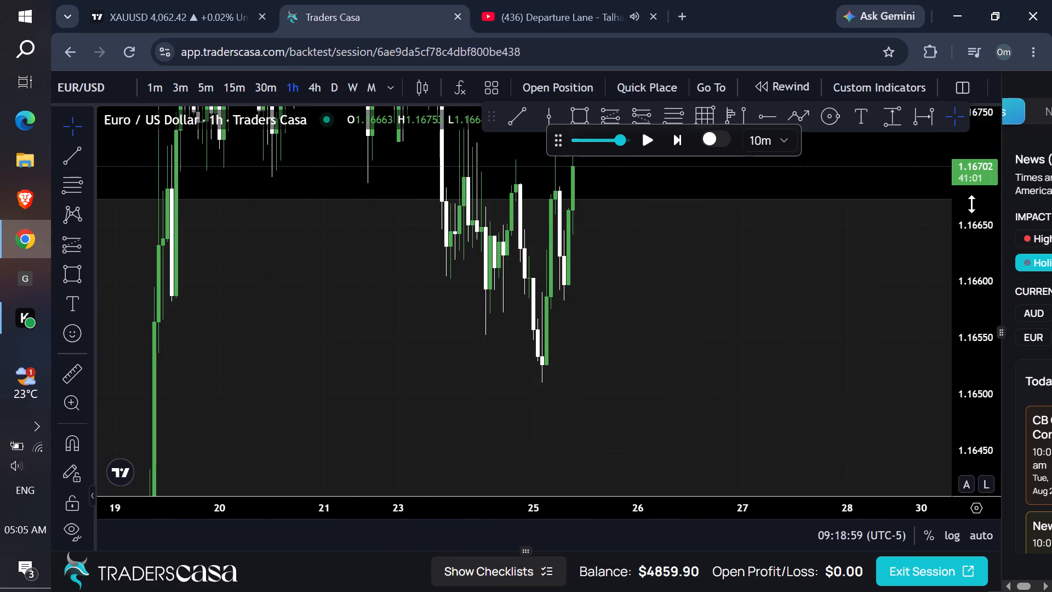
left_click_drag(970, 212, 856, 479)
left_click(642, 141)
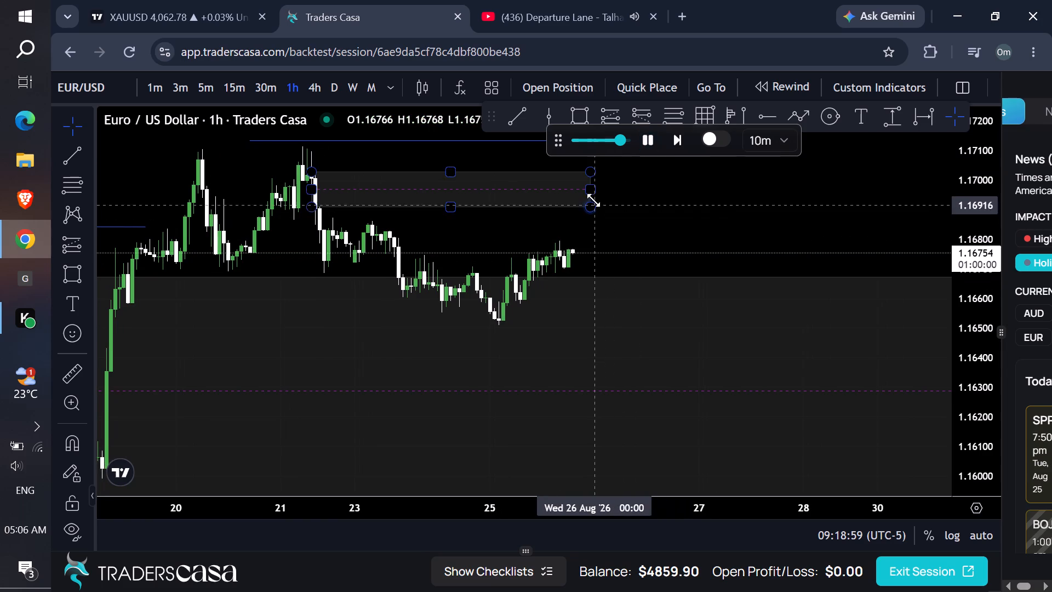
Extend the end of the upper rectangle zone to about 09:00 on 26 August 2026.
left_click_drag(585, 191, 624, 191)
left_click(694, 207)
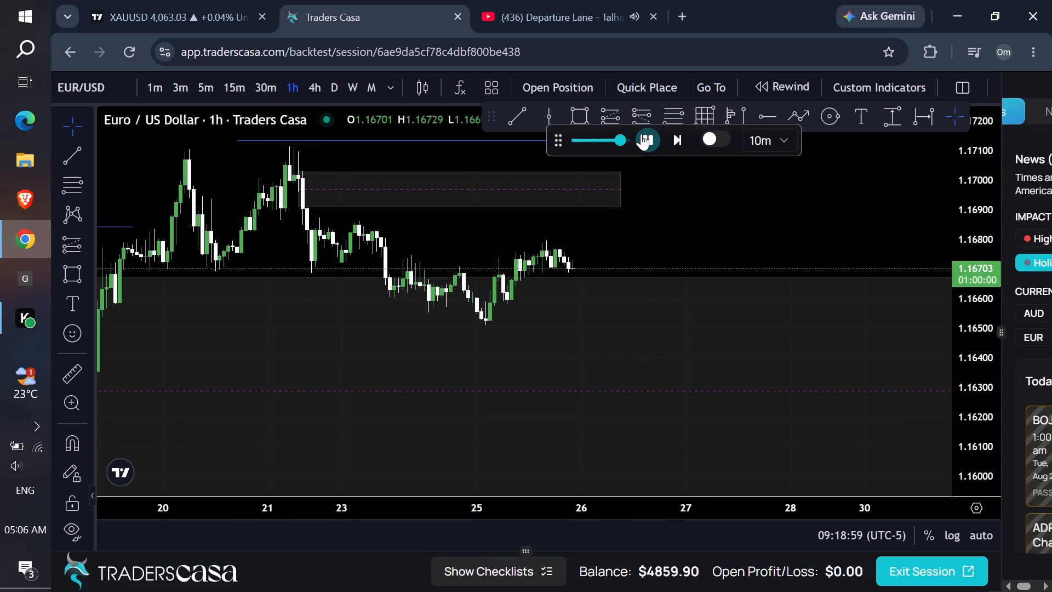
Pause the replay at 23:58 on 25 August 2026.
left_click(647, 137)
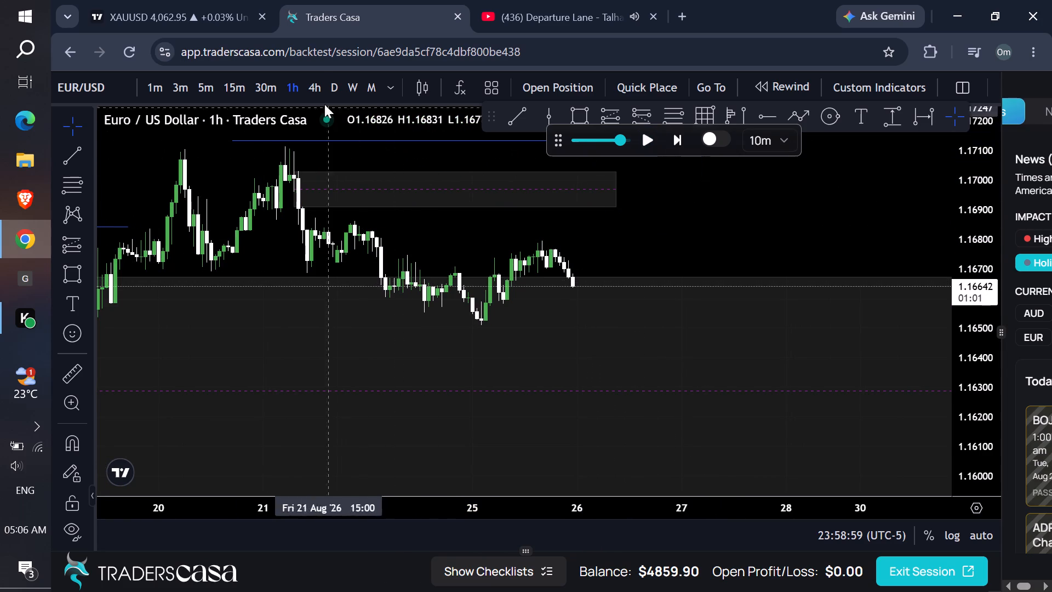
On the 4-hour timeframe, play the replay forward to 10:18 on 26 August 2026.
left_click(318, 94)
left_click_drag(982, 377, 933, 279)
left_click_drag(774, 206, 772, 223)
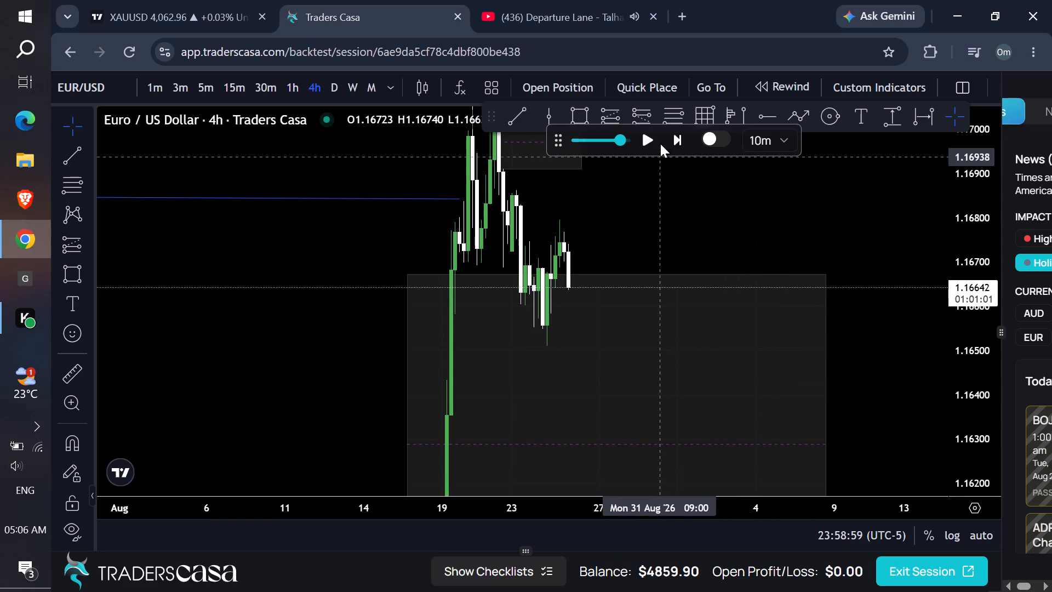
left_click(648, 128)
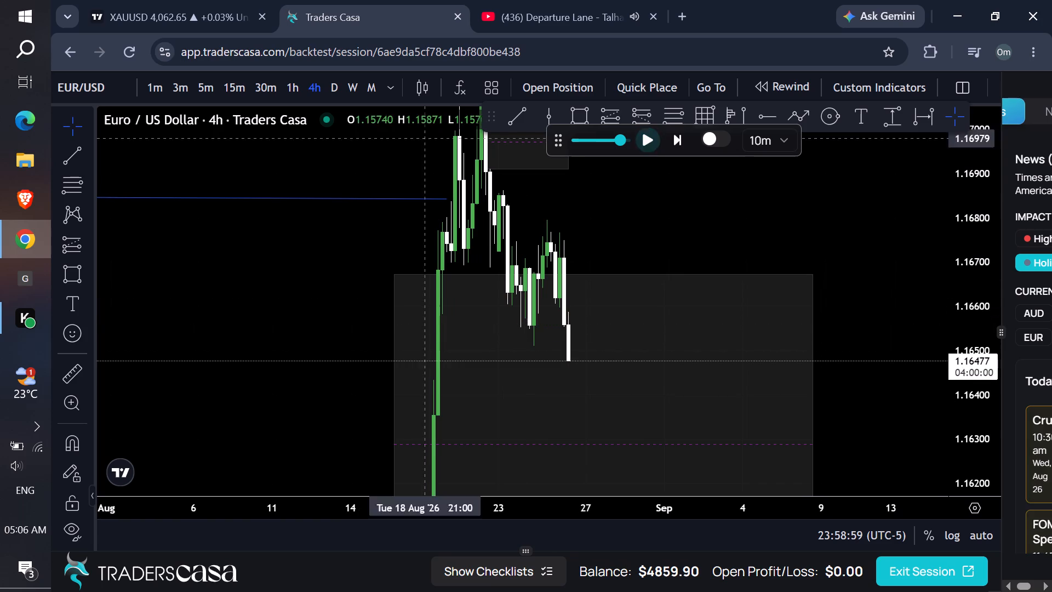
On the 1-hour timeframe, play the replay forward and pause it at 22:48 on 26 August 2026.
left_click(294, 92)
left_click_drag(707, 221, 691, 203)
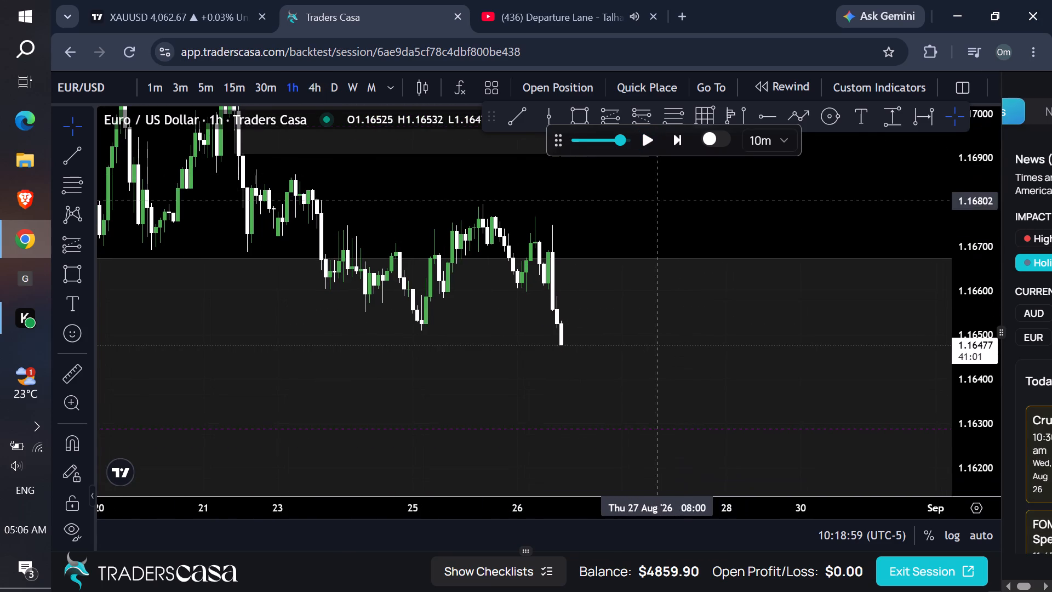
left_click(653, 140)
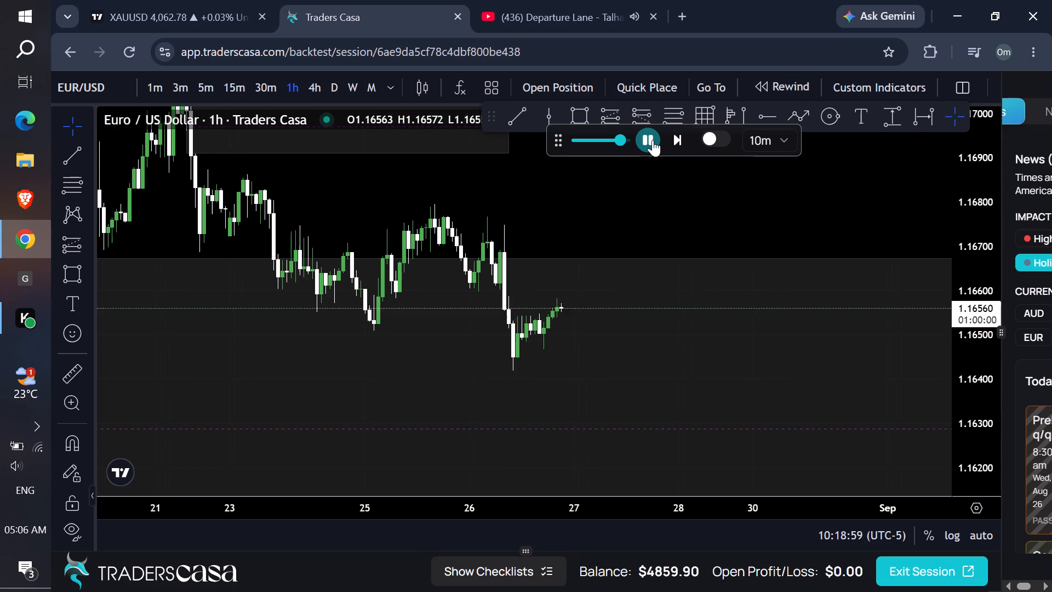
left_click(653, 140)
Draw a thin rectangle zone between about 1.16587 and 1.16604, from 26 August 07:00 to 27 August 2026 04:00.
left_click_drag(973, 424, 971, 398)
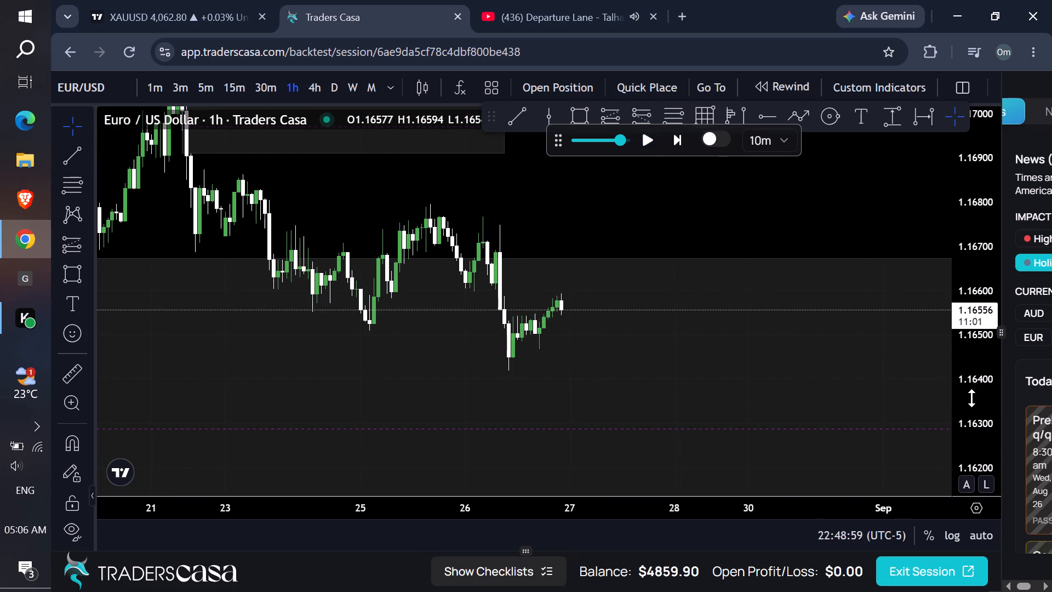
left_click_drag(971, 398, 852, 149)
left_click(582, 112)
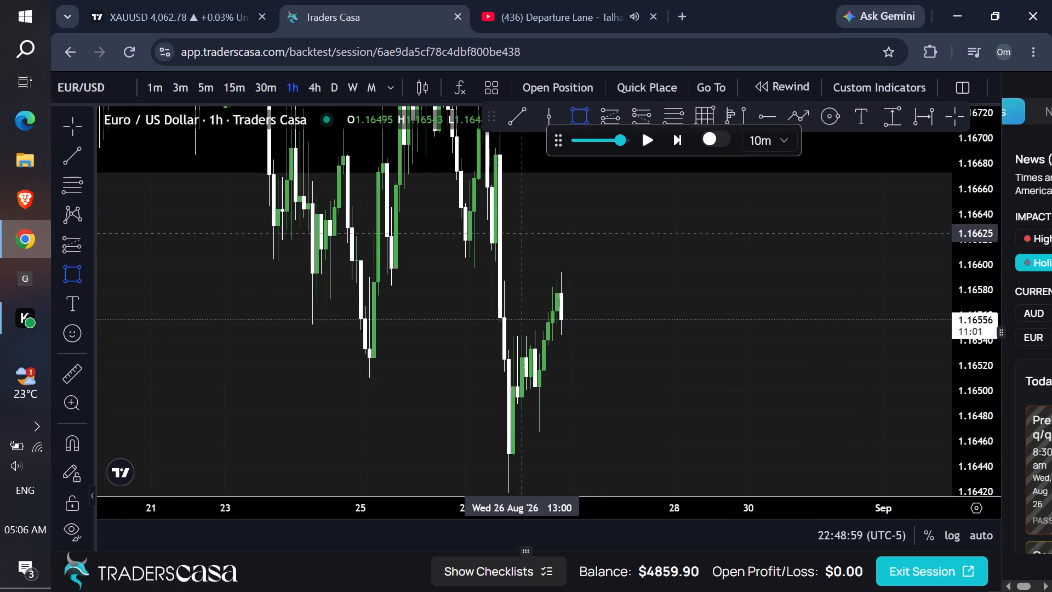
left_click(494, 259)
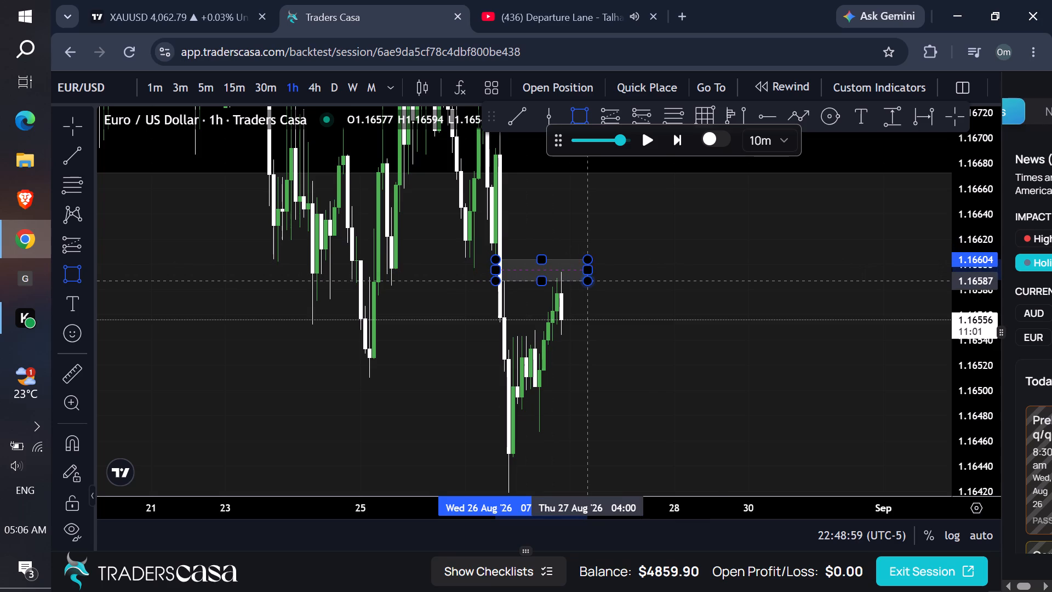
left_click(588, 281)
left_click_drag(672, 281, 677, 282)
Play the replay briefly and pause it at 23:38 on 26 August 2026.
left_click_drag(973, 224, 873, 386)
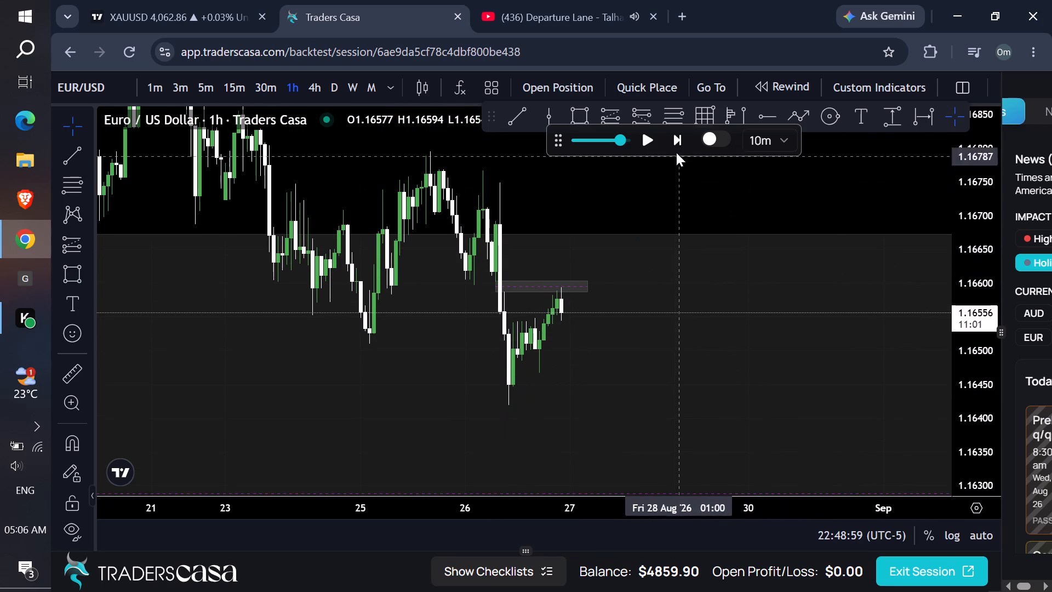
left_click(651, 140)
left_click(651, 140)
On the 15-minute timeframe, draw a short position with entry at 1.16567, stop at 1.16595 and target at 1.16418.
left_click(232, 83)
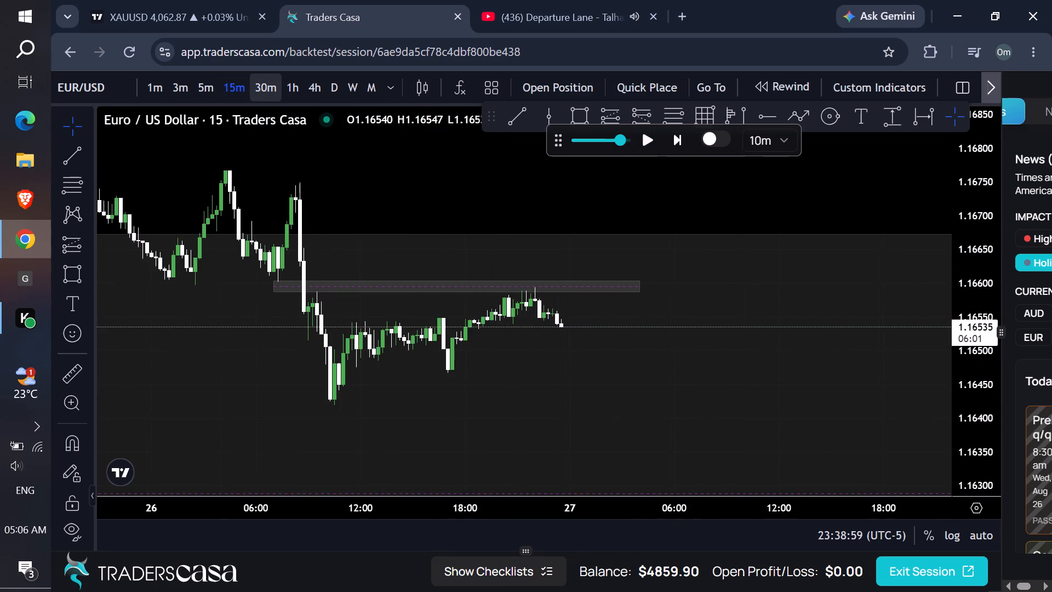
left_click_drag(963, 439, 813, 0)
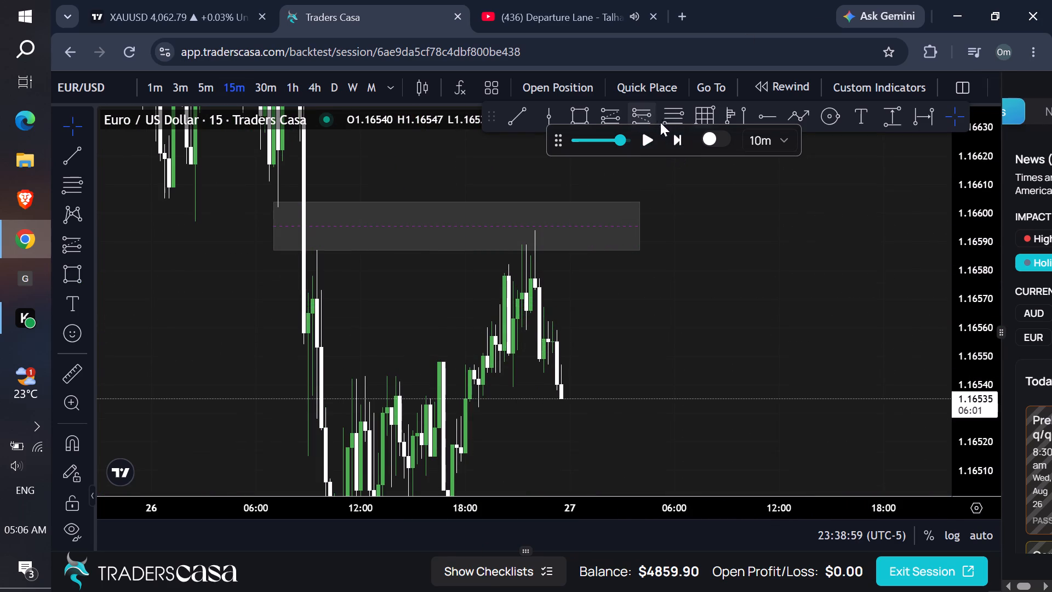
left_click(645, 119)
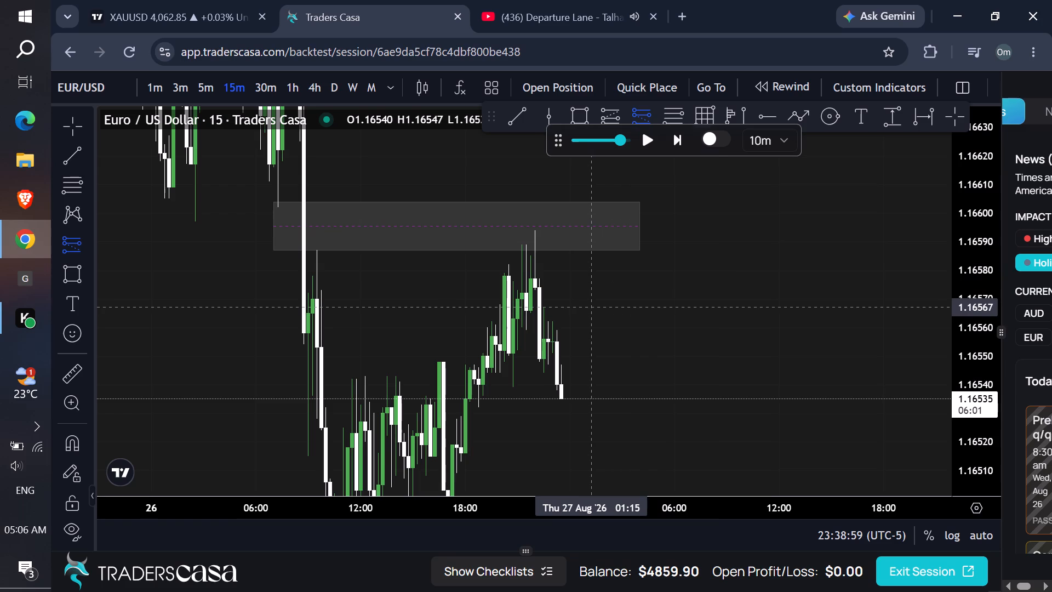
left_click(592, 306)
left_click_drag(552, 156, 564, 361)
left_click_drag(604, 302, 598, 424)
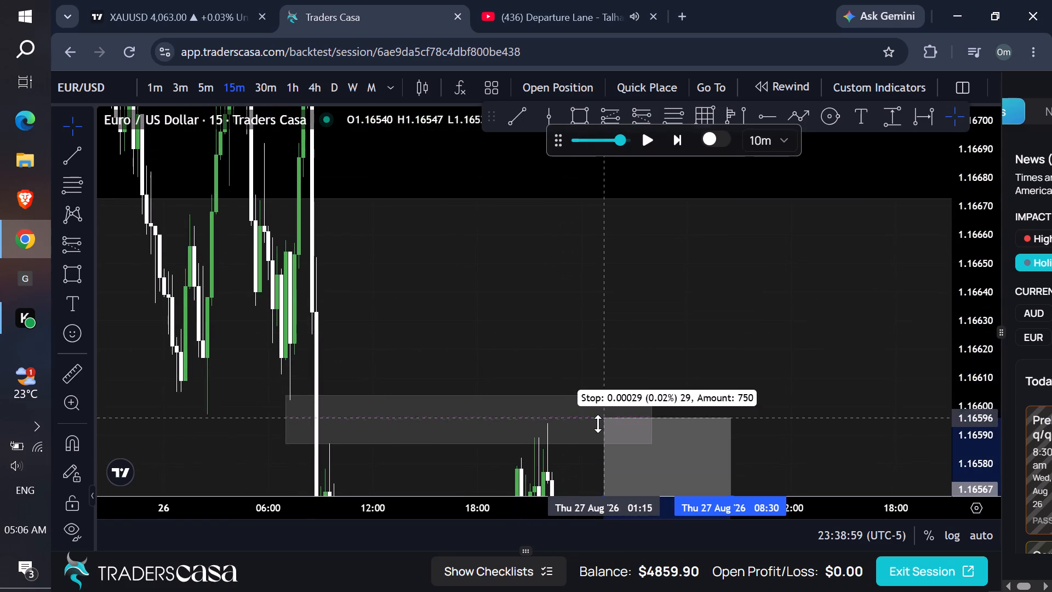
left_click_drag(598, 424, 601, 419)
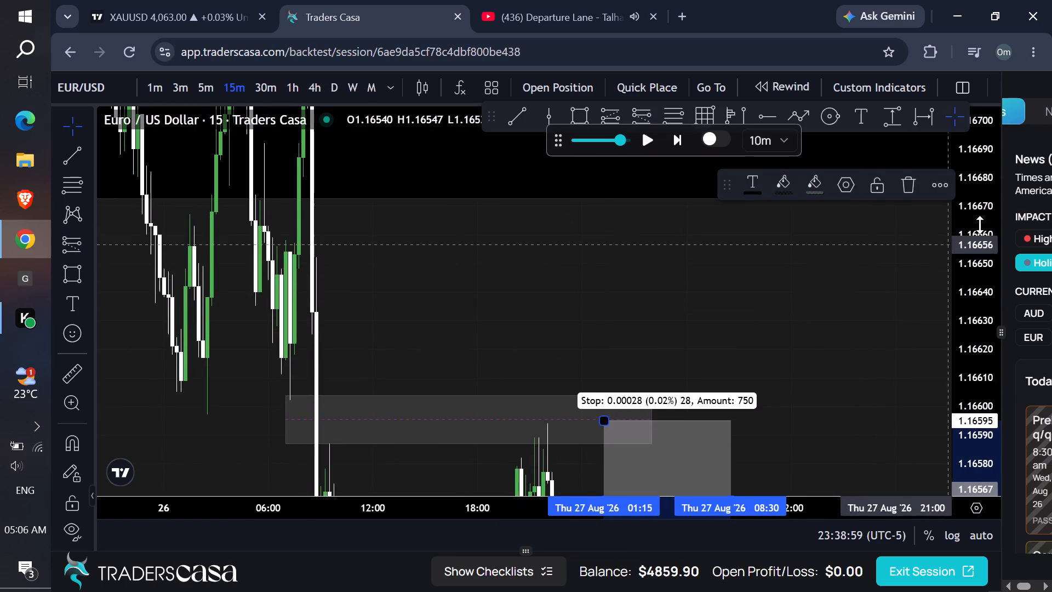
left_click_drag(980, 225, 916, 504)
left_click_drag(793, 441, 856, 362)
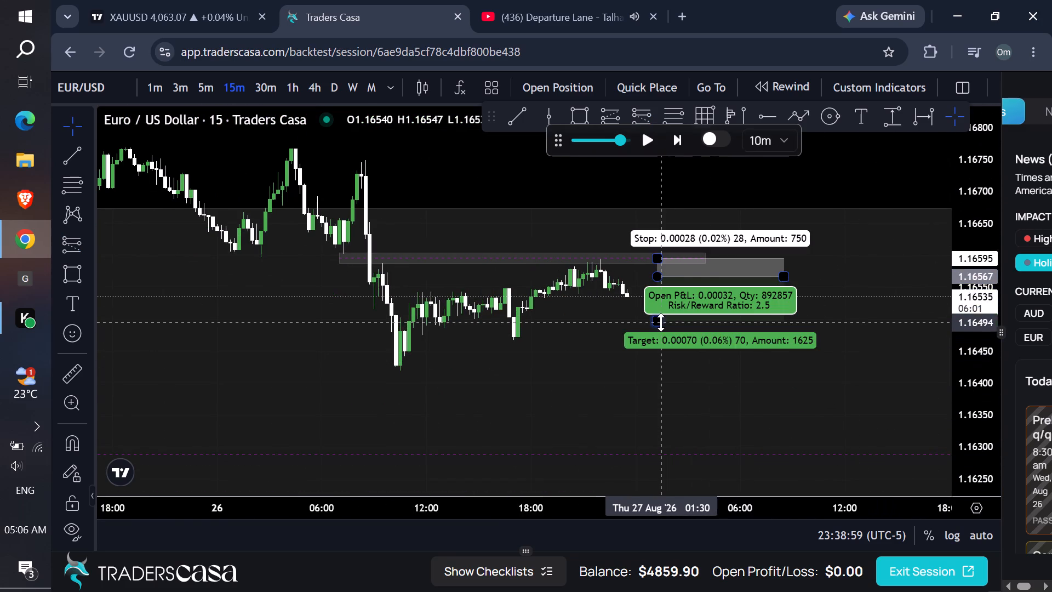
left_click_drag(661, 322, 653, 371)
Place a sell limit trade at 1.16567 with take profit 1.16418, stop loss 1.16595 and 1% risk.
left_click(568, 84)
left_click(535, 531)
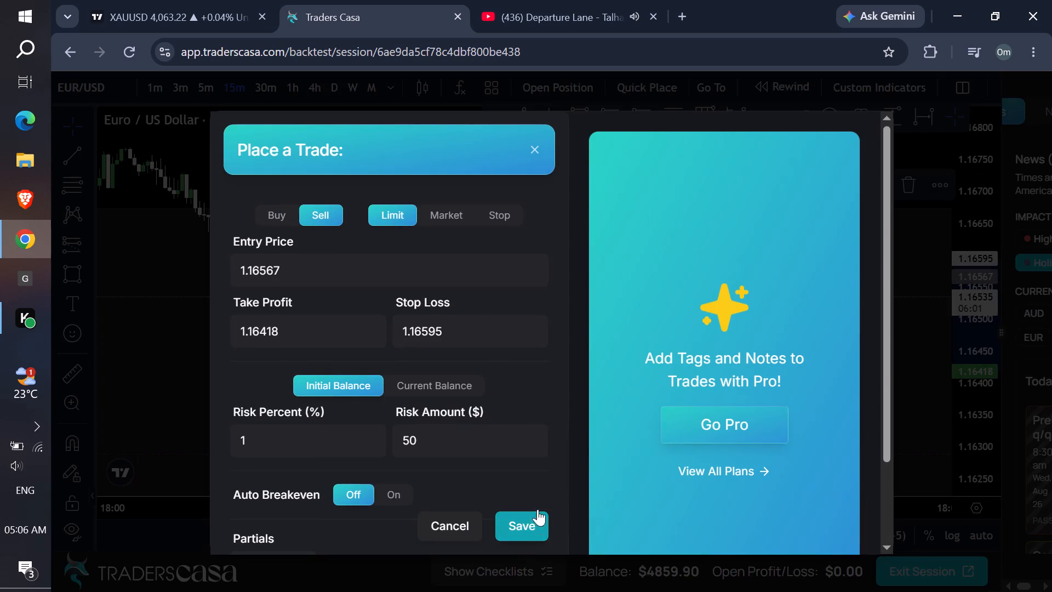
On the 1-hour timeframe, play the replay forward in short bursts and pause it at 05:48 on 27 August 2026.
left_click(298, 92)
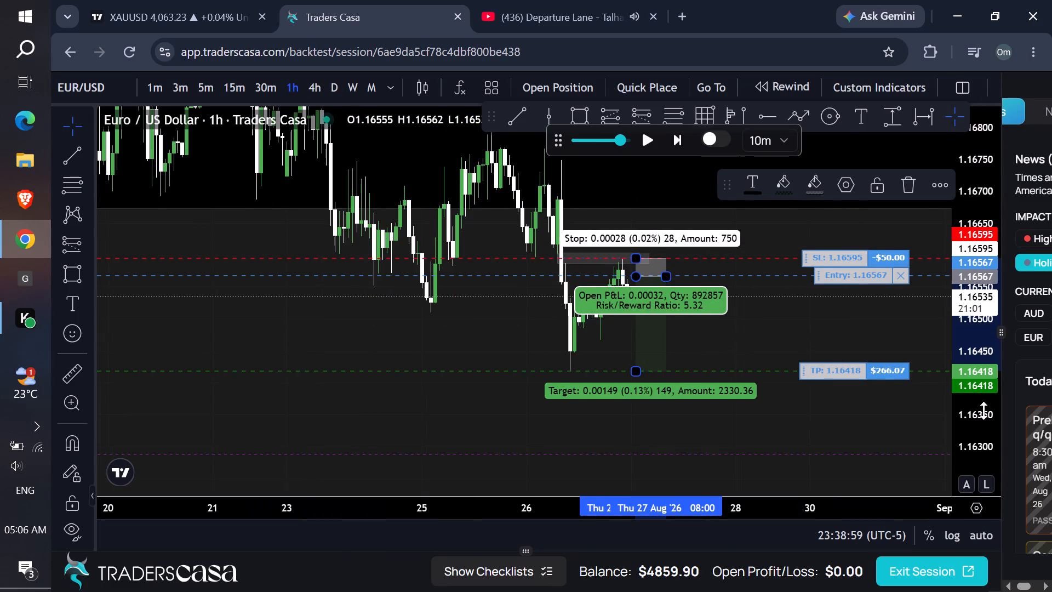
left_click_drag(984, 411, 956, 358)
left_click(677, 177)
left_click(677, 172)
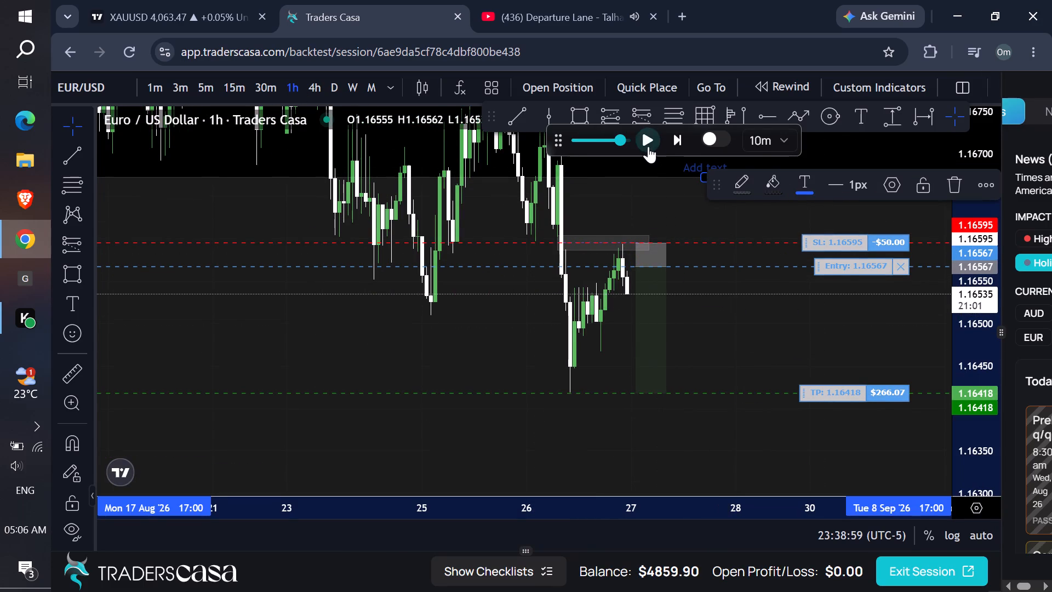
left_click(647, 146)
double_click(647, 146)
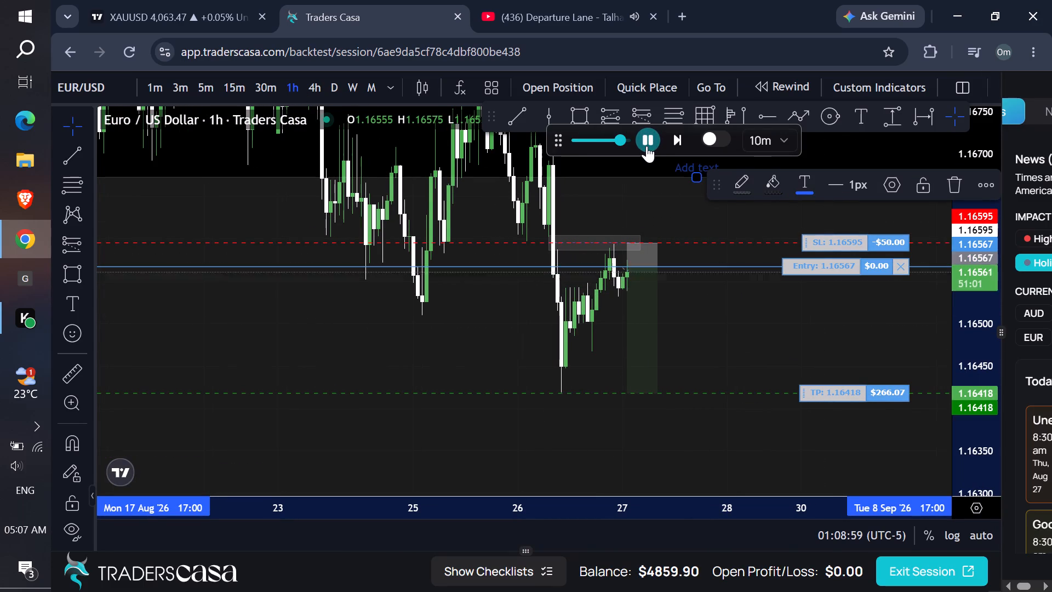
left_click(647, 146)
left_click(647, 146)
double_click(647, 146)
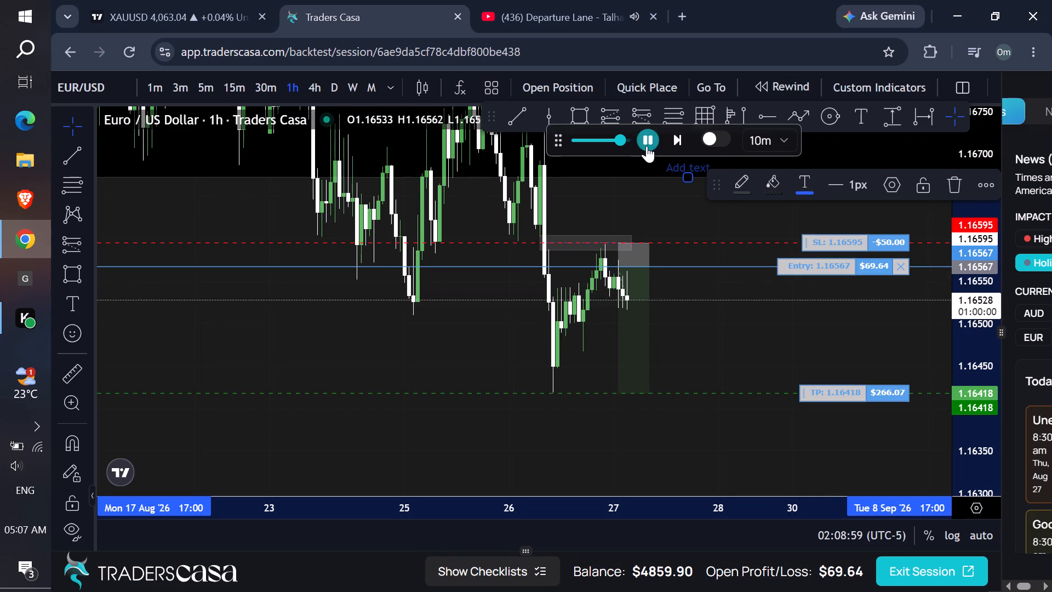
left_click(647, 146)
left_click(647, 146)
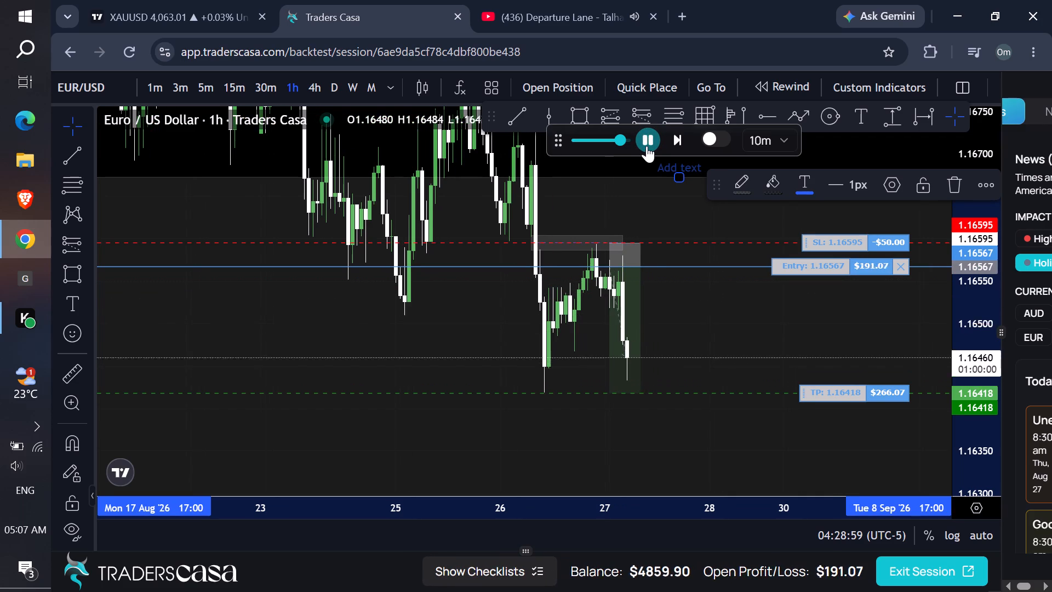
left_click(647, 146)
Extend the short position drawing forward to about midday on 27 August 2026 and deselect it.
left_click_drag(638, 264, 655, 269)
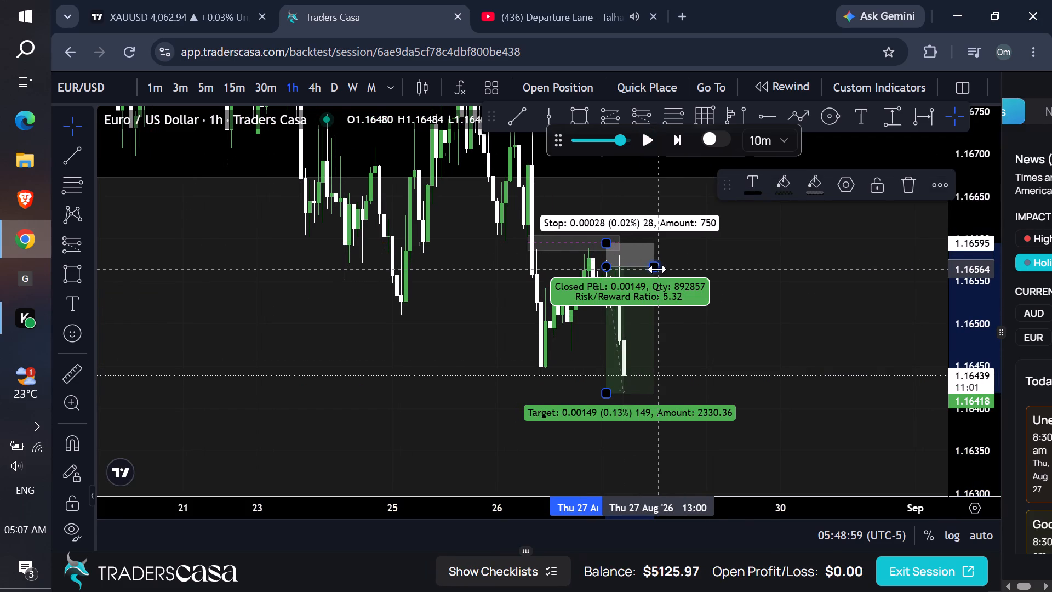
left_click(667, 158)
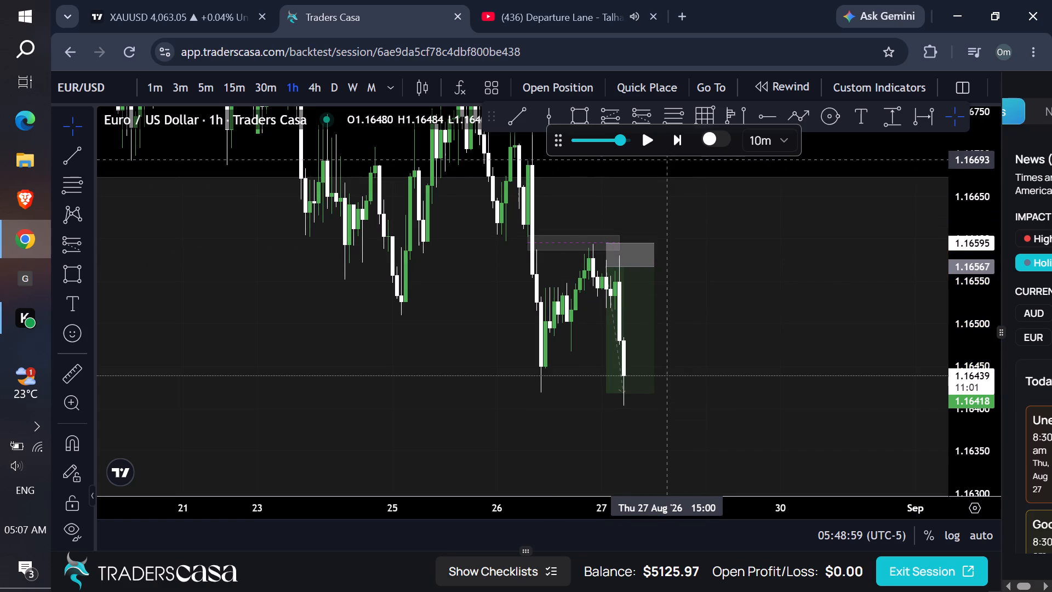
Switch to the TradingView chart and load EURUSD from the forex section of the watchlist.
left_click(190, 5)
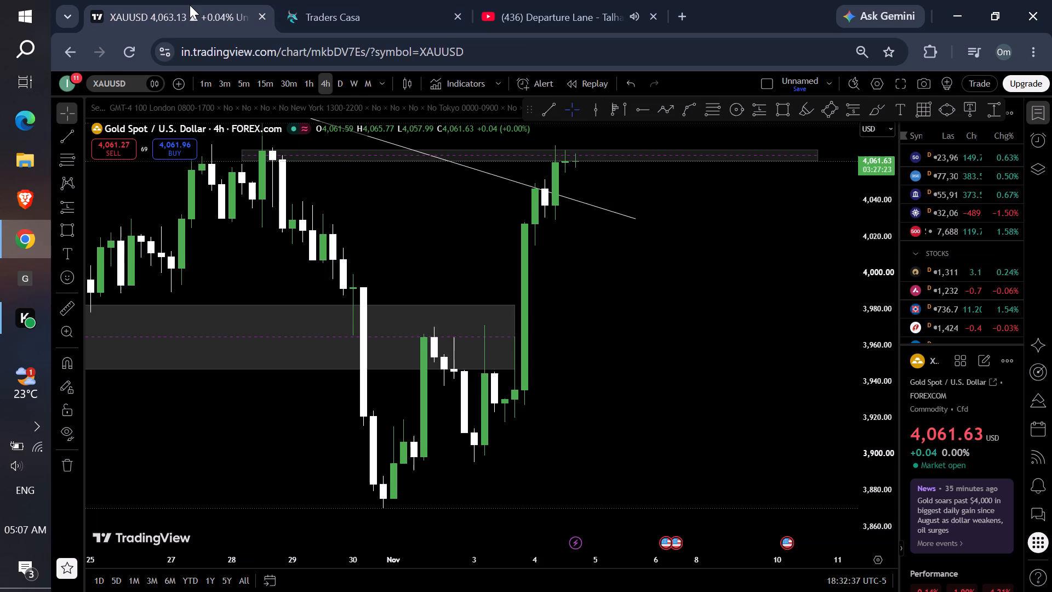
scroll(980, 273, "up", 1)
scroll(980, 273, "down", 1)
scroll(980, 273, "up", 1)
scroll(980, 273, "down", 1)
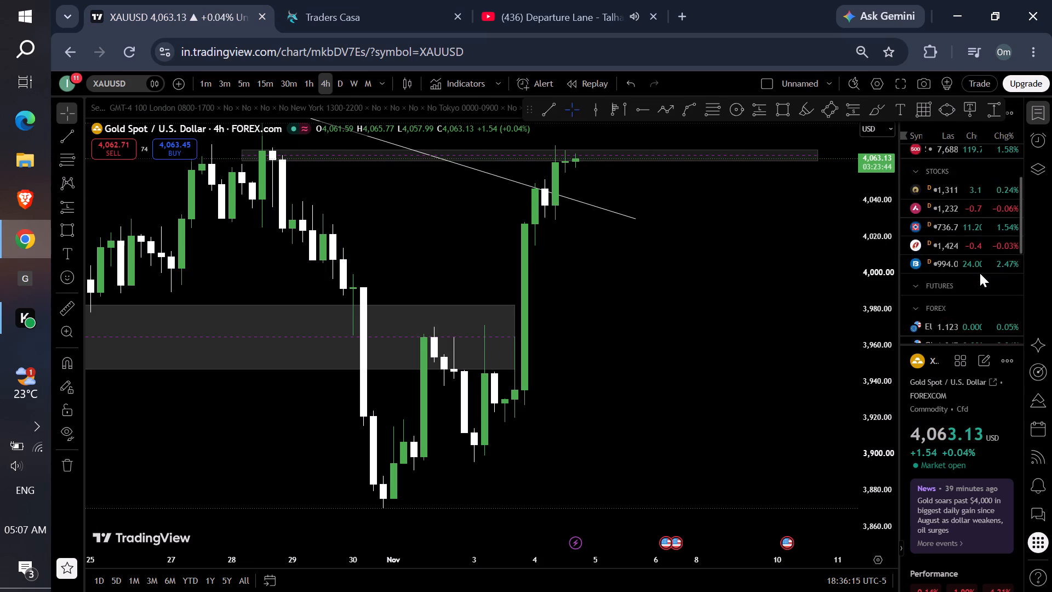
scroll(980, 273, "up", 1)
scroll(980, 273, "down", 2)
left_click(985, 247)
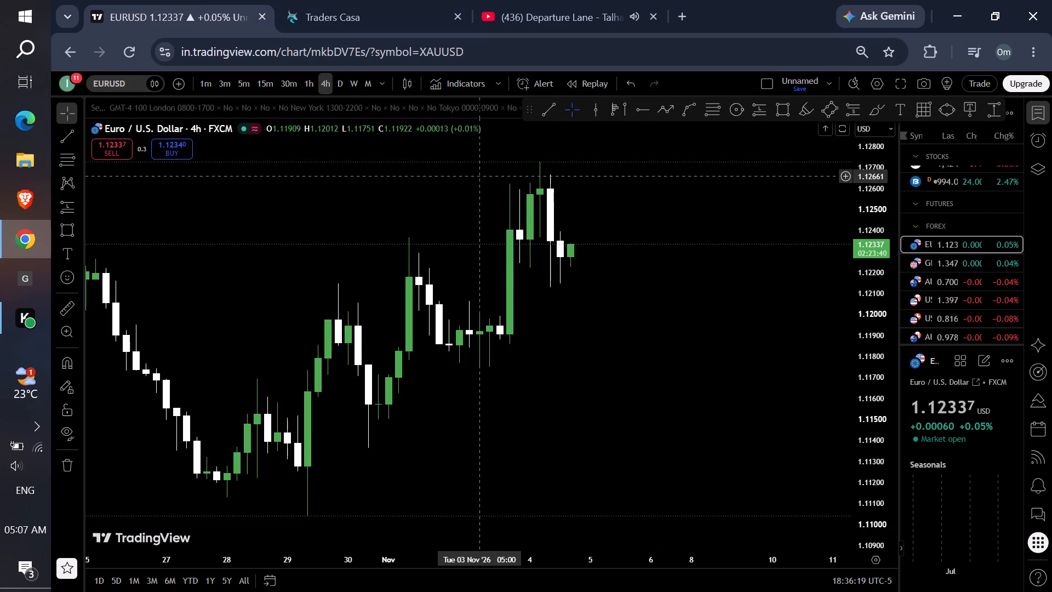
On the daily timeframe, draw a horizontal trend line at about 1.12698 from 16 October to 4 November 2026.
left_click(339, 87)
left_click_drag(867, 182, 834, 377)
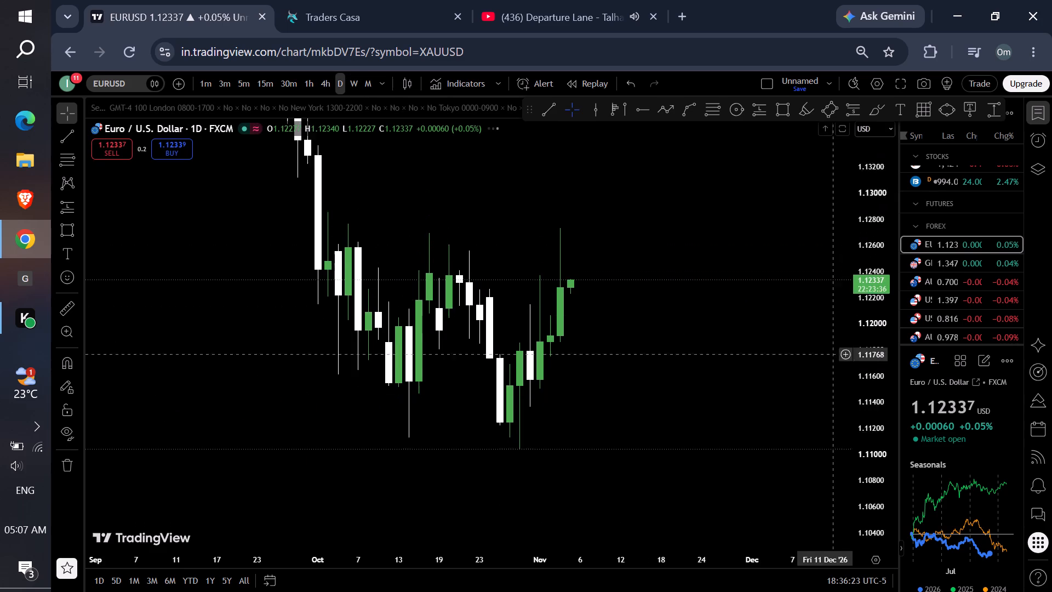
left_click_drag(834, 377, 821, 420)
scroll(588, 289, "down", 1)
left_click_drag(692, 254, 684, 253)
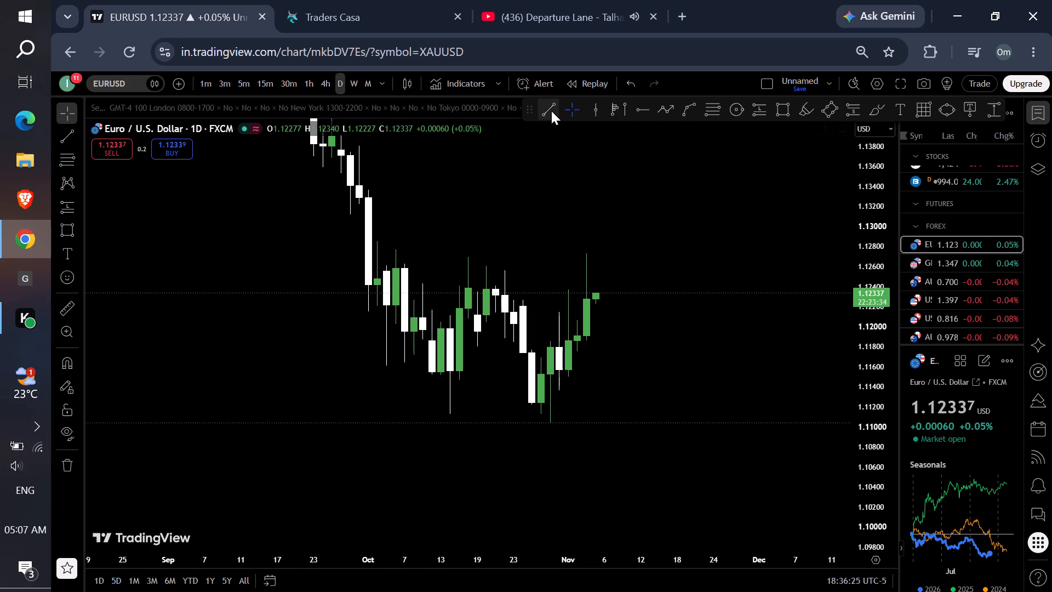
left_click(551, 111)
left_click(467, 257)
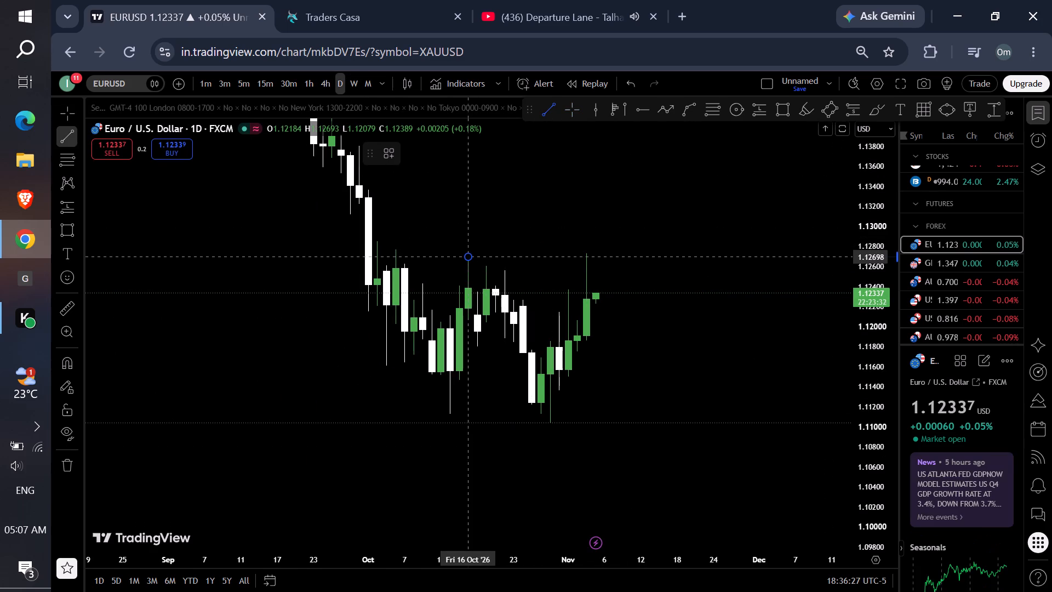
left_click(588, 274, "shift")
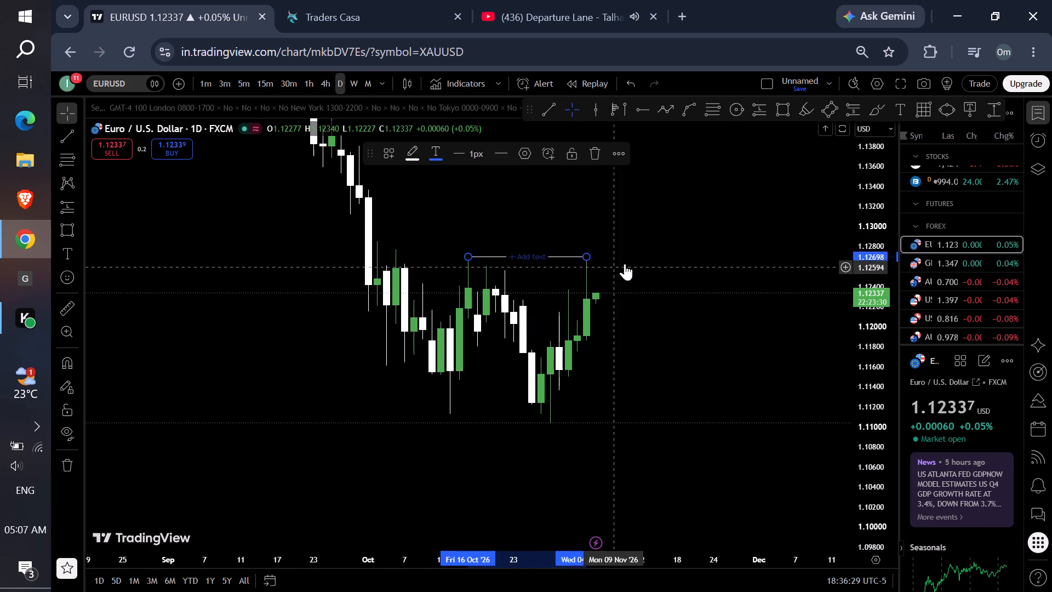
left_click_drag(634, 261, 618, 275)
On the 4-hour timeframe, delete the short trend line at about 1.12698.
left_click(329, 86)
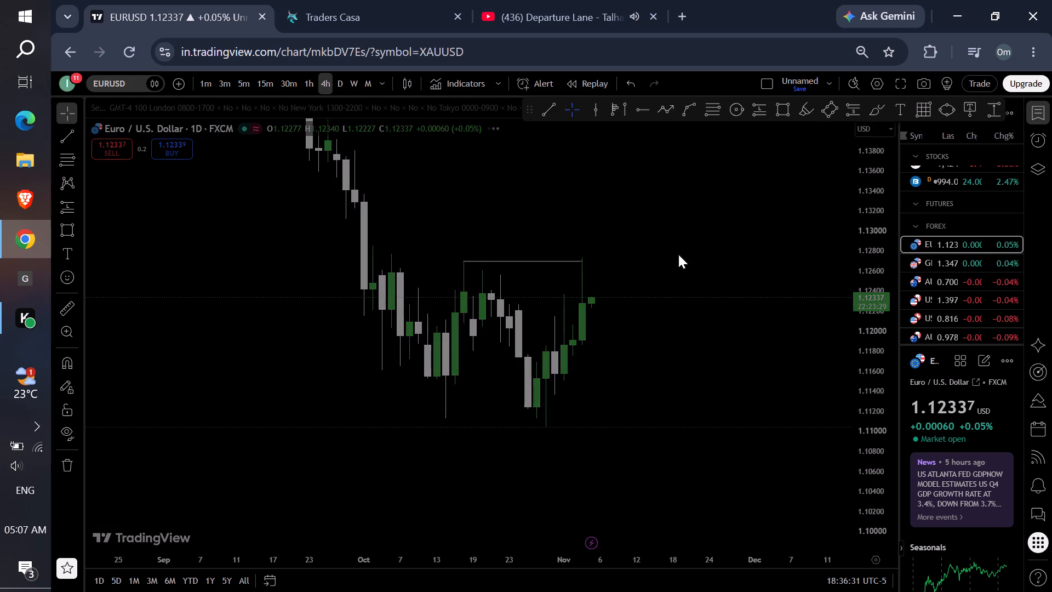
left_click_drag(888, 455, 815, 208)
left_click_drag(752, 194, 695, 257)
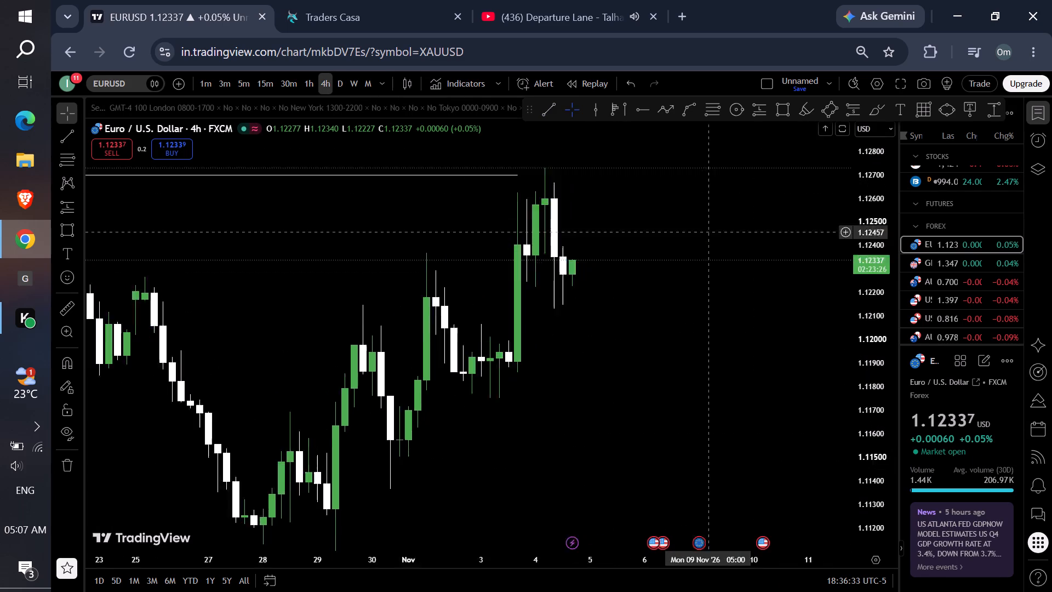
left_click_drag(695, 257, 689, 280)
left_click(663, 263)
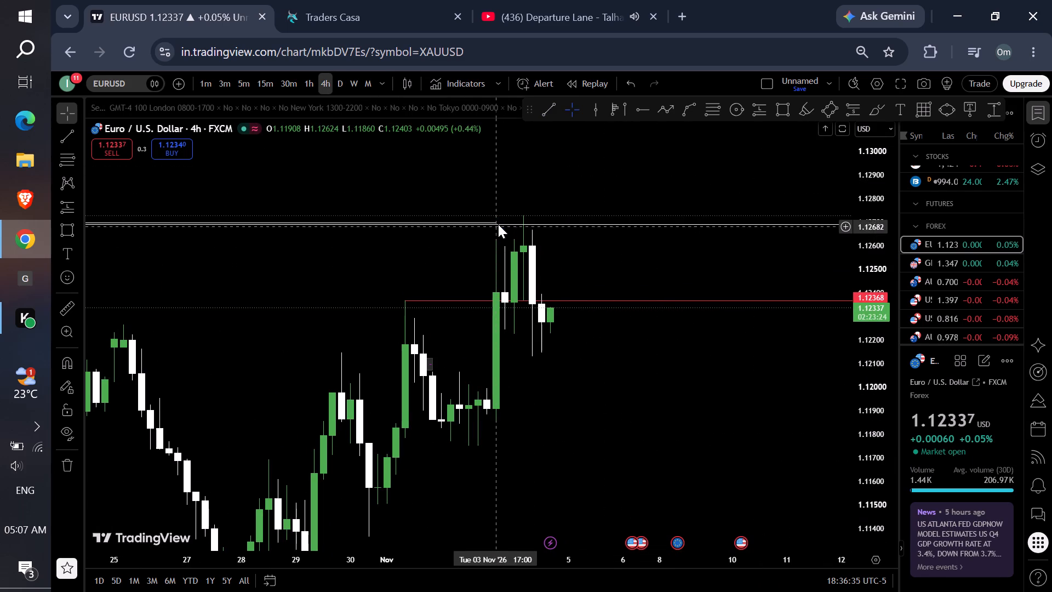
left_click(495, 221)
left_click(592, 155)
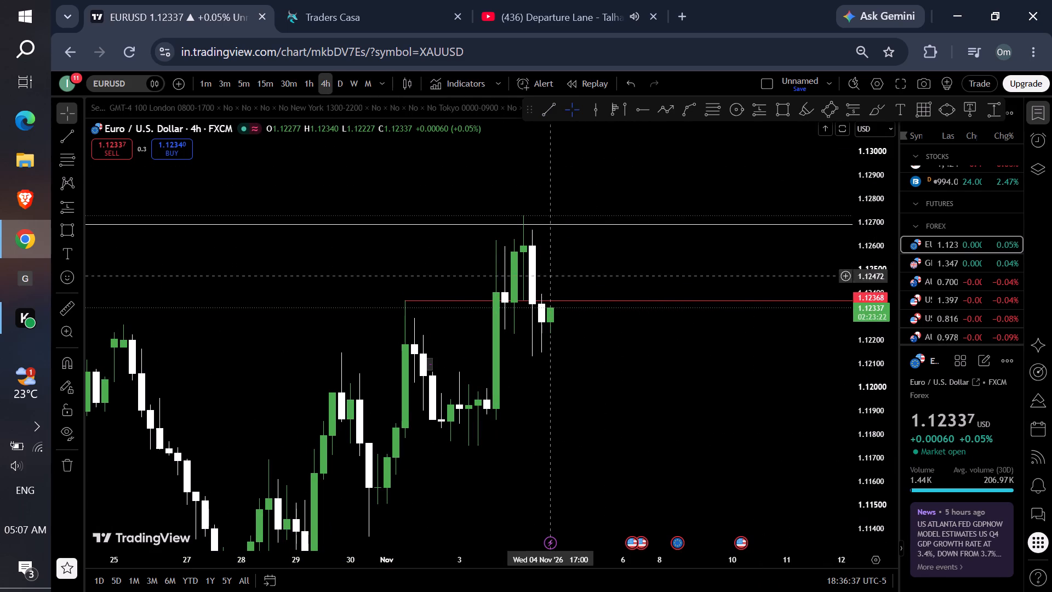
Delete the red horizontal ray at 1.12368.
left_click(557, 301)
left_click(597, 158)
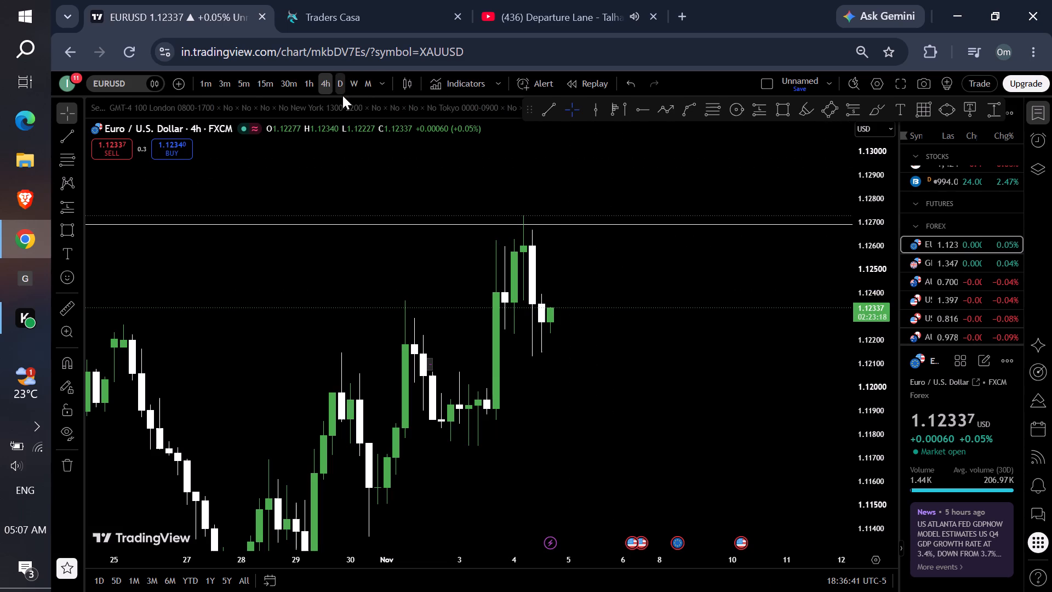
On the 1-hour timeframe, draw a rectangle zone between about 1.12727 and 1.12487, from 4 November 08:00 to early 6 November 2026.
left_click(308, 78)
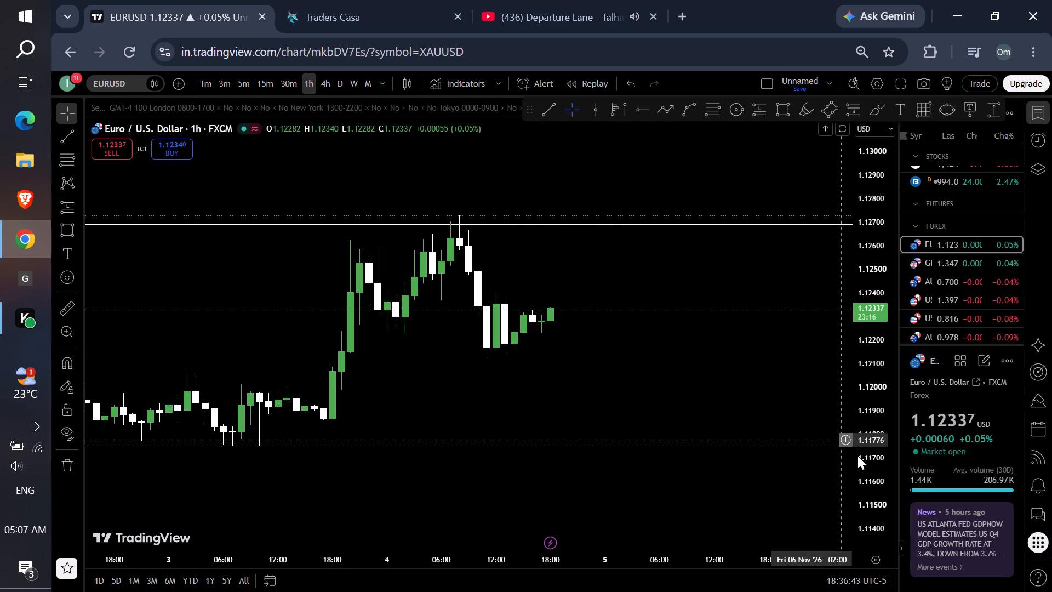
left_click_drag(868, 468, 753, 224)
left_click_drag(712, 198, 677, 296)
left_click_drag(706, 198, 711, 284)
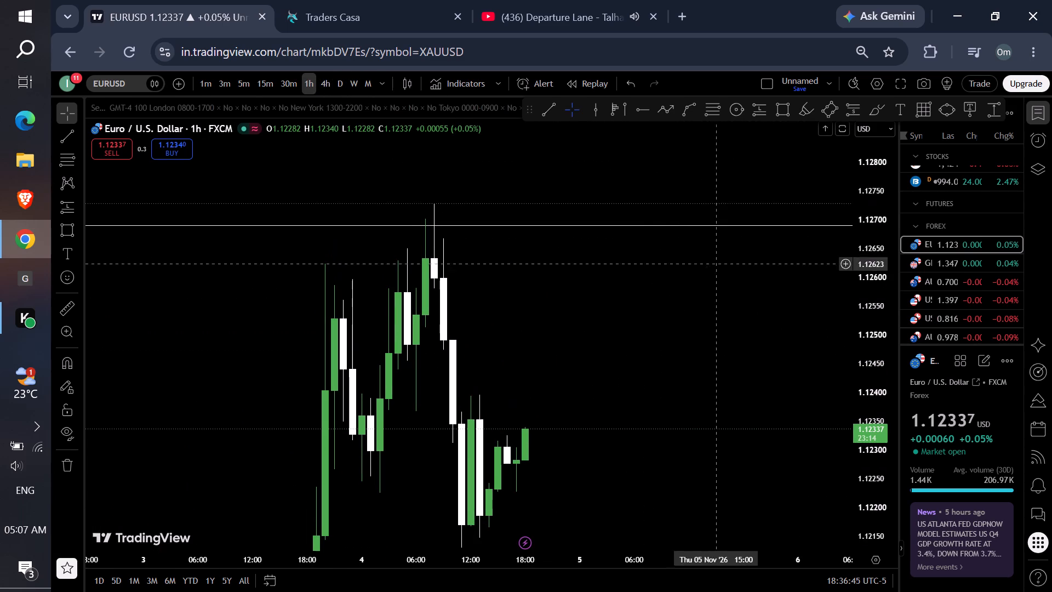
left_click(784, 109)
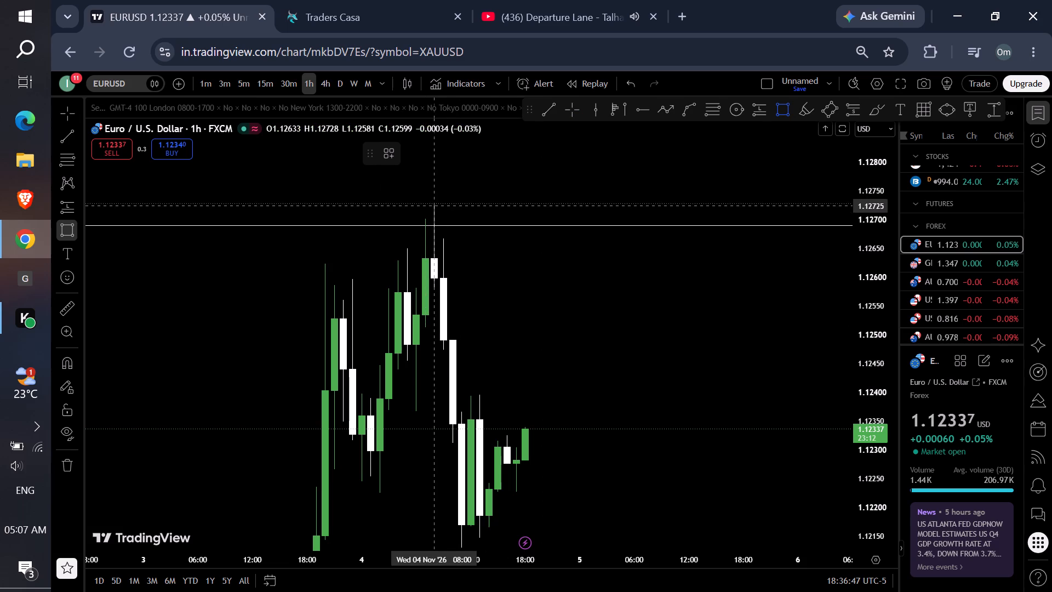
left_click(433, 204)
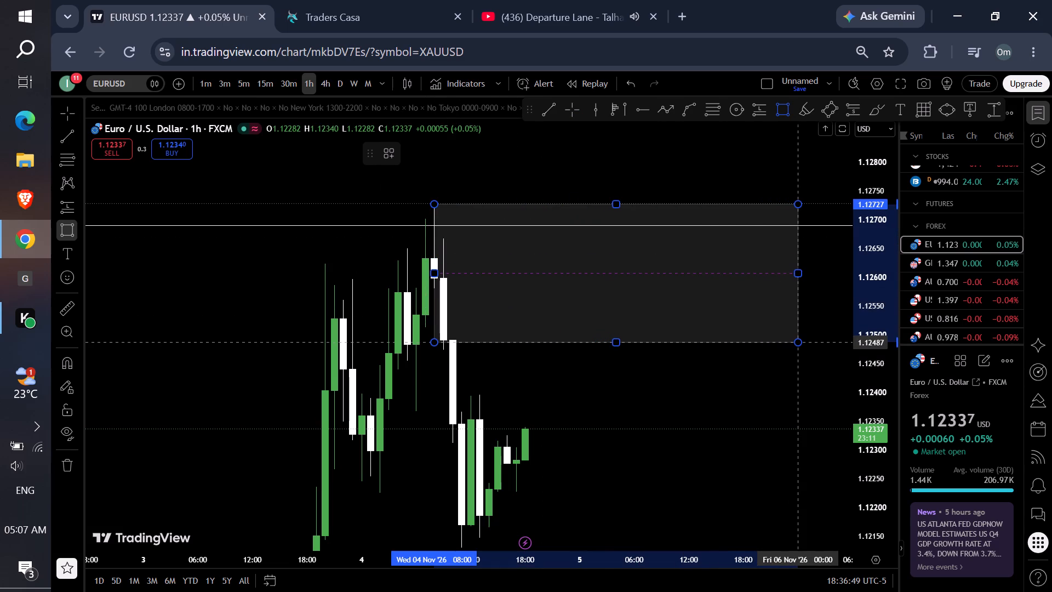
left_click(816, 341)
left_click_drag(792, 380, 802, 375)
Draw a rectangle zone between about 1.11995 and 1.11858, from 3 November 17:00, and extend it to early 6 November 2026.
left_click_drag(857, 345, 779, 462)
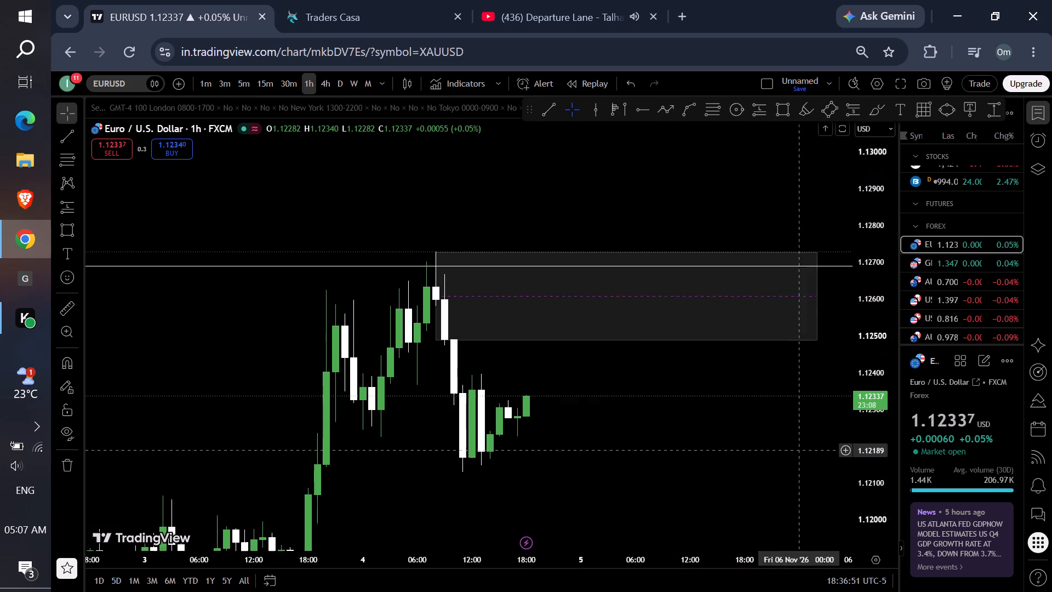
left_click_drag(779, 462, 778, 462)
scroll(733, 447, "up", 1)
scroll(728, 452, "down", 1)
left_click_drag(724, 455, 750, 358)
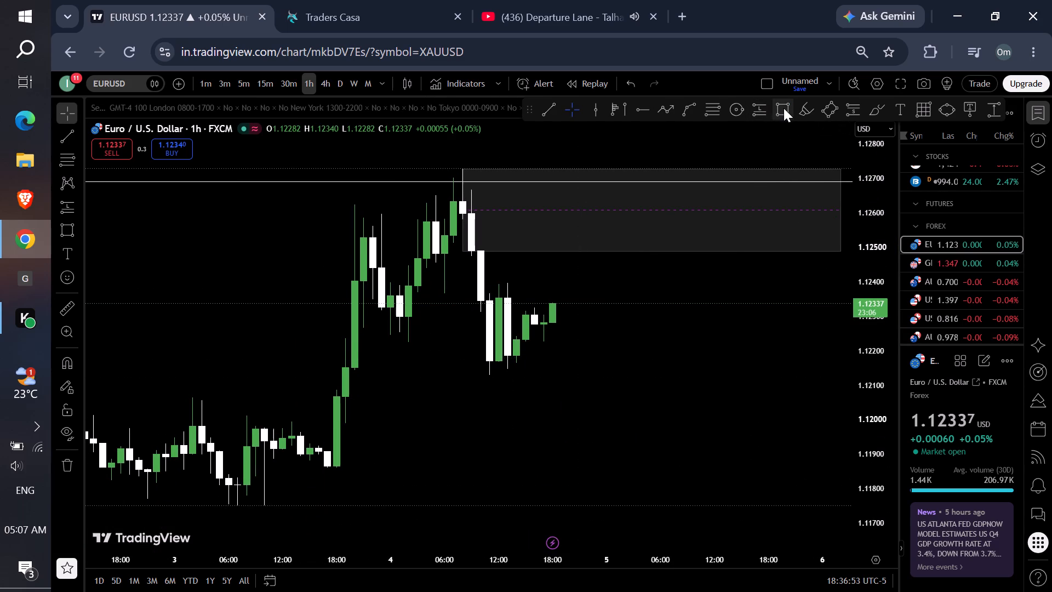
left_click(784, 108)
left_click(329, 422)
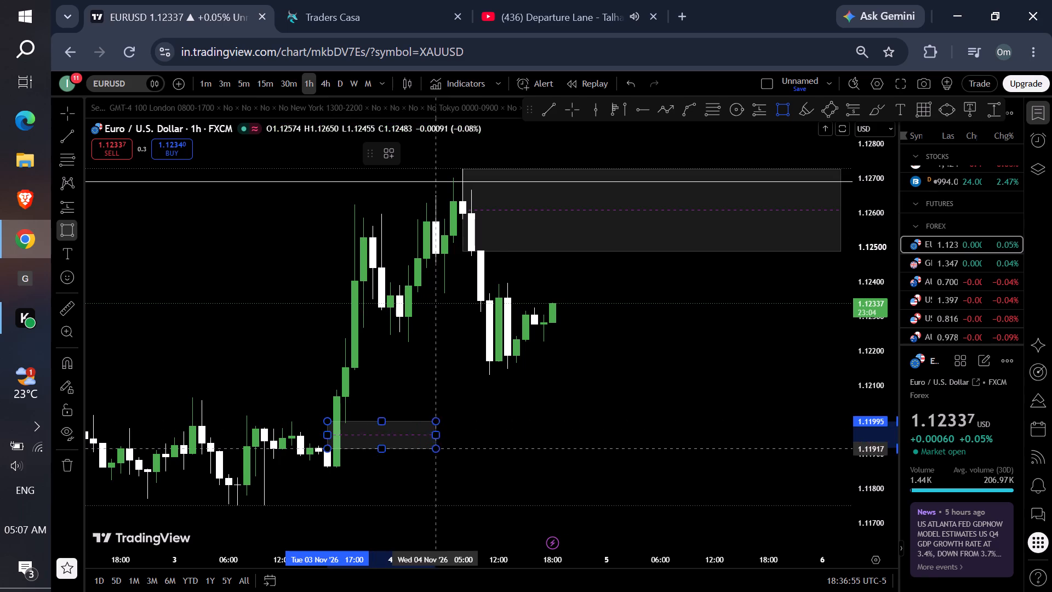
left_click(495, 469)
left_click_drag(499, 447, 805, 442)
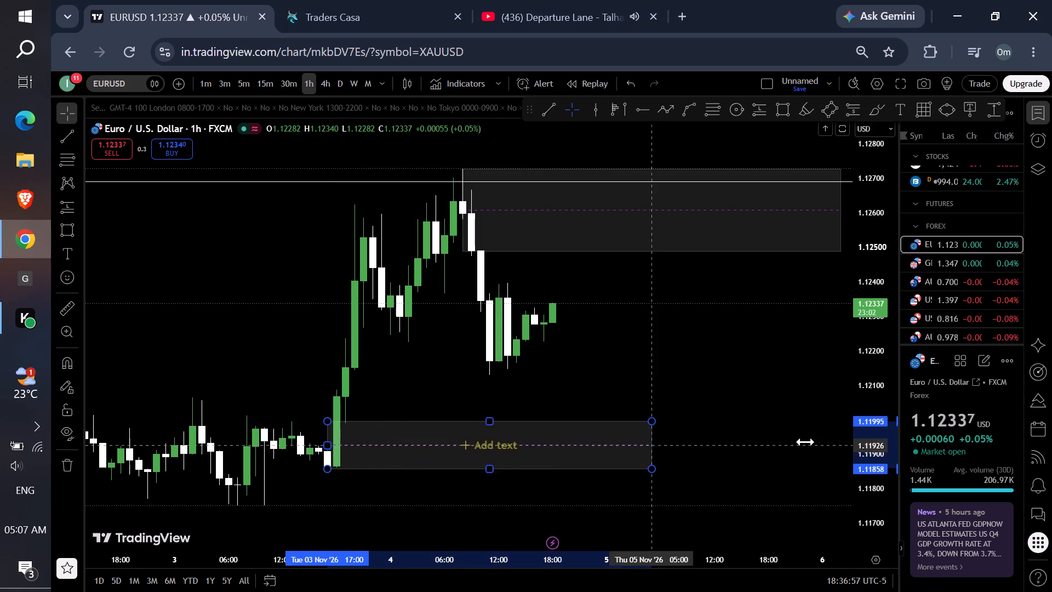
left_click_drag(805, 442, 927, 448)
left_click_drag(764, 335, 650, 408)
left_click(668, 382)
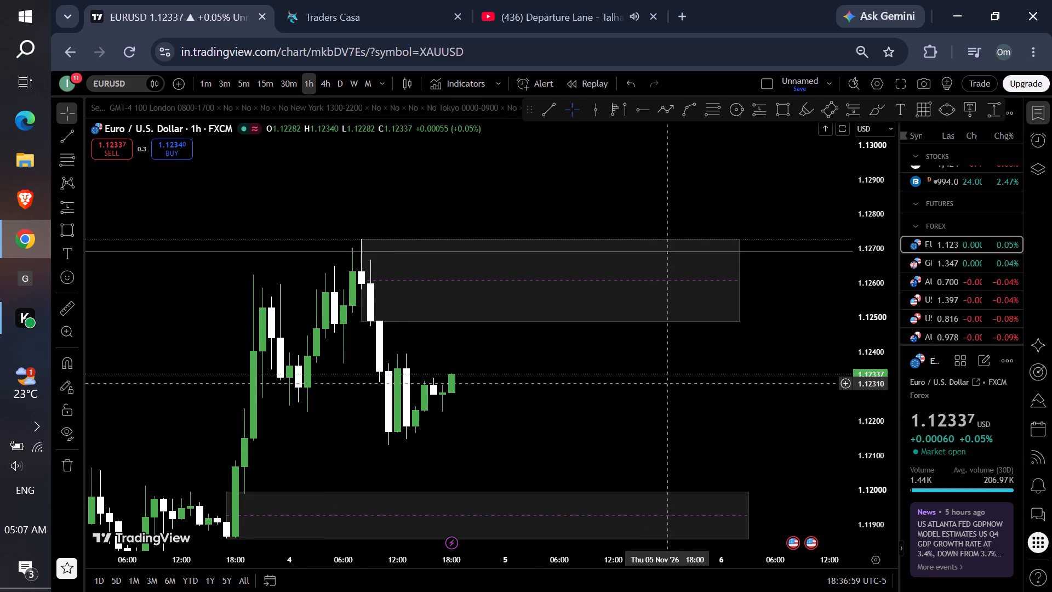
Examine EUR/USD around the newly marked zones on the 4-hour, weekly and daily timeframes.
left_click(326, 86)
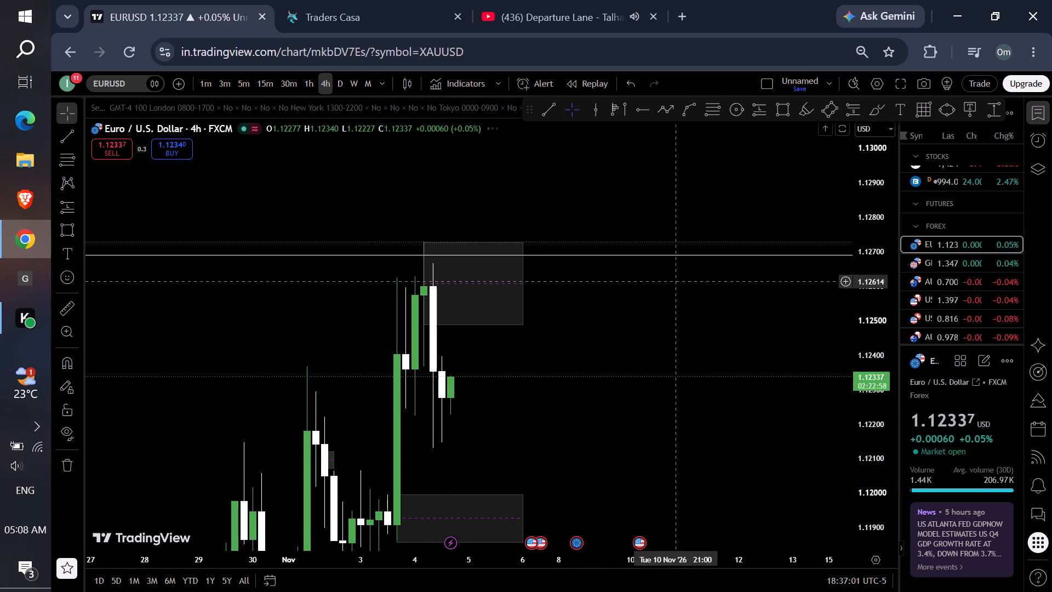
left_click_drag(882, 333, 797, 465)
left_click(351, 84)
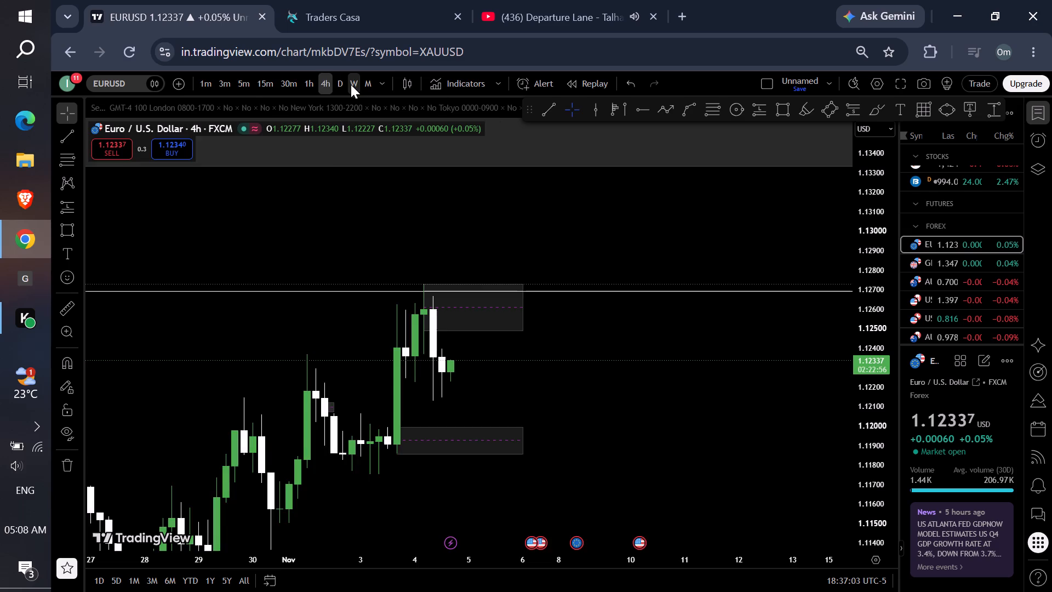
left_click_drag(867, 285, 728, 428)
left_click_drag(685, 397, 713, 351)
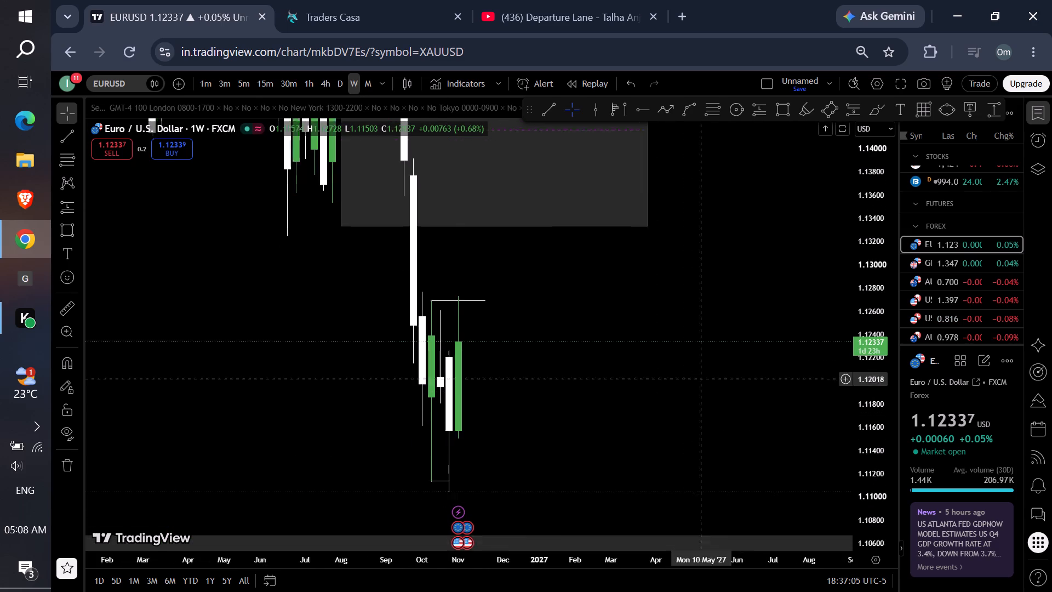
left_click_drag(713, 351, 723, 307)
left_click(339, 87)
left_click_drag(713, 289, 716, 296)
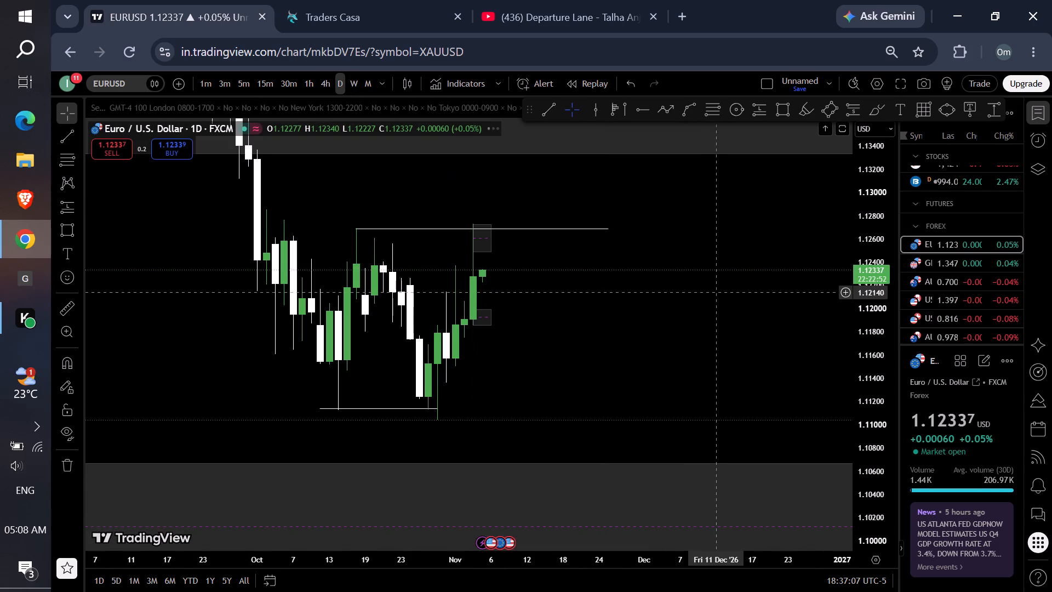
left_click_drag(716, 296, 718, 314)
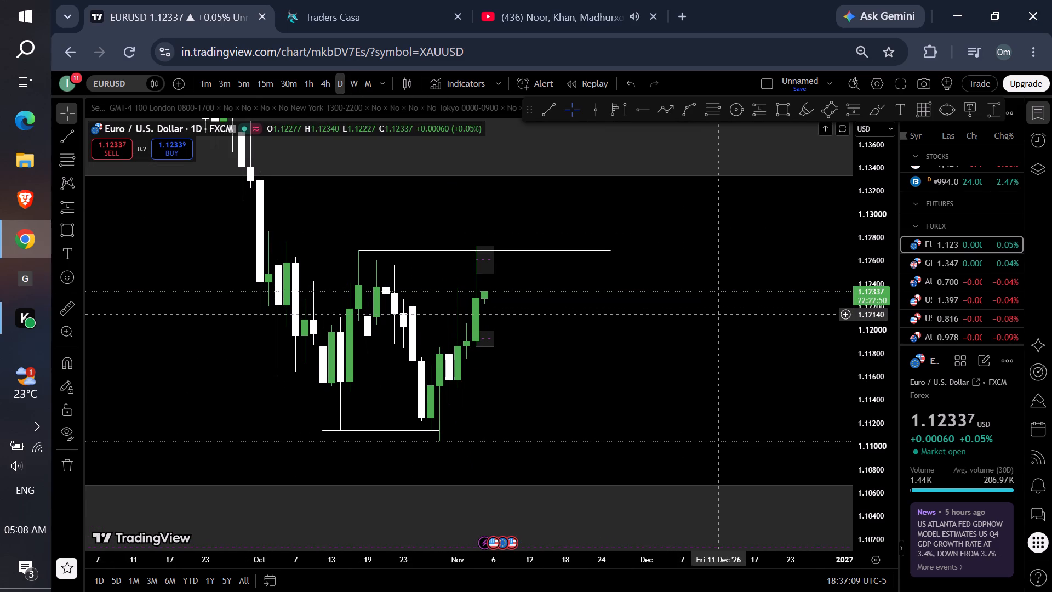
left_click_drag(718, 314, 718, 323)
On the daily timeframe, extend the lower zone near 1.119 forward to about 13 November 2026.
left_click_drag(875, 417, 845, 322)
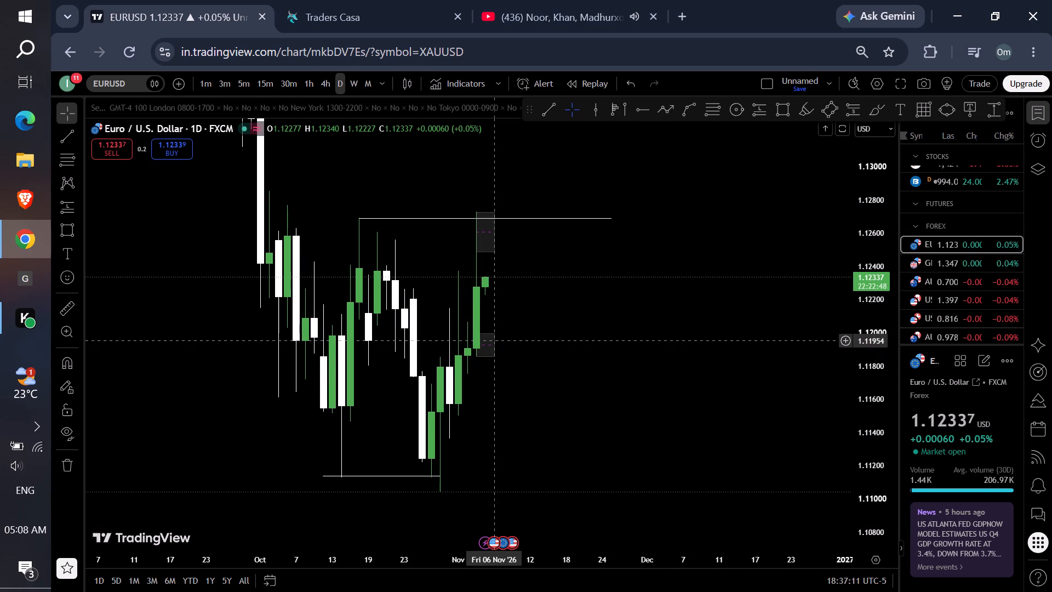
left_click_drag(493, 343, 541, 346)
left_click_drag(564, 293, 571, 331)
On the 4-hour timeframe, move the lower zone's start back to 3 November 13:00, keeping its top near 1.1200.
left_click(328, 84)
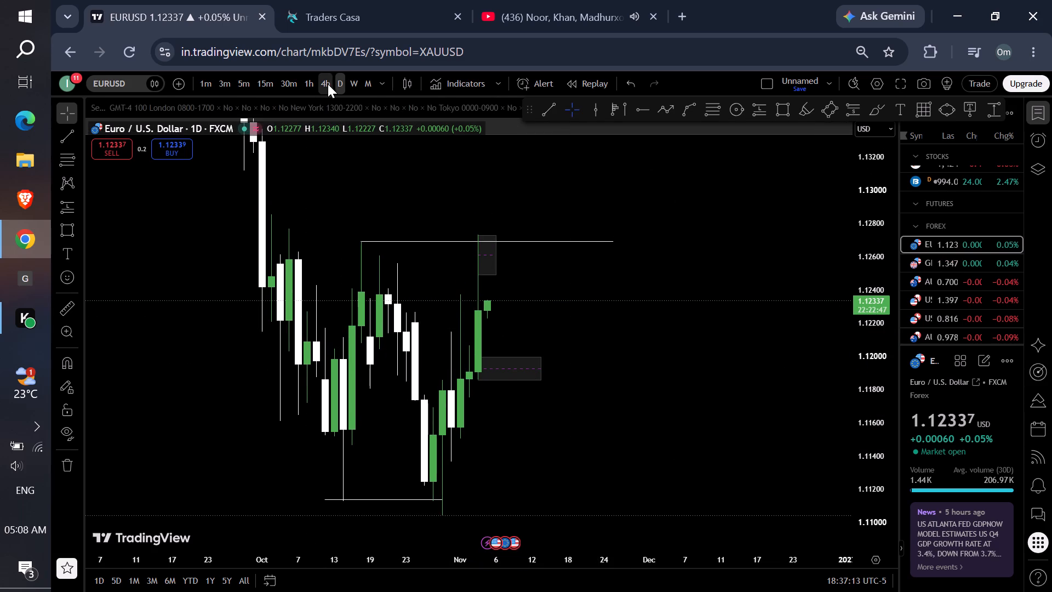
left_click_drag(881, 440, 812, 321)
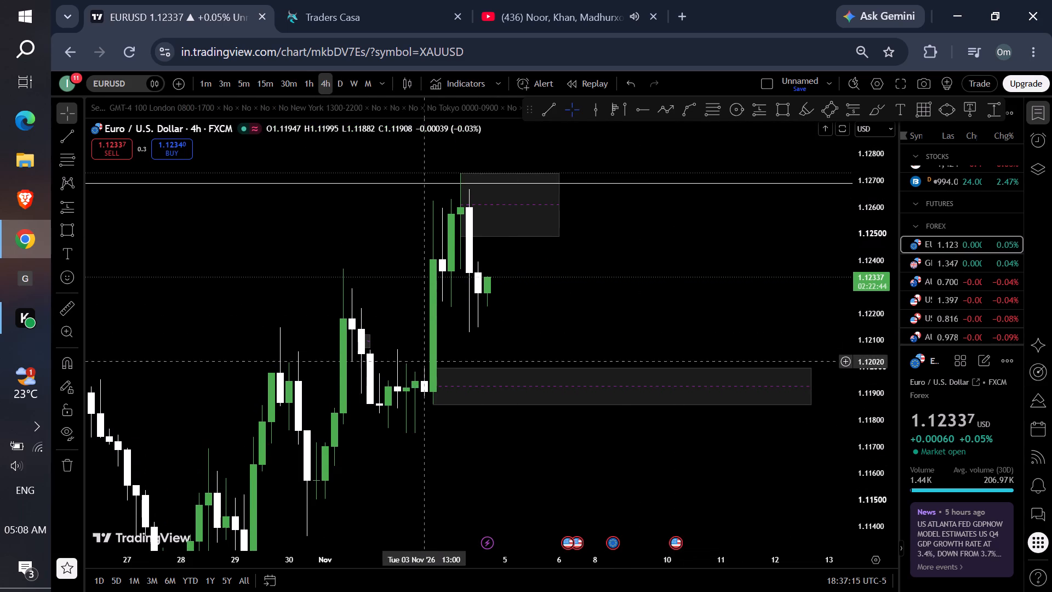
left_click_drag(436, 367, 424, 367)
left_click_drag(602, 308, 602, 347)
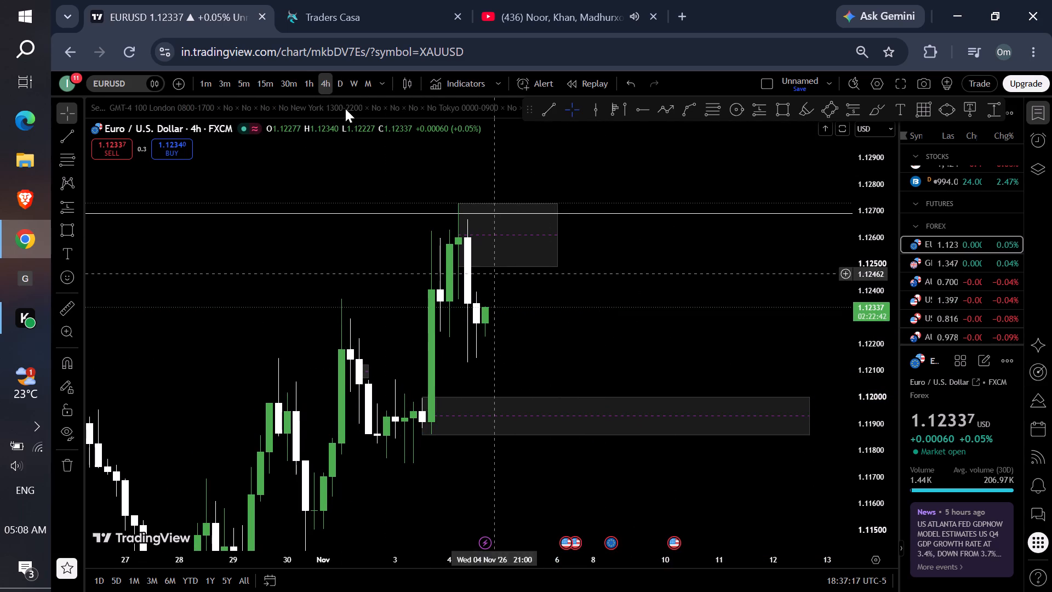
Switch to the Traders Casa backtest and delete the short position drawing on the 1-hour chart.
left_click(419, 5)
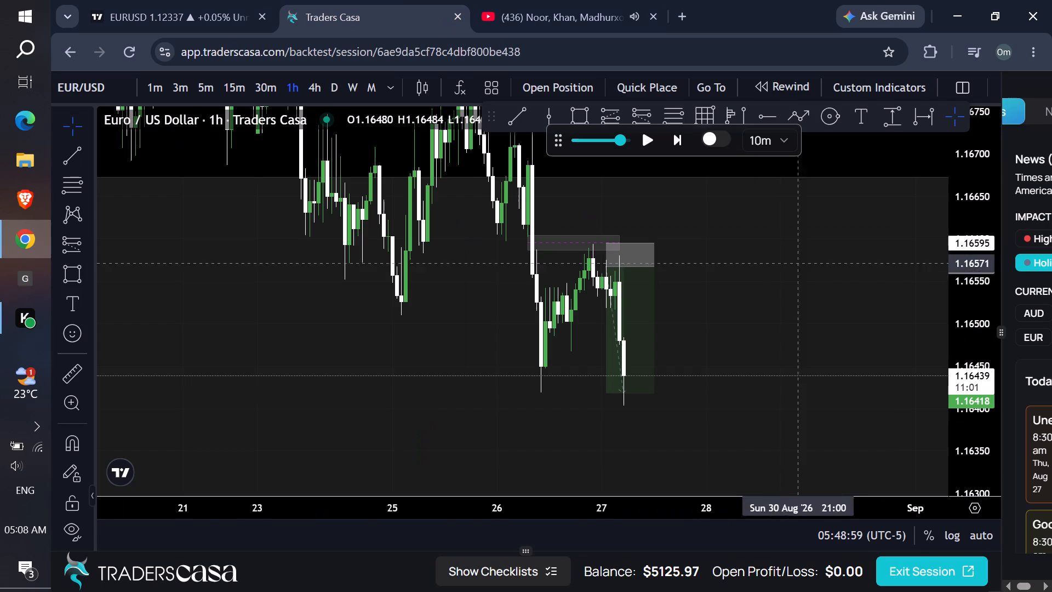
left_click_drag(804, 259, 742, 266)
left_click(597, 297)
left_click(905, 186)
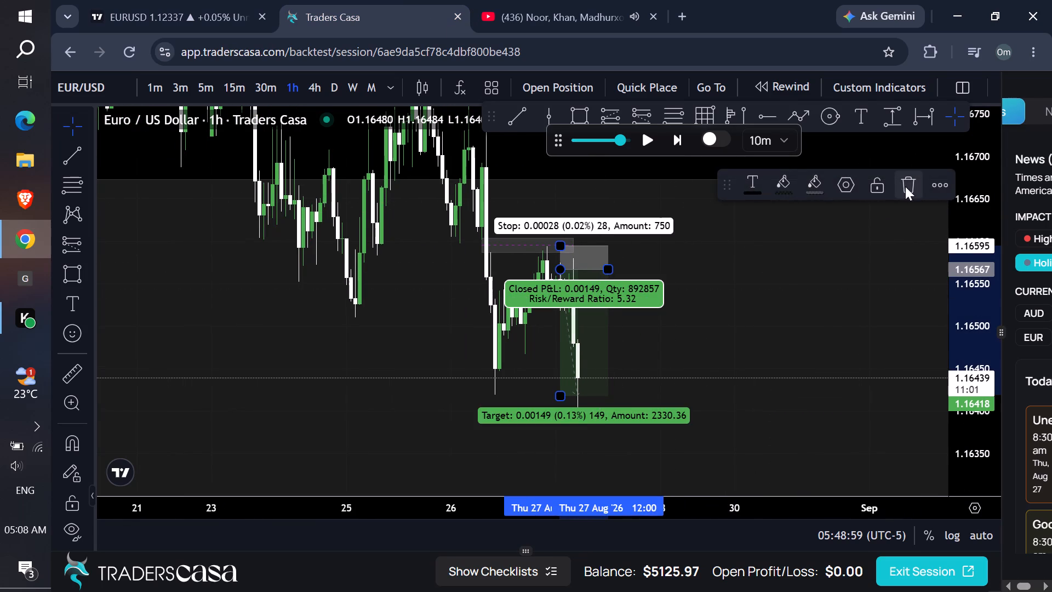
Advance the backtest replay on the 1-hour and daily timeframes to 27 August 20:48.
left_click_drag(812, 255, 769, 230)
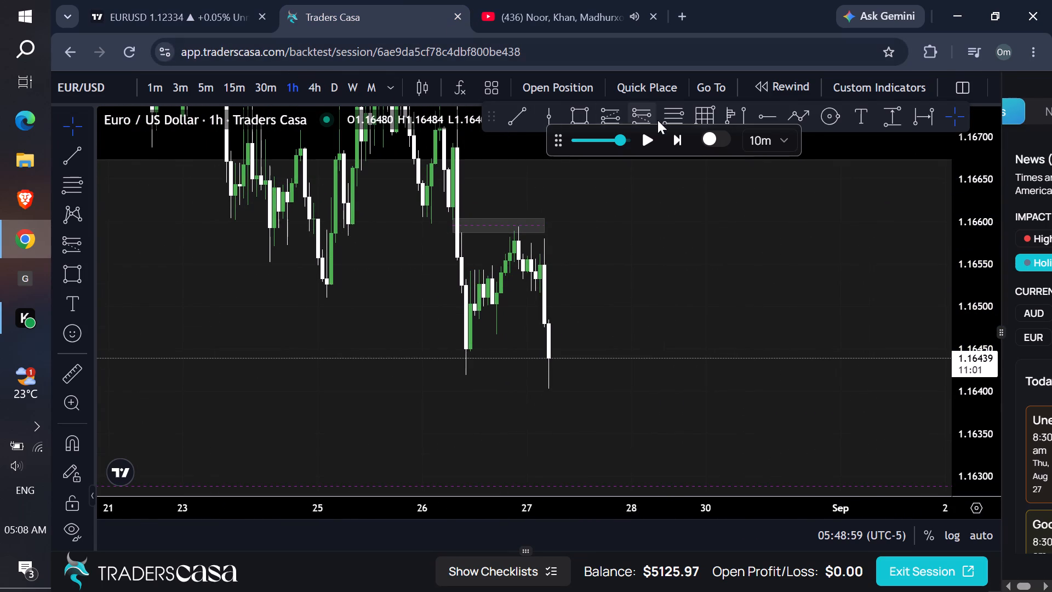
left_click(651, 146)
left_click(651, 146)
left_click(651, 146)
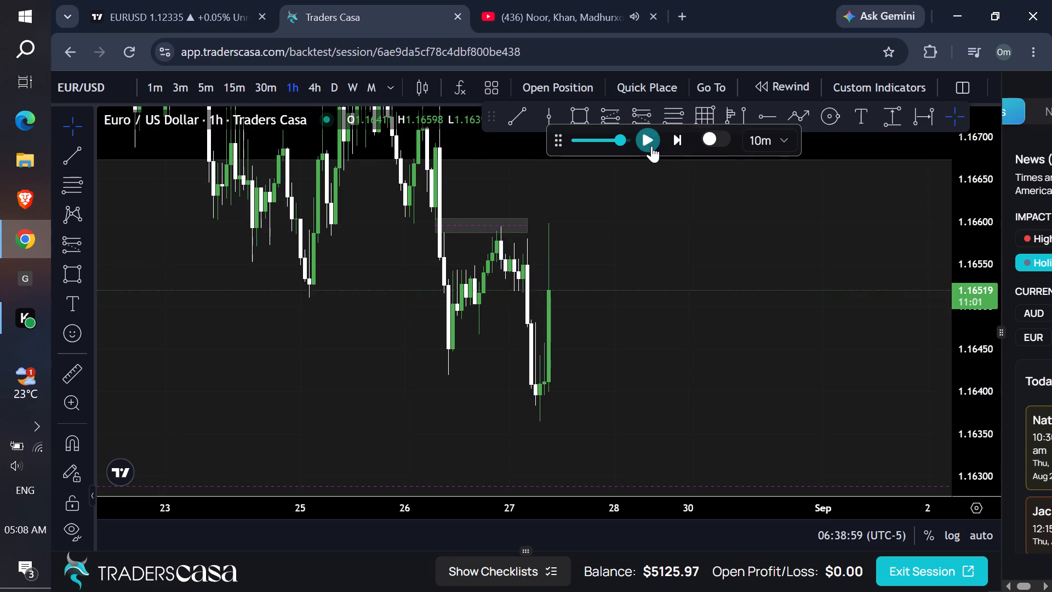
left_click_drag(972, 168, 777, 341)
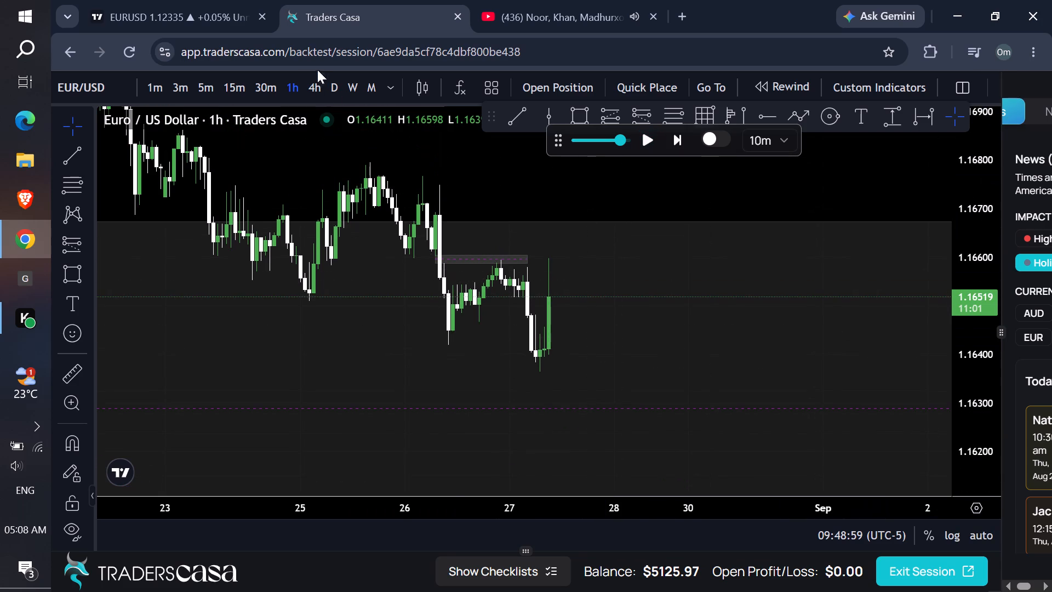
left_click(334, 87)
left_click_drag(974, 206, 937, 314)
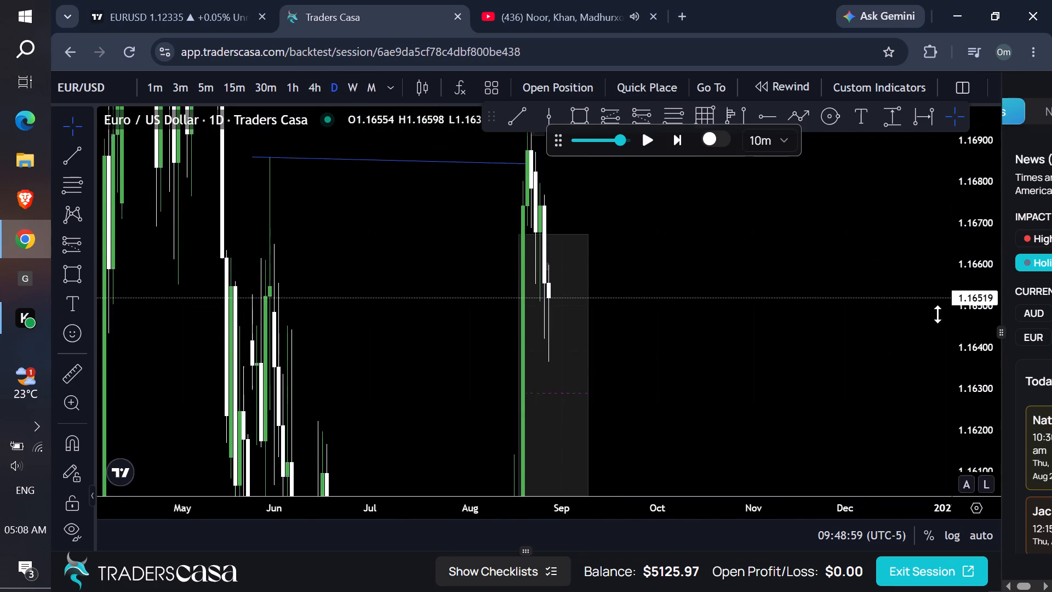
left_click_drag(937, 314, 749, 449)
scroll(608, 274, "up", 3)
scroll(608, 274, "down", 1)
scroll(608, 274, "up", 1)
scroll(608, 274, "down", 1)
left_click_drag(630, 263, 757, 249)
left_click(647, 140)
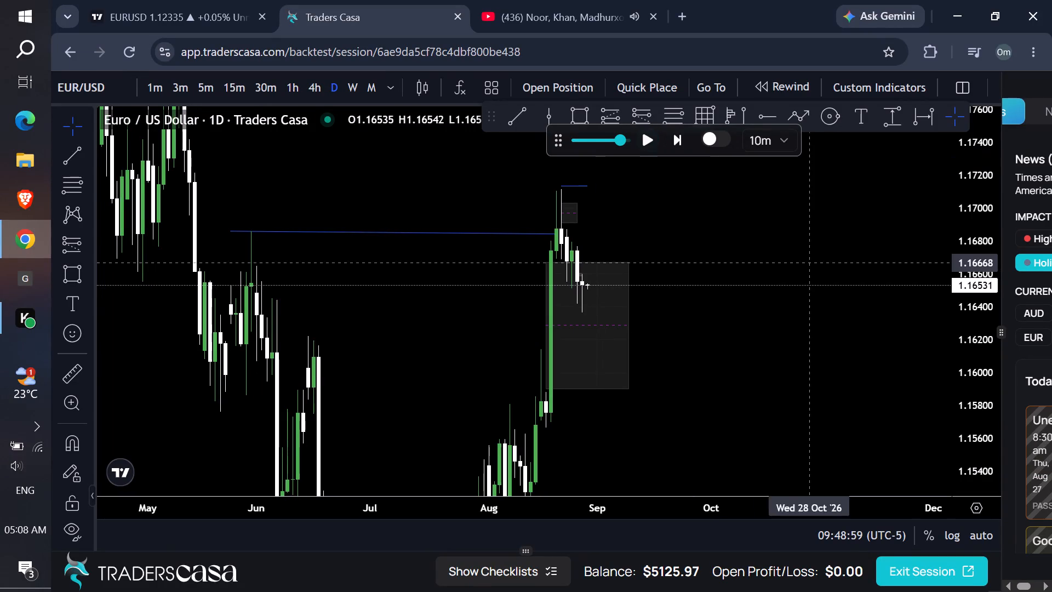
Lower the short blue line above the August high to about 1.1711 and extend it to about 3 September.
scroll(740, 258, "up", 5)
left_click(356, 184)
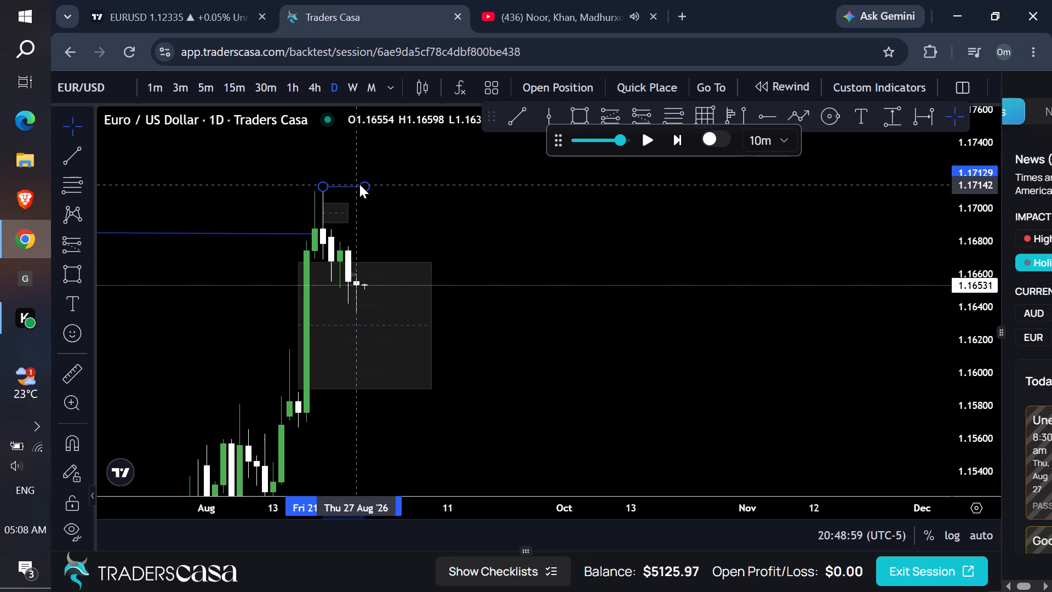
left_click_drag(361, 191, 361, 191)
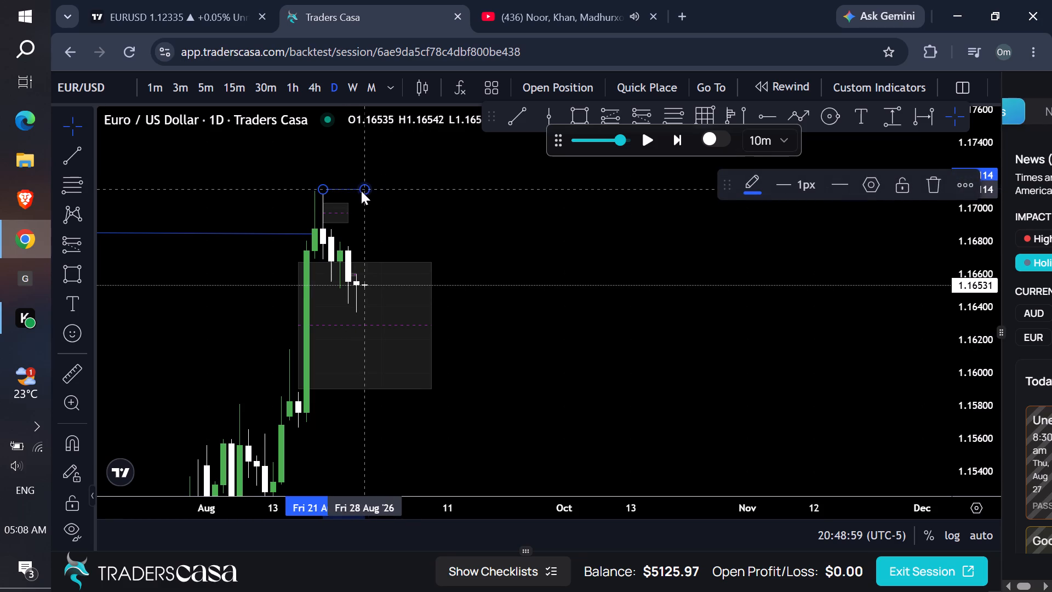
left_click_drag(361, 191, 402, 195)
left_click(479, 216)
left_click_drag(487, 218, 538, 223)
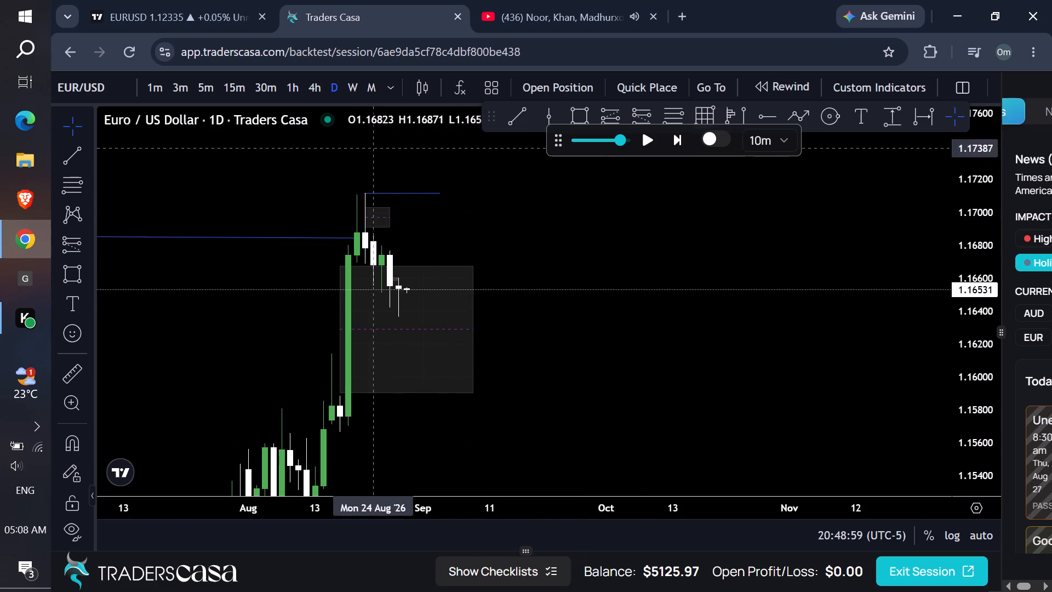
Extend the small daily zone near 1.1700 forward to about 11 September.
left_click_drag(387, 216, 486, 227)
left_click(559, 250)
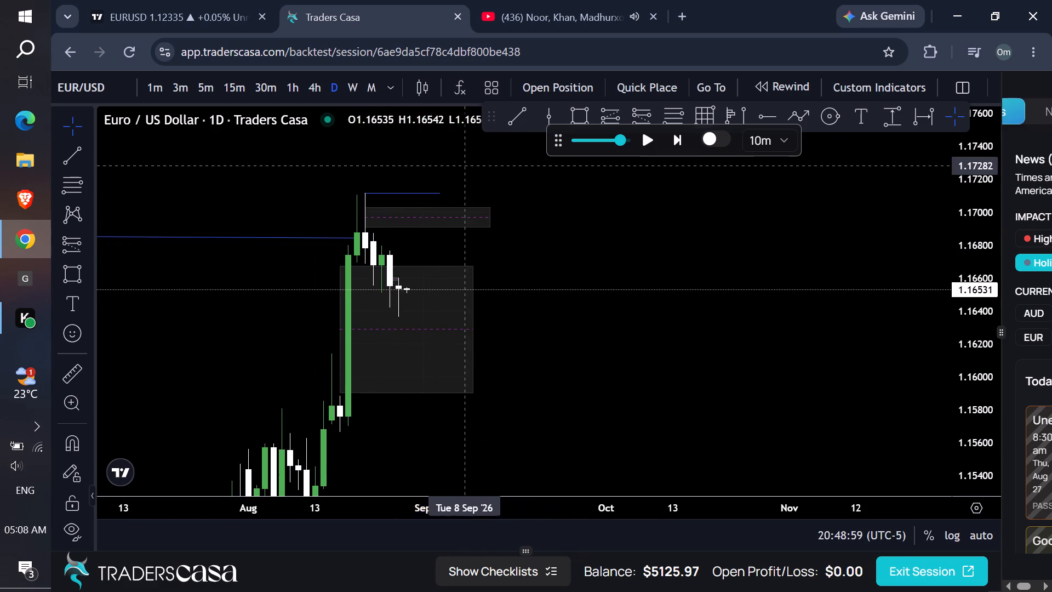
On the 4-hour timeframe, resize the small zone near 1.1660 to span about 1.16766 to 1.16600 and extend it to 30 August 21:00.
left_click(309, 92)
scroll(810, 328, "down", 1)
scroll(819, 328, "up", 1)
scroll(839, 335, "down", 1)
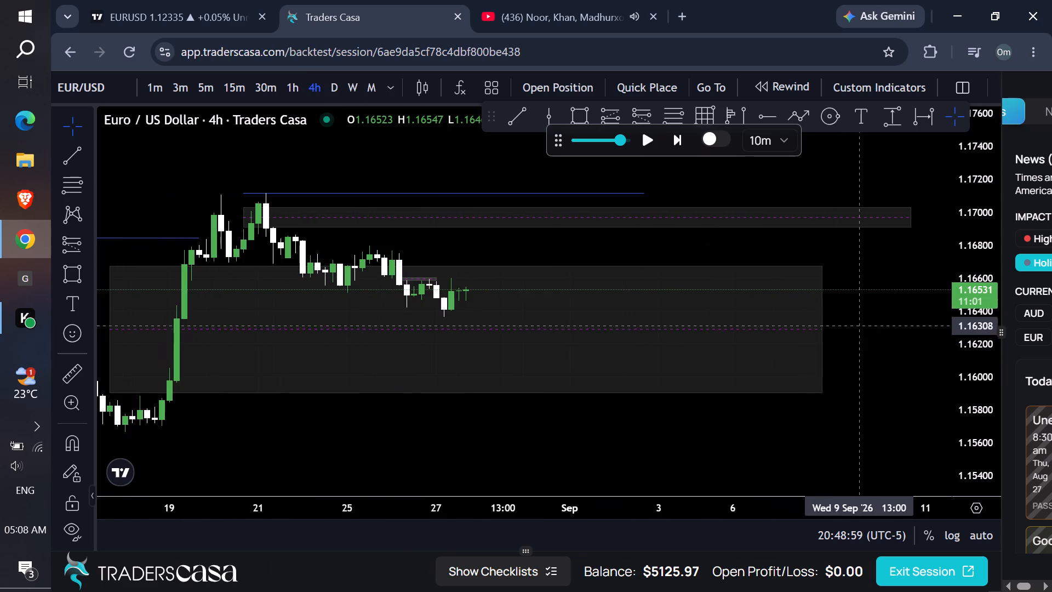
left_click_drag(994, 465, 820, 217)
left_click_drag(658, 255, 668, 352)
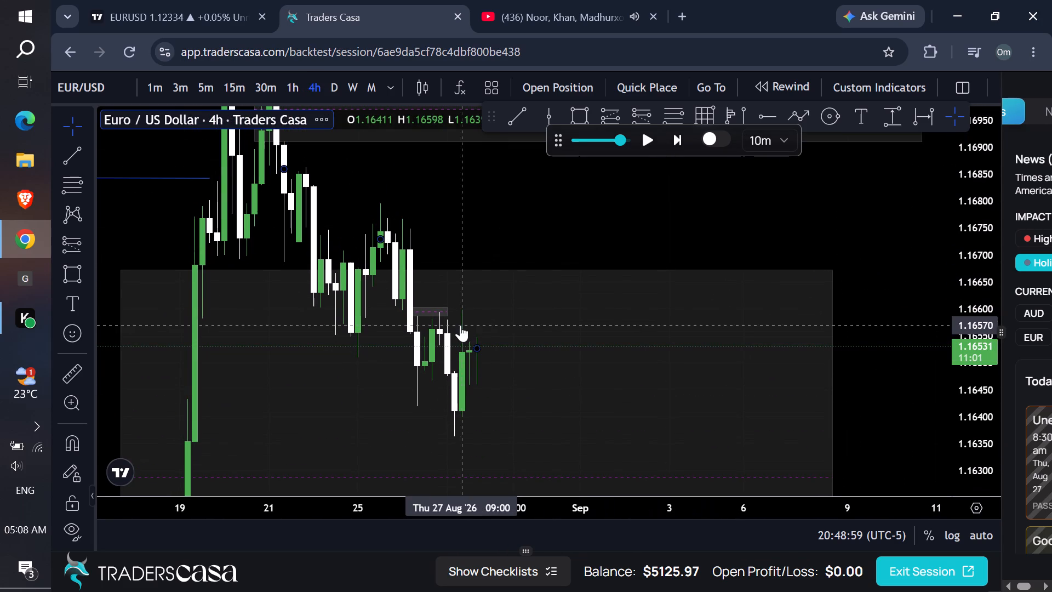
left_click_drag(409, 308, 395, 295)
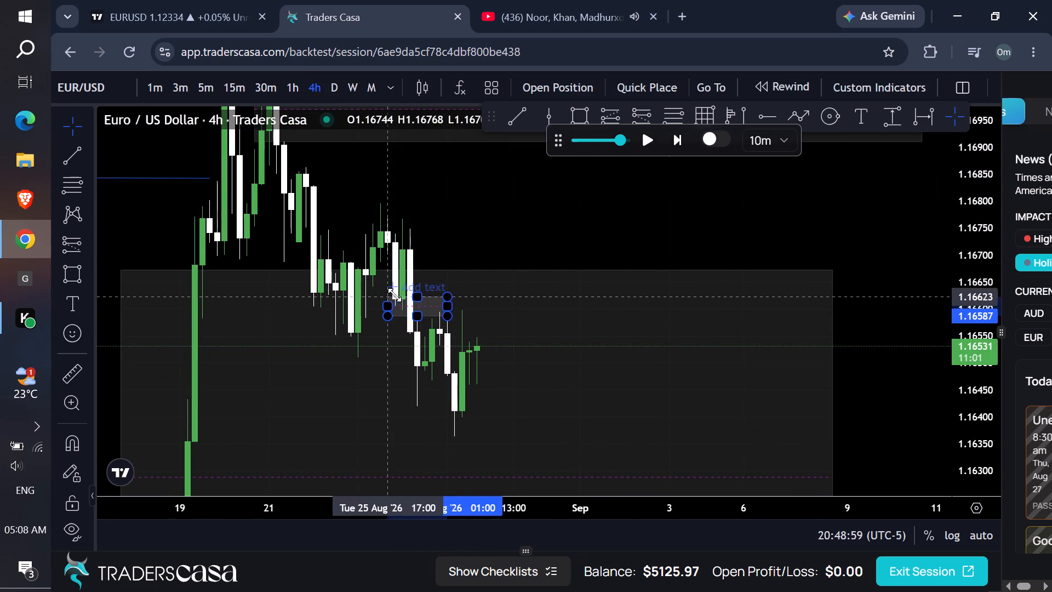
left_click_drag(395, 295, 404, 230)
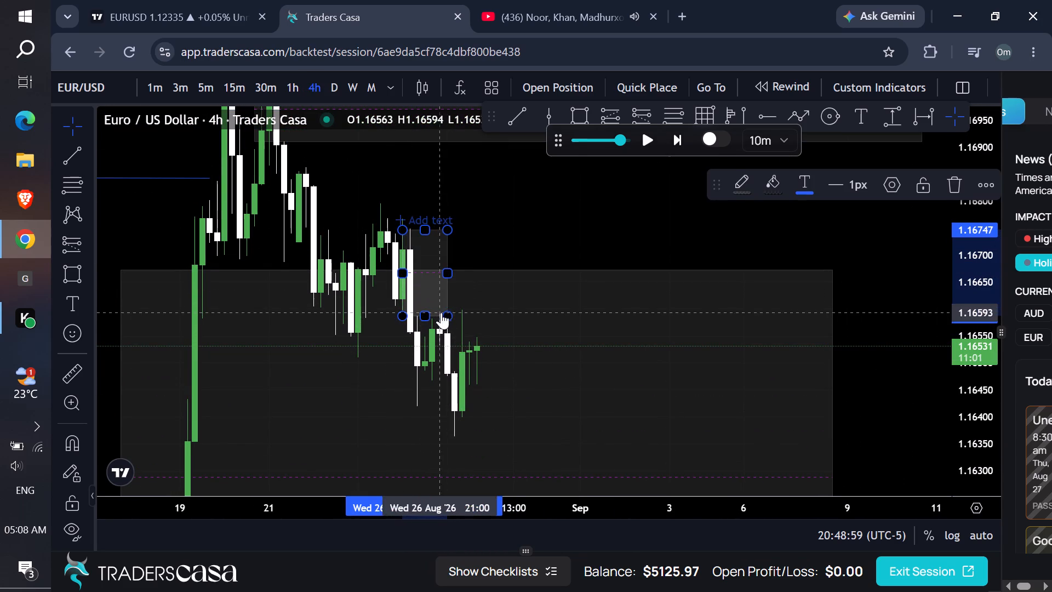
left_click_drag(451, 315, 529, 310)
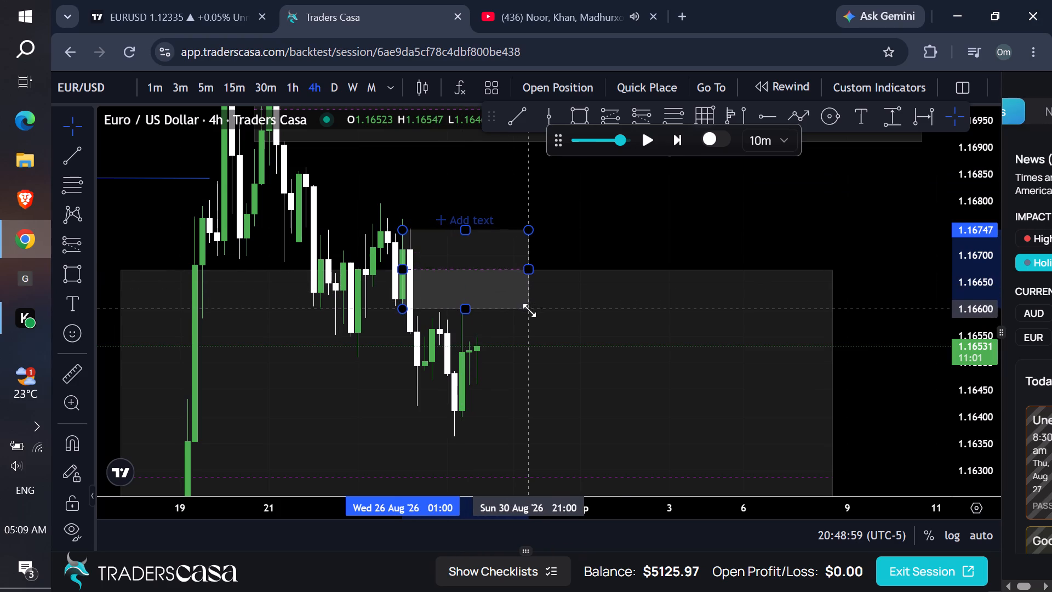
left_click_drag(529, 310, 529, 311)
left_click(585, 259)
left_click_drag(404, 274, 392, 274)
left_click_drag(393, 231, 398, 219)
left_click(587, 226)
On the 1-hour timeframe, narrow that zone to about 1.16750 to 1.16657, starting at 26 August 07:00.
left_click(295, 88)
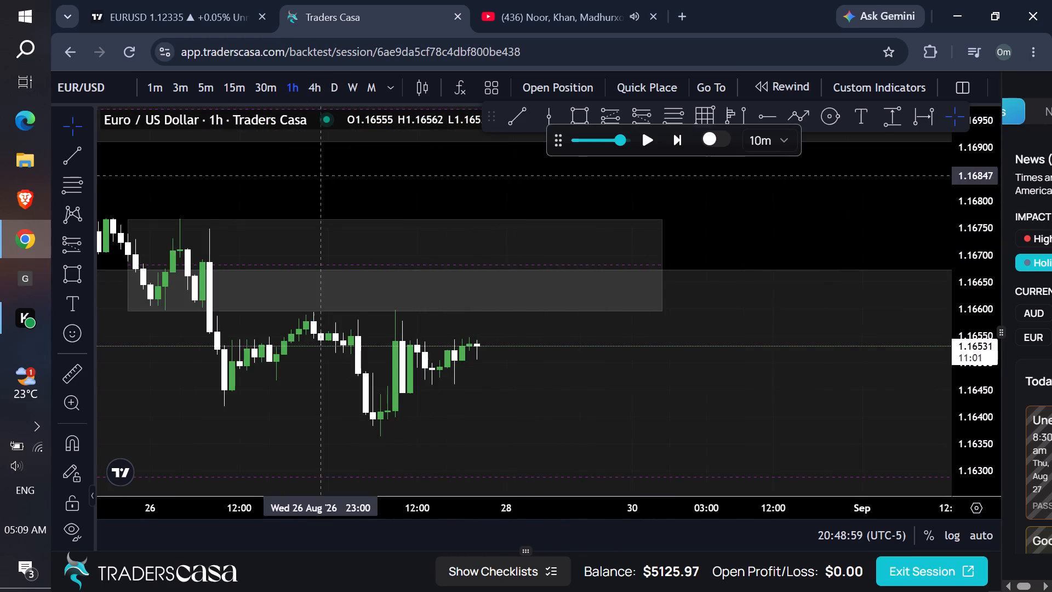
scroll(319, 213, "down", 1)
left_click_drag(213, 310, 271, 308)
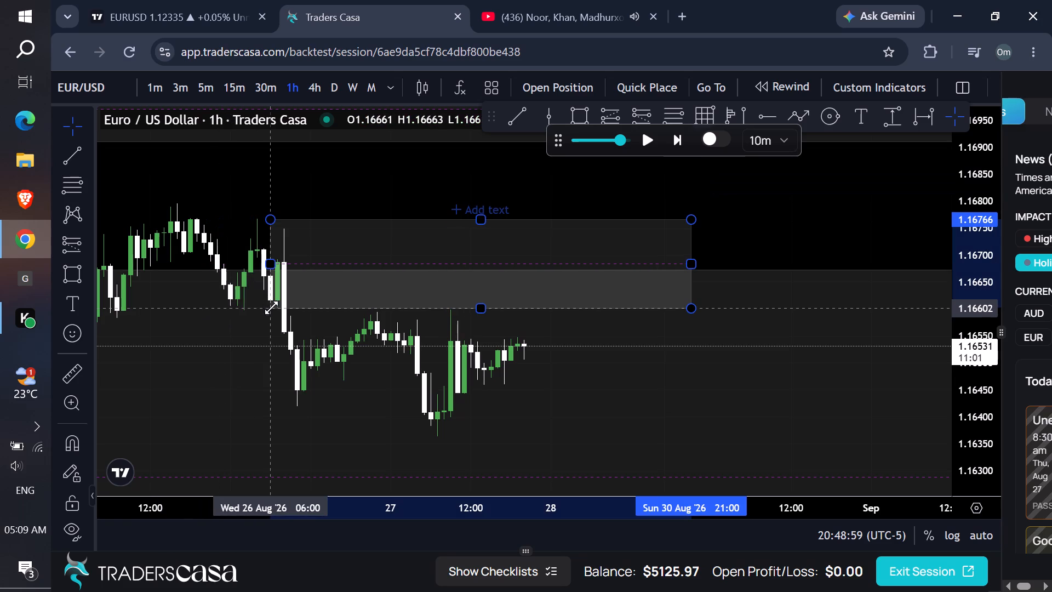
left_click_drag(271, 308, 267, 278)
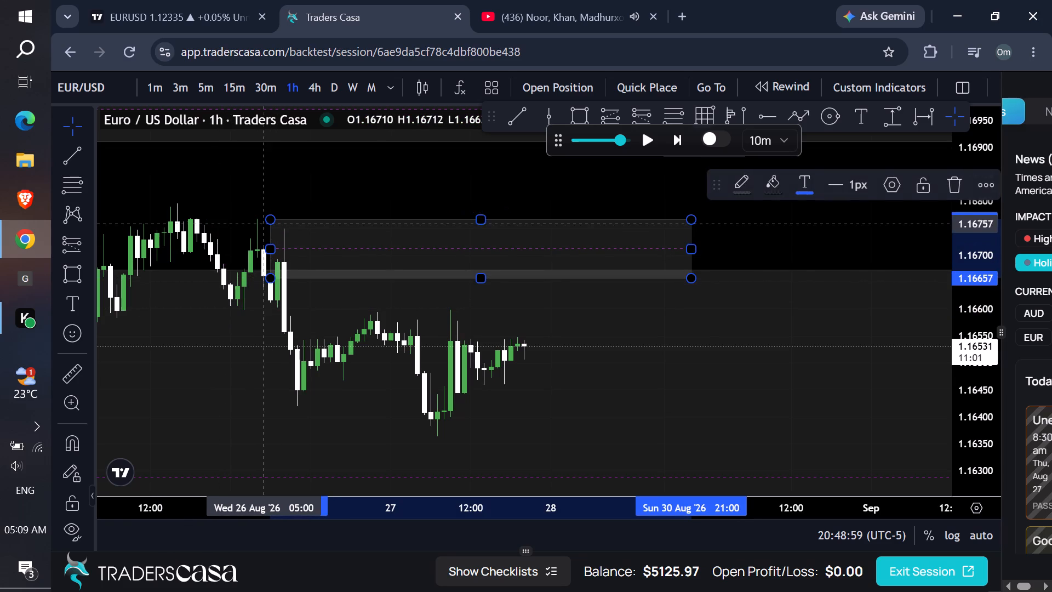
left_click_drag(271, 211, 274, 227)
left_click_drag(274, 227, 279, 241)
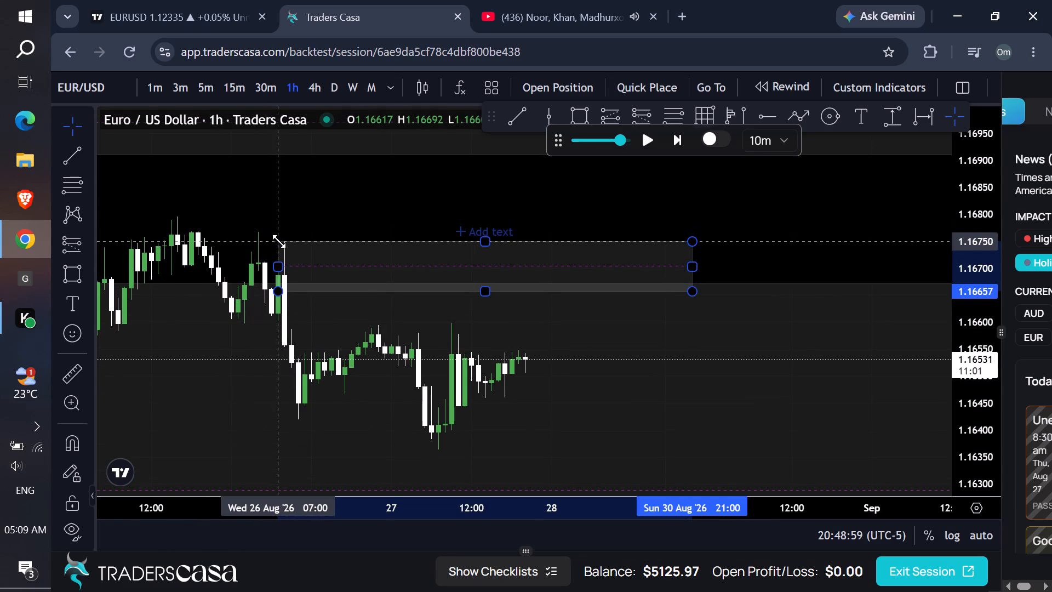
left_click_drag(279, 241, 278, 241)
left_click_drag(664, 346, 662, 271)
Advance the backtest replay on the 1-hour and 4-hour timeframes to 28 August 14:38.
left_click(650, 147)
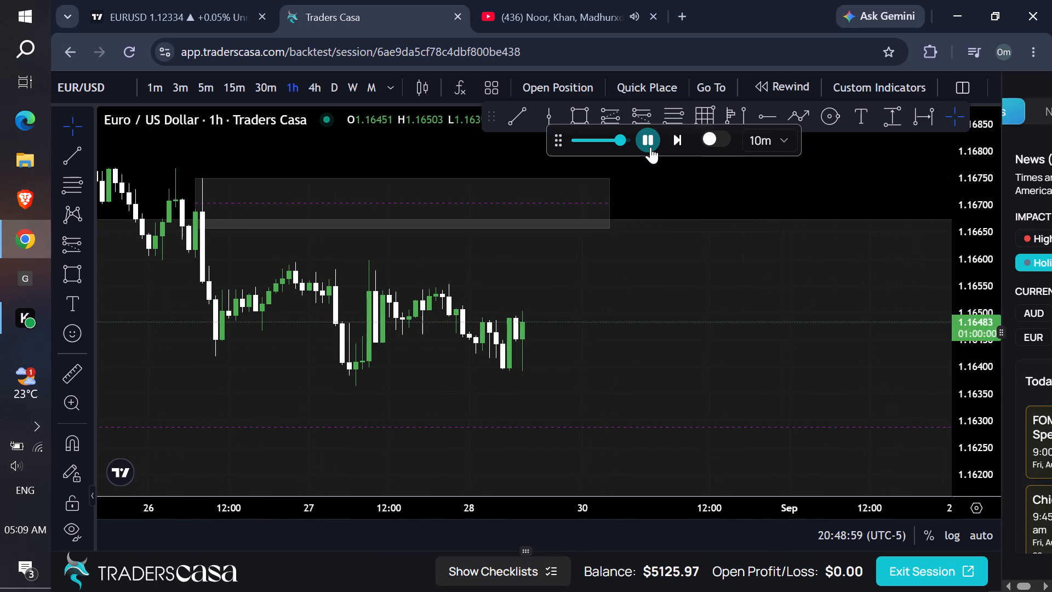
left_click(650, 147)
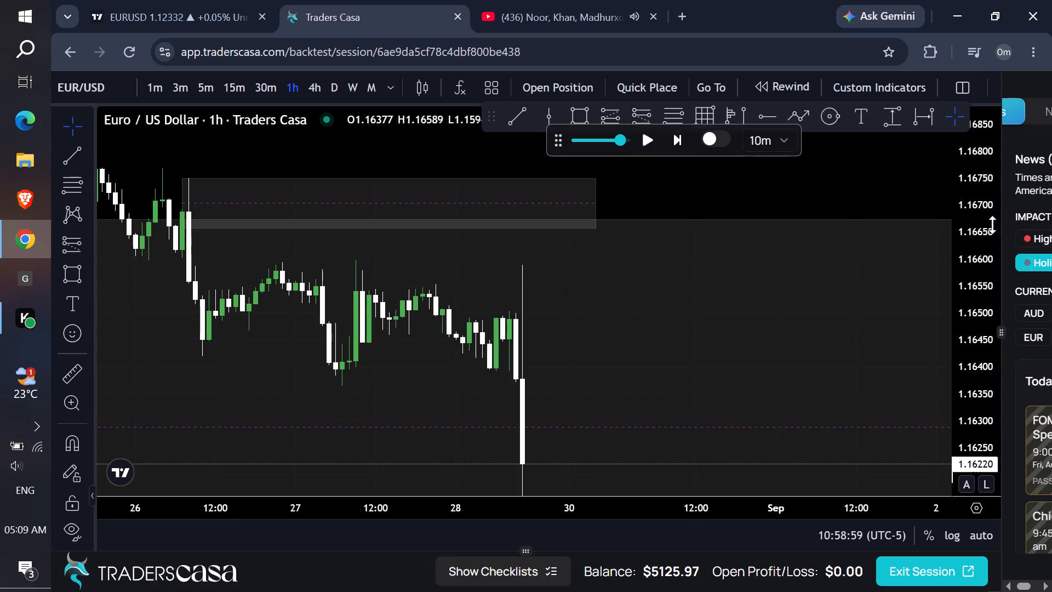
left_click_drag(986, 218, 913, 371)
left_click(321, 90)
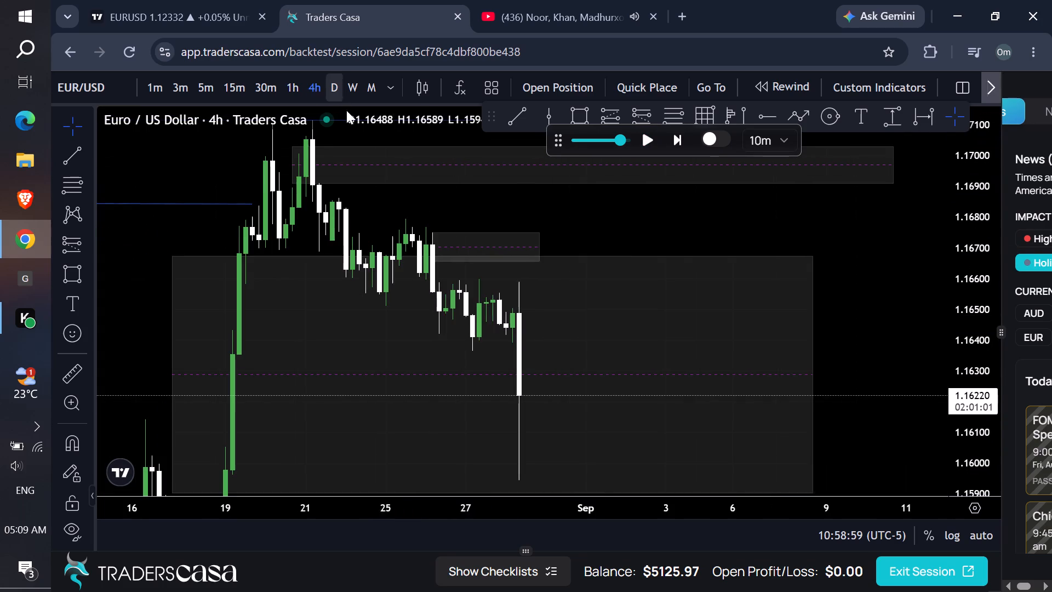
left_click_drag(558, 278, 682, 232)
left_click_drag(968, 245, 904, 283)
left_click(653, 140)
double_click(653, 140)
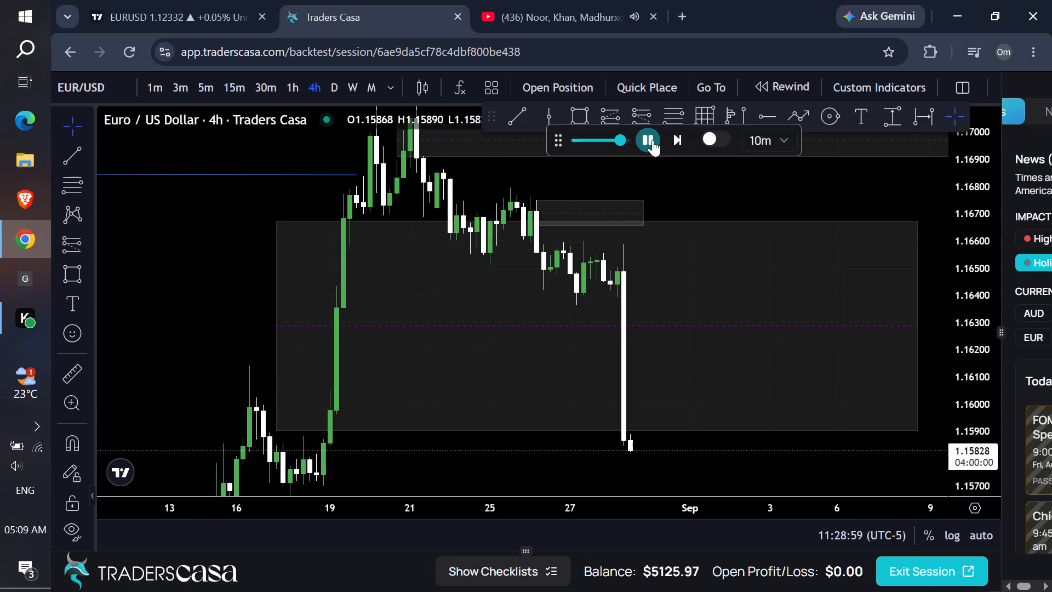
On the daily timeframe, resize the large zone under the latest drop to span about 1.15903 to 1.15679, starting at 18 August.
left_click_drag(699, 270, 690, 149)
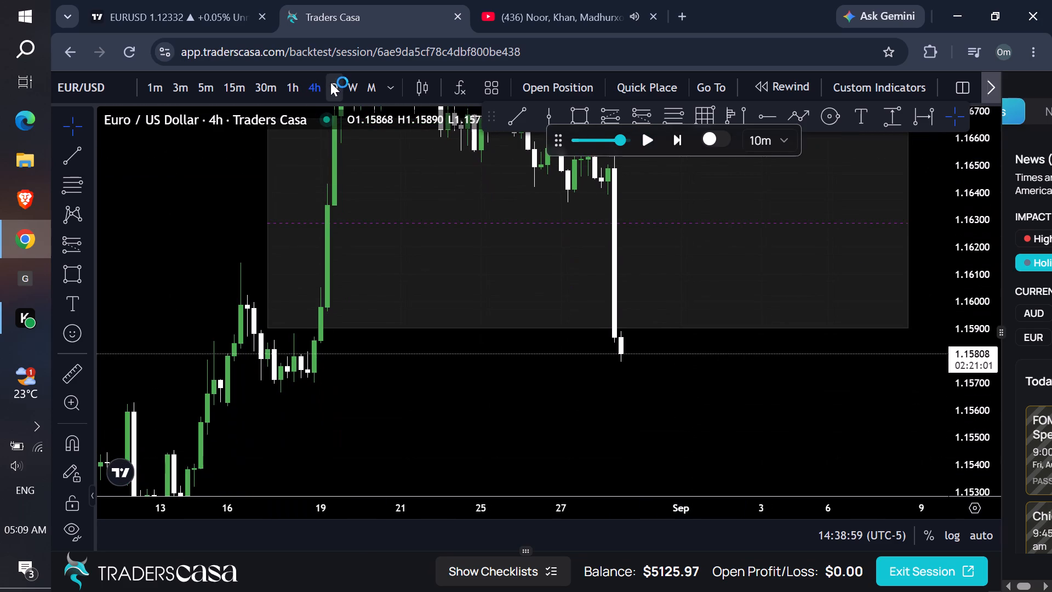
left_click(330, 82)
left_click_drag(968, 198, 906, 406)
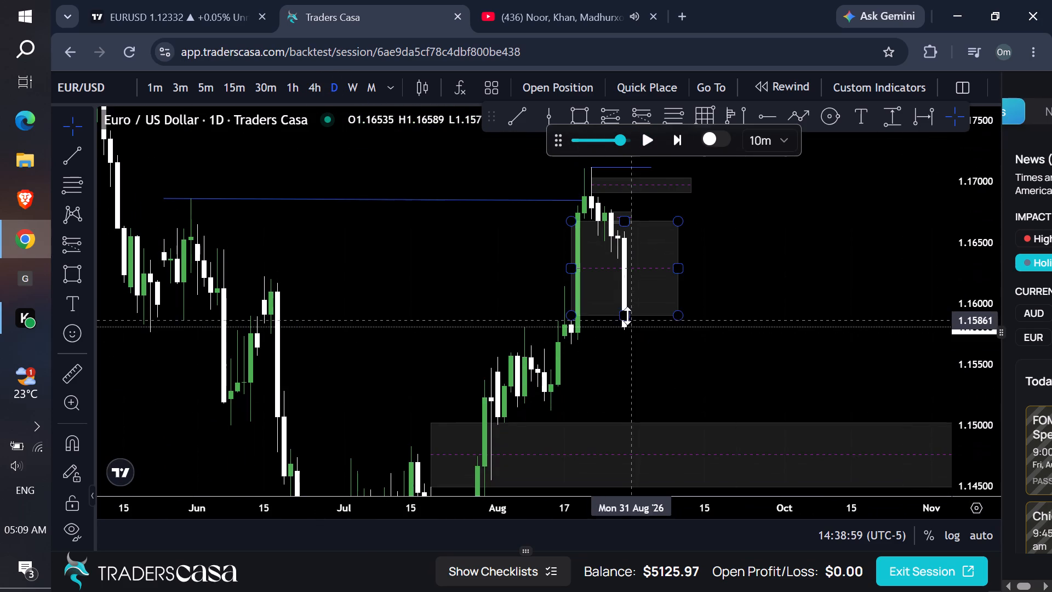
left_click_drag(573, 222, 571, 340)
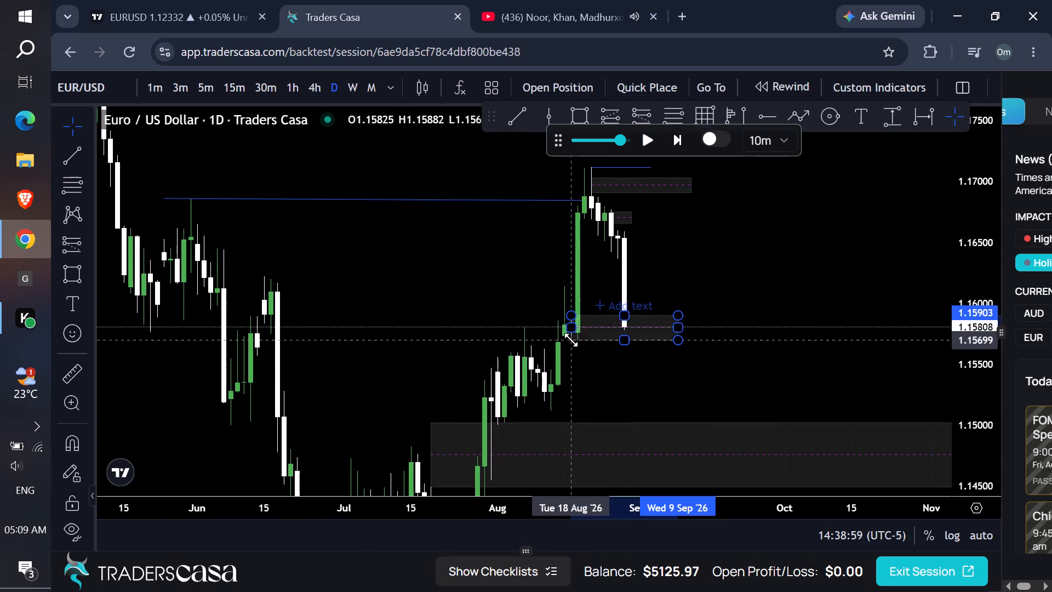
left_click_drag(571, 340, 570, 342)
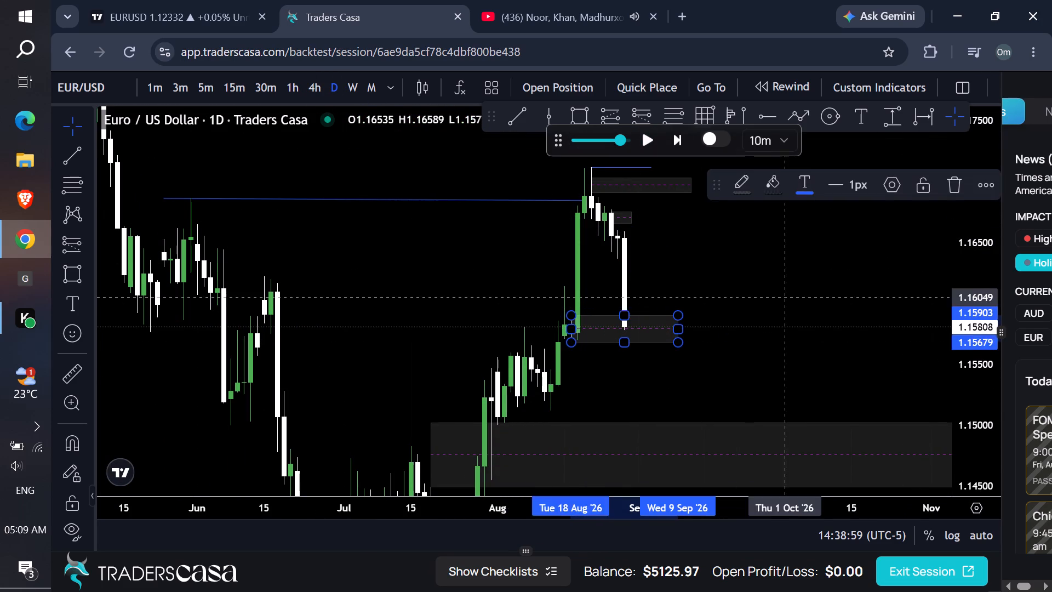
left_click(786, 297)
Advance the backtest replay on the daily timeframe to 30 August 20:18.
left_click_drag(794, 260, 779, 283)
left_click(648, 141)
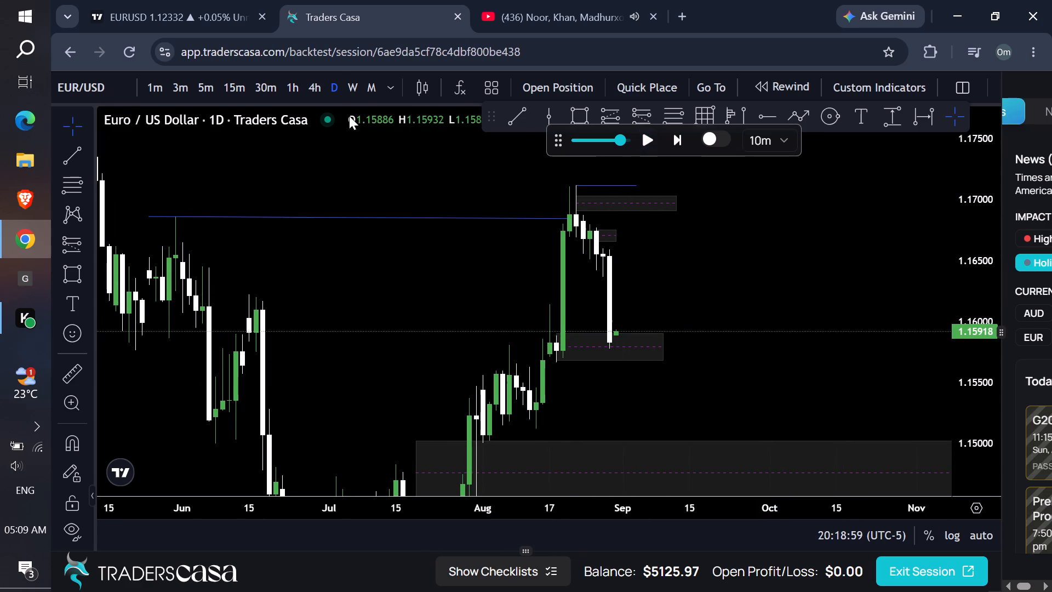
On the 4-hour timeframe, draw a rectangle zone over the sharp drop from about 1.16410 to 1.15896, spanning 28 August 05:00 to 3 September.
left_click(316, 80)
left_click_drag(982, 418, 843, 193)
left_click_drag(759, 170, 737, 172)
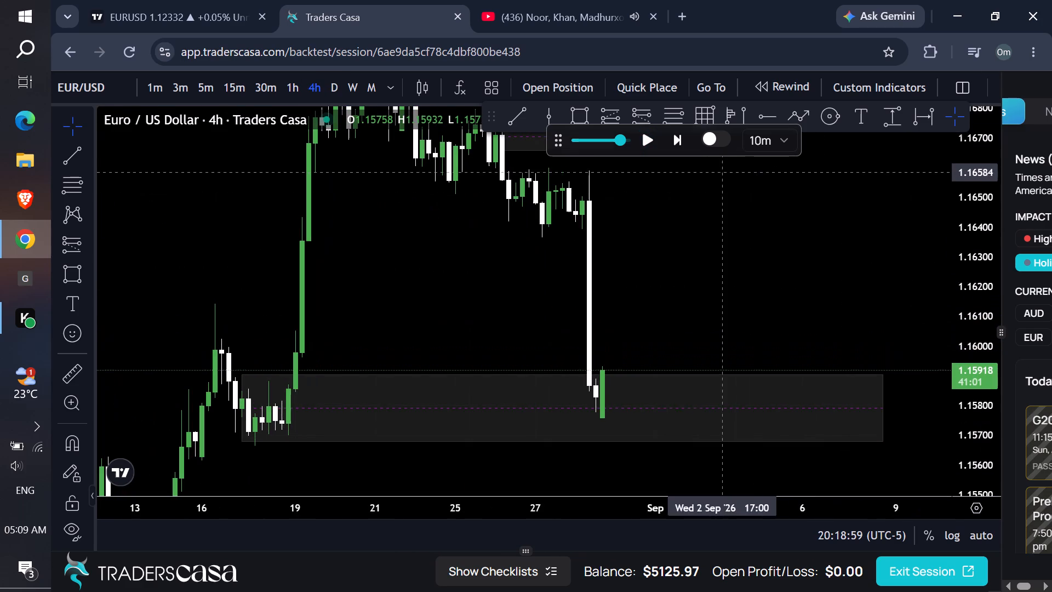
left_click(285, 92)
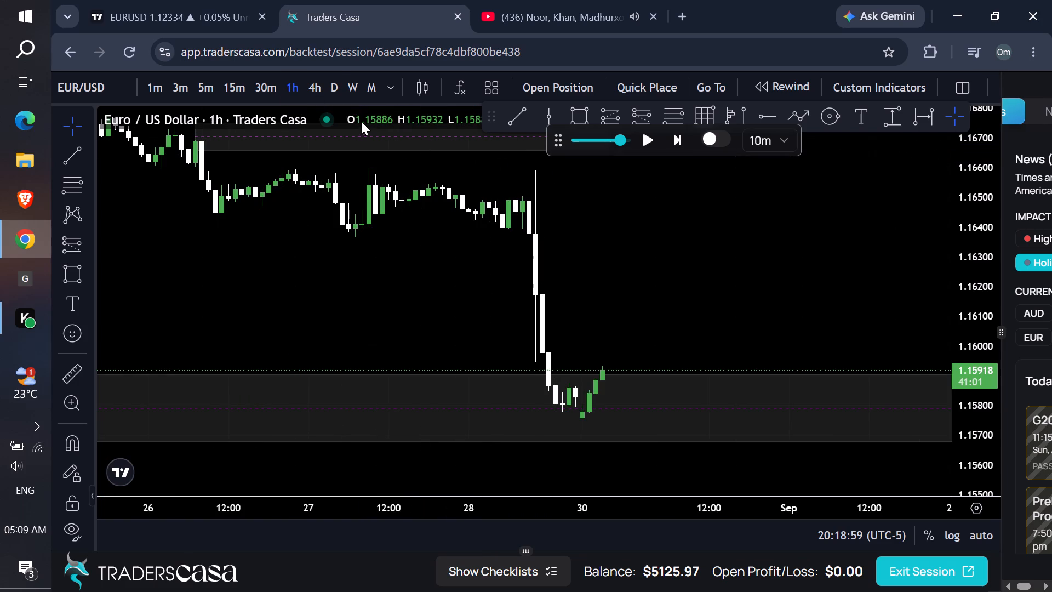
left_click(320, 101)
left_click(581, 117)
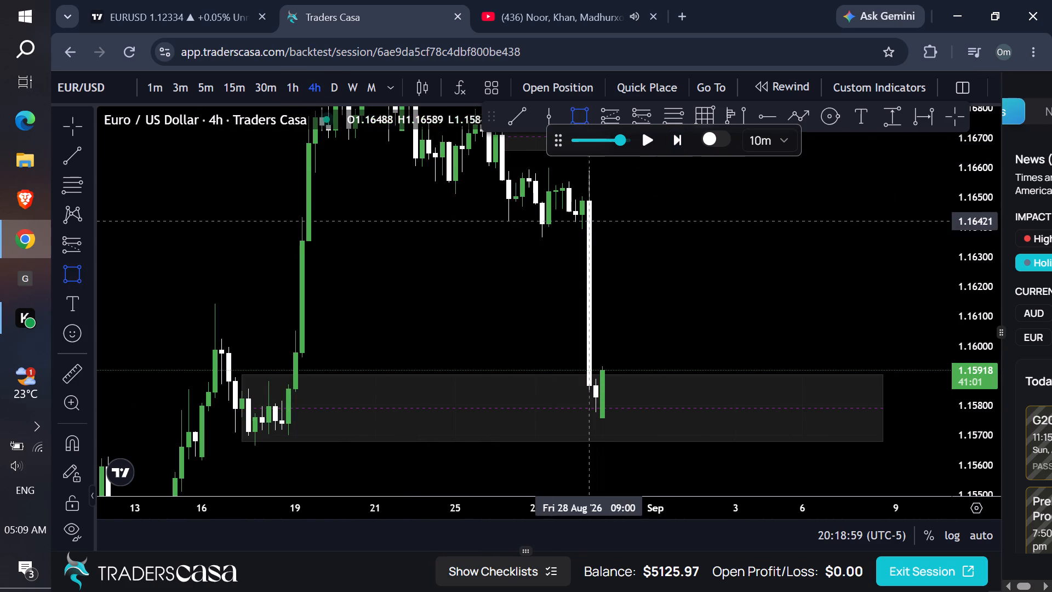
left_click(581, 224)
left_click(740, 377)
left_click_drag(810, 320, 810, 319)
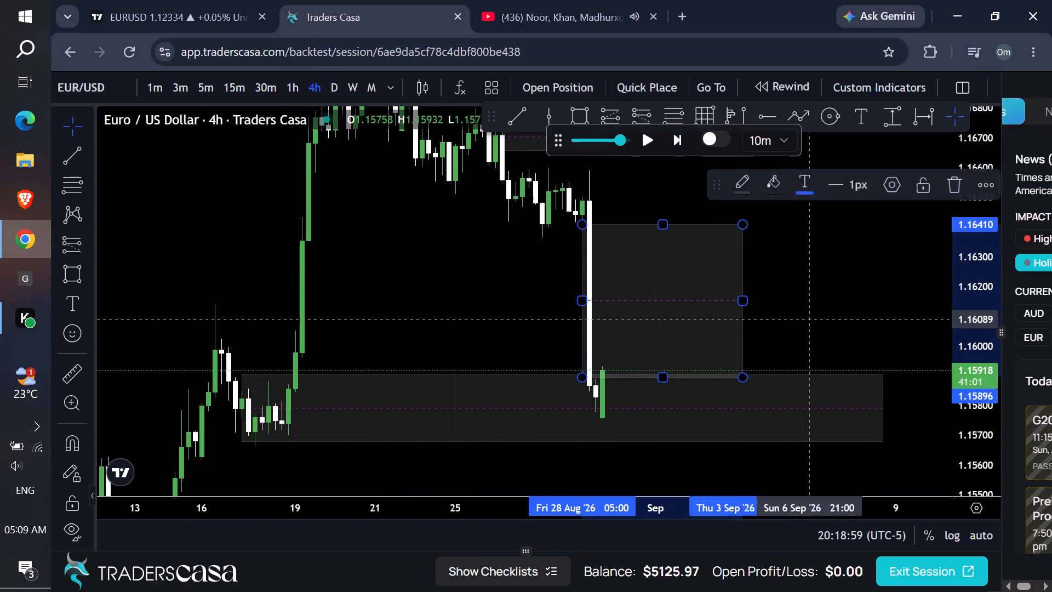
left_click_drag(810, 319, 808, 311)
Set the replay step to 15m and advance the replay on the 4-hour and daily timeframes to 31 August 21:03.
left_click(784, 146)
left_click(789, 300)
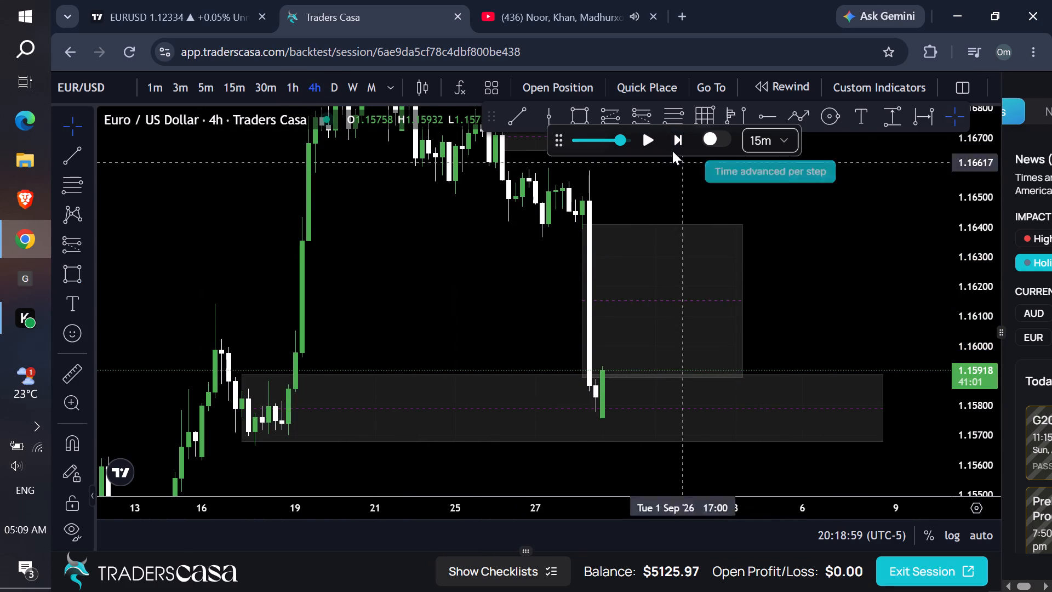
left_click(648, 139)
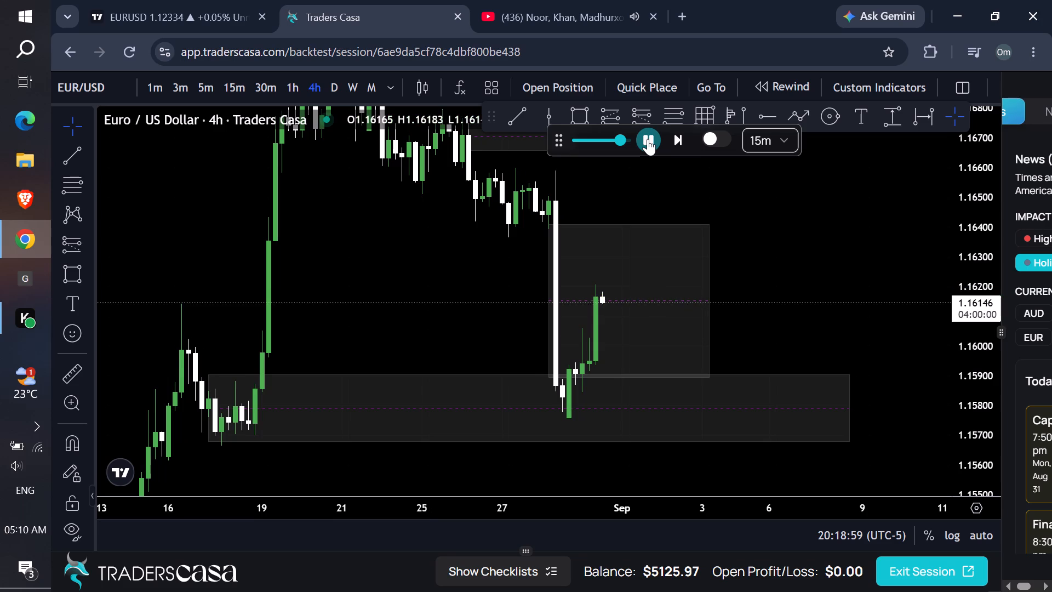
left_click(341, 89)
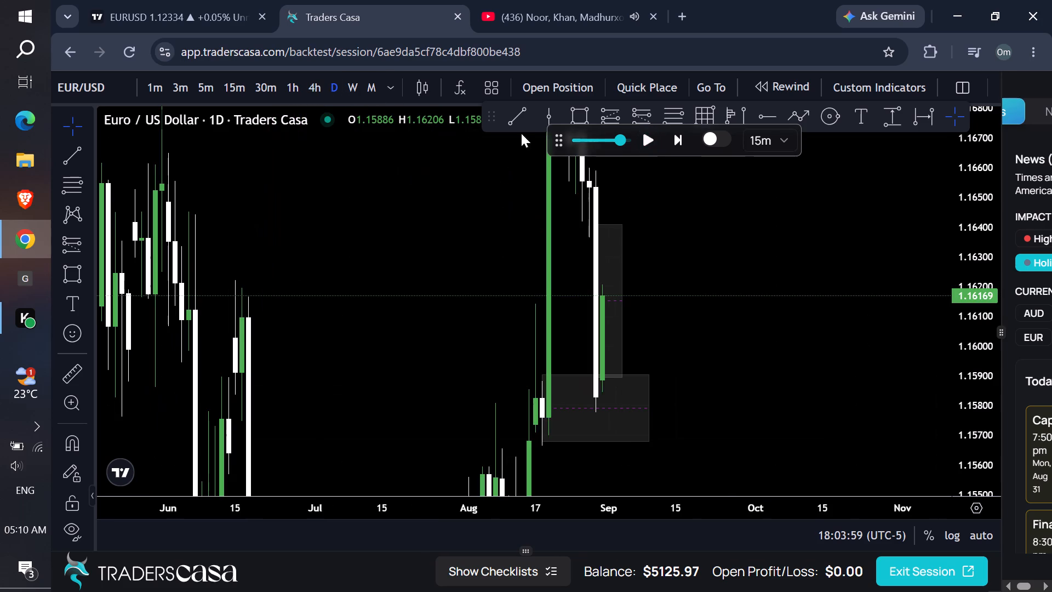
left_click_drag(705, 181, 672, 173)
left_click(648, 136)
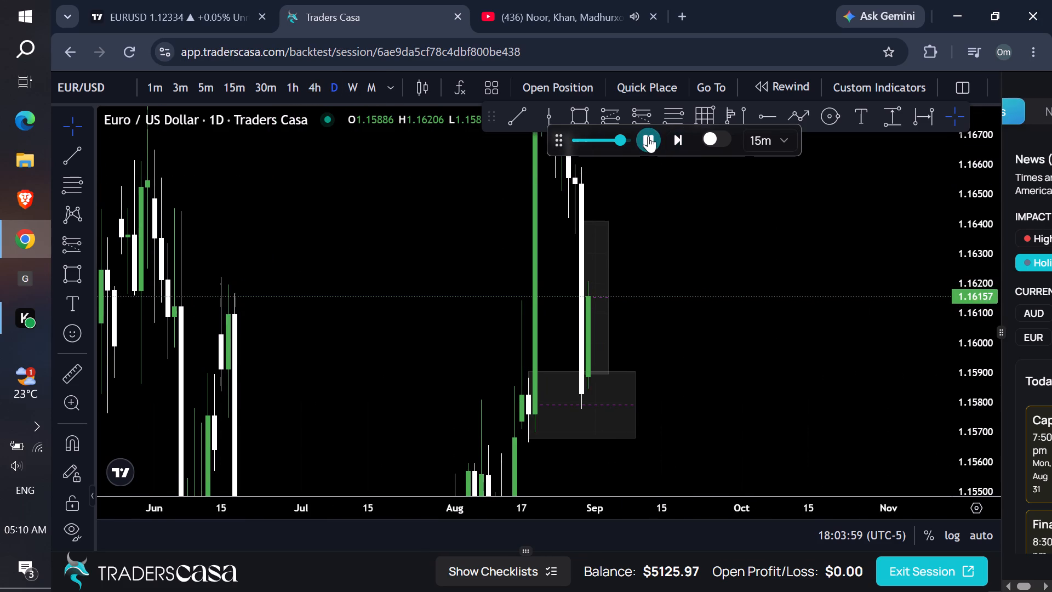
left_click(648, 136)
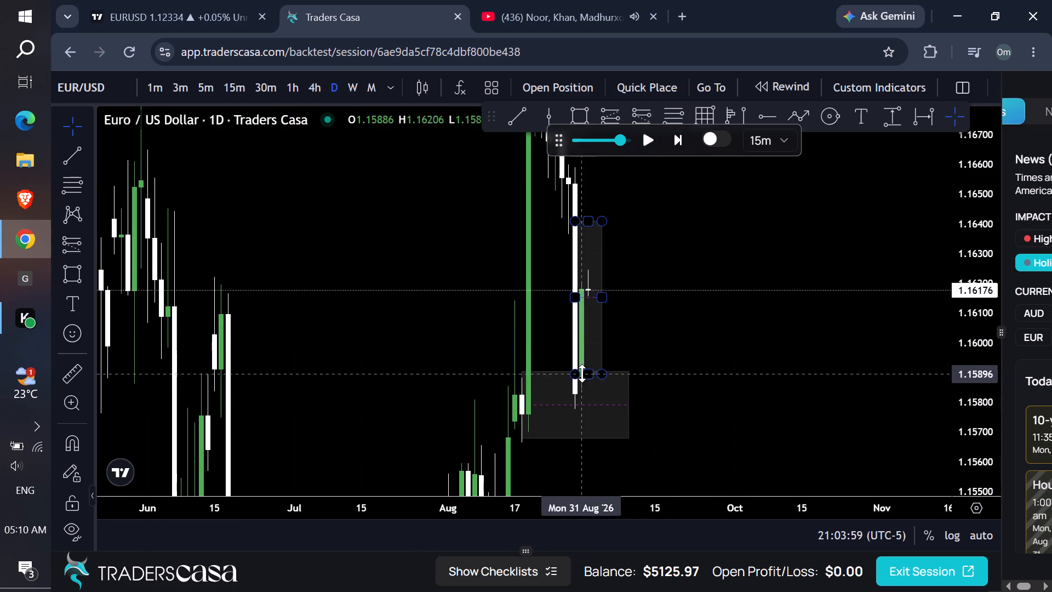
On the daily timeframe, resize the zone over the sharp drop to about 1.16368 to 1.1621, spanning 26 August to 10 September.
left_click_drag(575, 376, 569, 284)
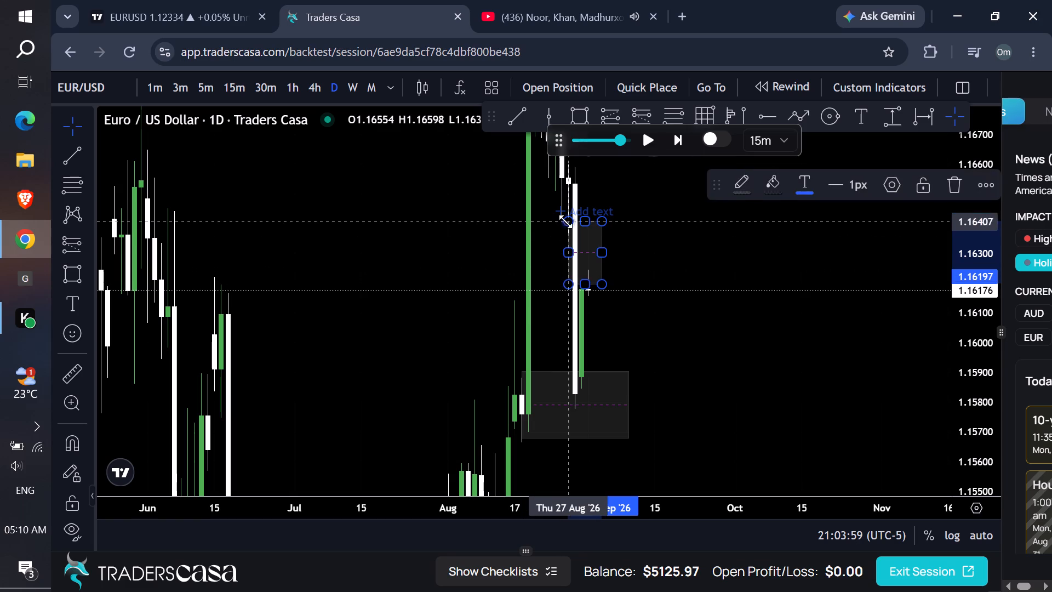
left_click_drag(573, 221, 553, 216)
left_click_drag(557, 213, 559, 229)
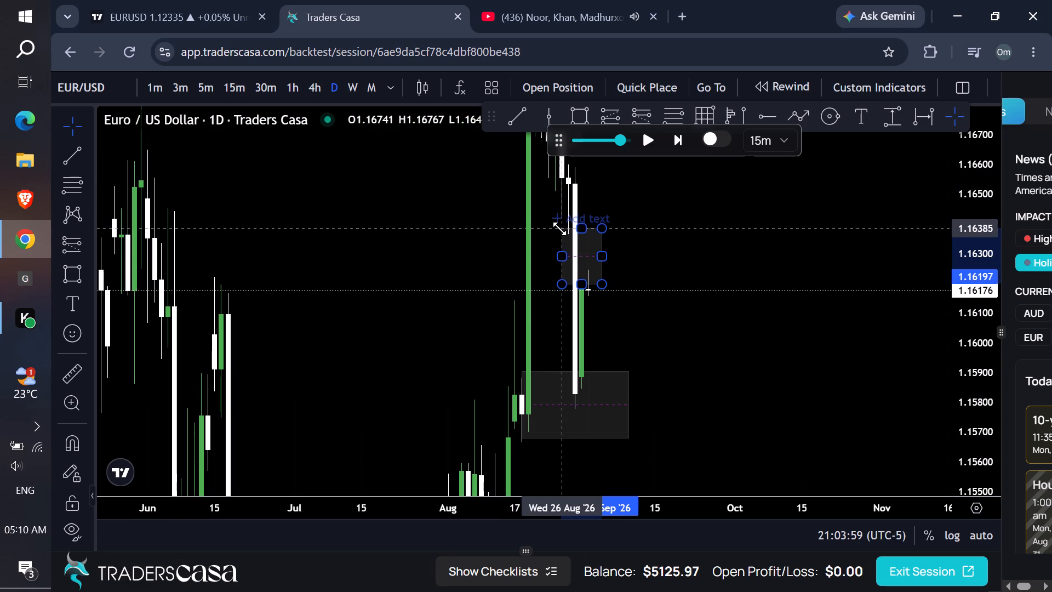
left_click_drag(559, 229, 560, 233)
left_click_drag(604, 283, 634, 278)
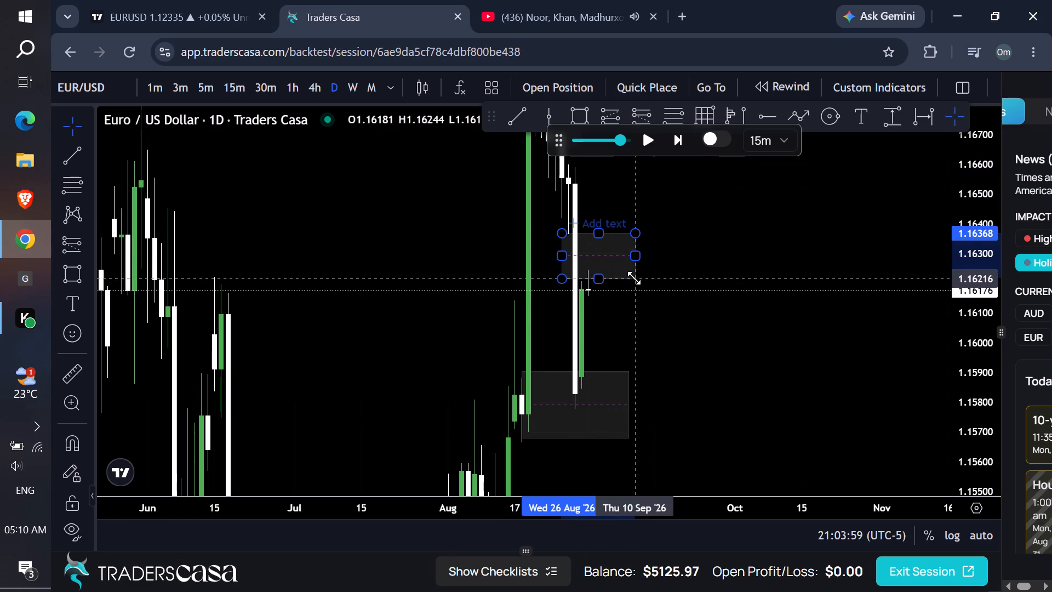
left_click_drag(634, 278, 635, 280)
left_click(709, 266)
On the 4-hour timeframe, draw a rectangle zone at the base of the recent rally from about 1.1606 to 1.1585, starting at 30 August.
left_click(314, 94)
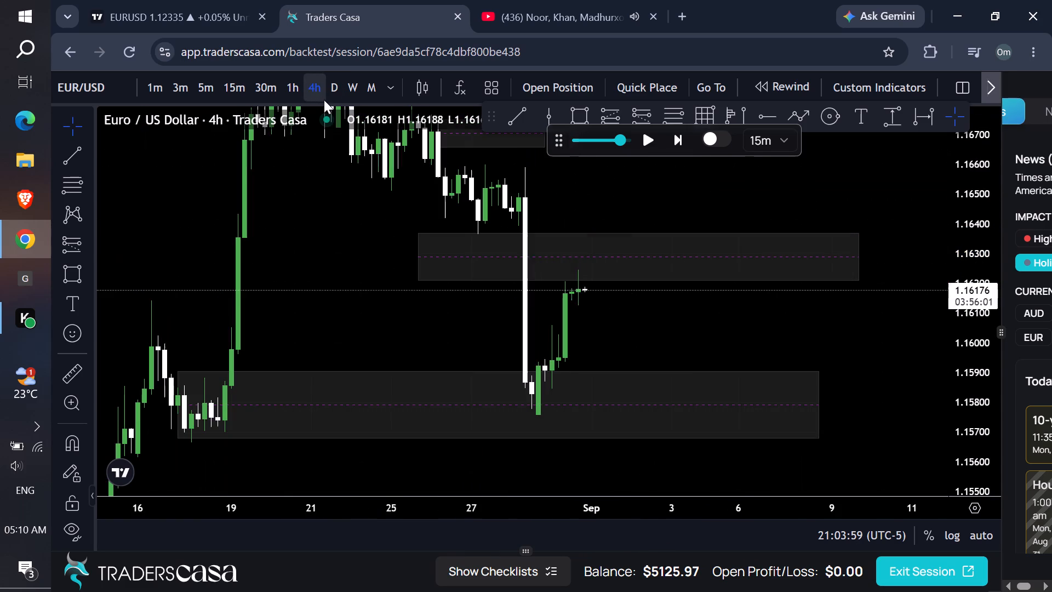
left_click_drag(694, 318, 667, 302)
left_click(585, 119)
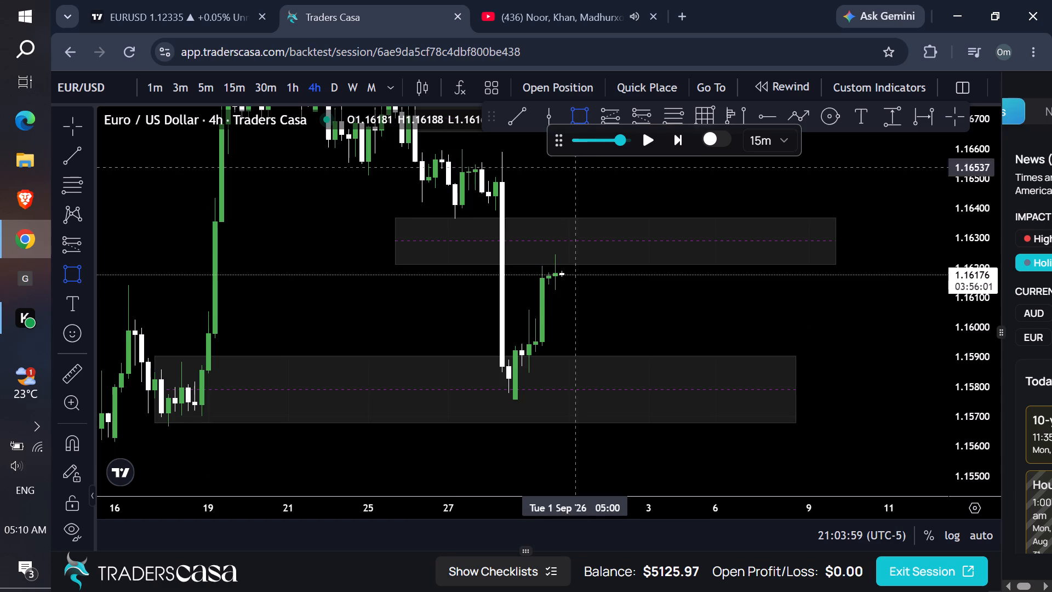
left_click(525, 310)
left_click(732, 372)
left_click_drag(856, 292, 849, 345)
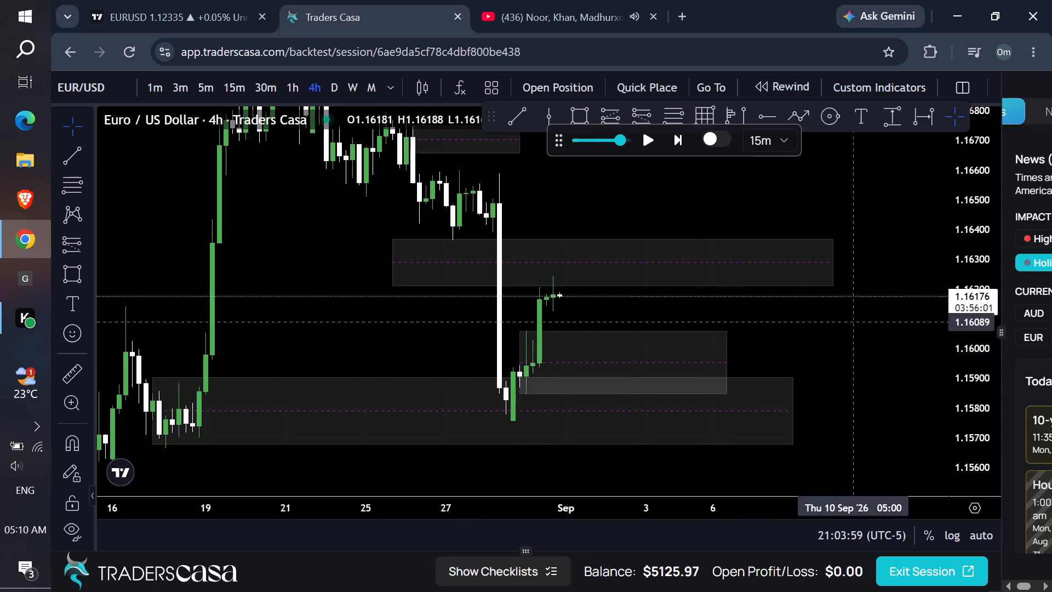
left_click_drag(849, 345, 848, 348)
Check price at the upper zone on the 15-minute timeframe, then advance the replay on the 4-hour timeframe to 1 September 02:18.
left_click_drag(969, 402, 914, 262)
left_click(231, 93)
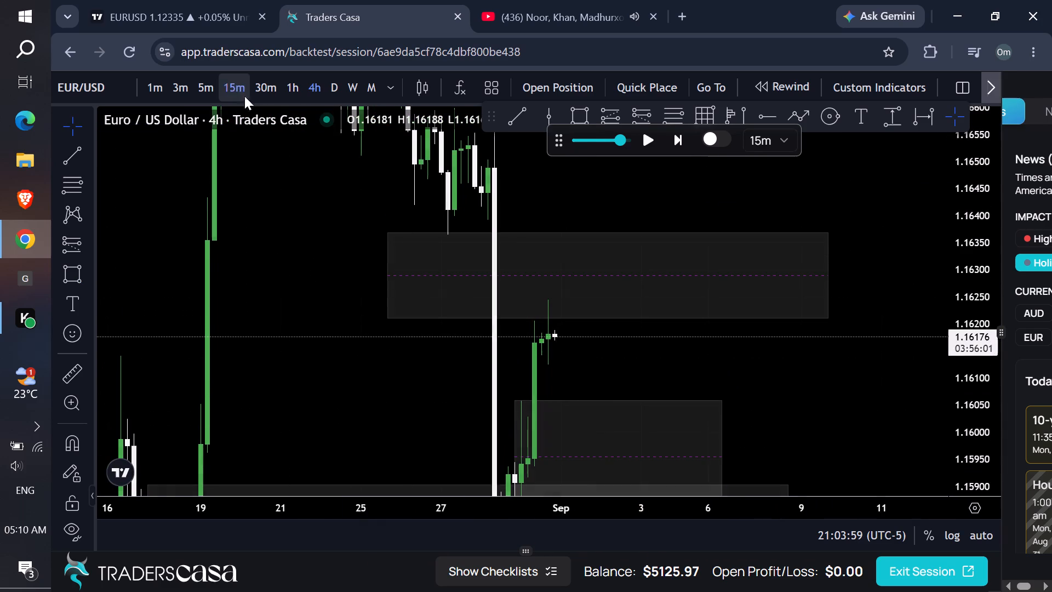
left_click_drag(960, 436, 908, 267)
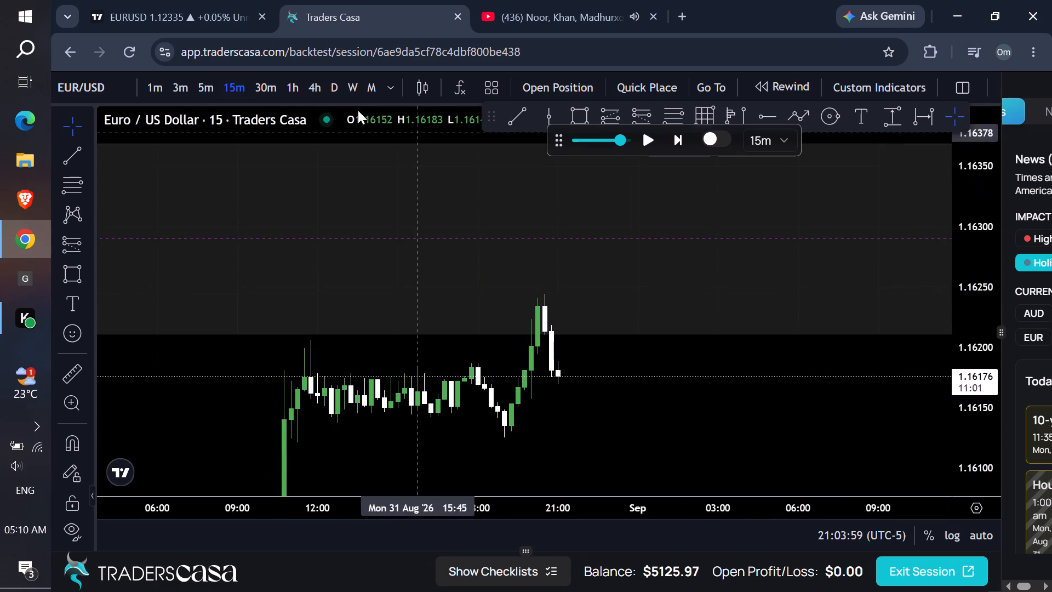
left_click(313, 90)
left_click_drag(981, 217, 840, 475)
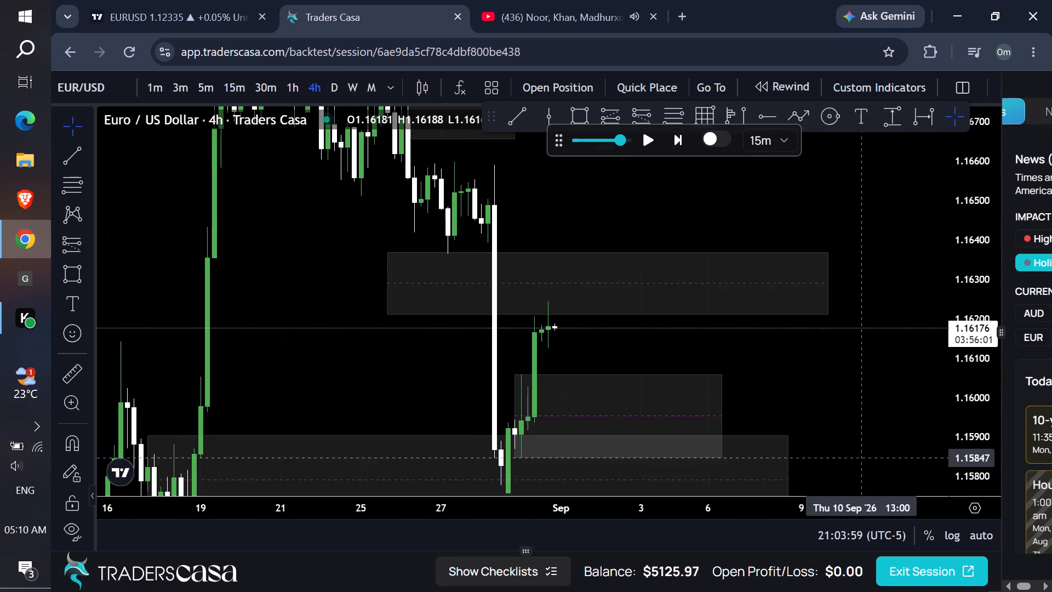
left_click(648, 134)
left_click(649, 140)
left_click(649, 140)
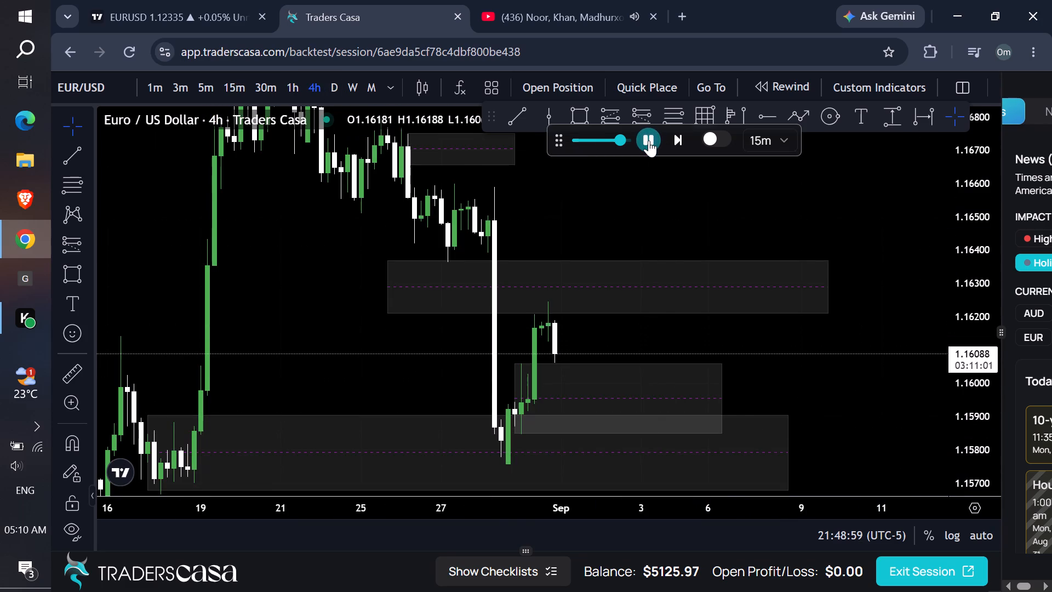
double_click(649, 140)
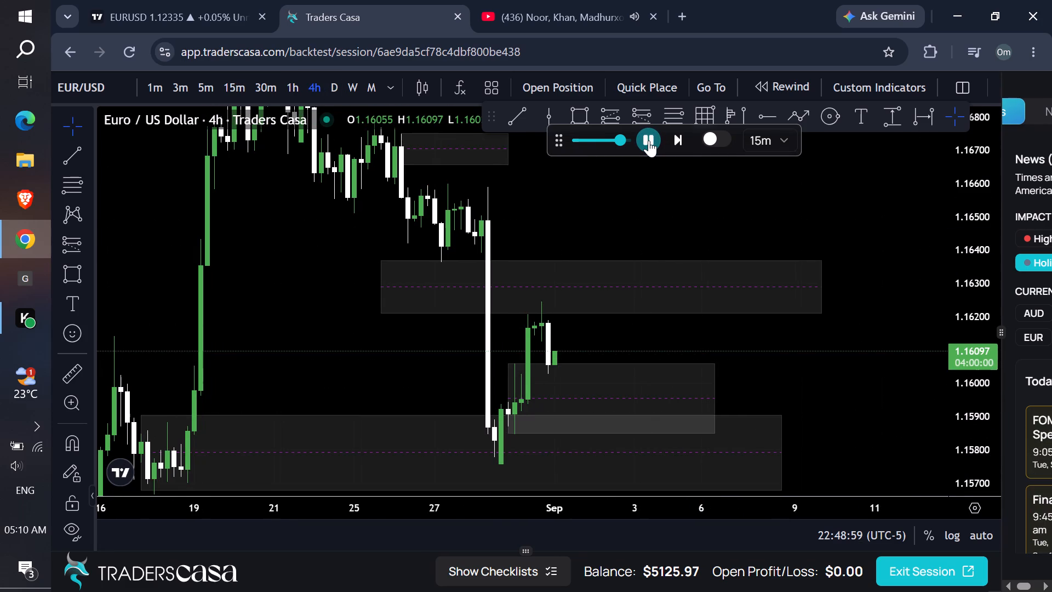
left_click(649, 140)
On the 1-hour timeframe, draw a rectangle zone from about 1.16159 to 1.16105, spanning 31 August 20:00 to 2 September 04:00.
left_click_drag(964, 428, 901, 311)
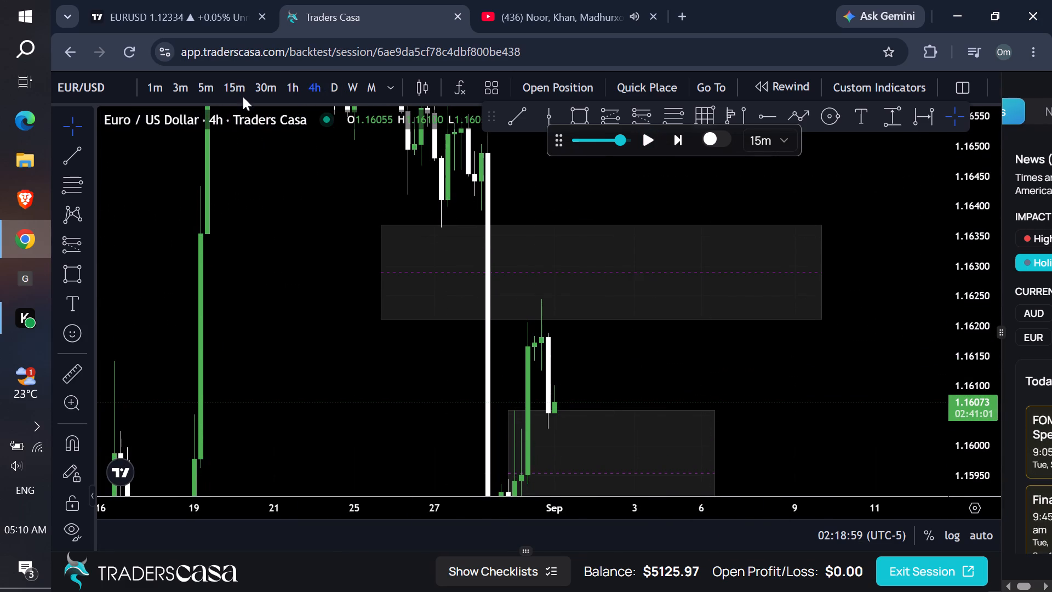
left_click(243, 95)
left_click_drag(967, 454, 815, 324)
left_click_drag(687, 373, 673, 242)
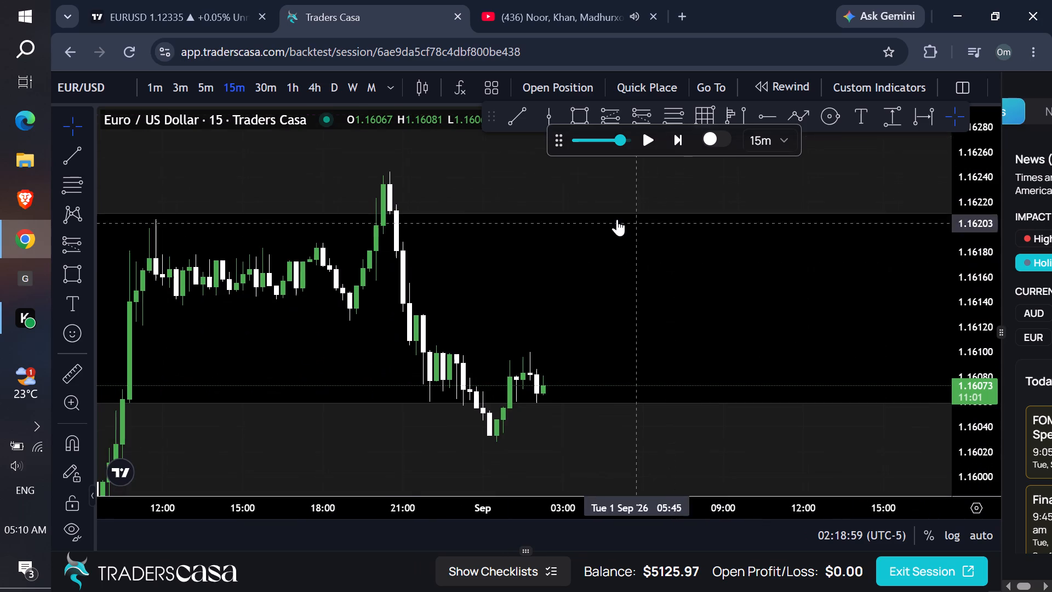
left_click(288, 92)
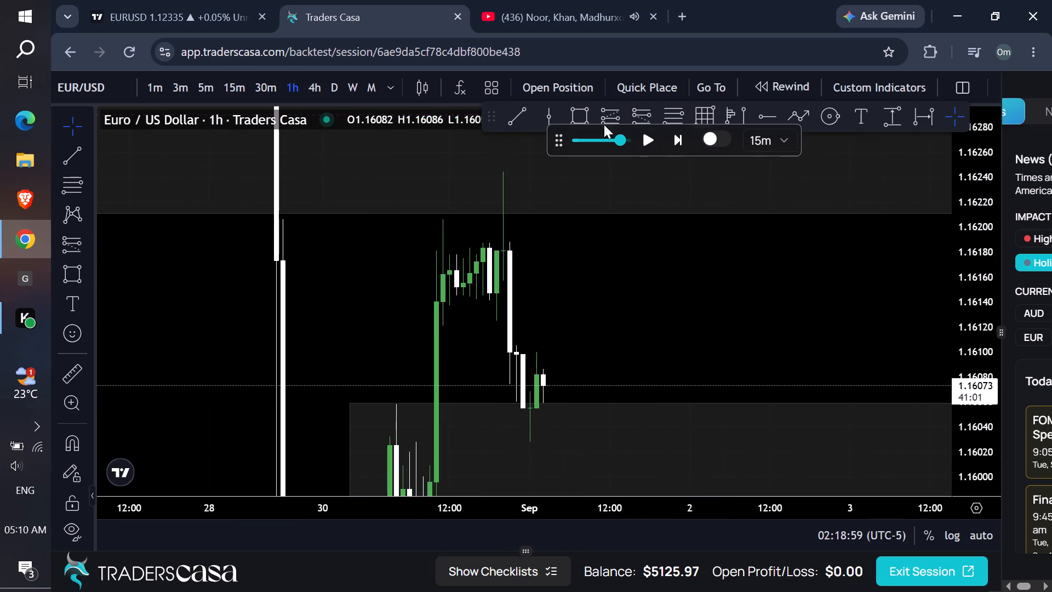
left_click(588, 119)
left_click(504, 278)
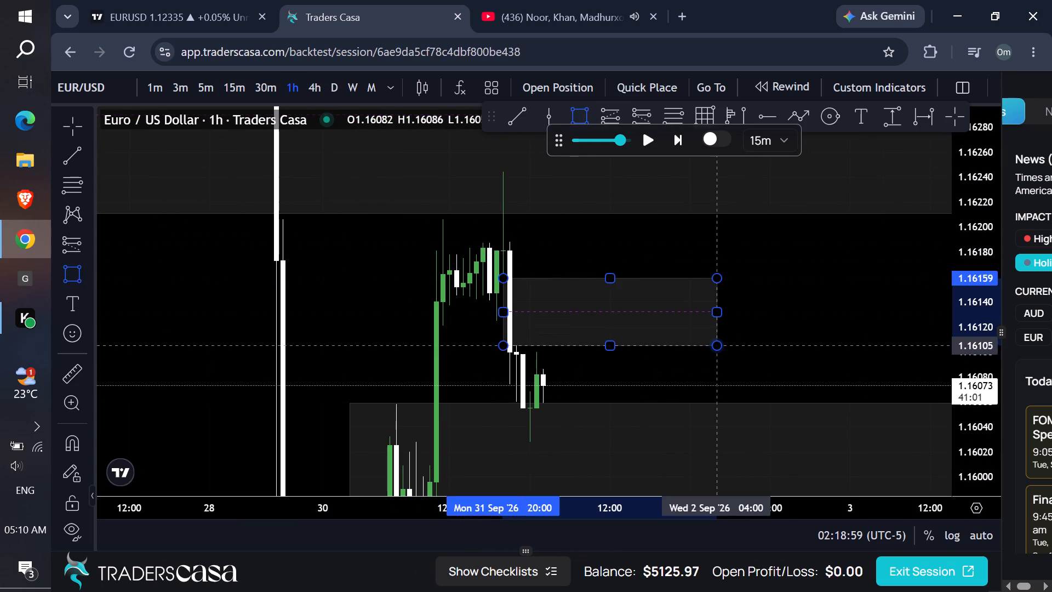
left_click(720, 346)
Advance the backtest replay on the 1-hour timeframe to 1 September 16:48.
left_click_drag(782, 344, 741, 265)
left_click(653, 146)
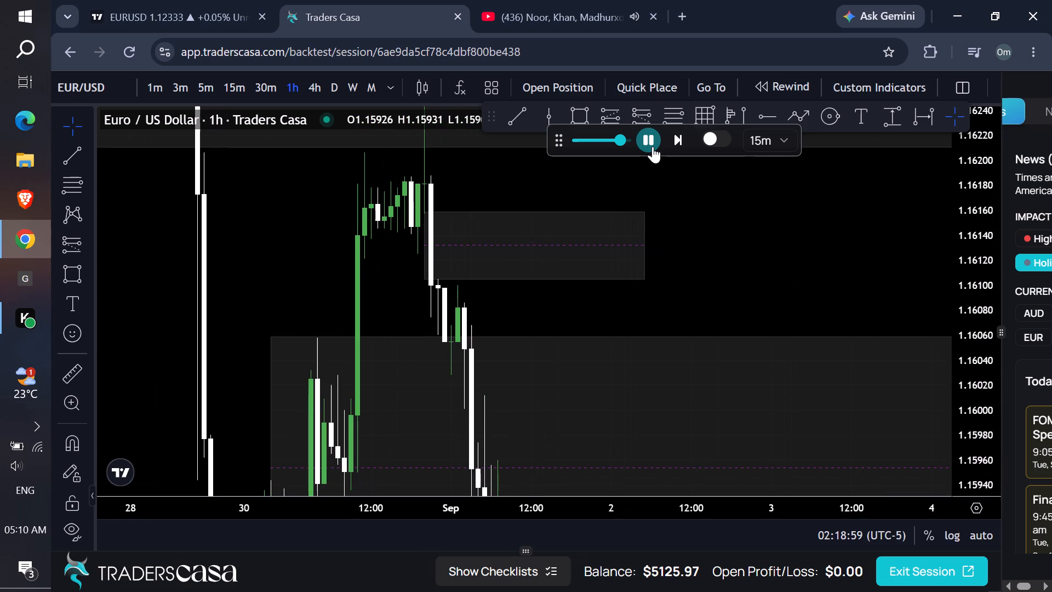
left_click_drag(976, 203, 862, 384)
scroll(725, 317, "down", 1)
scroll(725, 317, "up", 1)
scroll(725, 317, "down", 1)
left_click_drag(743, 279, 757, 248)
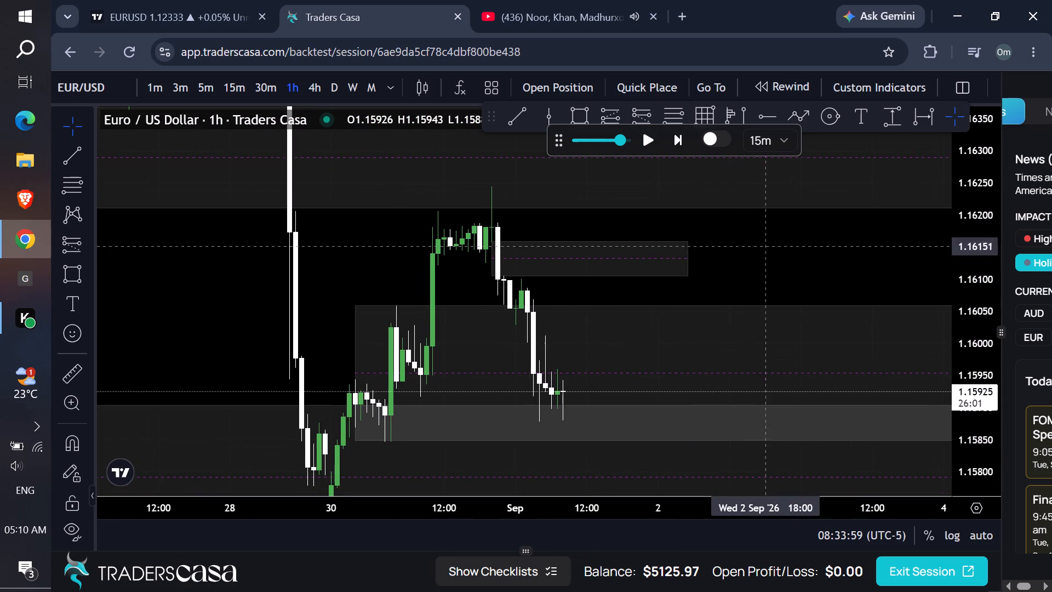
left_click(643, 135)
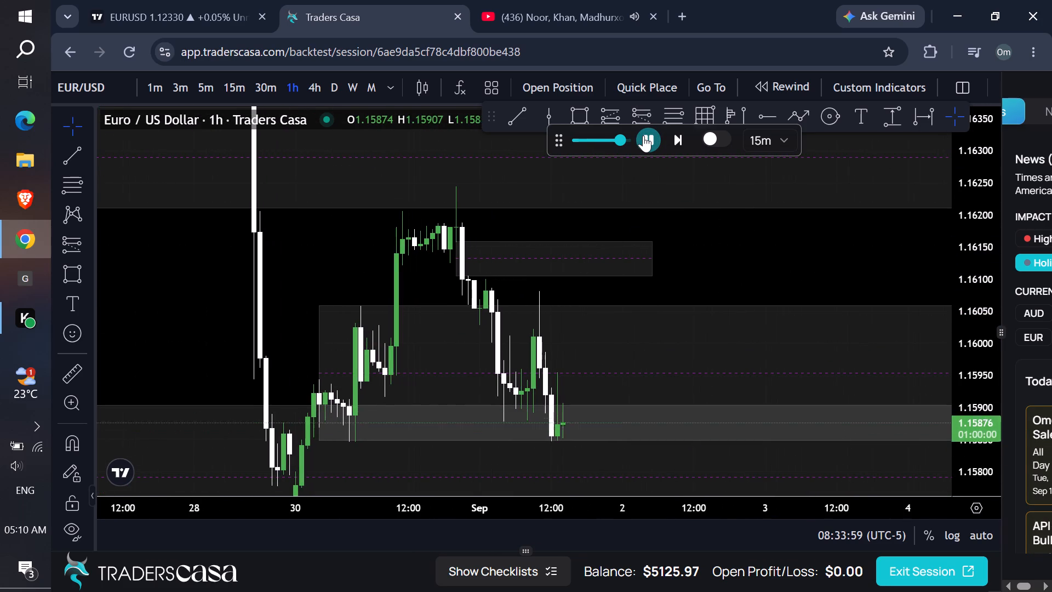
Advance the backtest replay on the 4-hour timeframe to 2 September 01:33.
left_click(319, 88)
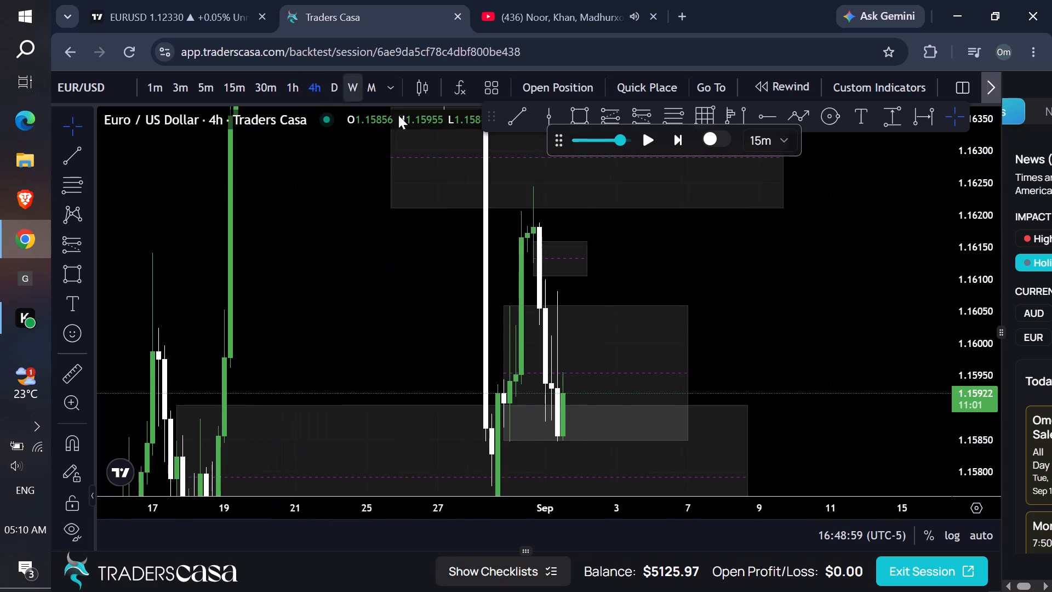
left_click_drag(703, 236, 696, 226)
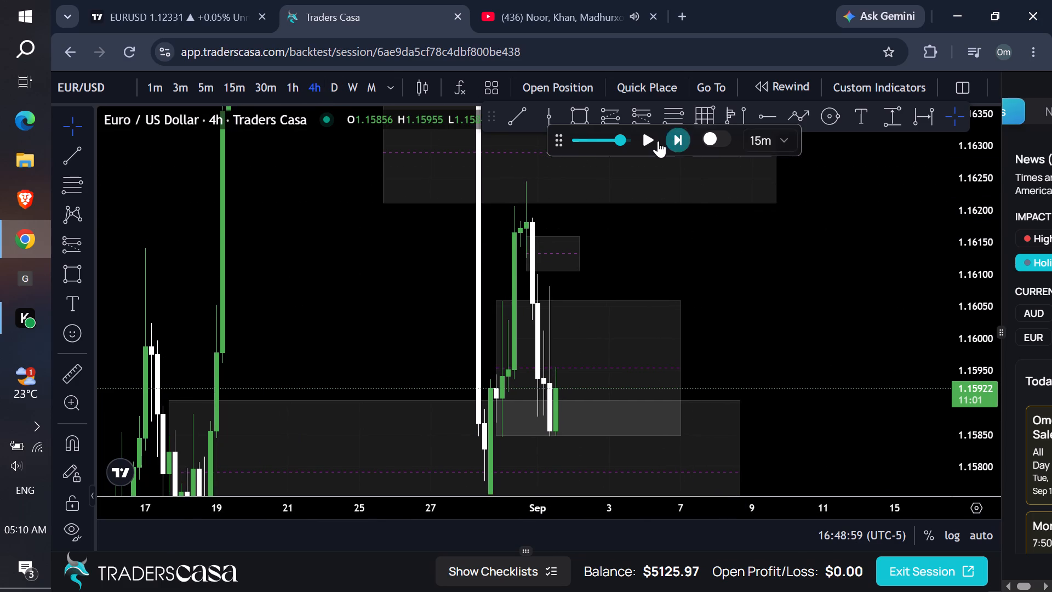
left_click(654, 141)
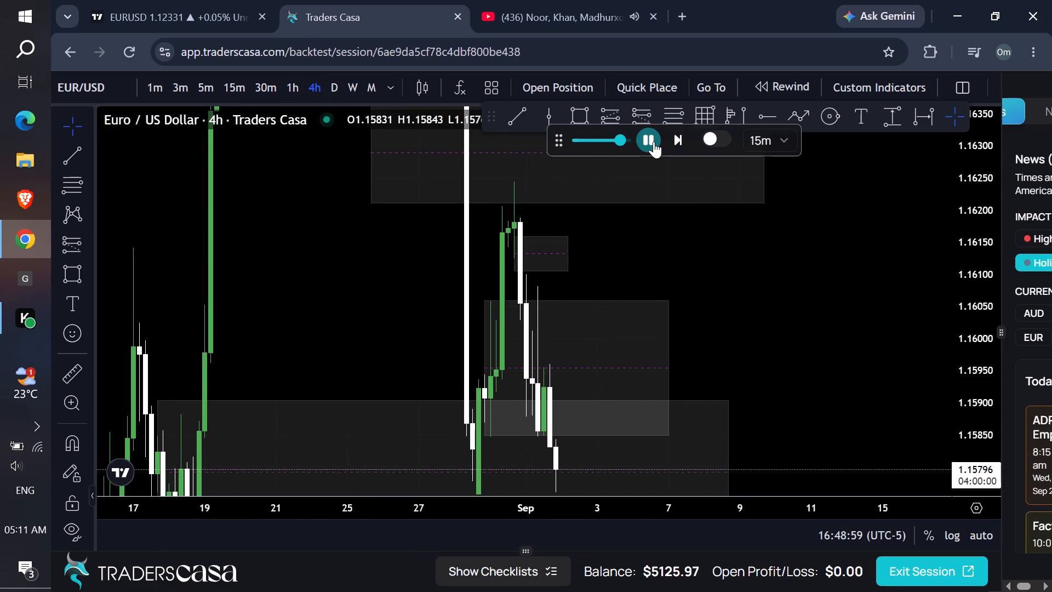
Delete the rectangle zone between 1.16059 and 1.15849 that starts at 30 August.
left_click_drag(953, 215, 928, 360)
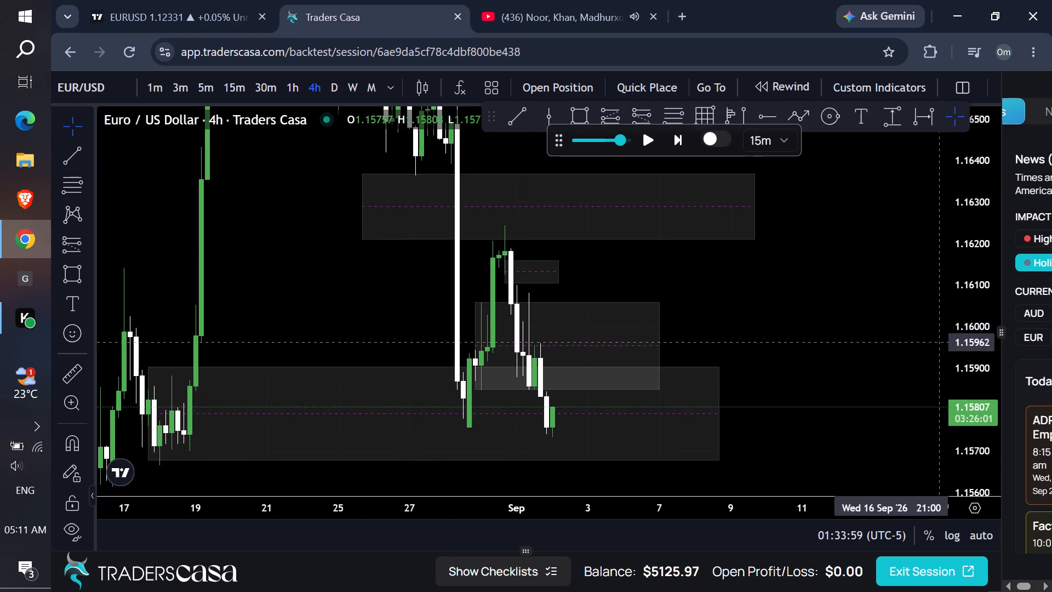
left_click_drag(928, 360, 903, 379)
left_click_drag(791, 357, 811, 271)
left_click(671, 231)
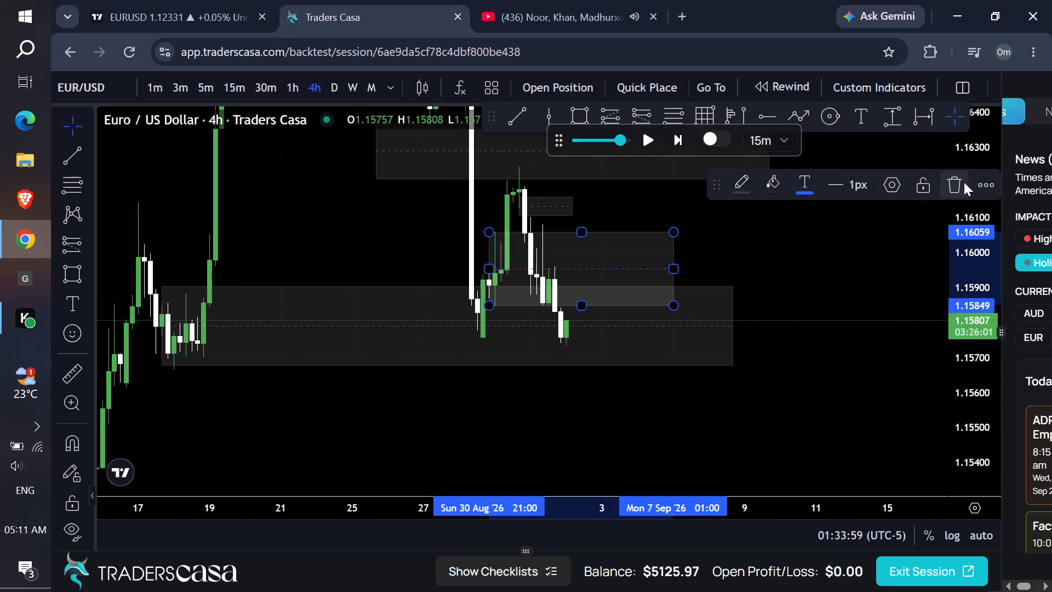
left_click(951, 183)
Advance the backtest replay on the 4-hour timeframe to 2 September 03:48.
left_click(648, 139)
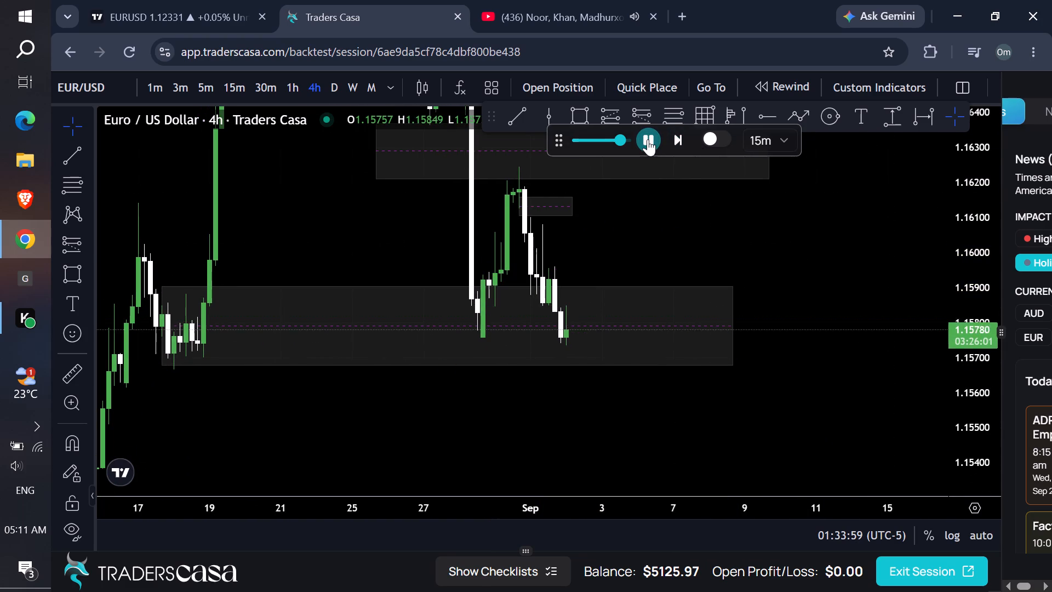
left_click(648, 139)
Check price at the lower demand zone on the 1-hour timeframe and delete that zone's rectangle on the daily timeframe.
left_click(288, 96)
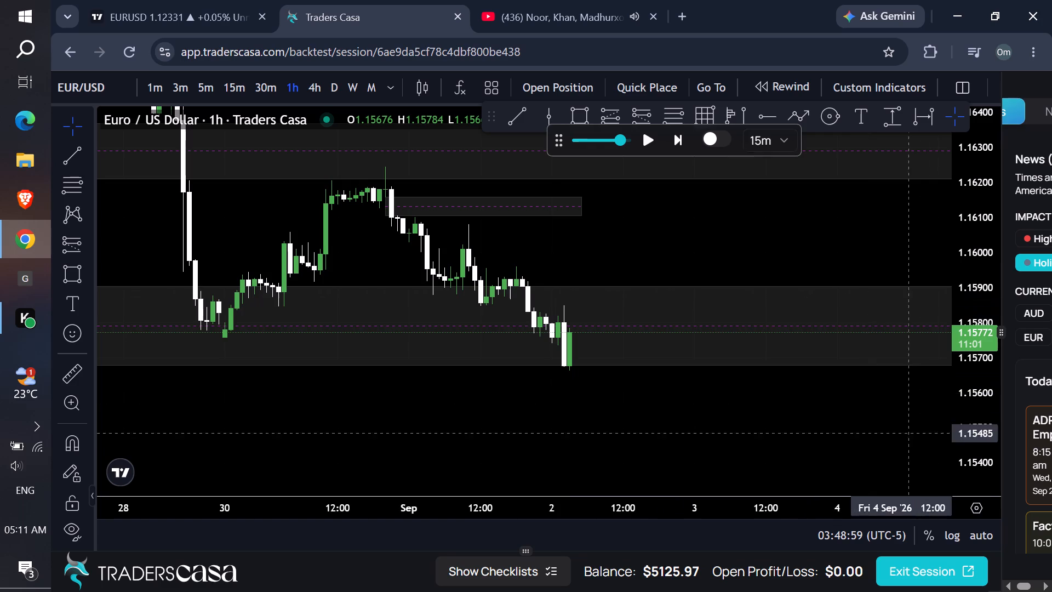
left_click_drag(985, 452, 811, 161)
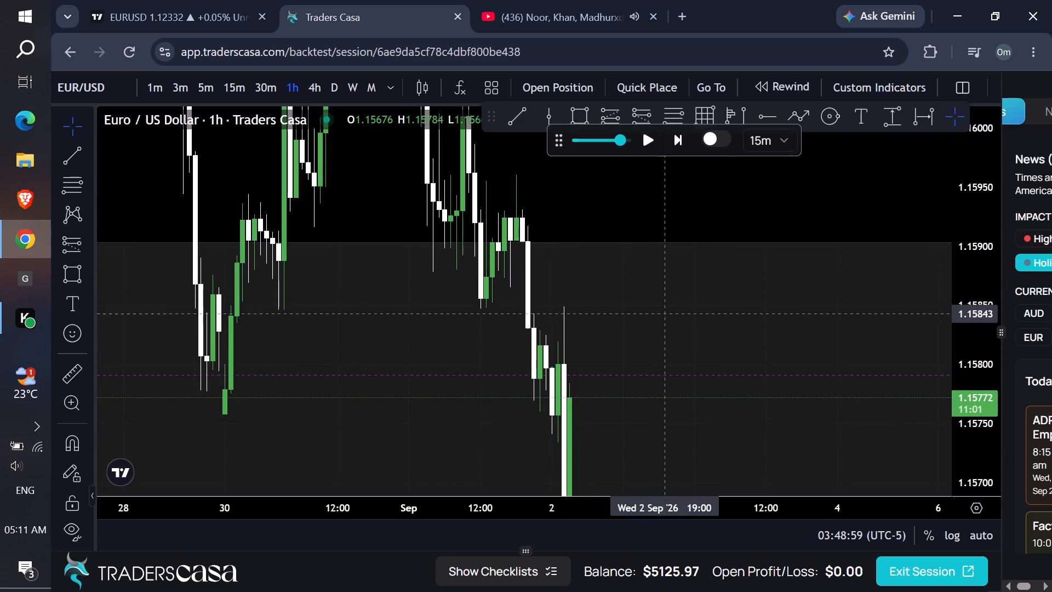
left_click_drag(656, 310, 757, 206)
scroll(460, 176, "down", 2)
scroll(440, 175, "up", 1)
scroll(434, 174, "down", 2)
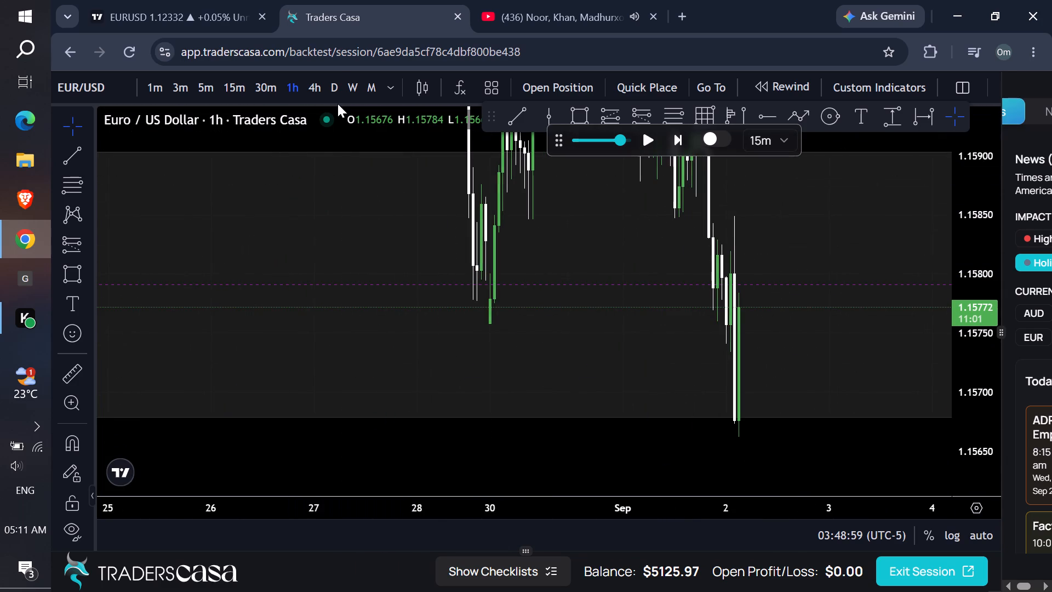
left_click(339, 85)
left_click_drag(988, 210, 887, 480)
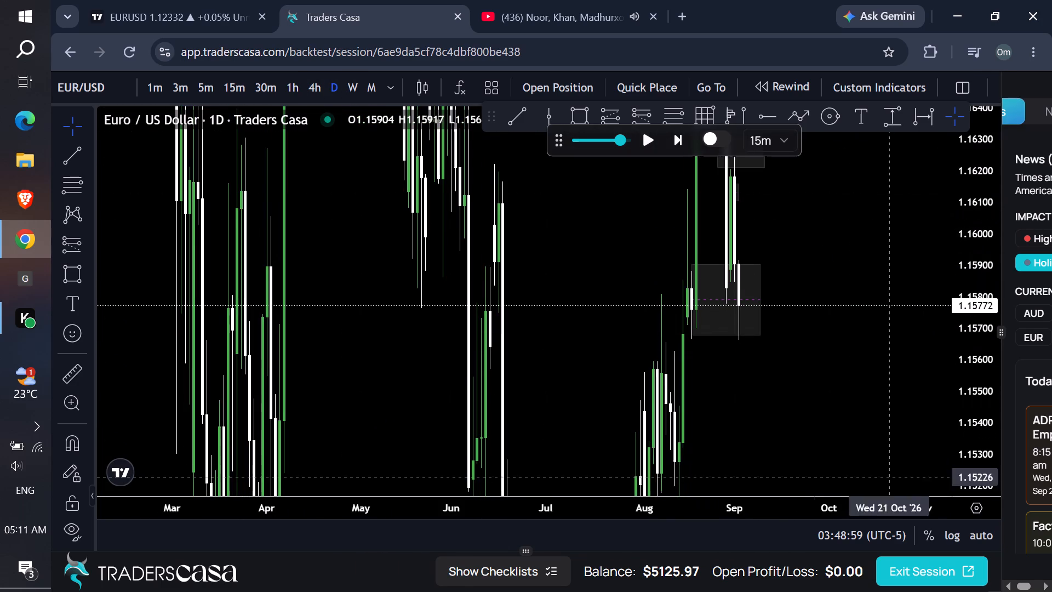
left_click_drag(887, 480, 877, 479)
left_click_drag(690, 334, 673, 338)
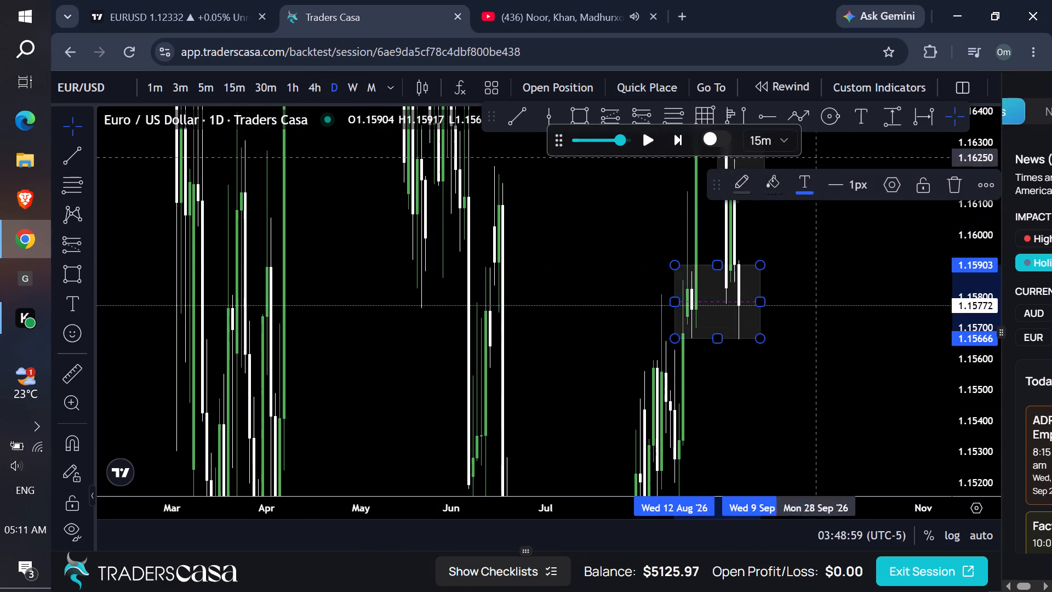
left_click_drag(951, 181, 943, 181)
On the daily timeframe, draw a horizontal ray at 1.15668 starting from the 18 August low.
left_click(768, 117)
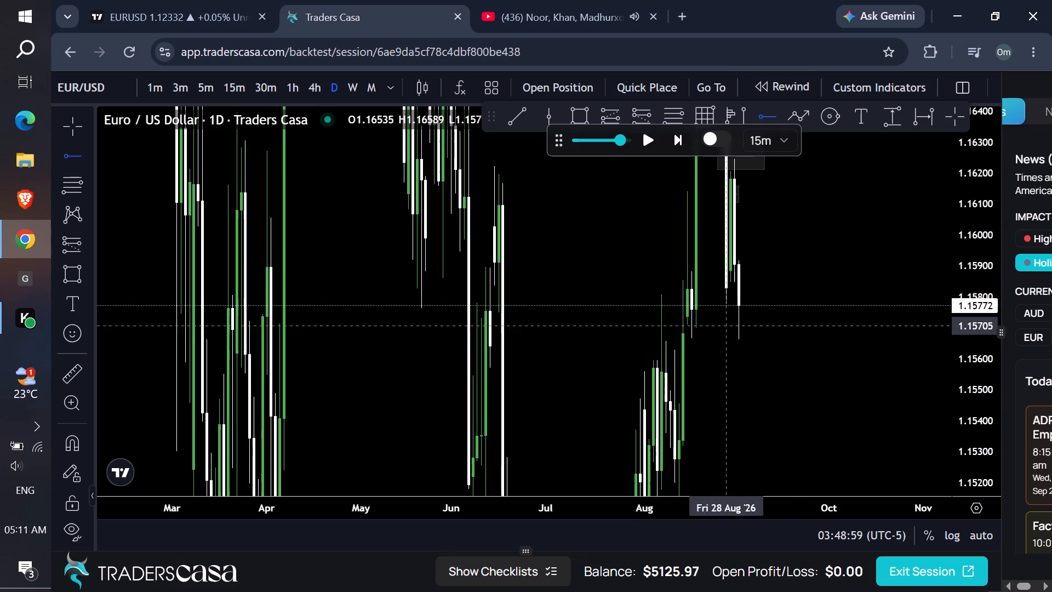
left_click(690, 338)
left_click(801, 315)
Advance the backtest replay on the 4-hour timeframe to 2 September 10:33.
left_click(318, 95)
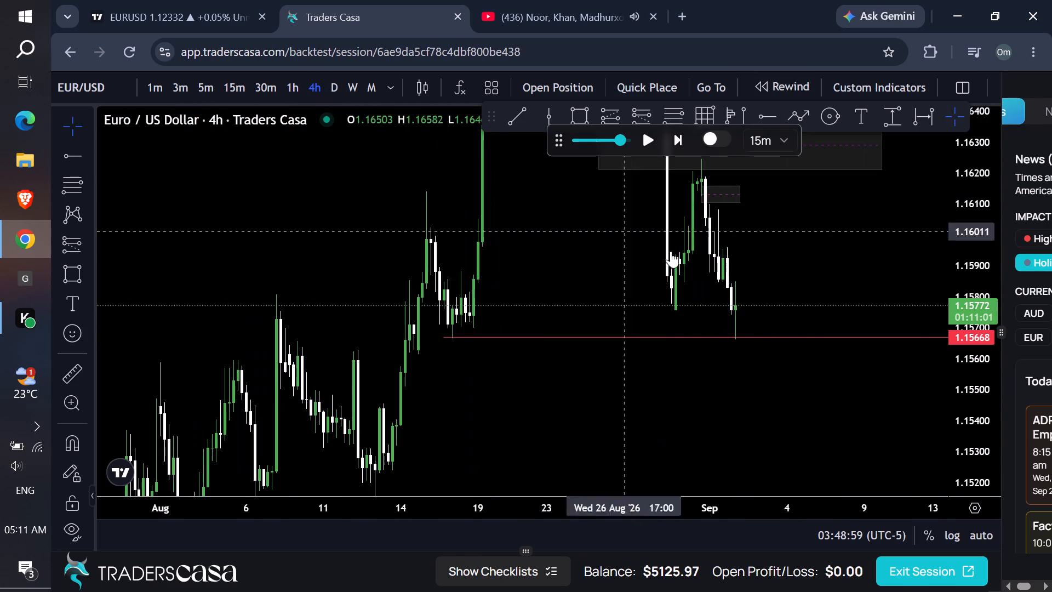
scroll(760, 222, "up", 1)
scroll(743, 209, "down", 1)
scroll(736, 203, "up", 1)
scroll(734, 201, "down", 1)
scroll(728, 194, "up", 1)
left_click(646, 143)
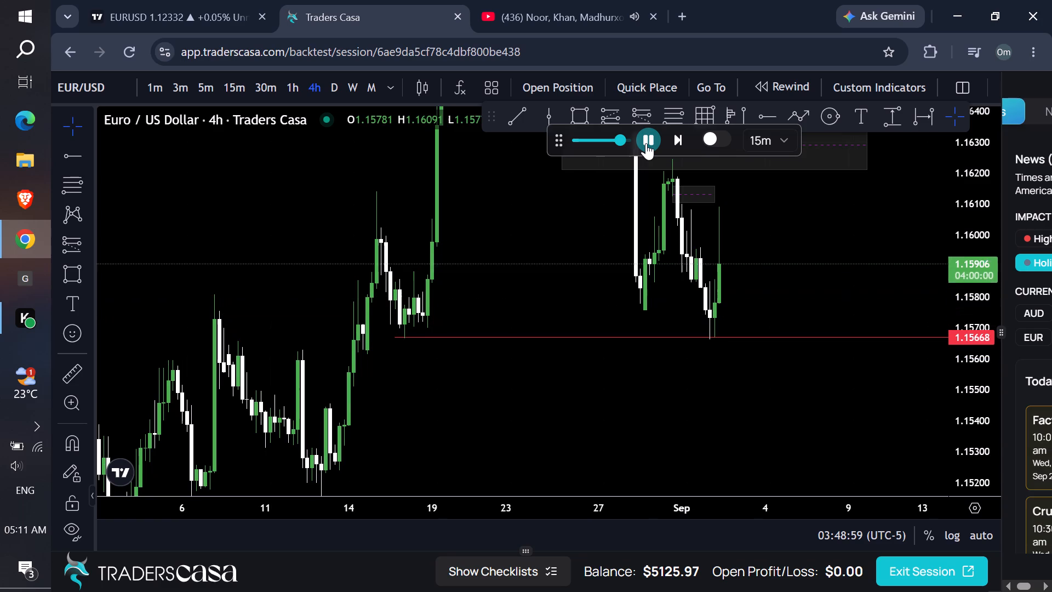
Check the small supply zone on the 1-hour timeframe, then extend its end to about 3 September 09:00 on the 4-hour timeframe.
left_click(296, 84)
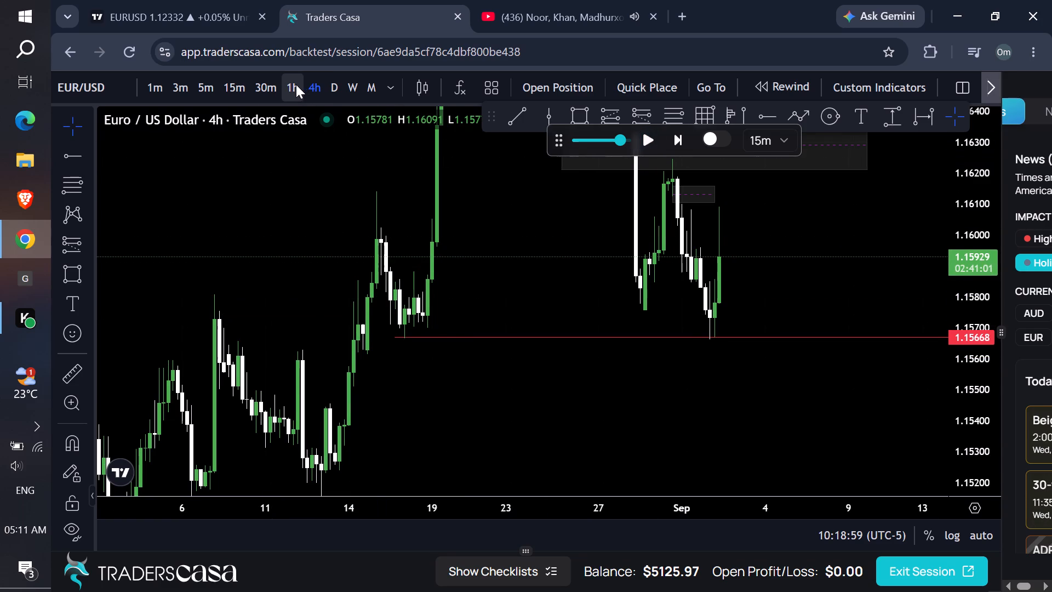
left_click_drag(778, 276, 728, 294)
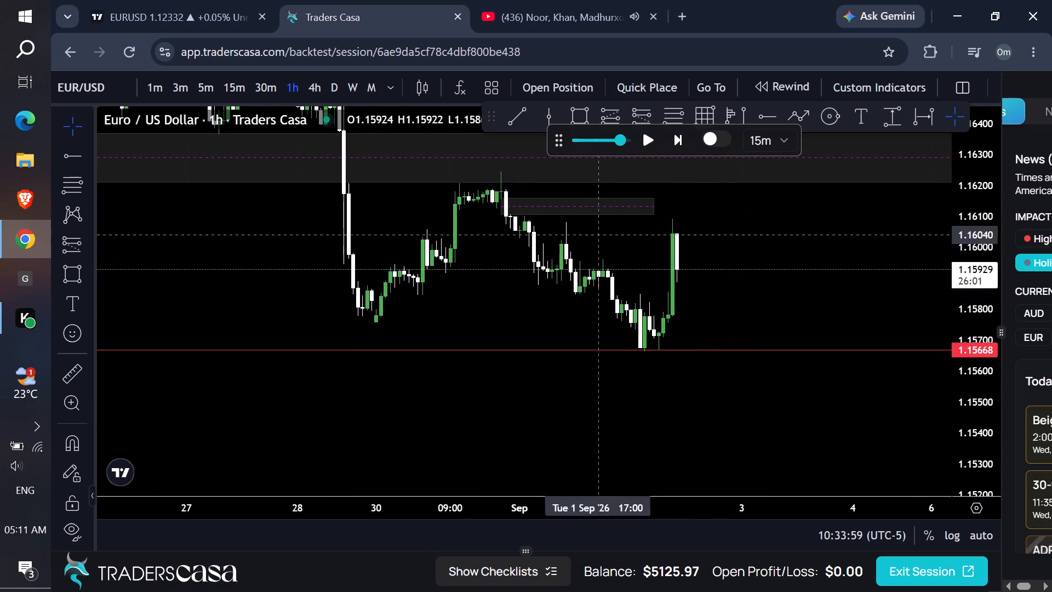
left_click(307, 82)
left_click_drag(784, 210, 738, 217)
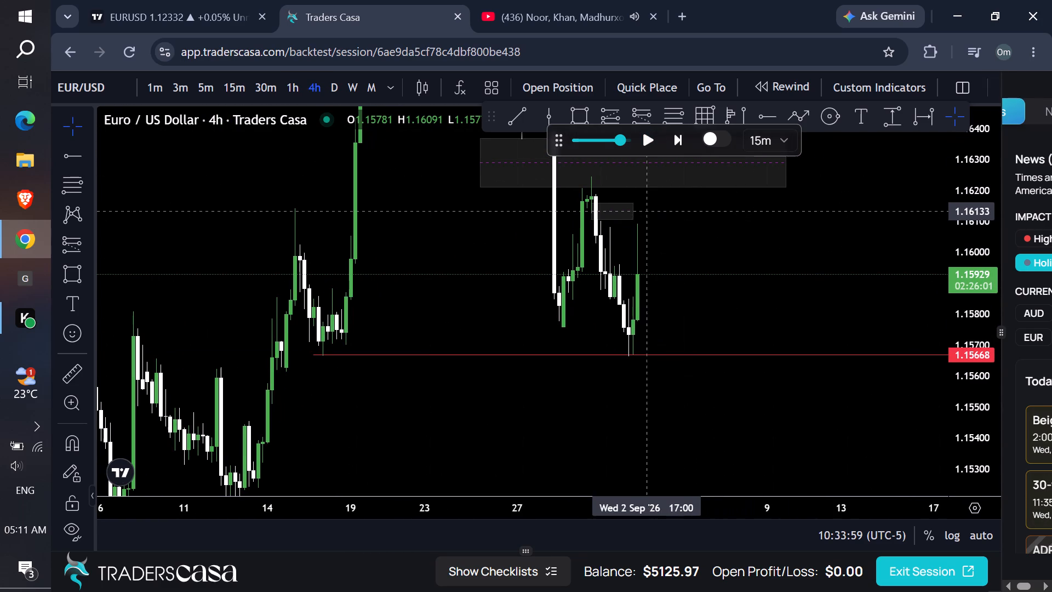
left_click_drag(634, 211, 667, 215)
left_click(737, 229)
Advance the replay on the 4-hour timeframe to 2 September 20:48 and check price on the daily and 1-hour timeframes.
left_click(648, 136)
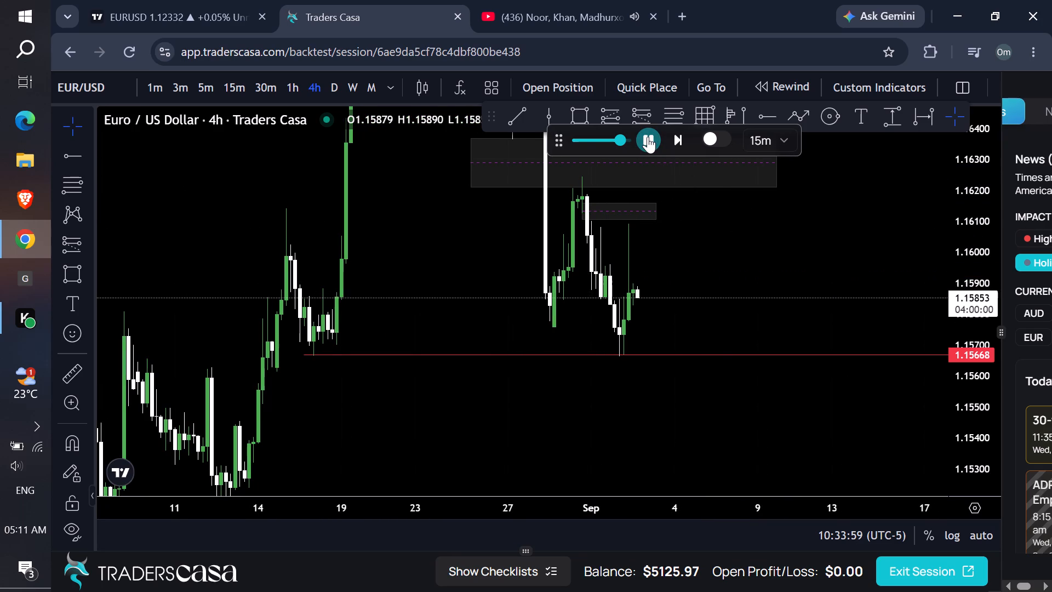
left_click(334, 83)
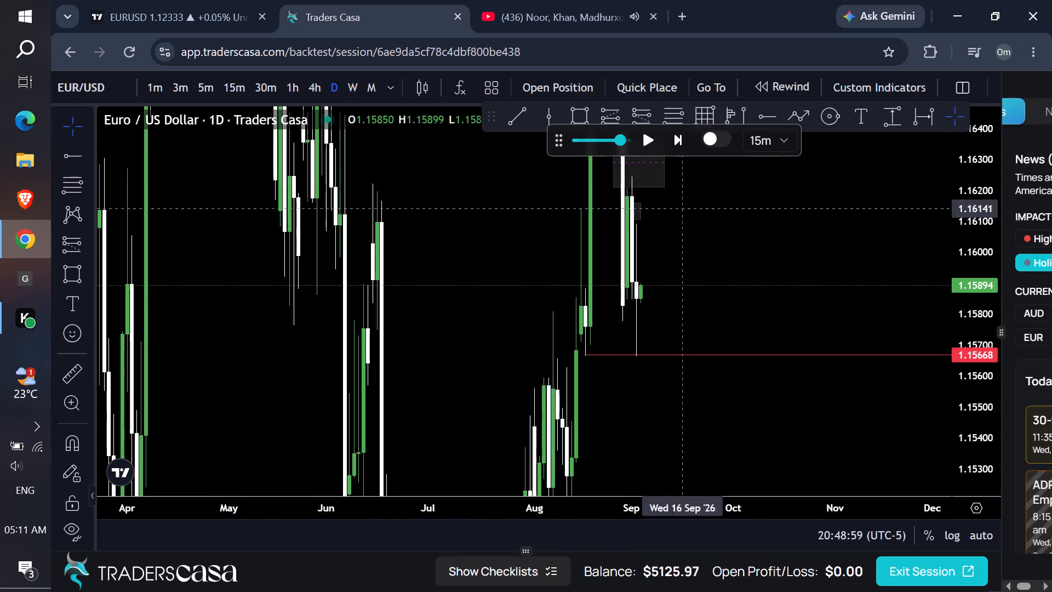
left_click_drag(775, 219, 722, 251)
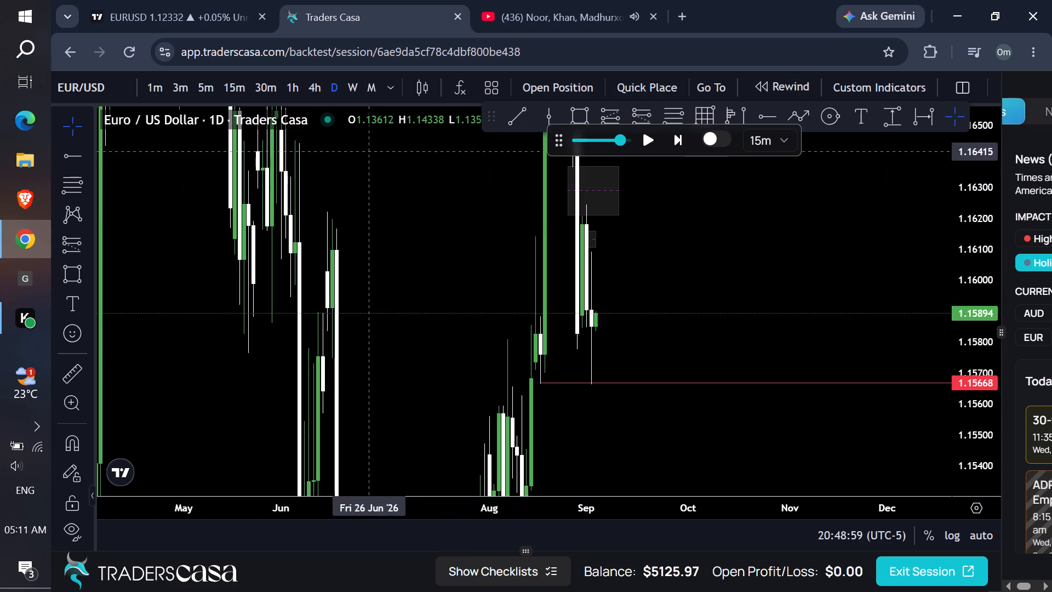
left_click(312, 93)
left_click(289, 92)
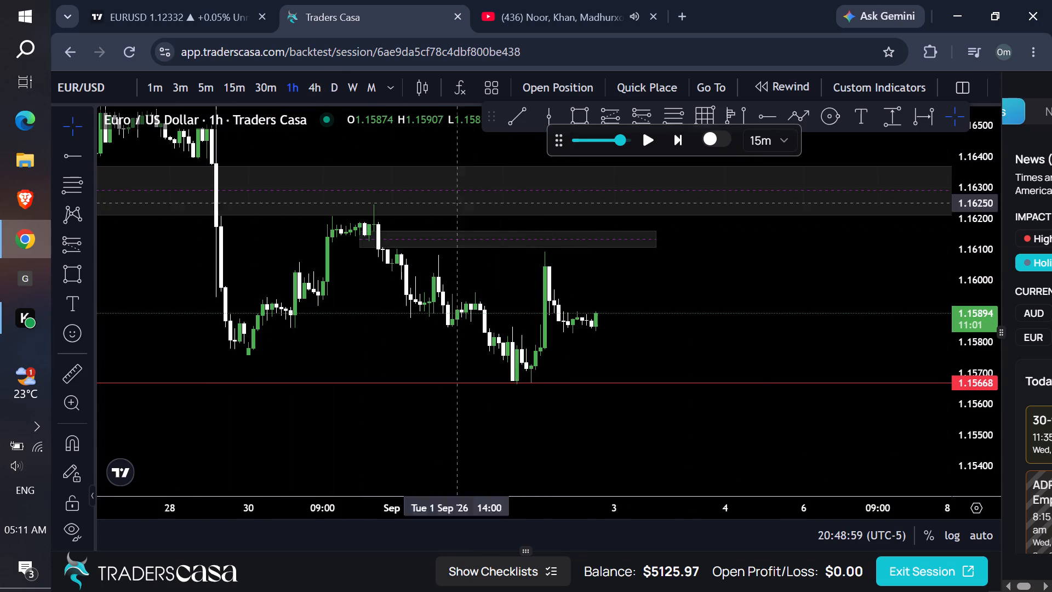
left_click_drag(962, 448, 885, 250)
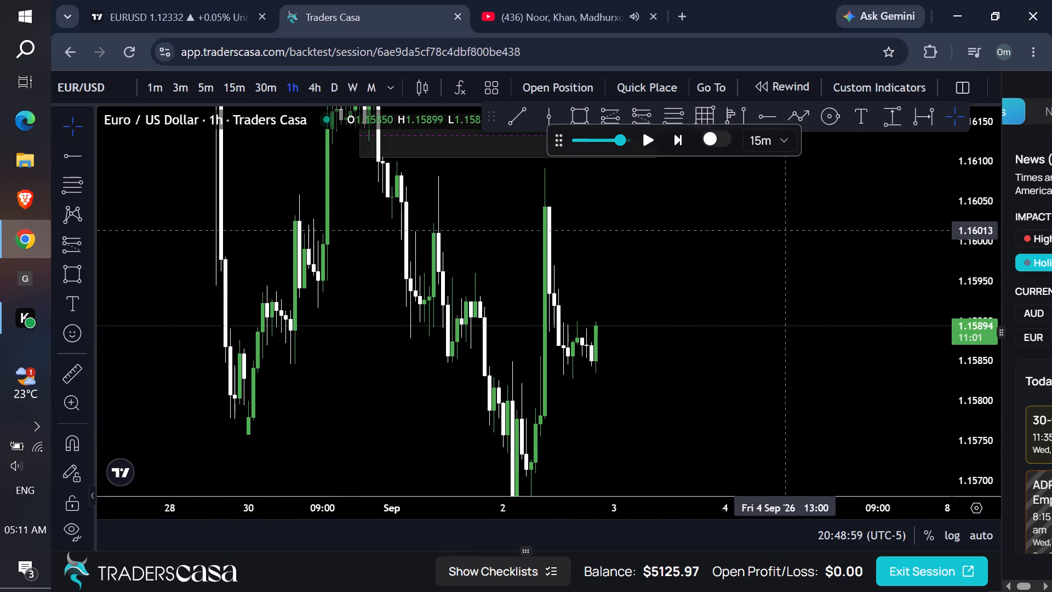
left_click_drag(802, 275, 789, 222)
Advance the replay on the 1-hour timeframe to 3 September 03:33 and compare price at the small supply zone on the 4-hour timeframe.
left_click(642, 145)
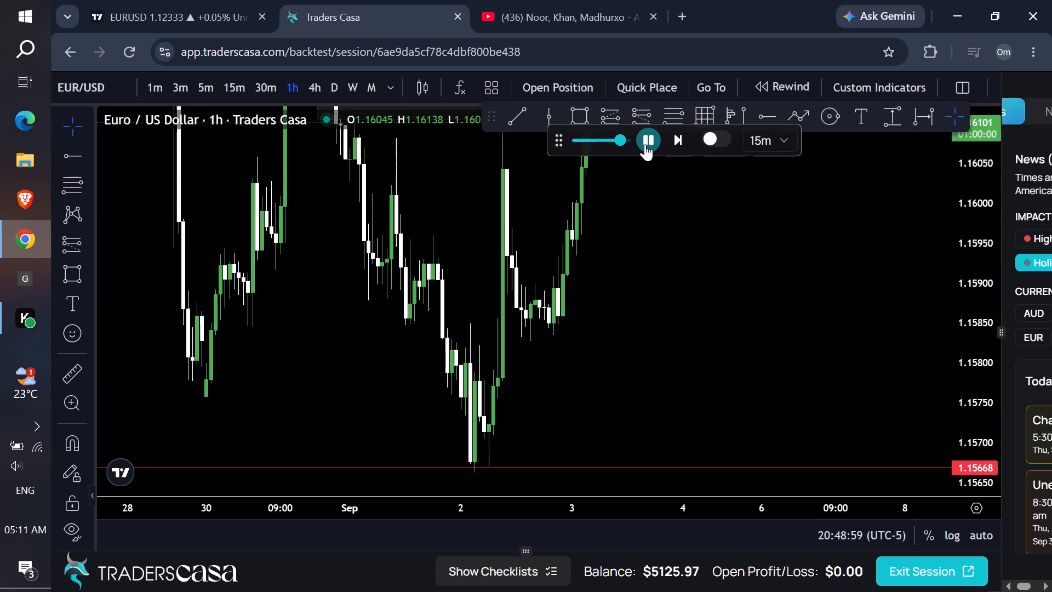
left_click_drag(680, 181, 690, 358)
left_click_drag(701, 259, 659, 230)
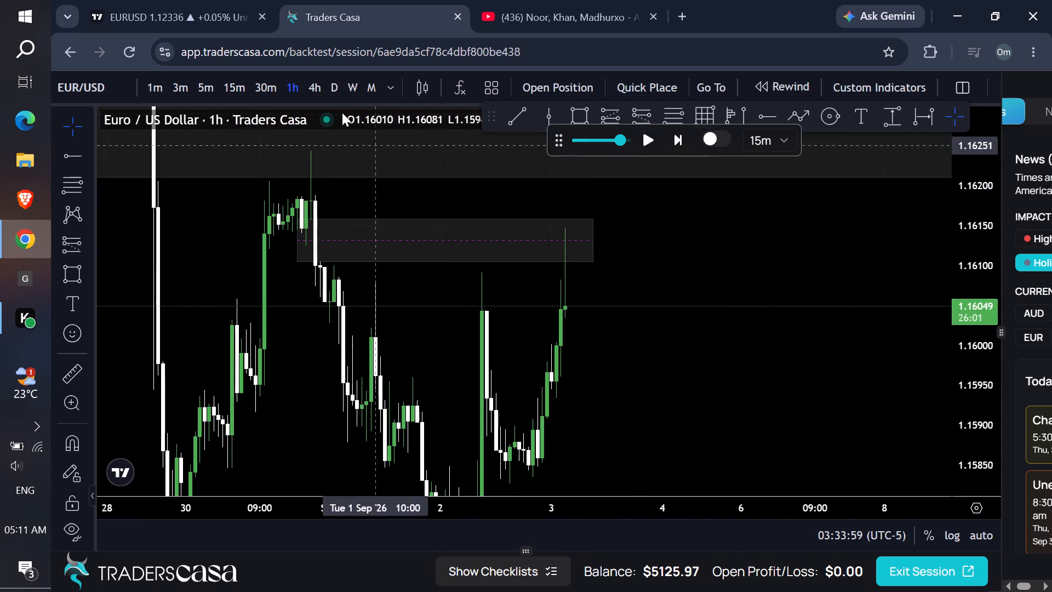
left_click(313, 87)
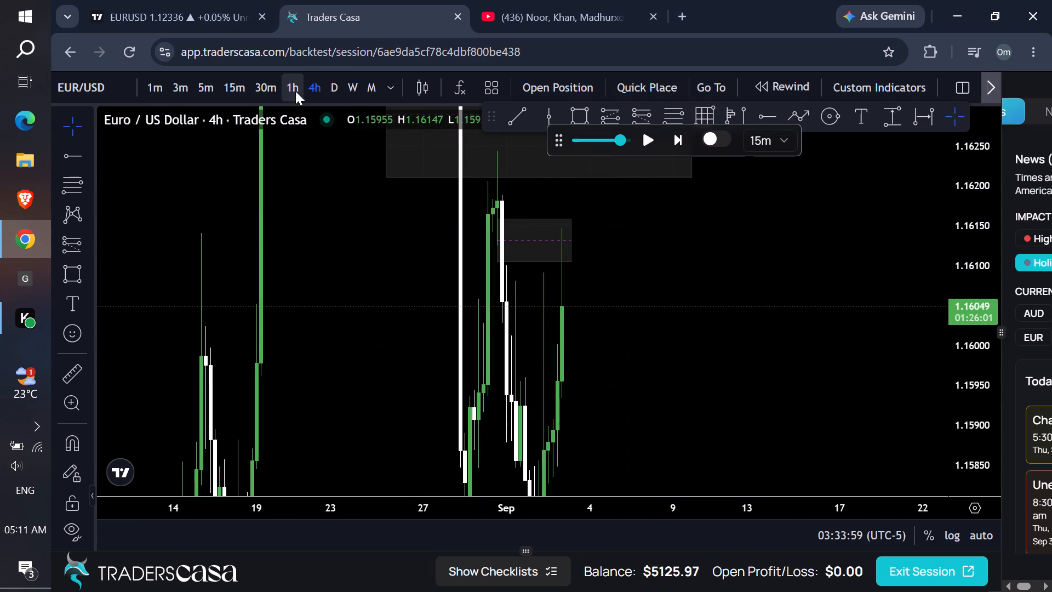
left_click(289, 90)
Set the replay interval to 3m and advance the replay on the 1-hour timeframe to 3 September 04:06.
left_click(793, 144)
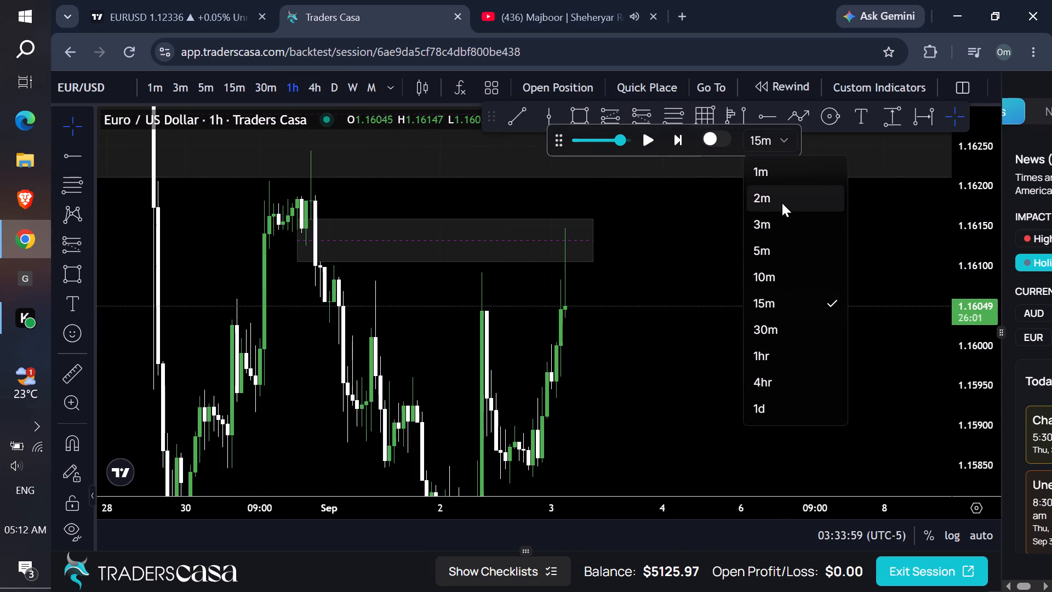
left_click(782, 227)
double_click(654, 139)
double_click(654, 139)
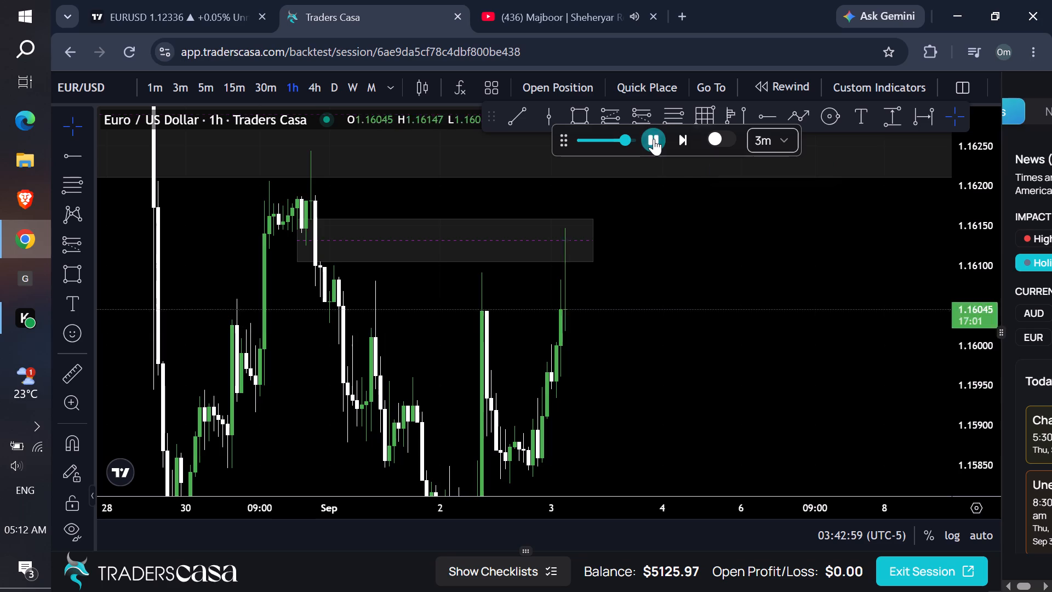
double_click(654, 139)
double_click(654, 139)
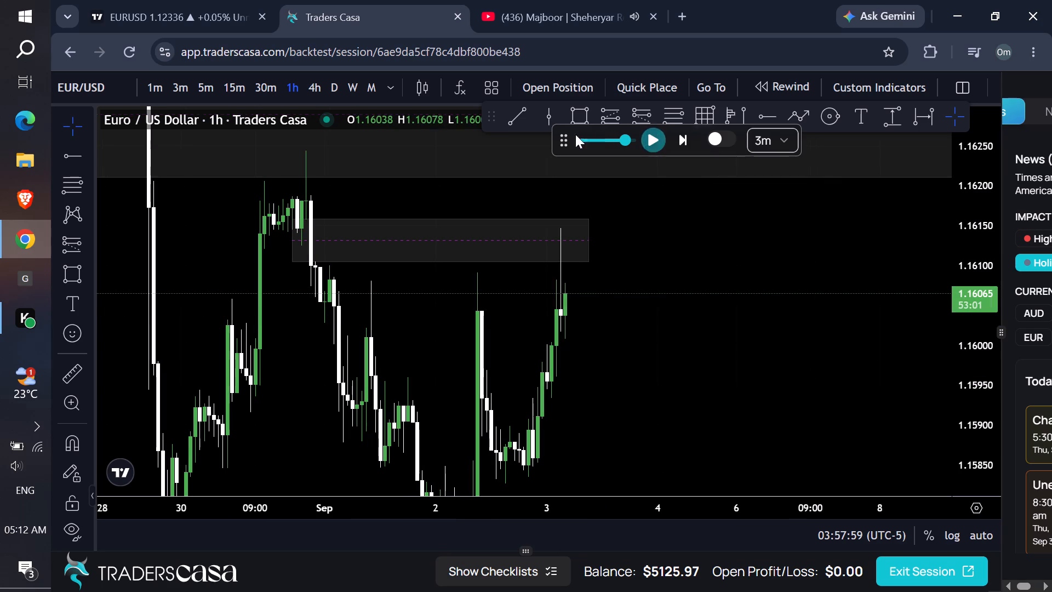
On the 5-minute timeframe, place a short position at 3 September 04:25 with entry 1.16103 and stop 1.16149.
left_click(240, 90)
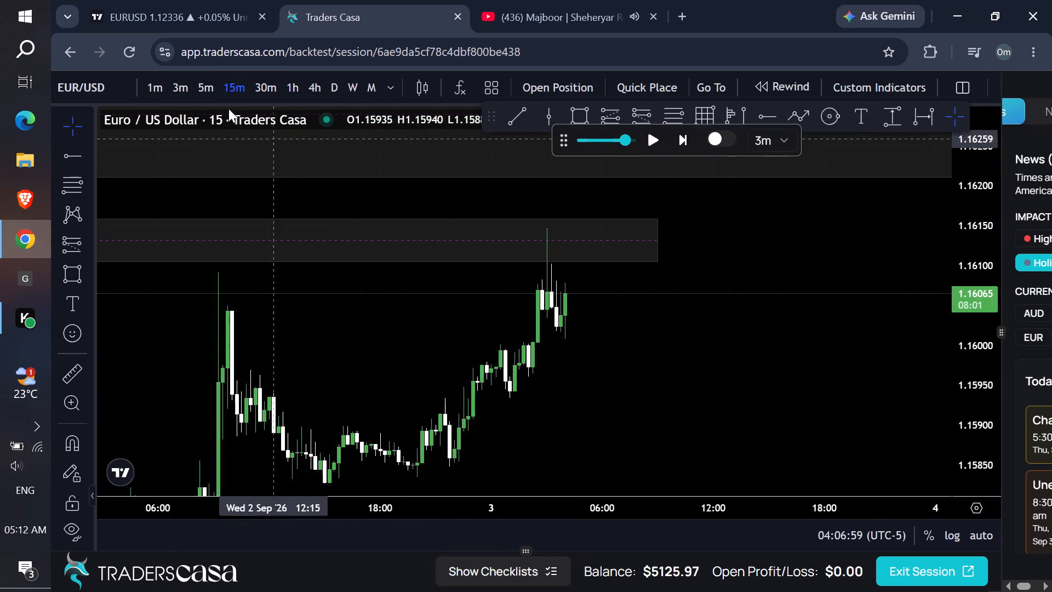
left_click(208, 87)
left_click(640, 114)
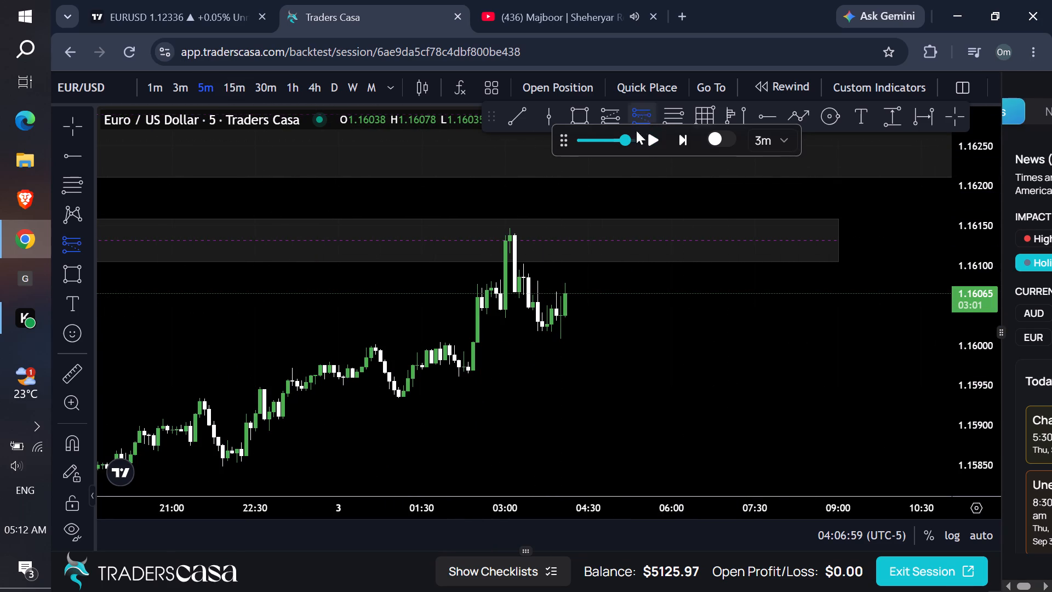
left_click(584, 263)
left_click_drag(585, 212, 587, 225)
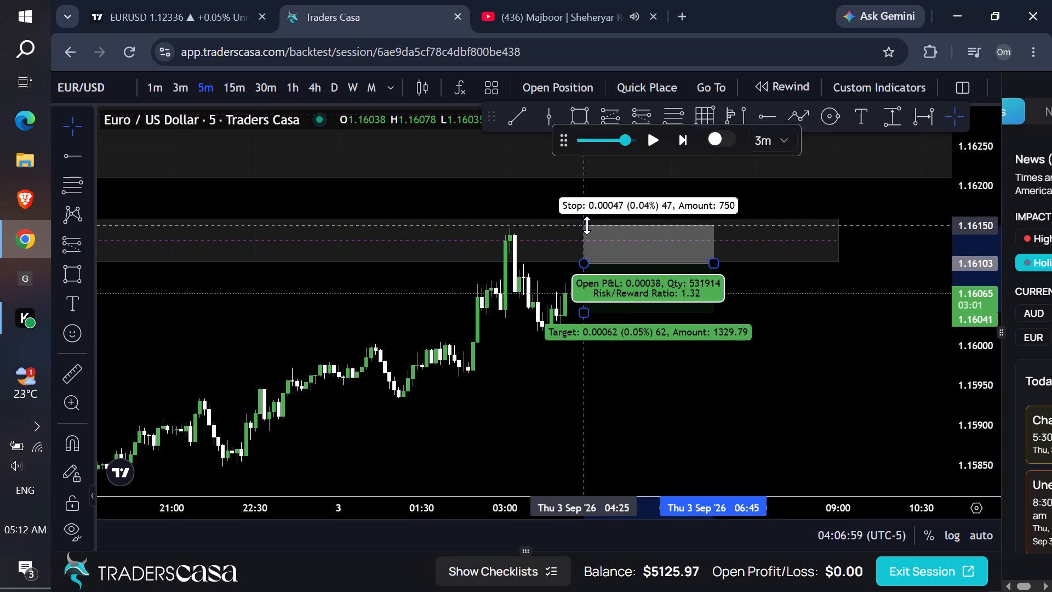
left_click_drag(587, 225, 588, 226)
On the 1-hour timeframe, lower the short position's target to 1.15823.
scroll(673, 344, "down", 1)
scroll(728, 371, "up", 1)
scroll(778, 375, "down", 6)
left_click_drag(975, 344, 932, 463)
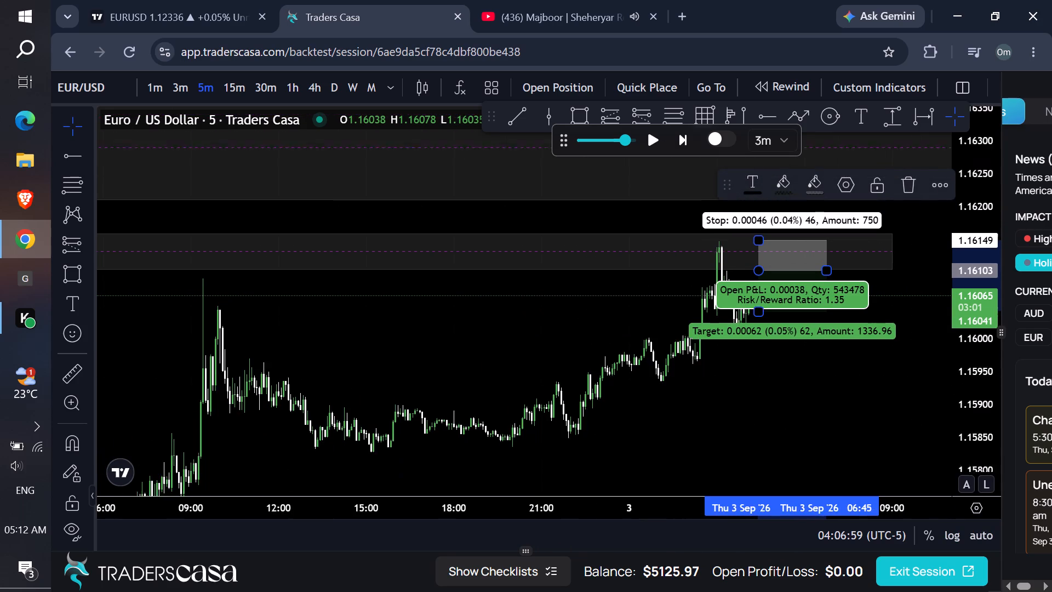
left_click_drag(932, 463, 925, 476)
left_click(282, 89)
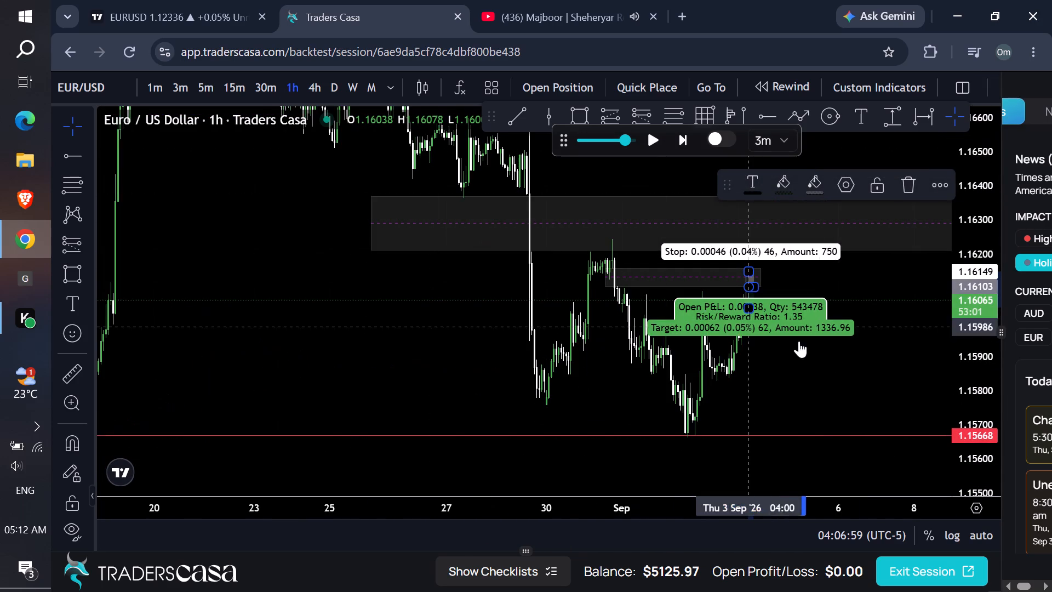
left_click_drag(828, 355, 756, 335)
left_click_drag(705, 297, 713, 350)
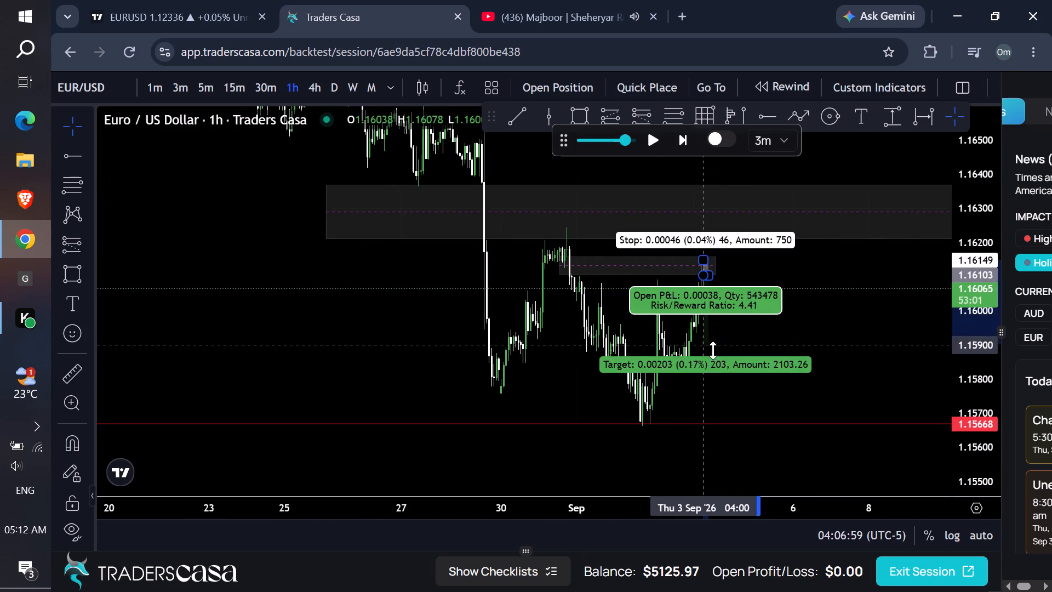
left_click_drag(713, 350, 710, 371)
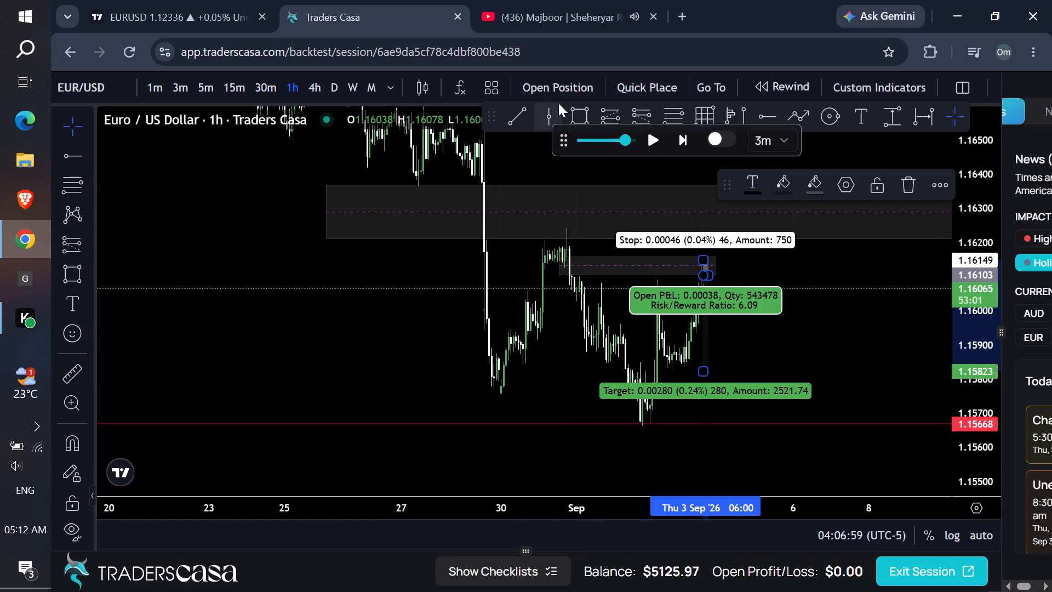
Open a short position order from the drawn setup with entry 1.16103, stop loss 1.16149 and take profit 1.15823.
left_click(559, 95)
left_click(521, 529)
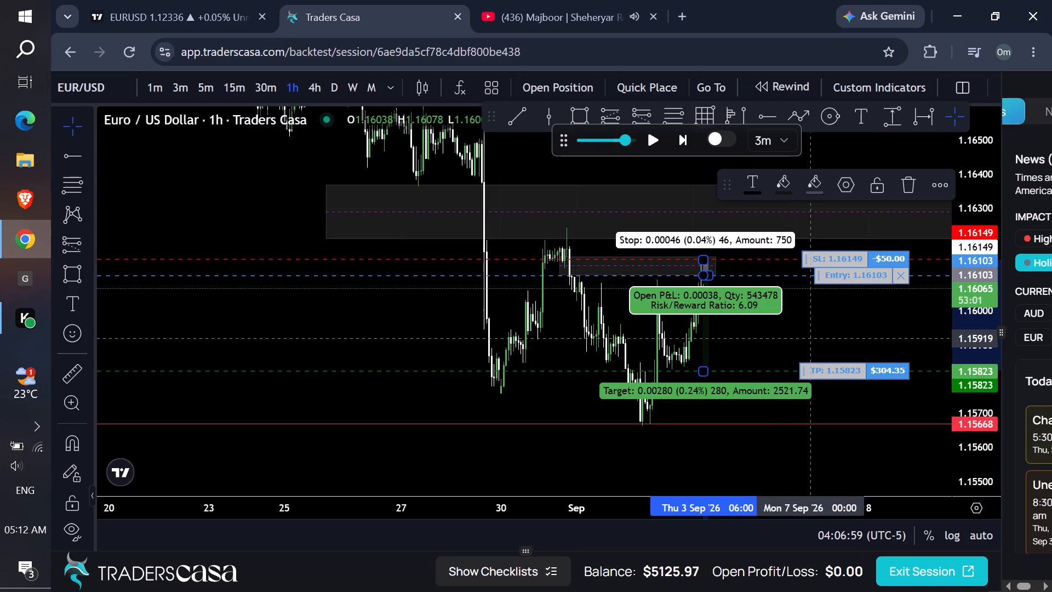
left_click(809, 338)
Set the replay interval to 1m, advance the replay to 3 September 08:10 on the 1-hour timeframe, and widen the short position drawing.
left_click(763, 150)
left_click(770, 169)
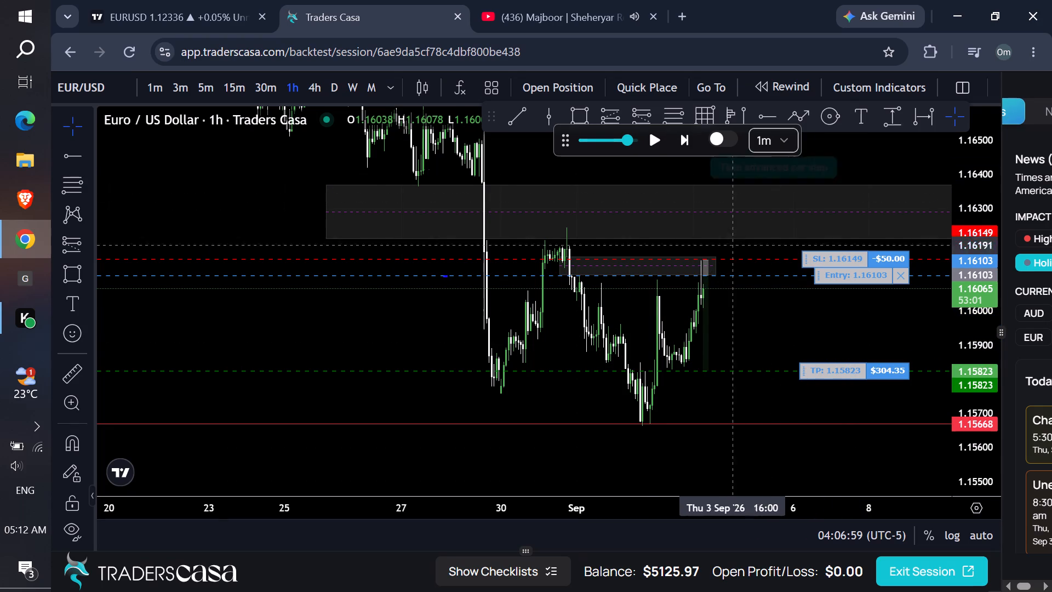
scroll(712, 348, "up", 4)
scroll(712, 346, "down", 1)
scroll(714, 341, "up", 1)
left_click(720, 334)
left_click(656, 144)
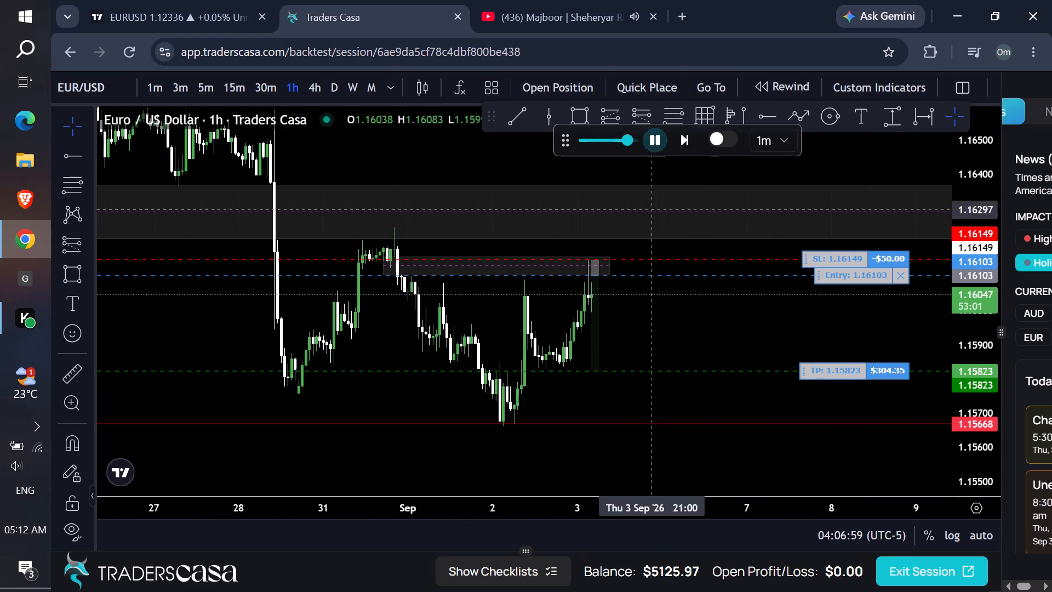
left_click_drag(601, 280, 634, 277)
left_click(673, 293)
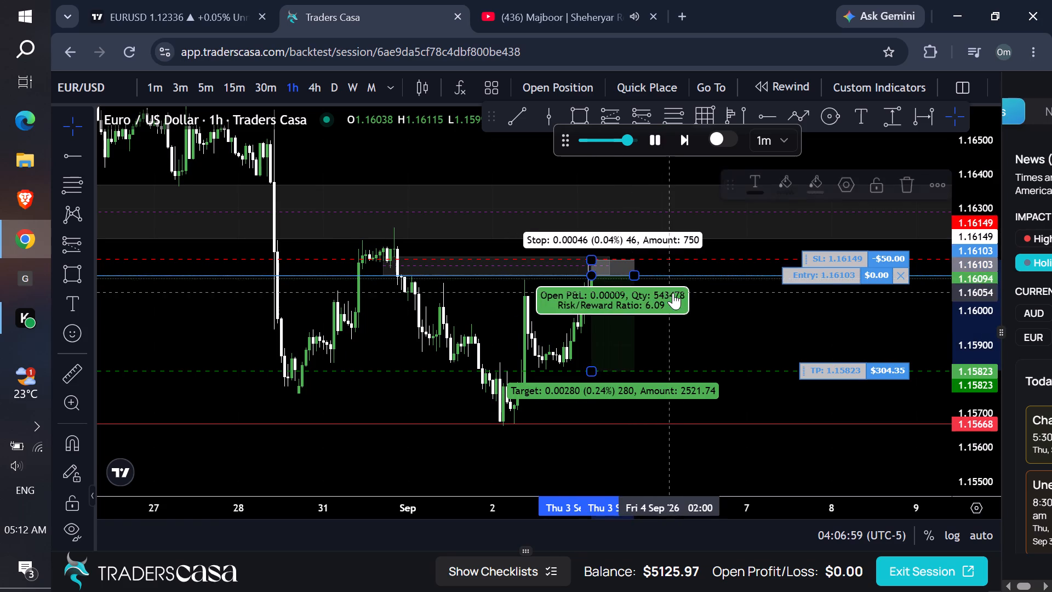
left_click(650, 172)
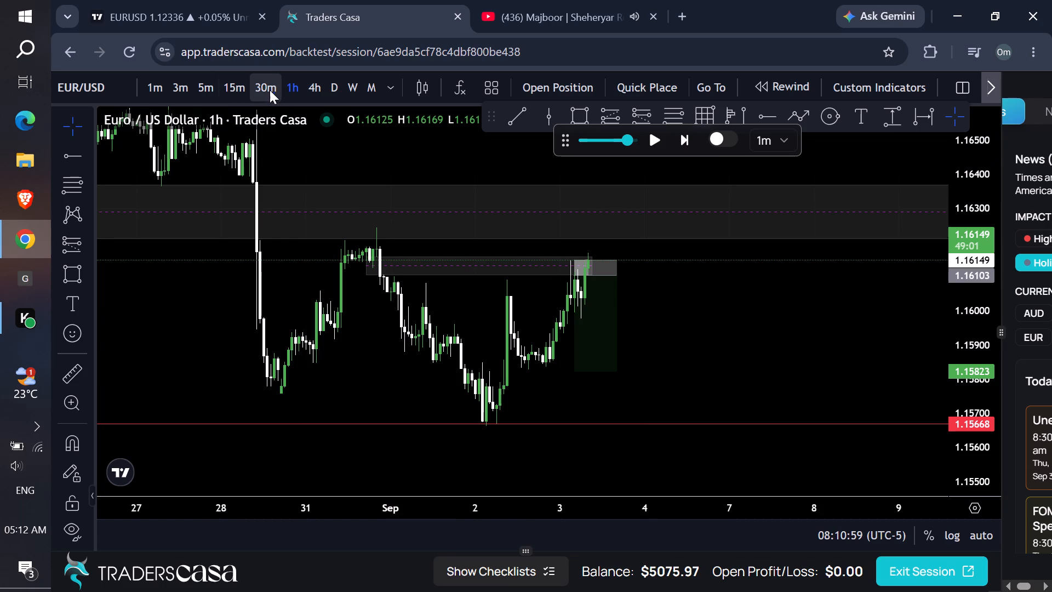
Compare price at the small supply zone and short position on the 4-hour, 1-hour and 5-minute timeframes.
left_click(312, 86)
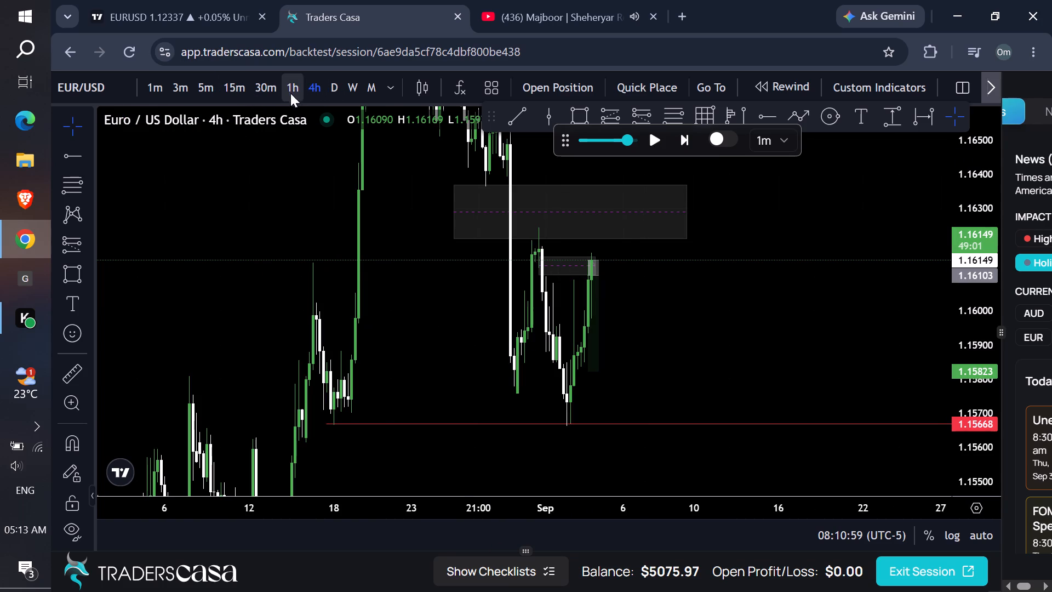
left_click(289, 87)
scroll(737, 322, "up", 4)
scroll(738, 322, "down", 1)
scroll(739, 322, "up", 1)
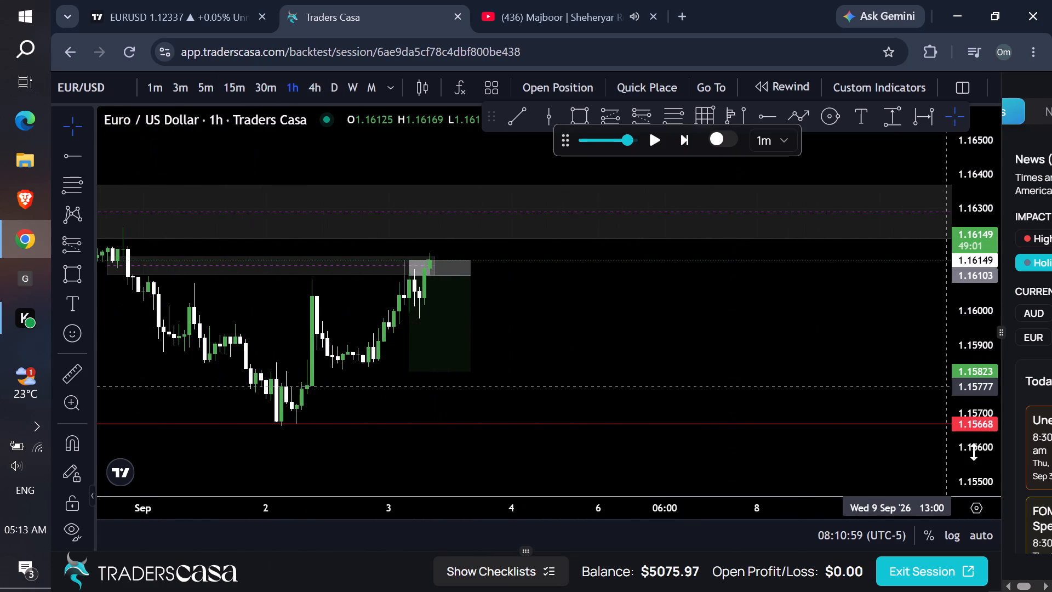
left_click_drag(973, 452, 855, 219)
left_click(209, 84)
scroll(465, 264, "down", 1)
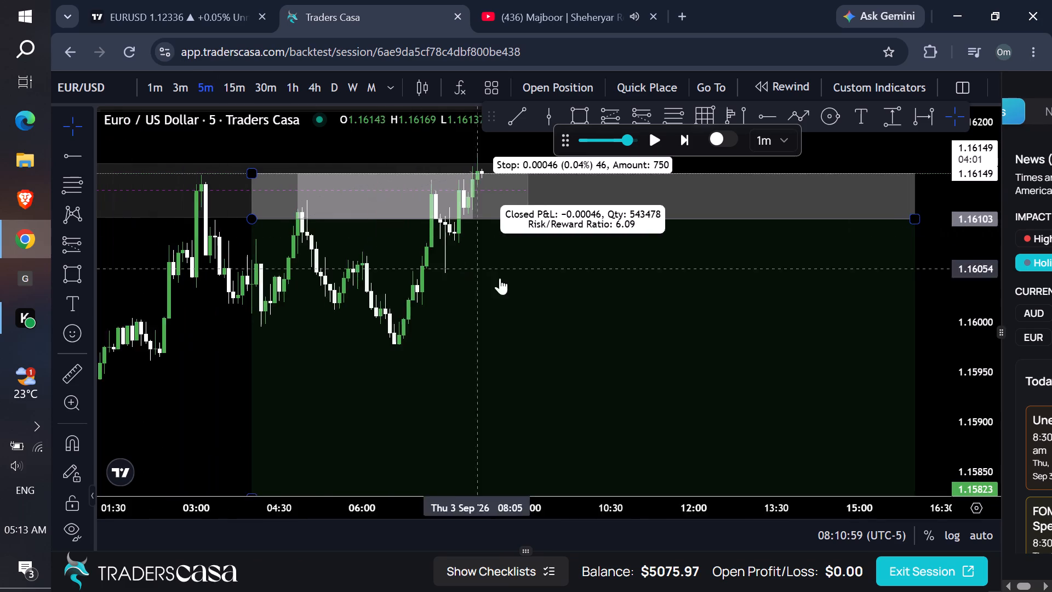
scroll(500, 278, "down", 1)
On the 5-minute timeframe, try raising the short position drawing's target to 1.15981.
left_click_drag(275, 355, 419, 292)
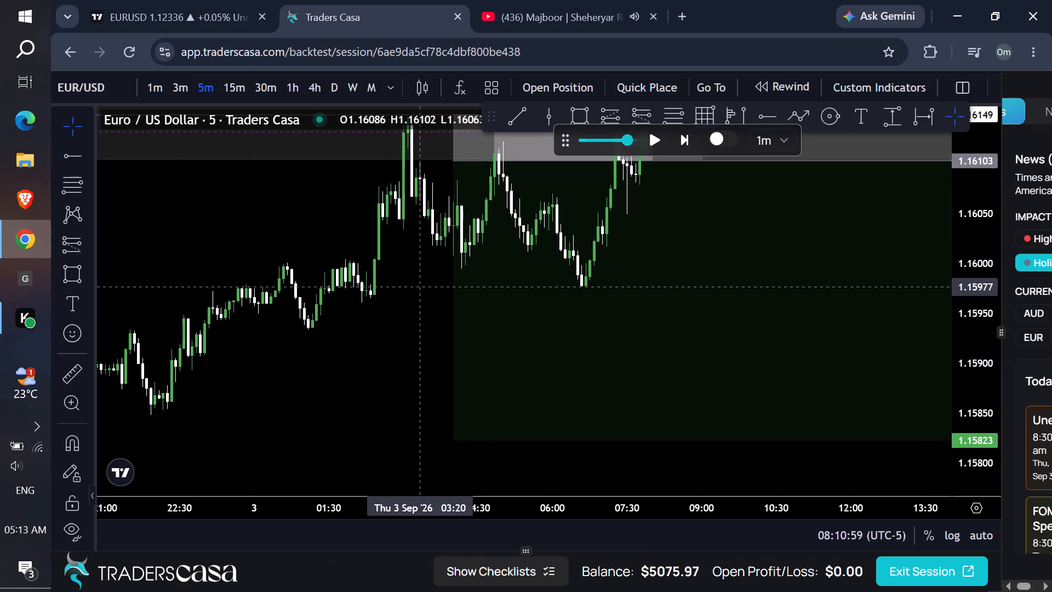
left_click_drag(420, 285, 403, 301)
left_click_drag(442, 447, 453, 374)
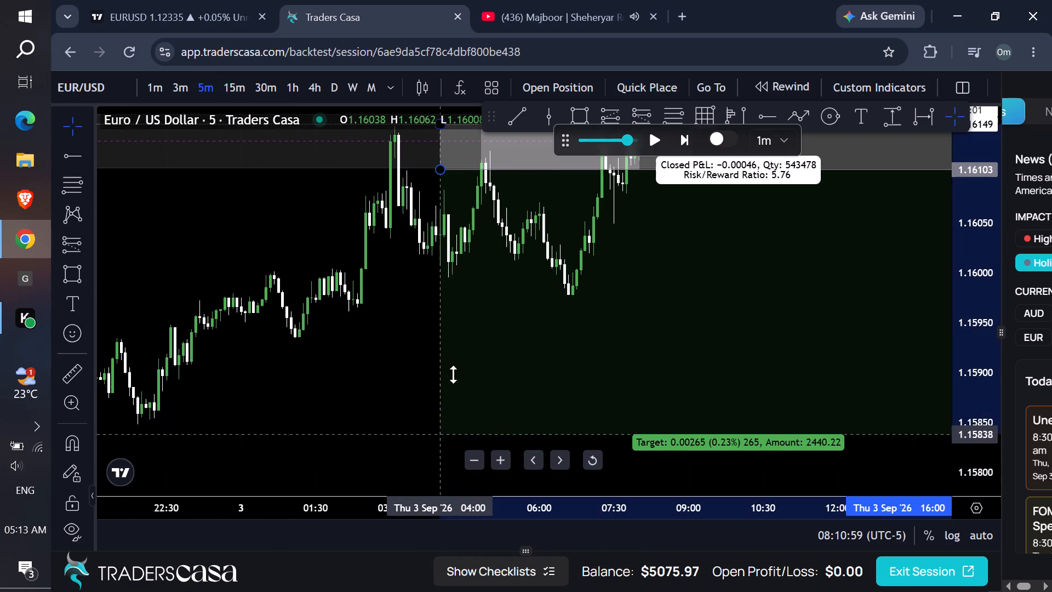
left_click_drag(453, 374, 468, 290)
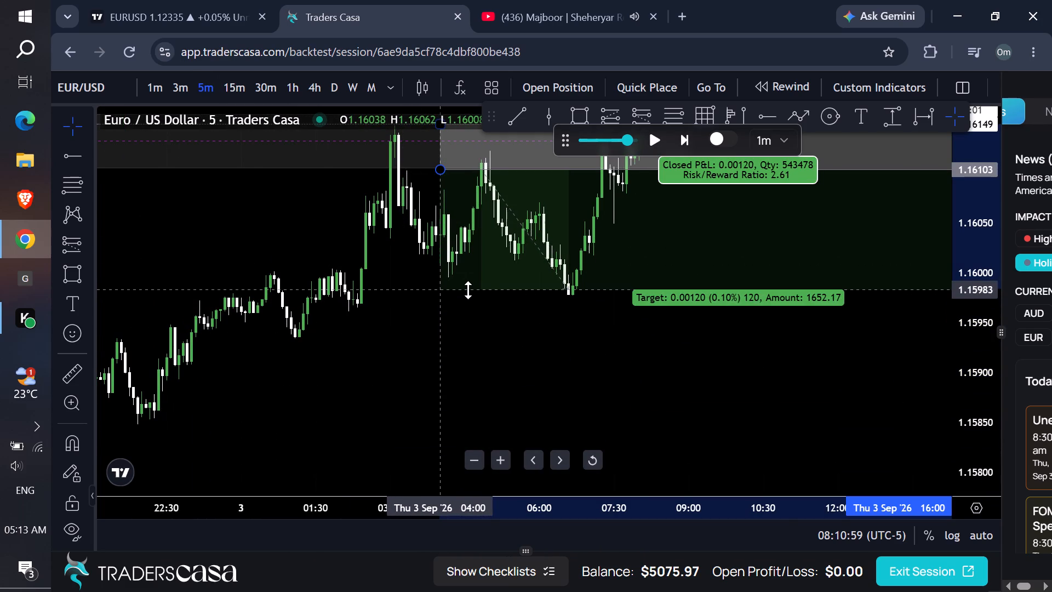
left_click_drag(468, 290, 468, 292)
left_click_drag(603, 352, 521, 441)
Delete the short position drawing from the chart.
left_click(674, 313)
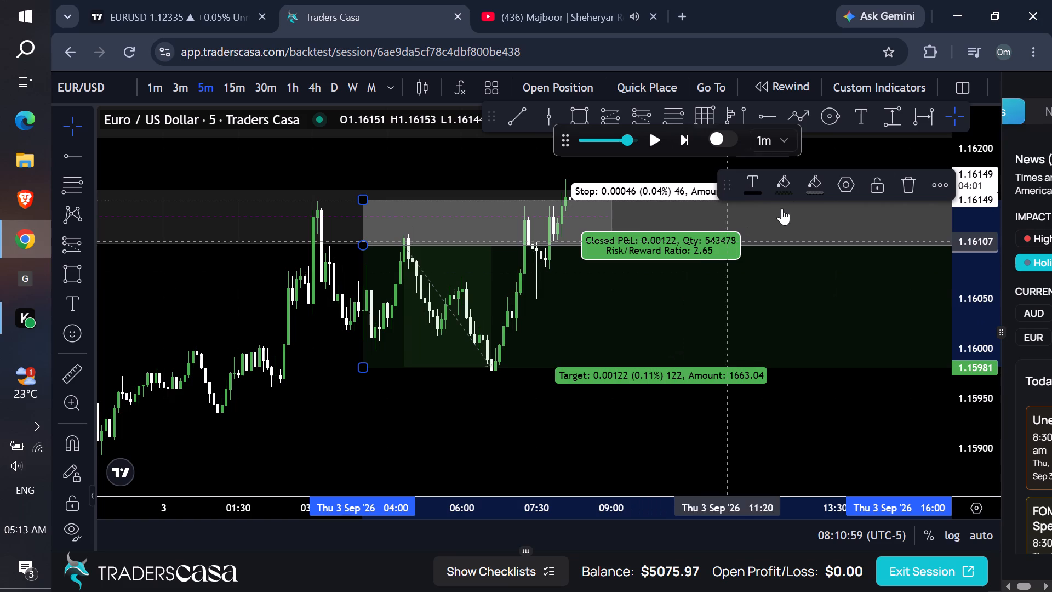
left_click(908, 180)
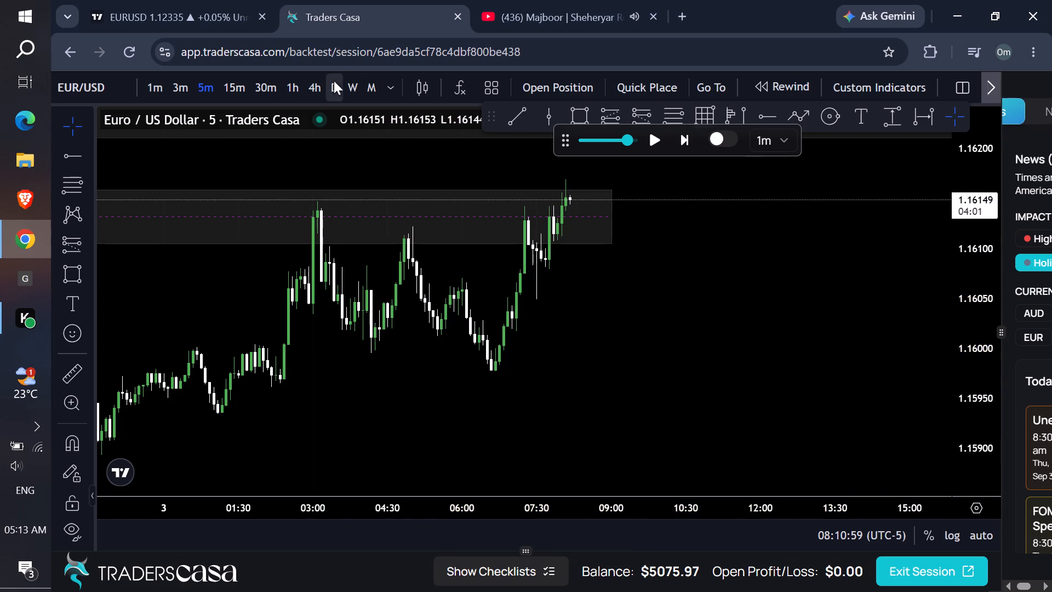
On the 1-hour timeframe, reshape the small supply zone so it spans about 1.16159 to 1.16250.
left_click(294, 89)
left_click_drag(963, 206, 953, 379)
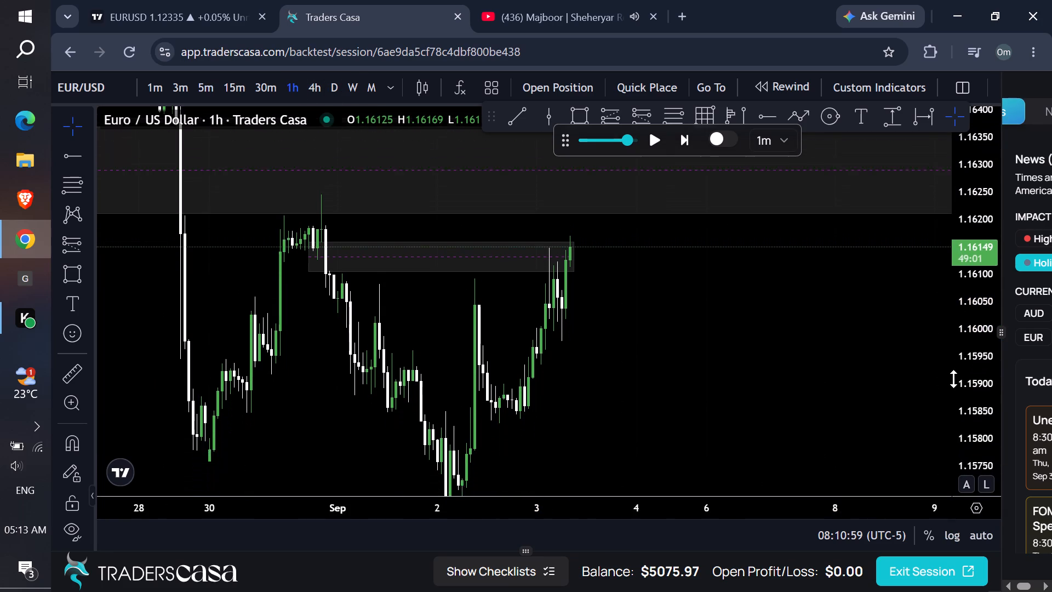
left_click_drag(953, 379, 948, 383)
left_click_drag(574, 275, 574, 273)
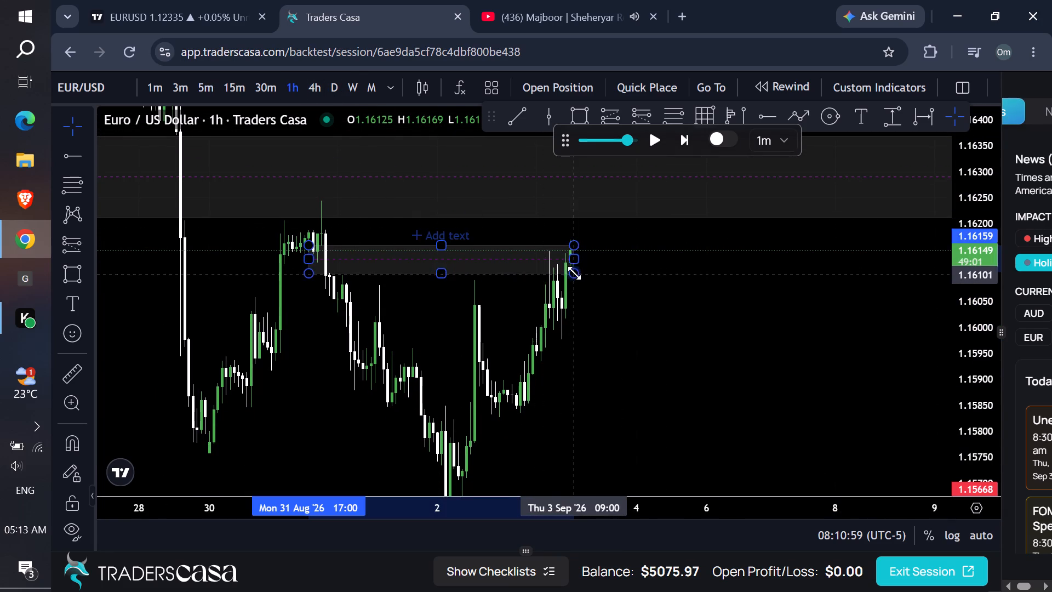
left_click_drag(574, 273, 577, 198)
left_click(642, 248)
Set the replay interval to 10m and advance the replay on the 1-hour timeframe to 3 September 12:13.
left_click(652, 140)
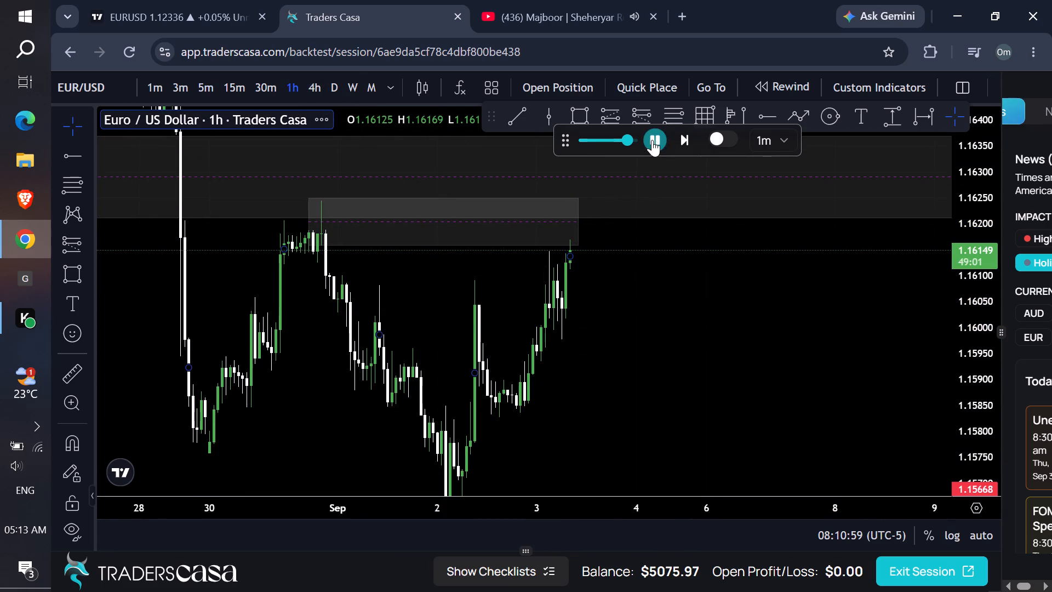
left_click(802, 139)
left_click(791, 142)
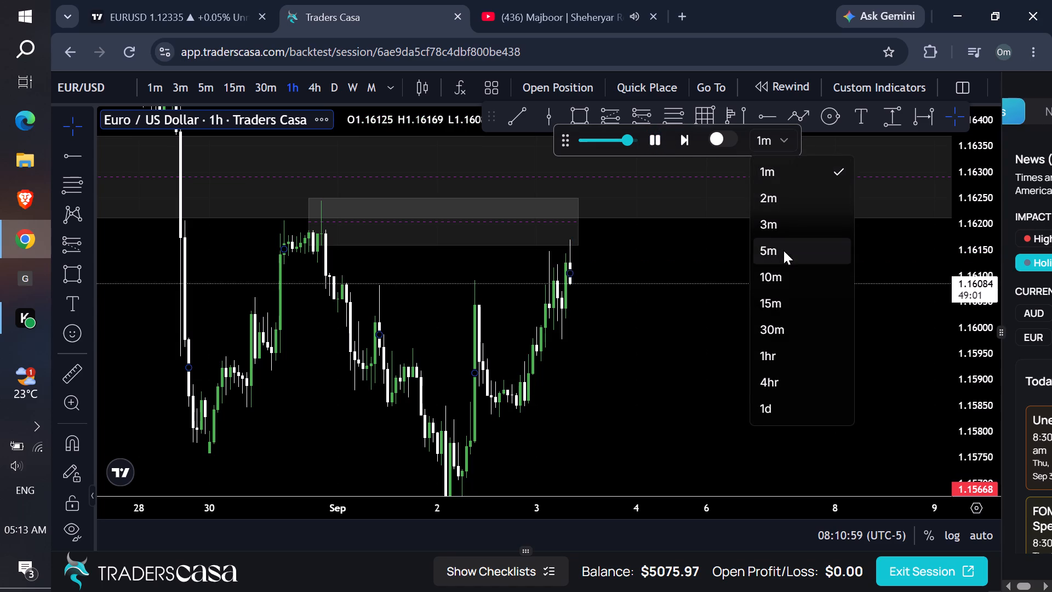
left_click(782, 270)
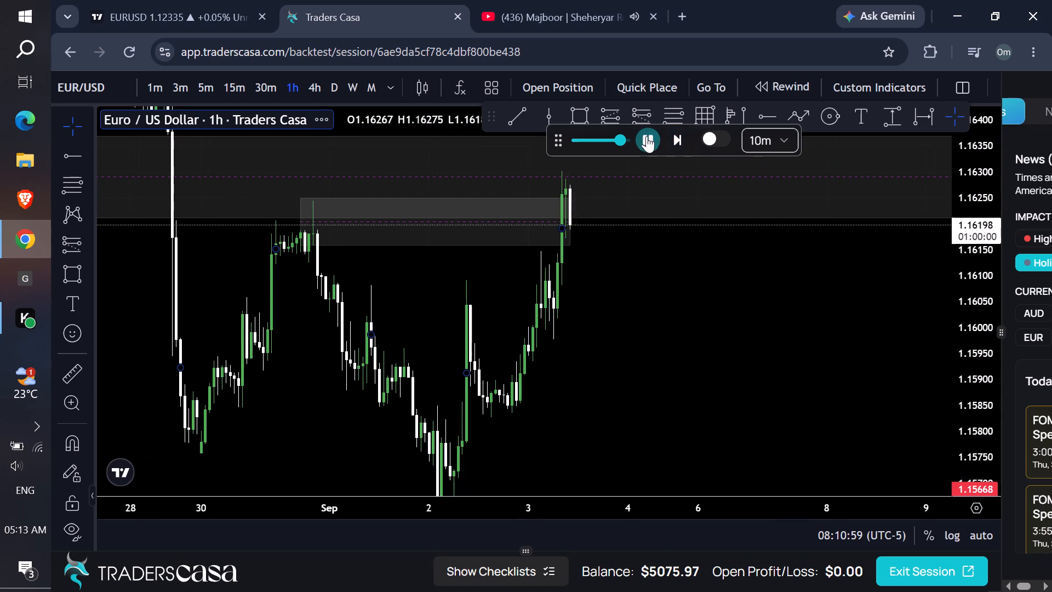
left_click(646, 136)
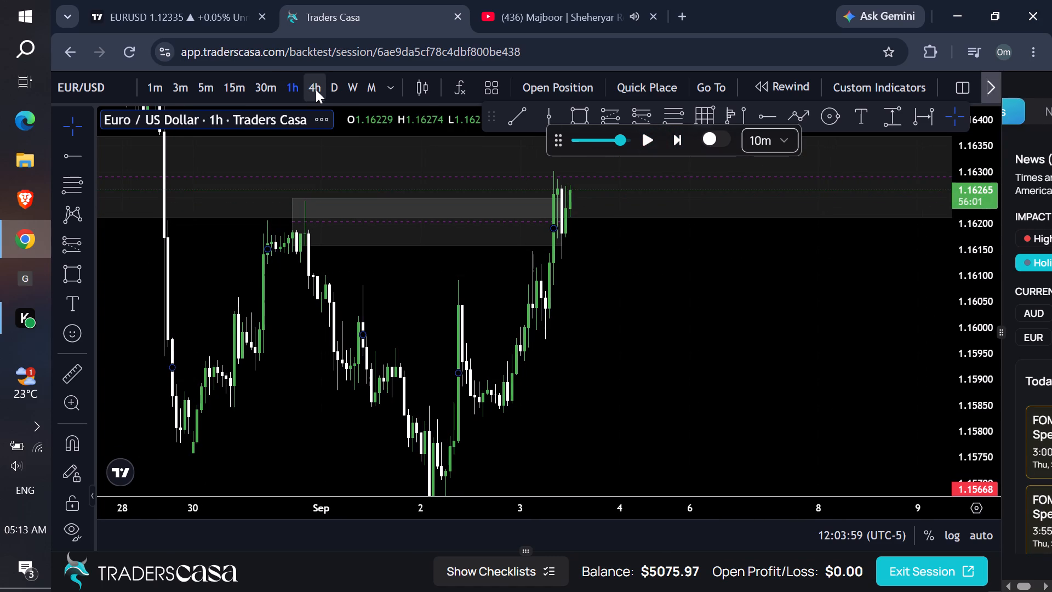
On the daily timeframe, delete the 1.16211–1.16368 supply zone and the small 1.16159–1.16250 zone.
left_click(334, 87)
left_click_drag(972, 208, 821, 449)
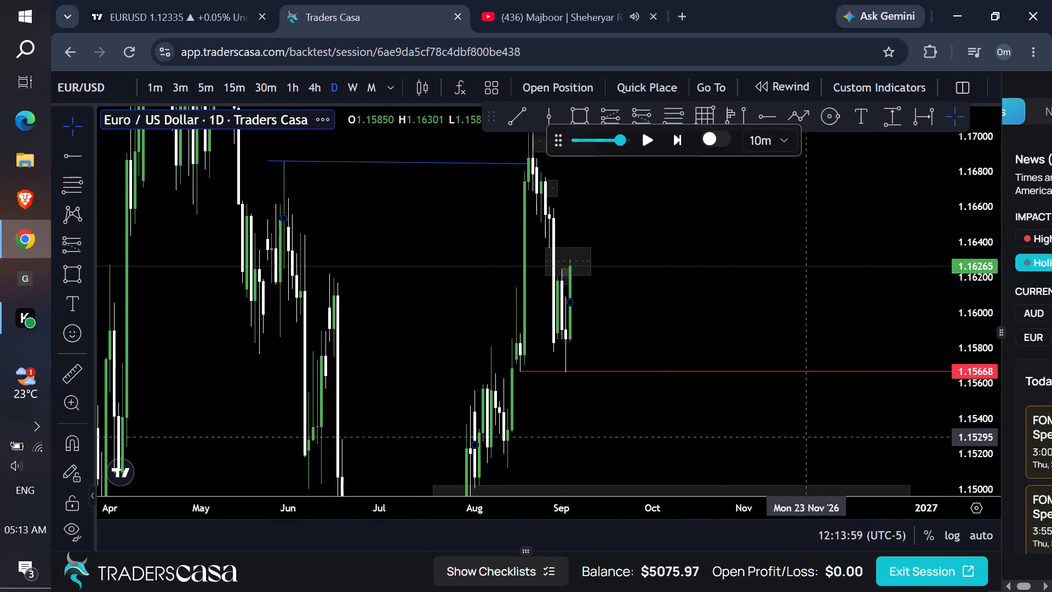
left_click(592, 277)
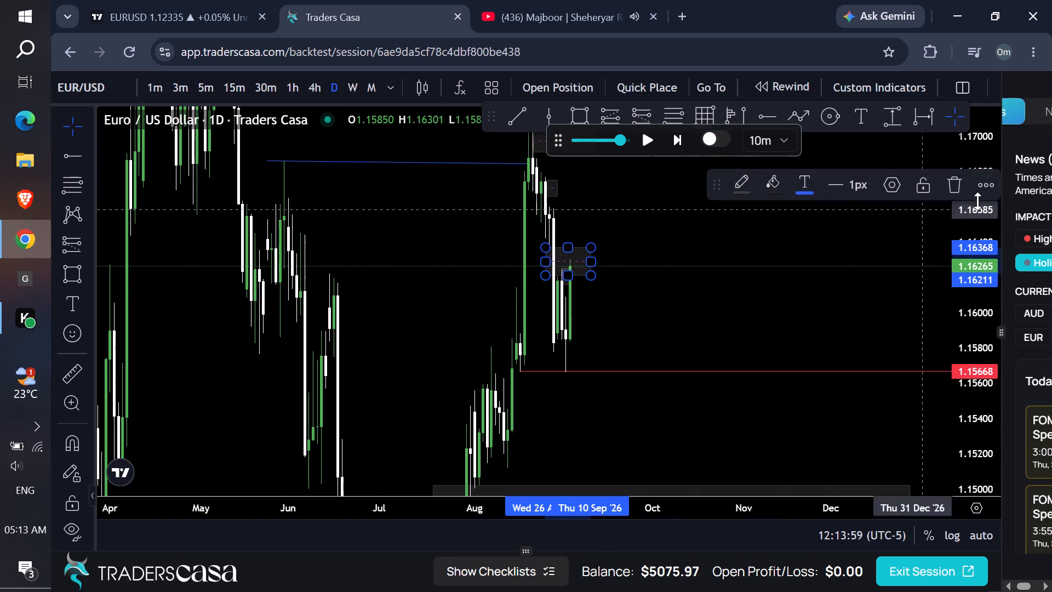
left_click_drag(960, 186, 953, 186)
left_click(568, 274)
left_click(959, 177)
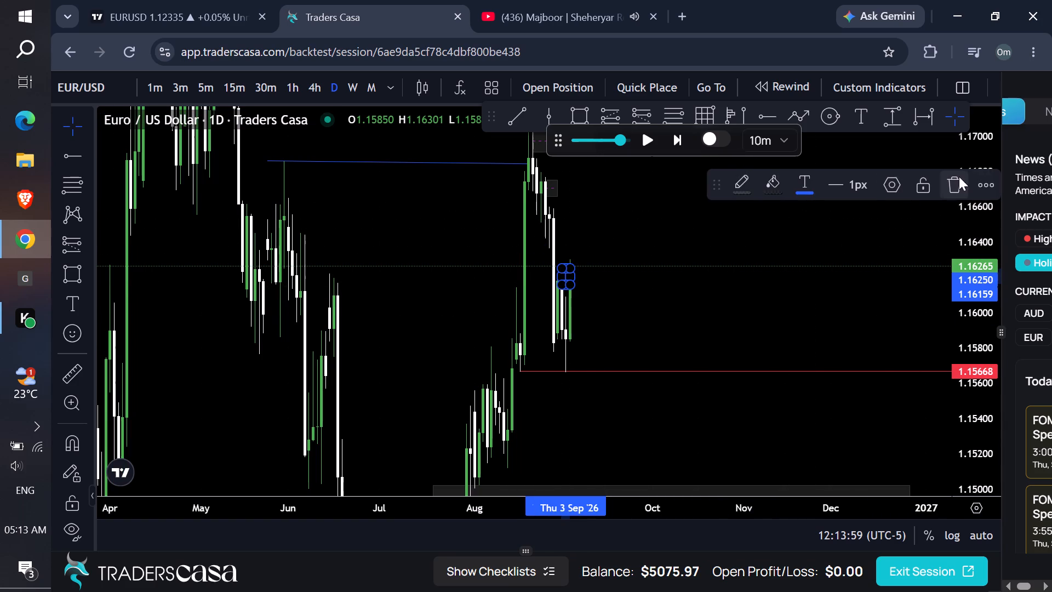
Draw a rectangle supply zone on the daily timeframe from about 27 August, spanning about 1.16361 to 1.16600.
left_click(576, 107)
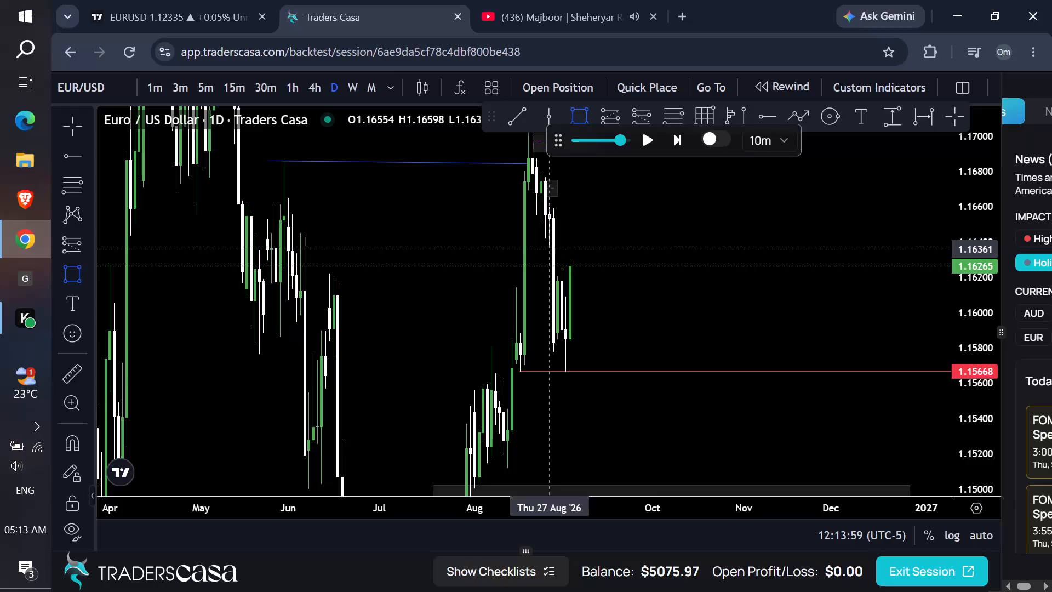
left_click_drag(547, 248, 556, 246)
left_click(622, 206)
left_click(670, 198)
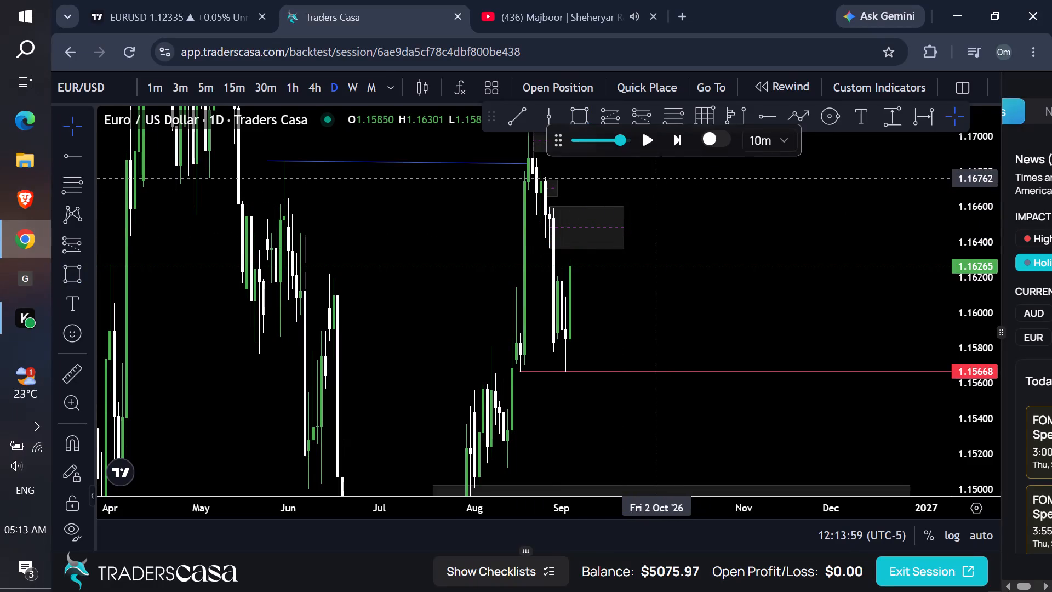
Advance the replay on the daily timeframe to 3 September 20:53.
left_click(647, 140)
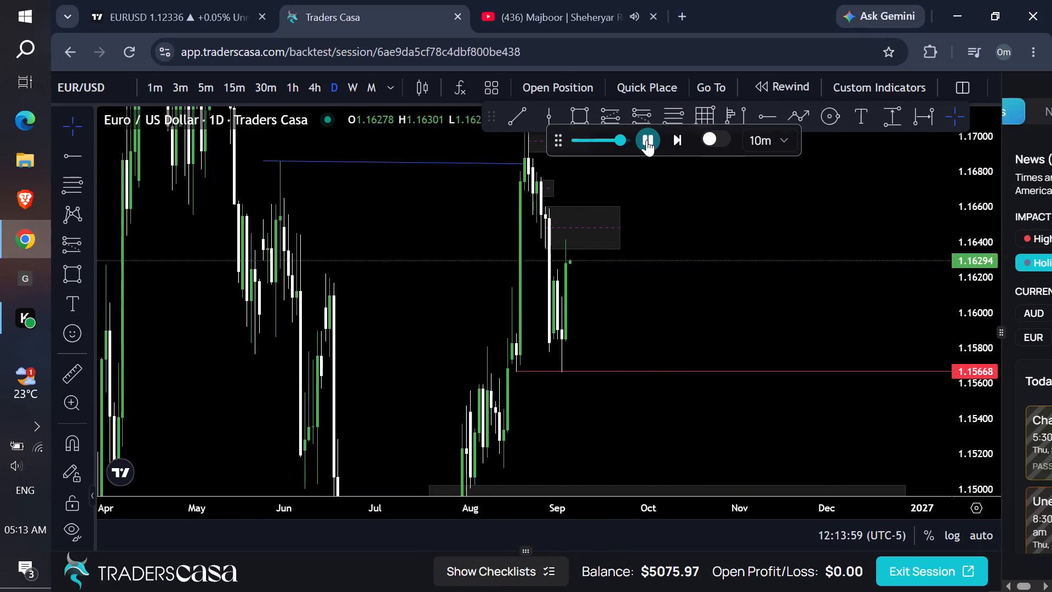
Lower the system speaker volume.
left_click(6, 469)
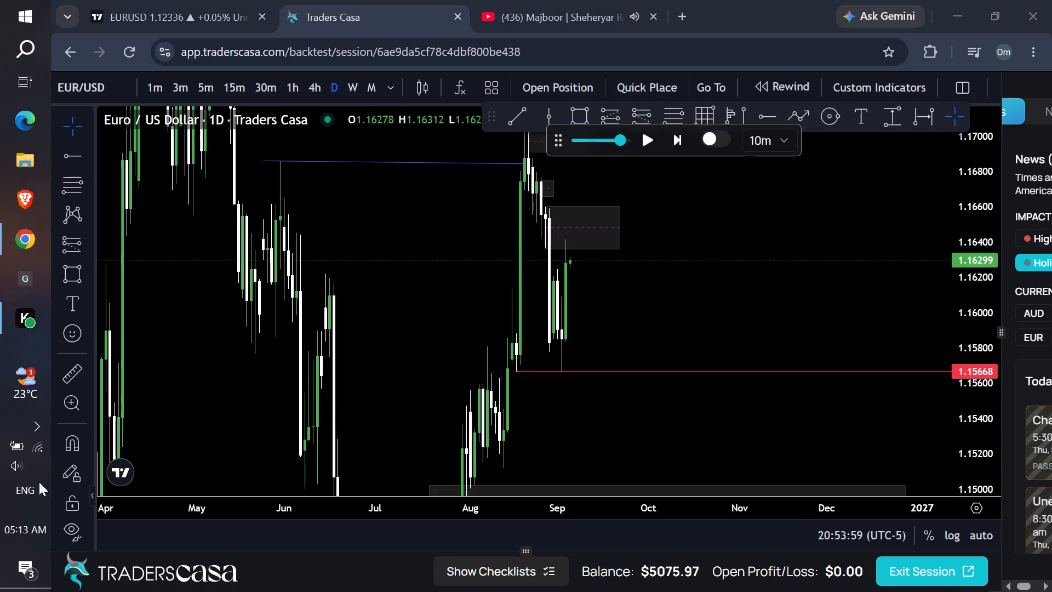
left_click(20, 462)
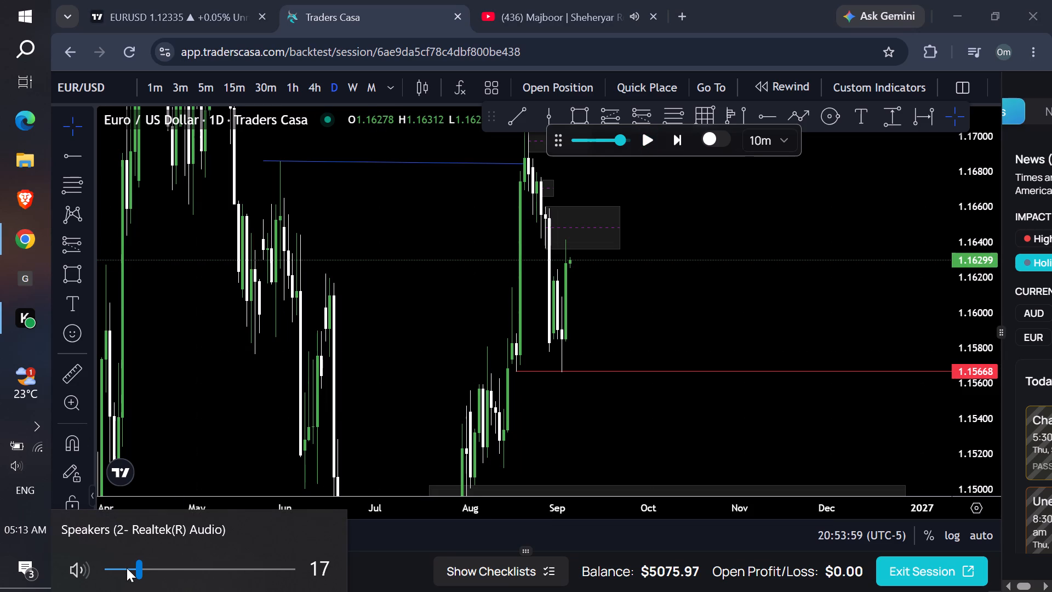
left_click(128, 569)
left_click(739, 335)
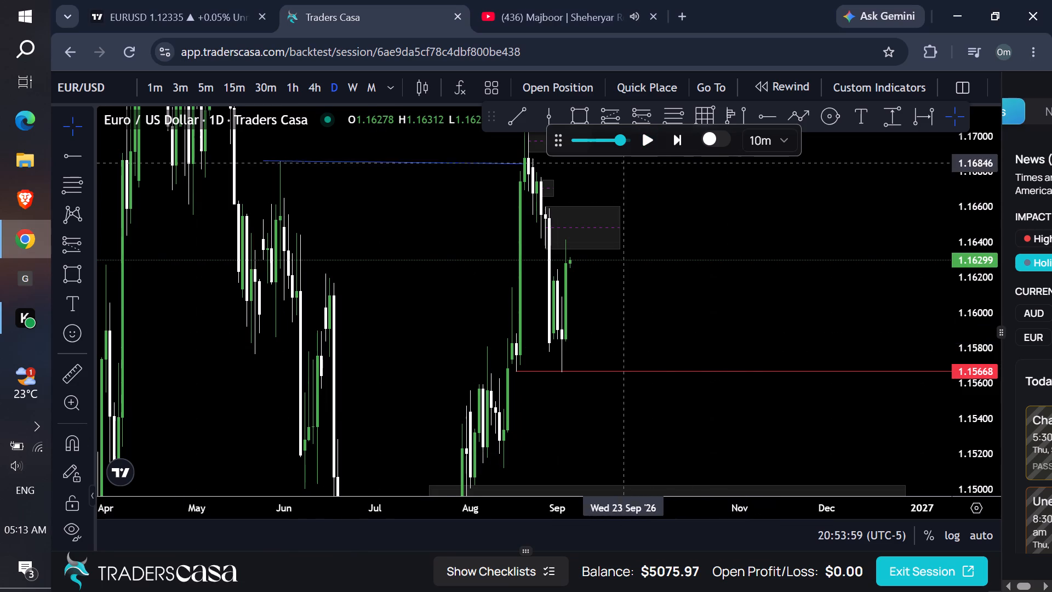
On the 1-hour timeframe, draw a rectangle supply zone from 3 September 14:00 to 4 September 14:00 between about 1.16367 and 1.16300.
left_click(293, 94)
left_click_drag(742, 300, 735, 335)
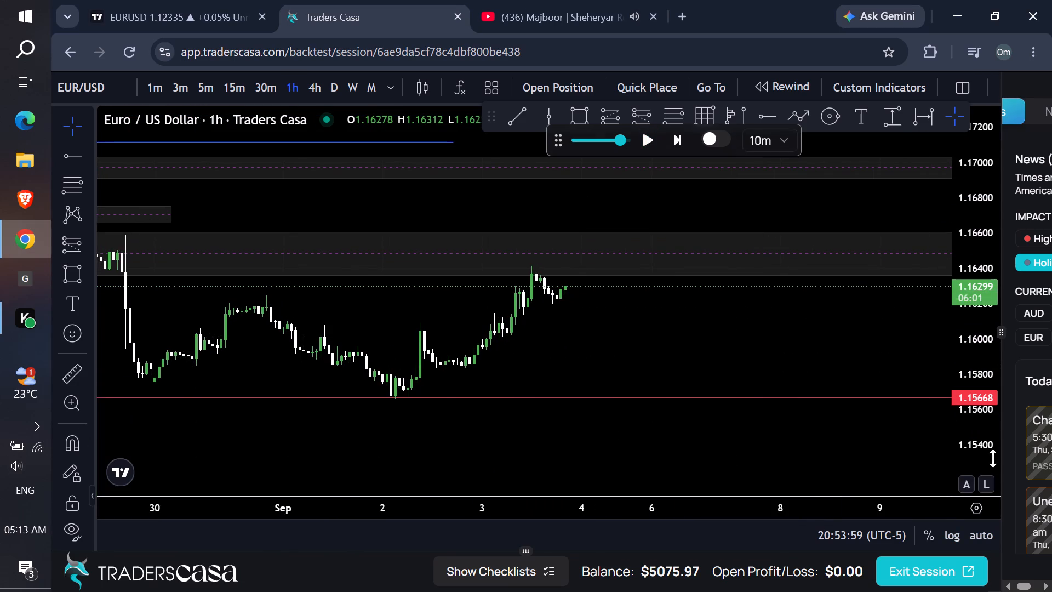
left_click_drag(994, 463, 890, 121)
left_click_drag(718, 249, 659, 305)
left_click(582, 109)
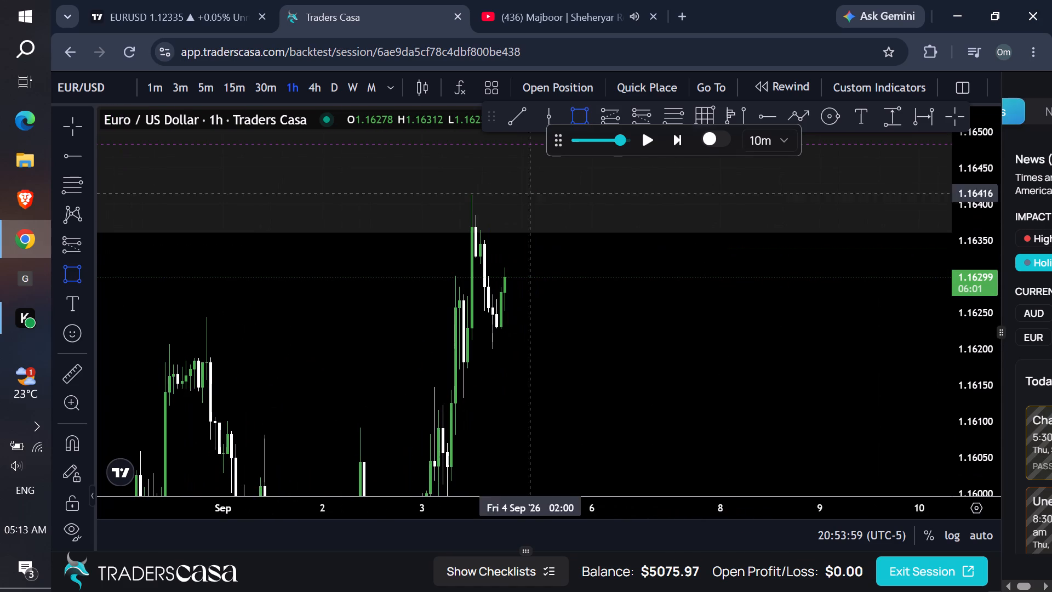
left_click(479, 228)
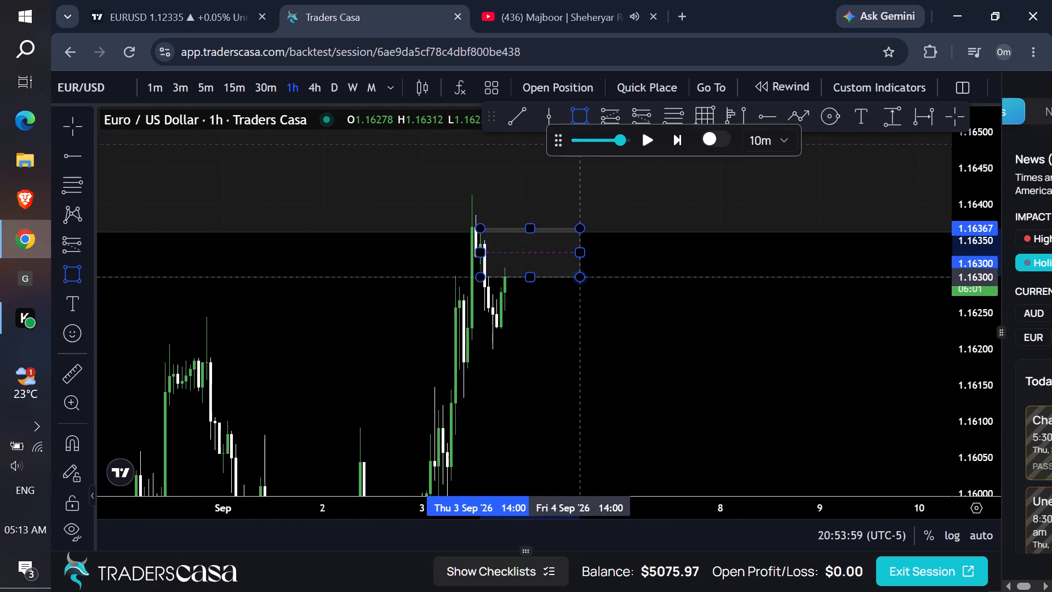
left_click(581, 277)
left_click_drag(678, 267, 683, 264)
Advance the replay to 3 September 21:13 and check price at the new supply zone on the 5-minute and 1-hour timeframes.
double_click(652, 141)
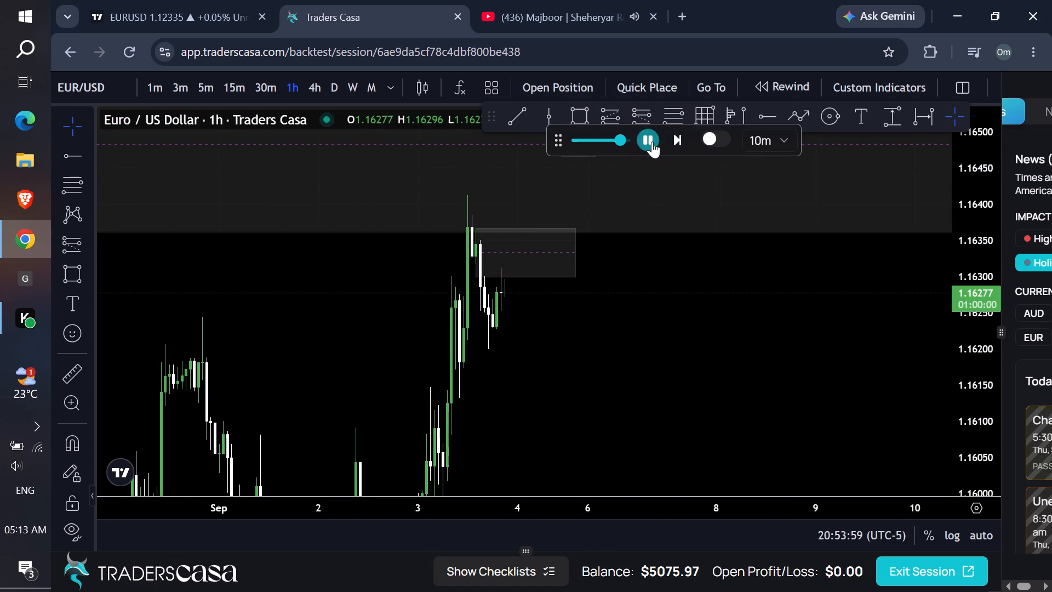
left_click(215, 92)
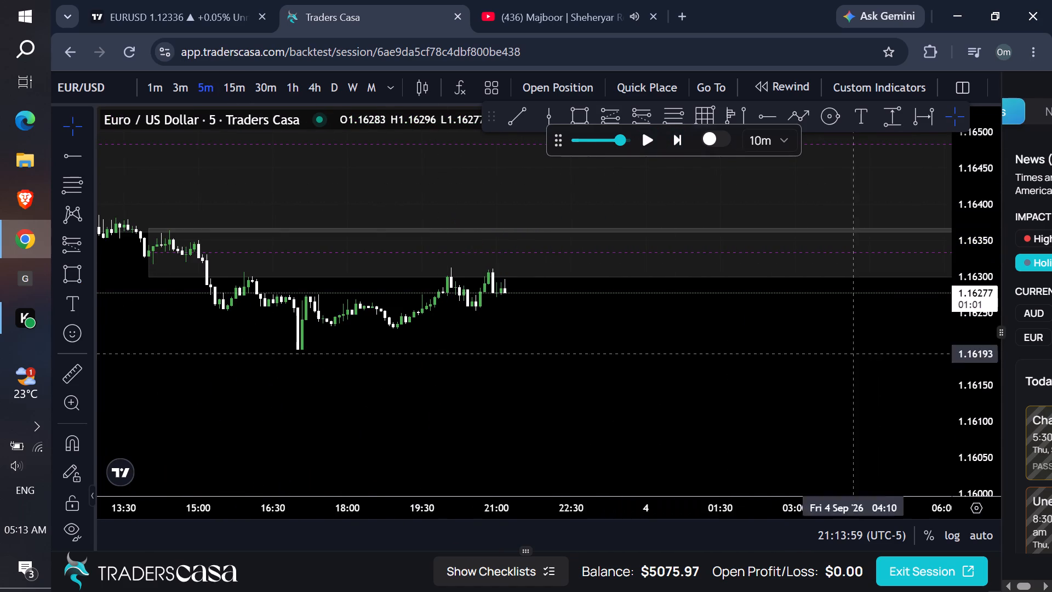
left_click_drag(972, 432, 897, 228)
left_click(291, 89)
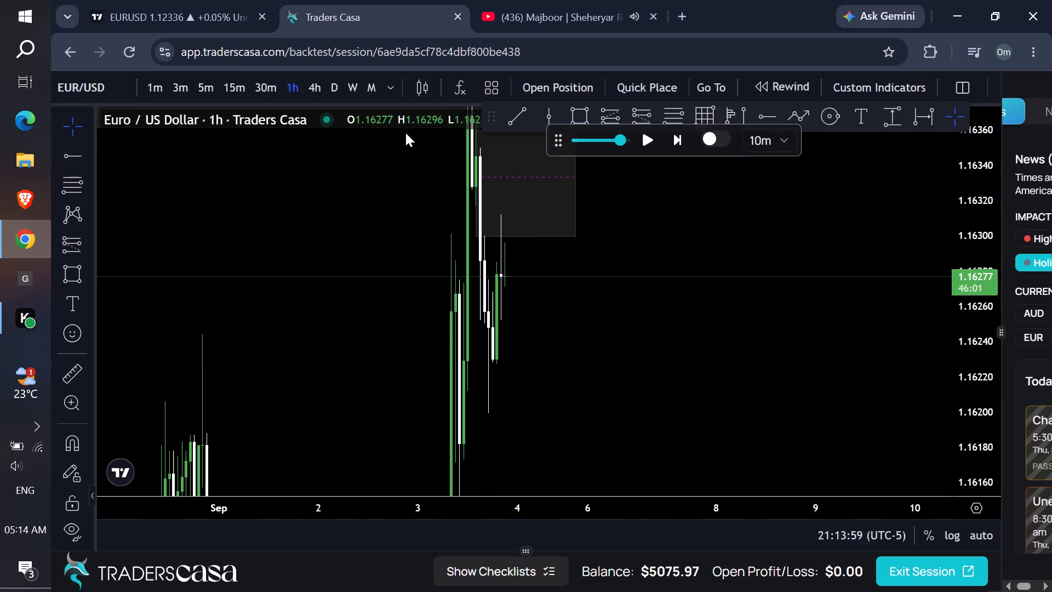
Set the replay step to 5 minutes and advance the replay on the 1-hour timeframe to 3 September 23:08.
left_click(777, 139)
left_click(783, 196)
left_click_drag(959, 209, 958, 272)
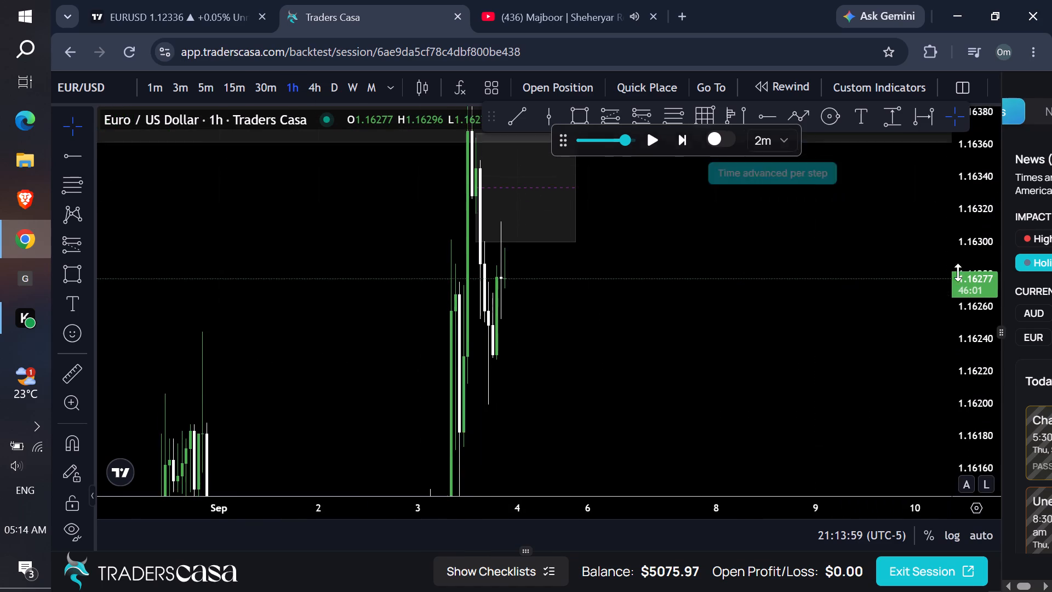
left_click_drag(958, 272, 909, 344)
left_click_drag(809, 270, 811, 261)
left_click(779, 140)
left_click(784, 255)
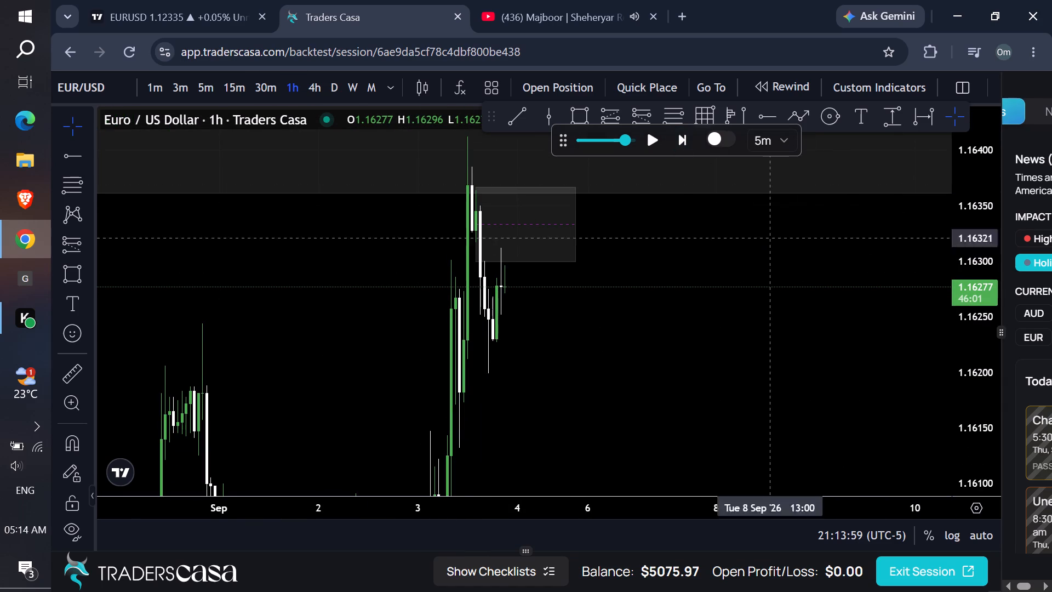
left_click(656, 136)
left_click(656, 136)
left_click(656, 136)
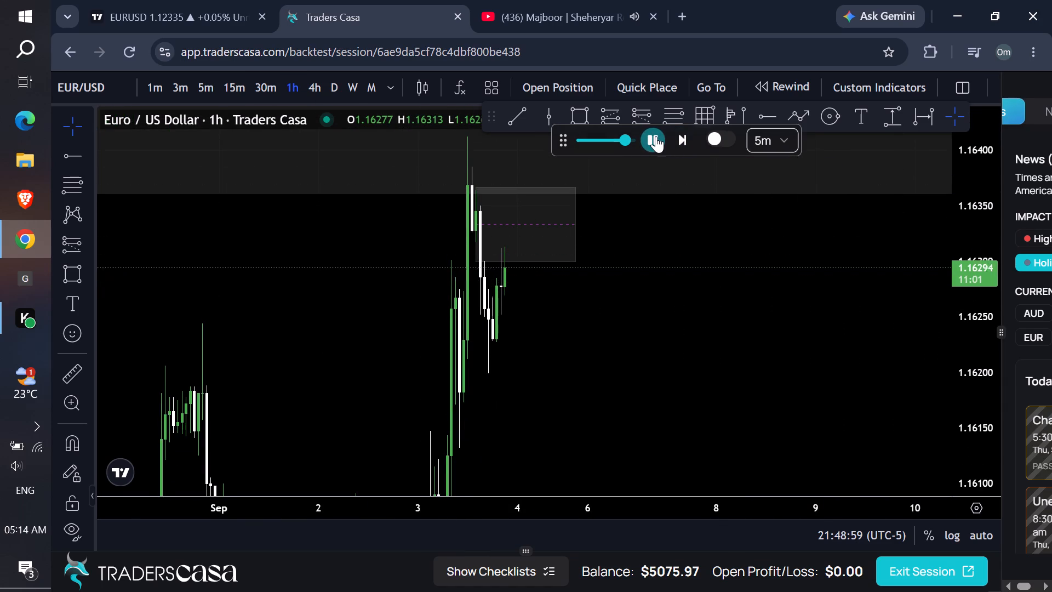
left_click(656, 136)
left_click(656, 136)
triple_click(656, 136)
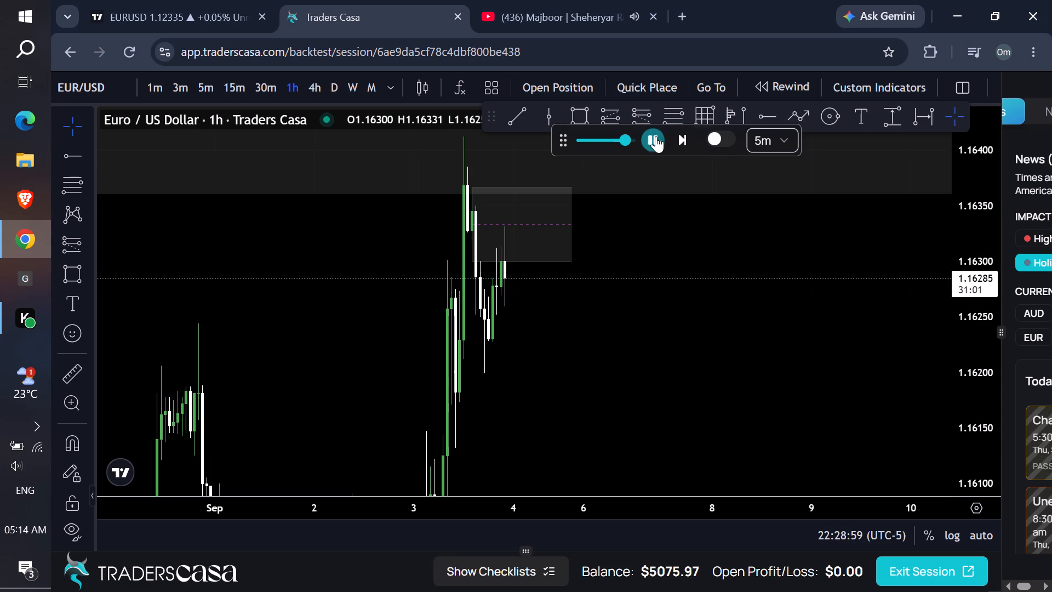
double_click(656, 136)
left_click(656, 136)
left_click(656, 136)
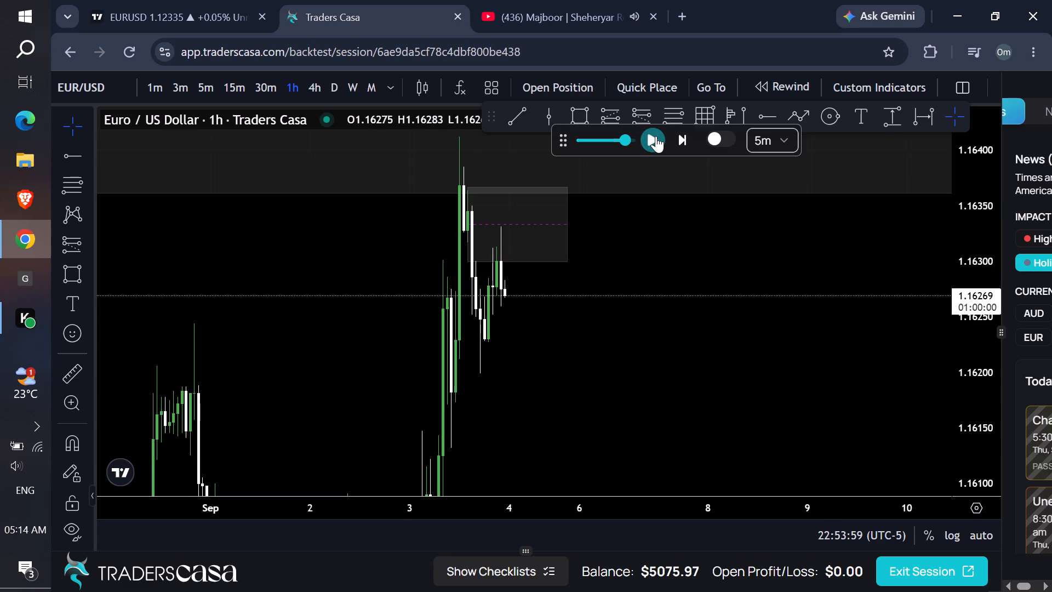
On the 5-minute timeframe, draw a short position at 3 September 23:00 with entry 1.16269 and stop 1.16331.
left_click(232, 79)
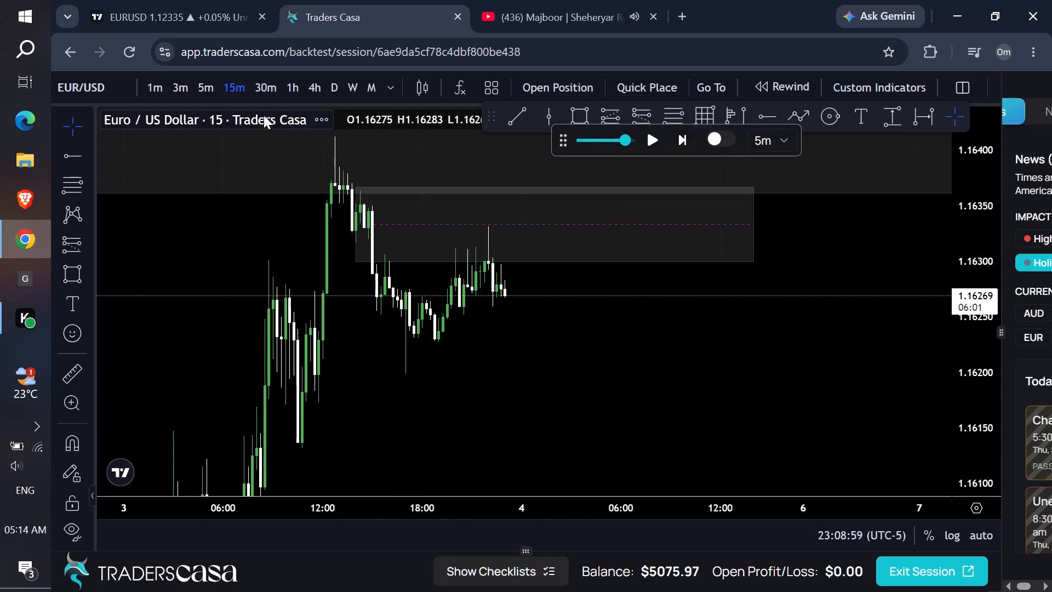
left_click(201, 89)
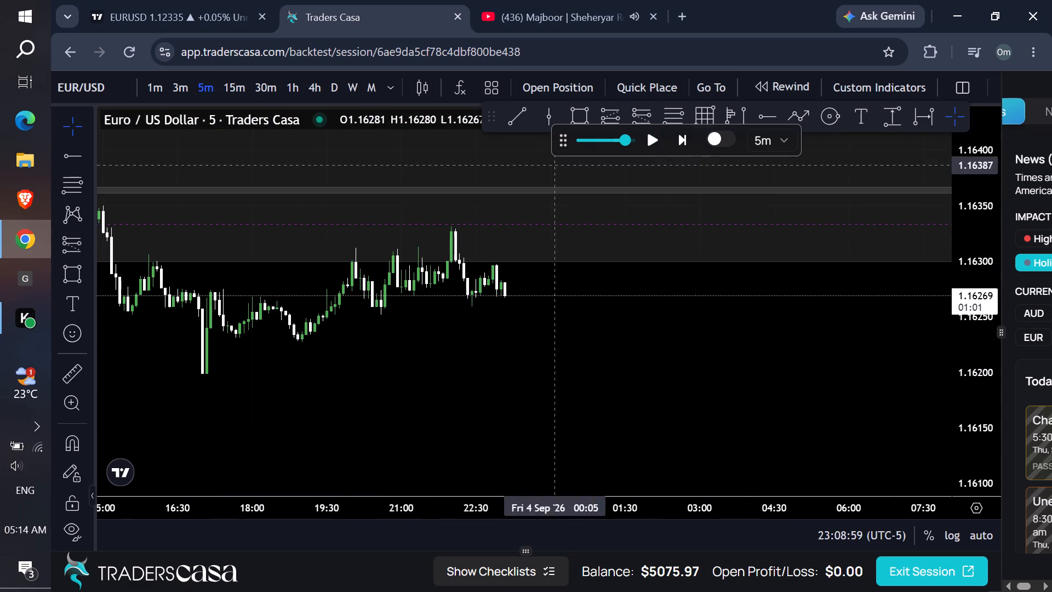
left_click_drag(994, 415, 944, 308)
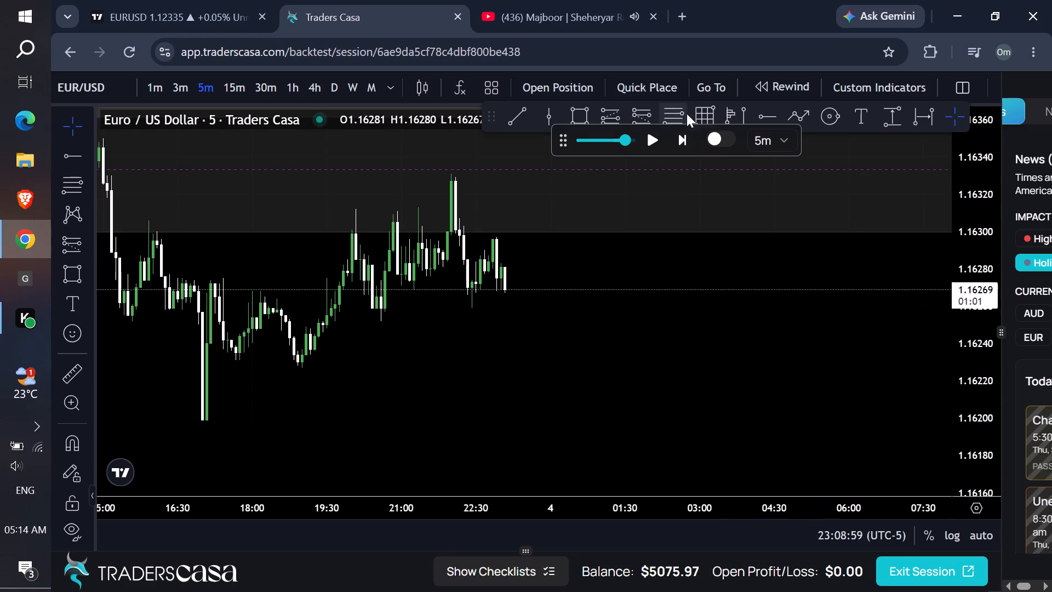
left_click(648, 117)
left_click(500, 290)
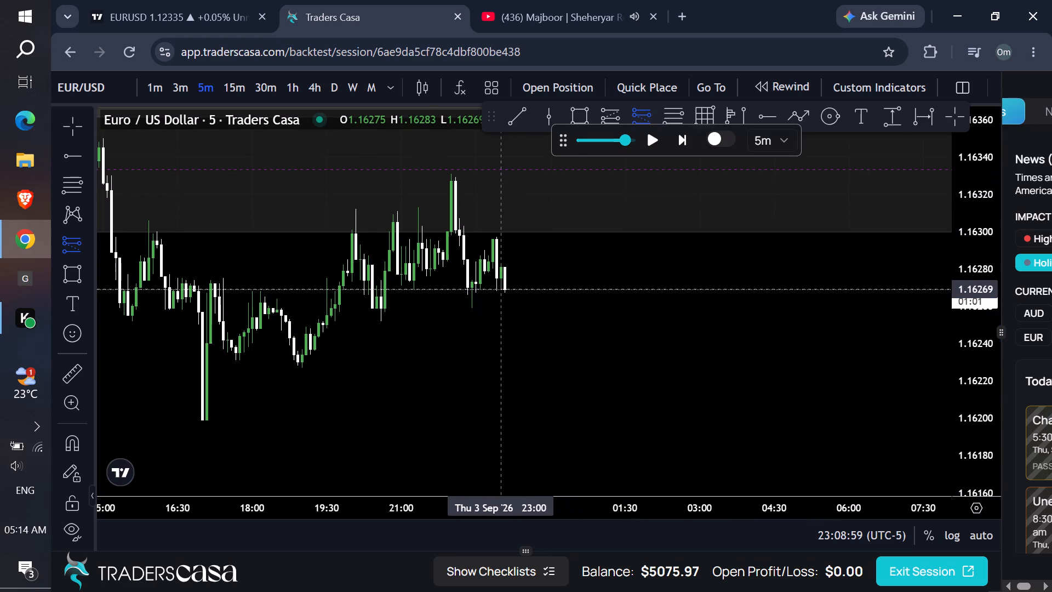
left_click_drag(500, 237, 511, 170)
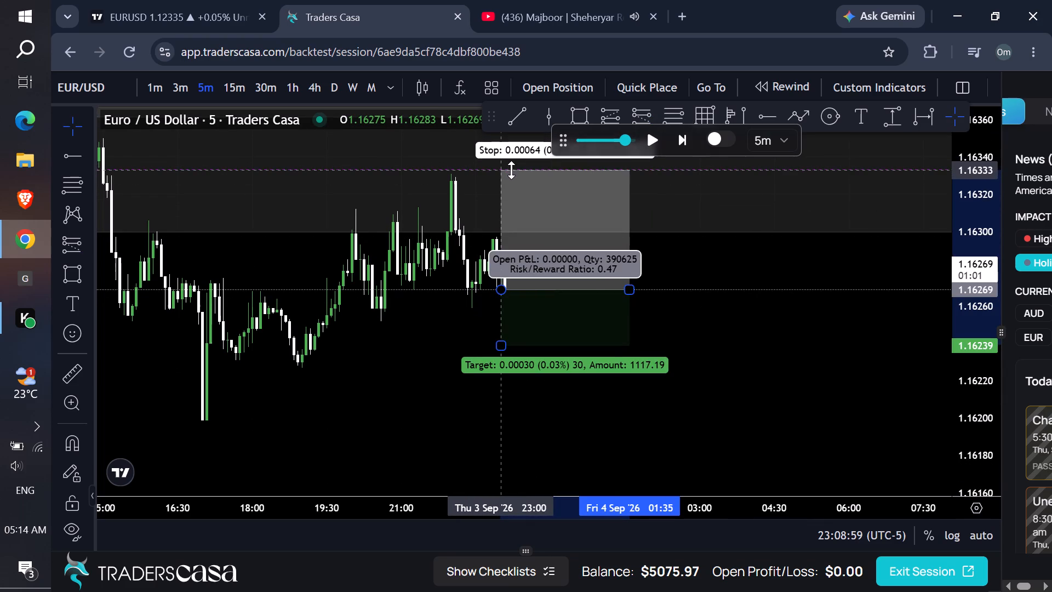
left_click_drag(511, 170, 513, 173)
Extend the short position's target to 1.16021 for a risk/reward ratio of 4.
scroll(748, 224, "down", 3)
scroll(872, 261, "up", 1)
scroll(876, 261, "down", 1)
scroll(889, 264, "up", 1)
scroll(897, 264, "down", 1)
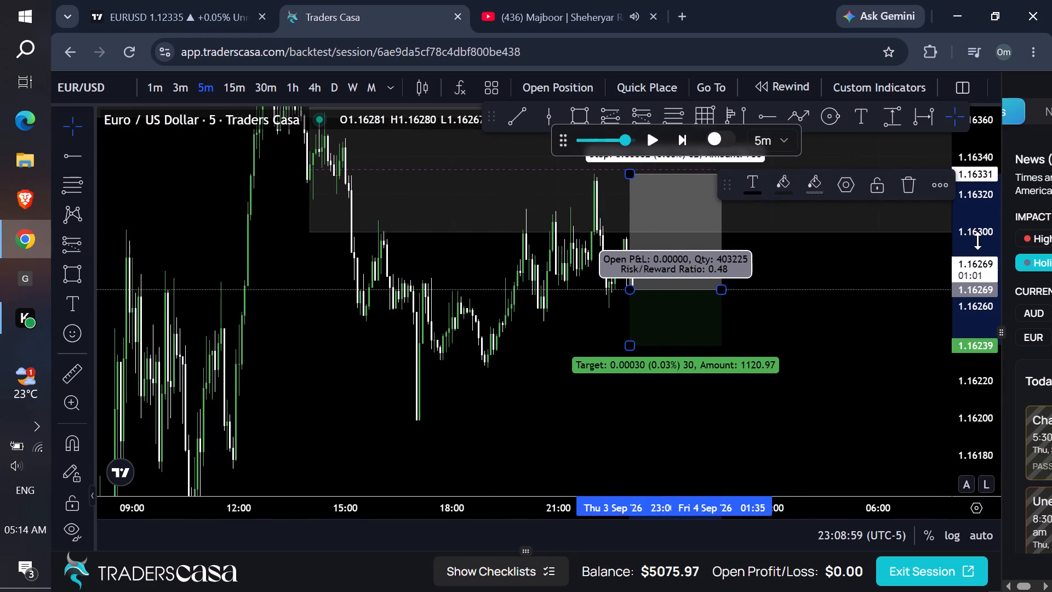
left_click_drag(975, 244, 866, 466)
left_click_drag(630, 321, 623, 458)
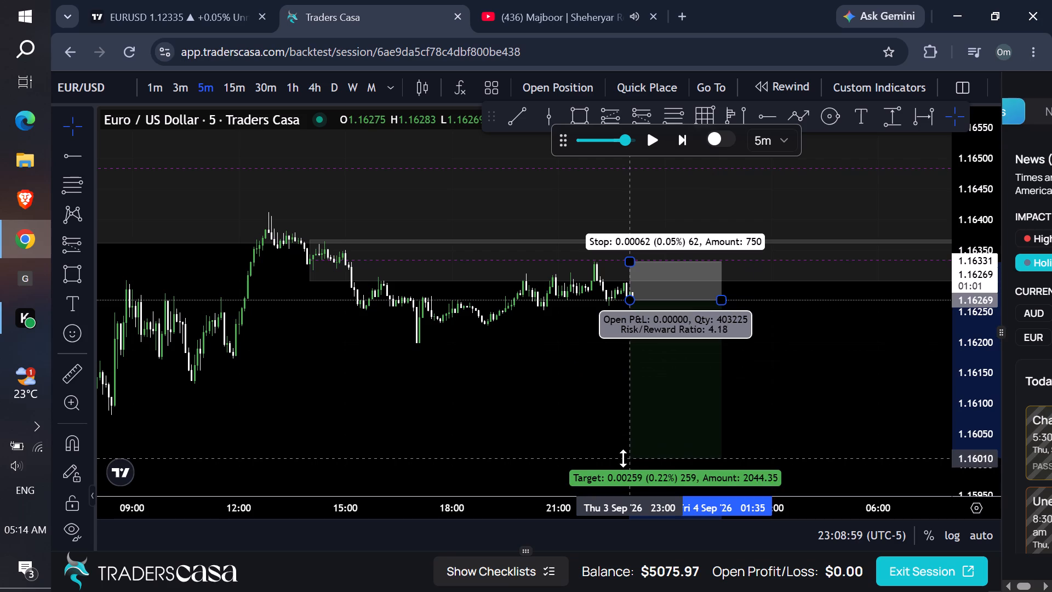
left_click_drag(623, 458, 626, 452)
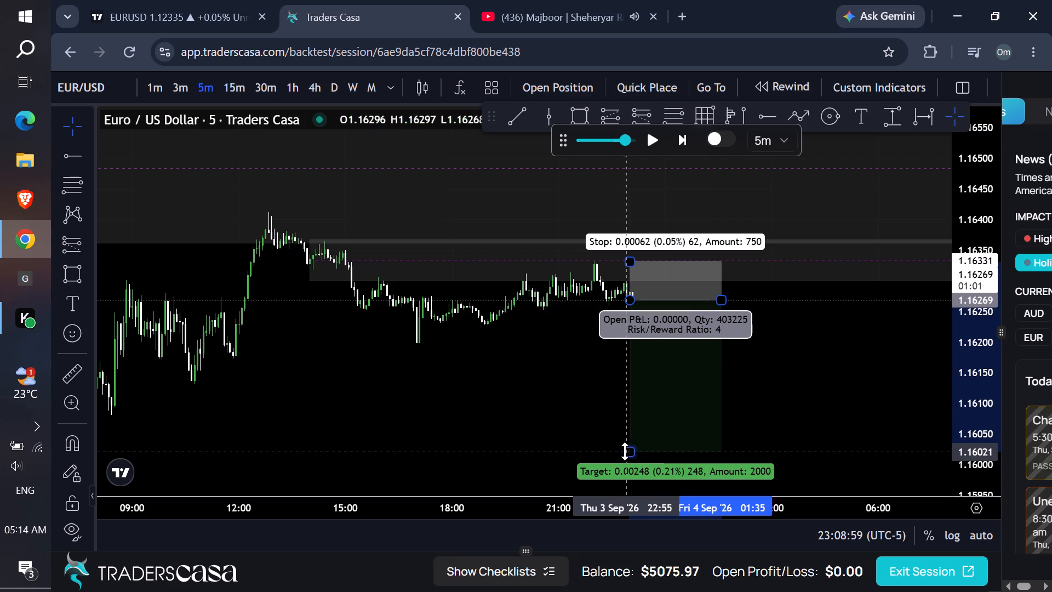
Place a market sell at 1.16269 with take profit 1.16021, stop loss 1.16331 and 1% risk of the initial balance.
left_click(573, 96)
left_click(526, 515)
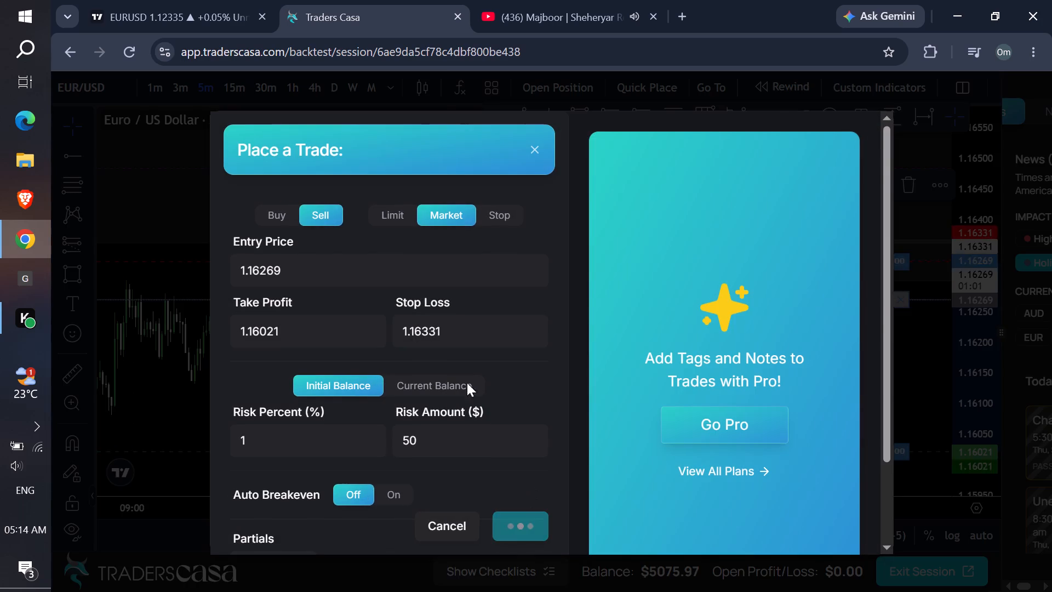
On the 1-hour timeframe, play the replay to 4 September 09:03 while widening the short position drawing to 7 September 08:00.
left_click(296, 95)
left_click(811, 385)
left_click_drag(788, 373, 701, 308)
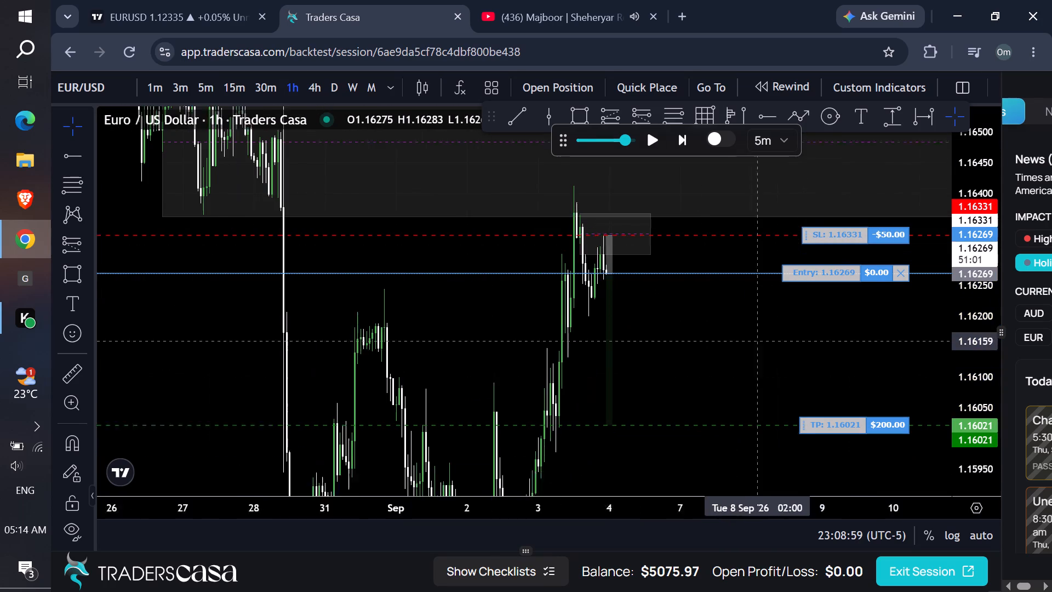
left_click(653, 135)
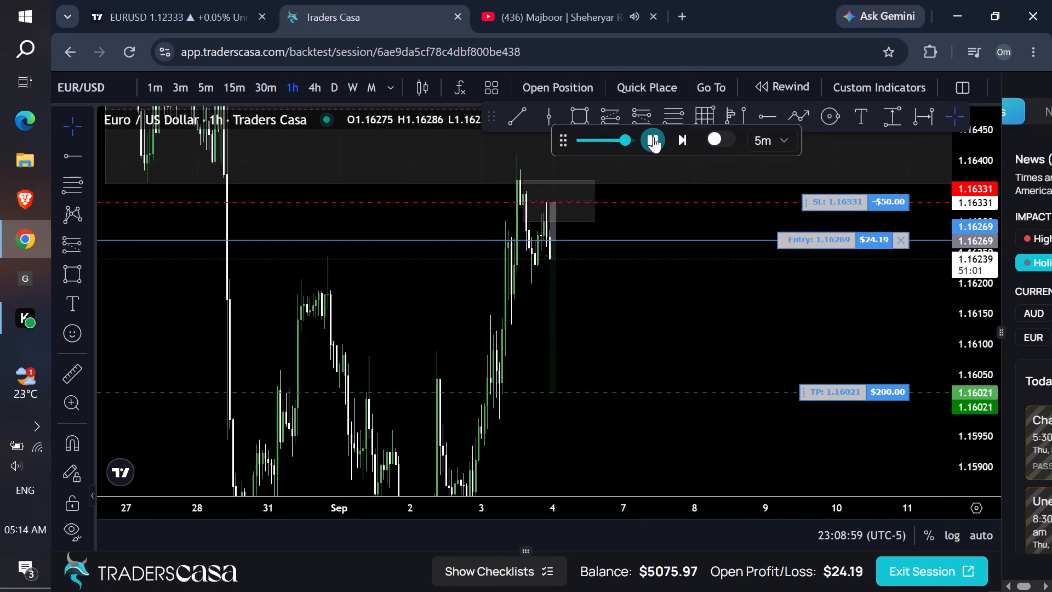
left_click_drag(556, 241, 645, 257)
left_click_drag(696, 289, 710, 290)
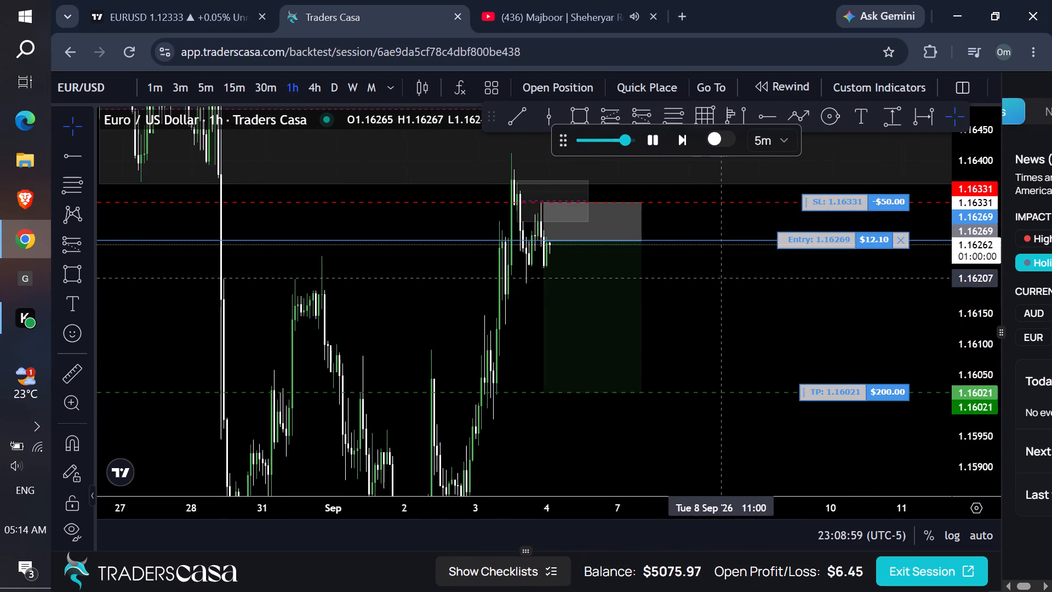
scroll(718, 282, "up", 5)
left_click_drag(679, 295, 782, 310)
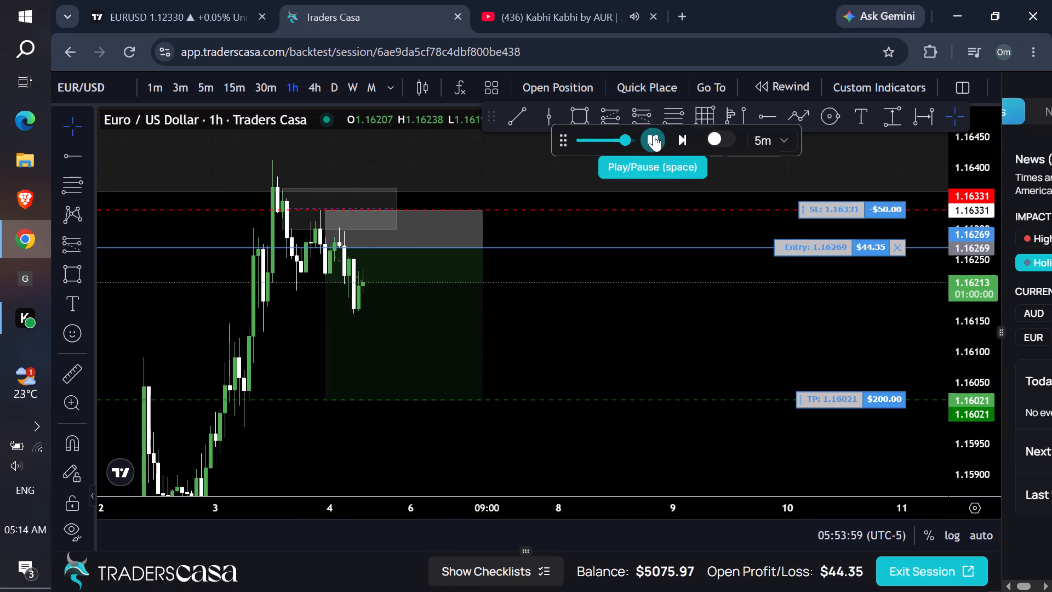
left_click_drag(595, 276, 603, 276)
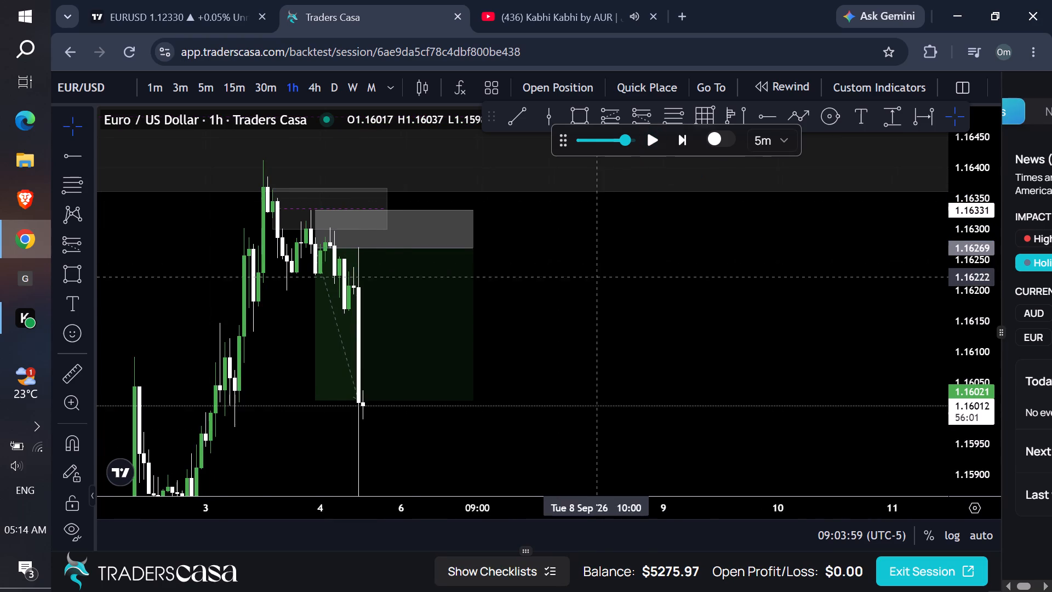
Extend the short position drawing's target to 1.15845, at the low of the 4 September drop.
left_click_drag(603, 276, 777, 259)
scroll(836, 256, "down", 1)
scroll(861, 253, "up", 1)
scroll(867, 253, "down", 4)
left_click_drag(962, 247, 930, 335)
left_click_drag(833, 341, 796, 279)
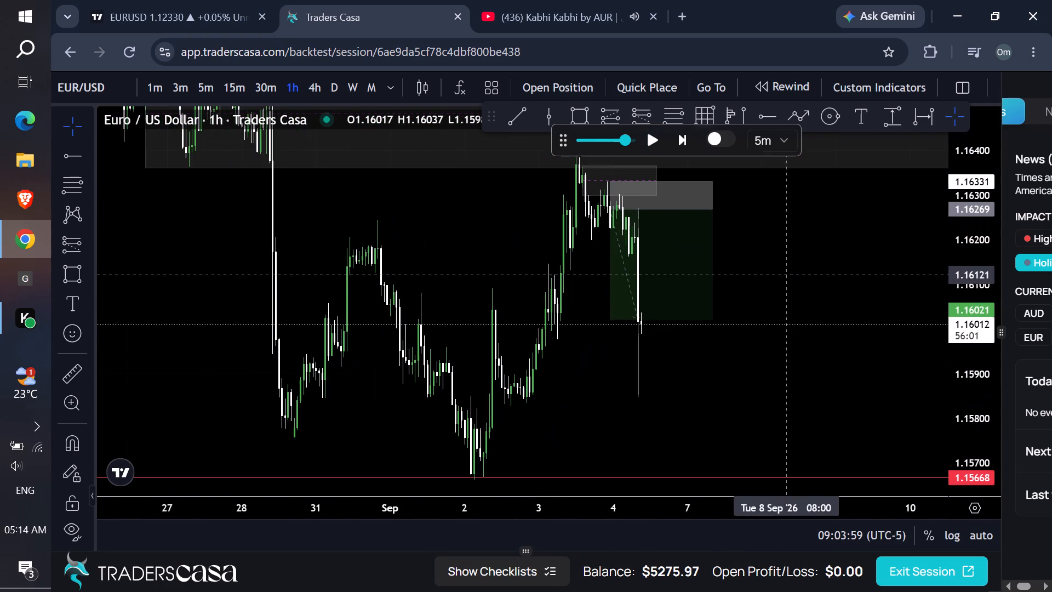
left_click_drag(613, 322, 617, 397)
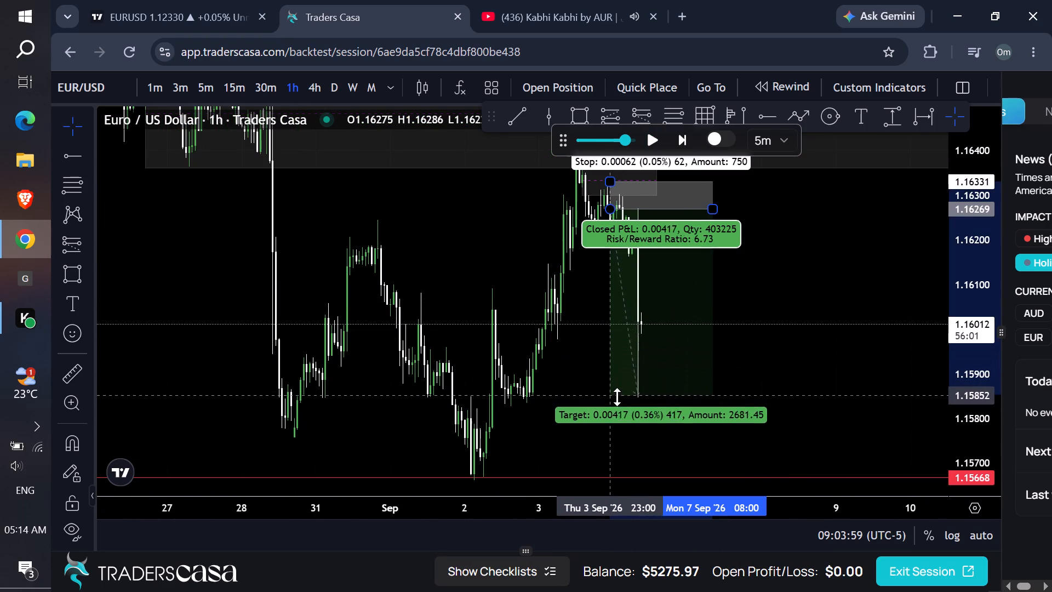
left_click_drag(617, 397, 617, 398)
On the 4-hour timeframe, delete the short position drawing.
left_click(800, 265)
left_click(312, 87)
scroll(431, 195, "up", 1)
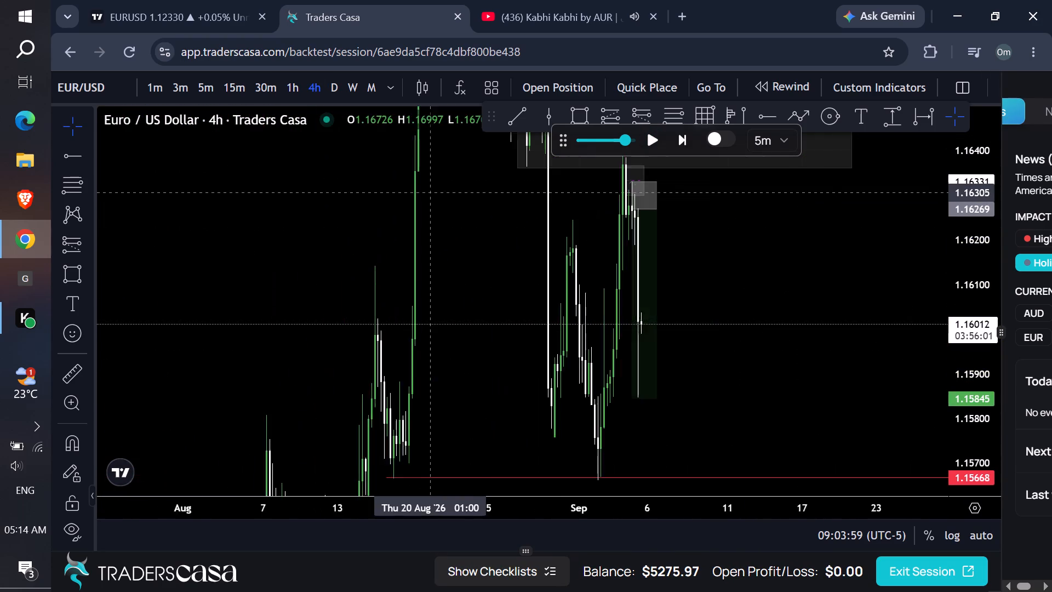
scroll(431, 195, "up", 2)
scroll(431, 195, "down", 1)
scroll(431, 195, "up", 3)
left_click(453, 265)
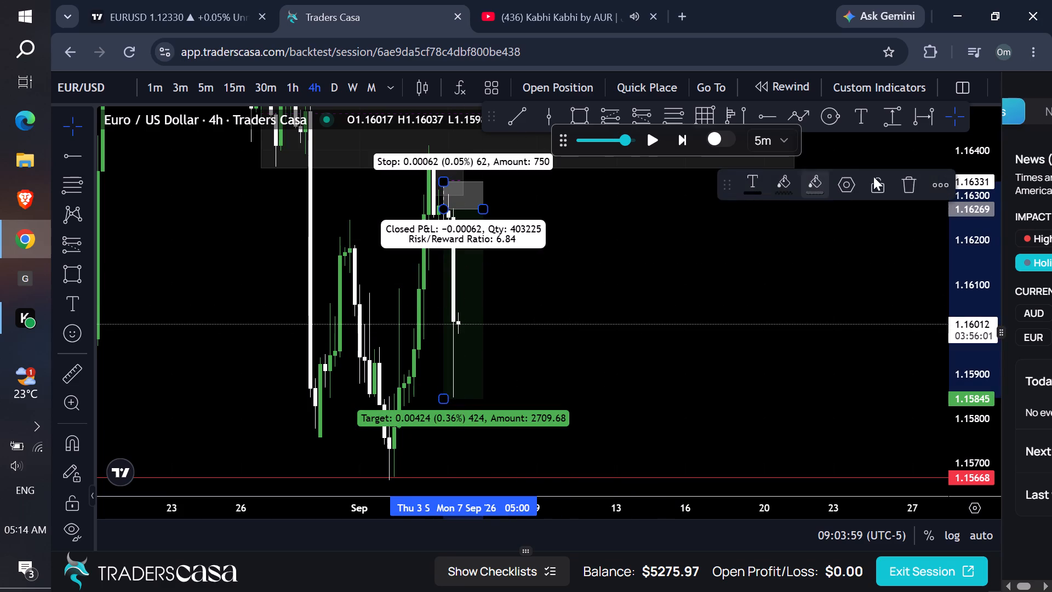
left_click(917, 180)
Draw a rectangle demand zone from 2 September 17:00 to 7 September 17:00, from about 1.15908 to just below the 4 September low.
left_click(576, 109)
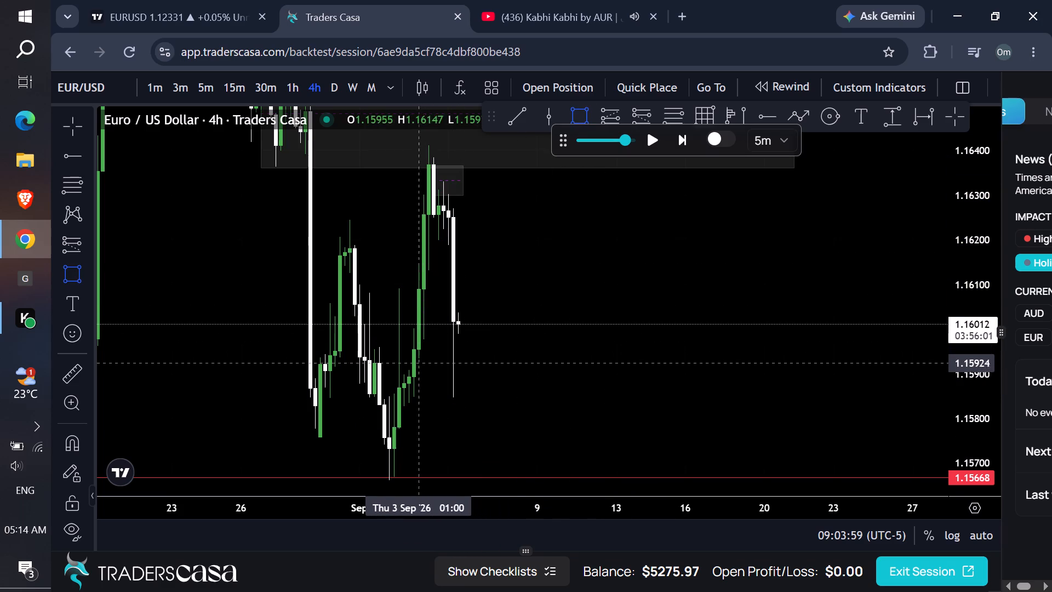
left_click_drag(410, 370, 424, 370)
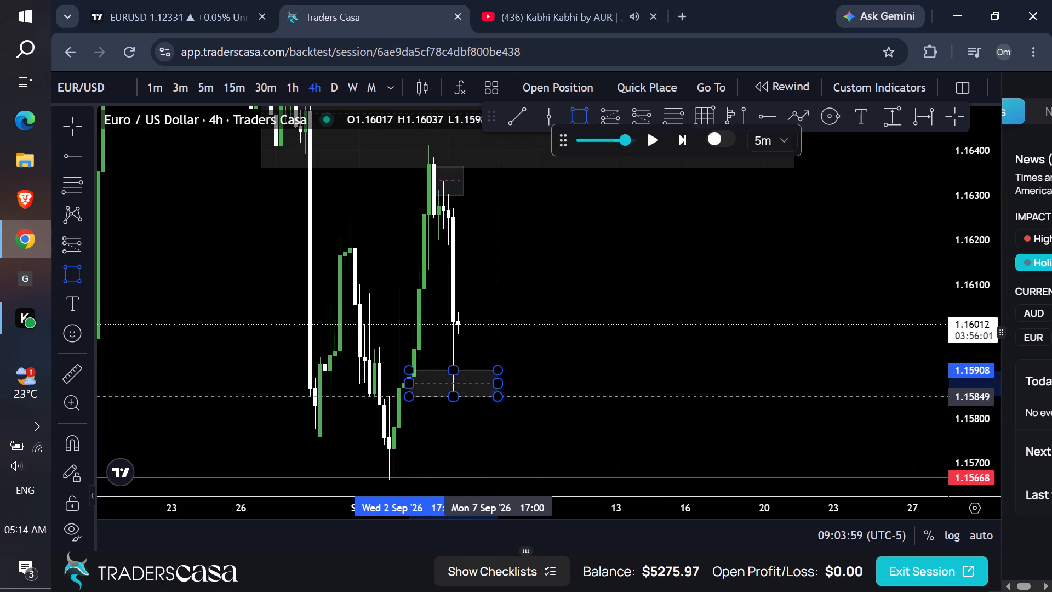
left_click(498, 402)
left_click(620, 281)
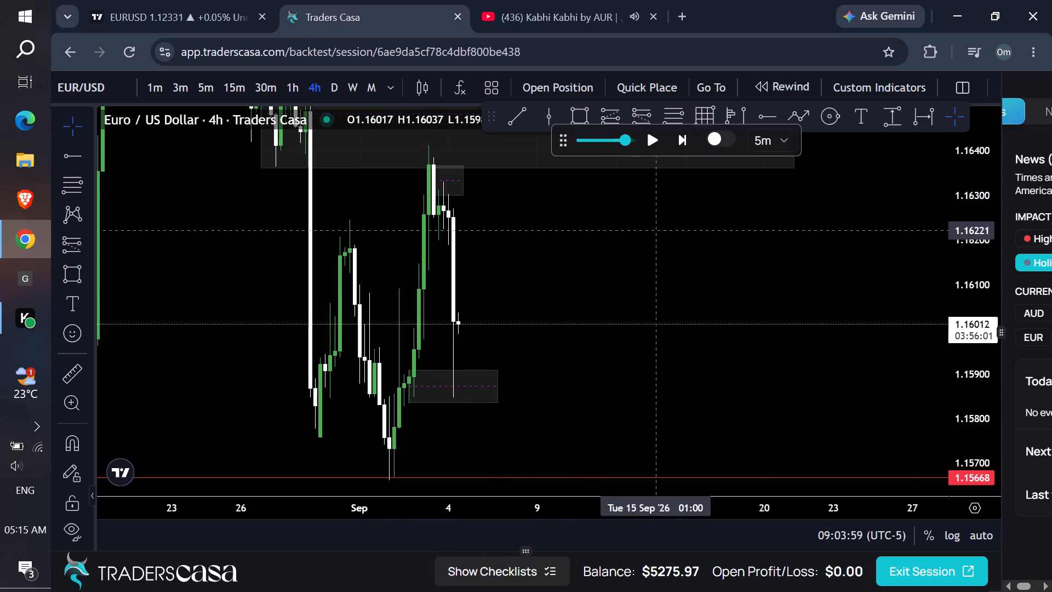
Set the replay step to 15 minutes.
left_click_drag(586, 230, 658, 257)
left_click(771, 138)
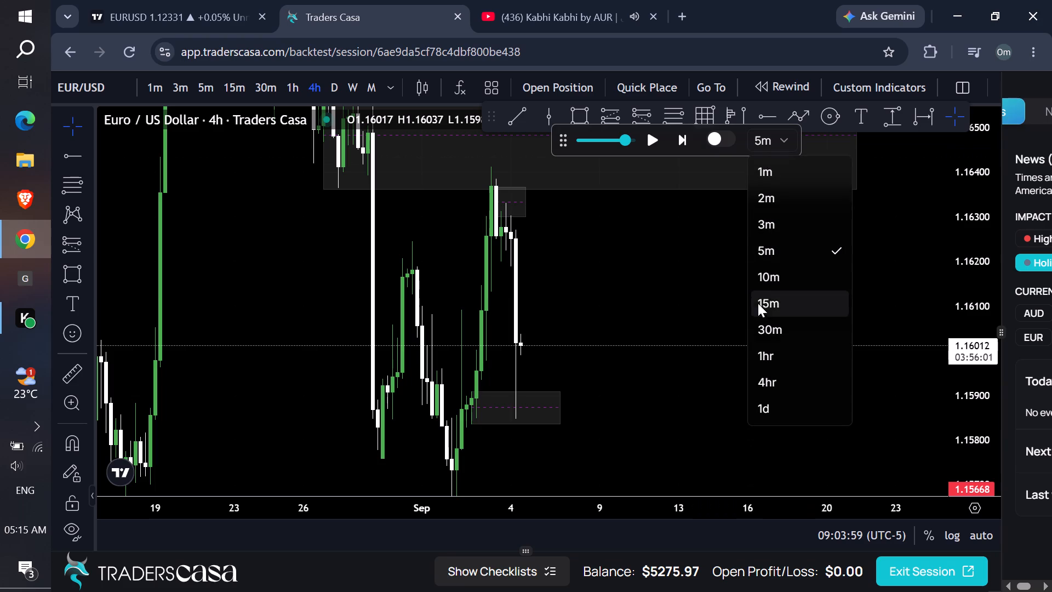
left_click(776, 297)
Delete the small supply zone rectangle beside the 3 September high, below the large supply zone.
left_click_drag(962, 228, 875, 284)
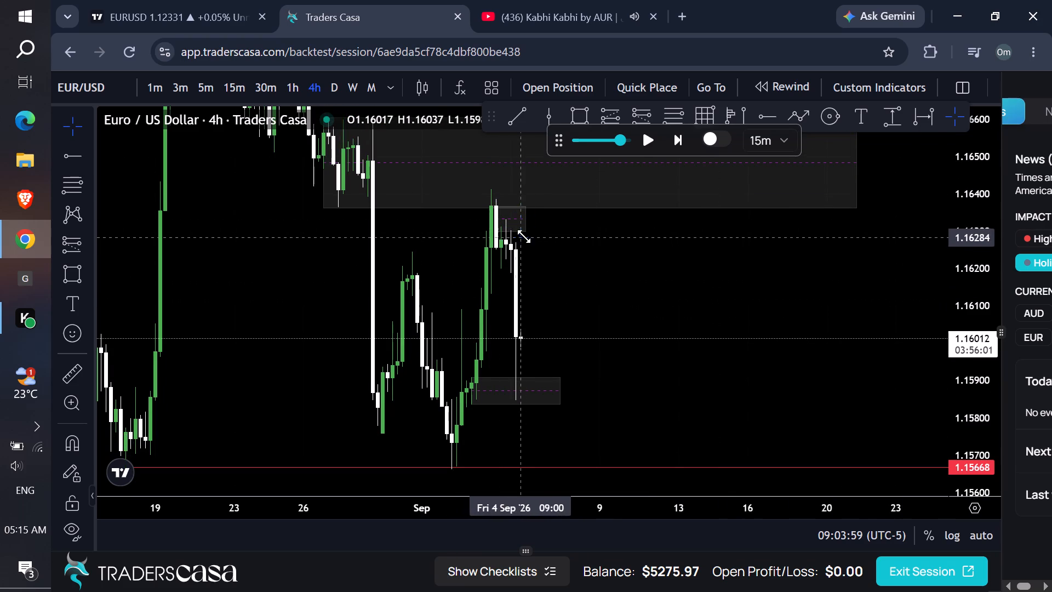
left_click(525, 234)
left_click(950, 185)
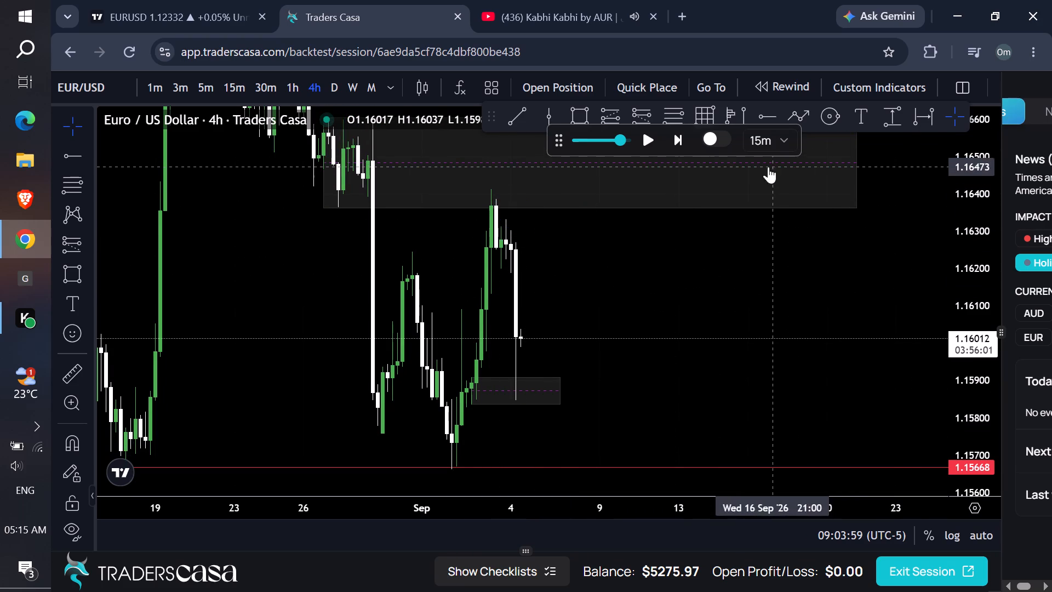
Check the daily timeframe and advance the replay on the 4-hour timeframe to 6 September 17:48.
left_click(334, 81)
left_click_drag(981, 206, 976, 231)
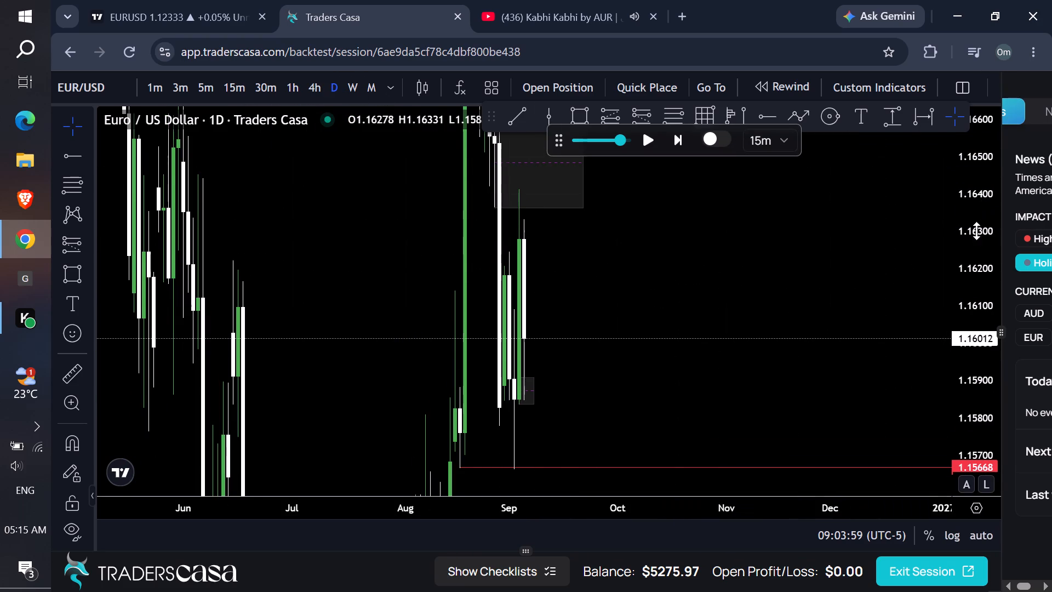
left_click_drag(976, 231, 893, 344)
left_click(315, 95)
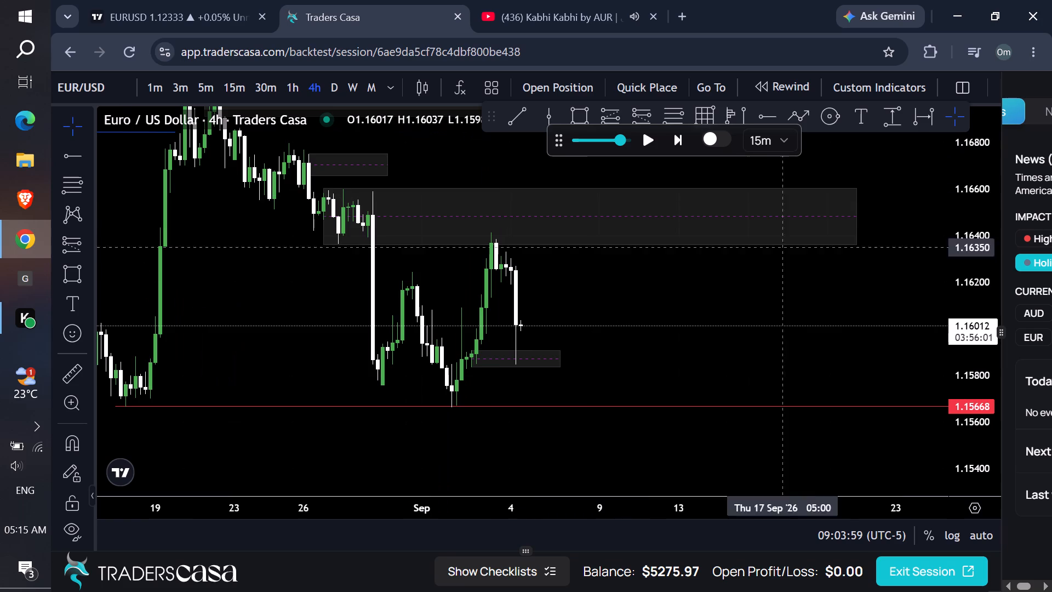
left_click_drag(997, 361, 950, 263)
left_click(649, 143)
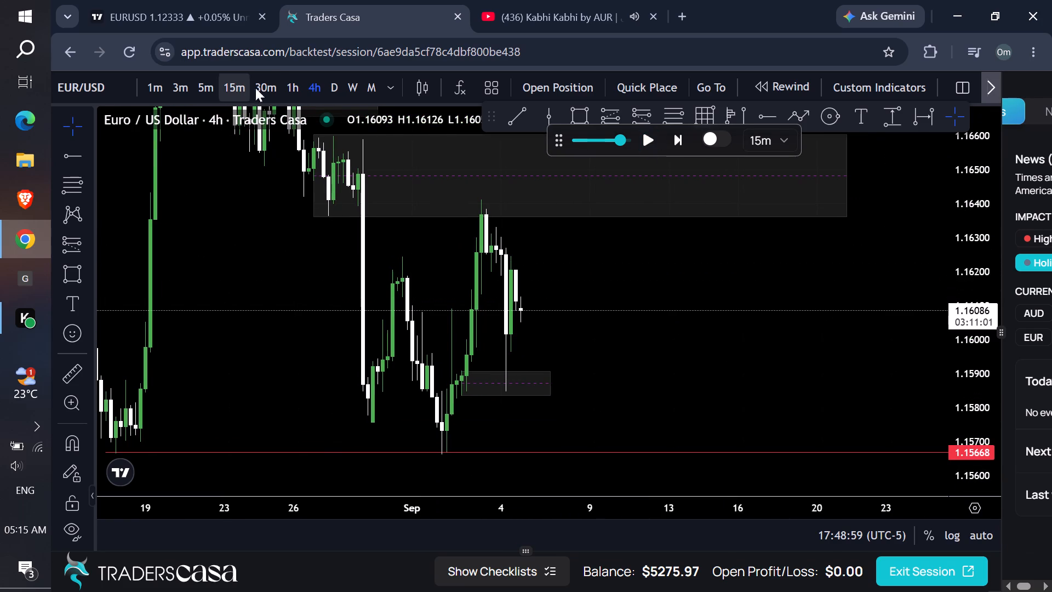
Check price on the 1-hour timeframe and continue the replay on the 4-hour timeframe into the following candles.
left_click(283, 84)
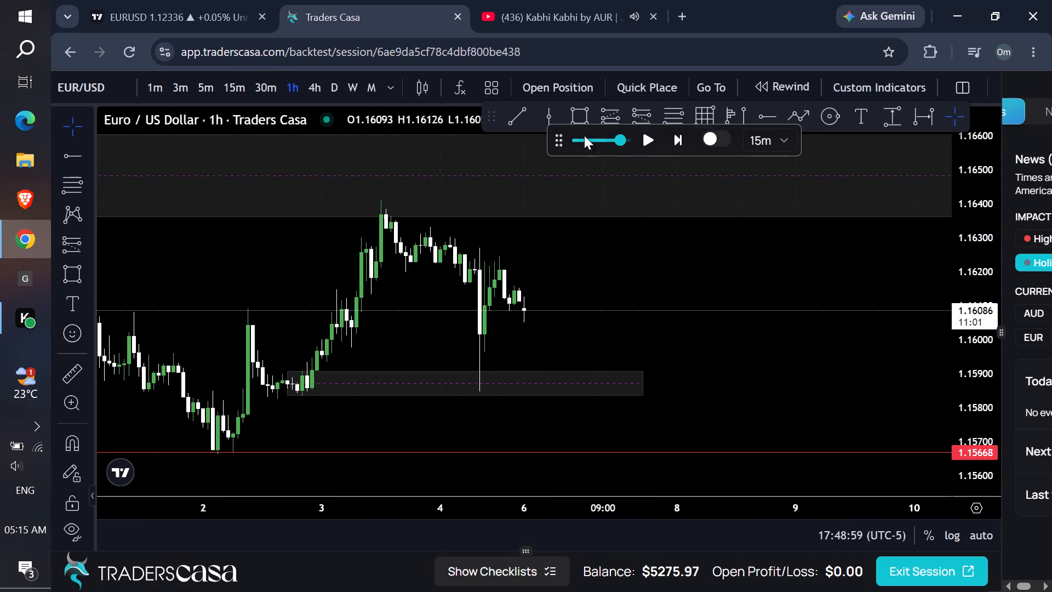
left_click(320, 99)
left_click(646, 138)
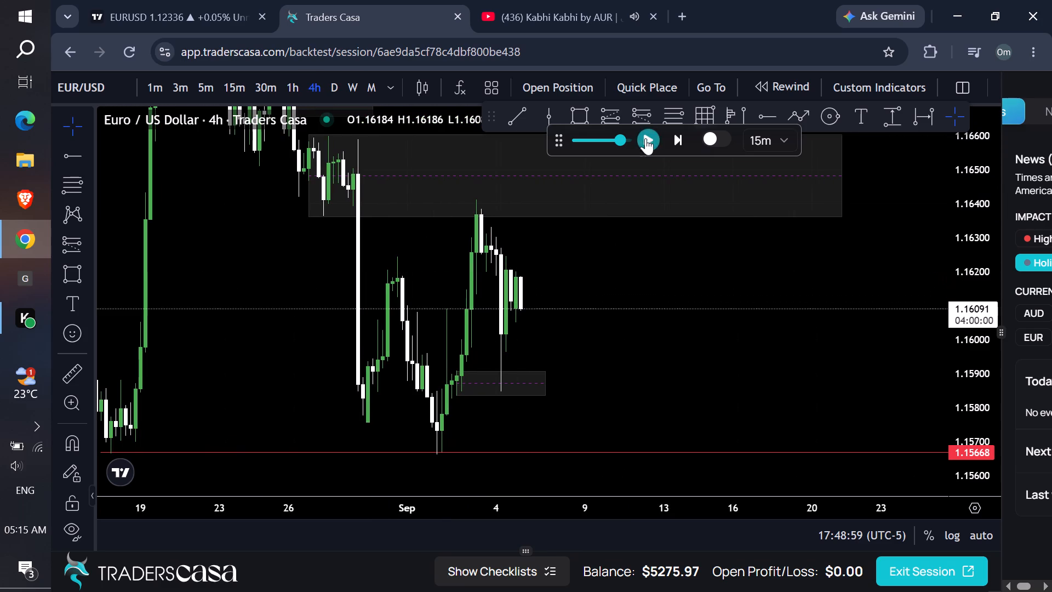
Switch to TradingView and open the GBP/USD chart from the forex watchlist.
left_click(228, 27)
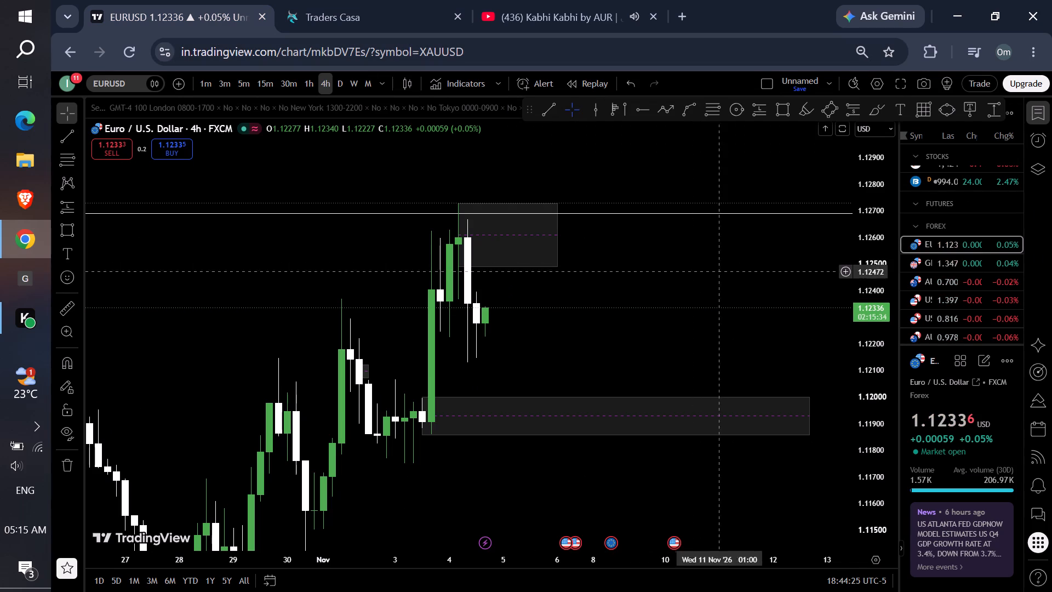
left_click(953, 252)
left_click(953, 261)
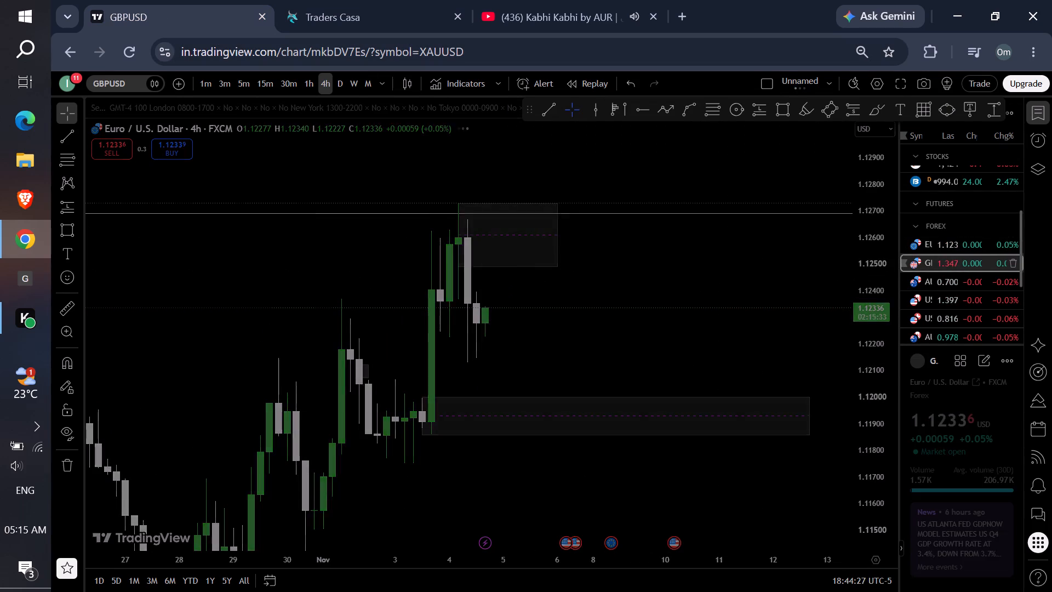
left_click_drag(640, 245, 647, 278)
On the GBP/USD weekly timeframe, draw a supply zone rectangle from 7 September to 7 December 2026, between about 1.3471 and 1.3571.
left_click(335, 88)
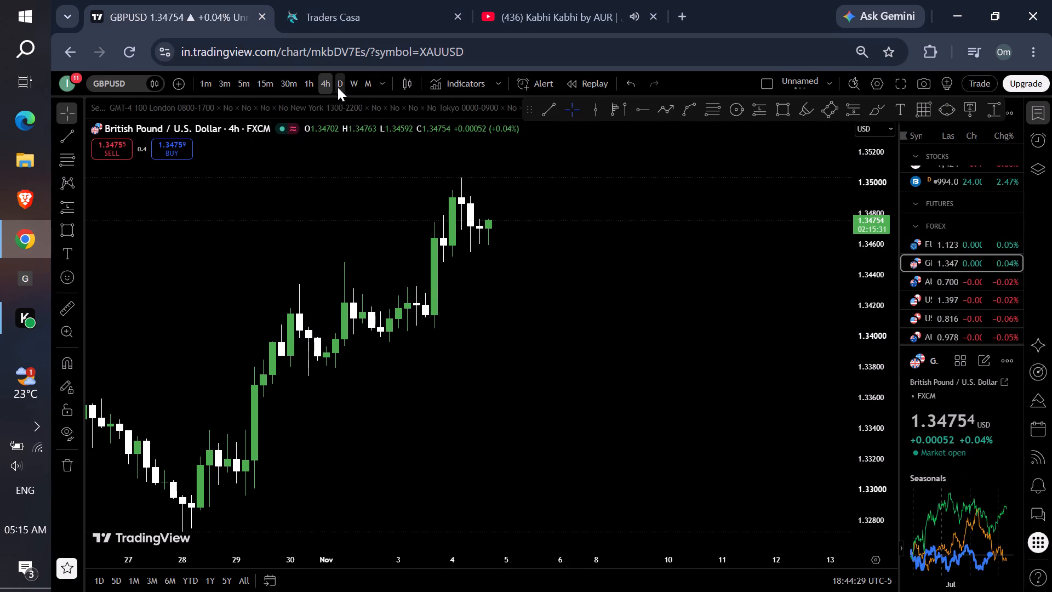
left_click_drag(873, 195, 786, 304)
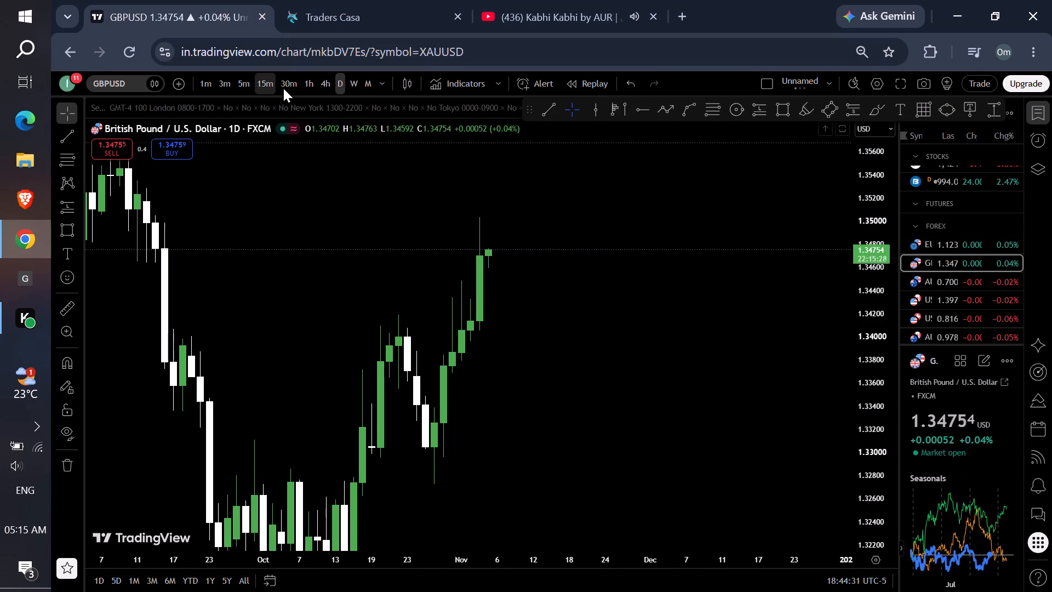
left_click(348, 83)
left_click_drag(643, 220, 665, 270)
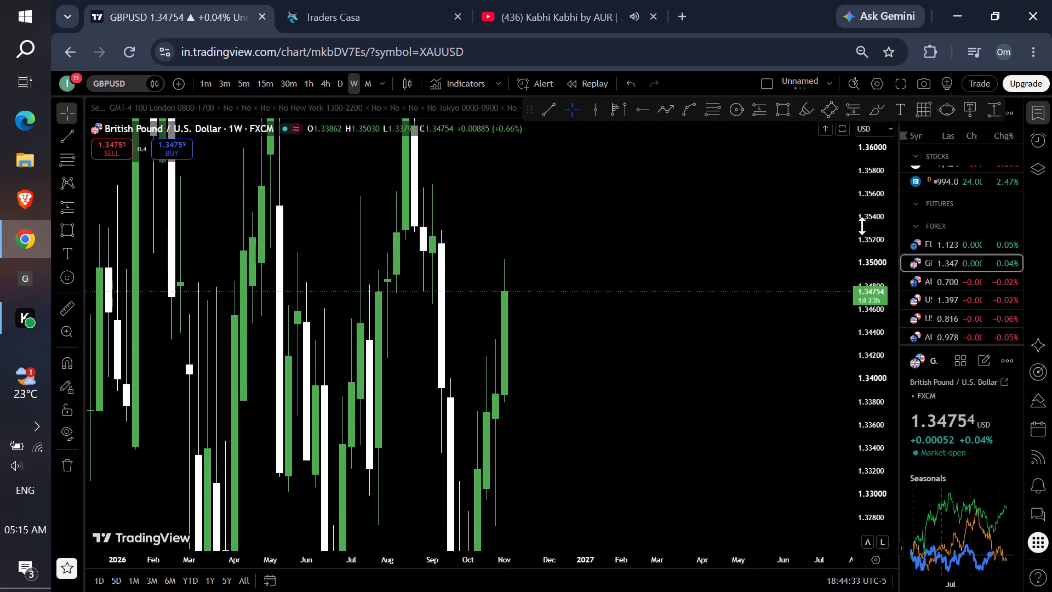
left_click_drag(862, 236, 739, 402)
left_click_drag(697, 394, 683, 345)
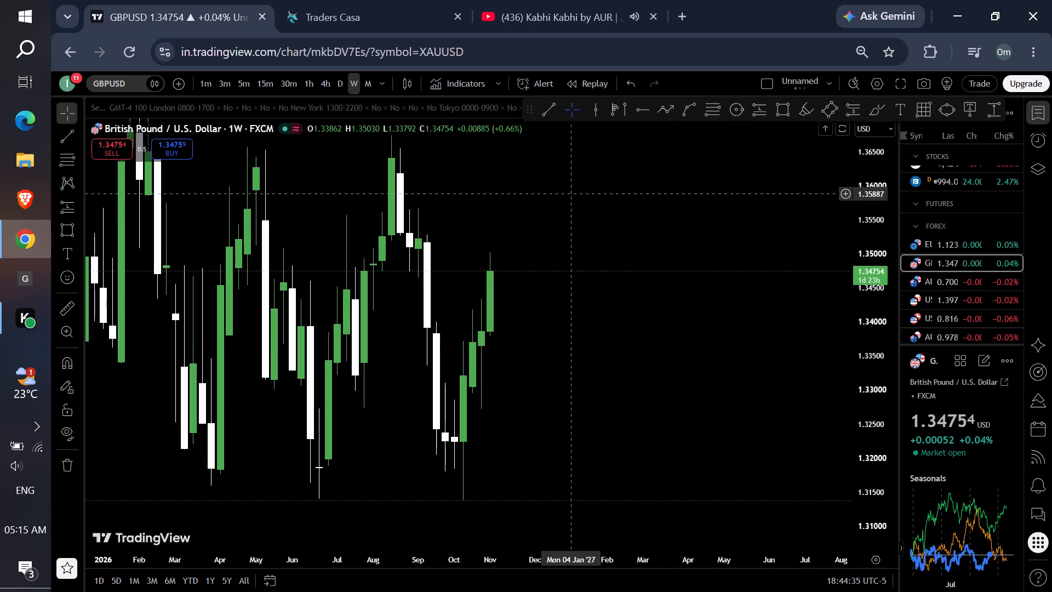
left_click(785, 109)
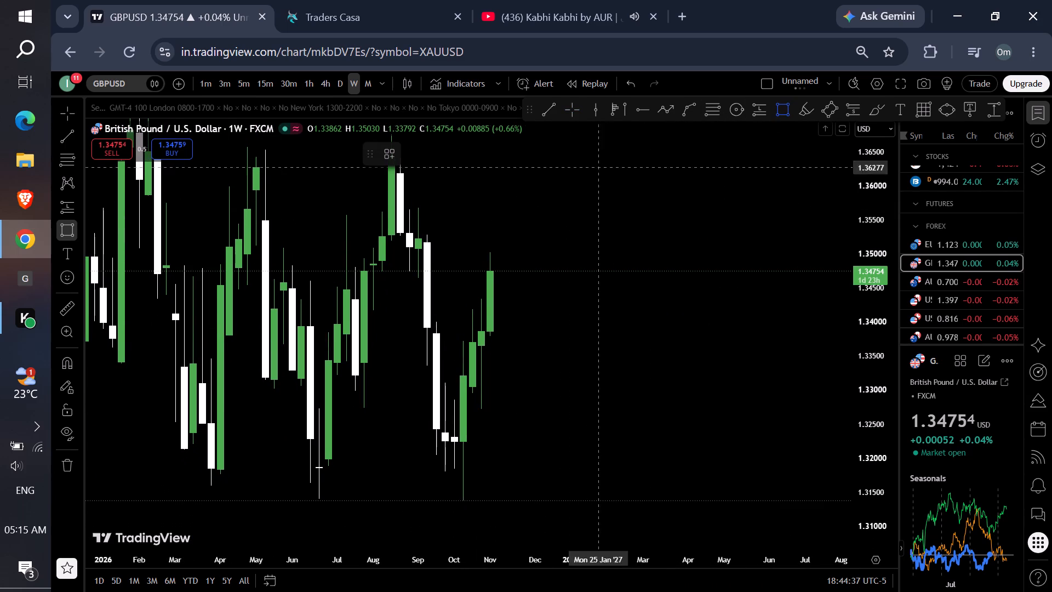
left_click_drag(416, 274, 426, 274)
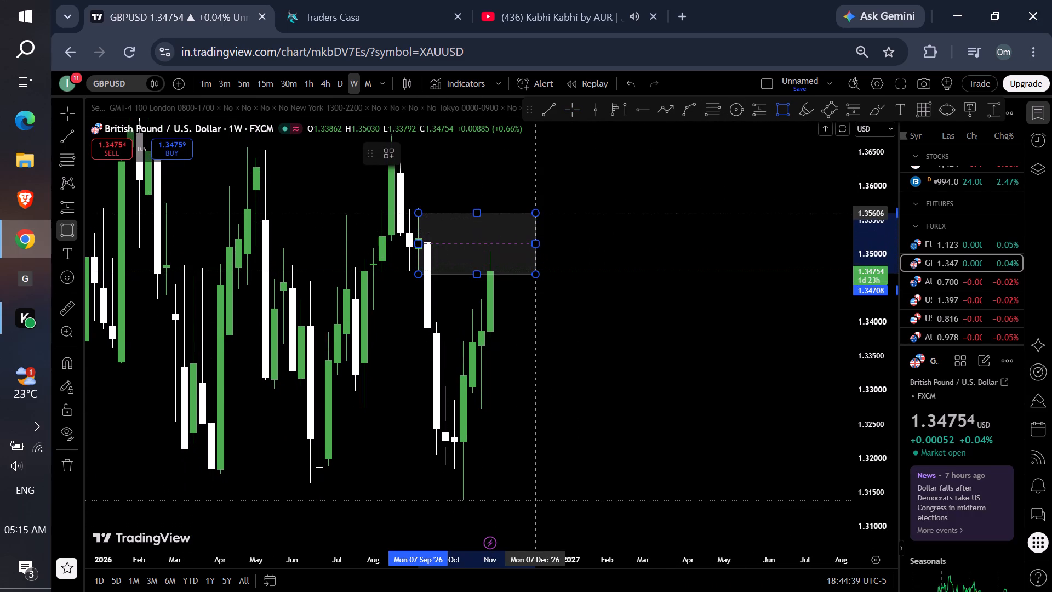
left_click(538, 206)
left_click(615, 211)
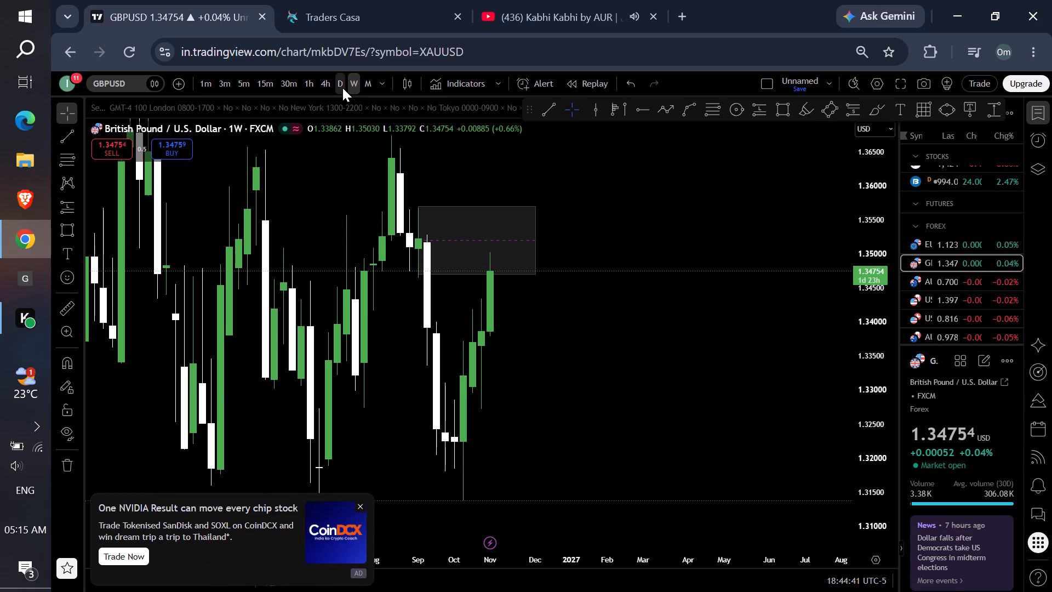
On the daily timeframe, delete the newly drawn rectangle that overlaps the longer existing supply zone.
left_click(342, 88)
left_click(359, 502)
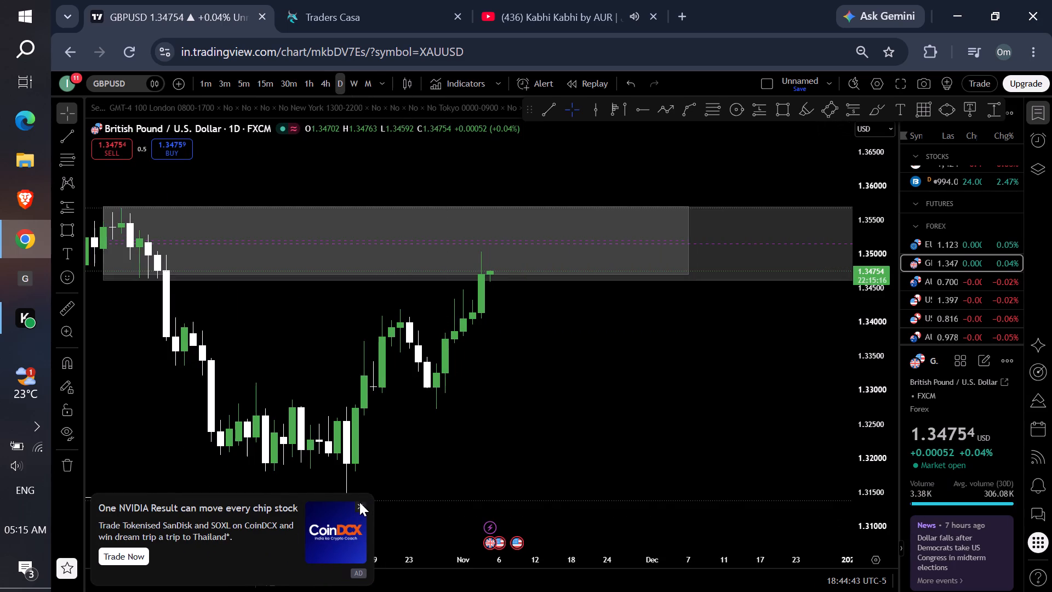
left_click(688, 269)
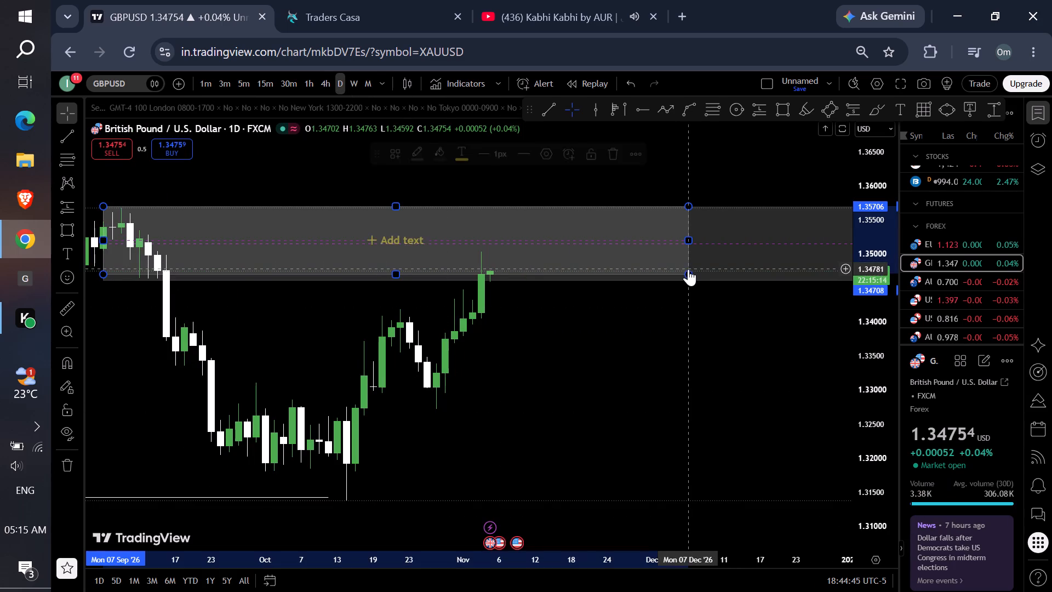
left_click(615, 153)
Shrink the existing daily supply zone so its upper edge sits at about 1.3508 and it starts at the mid-September drop.
scroll(645, 232, "down", 1)
scroll(648, 246, "up", 1)
scroll(653, 261, "down", 6)
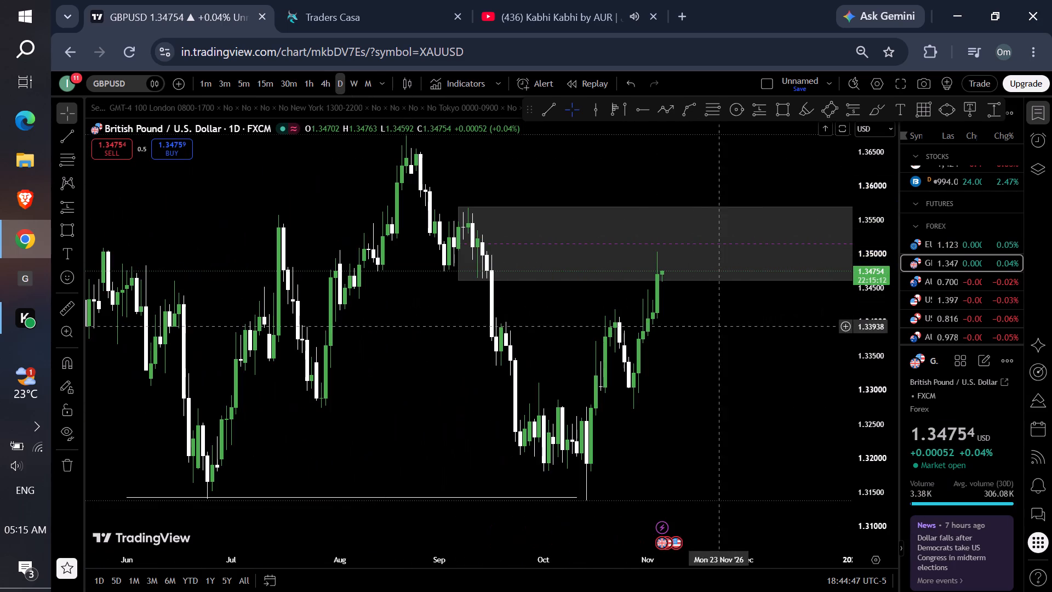
left_click_drag(866, 411, 842, 338)
left_click_drag(808, 326, 654, 359)
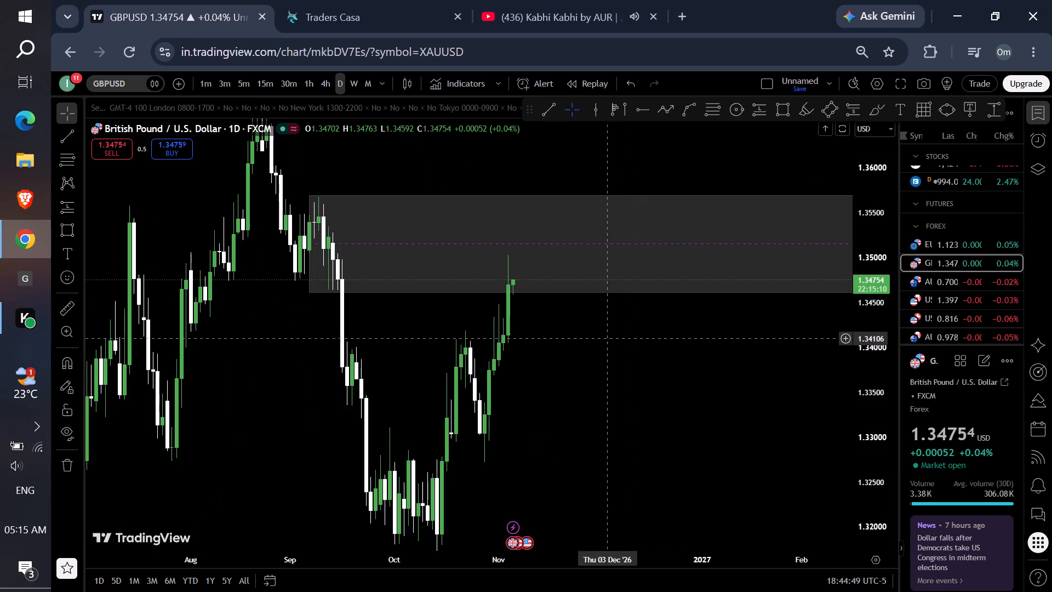
left_click_drag(604, 345, 659, 361)
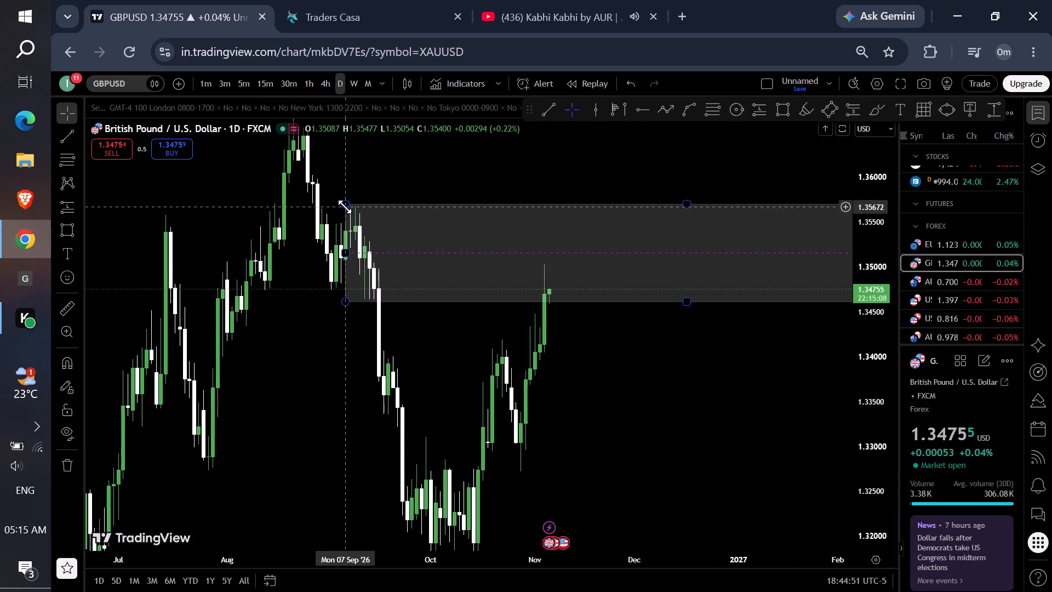
left_click_drag(345, 207, 361, 257)
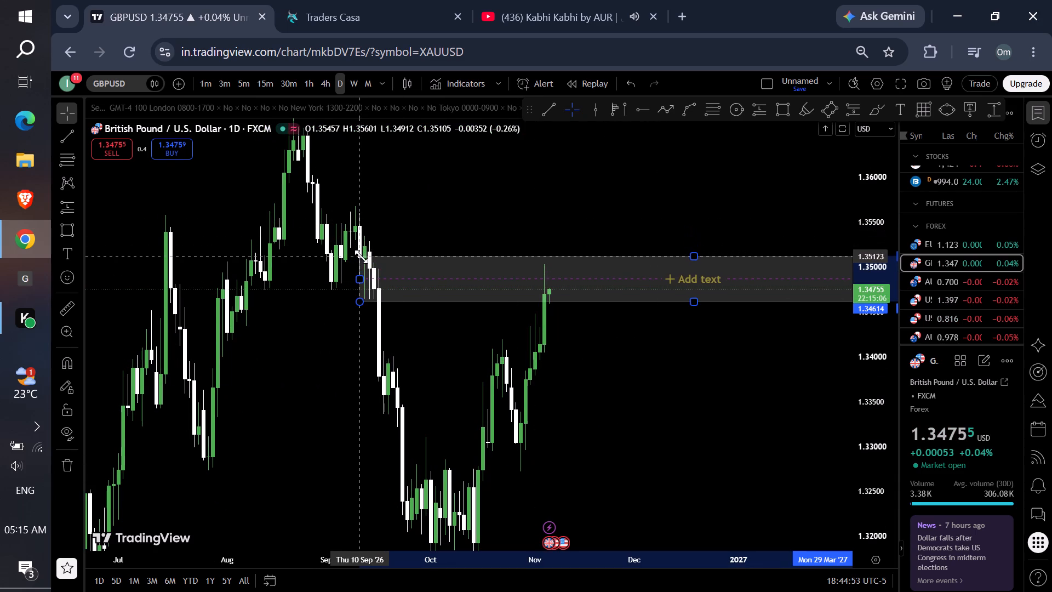
left_click_drag(361, 257, 369, 260)
left_click(458, 209)
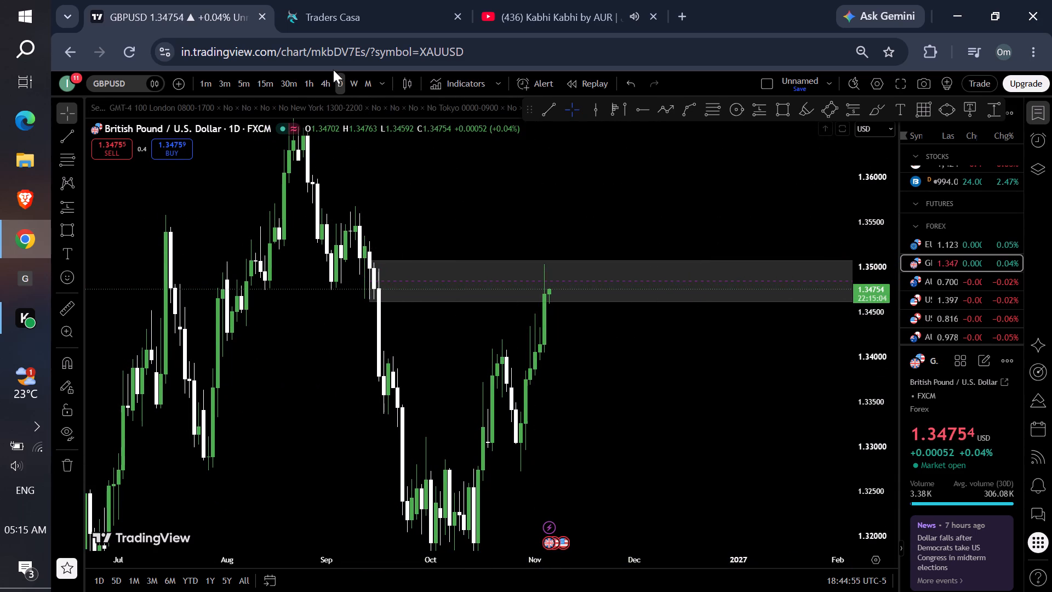
On the 1-hour timeframe, draw a smaller supply zone rectangle starting at the 4 November 08:00 high, between about 1.3502 and 1.3477.
left_click(323, 76)
left_click_drag(865, 466, 784, 225)
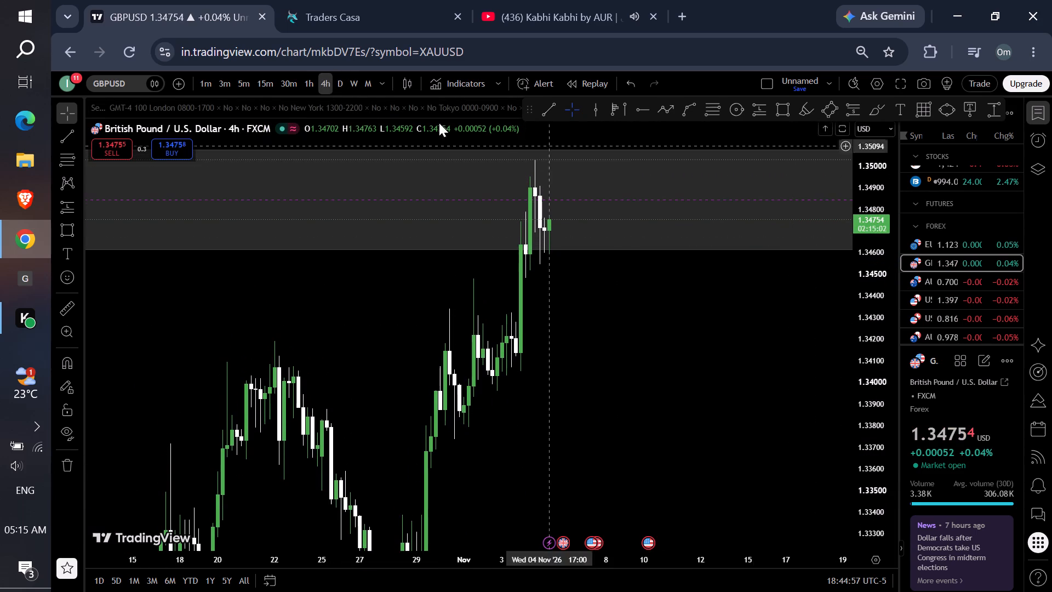
left_click(306, 86)
left_click_drag(642, 300, 596, 484)
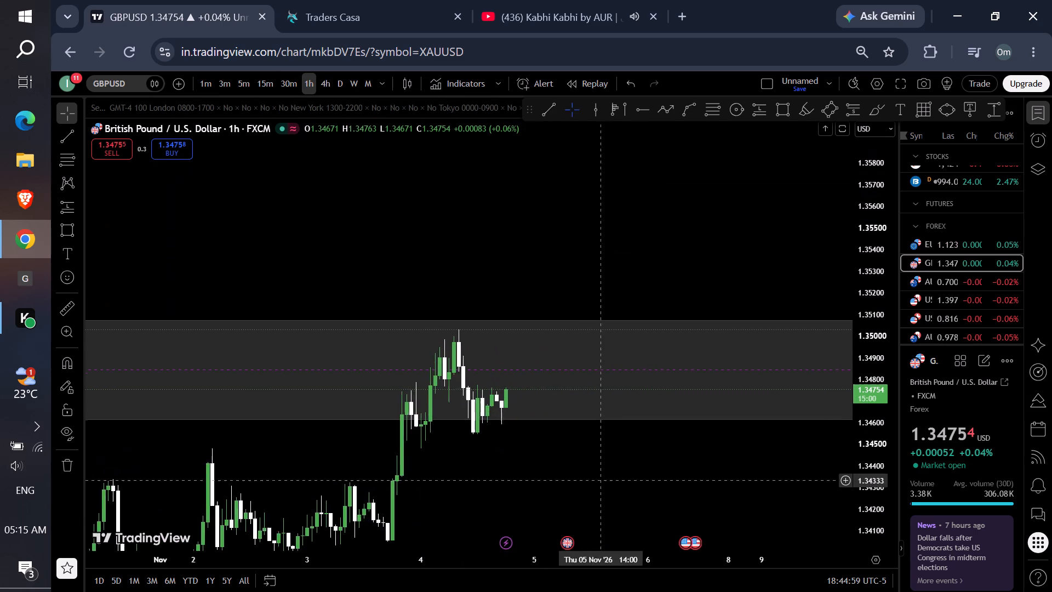
left_click_drag(871, 475, 801, 328)
left_click_drag(664, 374, 662, 232)
scroll(601, 148, "up", 5)
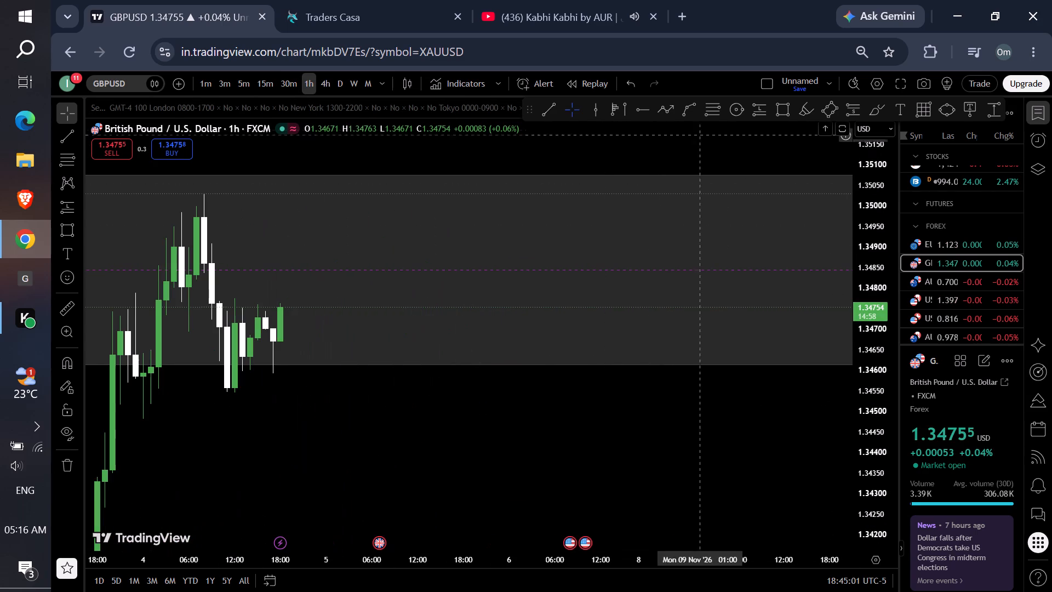
left_click(785, 109)
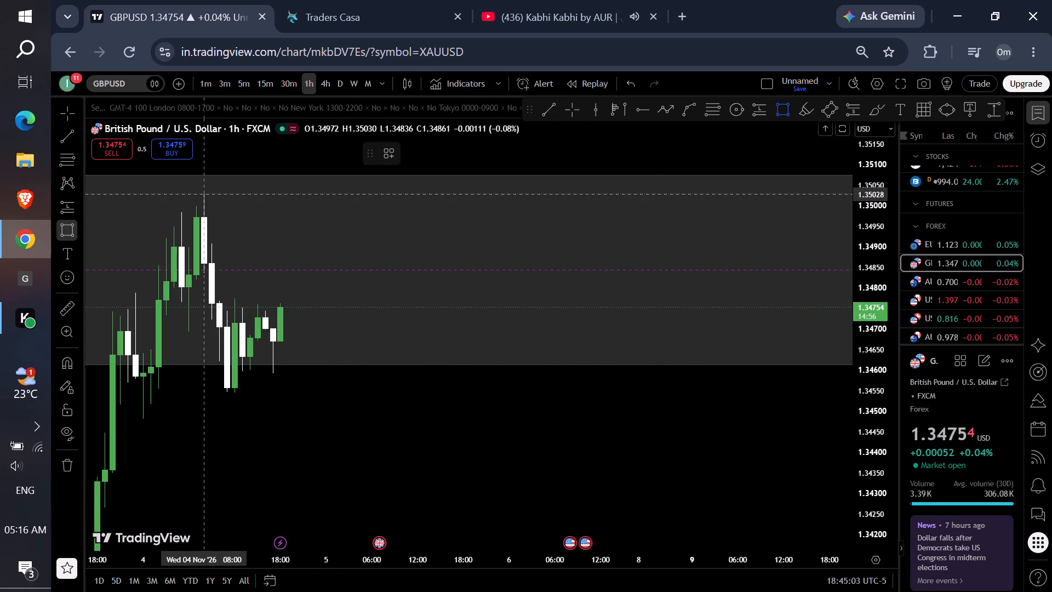
left_click_drag(203, 198, 206, 203)
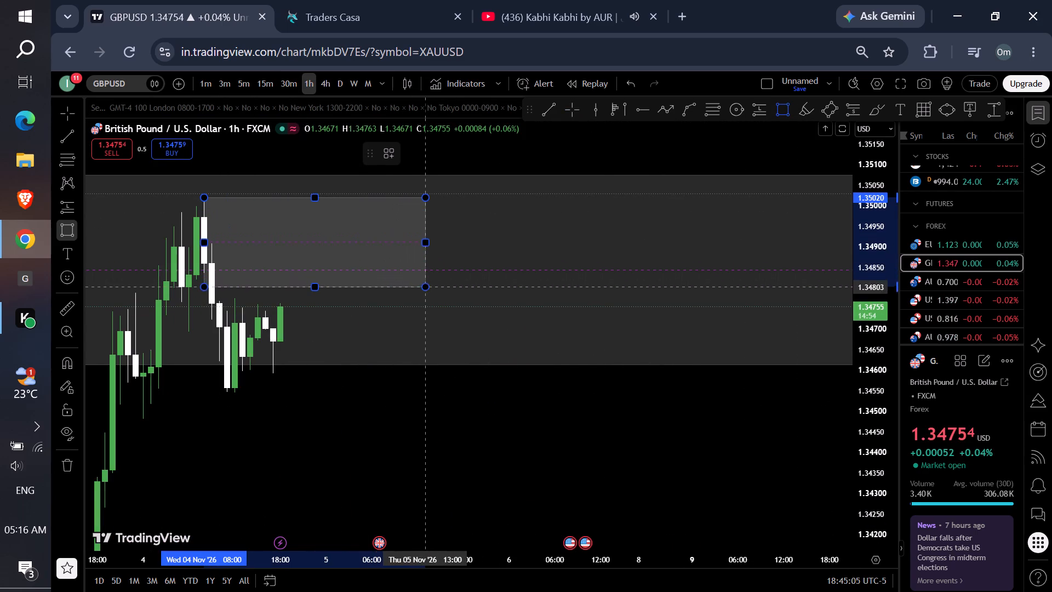
left_click(431, 300)
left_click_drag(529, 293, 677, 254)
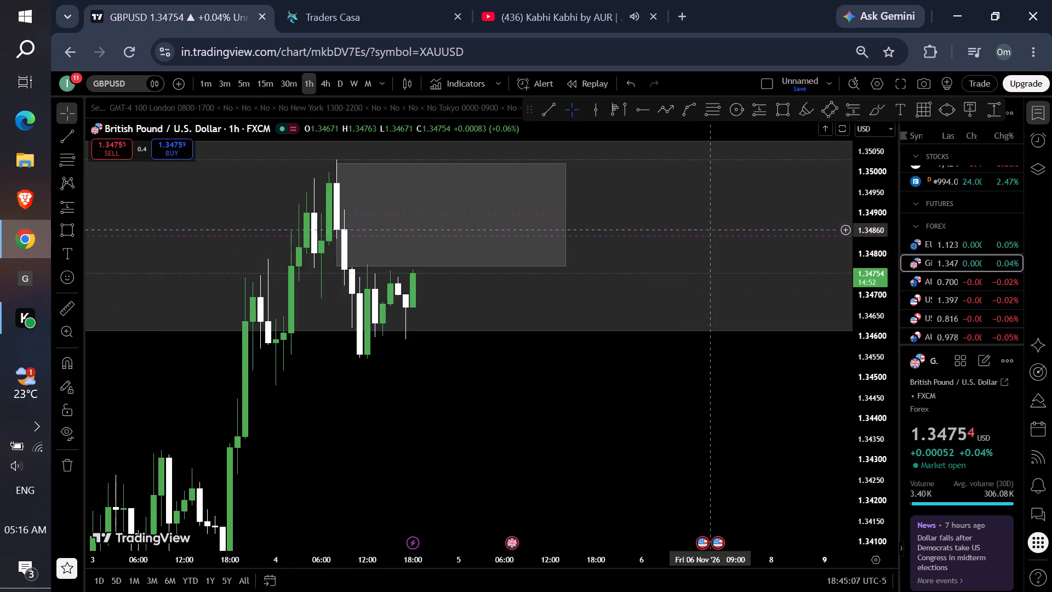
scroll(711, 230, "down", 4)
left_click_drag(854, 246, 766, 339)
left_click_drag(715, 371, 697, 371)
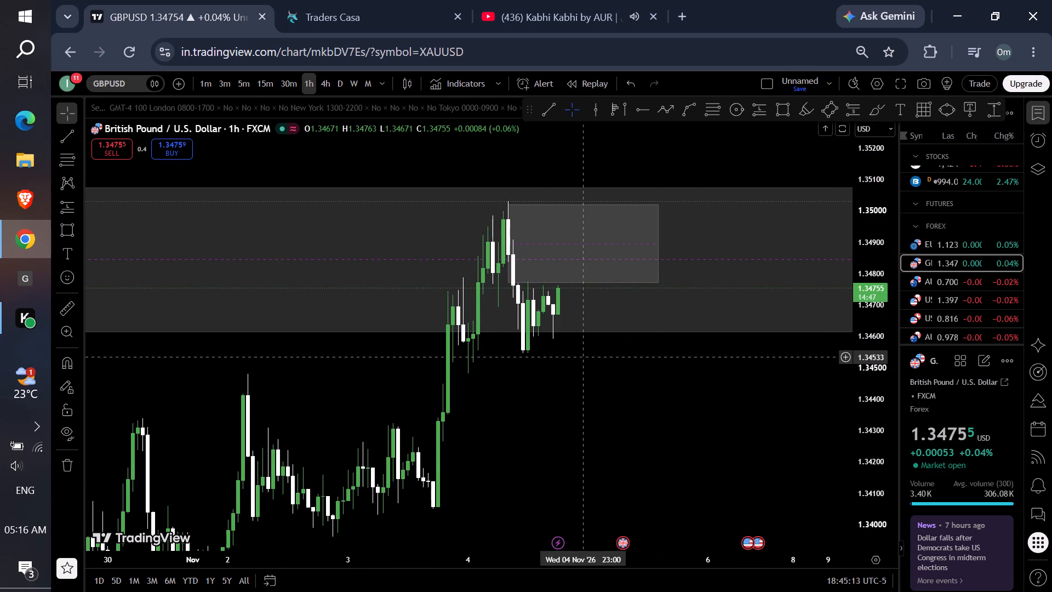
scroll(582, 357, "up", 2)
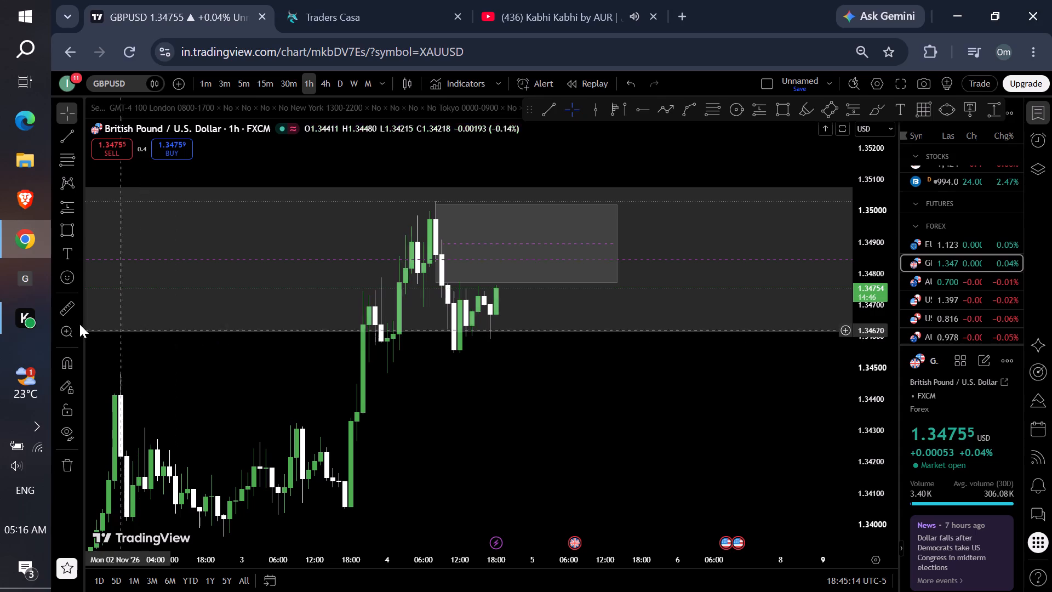
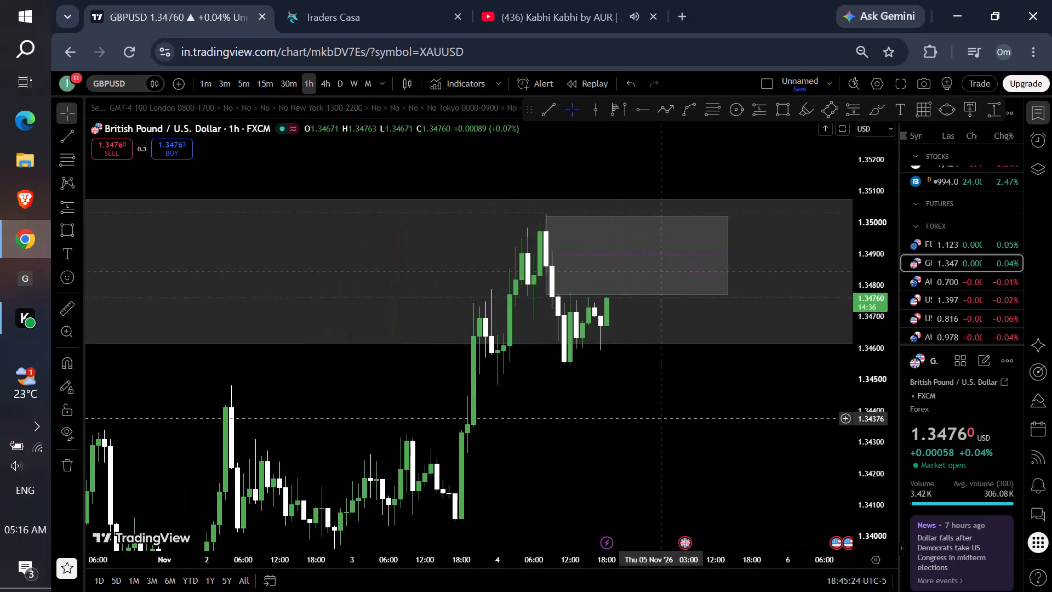
Examine the GBP/USD price against the marked supply zones on the 1-hour and 4-hour timeframes.
scroll(662, 415, "down", 2)
scroll(662, 415, "up", 1)
scroll(662, 415, "down", 1)
scroll(662, 415, "up", 1)
left_click_drag(697, 427, 642, 395)
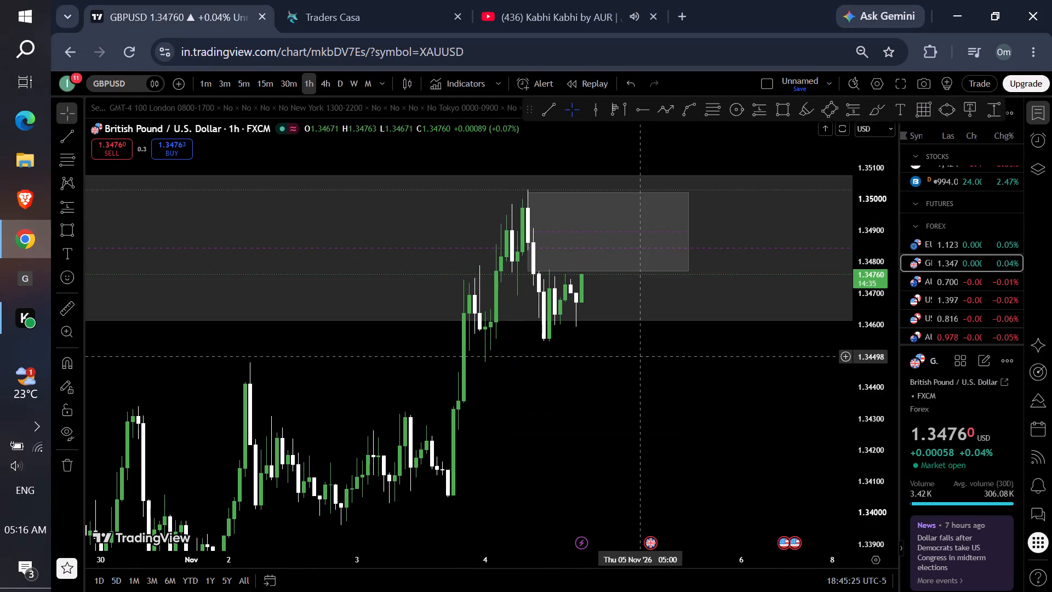
left_click(674, 378)
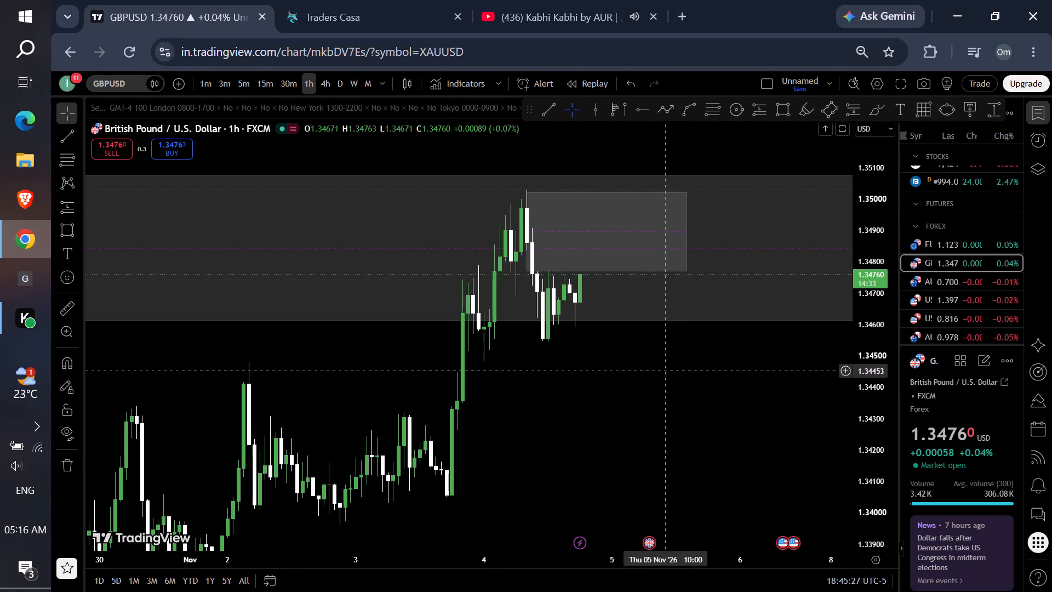
left_click(323, 85)
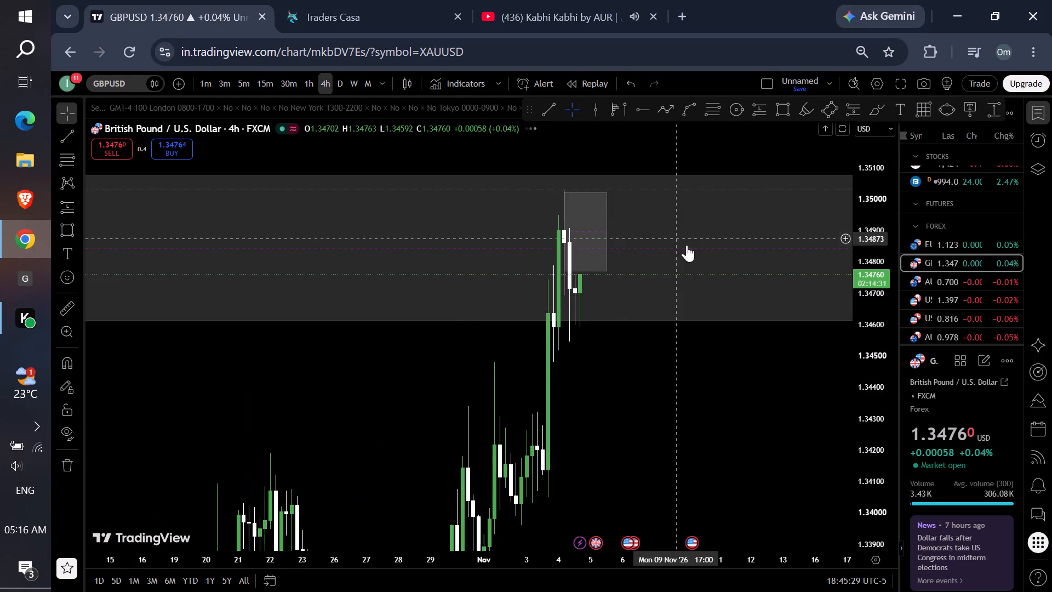
scroll(710, 249, "up", 2)
left_click_drag(866, 261, 796, 364)
left_click(679, 402)
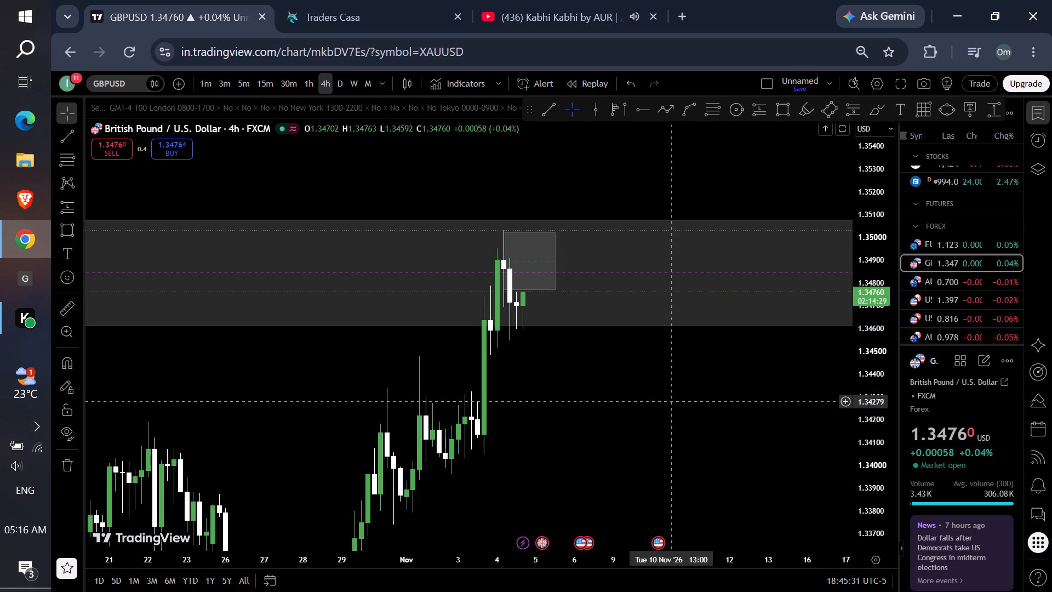
Switch to the Traders Casa backtest and play the EUR/USD replay forward to 8 September 06:03.
left_click(374, 21)
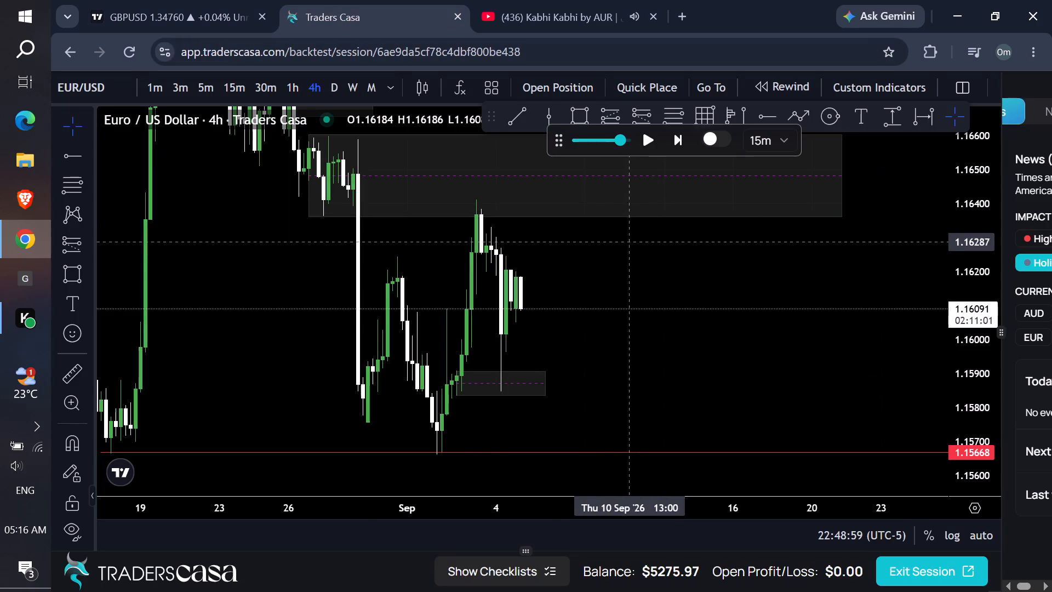
left_click(643, 146)
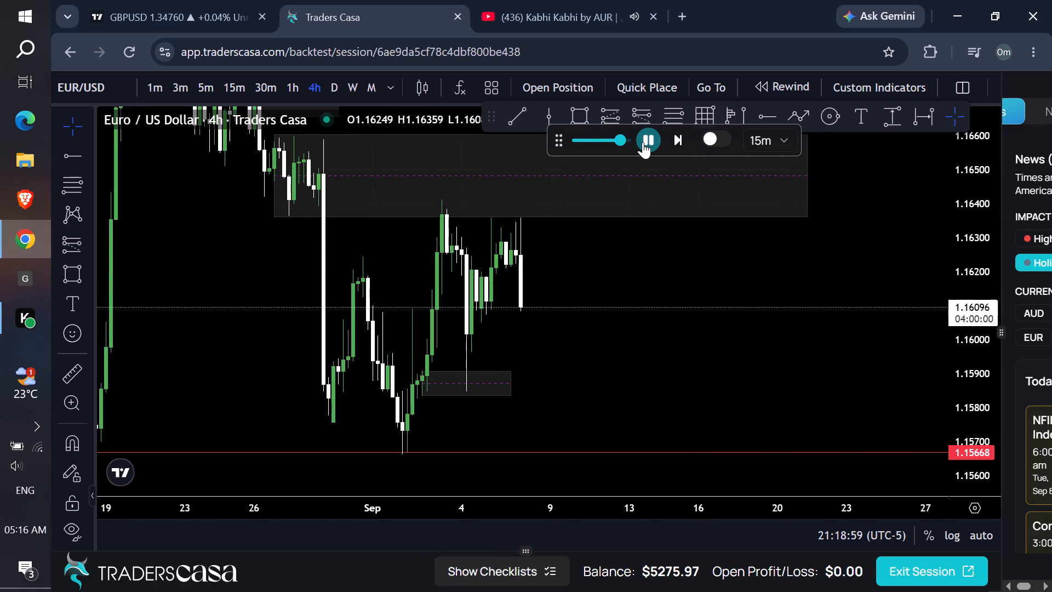
On the EUR/USD daily timeframe, draw a horizontal trend line extending from the 3 September high at about 1.1641.
left_click(336, 89)
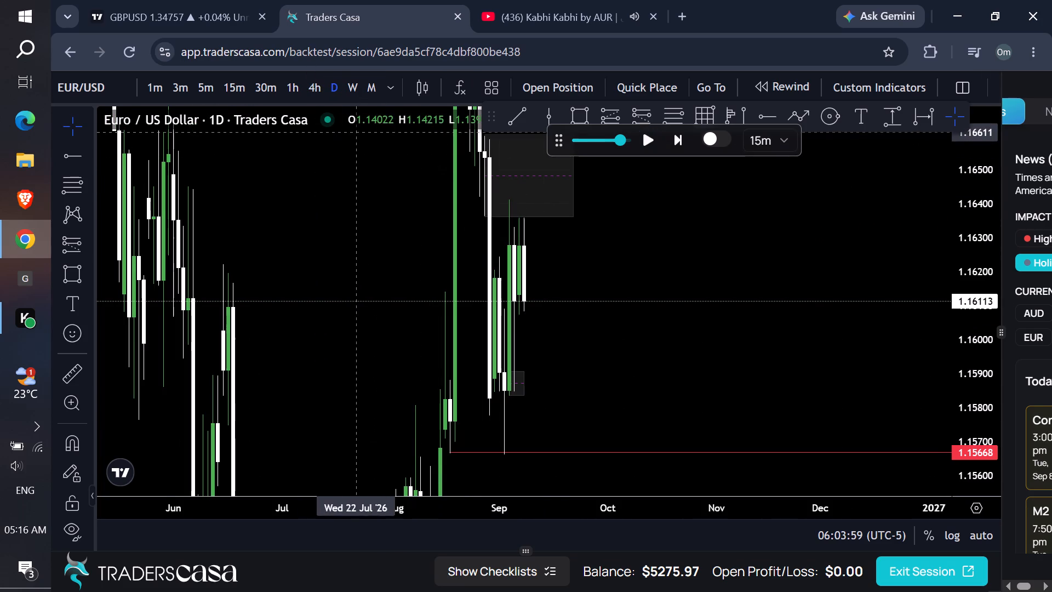
left_click(508, 124)
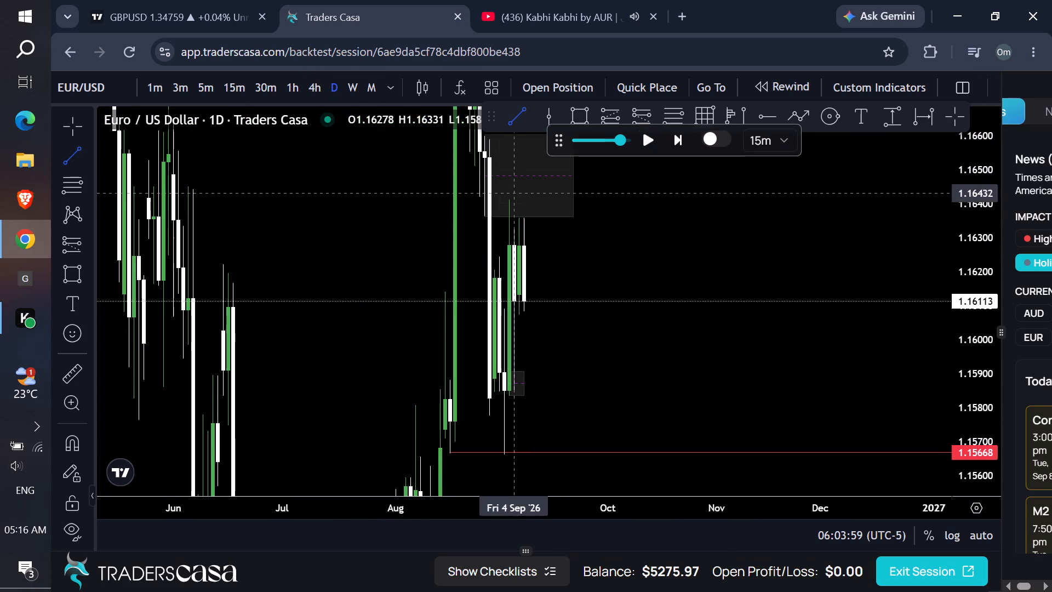
left_click(507, 199)
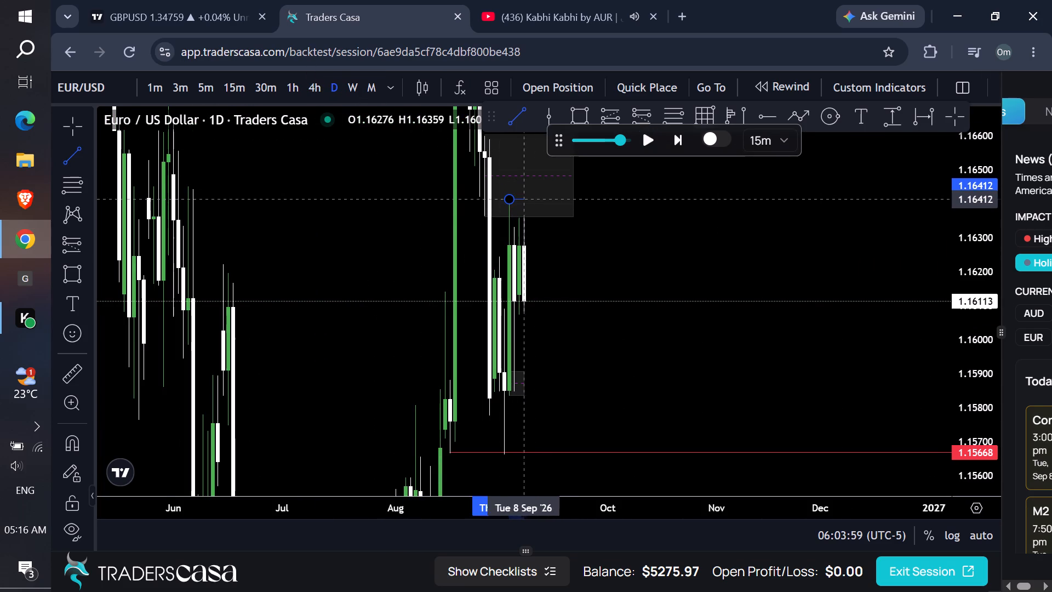
left_click(552, 204, "shift")
left_click(620, 224)
left_click(628, 224)
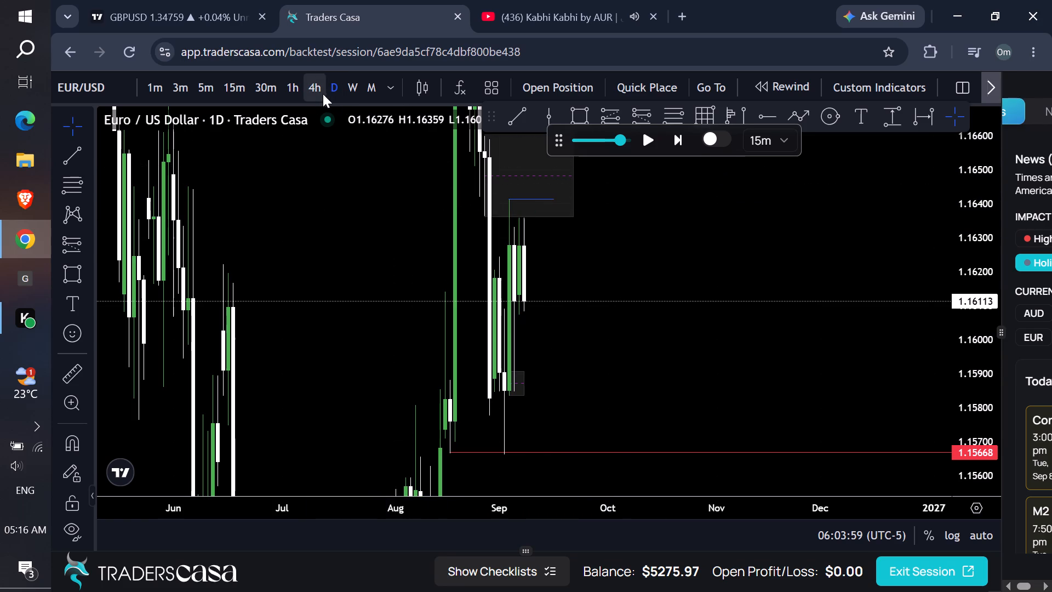
On the 4-hour timeframe, play the replay forward to 8 September 09:03 and pause it.
left_click(318, 95)
left_click_drag(650, 263, 637, 271)
triple_click(651, 146)
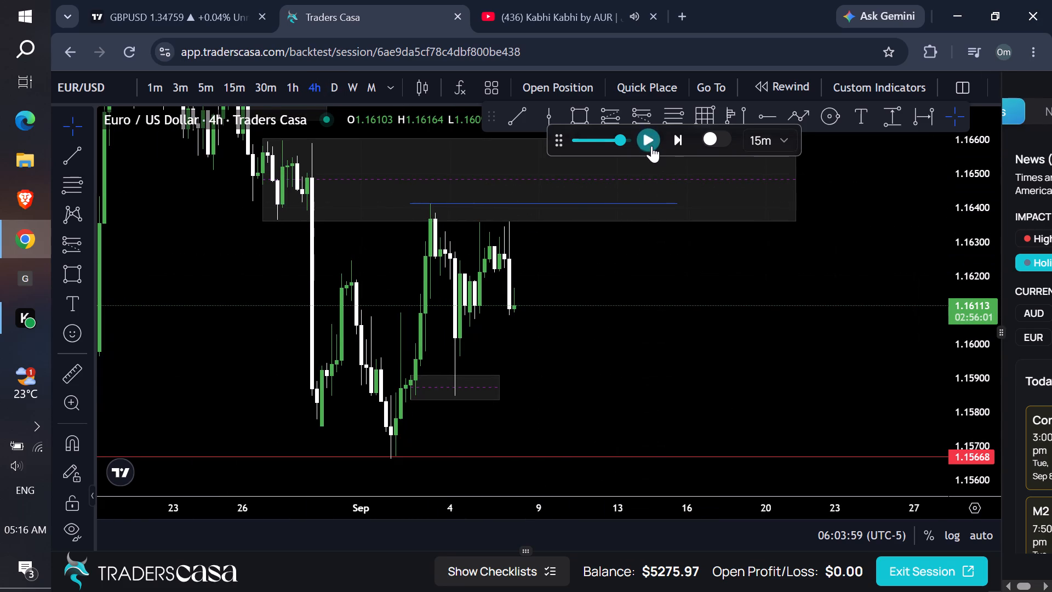
left_click(651, 146)
double_click(651, 146)
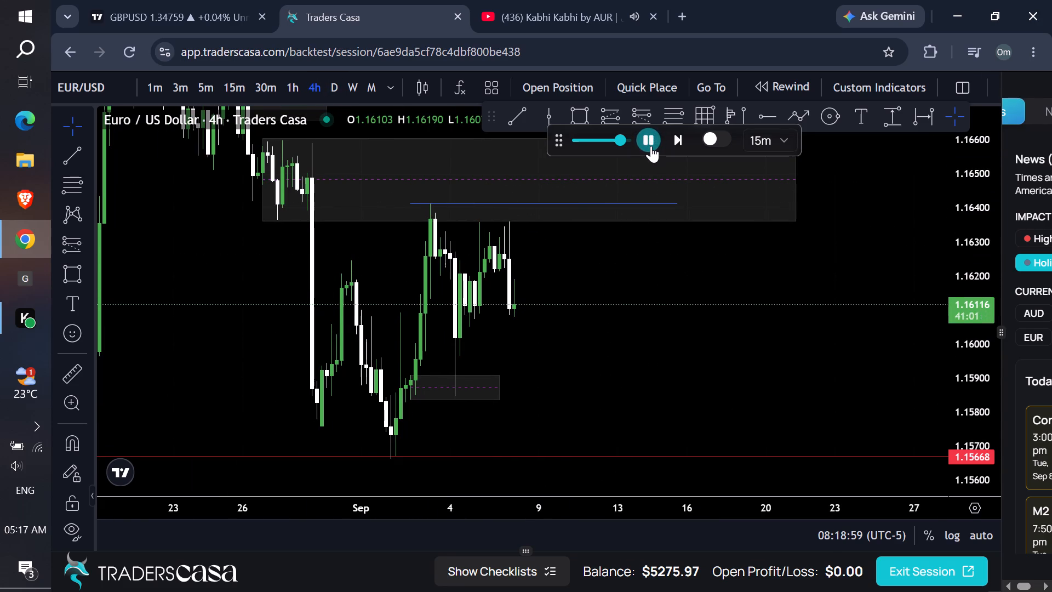
Draw a supply zone rectangle from the 7 September 21:00 high to 11 September, between about 1.1636 and 1.1625.
left_click(579, 111)
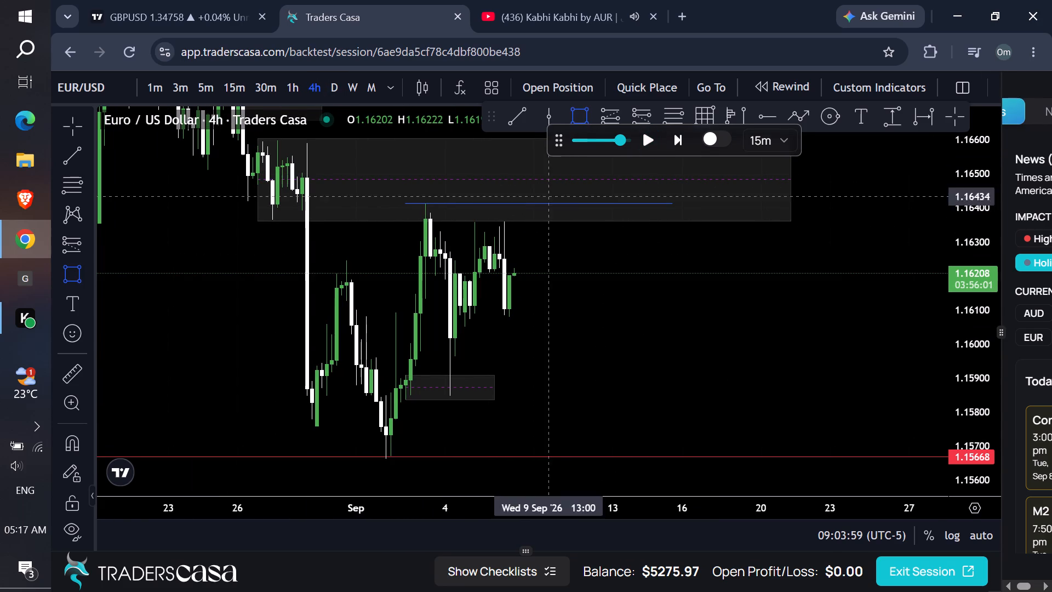
left_click_drag(502, 222, 510, 226)
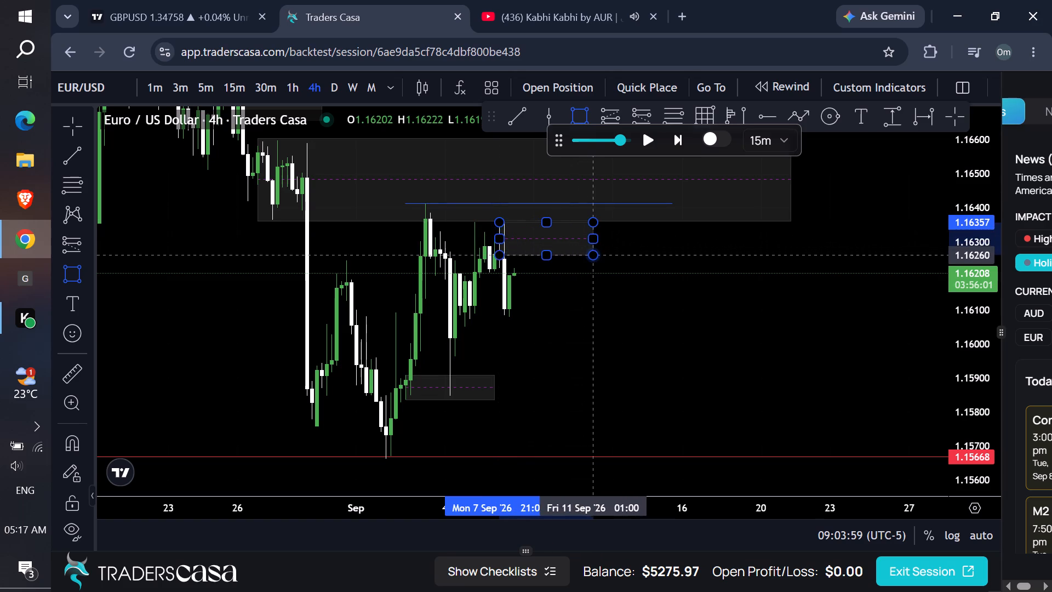
left_click(593, 258)
left_click_drag(674, 264, 683, 269)
Play the replay forward to 8 September 14:03 and pause it.
left_click(650, 147)
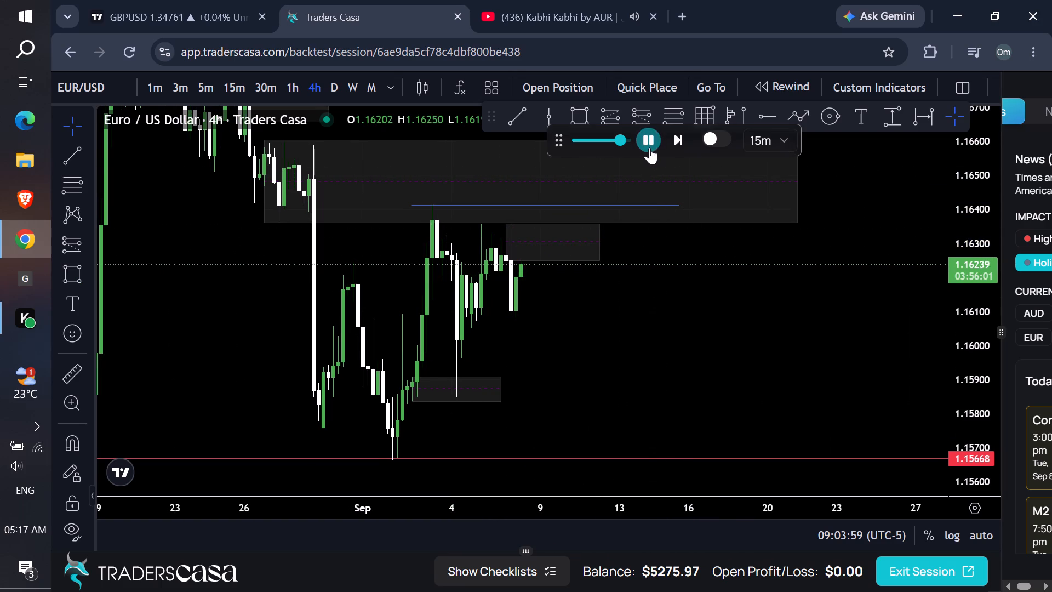
double_click(648, 147)
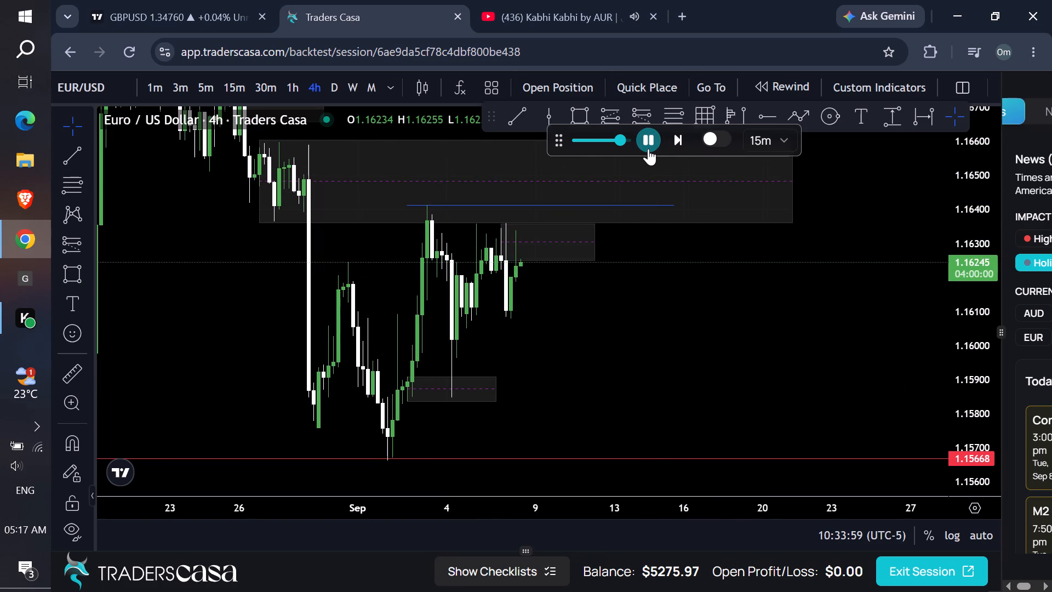
left_click(648, 149)
On the 15-minute timeframe, draw a short position at the latest candle with entry 1.16282 and stop 1.16339.
left_click(239, 89)
left_click_drag(754, 337, 751, 388)
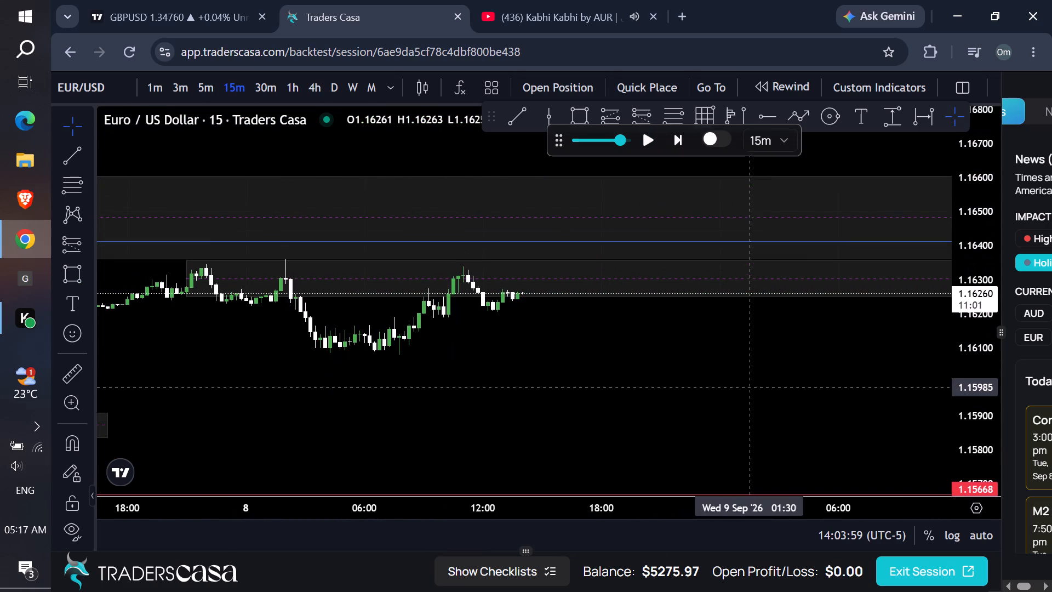
left_click_drag(751, 388, 751, 390)
left_click_drag(963, 449, 822, 55)
left_click_drag(666, 313, 661, 343)
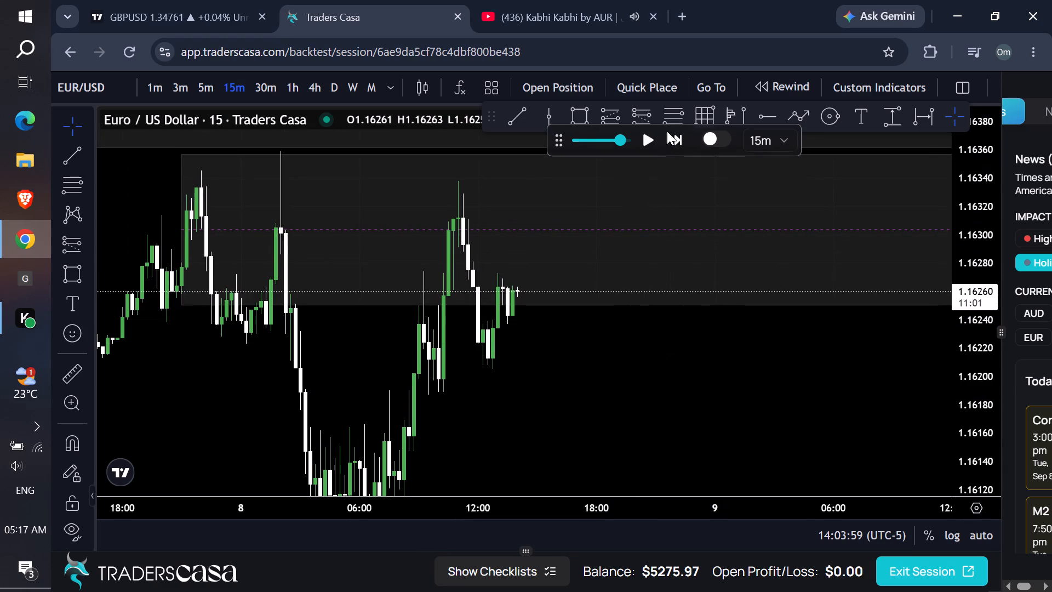
left_click(641, 119)
left_click(513, 260)
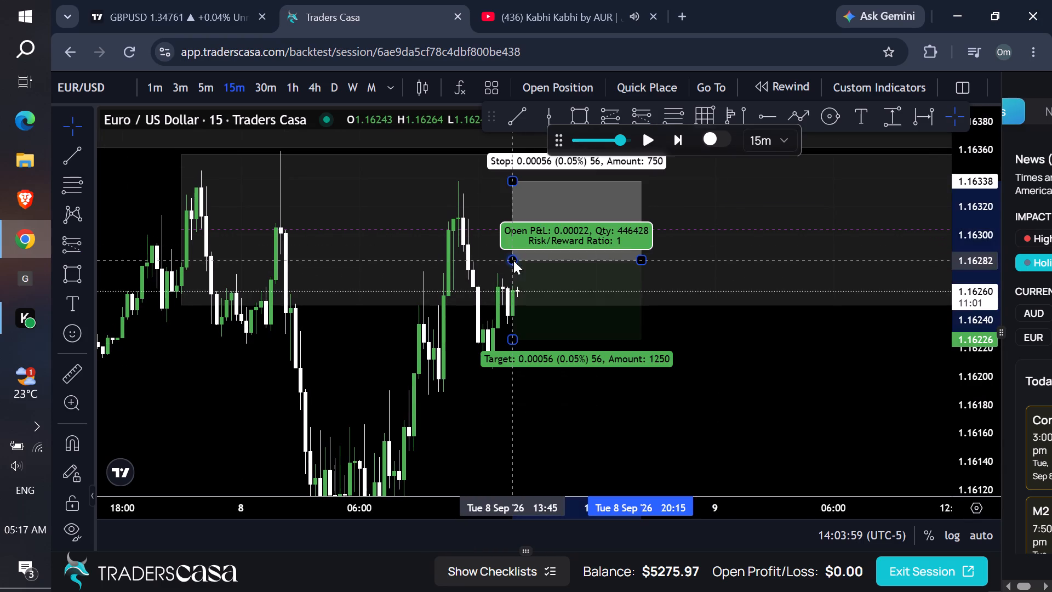
left_click(524, 177)
left_click_drag(512, 179, 521, 177)
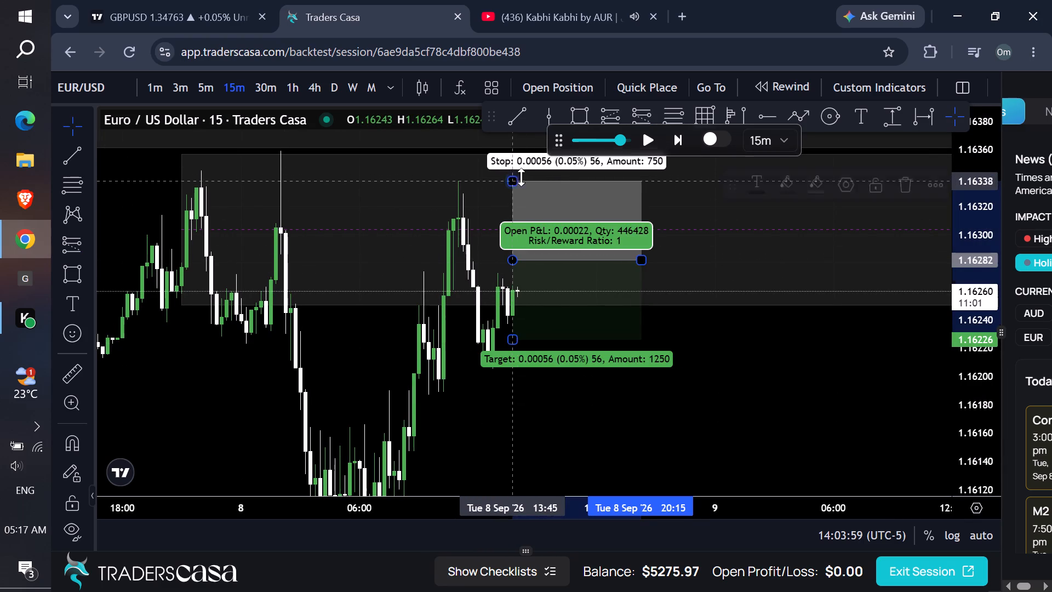
left_click_drag(521, 177, 536, 180)
Extend the short position's target down to 1.16053.
scroll(813, 245, "down", 5)
scroll(881, 281, "up", 1)
scroll(882, 281, "down", 1)
scroll(886, 281, "up", 1)
left_click_drag(984, 261, 861, 496)
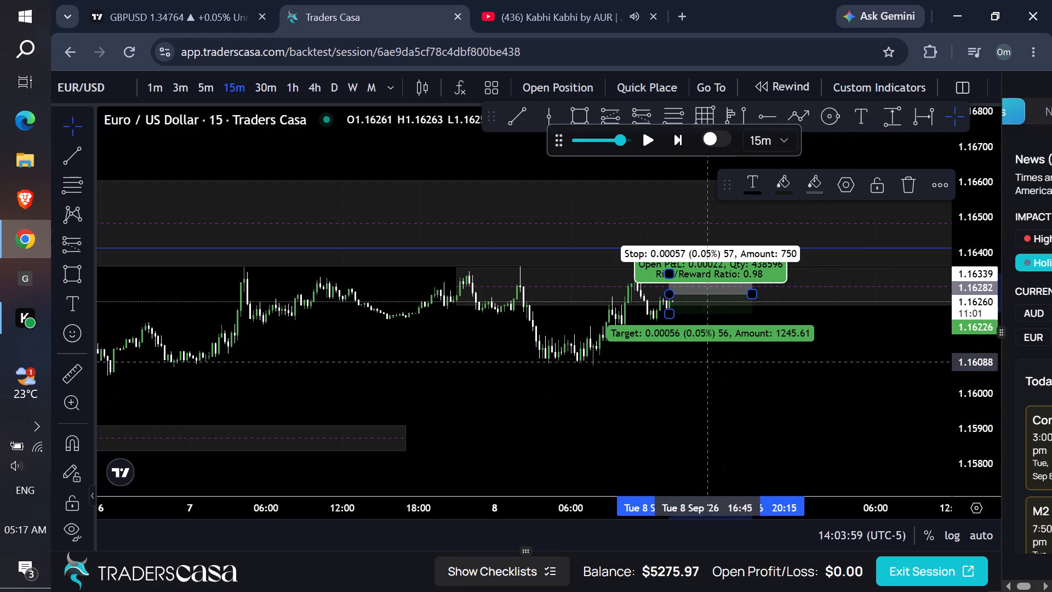
left_click_drag(671, 316, 666, 371)
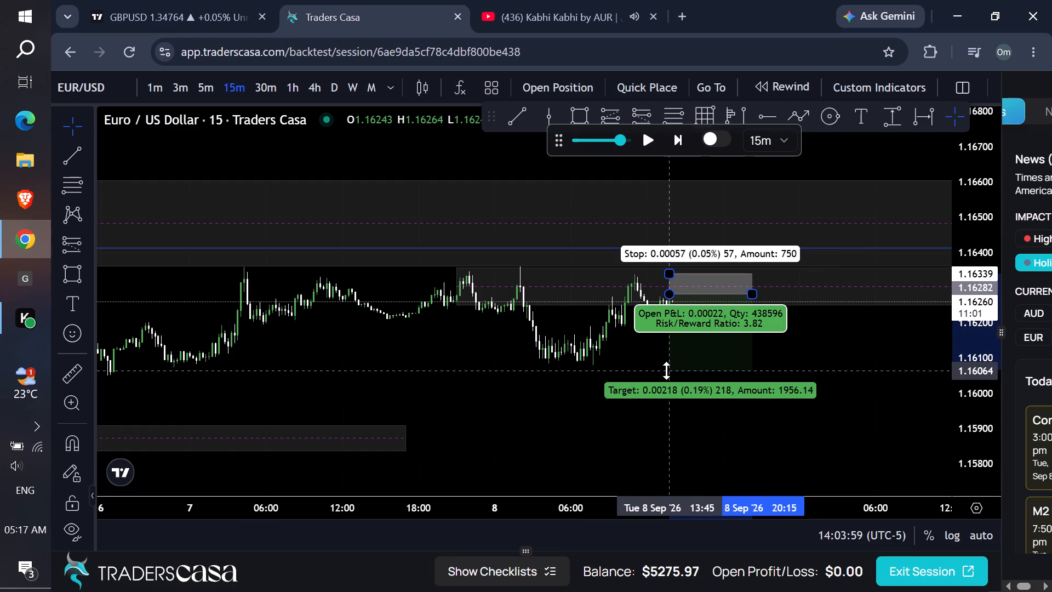
left_click_drag(666, 371, 667, 374)
Place a sell limit order at 1.16282 with take profit 1.16053, stop loss 1.16339 and 1% risk.
left_click(567, 87)
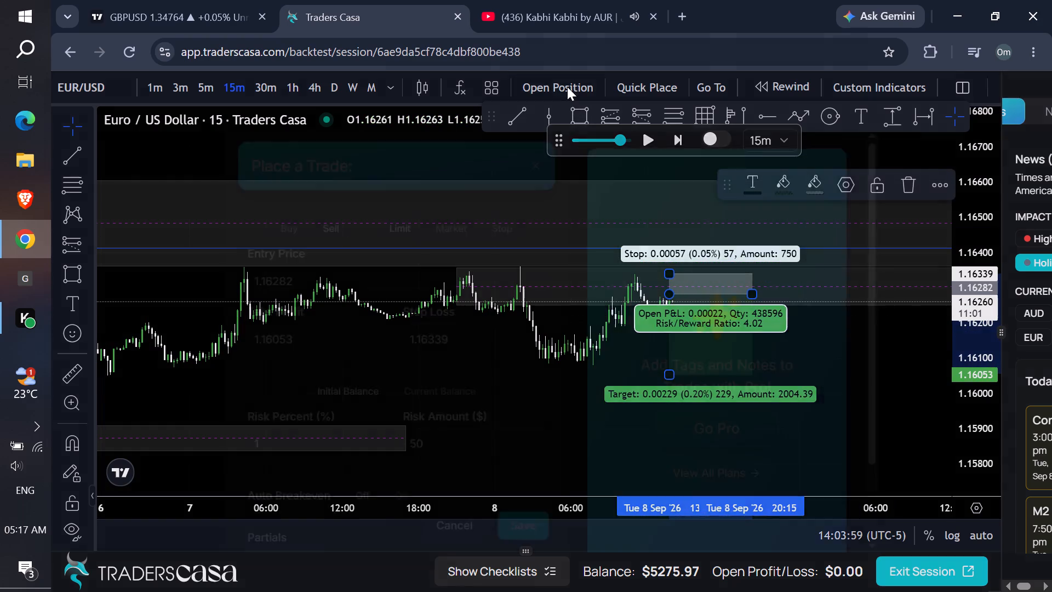
left_click(516, 522)
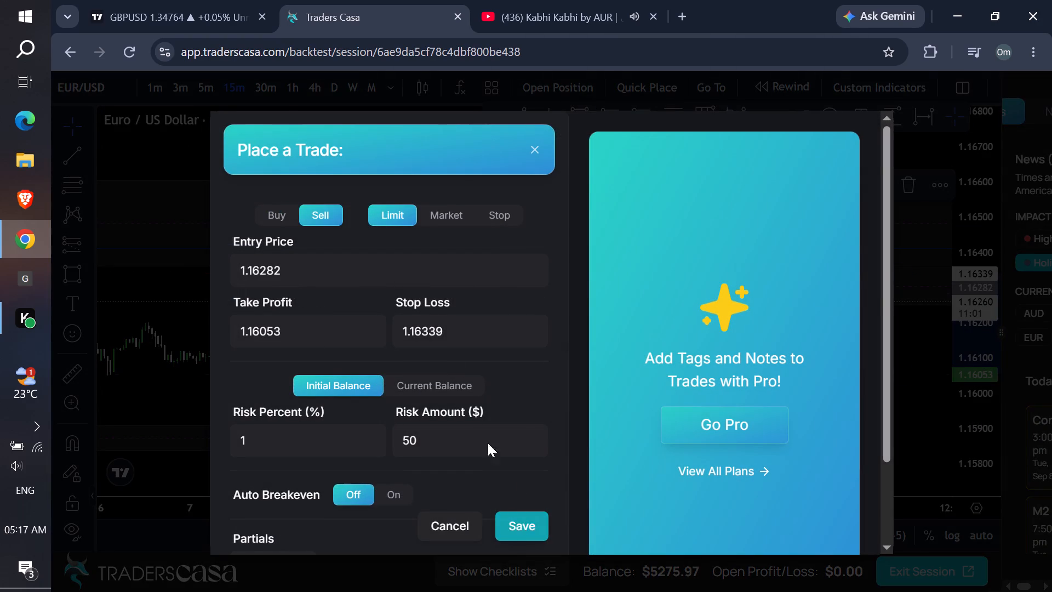
On the 1-hour timeframe, set the replay interval to 3m and resume the replay.
left_click(288, 83)
left_click_drag(986, 418, 938, 333)
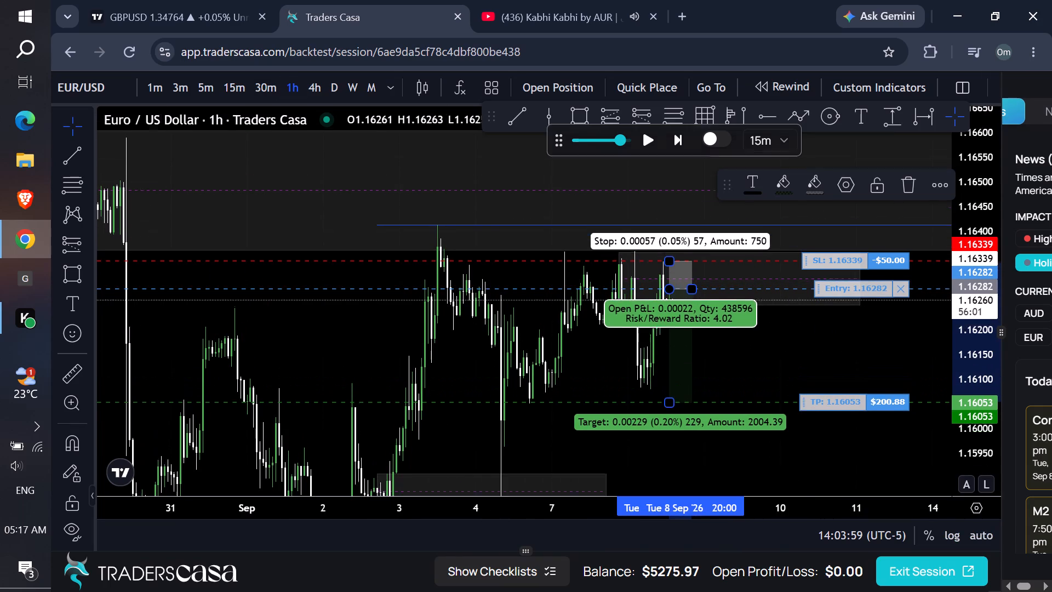
left_click_drag(938, 333, 923, 329)
left_click_drag(878, 336, 870, 337)
left_click(770, 143)
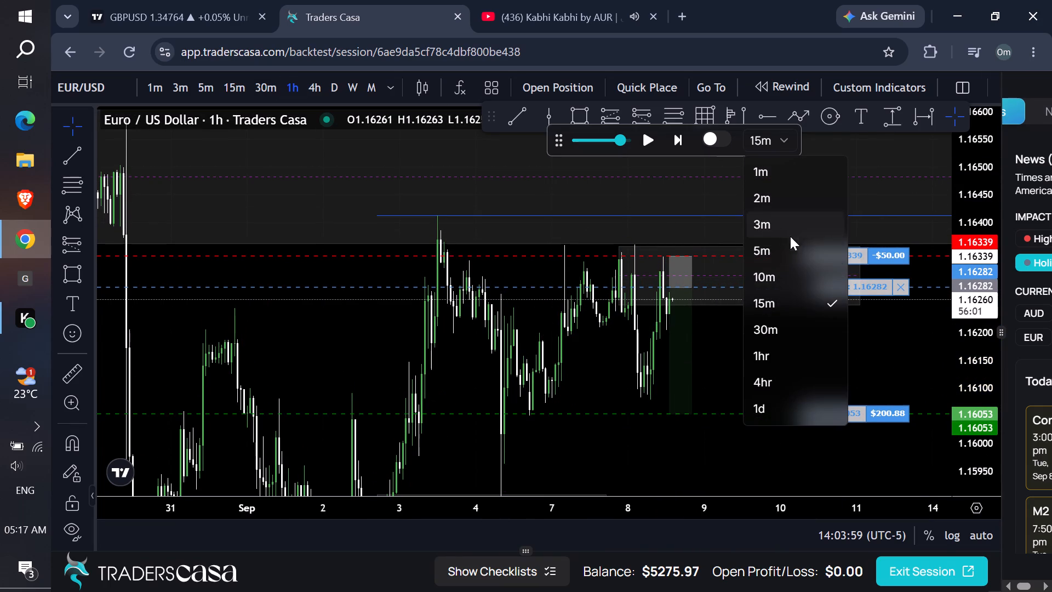
left_click(791, 233)
left_click_drag(769, 353, 745, 318)
left_click(654, 147)
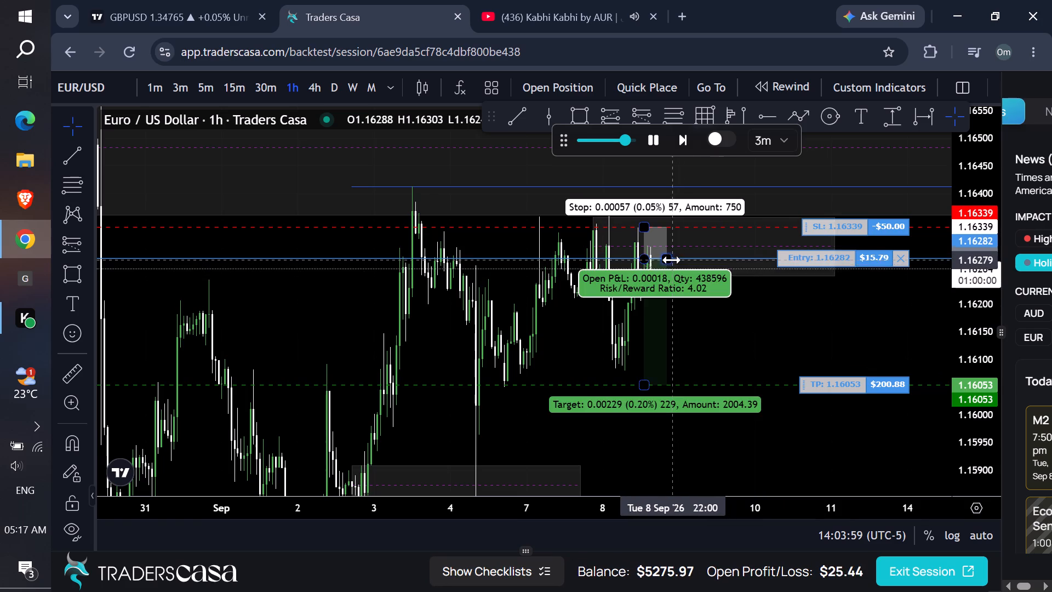
Extend the short position drawing's end to 9 September 15:00 and let the replay run to 01:27 that day.
left_click_drag(671, 259, 727, 279)
left_click(763, 313)
scroll(766, 314, "down", 1)
scroll(766, 314, "up", 3)
scroll(766, 314, "down", 1)
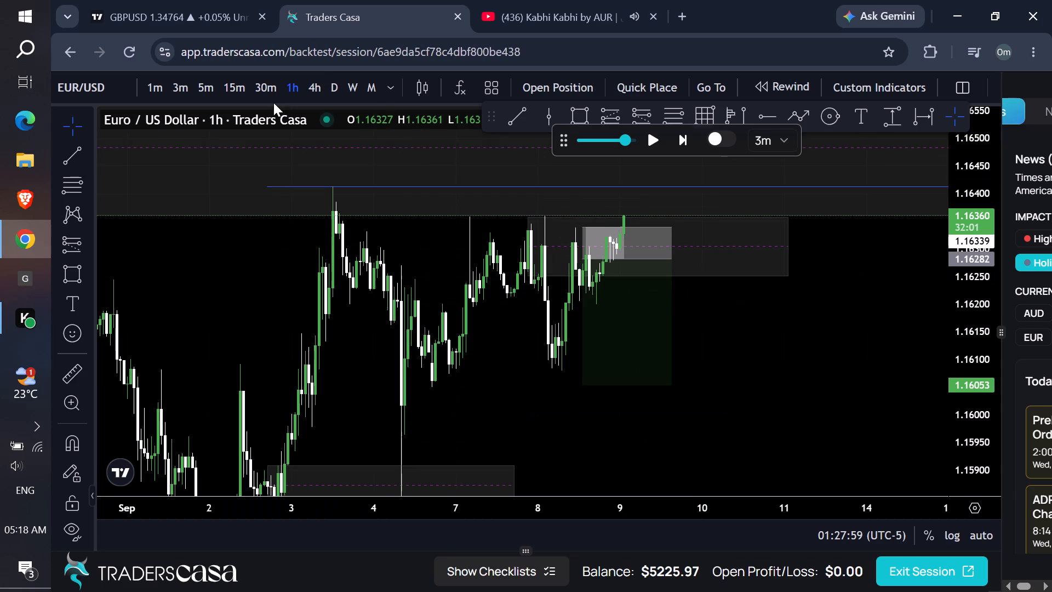
Check the trade on the 4-hour timeframe and delete the short position drawing on the 1-hour timeframe.
left_click(316, 89)
scroll(471, 212, "up", 3)
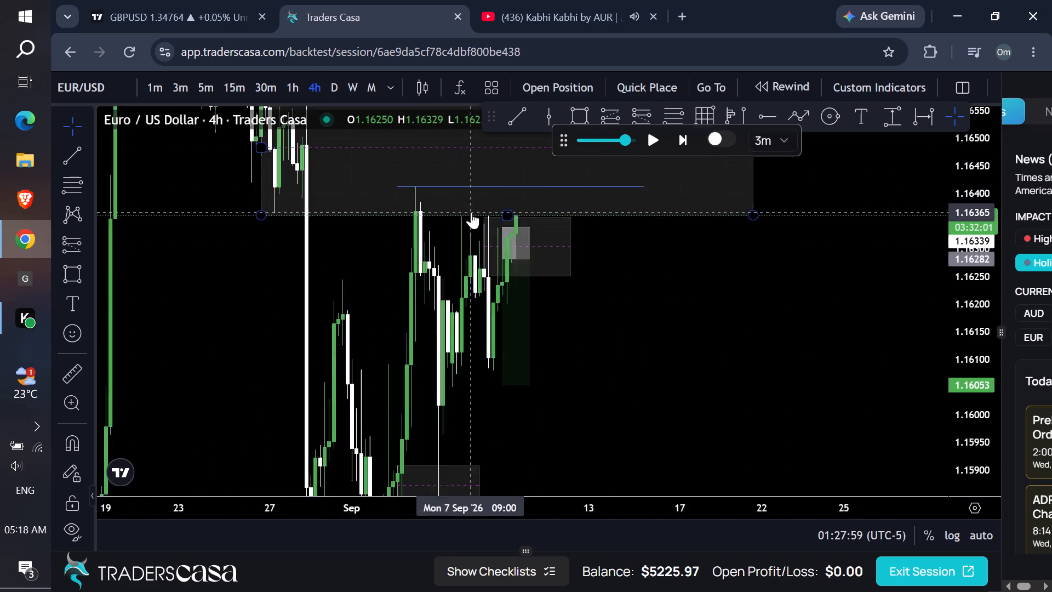
scroll(471, 212, "up", 2)
left_click_drag(538, 294, 544, 295)
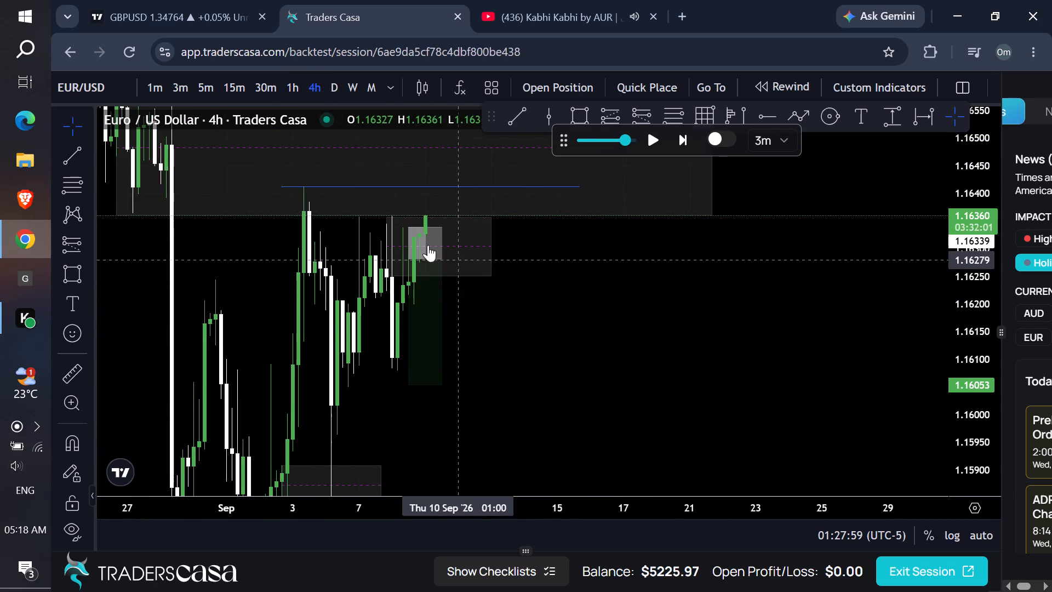
left_click(294, 88)
left_click_drag(533, 376, 819, 342)
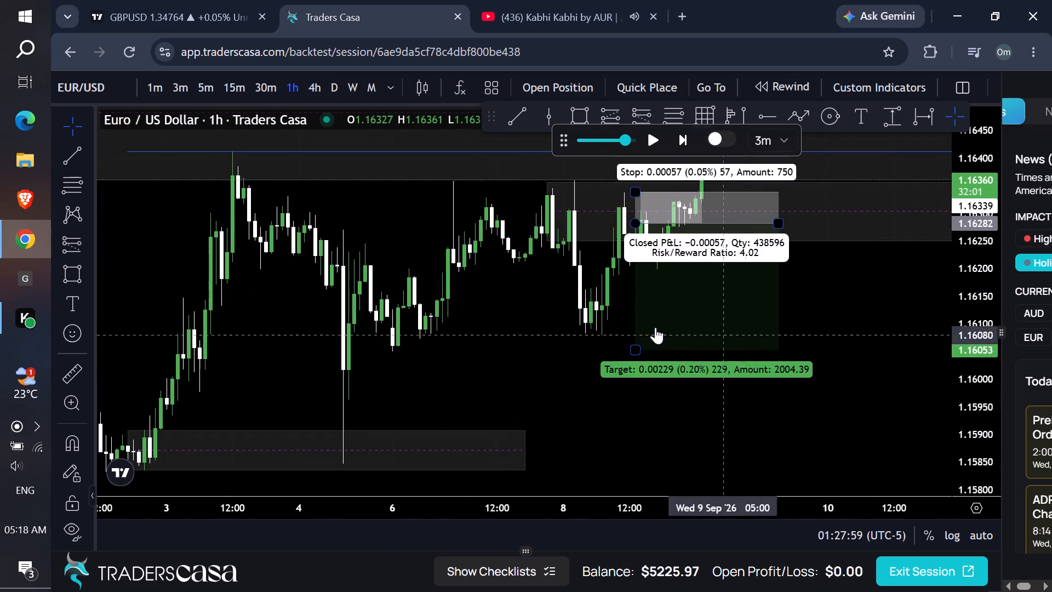
left_click_drag(498, 305, 495, 345)
left_click(681, 340)
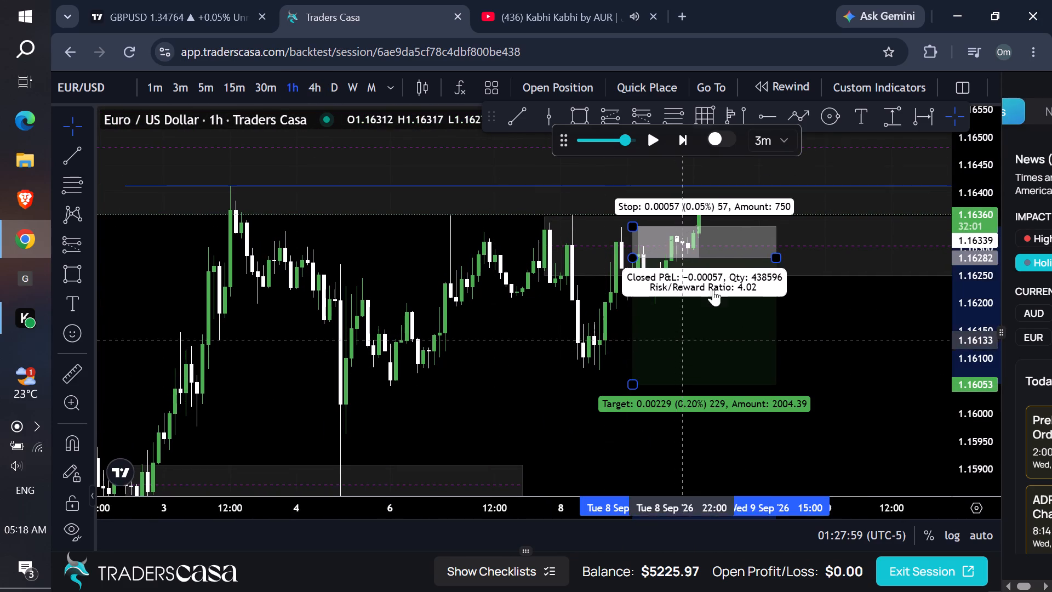
left_click(913, 179)
Delete the smaller supply zone rectangle that starts at the 7 September high.
left_click_drag(883, 286, 610, 370)
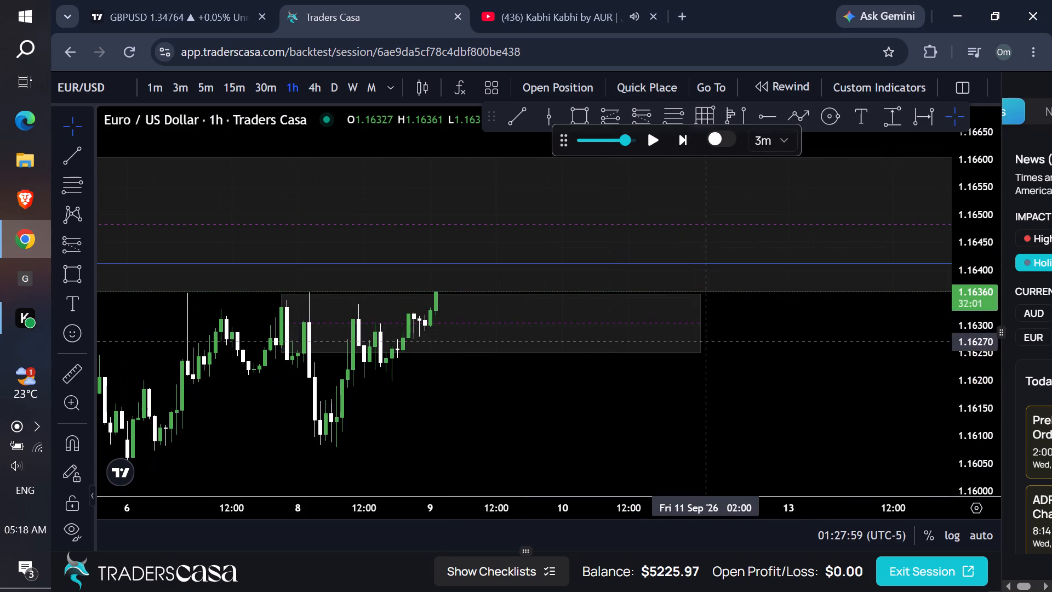
left_click(700, 351)
left_click(944, 183)
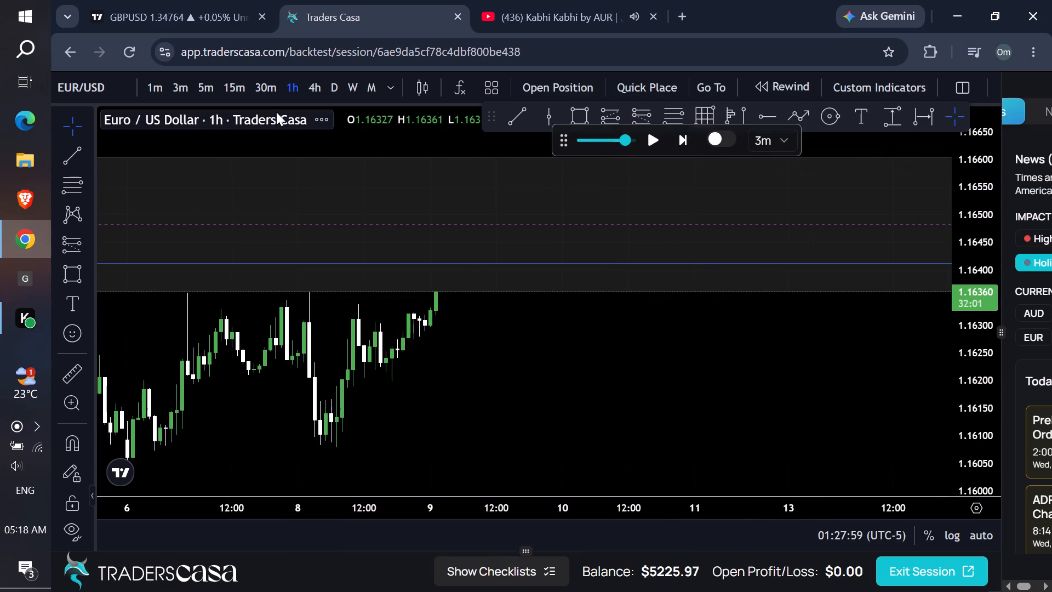
Switch the EUR/USD chart to the daily timeframe and set the replay interval to 15m.
left_click(339, 84)
left_click_drag(959, 247, 899, 337)
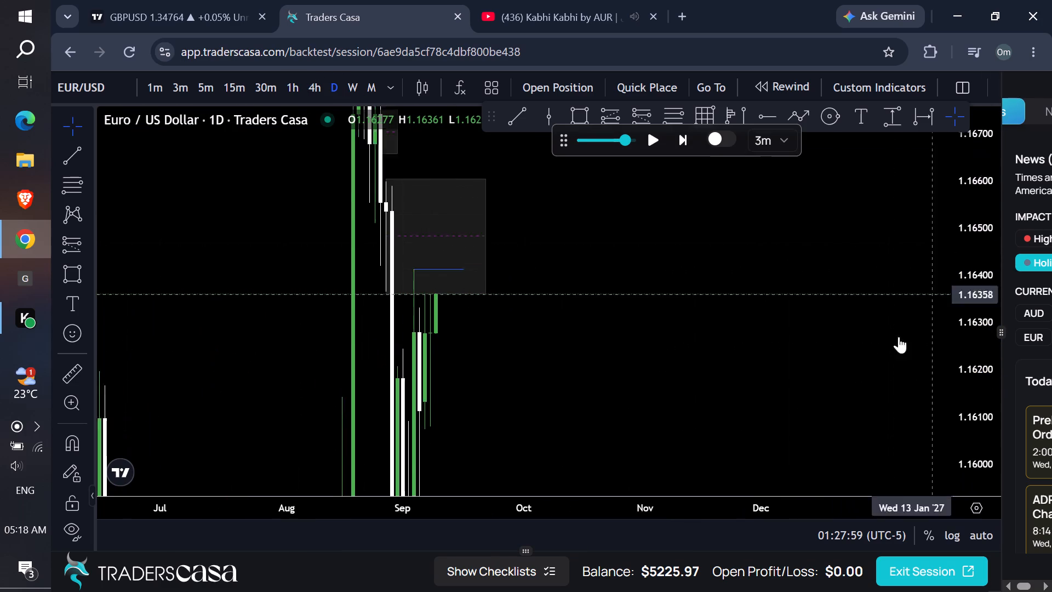
left_click_drag(899, 337, 810, 390)
left_click_drag(639, 374, 750, 338)
left_click(779, 136)
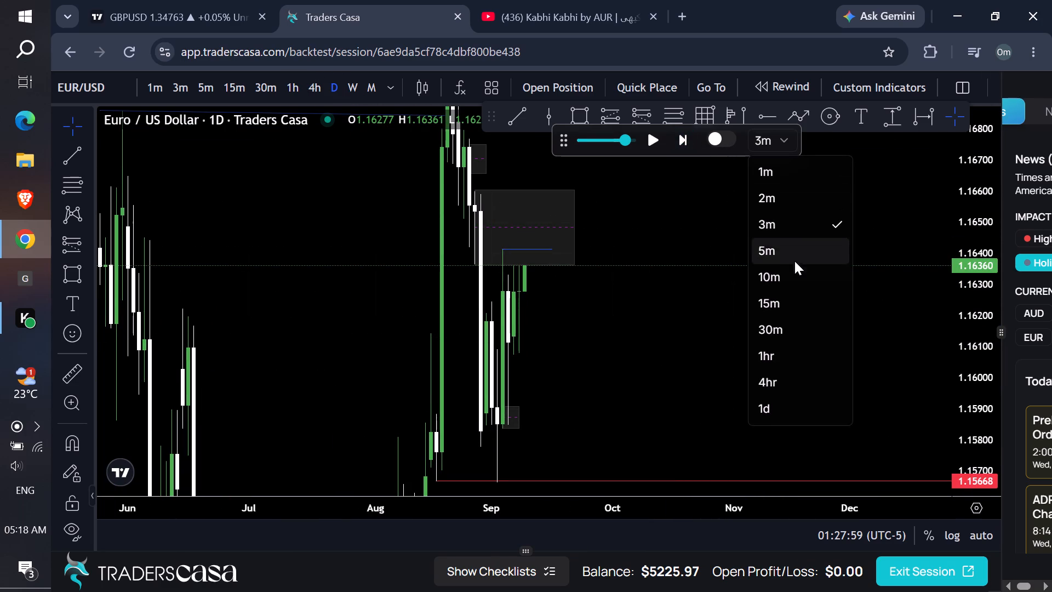
left_click(798, 298)
Advance the replay in short bursts on the daily chart to 9 September 08:27.
left_click(659, 139)
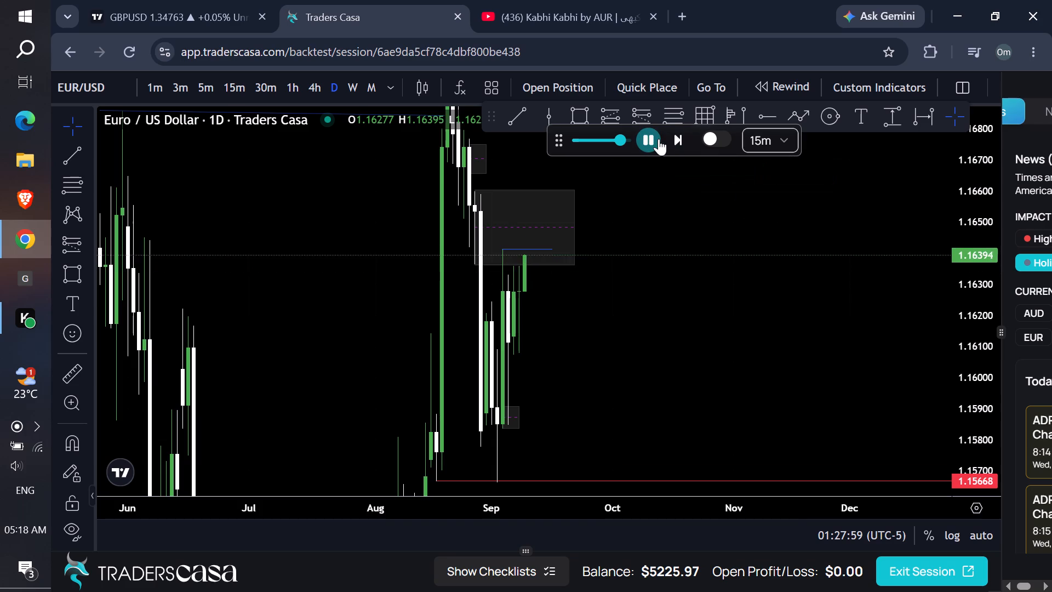
left_click(659, 139)
double_click(659, 139)
double_click(659, 139)
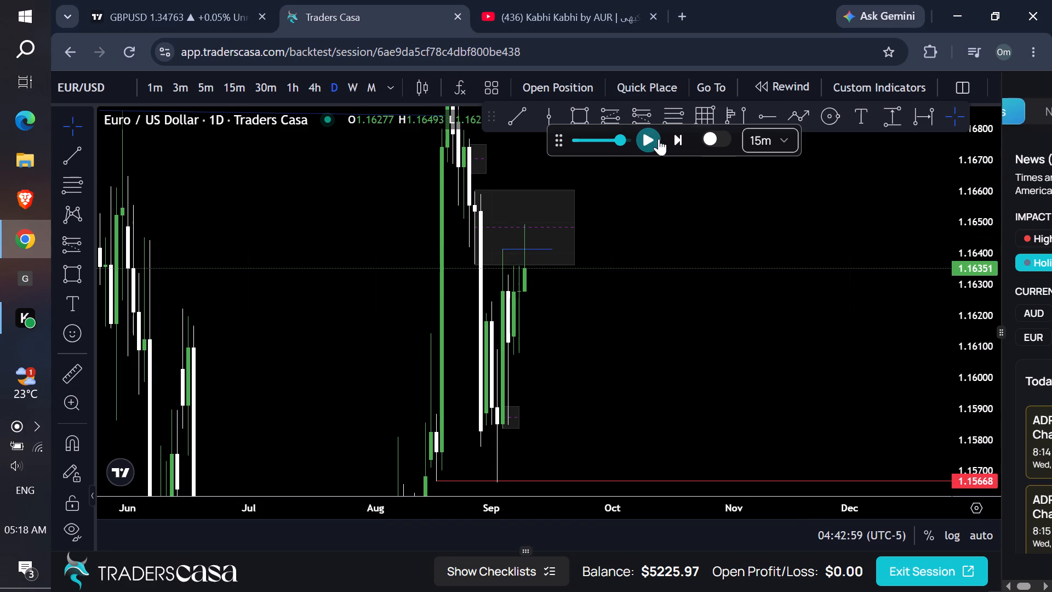
left_click(659, 139)
left_click(659, 139)
left_click(659, 139)
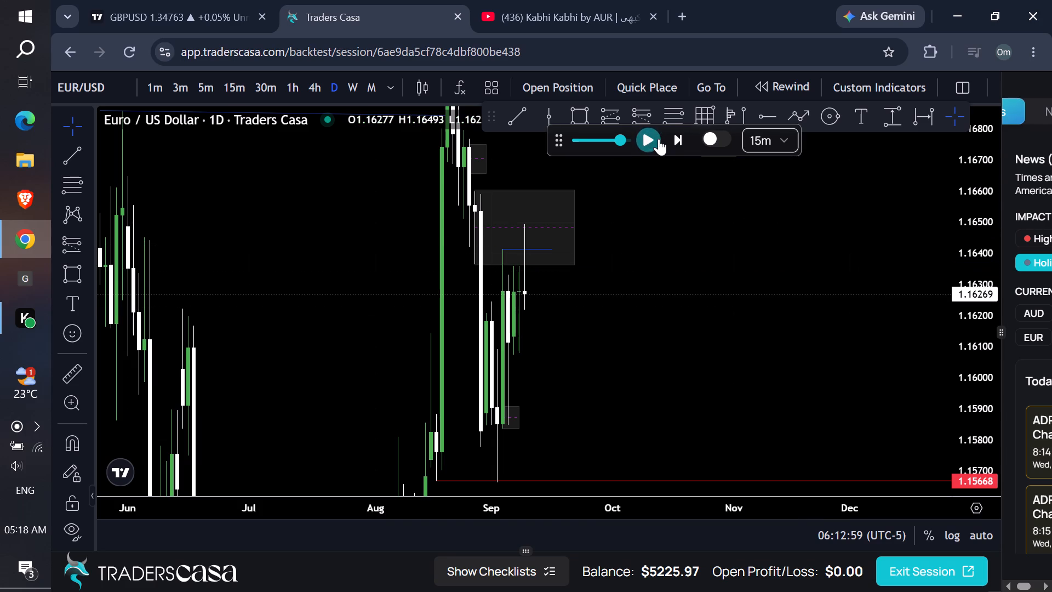
left_click(659, 139)
left_click(659, 139)
left_click(659, 139)
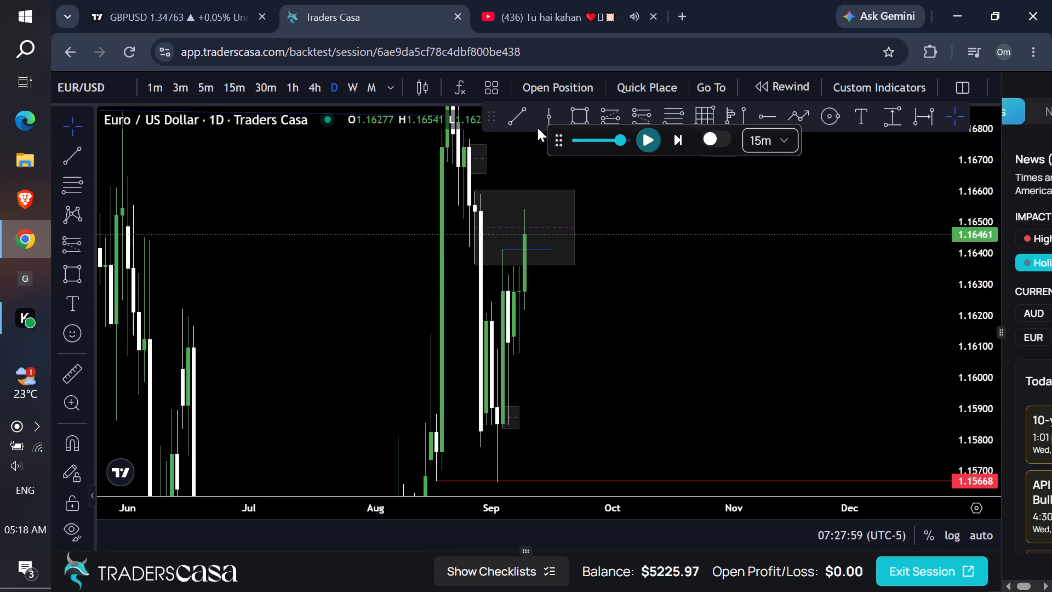
Examine price inside the large supply zone on the 4-hour, 1-hour and daily timeframes.
left_click(313, 83)
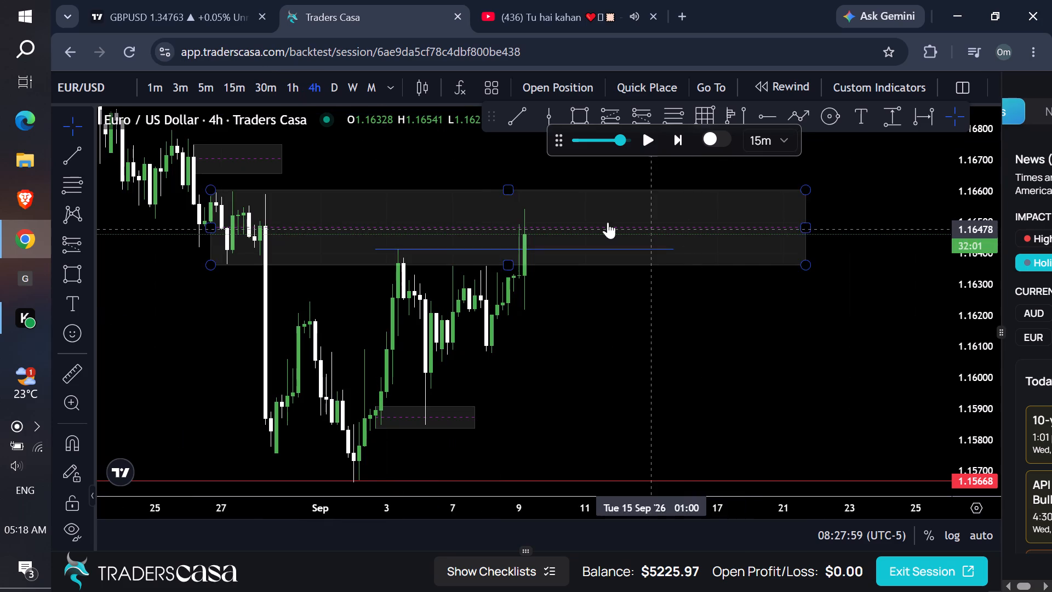
left_click(296, 92)
left_click_drag(979, 442, 883, 236)
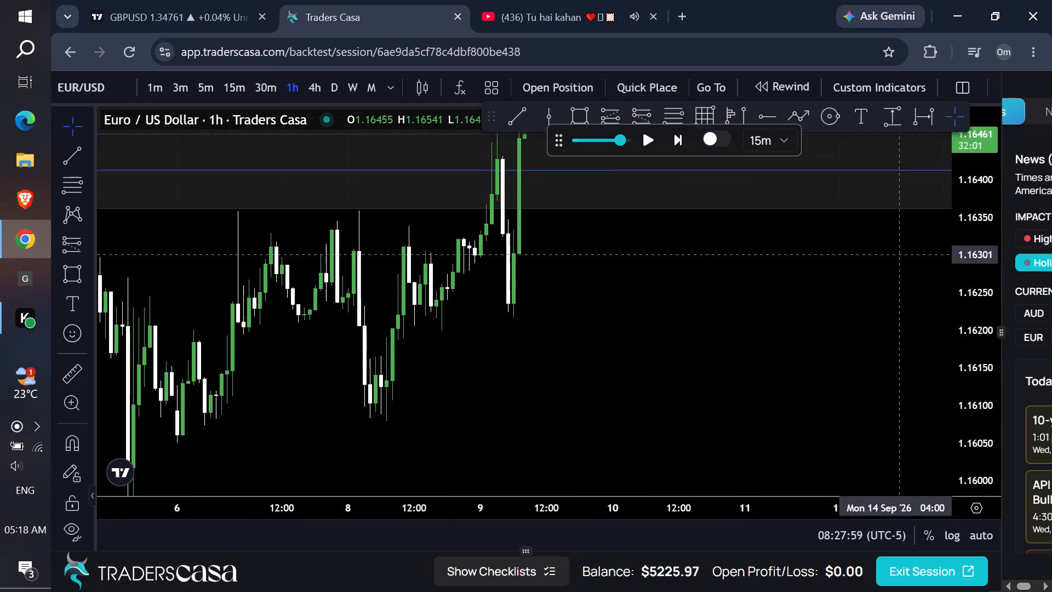
left_click_drag(717, 269, 719, 355)
left_click_drag(663, 361, 762, 438)
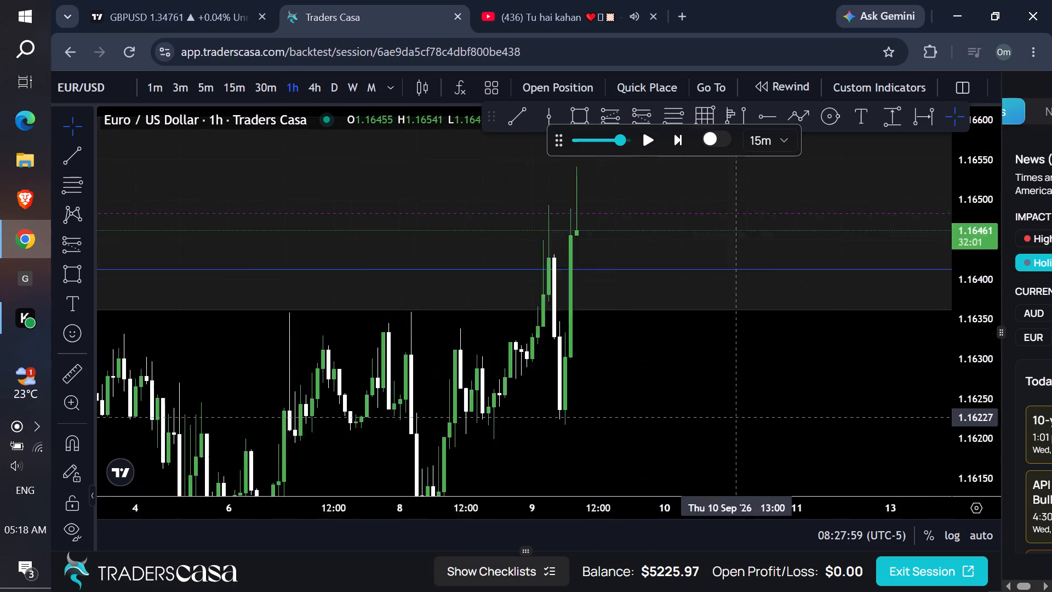
left_click_drag(762, 438, 770, 440)
left_click(332, 90)
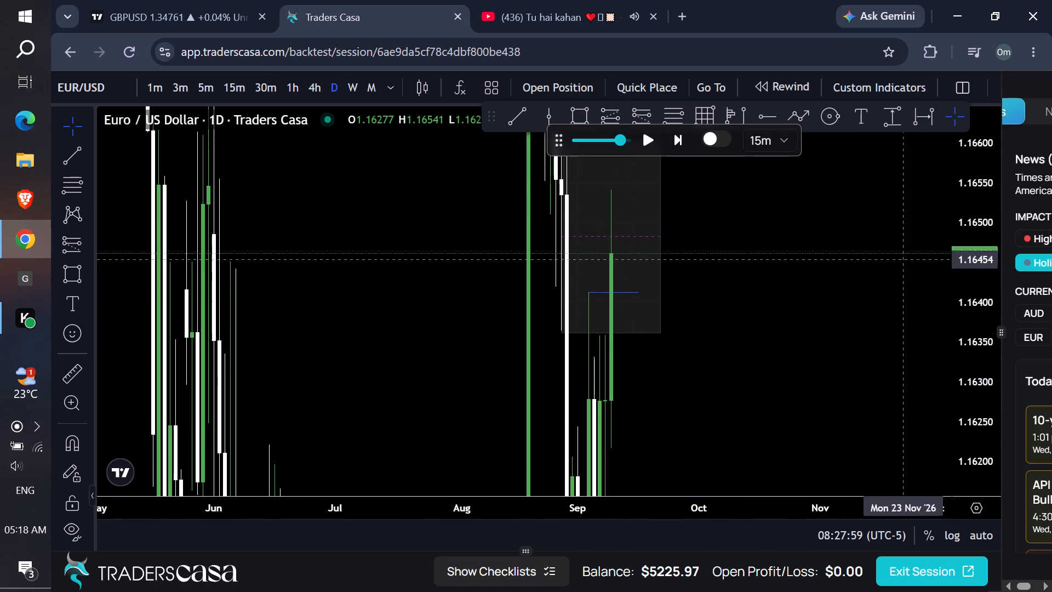
left_click_drag(964, 242, 899, 434)
scroll(656, 272, "up", 6)
left_click_drag(639, 254, 668, 240)
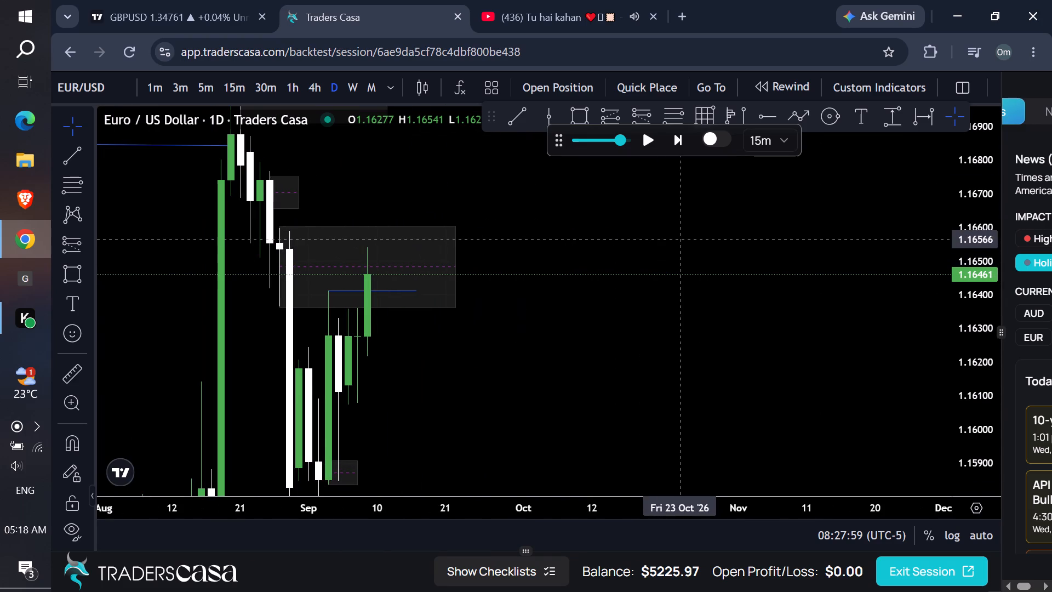
Advance the replay in short bursts on the daily chart to 9 September 20:57.
left_click(647, 145)
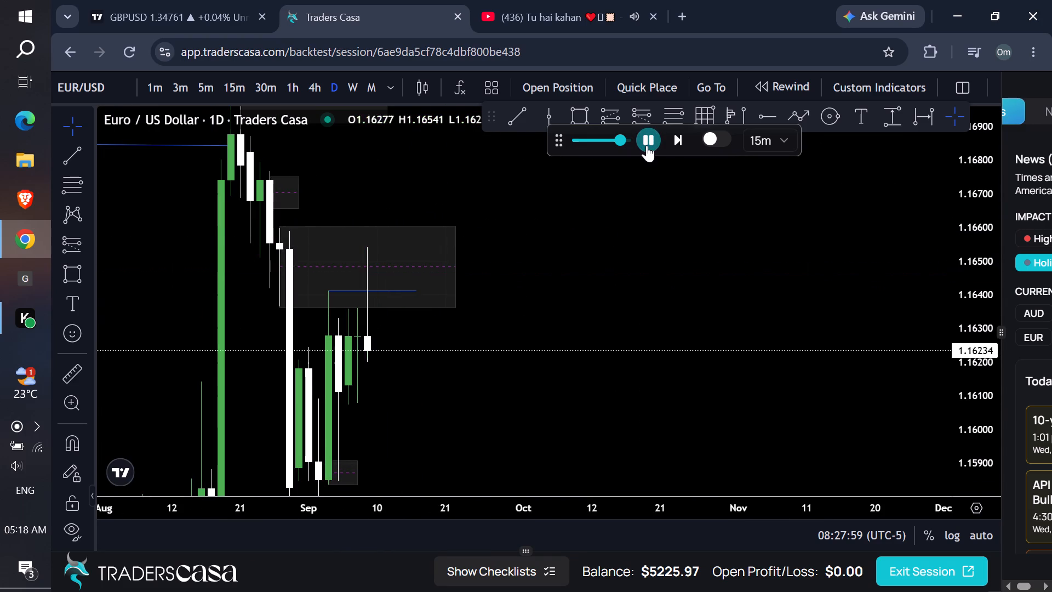
left_click(647, 145)
double_click(647, 145)
left_click(647, 145)
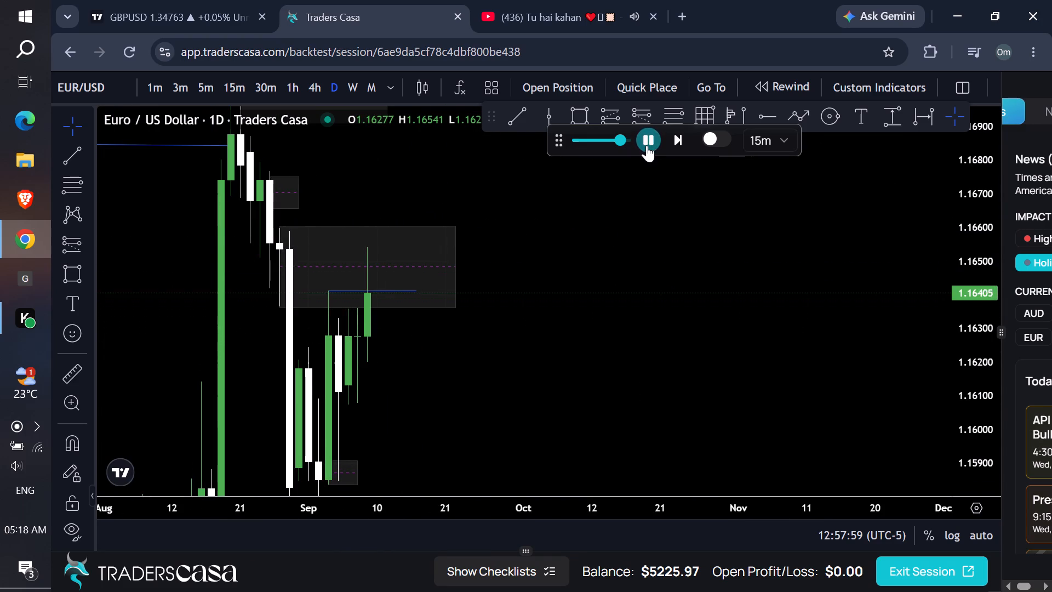
left_click(647, 145)
left_click(647, 145)
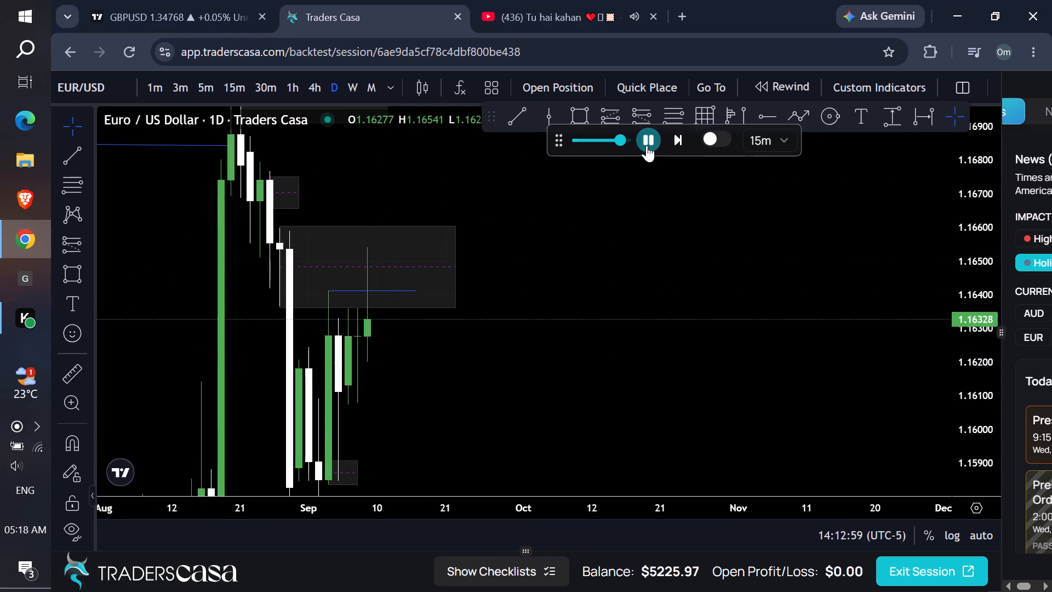
left_click(647, 145)
left_click(647, 145)
left_click(647, 145)
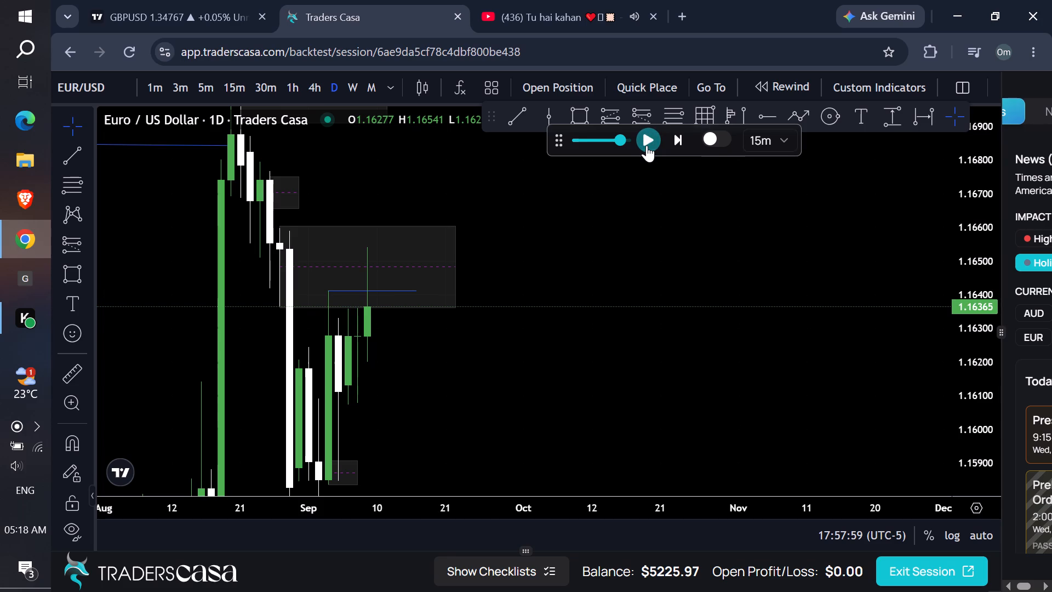
left_click(647, 145)
left_click(647, 145)
left_click(647, 145)
left_click(647, 145)
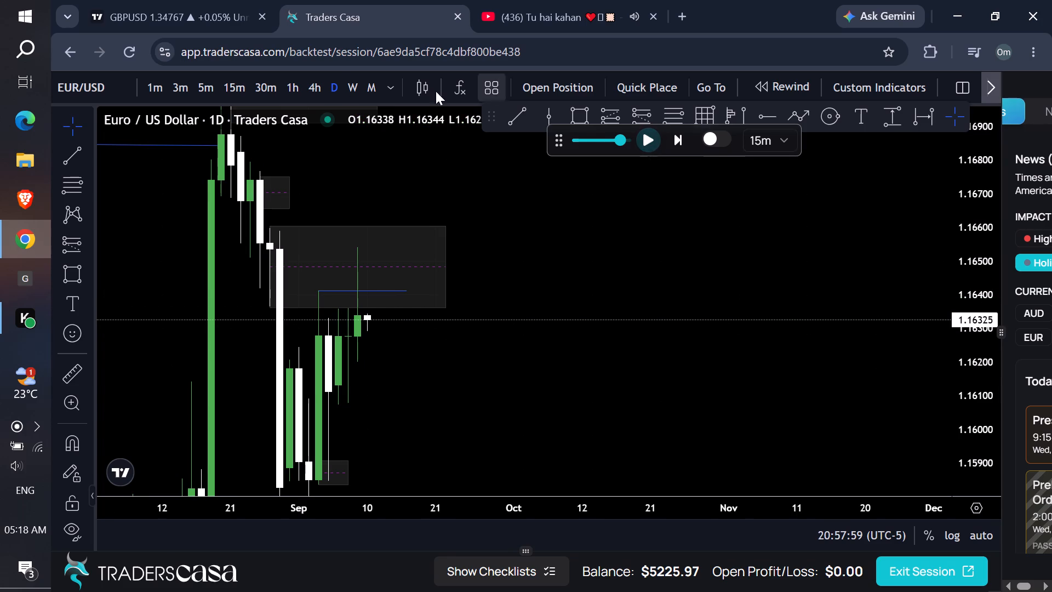
On the 1-hour timeframe, draw a supply zone rectangle from 9 September 10:00 to 11 September, from 1.16529 down to about 1.16413.
left_click(323, 83)
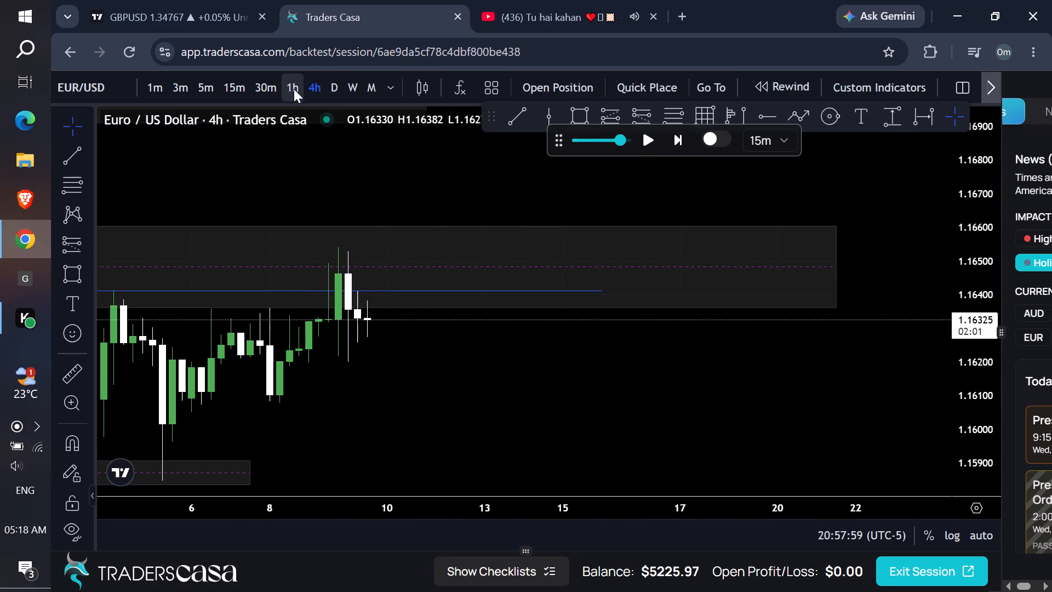
left_click(293, 87)
scroll(605, 315, "down", 1)
scroll(667, 345, "up", 1)
scroll(710, 358, "down", 4)
left_click_drag(971, 419, 906, 315)
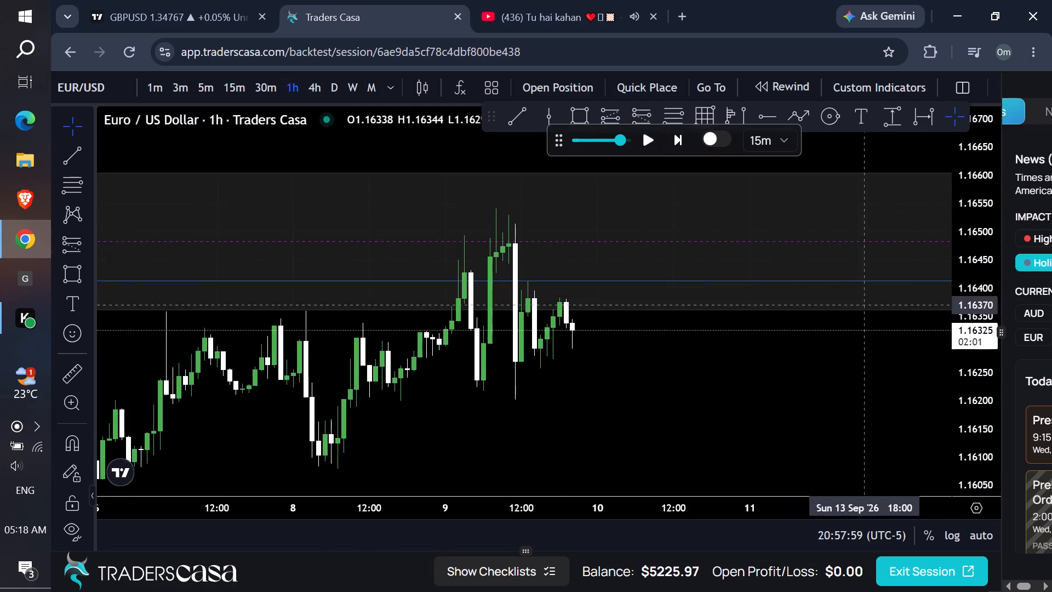
left_click(575, 112)
left_click_drag(506, 215, 513, 219)
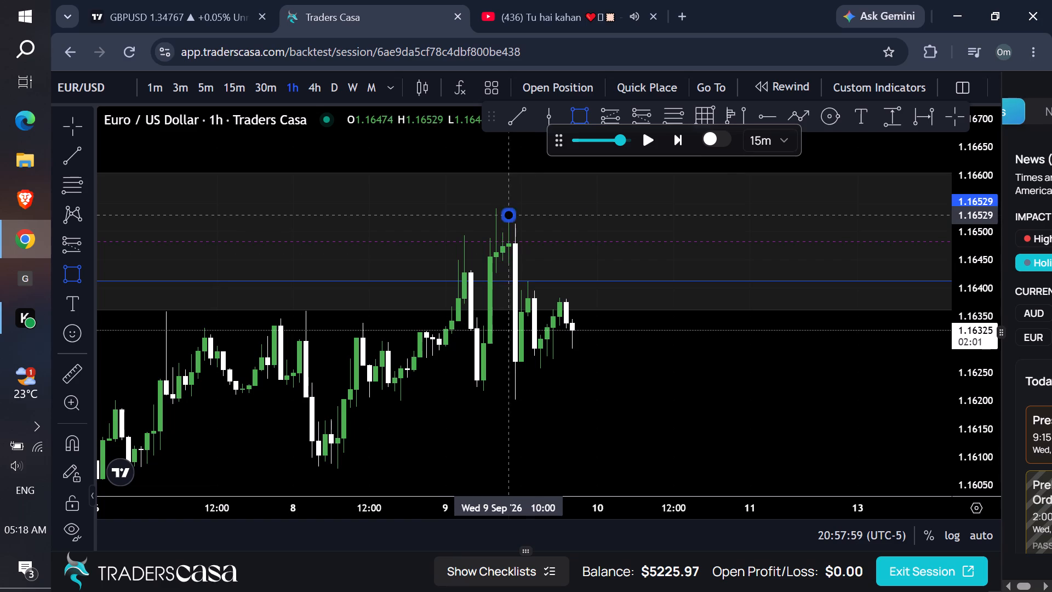
left_click(751, 280)
Run the replay on the 1-hour chart to 10 September 04:57.
left_click_drag(670, 356, 714, 314)
left_click(653, 141)
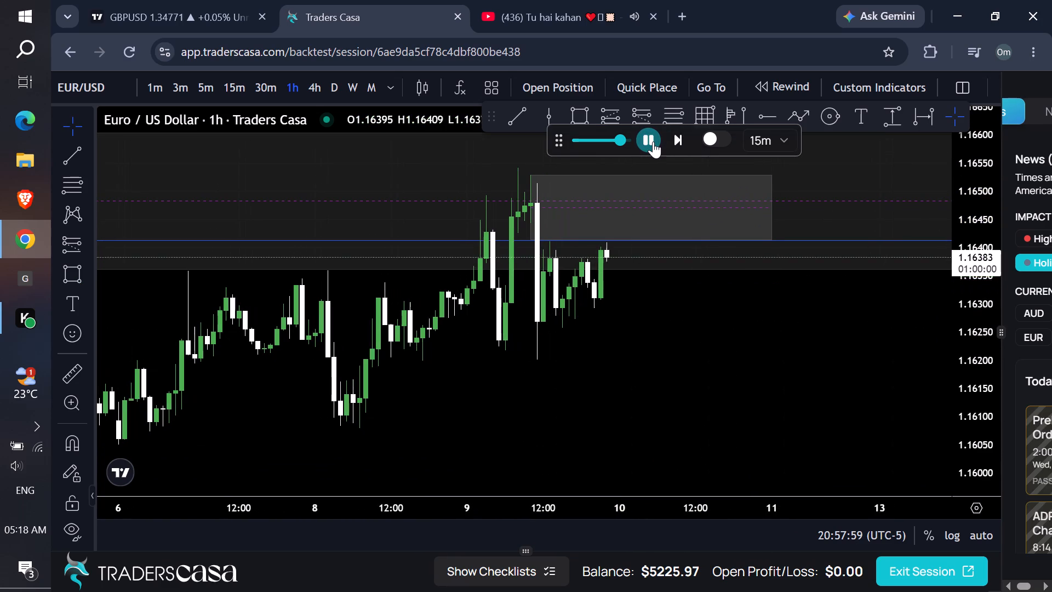
double_click(653, 141)
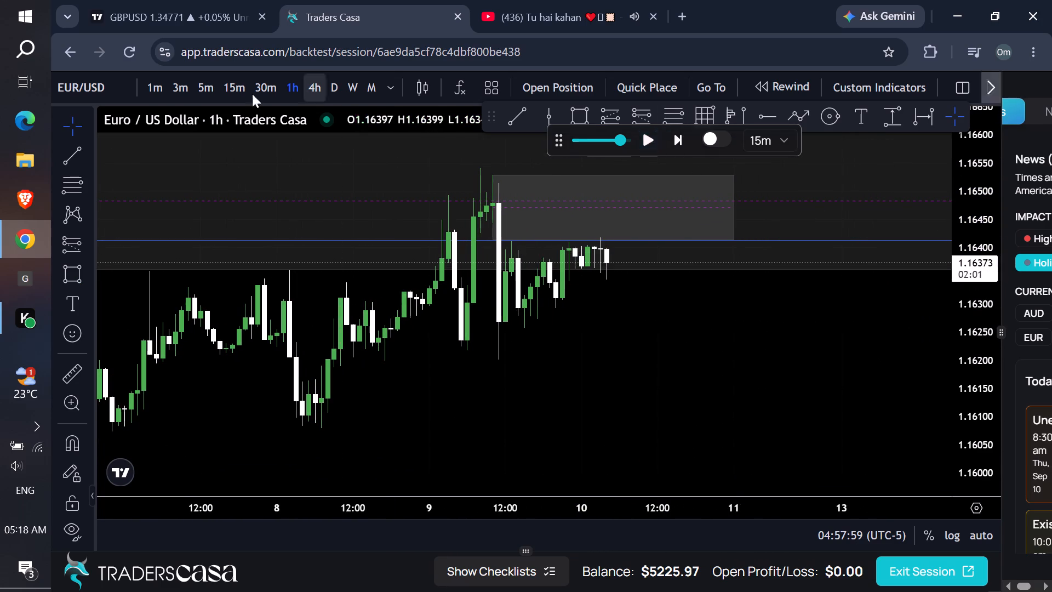
Examine the price action below the new supply zone on the 5-minute timeframe.
left_click(205, 88)
left_click_drag(763, 316, 768, 385)
scroll(821, 348, "down", 2)
scroll(861, 366, "up", 1)
scroll(870, 370, "down", 1)
scroll(877, 372, "up", 1)
scroll(887, 374, "down", 1)
scroll(902, 378, "up", 1)
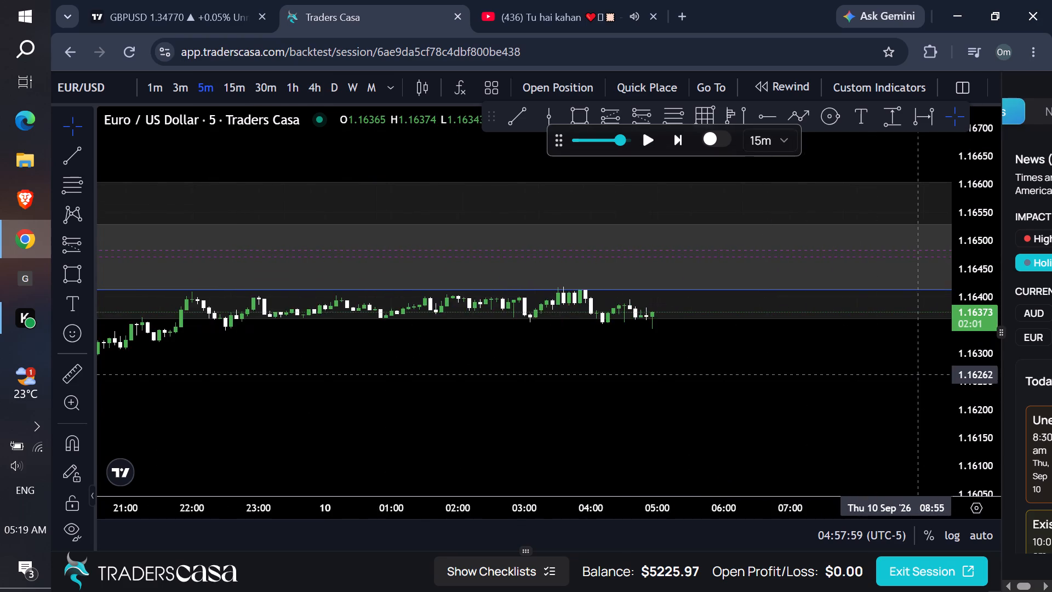
scroll(917, 375, "down", 1)
scroll(917, 387, "up", 1)
scroll(917, 396, "down", 1)
scroll(917, 399, "up", 1)
scroll(916, 400, "down", 1)
scroll(916, 401, "up", 1)
scroll(916, 405, "down", 1)
scroll(916, 406, "up", 1)
left_click_drag(997, 436, 852, 25)
scroll(759, 275, "down", 2)
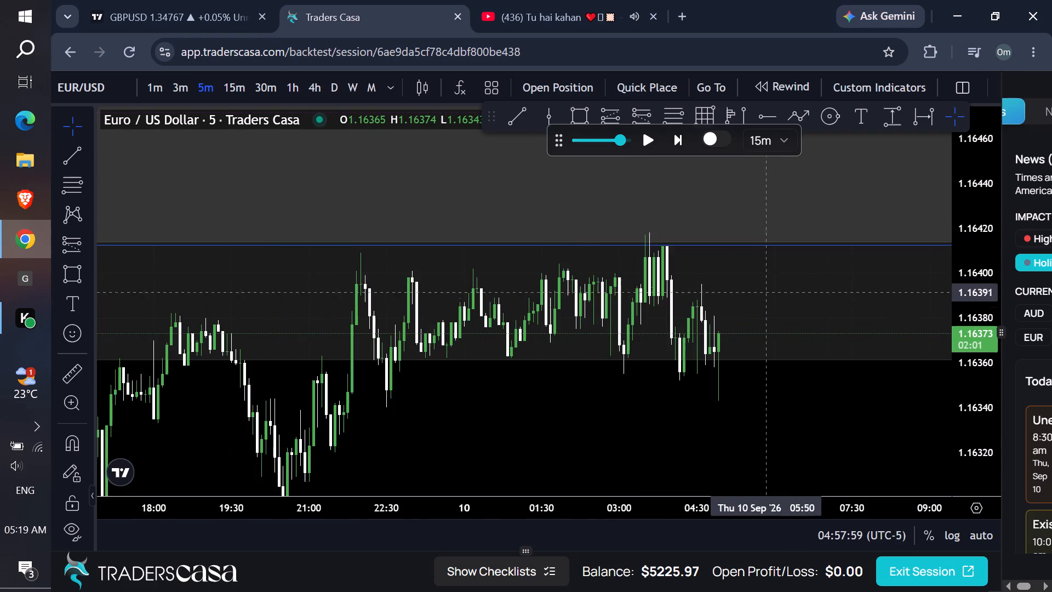
left_click_drag(786, 300, 754, 282)
Place a vertical line at the 10 September 04:00 candle on the 1-hour timeframe.
left_click(293, 80)
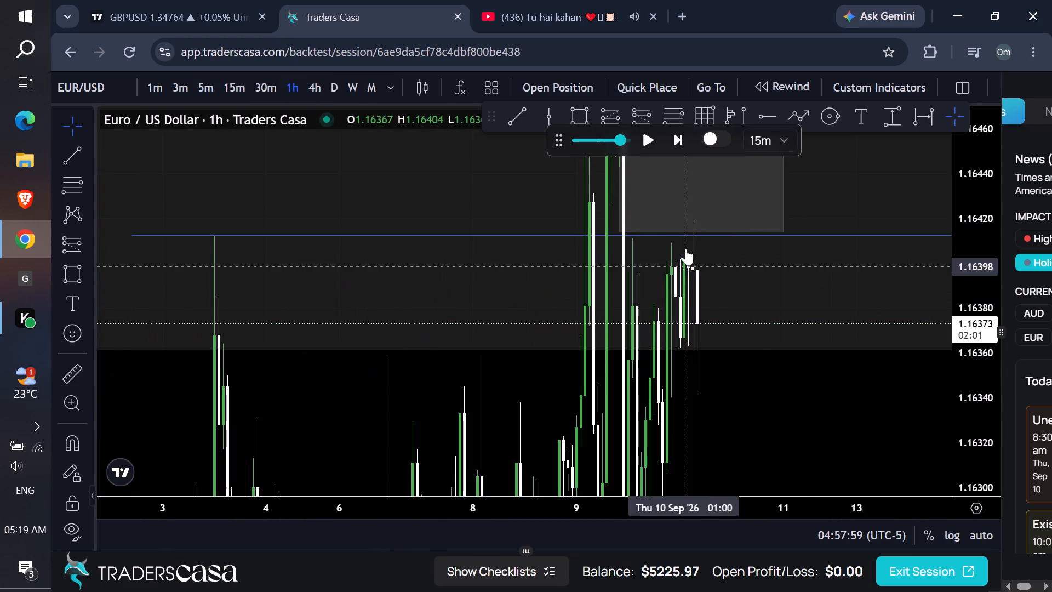
left_click(544, 118)
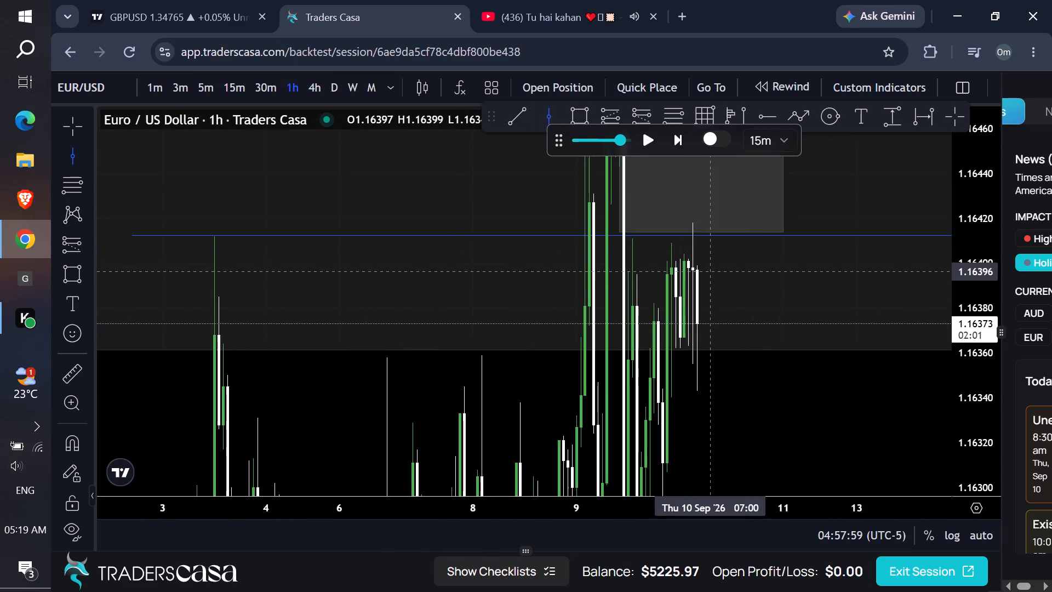
left_click(698, 281)
left_click(727, 271)
On the 5-minute timeframe, draw a short position with entry at 1.16373 and stop at 1.16418.
left_click(199, 87)
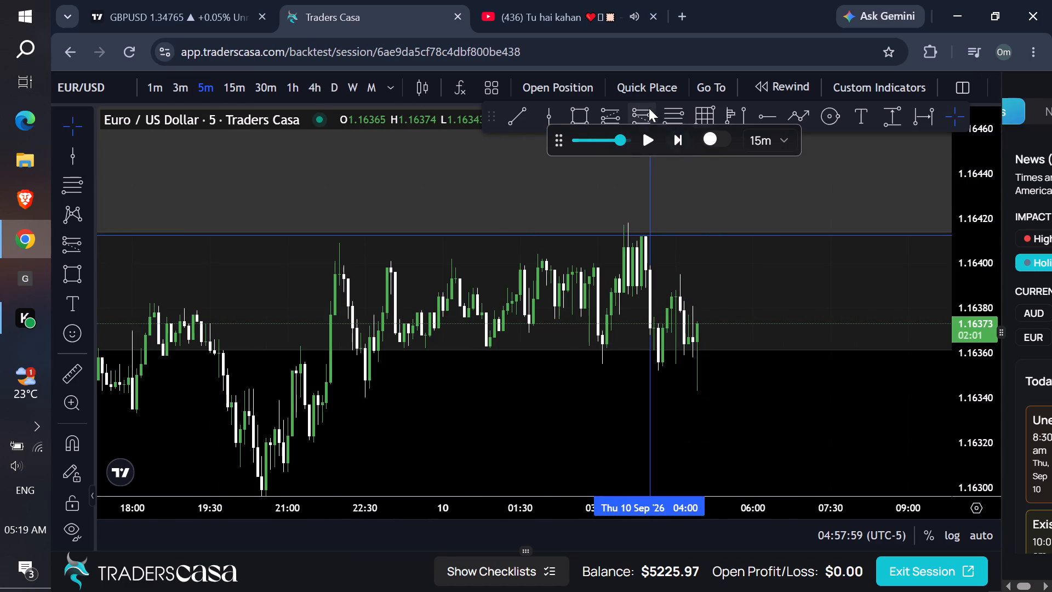
left_click(643, 121)
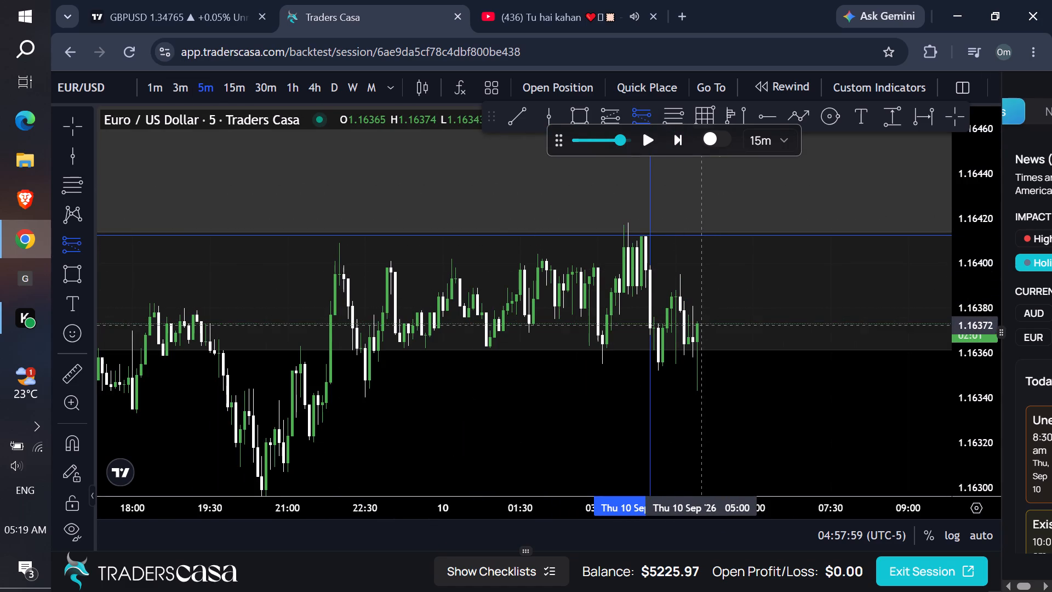
left_click(697, 323)
left_click_drag(697, 266, 701, 217)
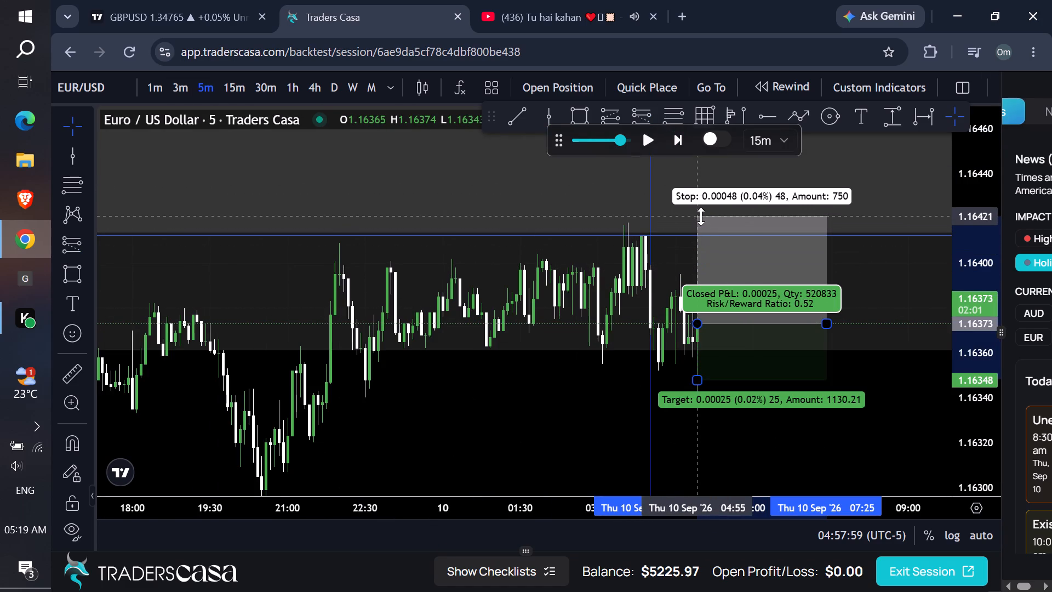
left_click_drag(701, 217, 702, 218)
left_click(702, 218)
left_click(706, 222)
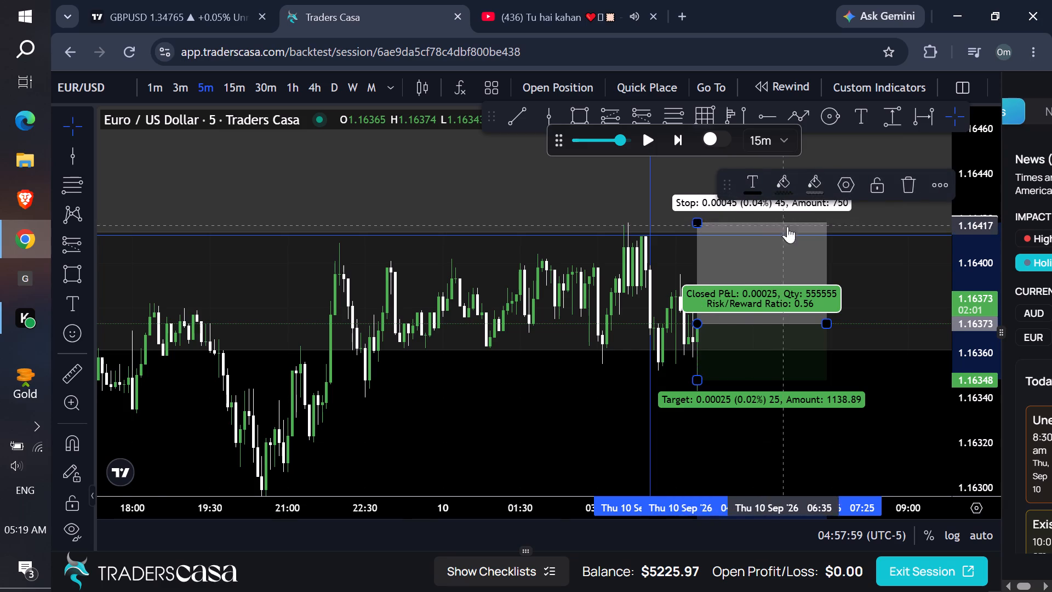
Lower the short position's target to 1.16190.
scroll(794, 236, "down", 1)
scroll(817, 261, "up", 1)
scroll(835, 278, "down", 1)
scroll(843, 289, "up", 1)
scroll(845, 292, "down", 7)
scroll(894, 313, "up", 1)
scroll(898, 316, "down", 1)
scroll(900, 316, "up", 1)
left_click_drag(988, 276, 954, 369)
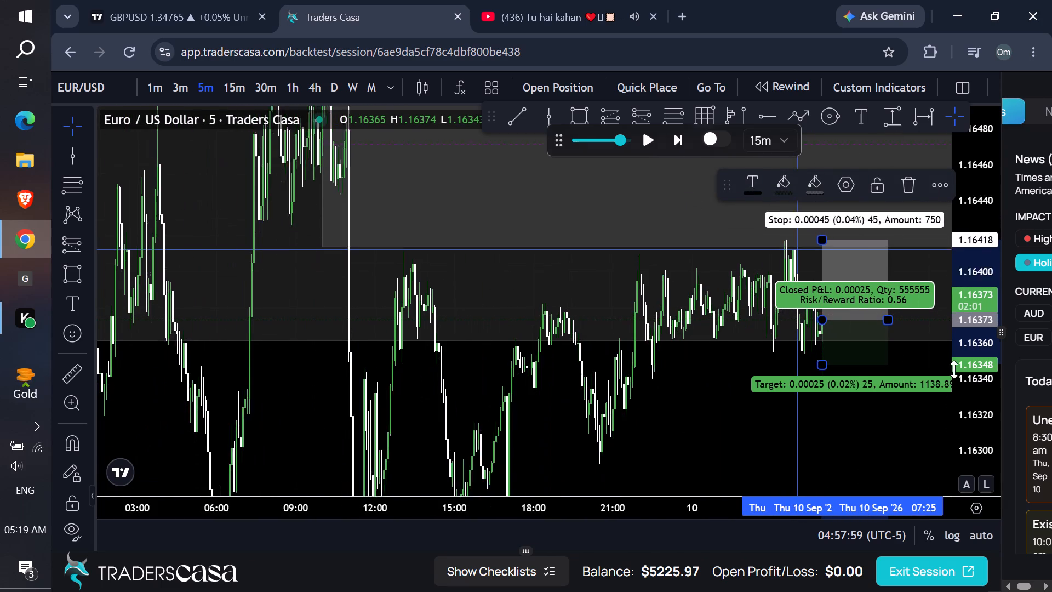
left_click_drag(954, 369, 885, 477)
left_click_drag(823, 331, 823, 451)
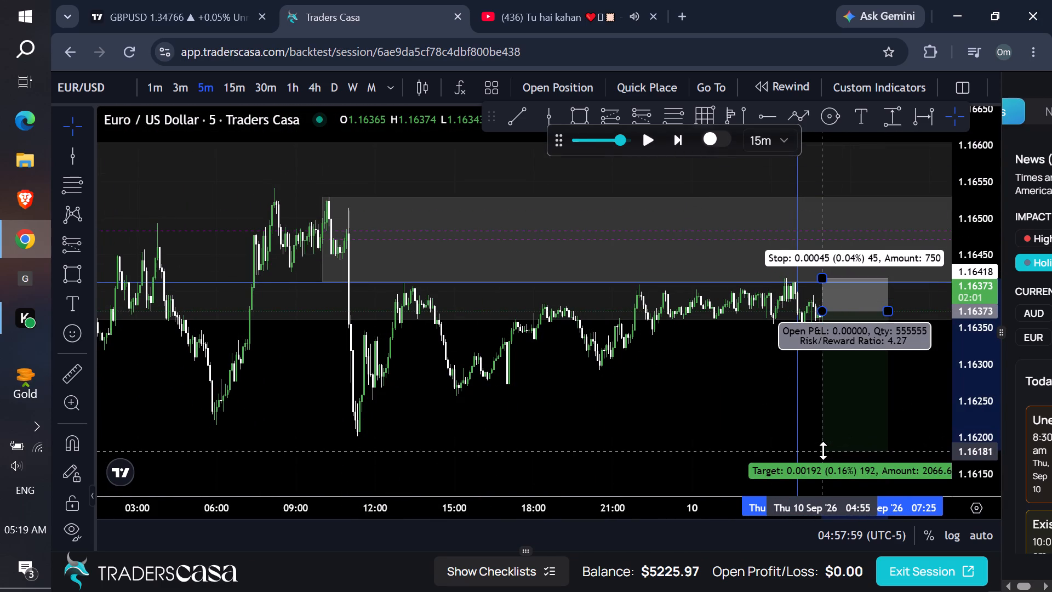
left_click_drag(823, 451, 823, 444)
Place a market sell trade at 1.16373 with take profit 1.1619, stop loss 1.16418 and 1% risk.
left_click(559, 92)
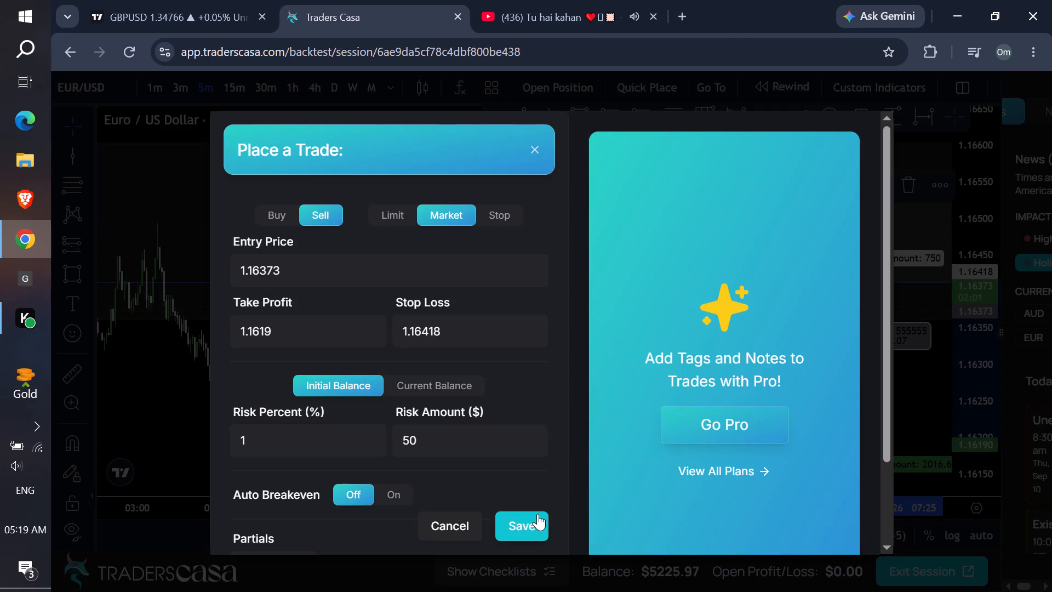
left_click(530, 520)
On the 1-hour timeframe, delete the vertical line at the 10 September 04:00 candle.
left_click(293, 86)
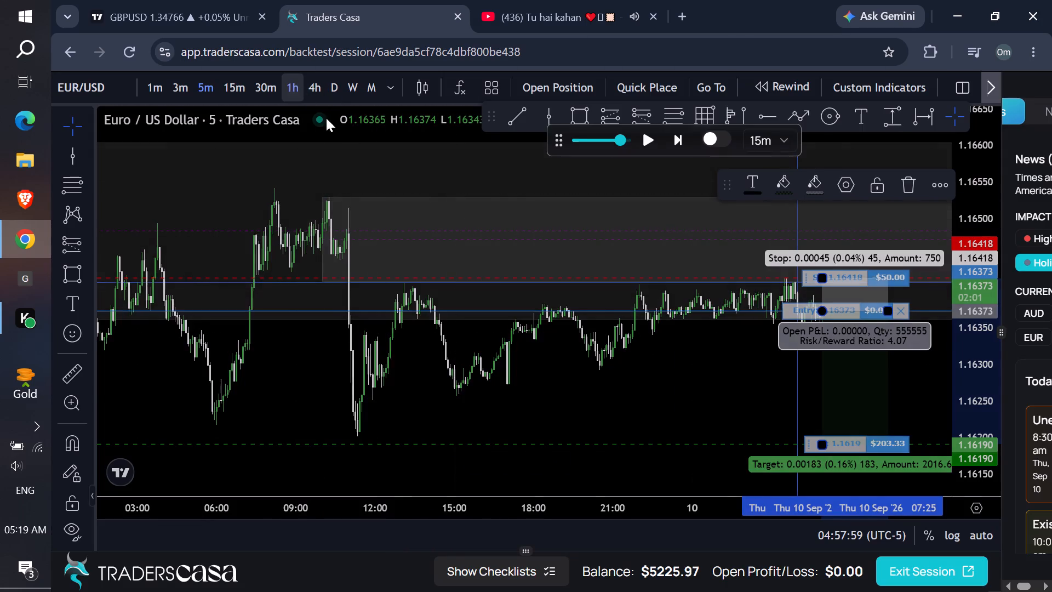
scroll(691, 355, "down", 1)
scroll(691, 355, "up", 1)
scroll(691, 355, "down", 1)
scroll(691, 355, "up", 3)
left_click_drag(938, 375, 804, 344)
scroll(786, 326, "up", 3)
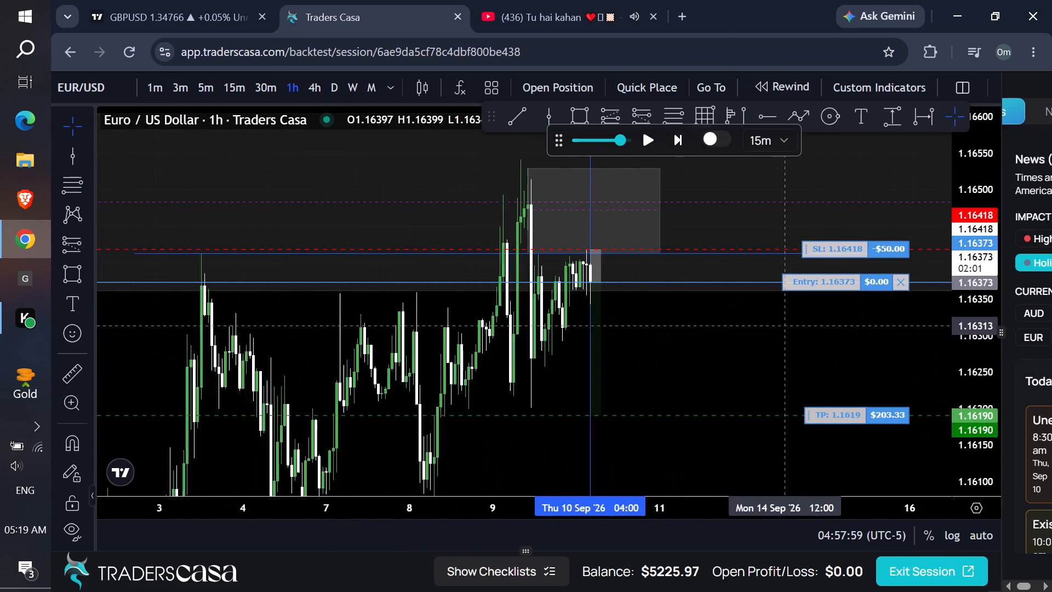
scroll(786, 326, "up", 1)
scroll(786, 326, "down", 1)
scroll(786, 326, "up", 1)
left_click(557, 437)
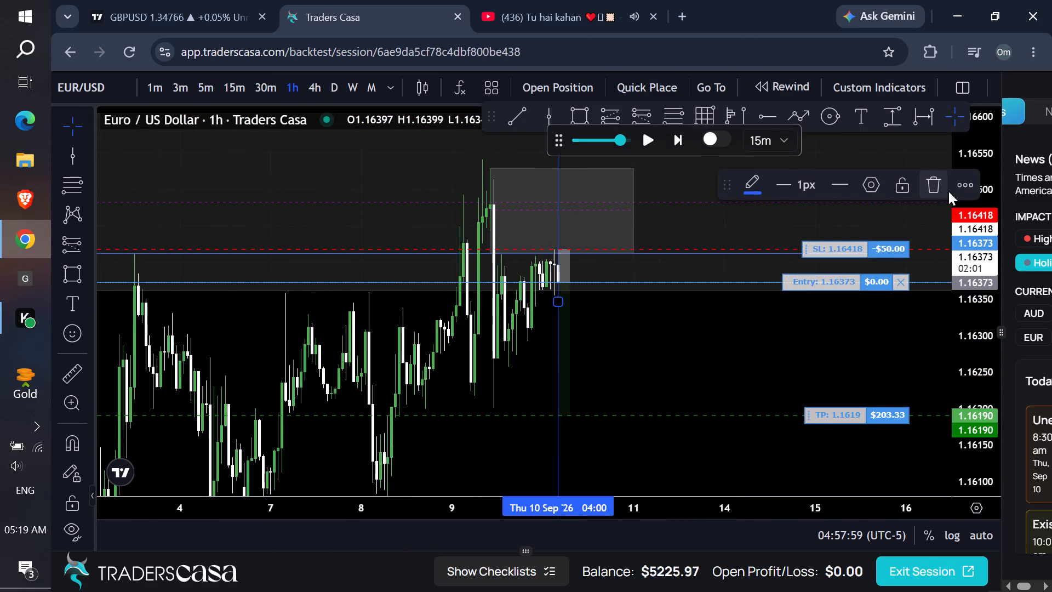
left_click(936, 191)
Set the replay increment to 2 minutes and start playing the replay.
left_click(769, 139)
left_click(771, 192)
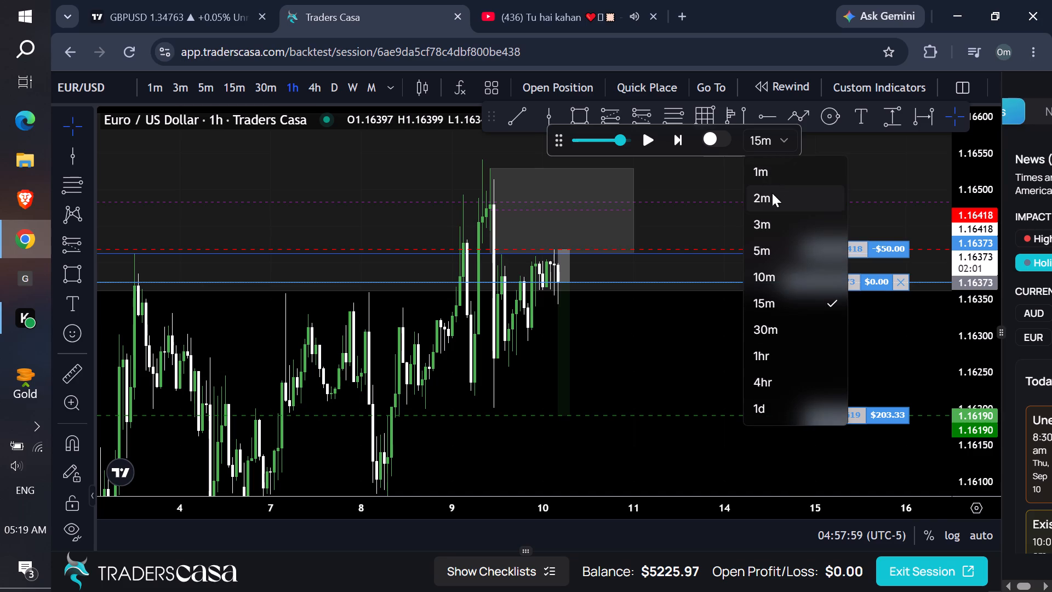
left_click(690, 307)
left_click(650, 139)
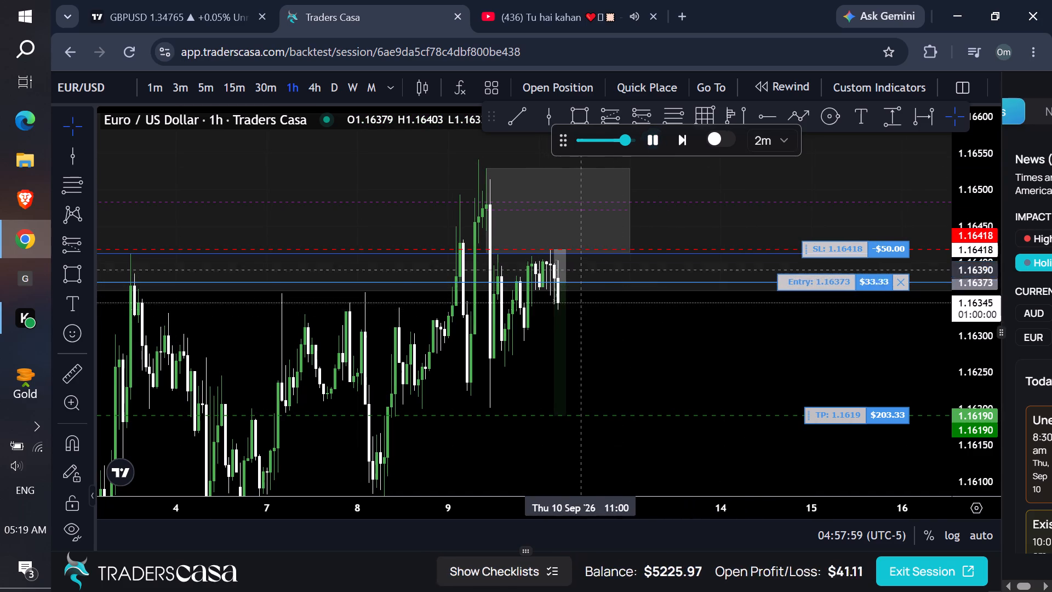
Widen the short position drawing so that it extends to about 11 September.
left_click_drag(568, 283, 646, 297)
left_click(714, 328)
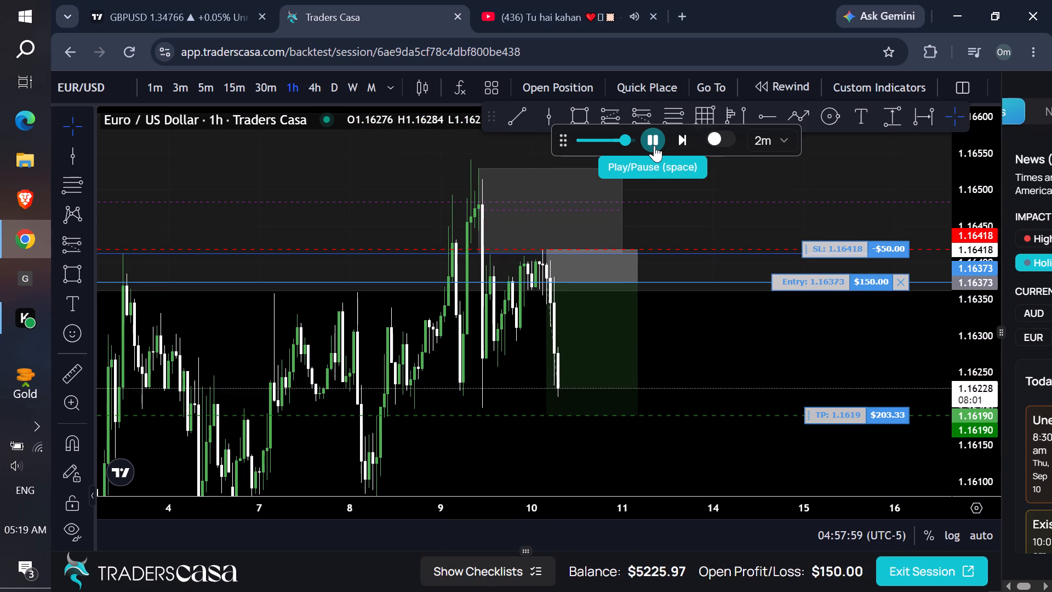
Delete the short position drawing and the small supply zone rectangle that starts on 9 September above 1.1641.
left_click_drag(720, 361, 872, 309)
scroll(859, 309, "up", 2)
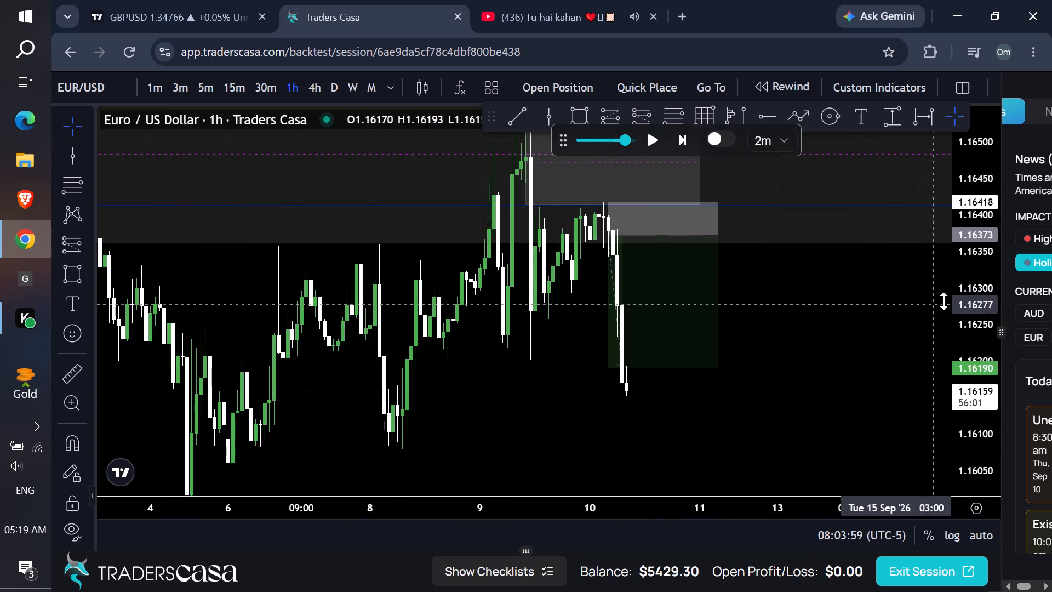
left_click_drag(974, 298, 966, 338)
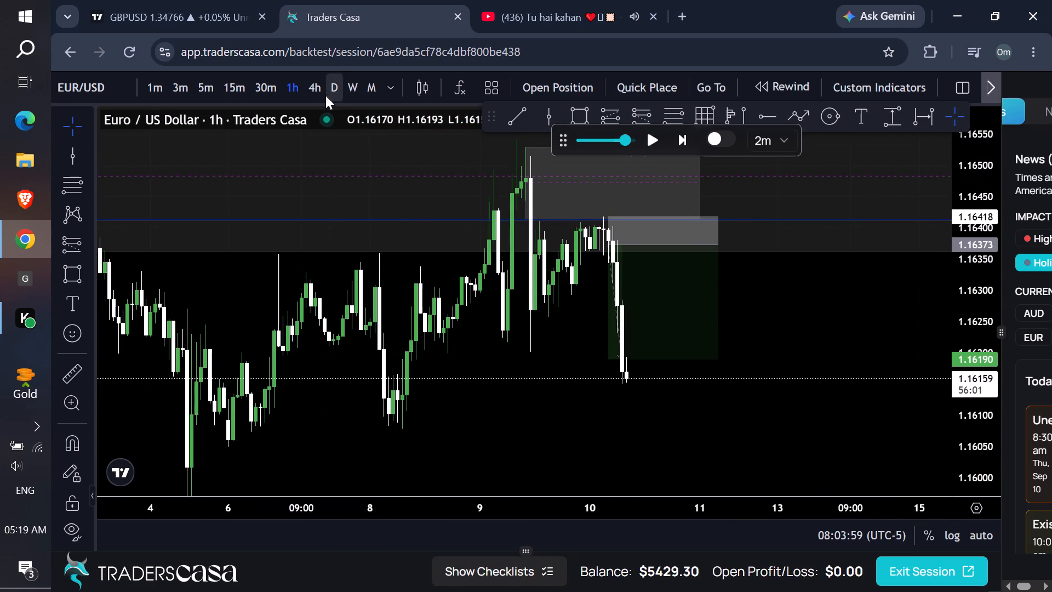
left_click(674, 268)
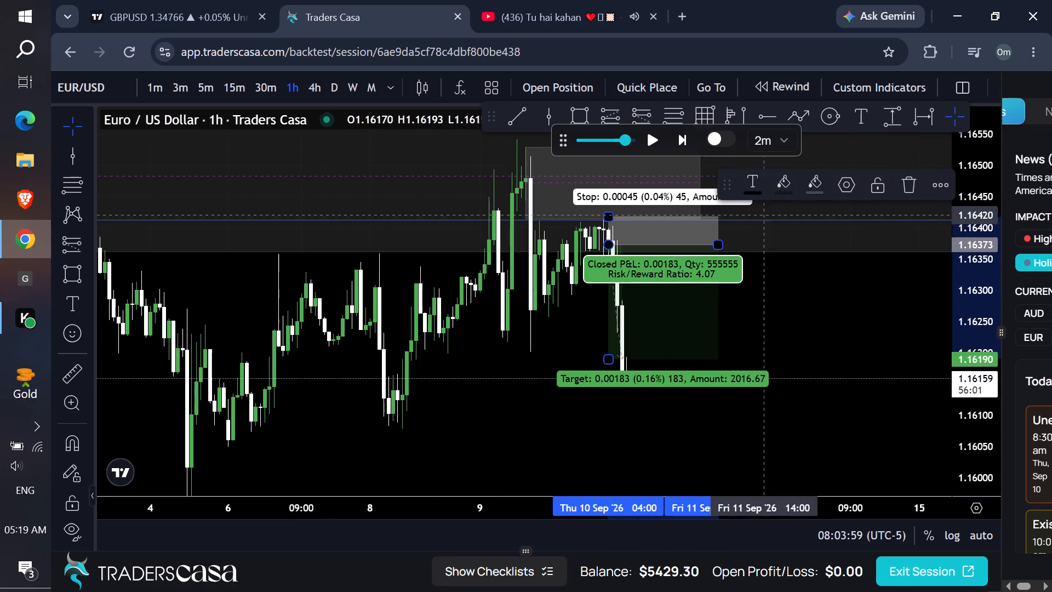
left_click(911, 181)
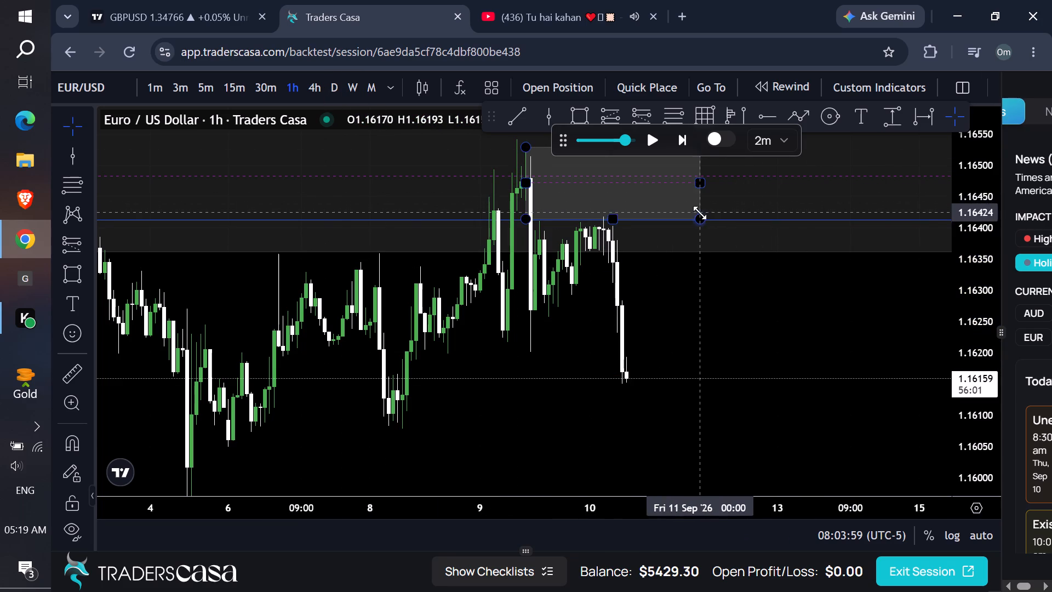
left_click(702, 218)
left_click(959, 181)
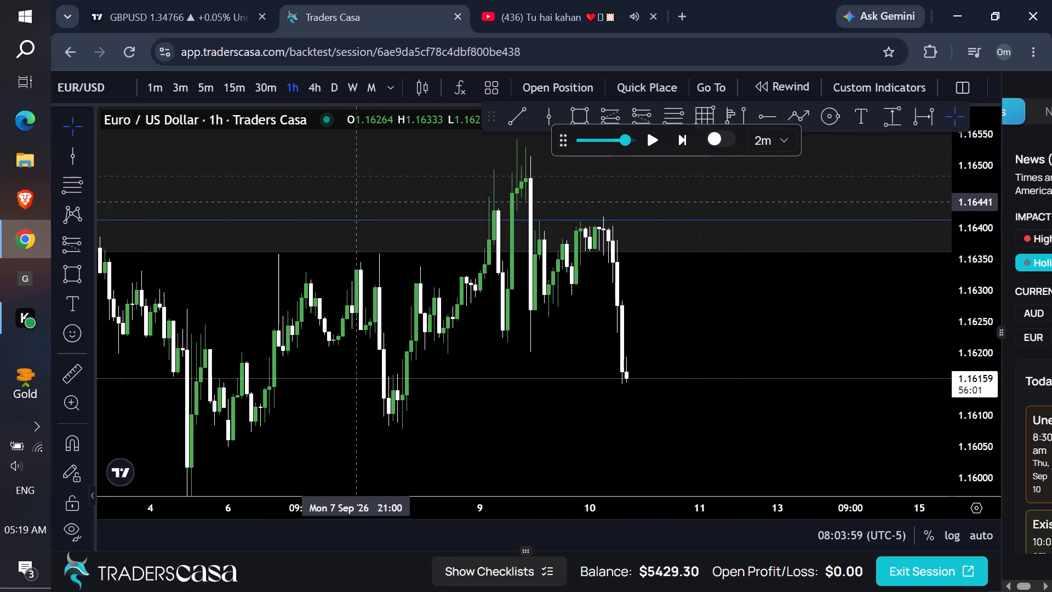
On the daily timeframe, shorten the blue line at 1.16412 so that it ends at the 9 September candle.
left_click(334, 89)
left_click_drag(966, 184, 910, 415)
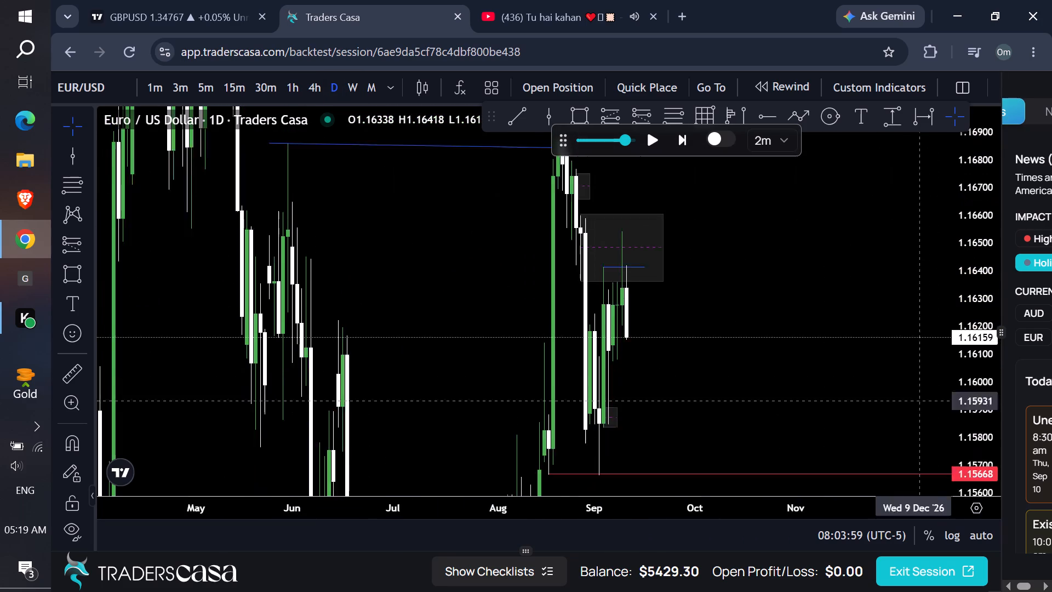
left_click_drag(910, 415, 854, 421)
scroll(679, 276, "up", 2)
scroll(679, 274, "down", 1)
scroll(679, 274, "up", 1)
scroll(679, 274, "down", 1)
scroll(679, 274, "up", 1)
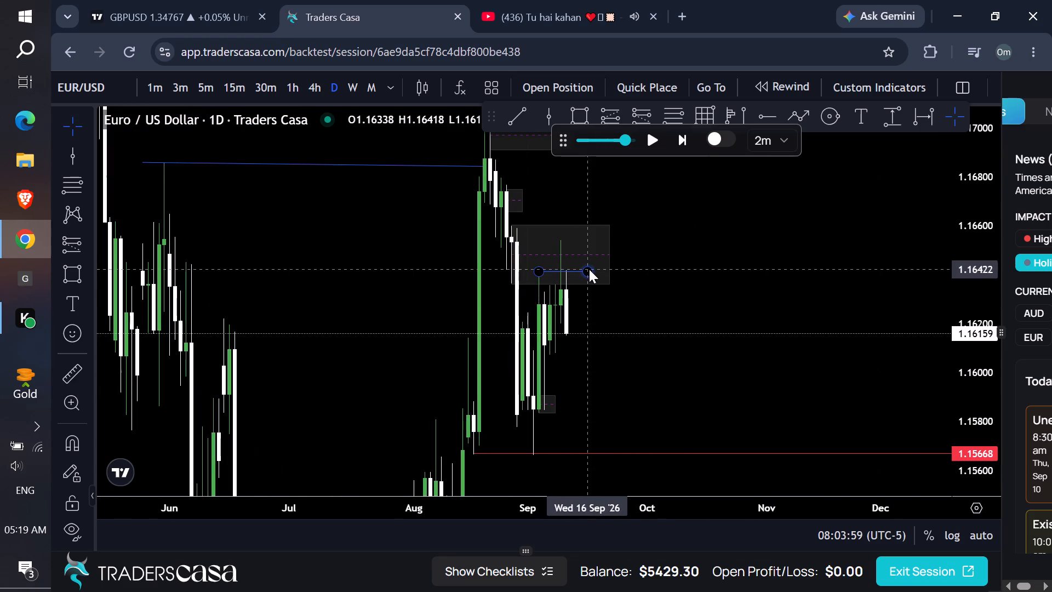
left_click_drag(589, 269, 563, 276)
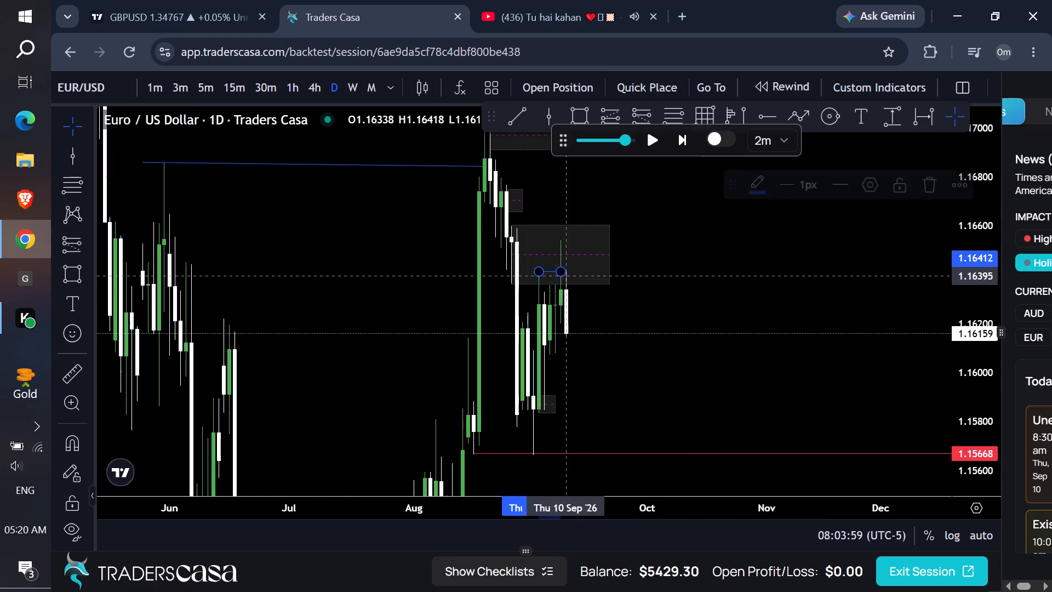
left_click(705, 254)
On the 4-hour timeframe, draw a horizontal trend line from the 8 September low at about 1.1609 past the latest candle.
left_click_drag(711, 267, 711, 215)
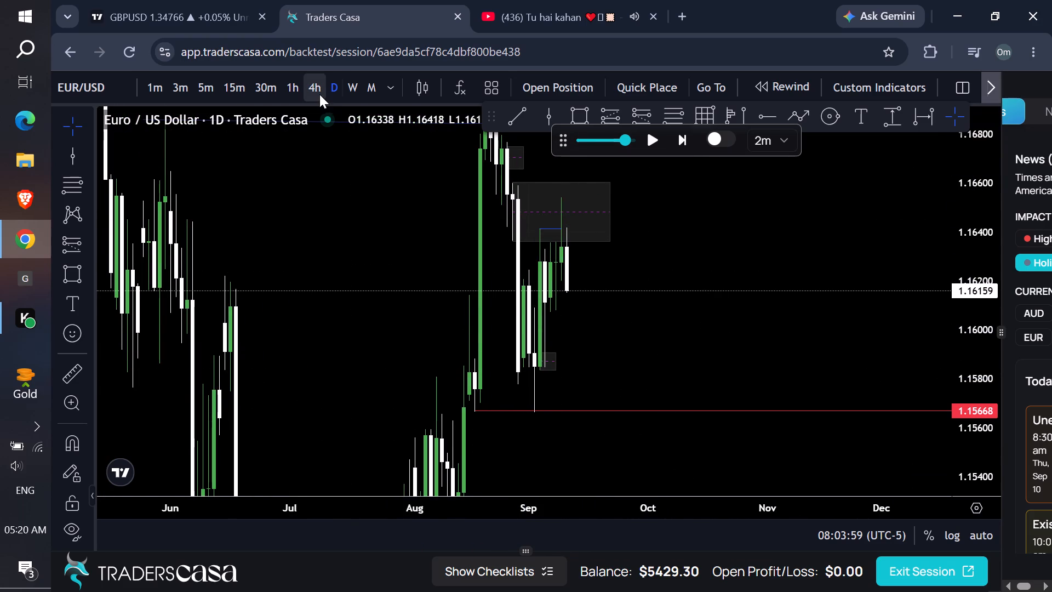
left_click(317, 94)
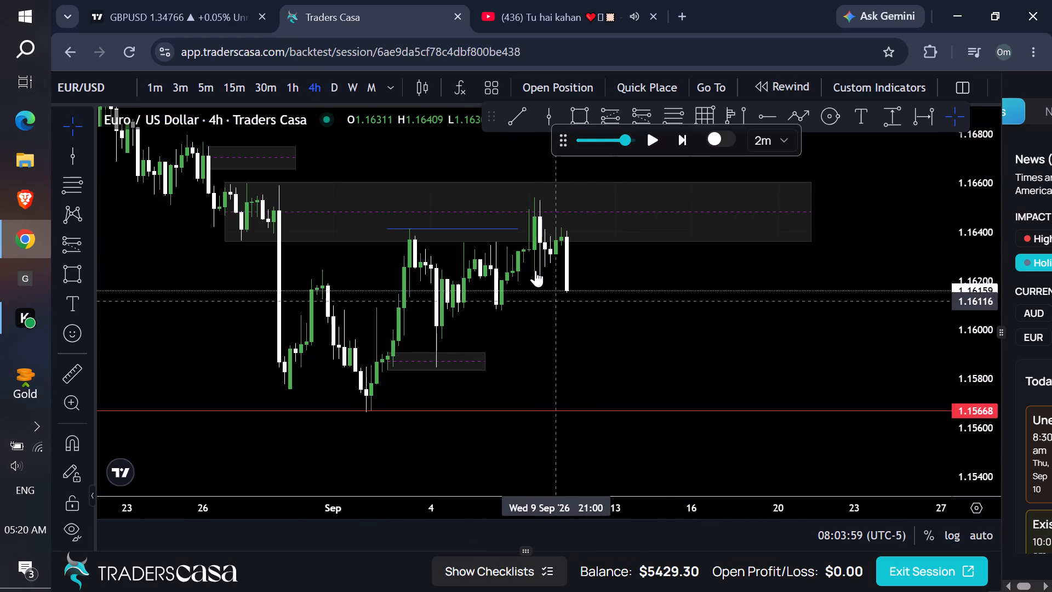
left_click(525, 120)
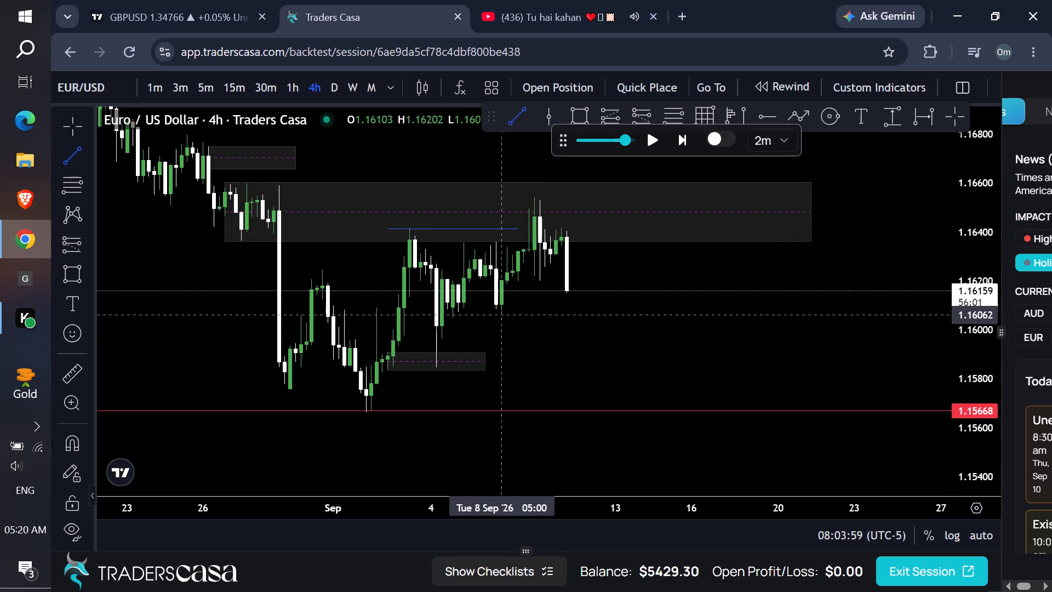
left_click(497, 309)
left_click(581, 315, "shift")
left_click(645, 300)
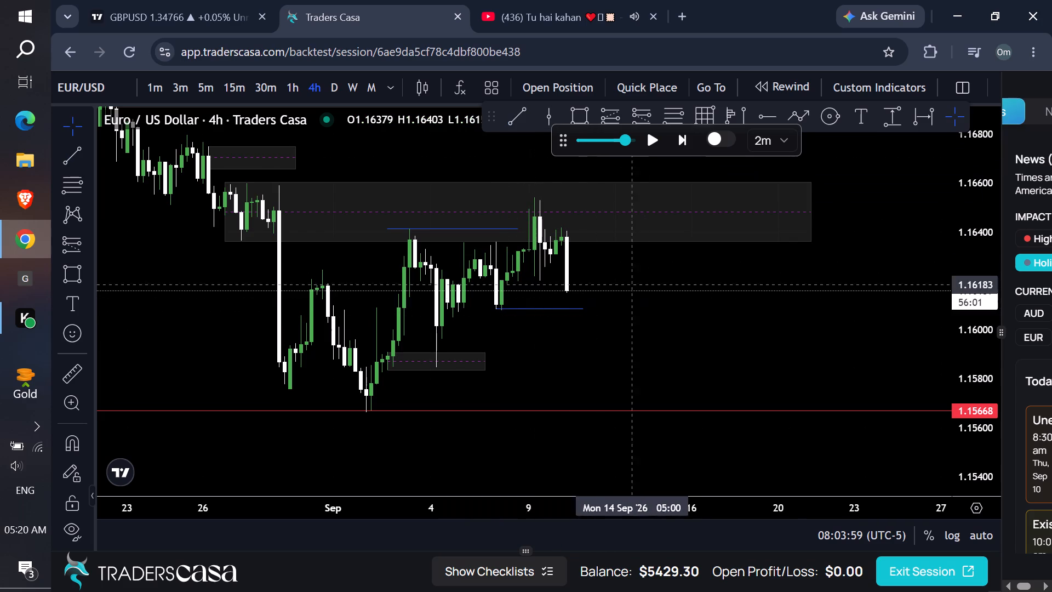
Draw a second horizontal trend line from the 4 September low at about 1.1584 past the latest candle.
left_click(504, 126)
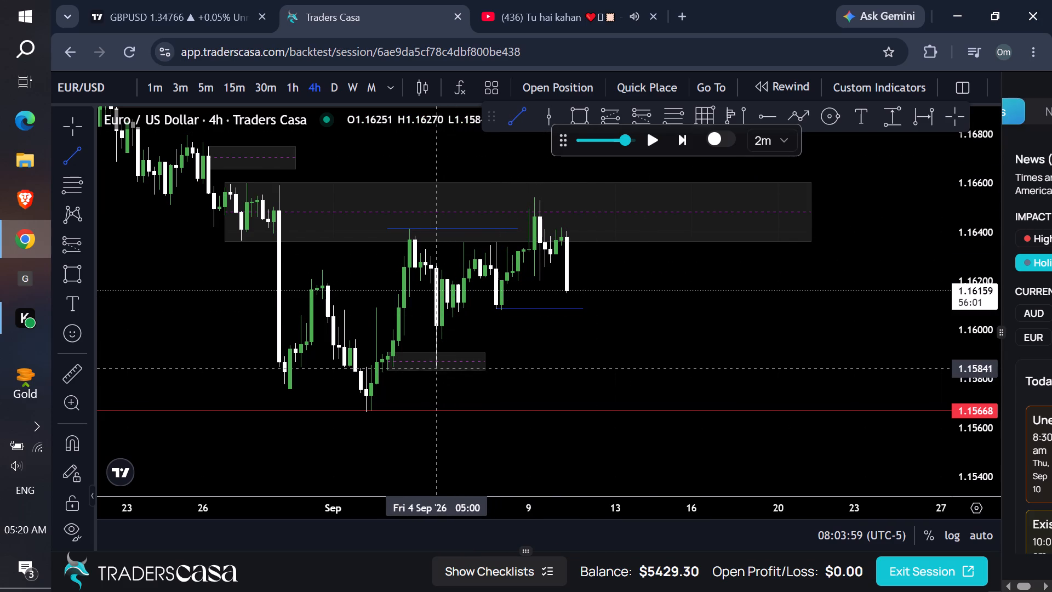
left_click(436, 367)
left_click(602, 362, "shift")
left_click(625, 335)
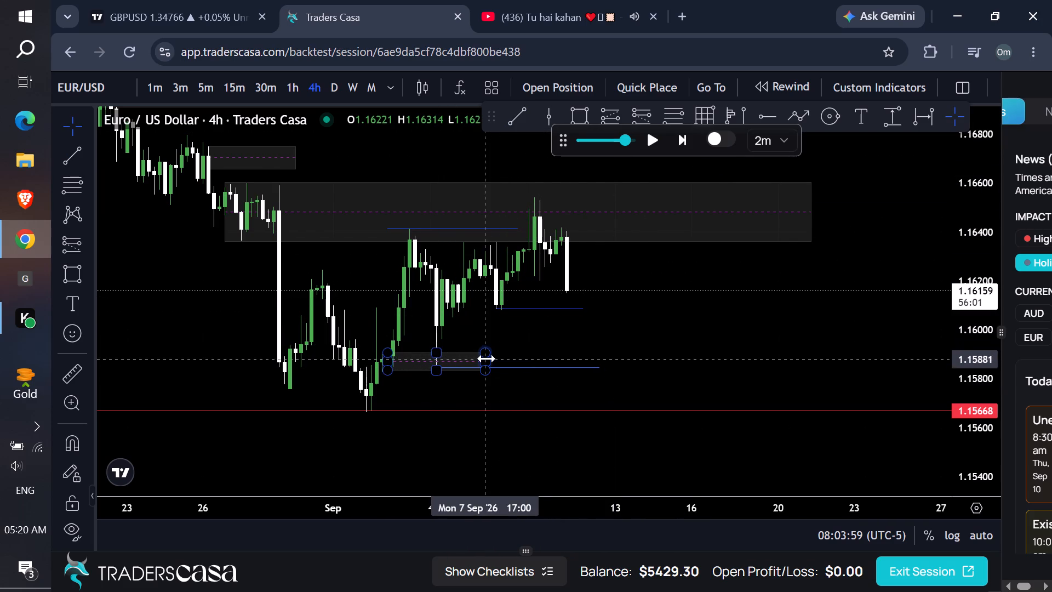
Delete the small demand zone rectangle just above the 1.1584 line.
left_click(487, 358)
left_click(955, 179)
Set the replay increment to 10 minutes and advance the replay to about 10:44 on 10 September.
scroll(902, 325, "down", 1)
scroll(901, 327, "up", 1)
scroll(901, 327, "down", 1)
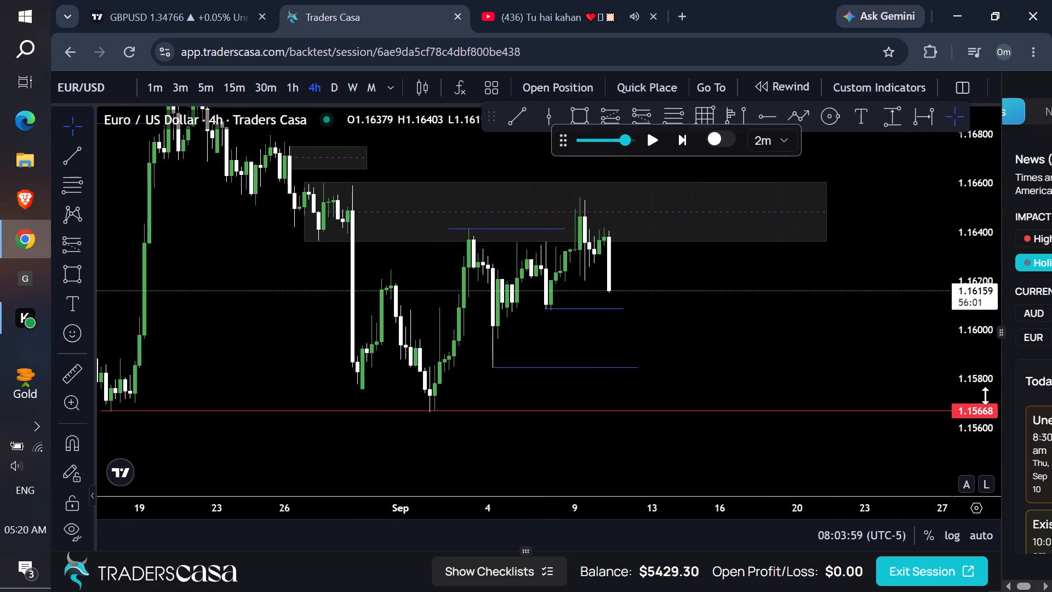
left_click_drag(983, 428, 946, 340)
left_click_drag(927, 321, 893, 349)
left_click(790, 148)
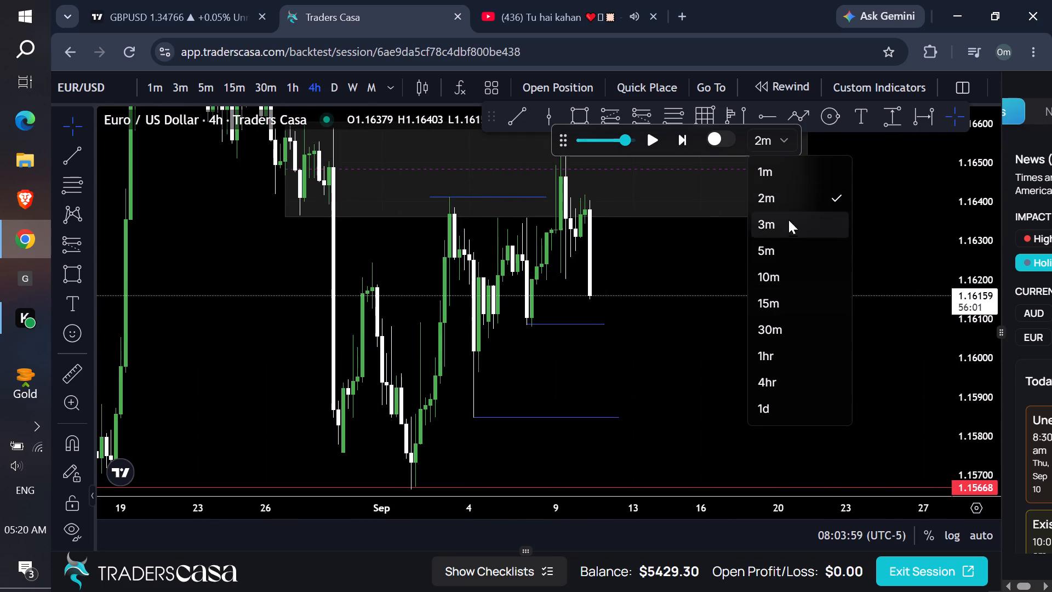
left_click(797, 277)
left_click_drag(798, 281, 781, 311)
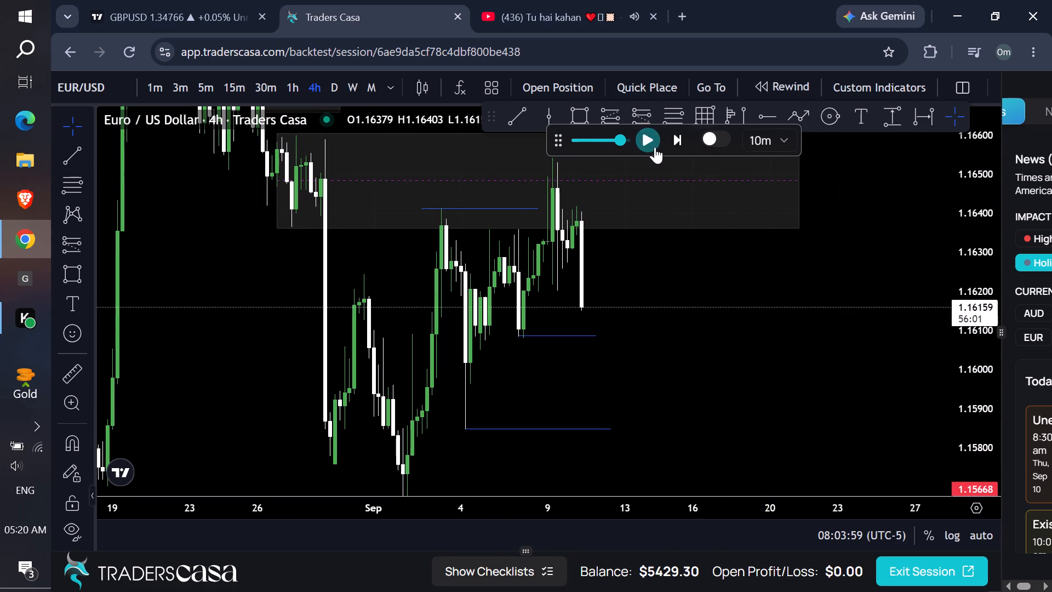
left_click(655, 147)
double_click(655, 147)
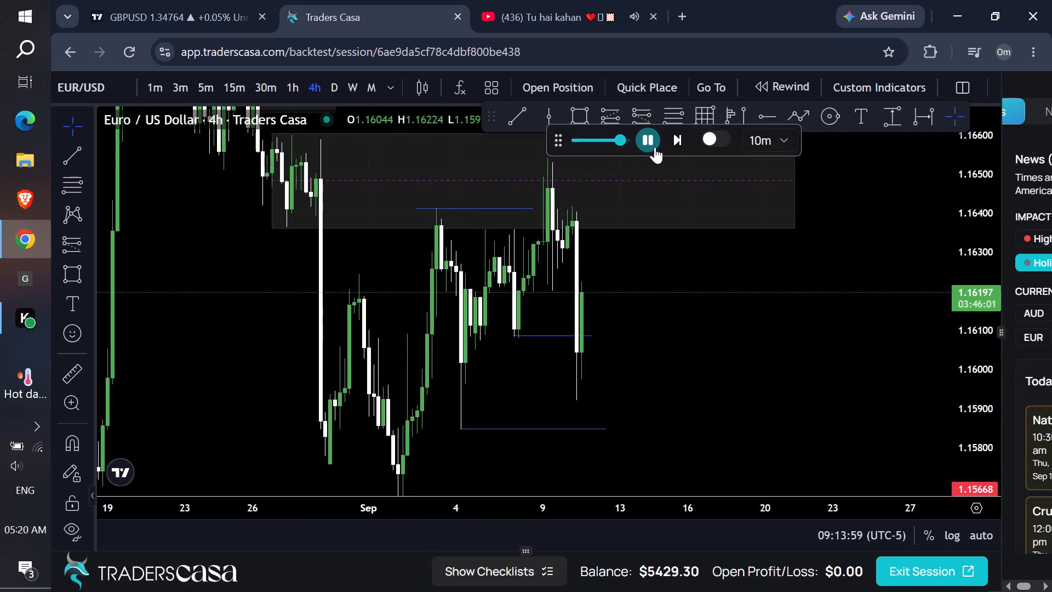
left_click(655, 147)
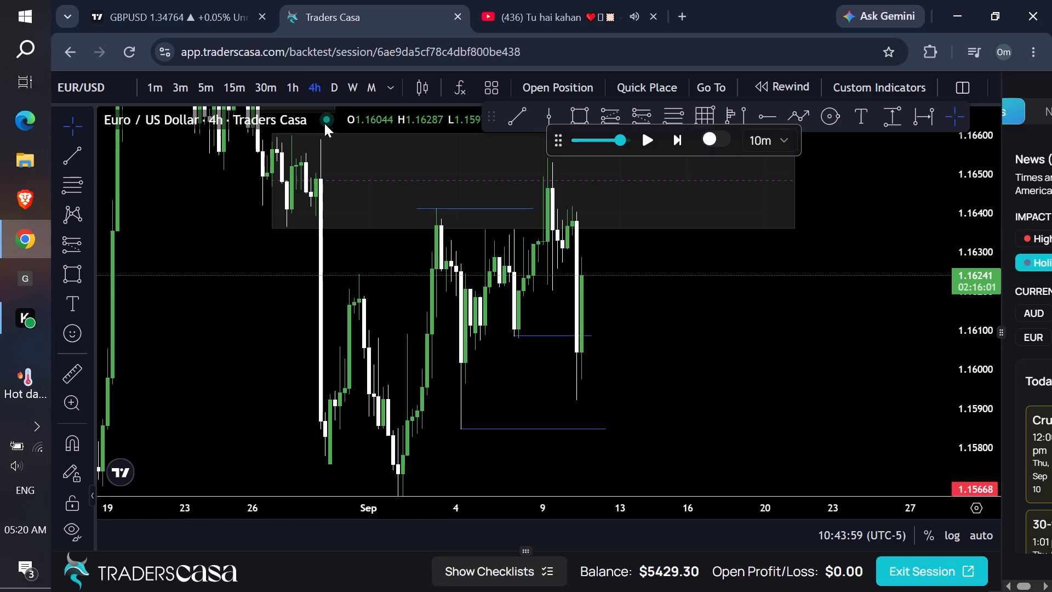
On the 1-hour timeframe, draw a supply zone rectangle from 1.16397 down to about 1.1629, spanning 10 September 05:00 to early 11 September.
left_click(300, 94)
left_click_drag(649, 222, 649, 246)
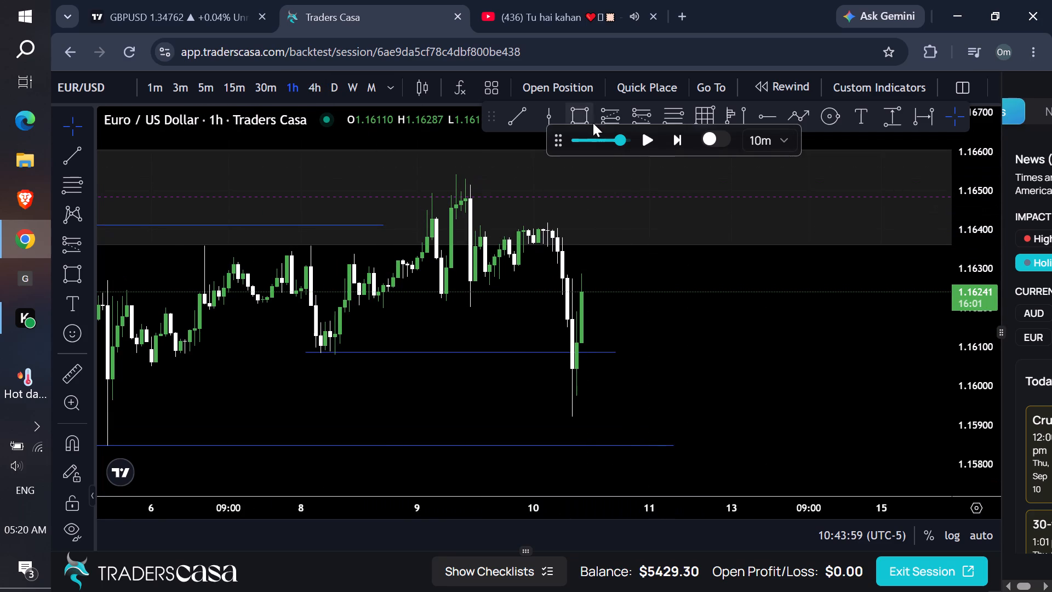
left_click(590, 121)
left_click(557, 230)
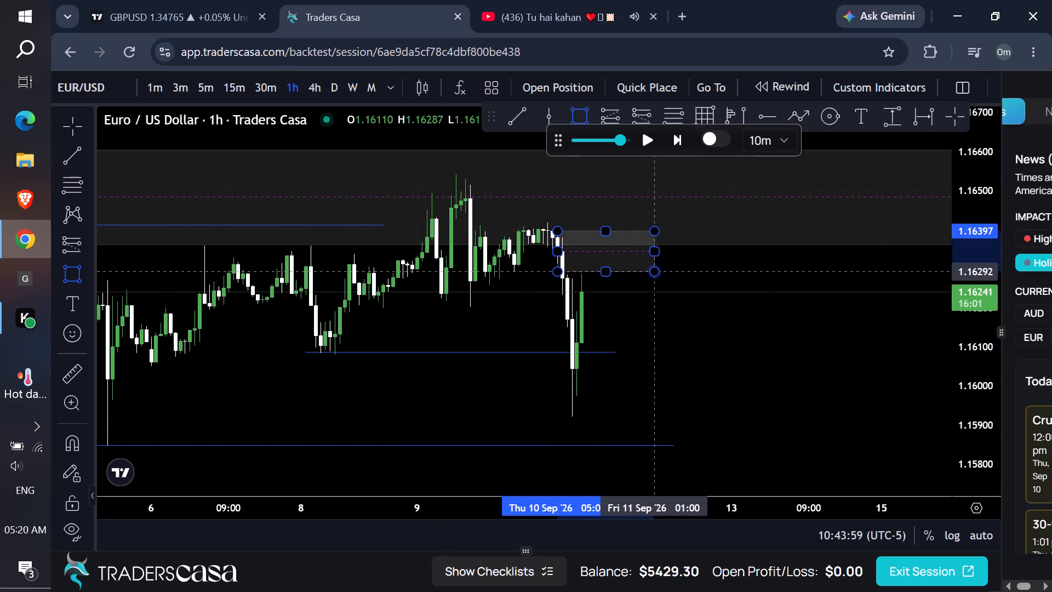
left_click(659, 274)
Advance the replay in 10-minute increments to about 12:04 on 10 September.
left_click_drag(748, 282, 761, 292)
left_click_drag(955, 409, 942, 329)
left_click_drag(872, 270, 842, 296)
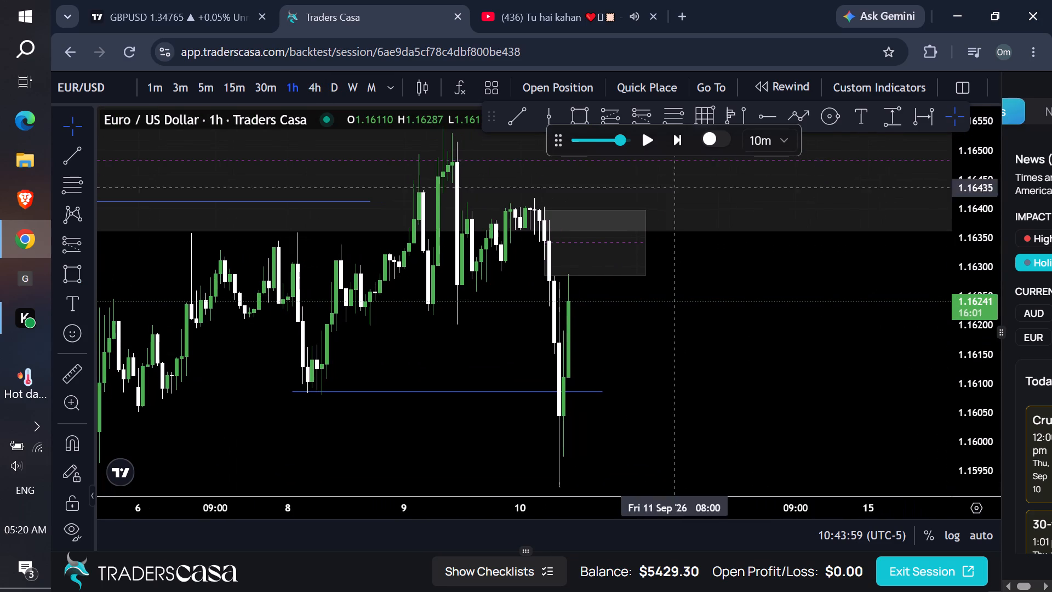
double_click(650, 141)
left_click(650, 141)
left_click(650, 141)
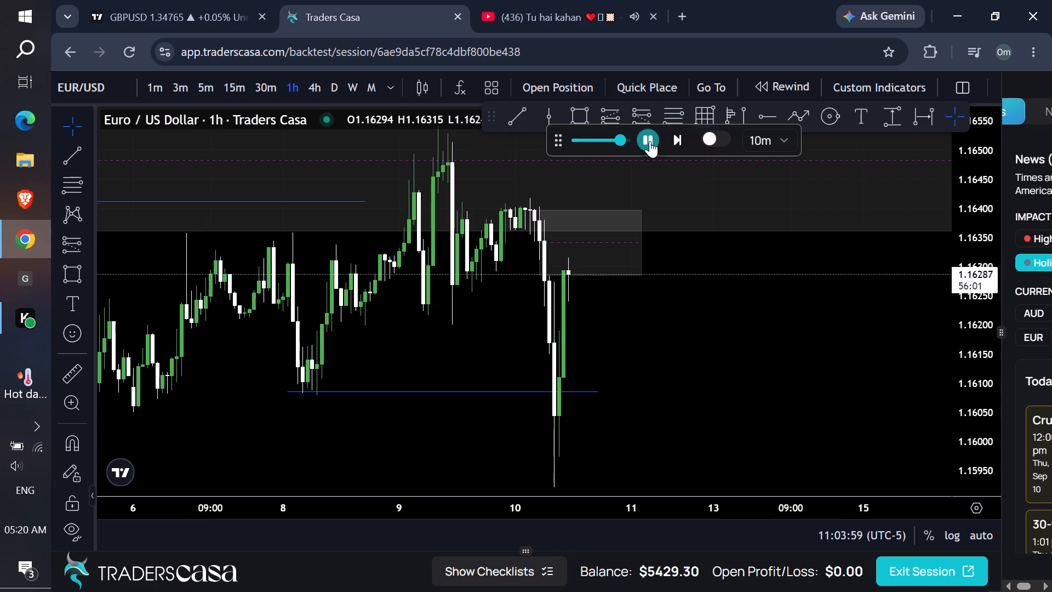
After checking the 15-minute and 5-minute charts, advance the replay on the 1-hour timeframe to about 15:34 on 10 September.
left_click(238, 94)
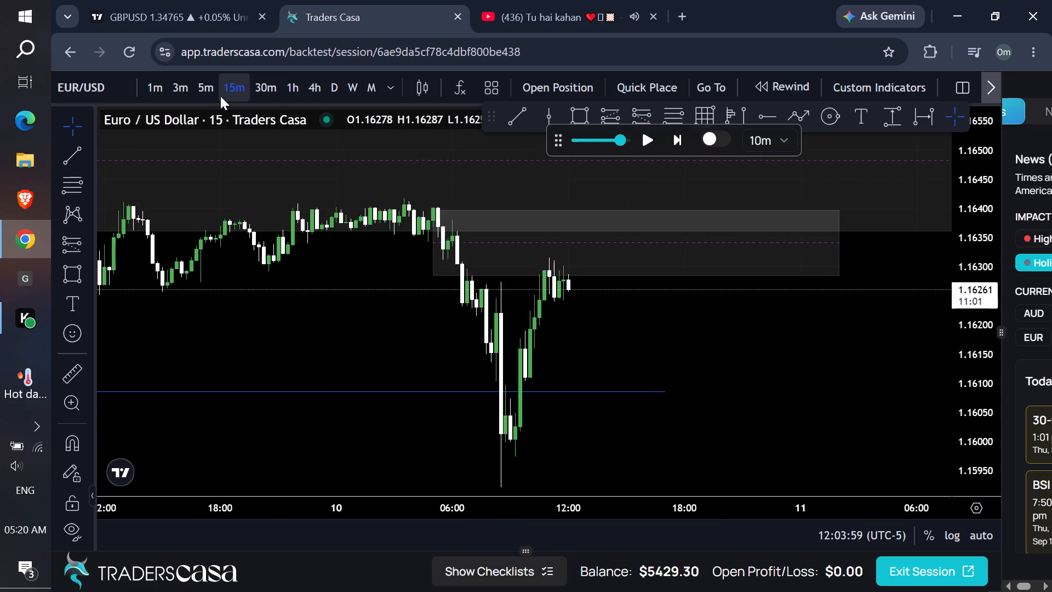
left_click(210, 96)
left_click(294, 92)
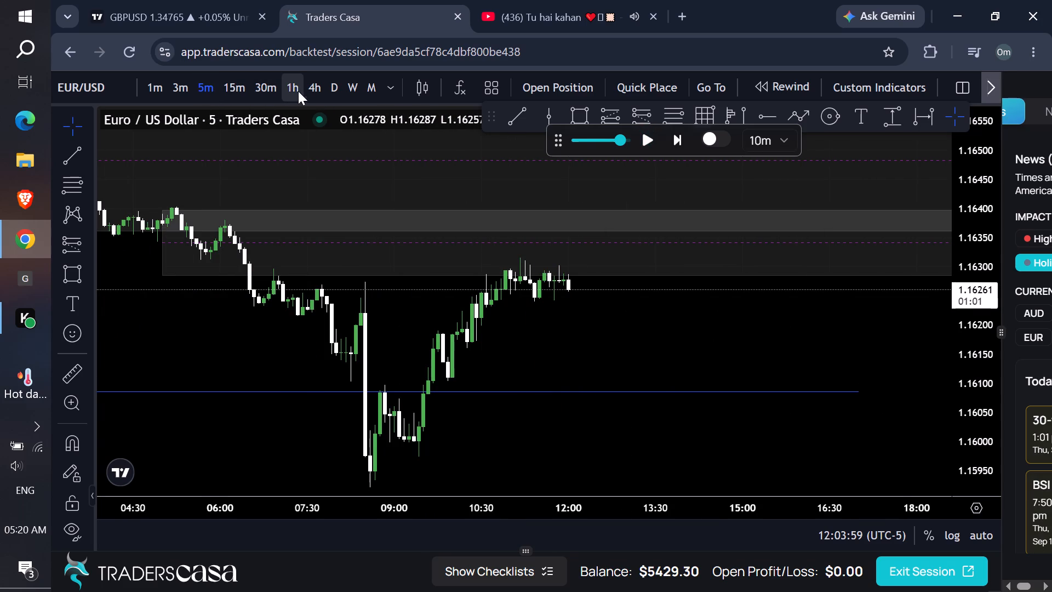
left_click(659, 139)
left_click(659, 140)
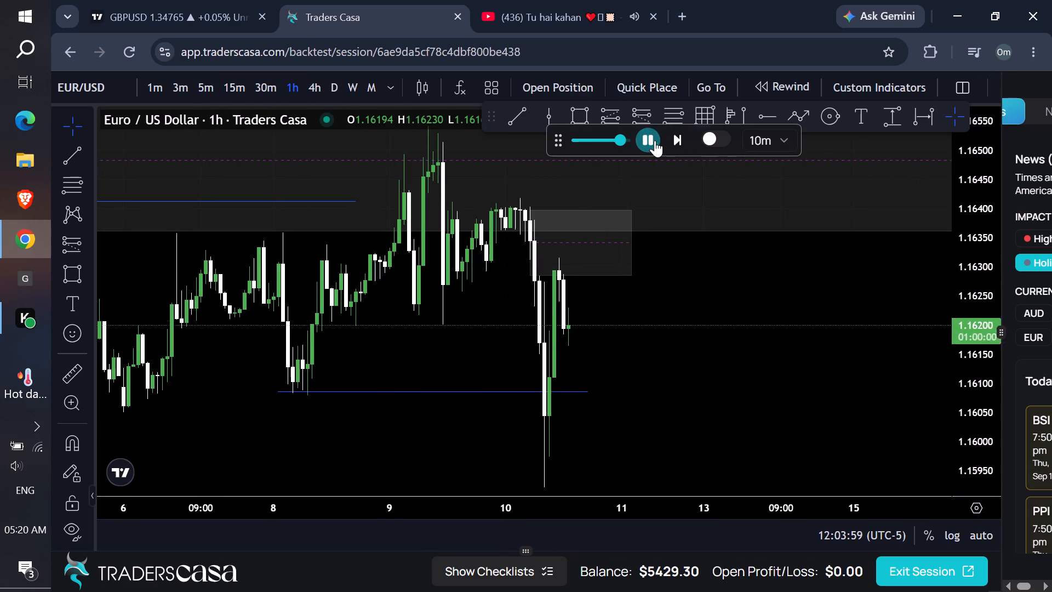
left_click(645, 137)
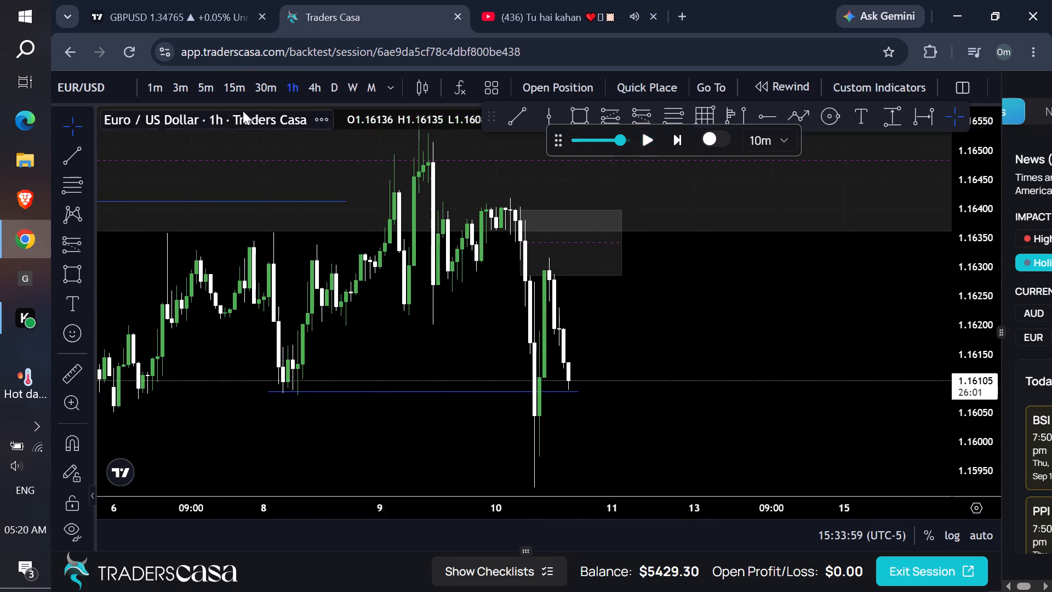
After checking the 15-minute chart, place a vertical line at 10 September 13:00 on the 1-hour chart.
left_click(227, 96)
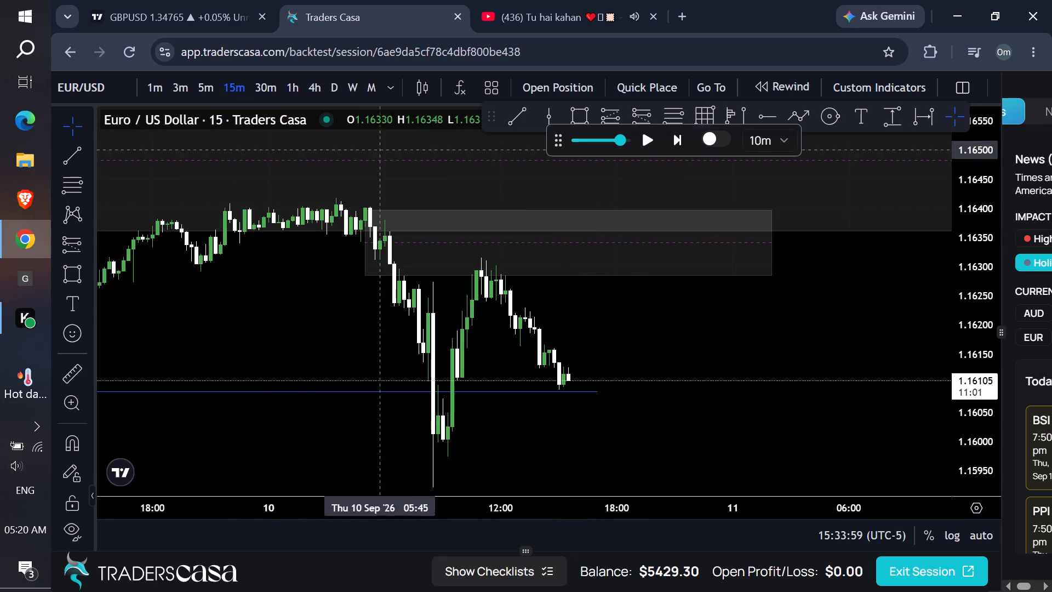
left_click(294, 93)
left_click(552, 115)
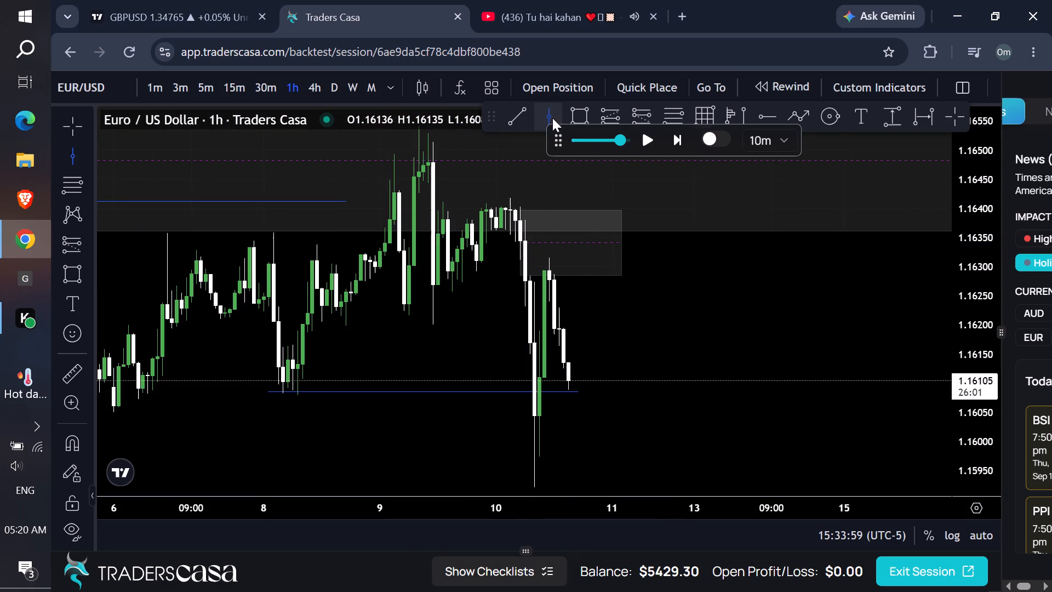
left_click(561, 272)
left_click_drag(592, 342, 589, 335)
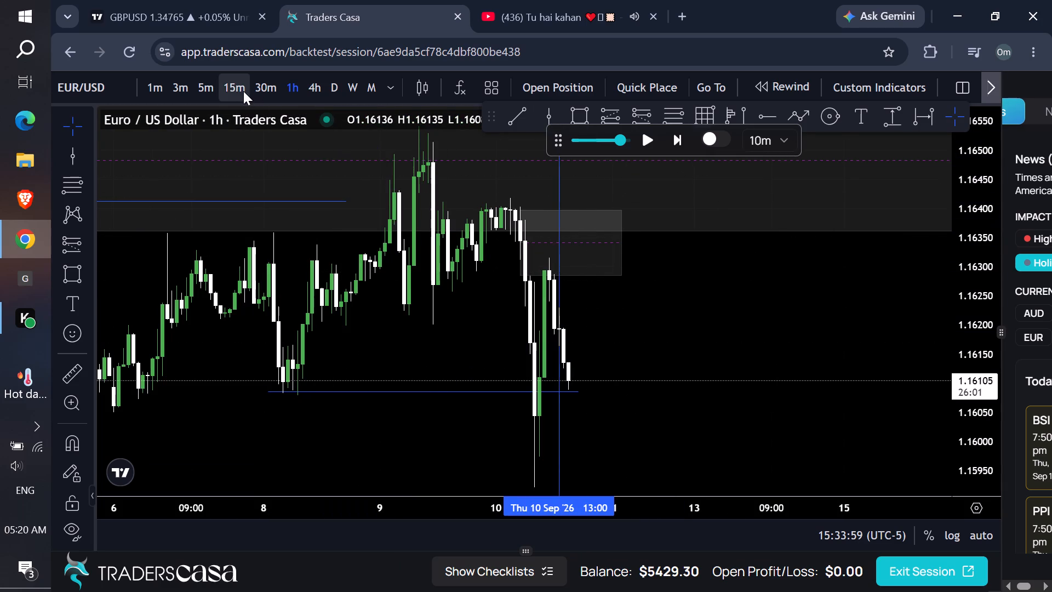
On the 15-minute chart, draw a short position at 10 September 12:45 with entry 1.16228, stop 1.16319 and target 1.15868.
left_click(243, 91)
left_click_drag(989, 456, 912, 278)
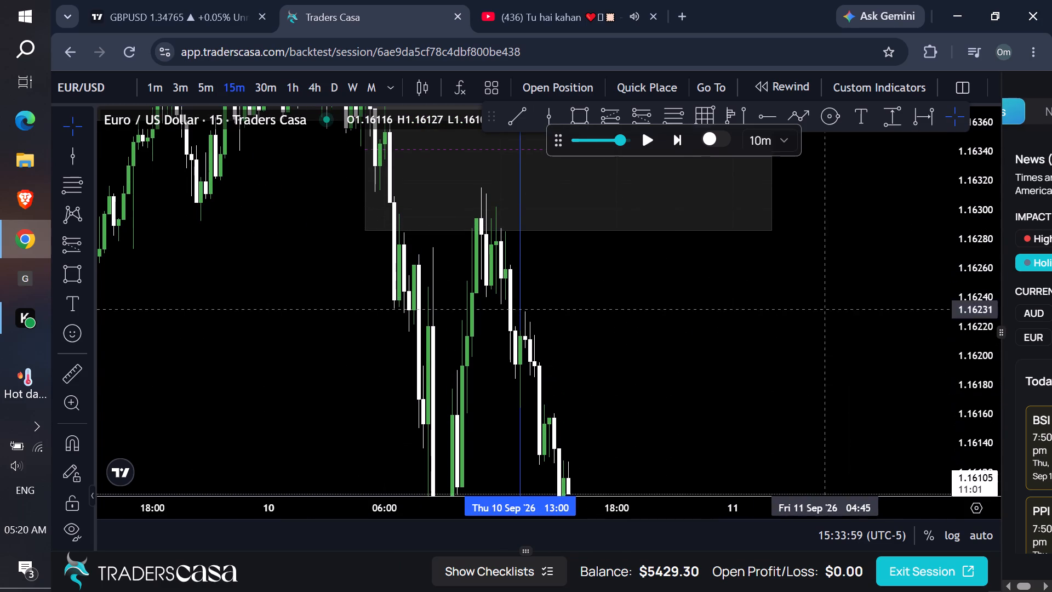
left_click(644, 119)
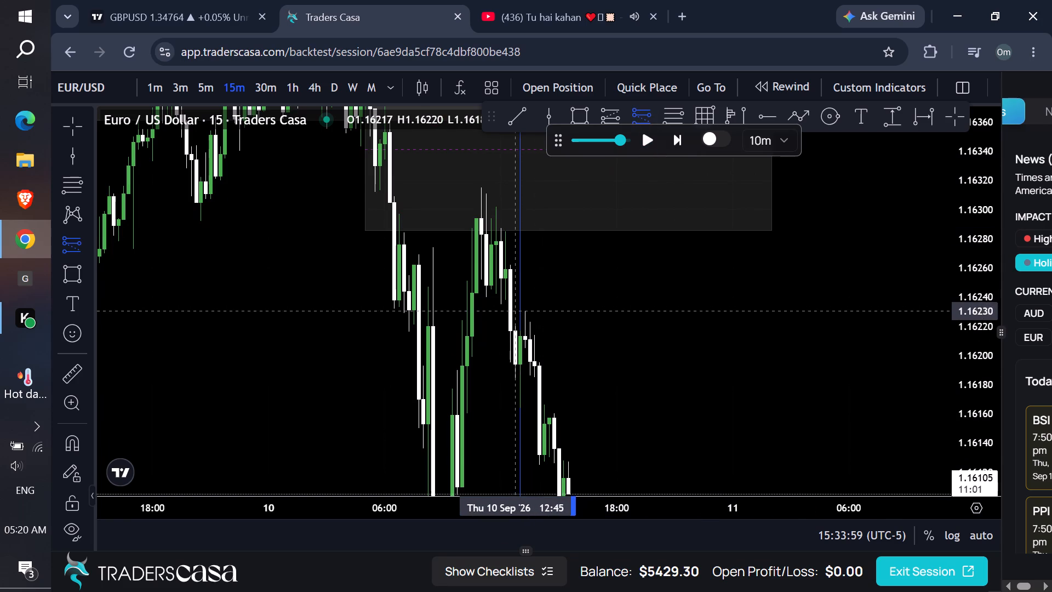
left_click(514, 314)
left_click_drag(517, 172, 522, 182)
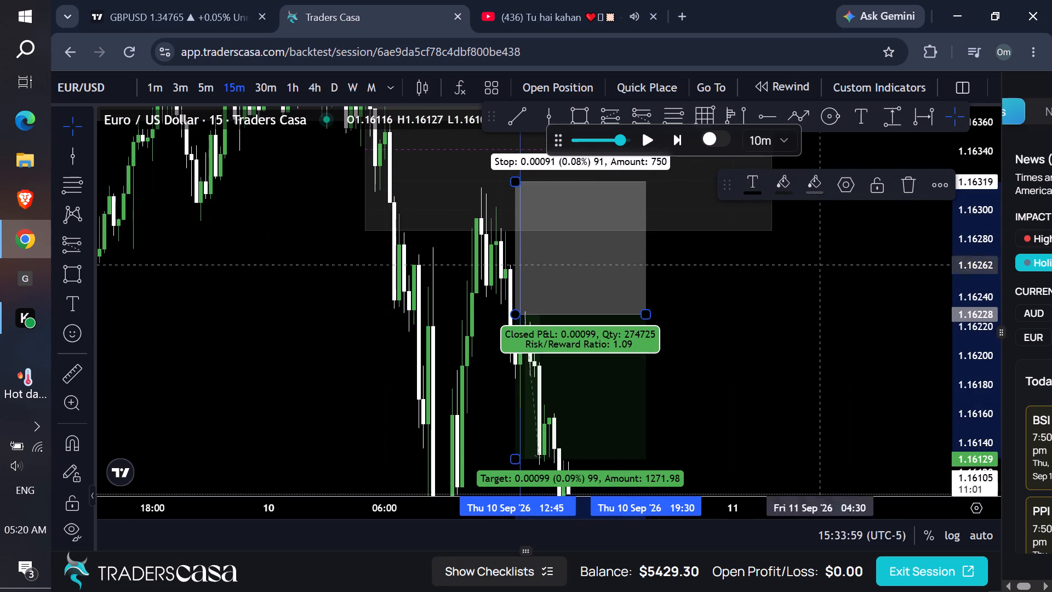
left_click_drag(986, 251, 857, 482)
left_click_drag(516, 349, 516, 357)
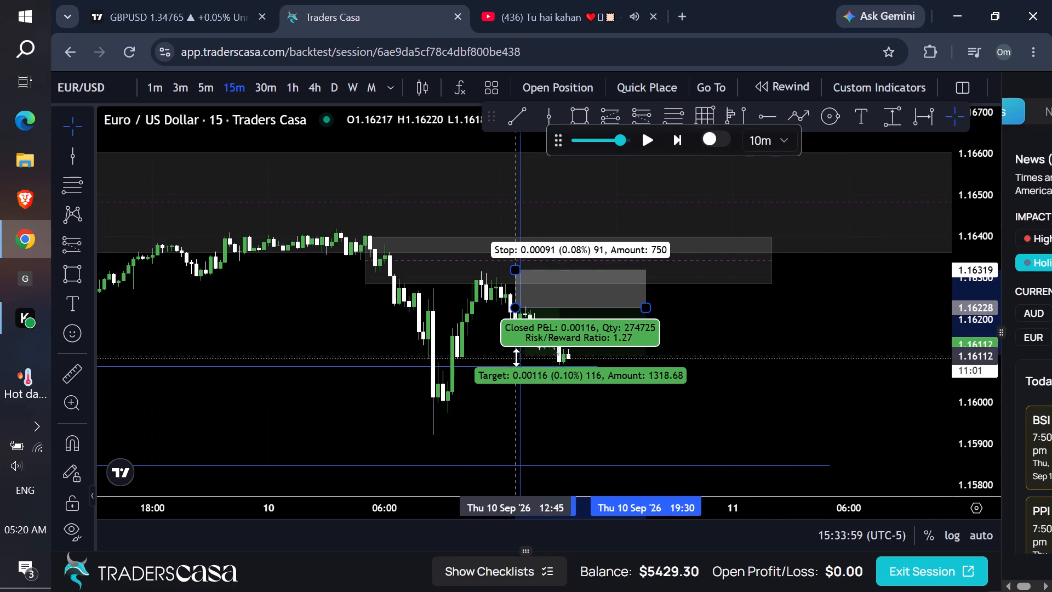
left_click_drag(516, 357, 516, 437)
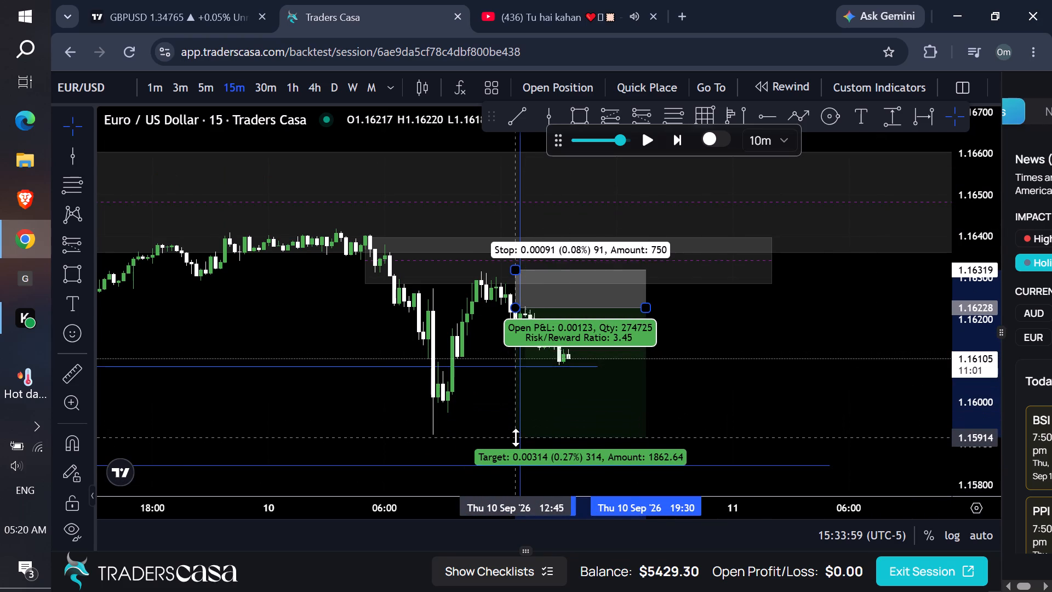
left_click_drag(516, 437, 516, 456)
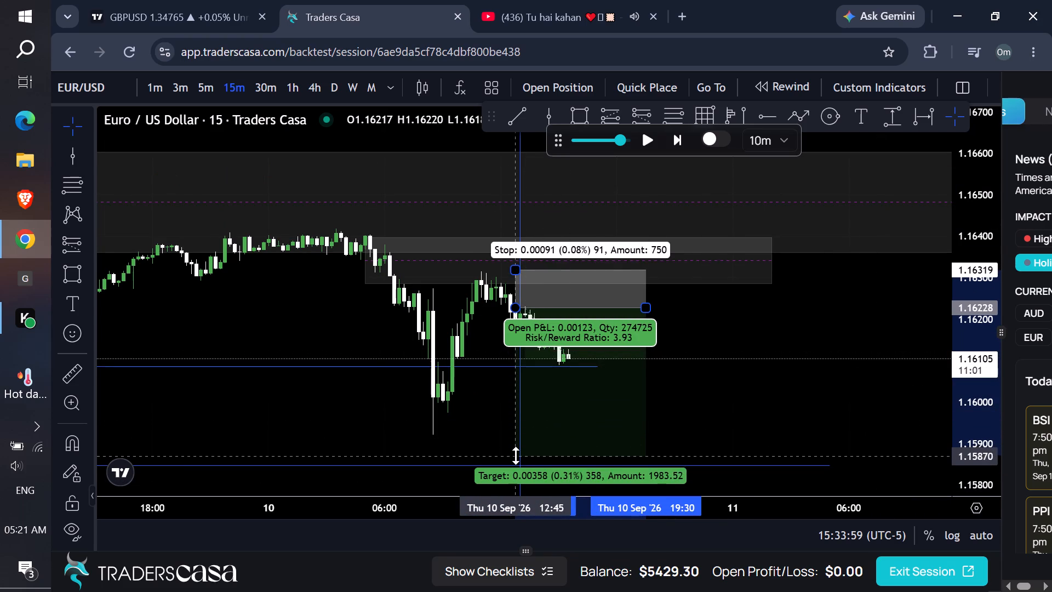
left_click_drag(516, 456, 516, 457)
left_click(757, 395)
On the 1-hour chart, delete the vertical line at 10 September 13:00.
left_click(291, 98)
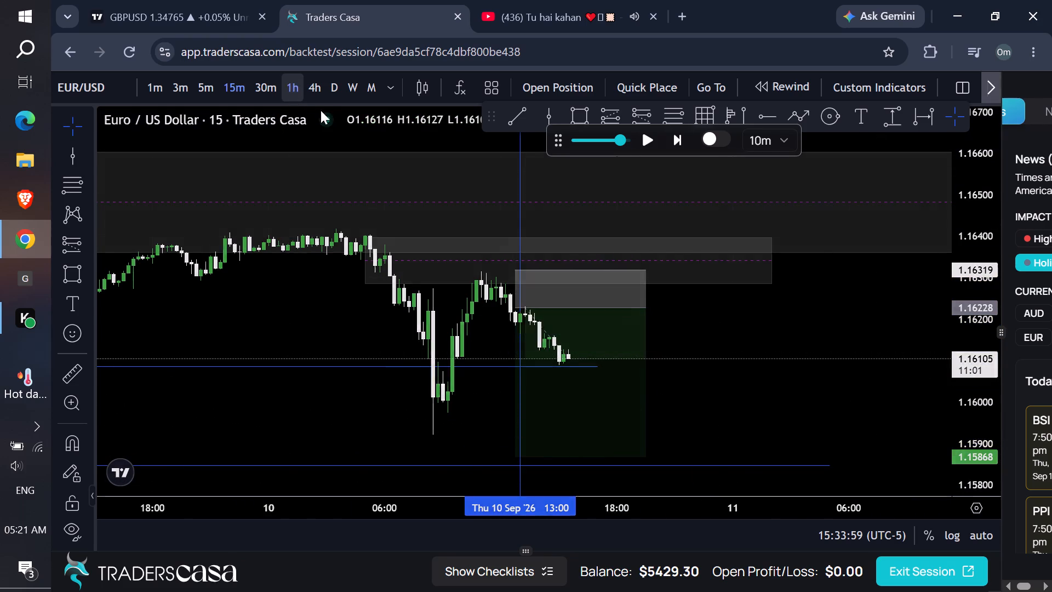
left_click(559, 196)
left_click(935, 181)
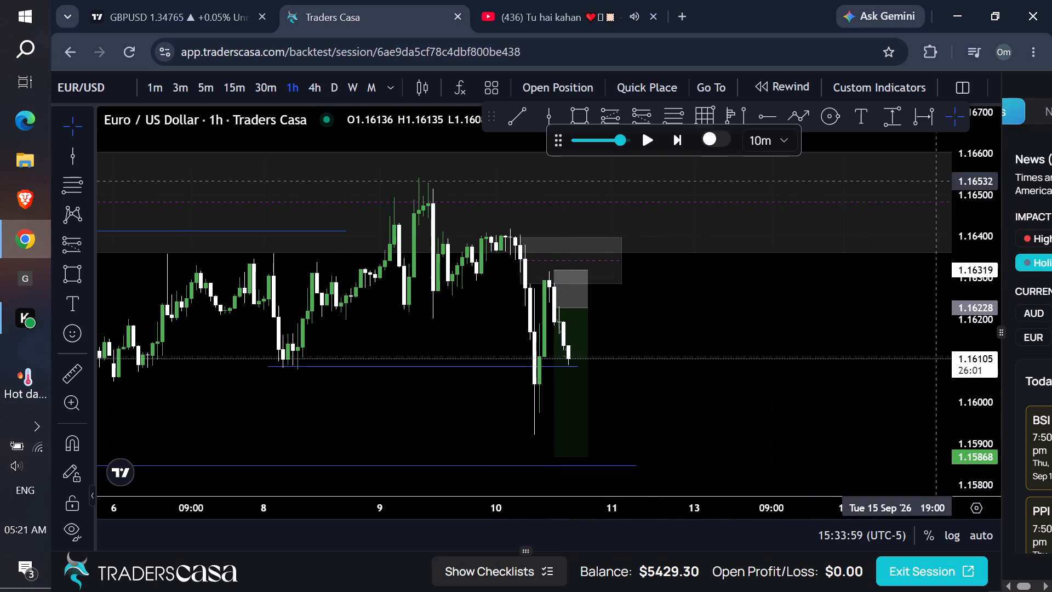
Play the replay to about 09:14 on 11 September, extending the short position to about 11 September 16:00.
left_click_drag(590, 307, 628, 311)
left_click_drag(722, 314, 732, 312)
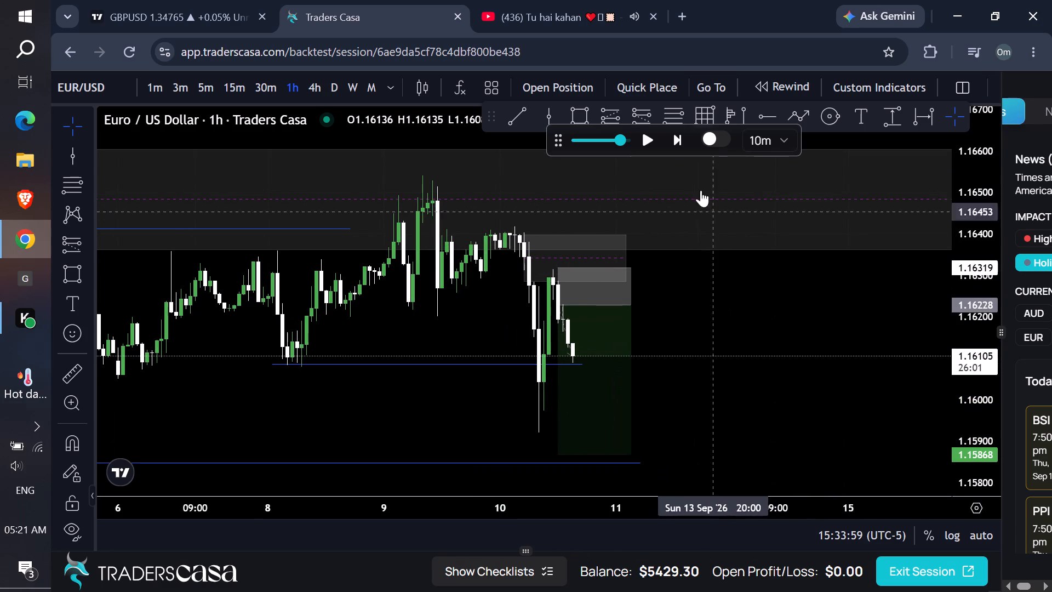
left_click(649, 141)
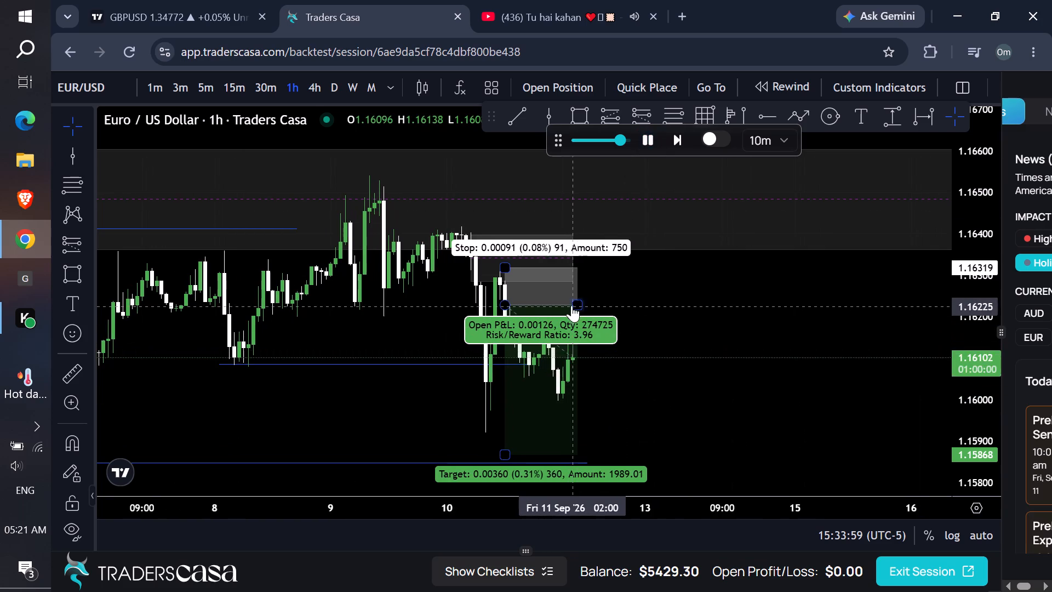
left_click_drag(576, 303, 634, 299)
left_click_drag(729, 314, 728, 270)
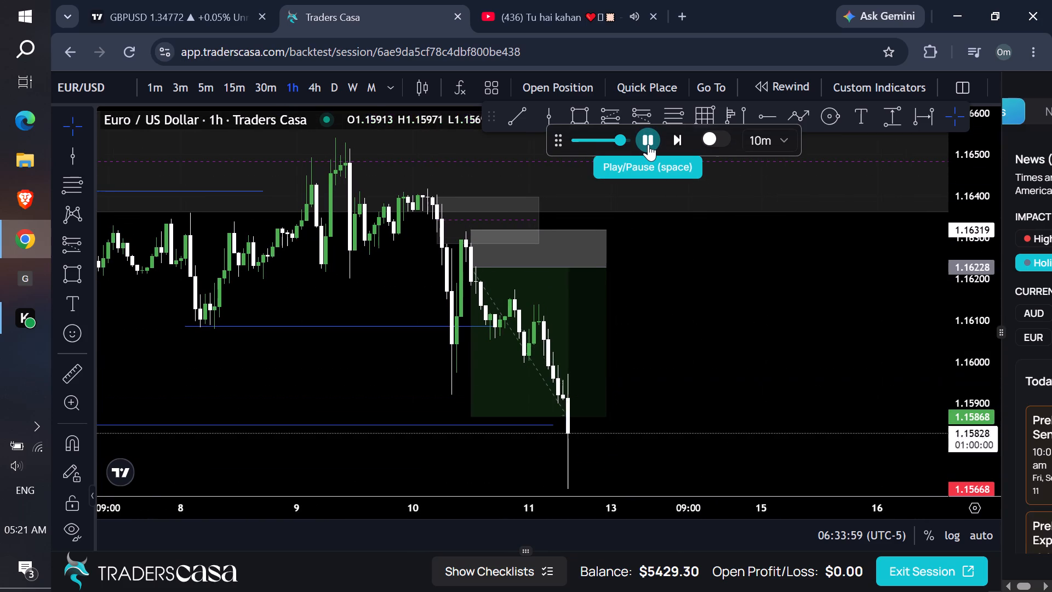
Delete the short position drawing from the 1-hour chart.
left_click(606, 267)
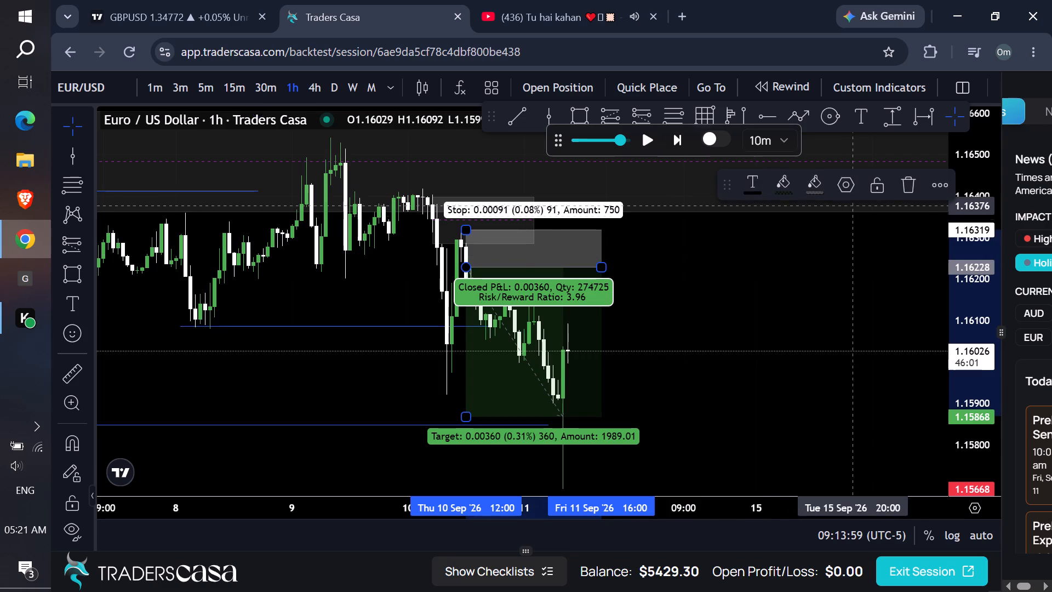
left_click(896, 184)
Delete the key-low line at 1.16086, working on the 4-hour chart.
left_click(489, 323)
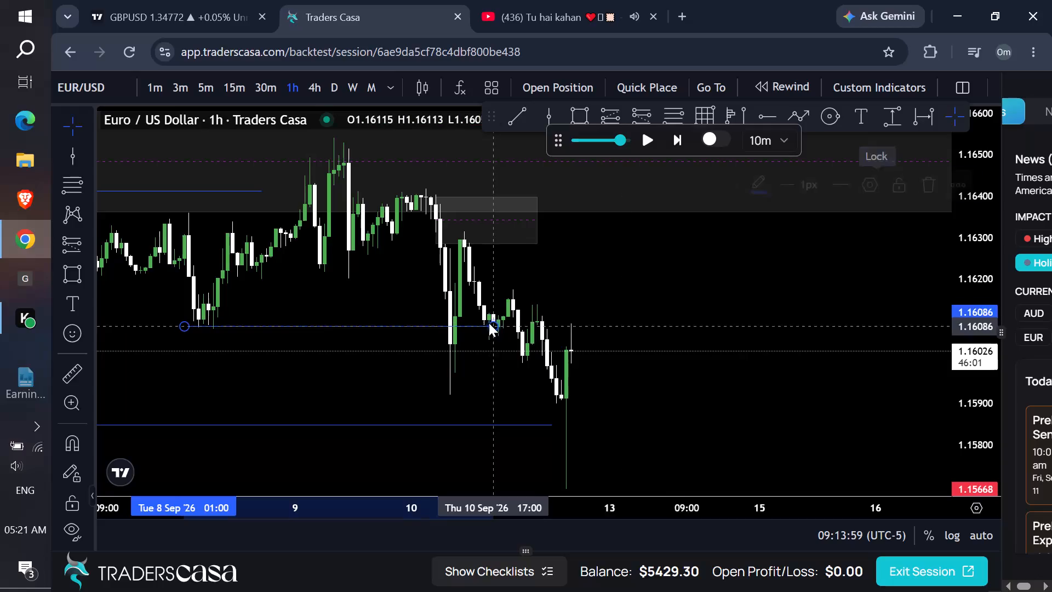
left_click(749, 308)
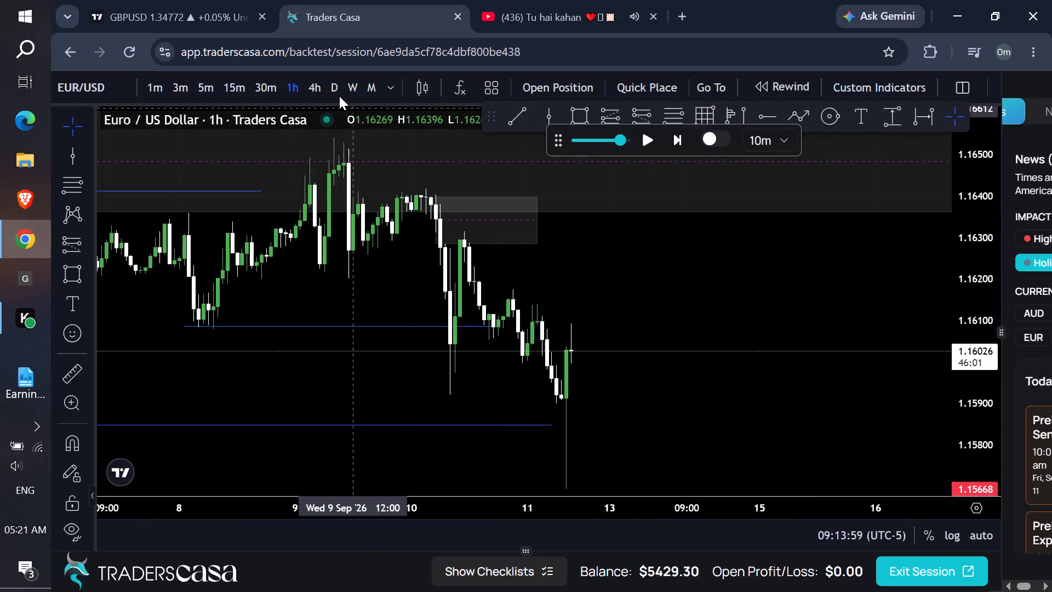
left_click(319, 89)
left_click_drag(682, 309, 674, 264)
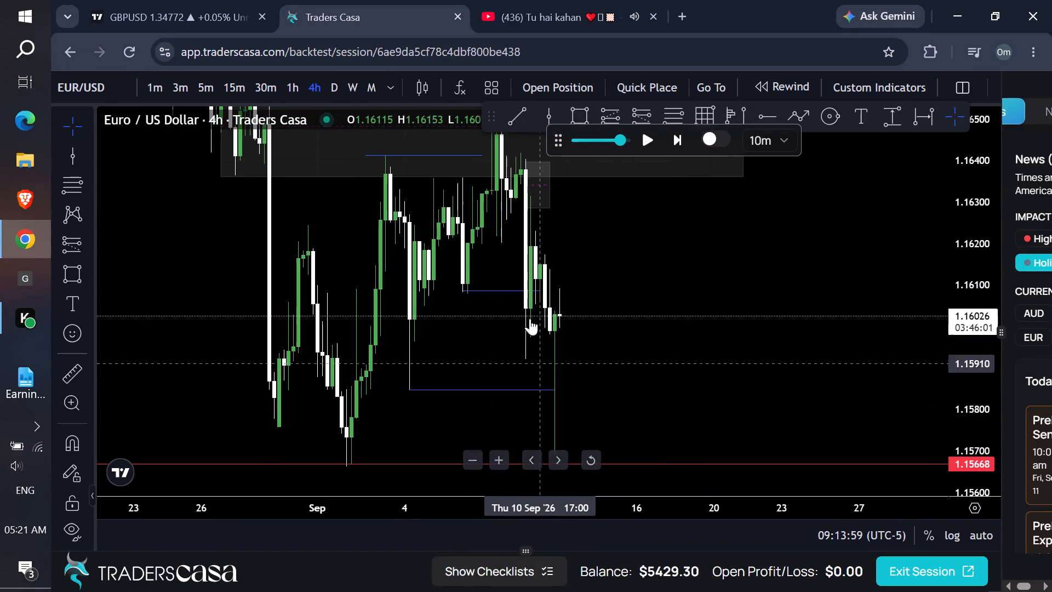
left_click(528, 289)
left_click(922, 182)
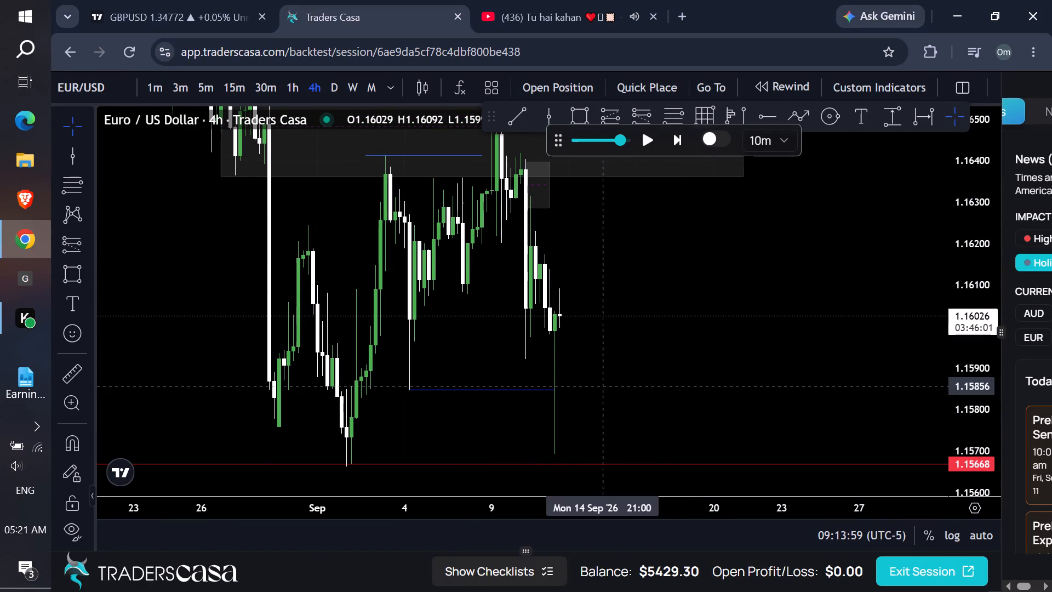
Resize the 10 September supply zone on the 4-hour chart to about 1.1642–1.1632, extending it to about 20 September.
left_click(557, 390)
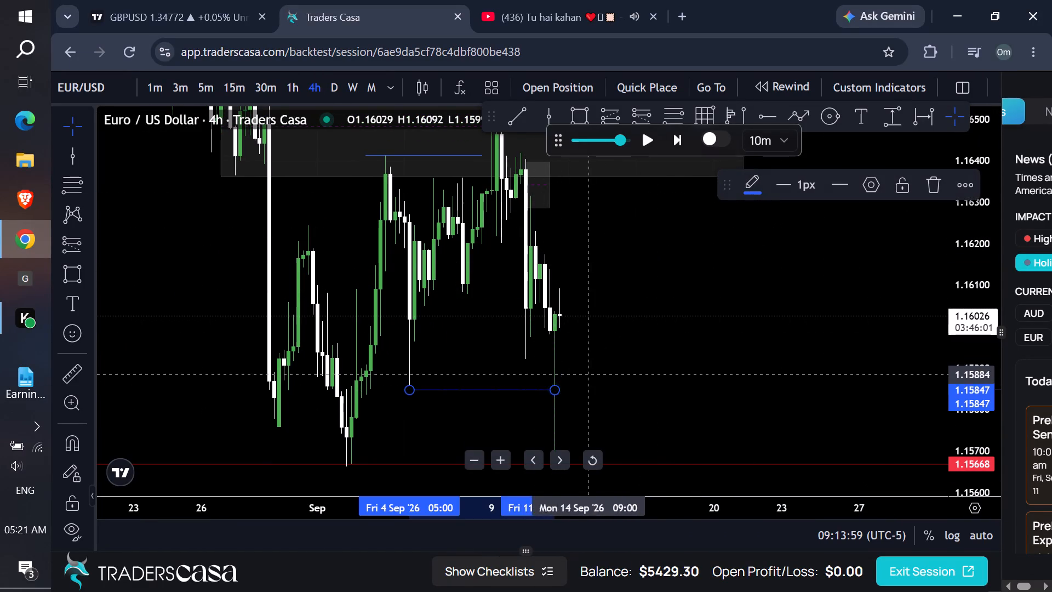
left_click(658, 335)
left_click_drag(708, 330, 667, 368)
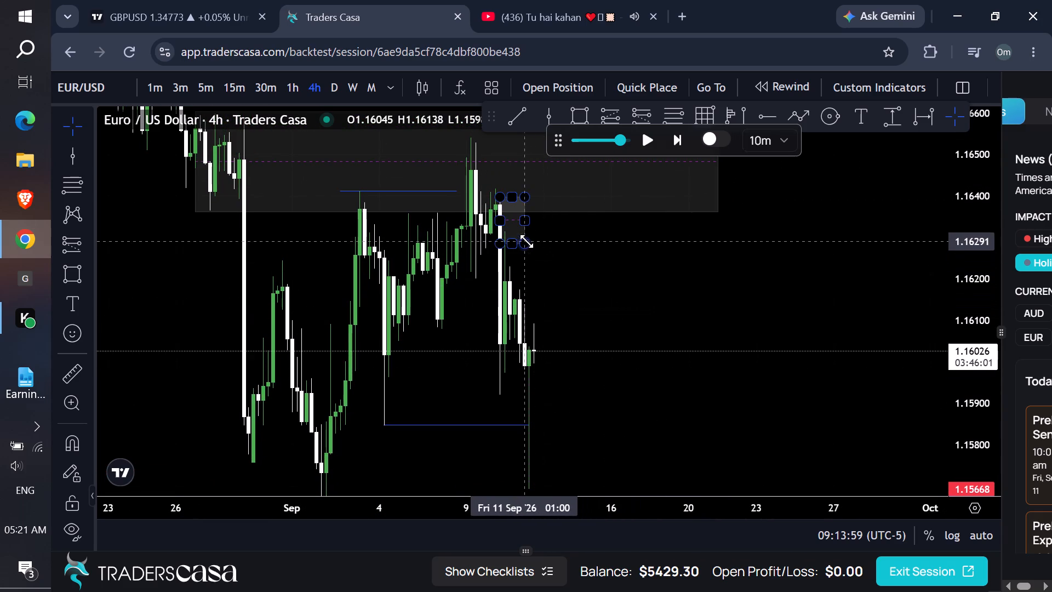
left_click_drag(527, 241, 687, 230)
left_click(687, 301)
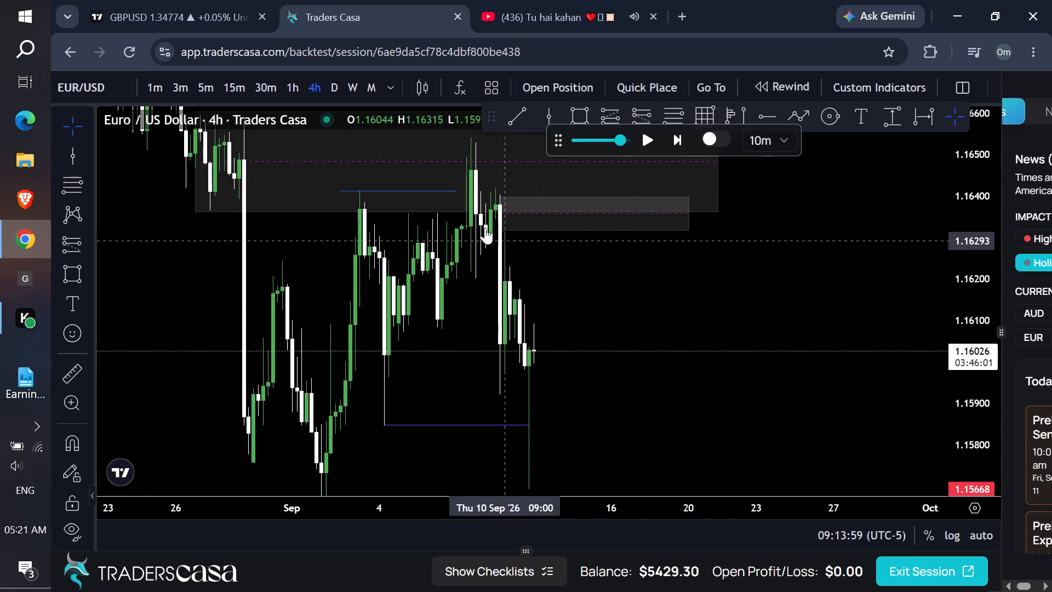
left_click_drag(500, 197, 495, 188)
left_click(598, 298)
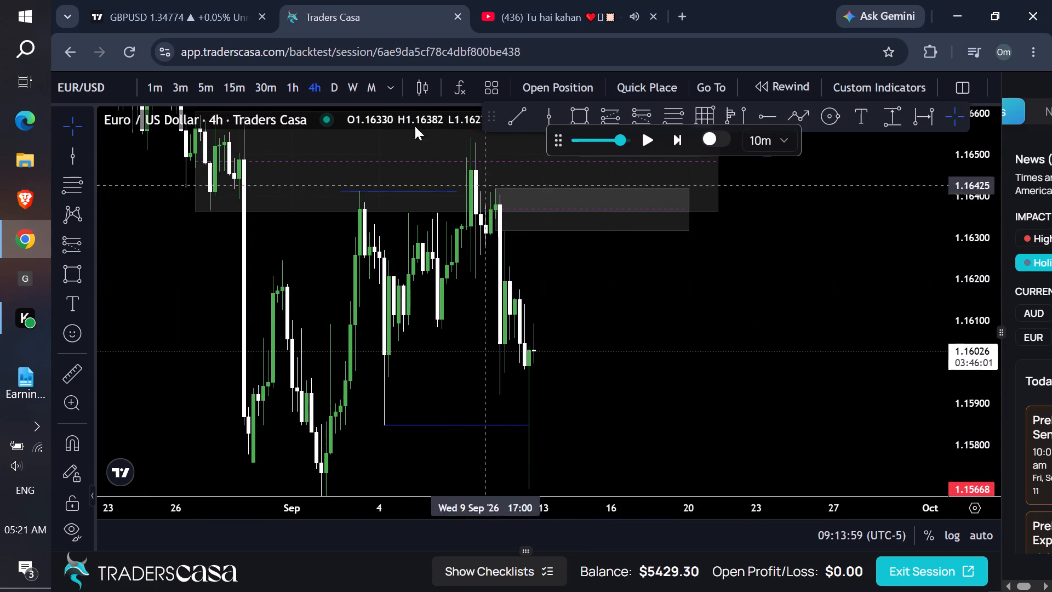
On the daily chart, place a vertical line at 14 September, just after the latest candle.
left_click(338, 92)
left_click_drag(986, 187, 912, 410)
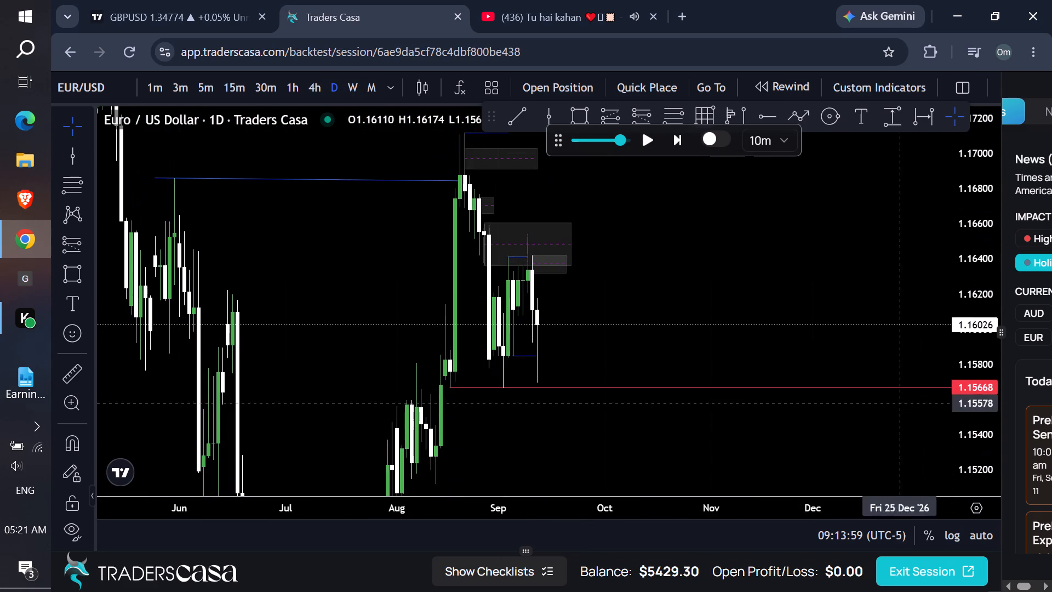
scroll(749, 281, "up", 3)
left_click_drag(605, 275, 677, 290)
left_click_drag(591, 303, 682, 294)
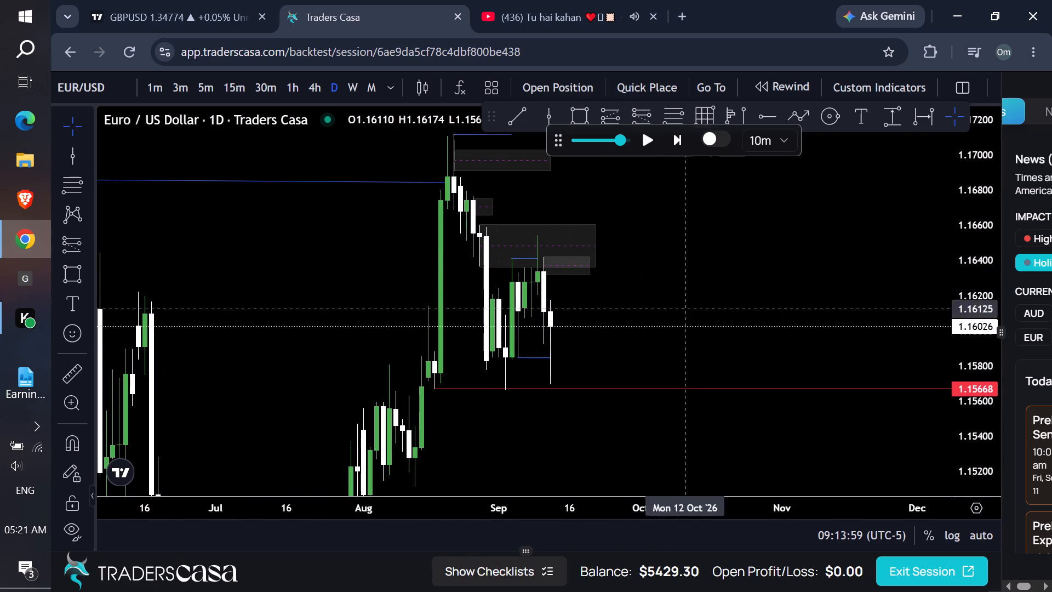
left_click(551, 118)
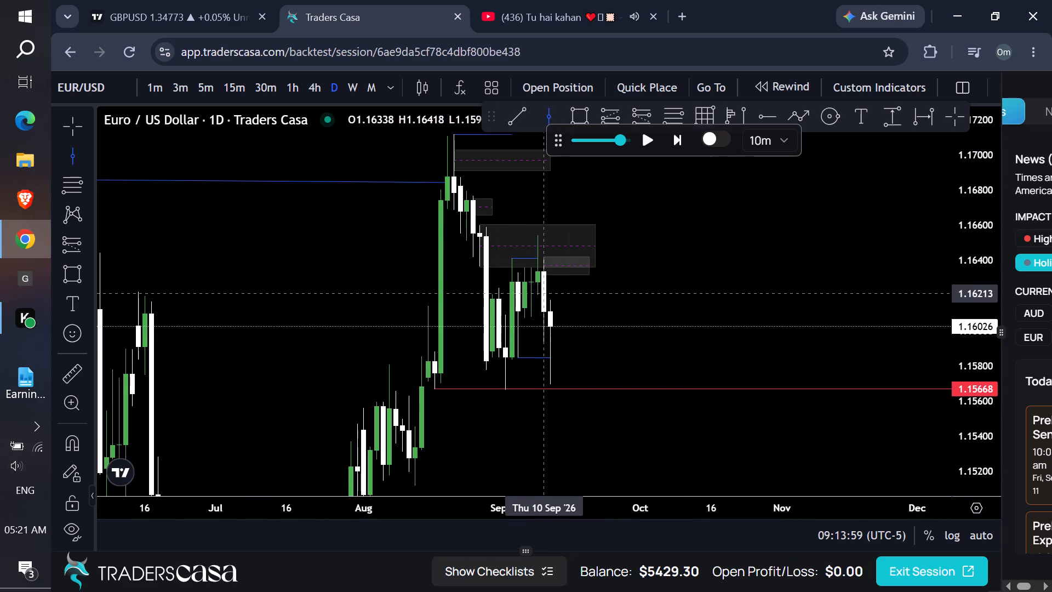
left_click(554, 296)
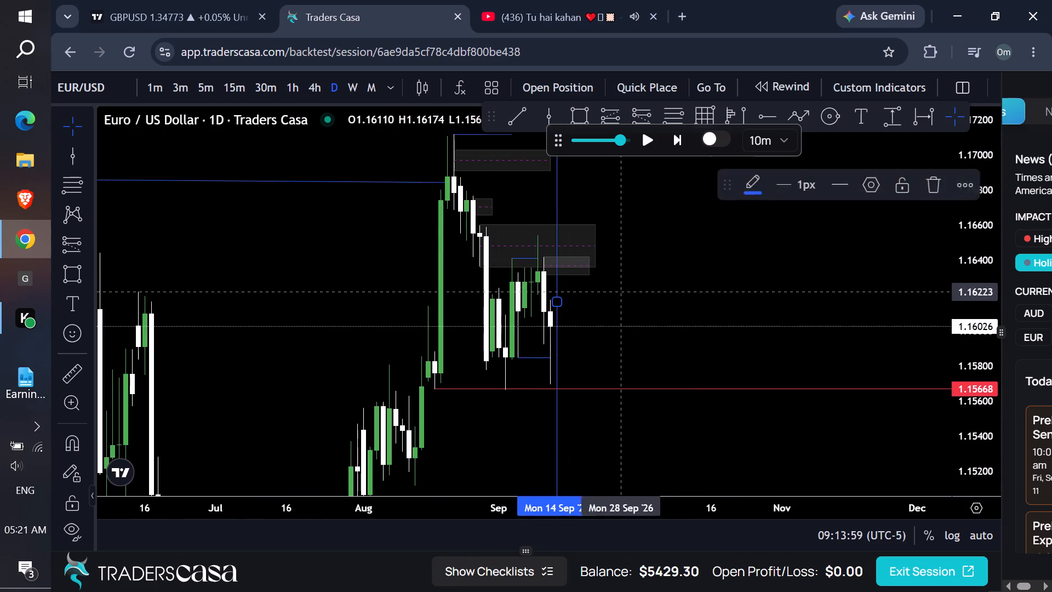
left_click(638, 294)
After comparing the 4-hour and daily charts, play the replay on the 4-hour timeframe to about 18:04 on 13 September.
left_click(321, 99)
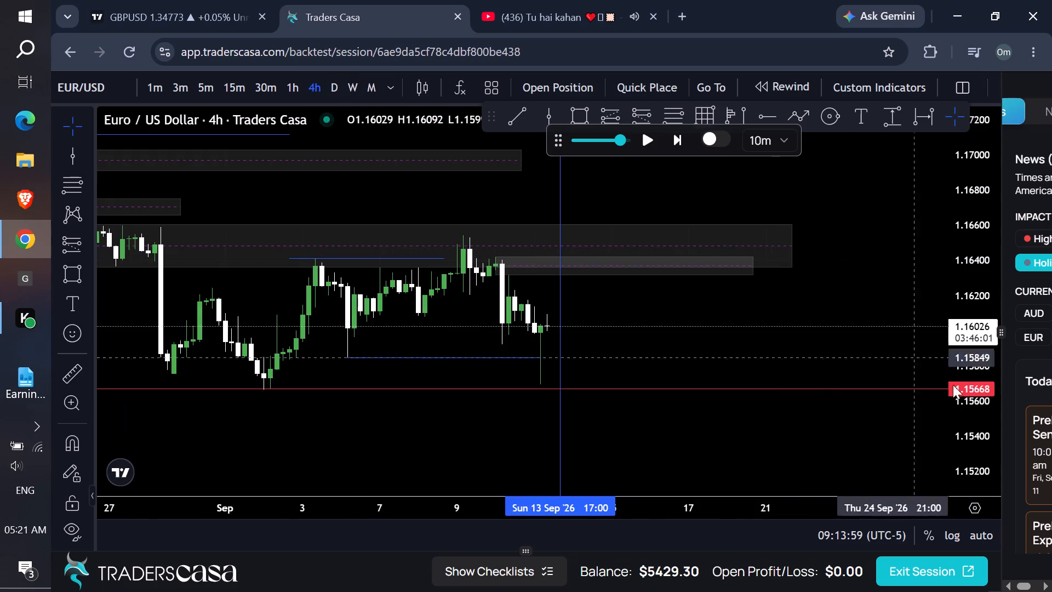
left_click_drag(954, 441, 915, 293)
left_click(339, 91)
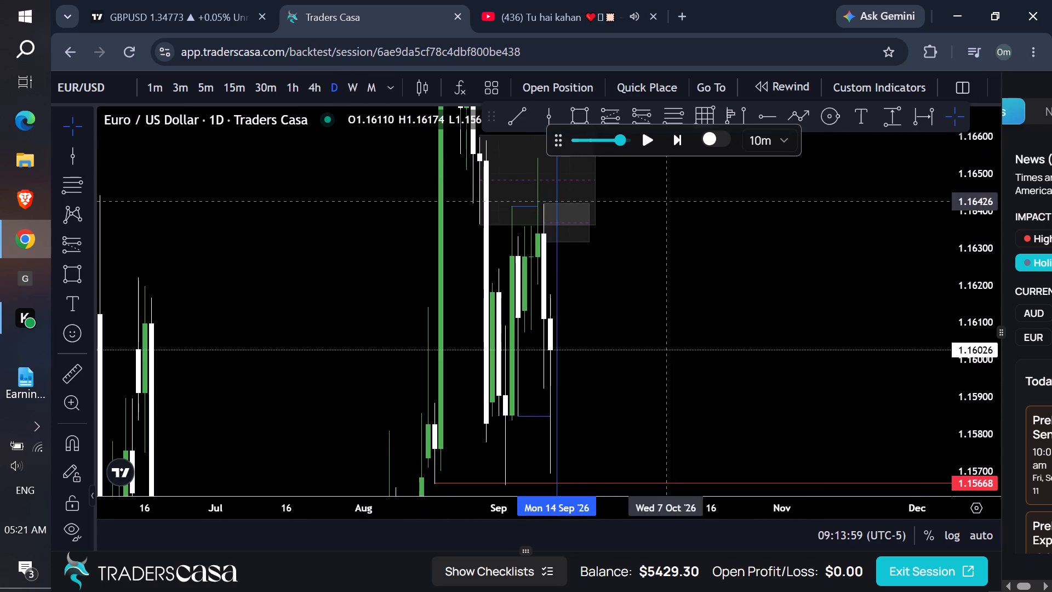
left_click(308, 90)
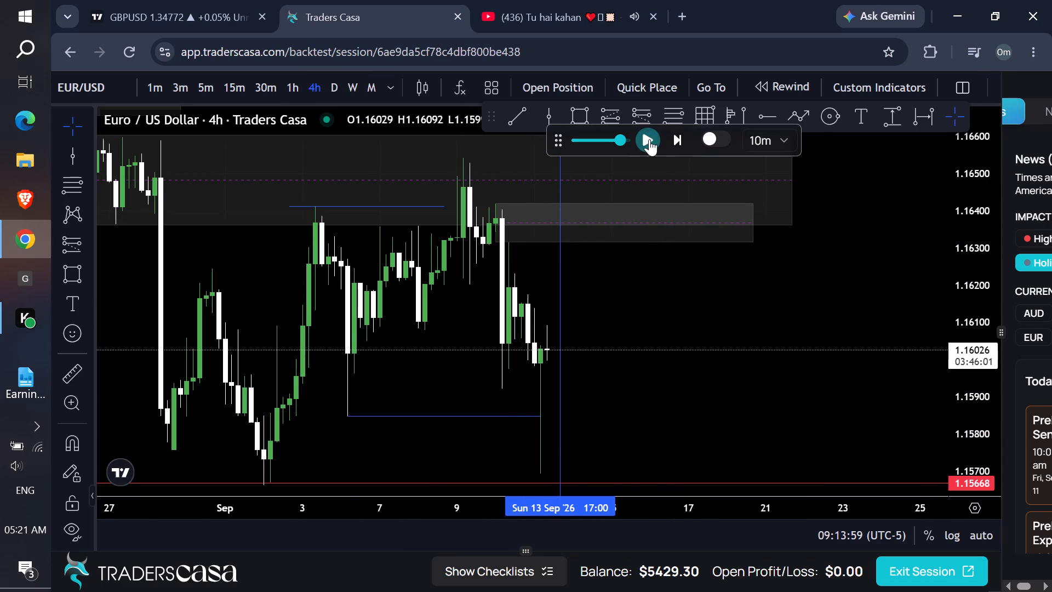
left_click(649, 139)
double_click(649, 139)
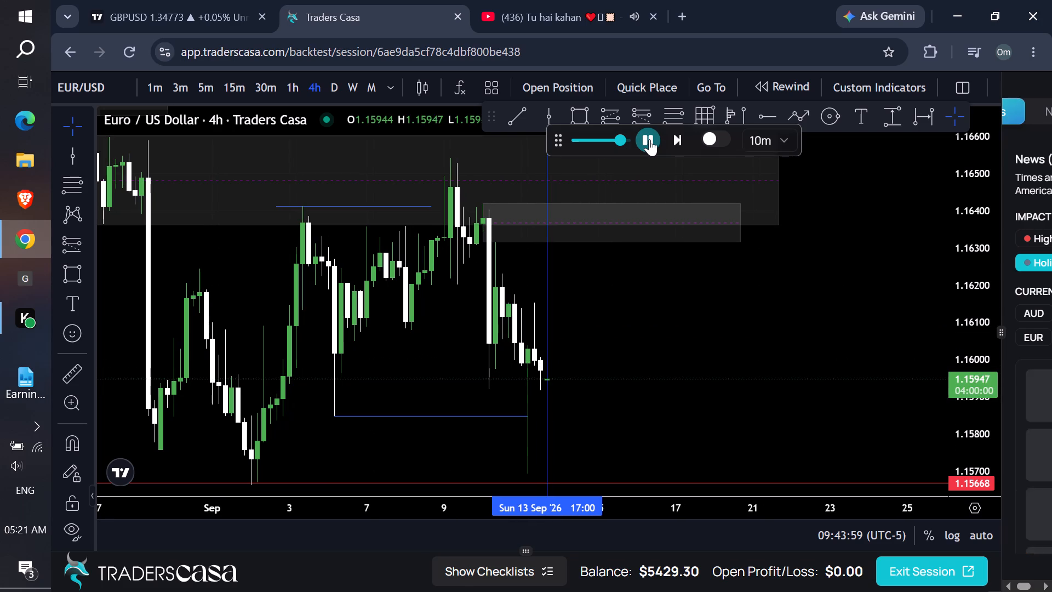
On the daily chart, move the smaller supply zone down to about 1.16276–1.16175, and return to the 4-hour chart.
left_click(335, 86)
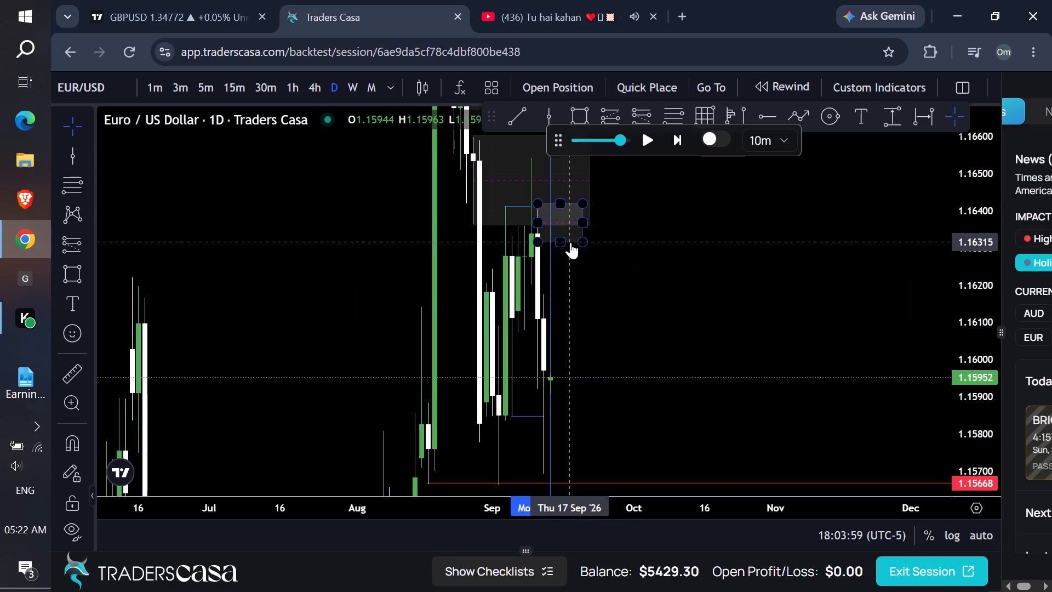
left_click_drag(570, 242, 567, 294)
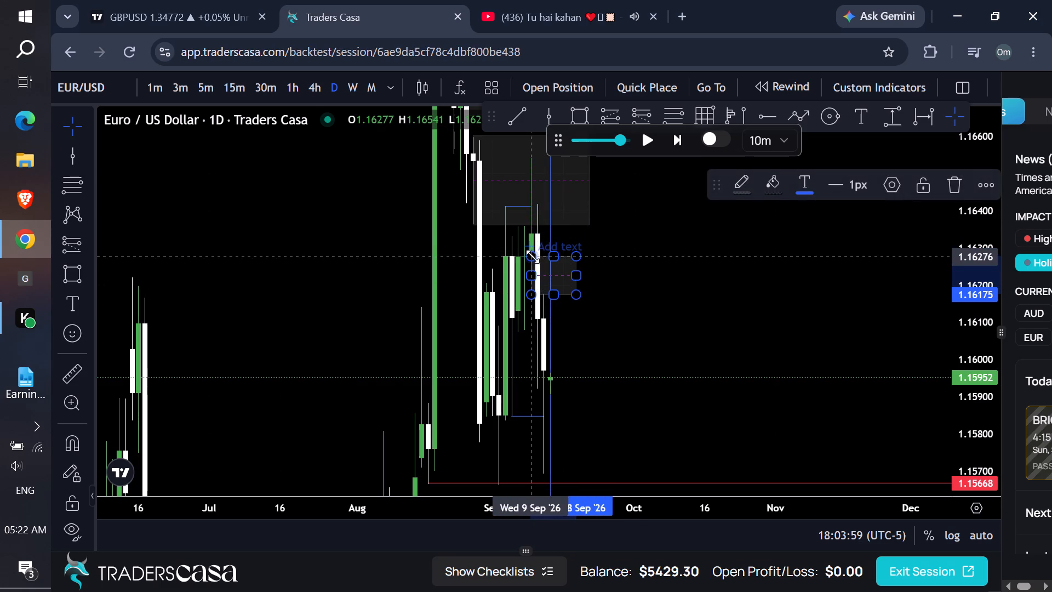
left_click(533, 257)
left_click(702, 269)
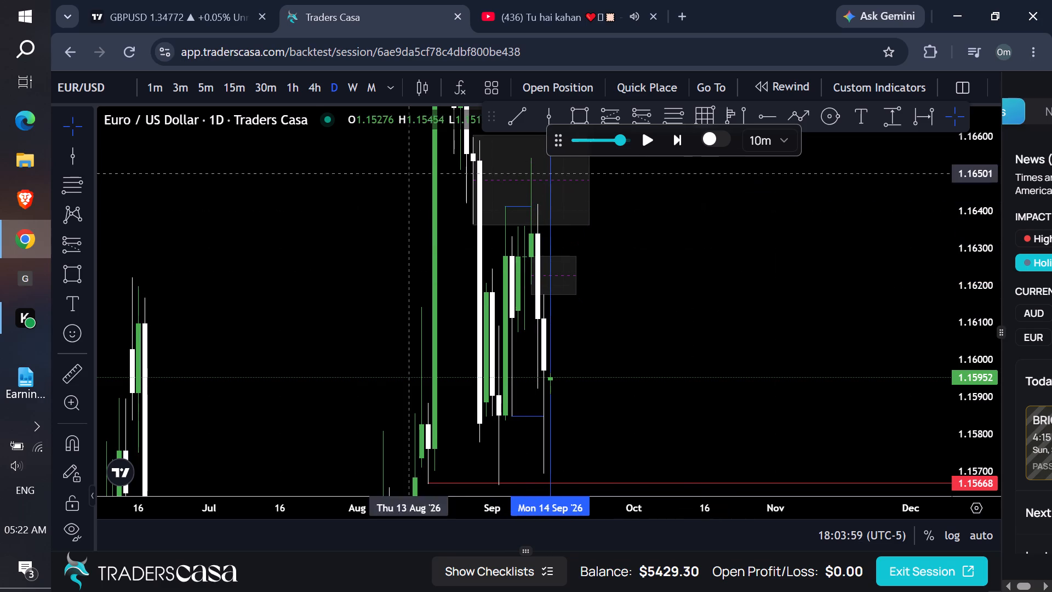
left_click(321, 90)
left_click_drag(837, 370, 843, 309)
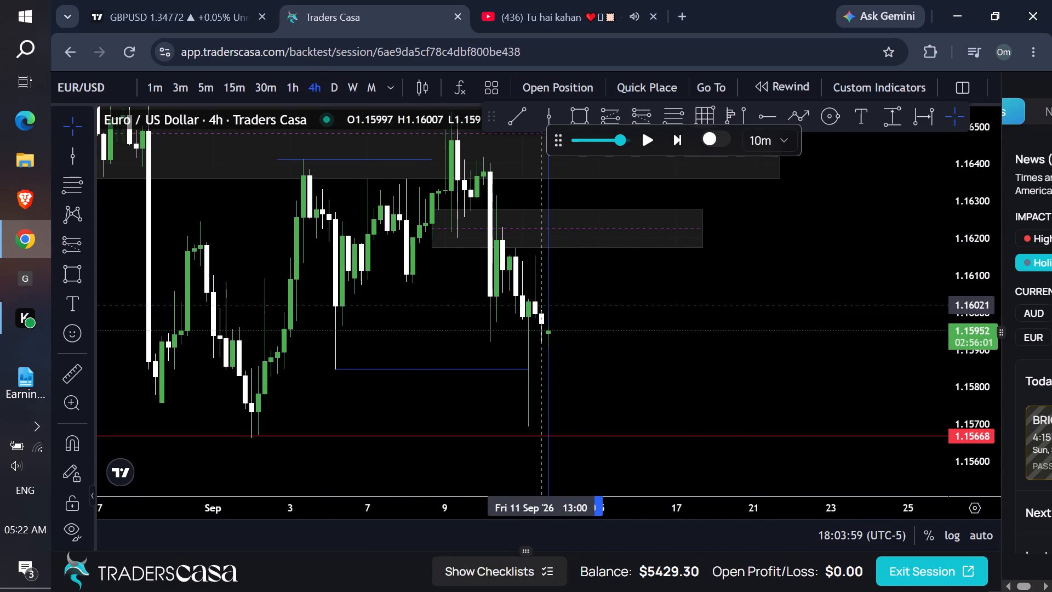
Delete the vertical line just after the latest candle on the 4-hour chart.
left_click(547, 303)
left_click(934, 180)
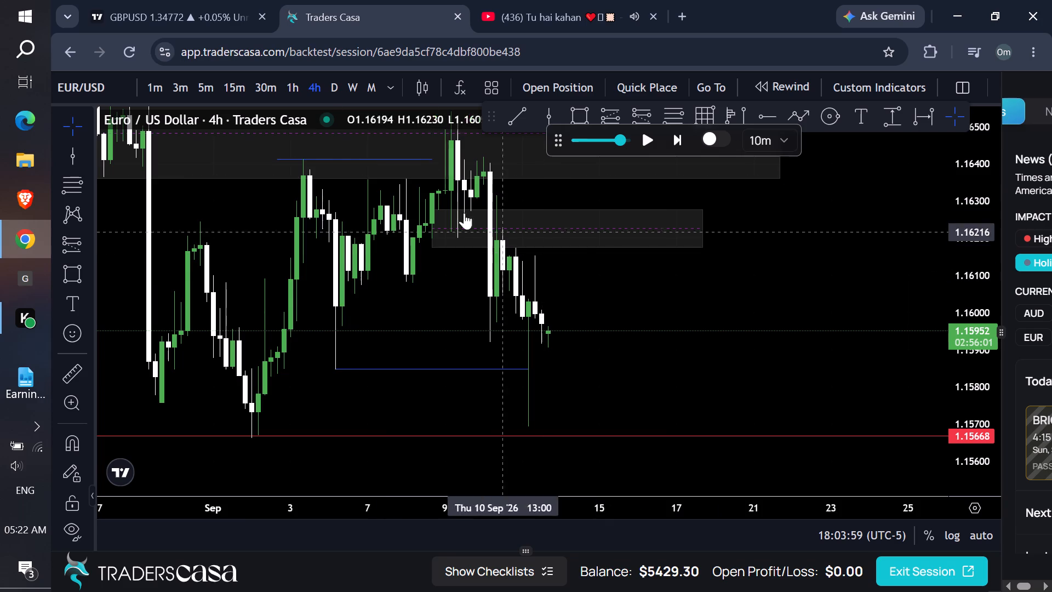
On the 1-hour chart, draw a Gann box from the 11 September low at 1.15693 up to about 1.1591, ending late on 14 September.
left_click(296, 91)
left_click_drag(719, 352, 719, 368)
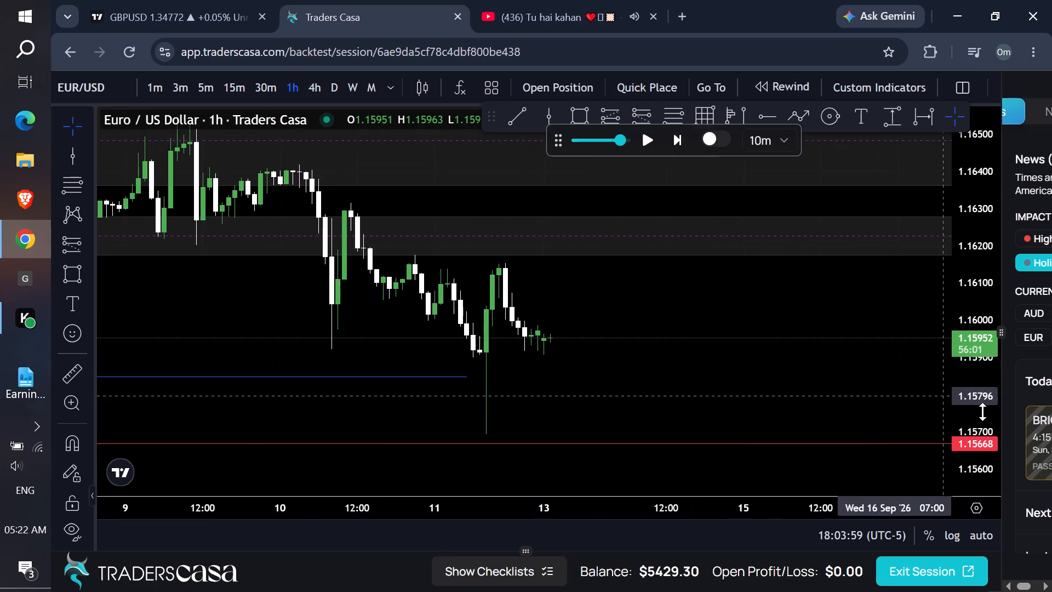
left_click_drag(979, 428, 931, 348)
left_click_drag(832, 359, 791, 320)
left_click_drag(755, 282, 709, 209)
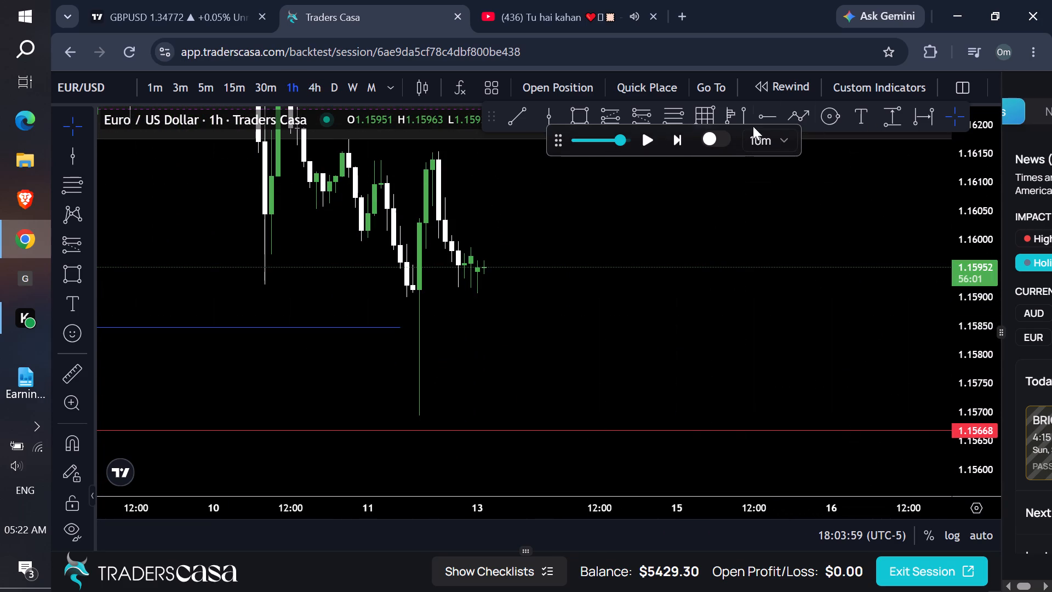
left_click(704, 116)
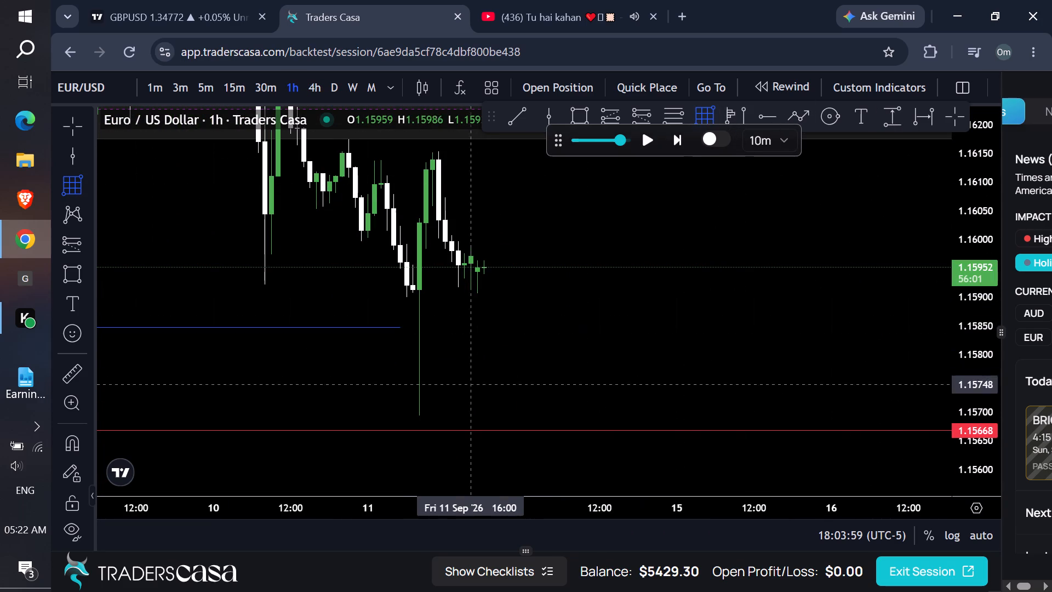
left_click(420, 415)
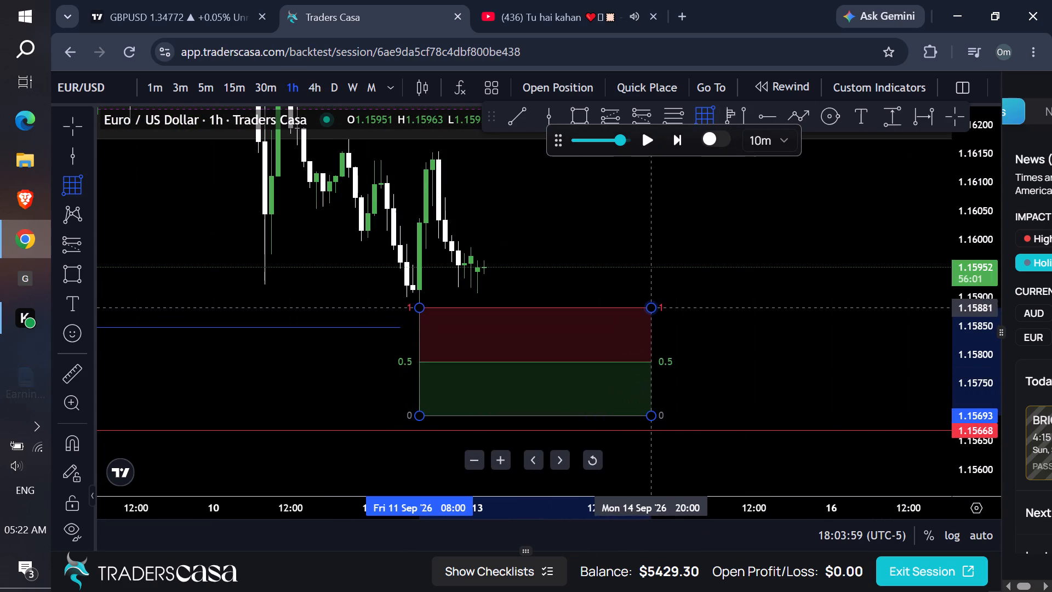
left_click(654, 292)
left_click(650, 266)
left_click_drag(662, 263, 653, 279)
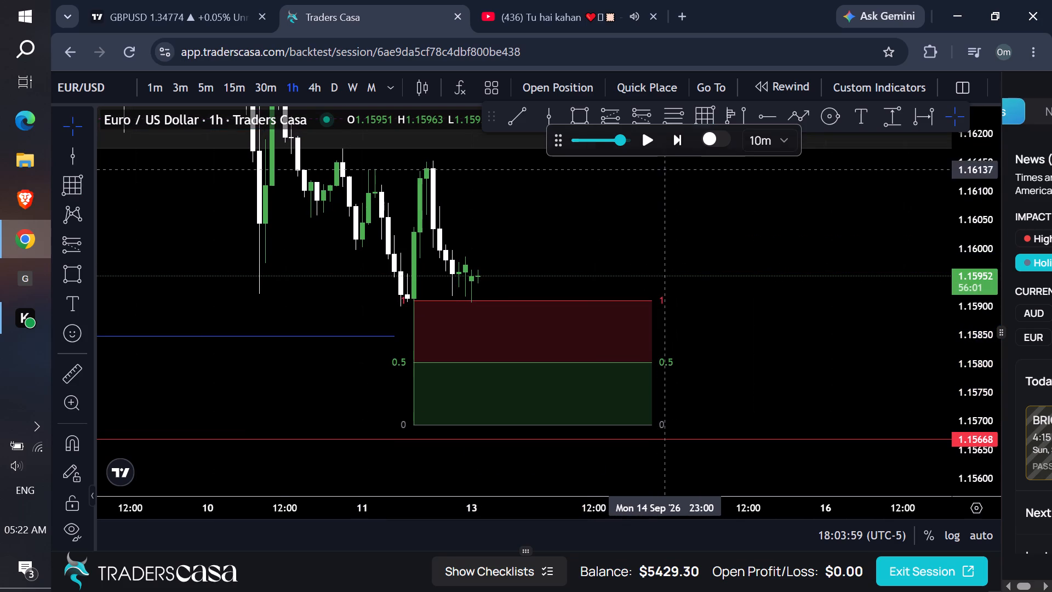
Play the replay on the 1-hour timeframe to about 01:04 on 14 September.
left_click(653, 147)
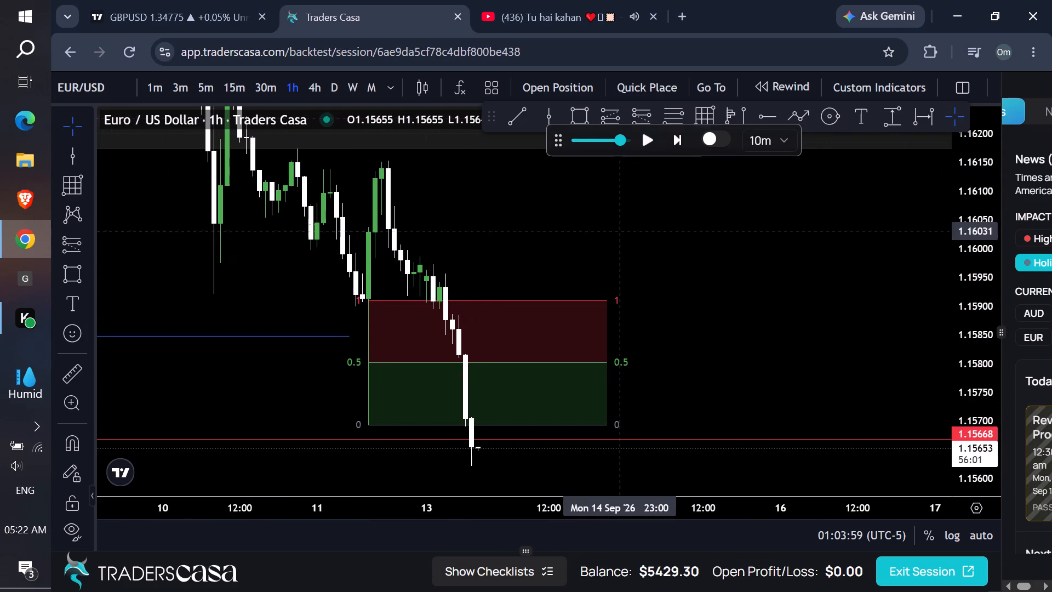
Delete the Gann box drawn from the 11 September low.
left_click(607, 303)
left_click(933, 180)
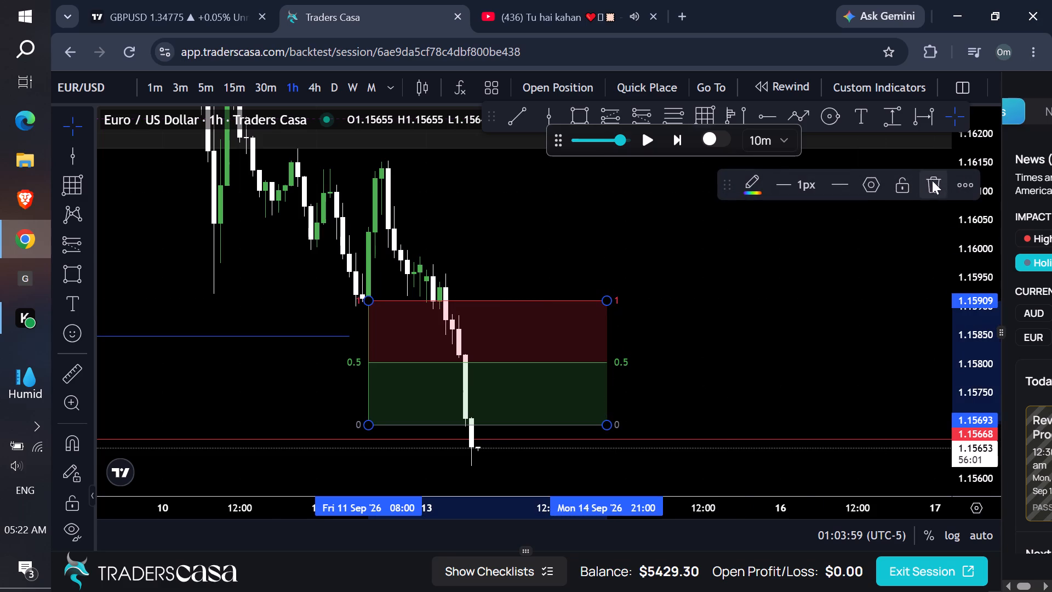
Draw a short, roughly horizontal trend line at about 1.1614 from the 11 September 02:00 high to the later spike candles.
left_click_drag(690, 208, 751, 335)
left_click_drag(735, 325, 772, 309)
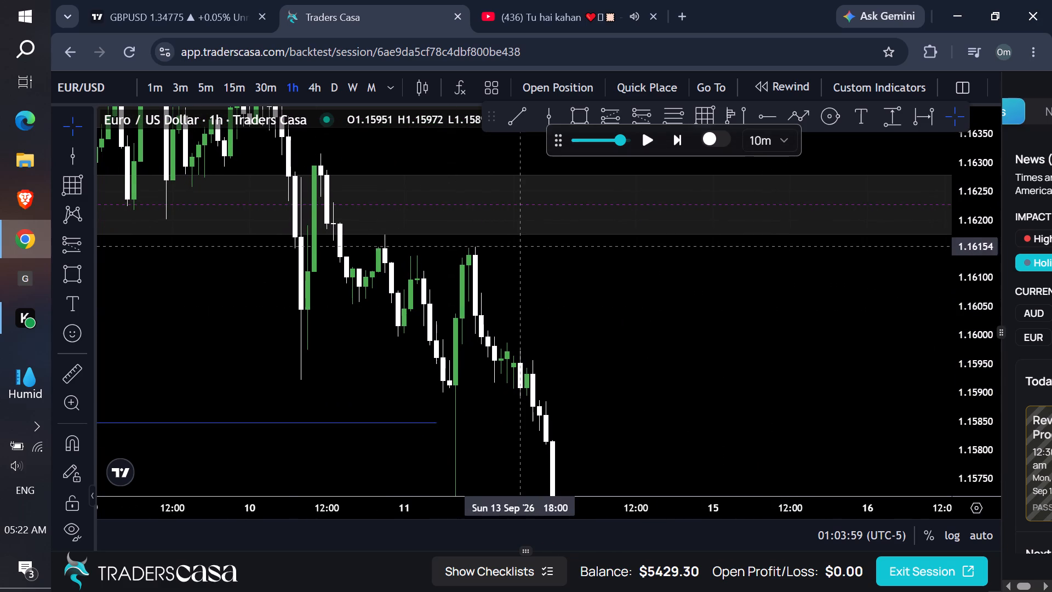
left_click(510, 115)
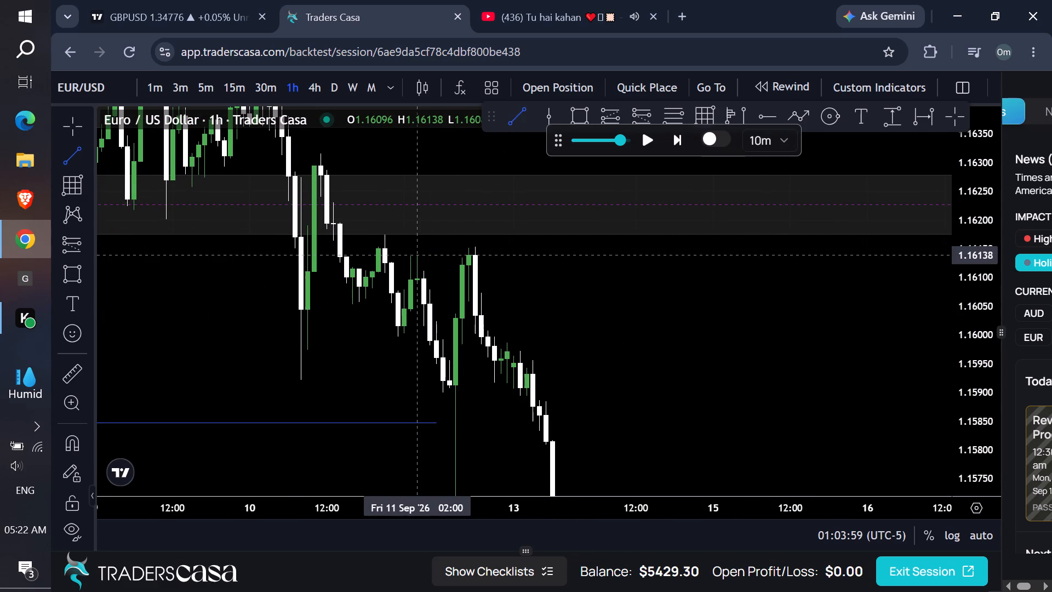
left_click(415, 255)
left_click(476, 261, "shift")
Delete the blue key-low line at 1.15847.
left_click_drag(603, 285, 648, 286)
left_click_drag(976, 286, 952, 360)
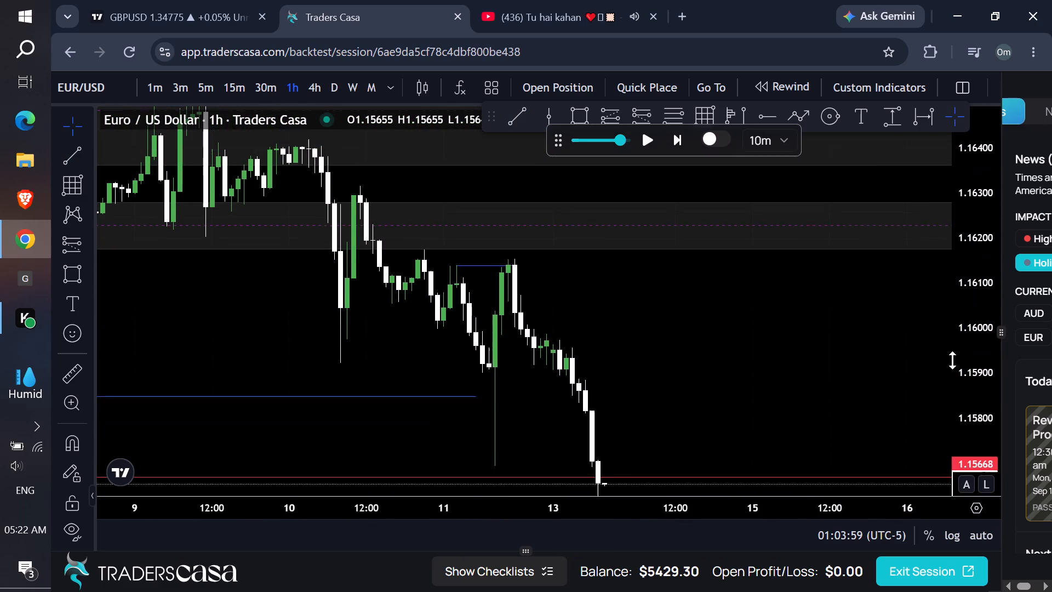
left_click_drag(952, 360, 955, 358)
scroll(869, 320, "up", 2)
scroll(853, 369, "down", 1)
scroll(825, 403, "up", 1)
scroll(819, 409, "down", 1)
scroll(816, 412, "up", 1)
scroll(811, 412, "down", 1)
left_click_drag(761, 385, 795, 306)
left_click(517, 331)
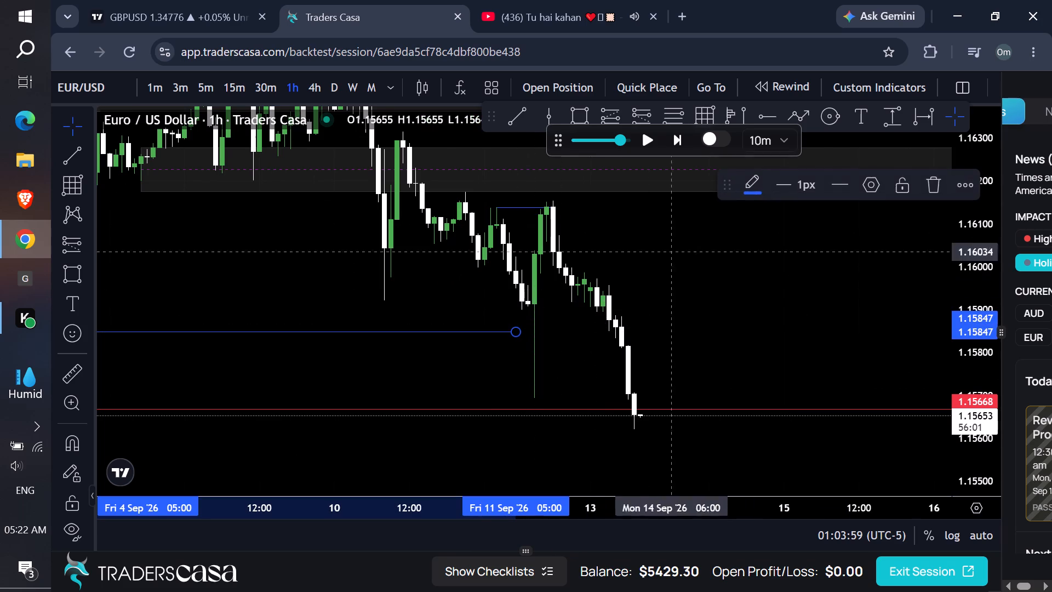
left_click(937, 191)
On the daily chart, move the red horizontal ray's start to the 2 September low at about 1.15663.
left_click(334, 89)
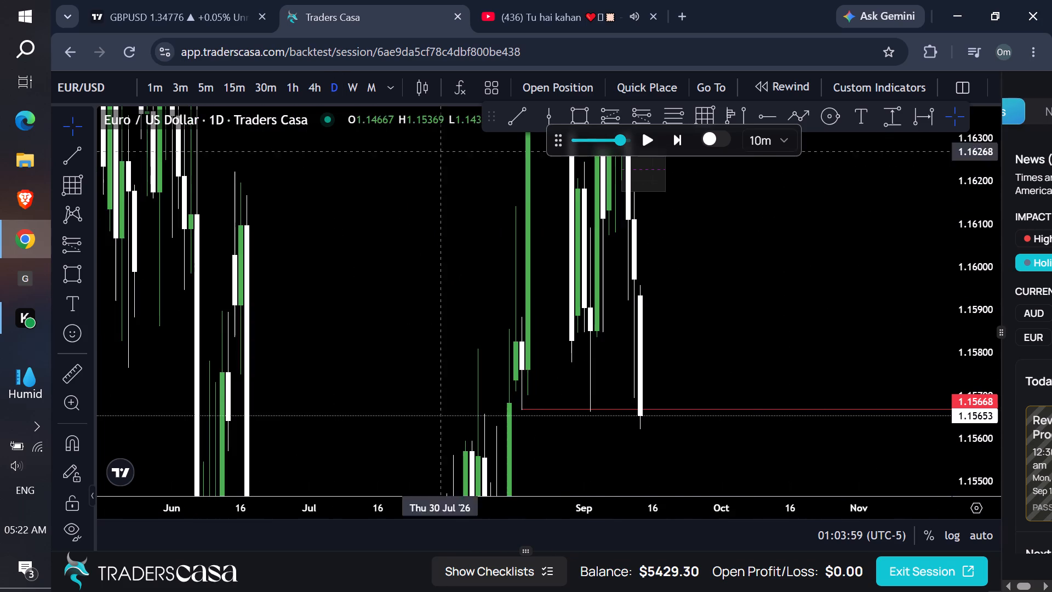
left_click_drag(974, 206, 865, 364)
left_click_drag(787, 328, 758, 240)
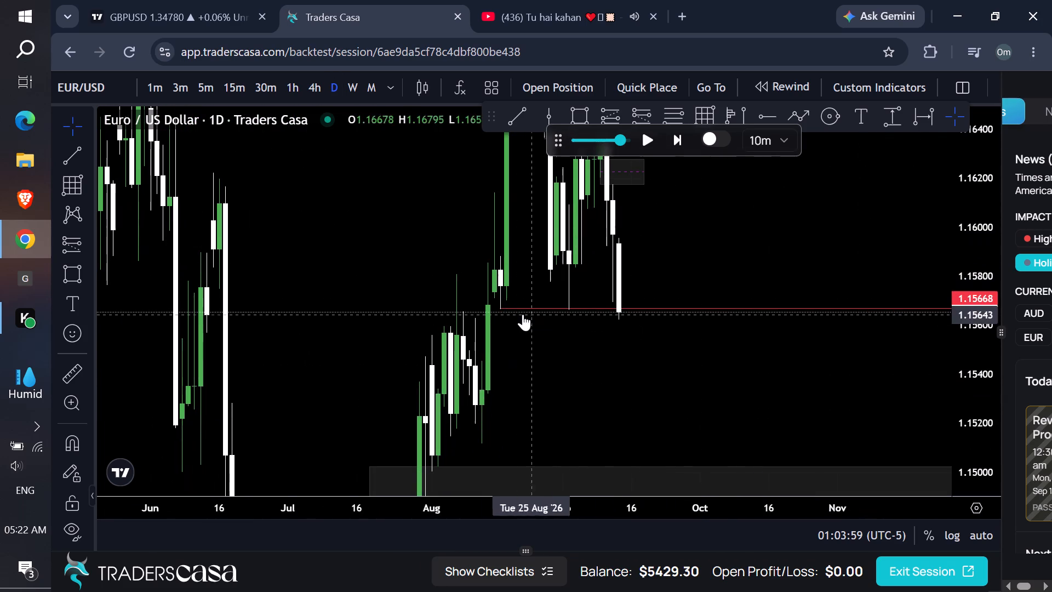
left_click_drag(500, 307, 571, 310)
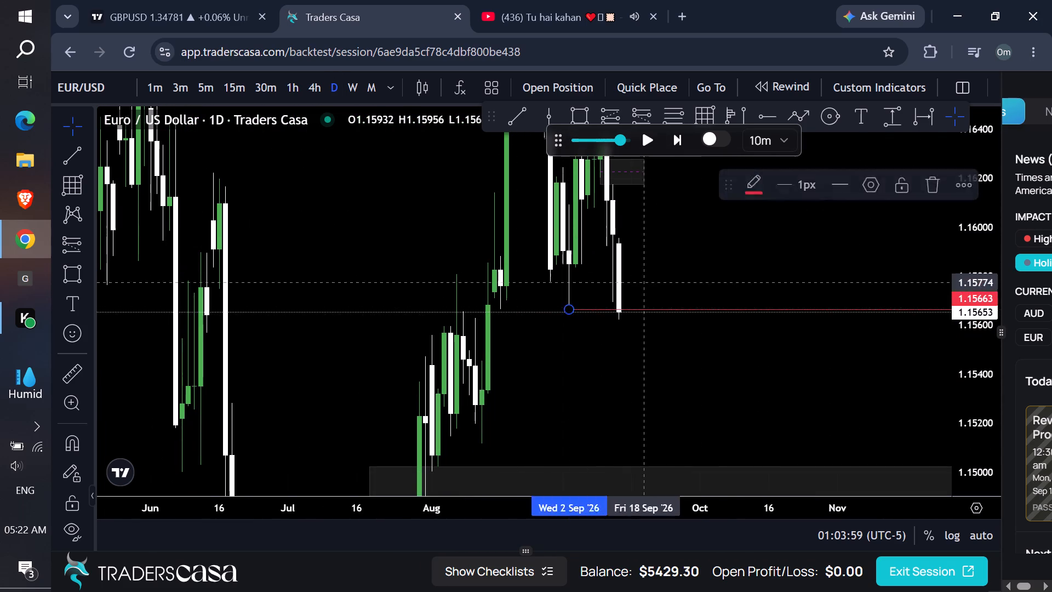
Draw a demand zone rectangle at about 1.15656–1.15458 from 13 August to about 21 October on the daily chart.
left_click_drag(684, 267, 692, 264)
left_click_drag(739, 272, 675, 240)
left_click(566, 119)
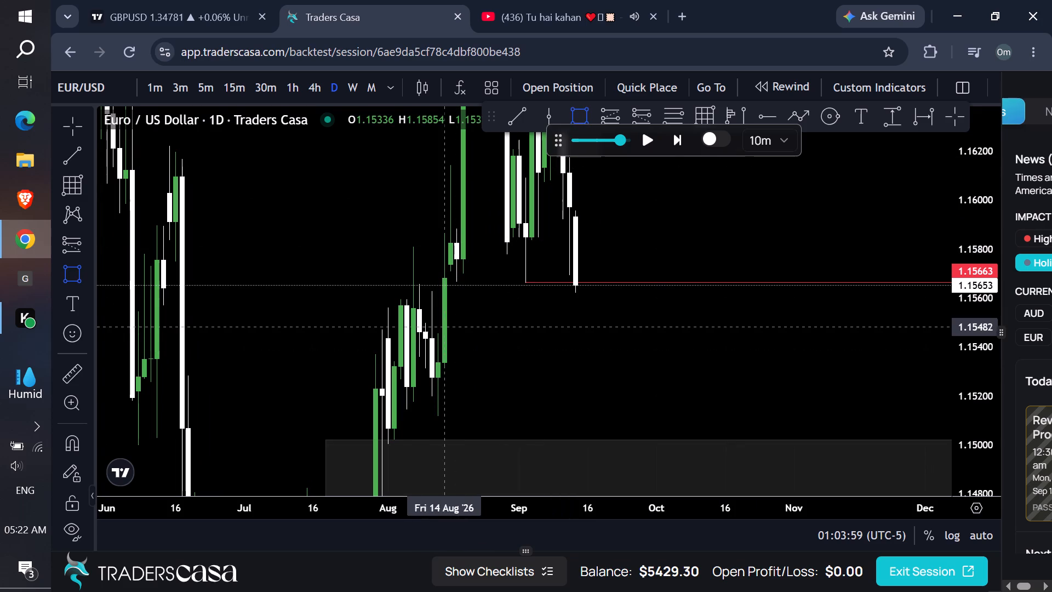
left_click_drag(436, 333, 447, 332)
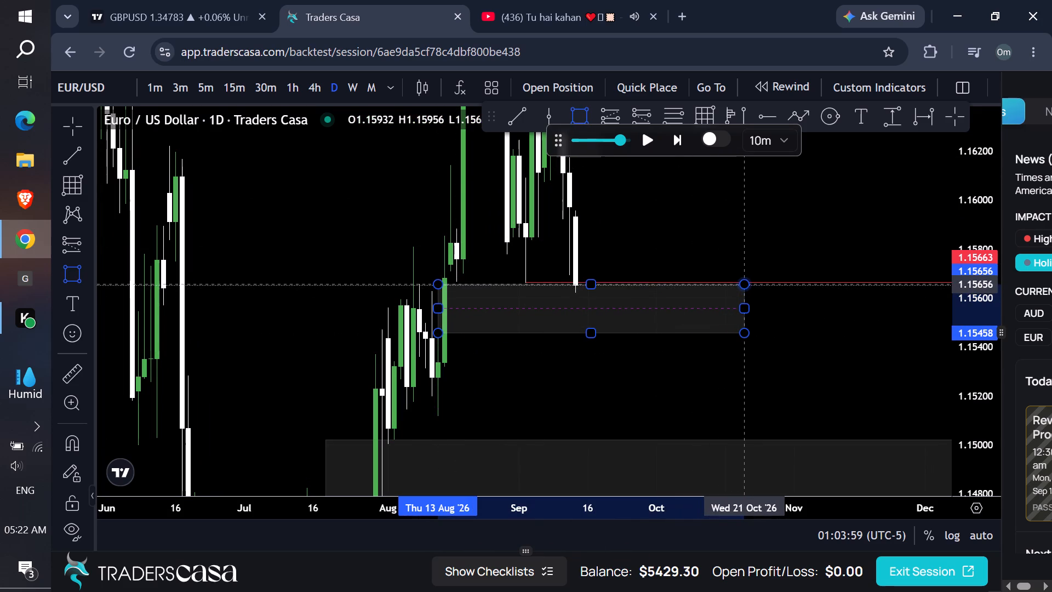
left_click(741, 284)
Play the replay on the daily timeframe to about 04:34 on 14 September.
left_click_drag(753, 236, 705, 247)
left_click(649, 151)
left_click(649, 151)
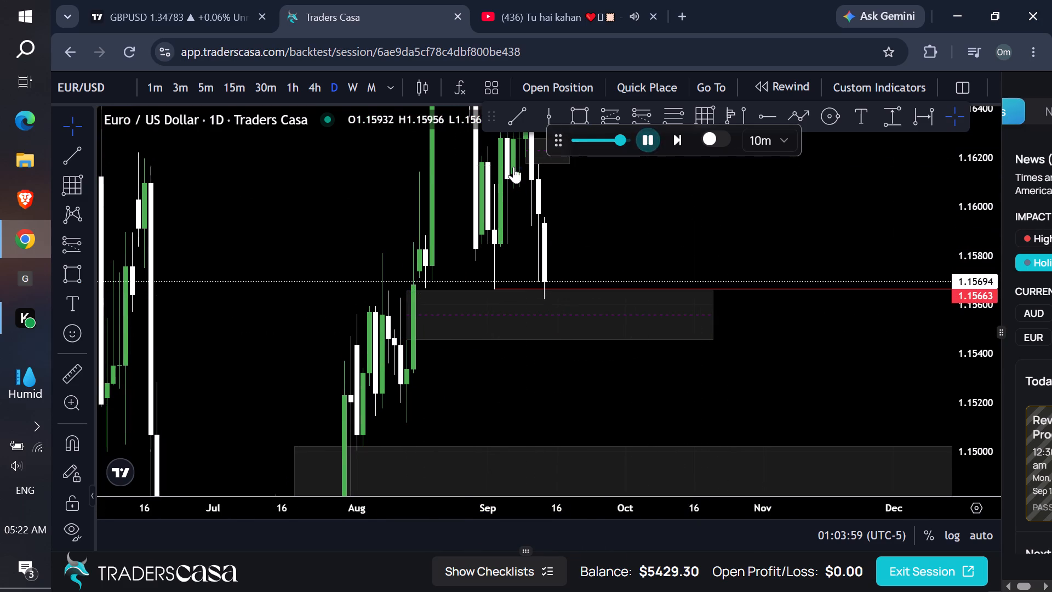
left_click(650, 140)
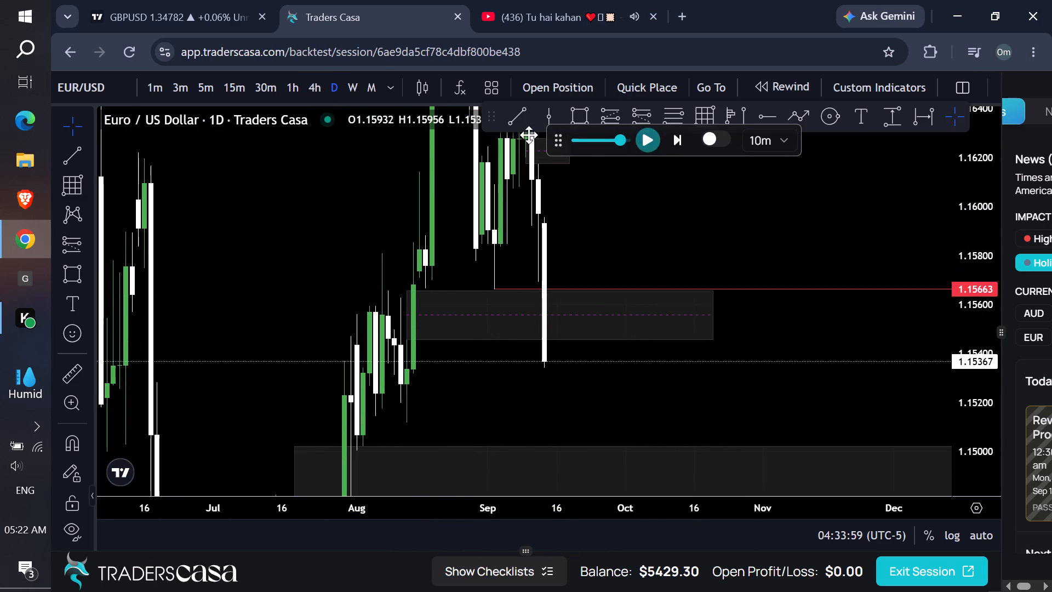
On the 4-hour chart, resize the mid-August demand zone to about 1.1545–1.1523, starting at the 13 August candle base.
left_click(313, 92)
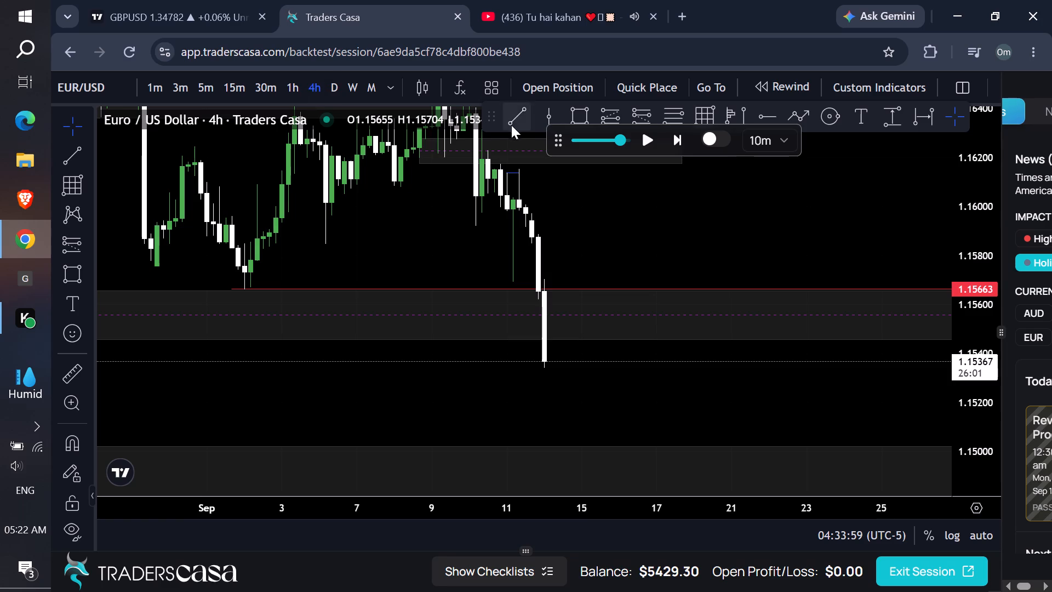
scroll(480, 292, "up", 1)
scroll(464, 325, "down", 1)
scroll(455, 342, "up", 1)
scroll(450, 351, "down", 3)
left_click_drag(418, 388, 781, 380)
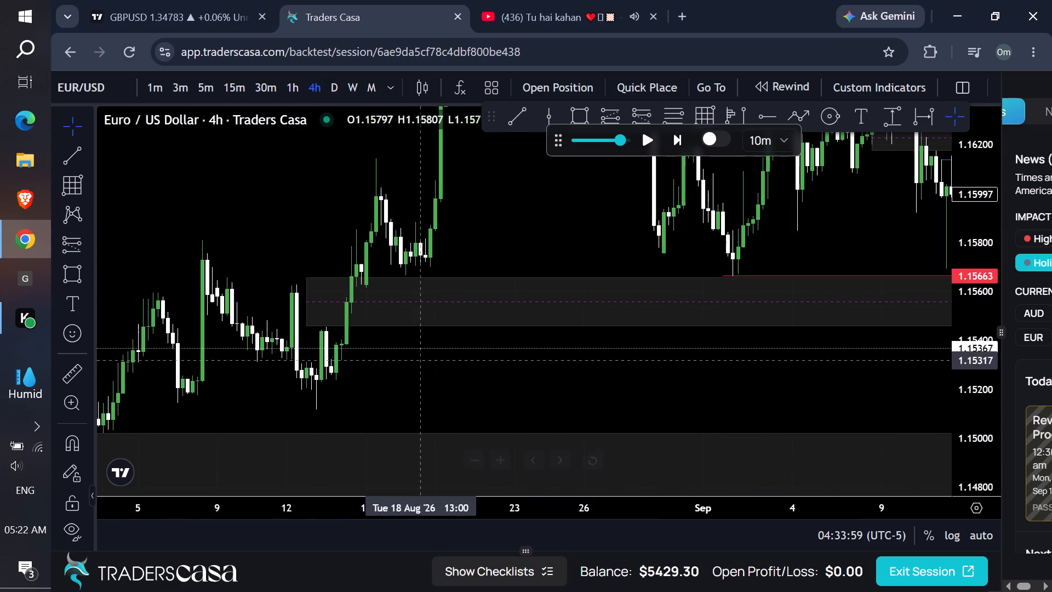
left_click_drag(302, 329, 333, 381)
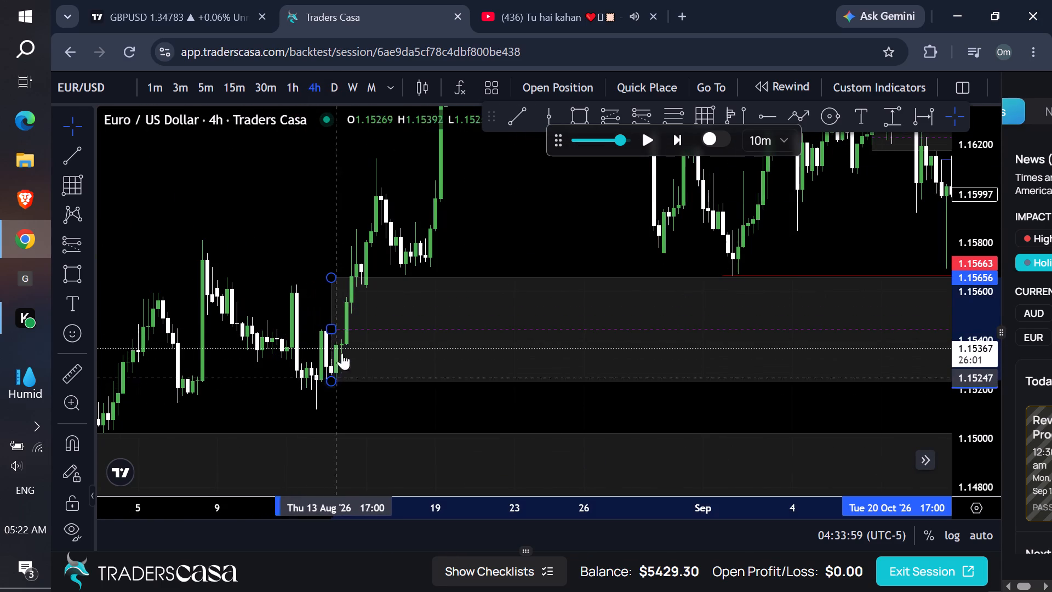
left_click_drag(328, 275, 323, 328)
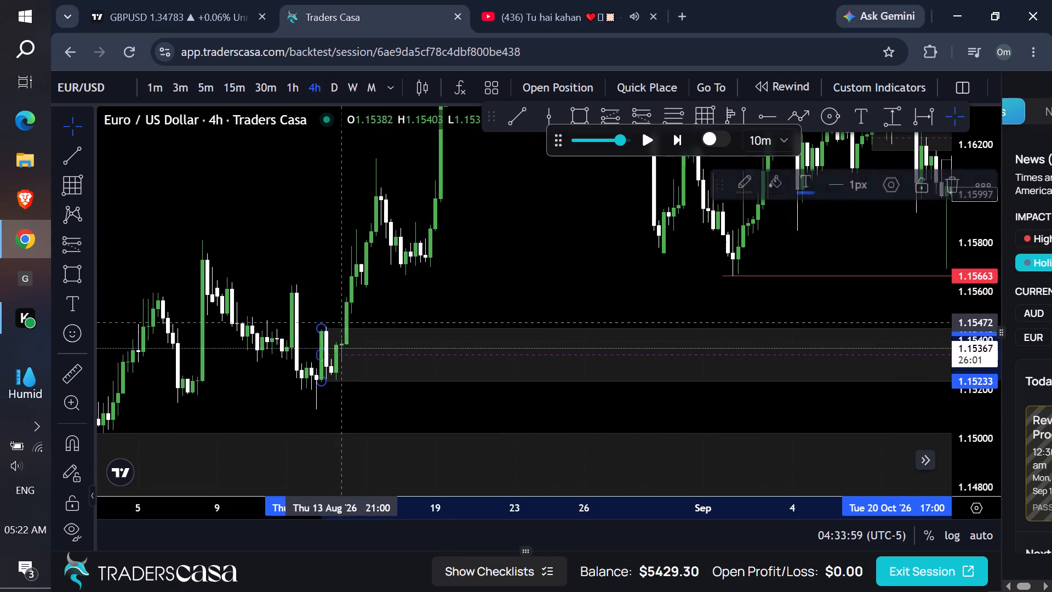
Play the replay on the 4-hour timeframe to about 13:34 on 14 September.
left_click_drag(556, 308, 215, 321)
left_click_drag(554, 326, 542, 326)
left_click(645, 146)
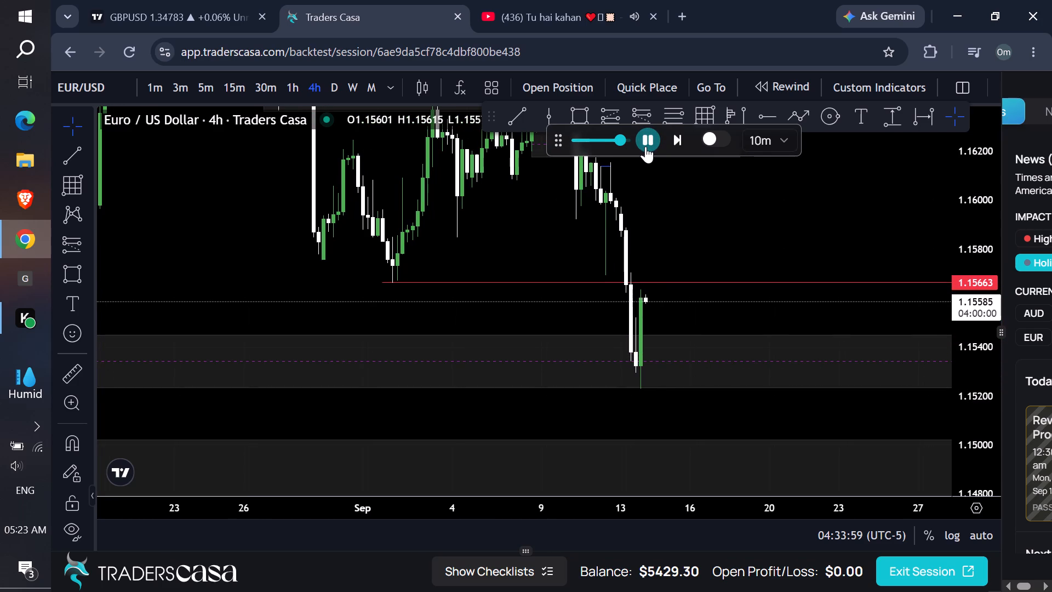
On the 4-hour chart, draw a supply zone at about 1.15975–1.15703 from 13 September 17:00 to about 18 September.
left_click(289, 89)
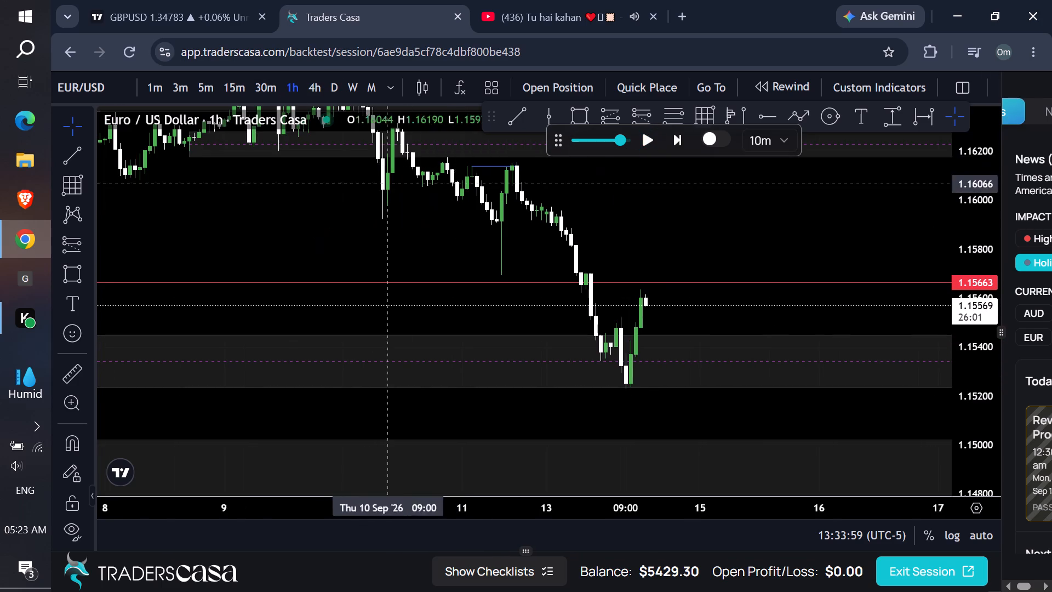
left_click(319, 93)
left_click_drag(698, 214, 669, 225)
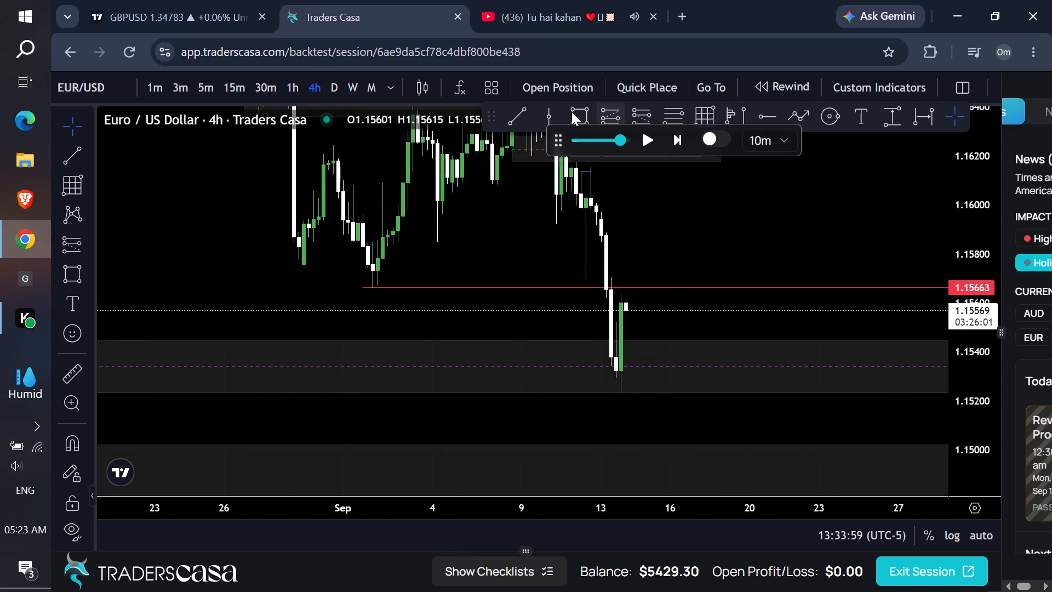
left_click(571, 112)
left_click(602, 210)
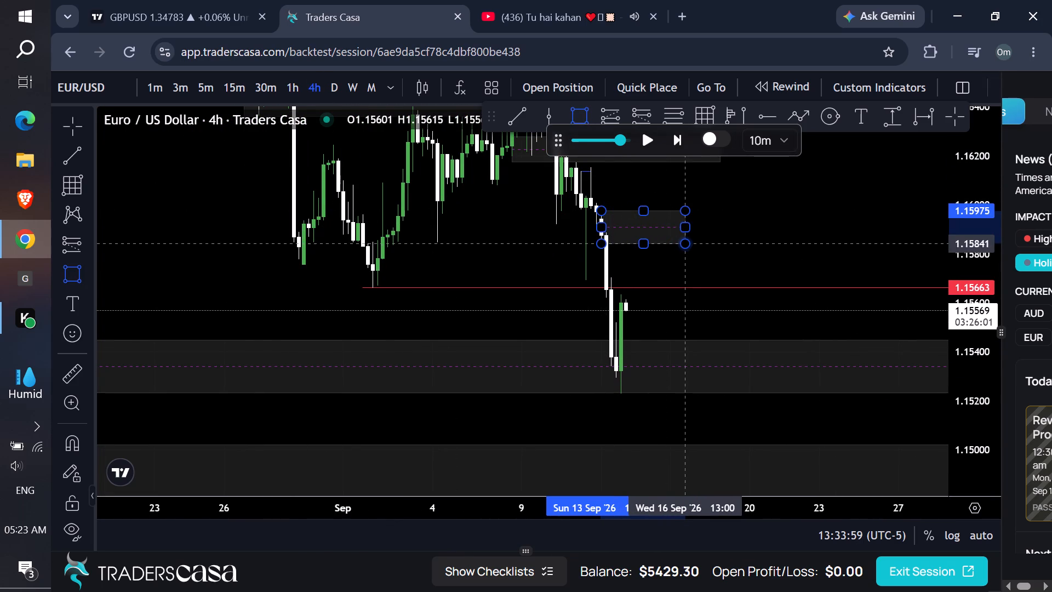
left_click(692, 277)
left_click_drag(691, 249, 731, 253)
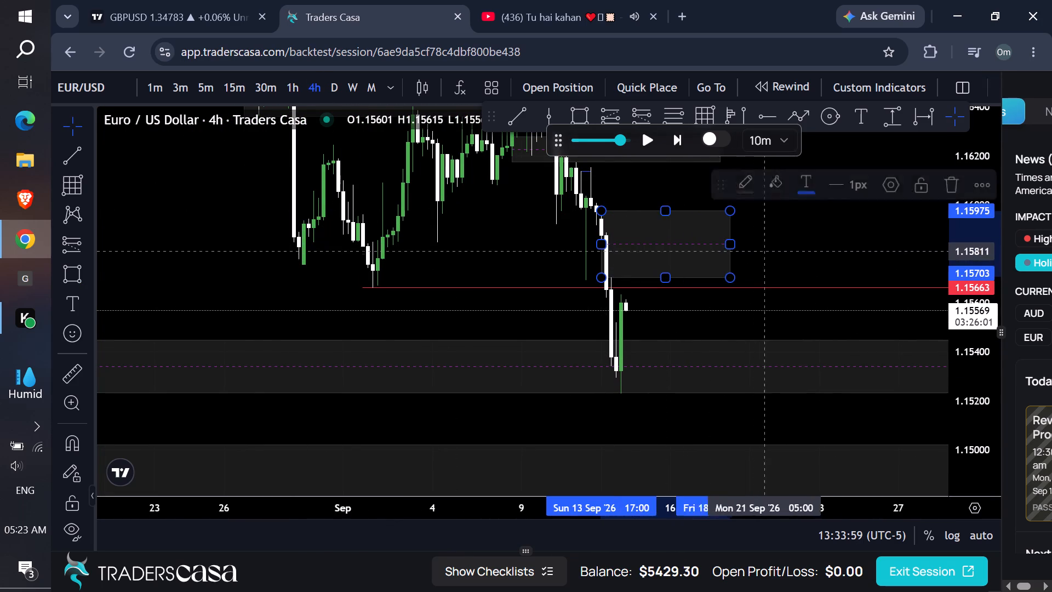
On the daily chart, place a vertical line at 15 September, just after the latest candle.
left_click_drag(785, 254, 777, 252)
left_click(334, 91)
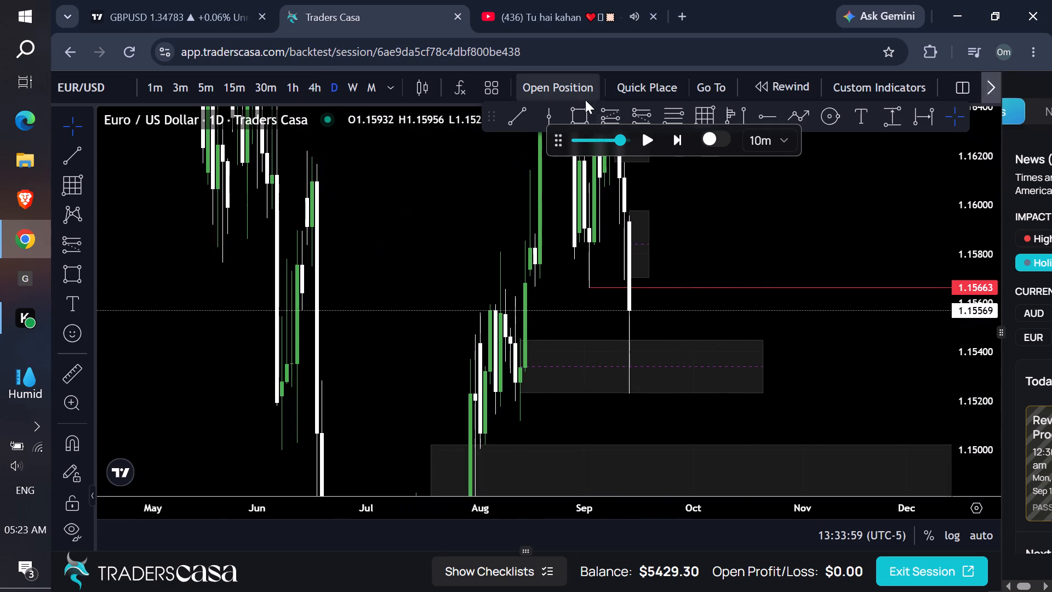
left_click(544, 118)
left_click(633, 291)
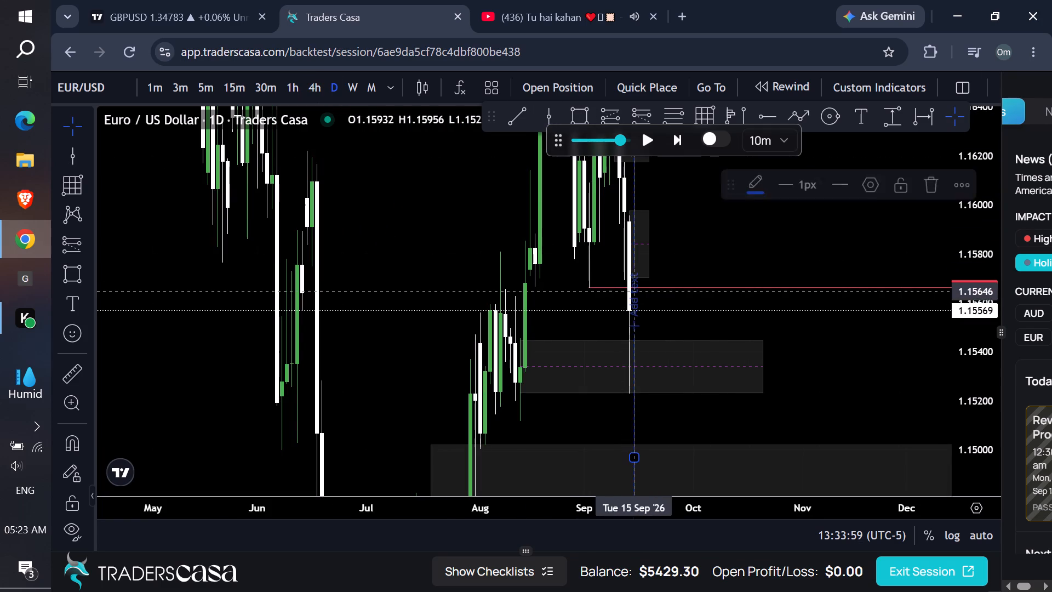
left_click_drag(731, 237, 727, 236)
Play the replay on the 1-hour timeframe to about 16:44 on 14 September, with the latest candles in closer view.
left_click(318, 87)
left_click(295, 88)
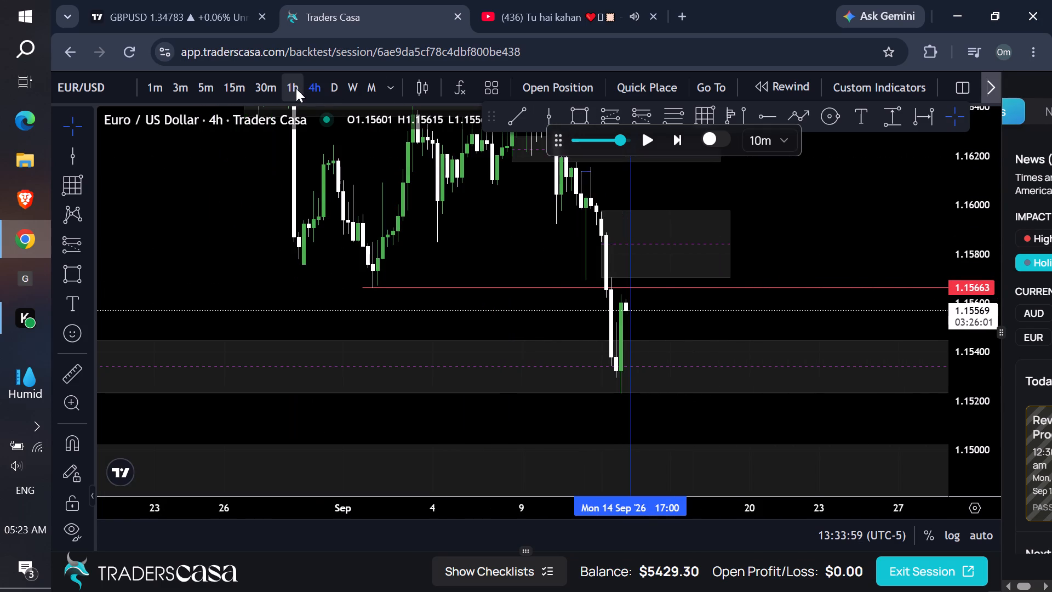
left_click_drag(973, 419, 937, 341)
scroll(777, 303, "up", 3)
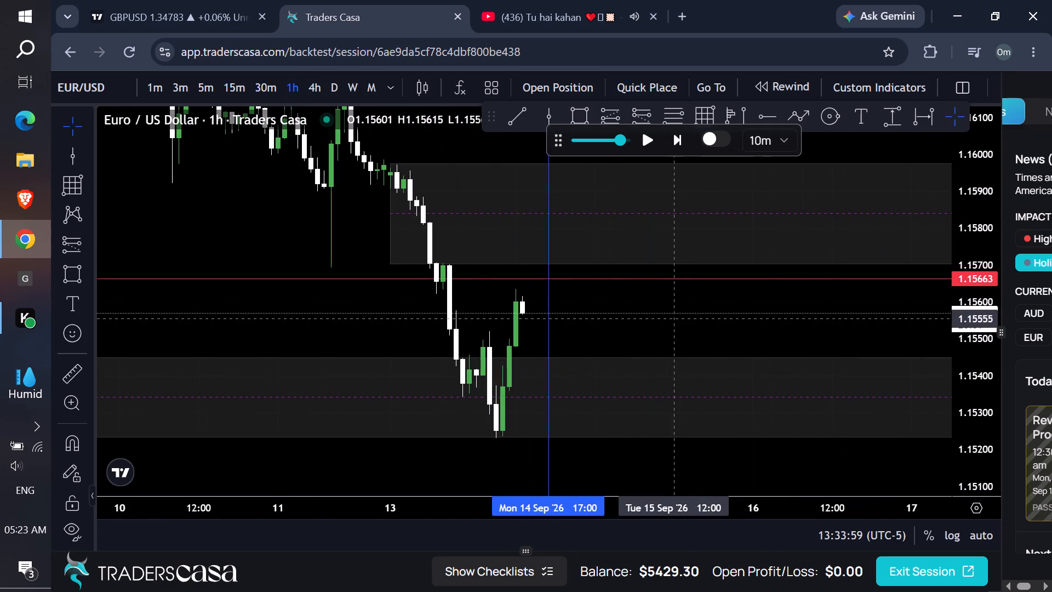
left_click(650, 137)
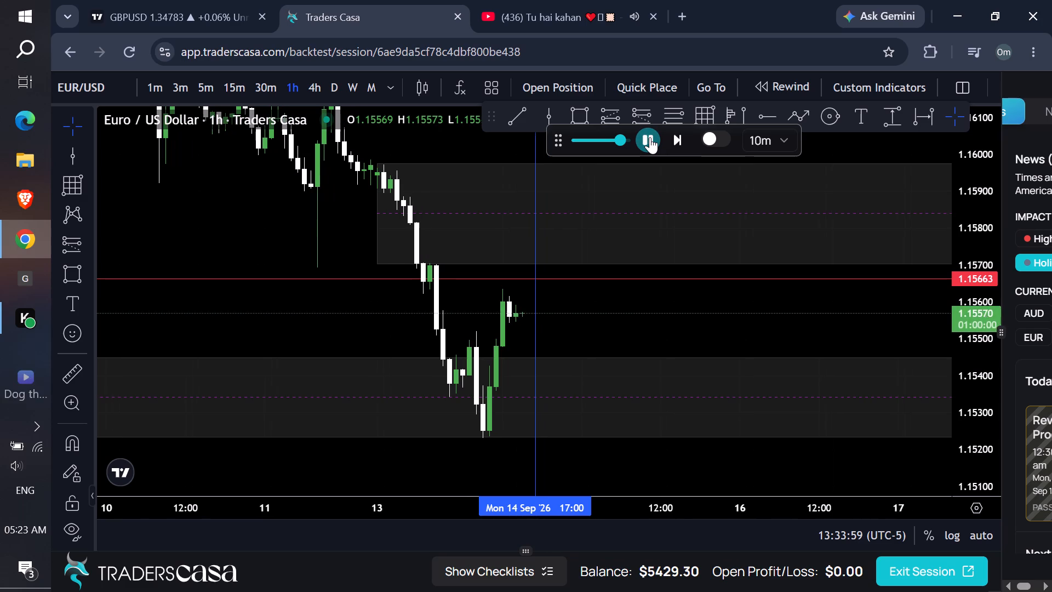
left_click(650, 137)
left_click_drag(668, 297, 759, 252)
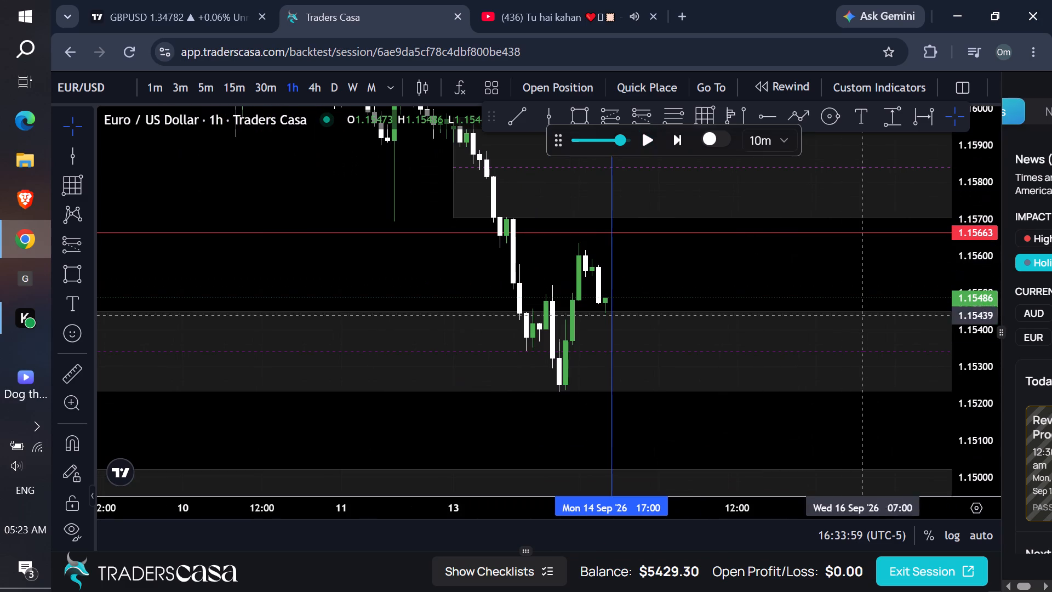
left_click_drag(998, 404, 954, 304)
left_click_drag(780, 257, 722, 217)
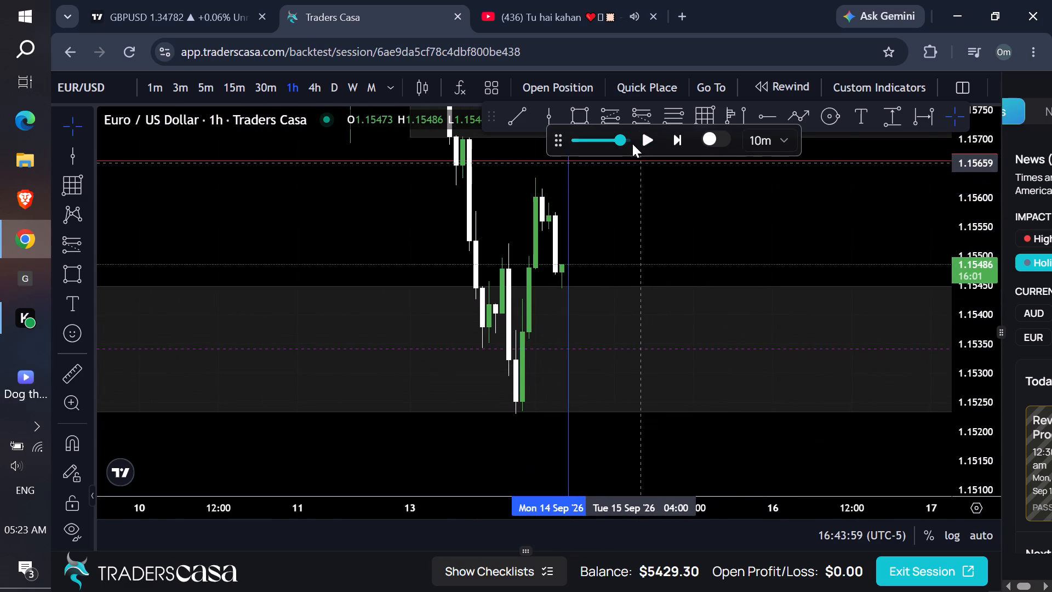
On the 1-hour chart, draw a small demand zone at about 1.15473–1.15428 from 14 September 11:00 to about 19:00.
left_click(579, 121)
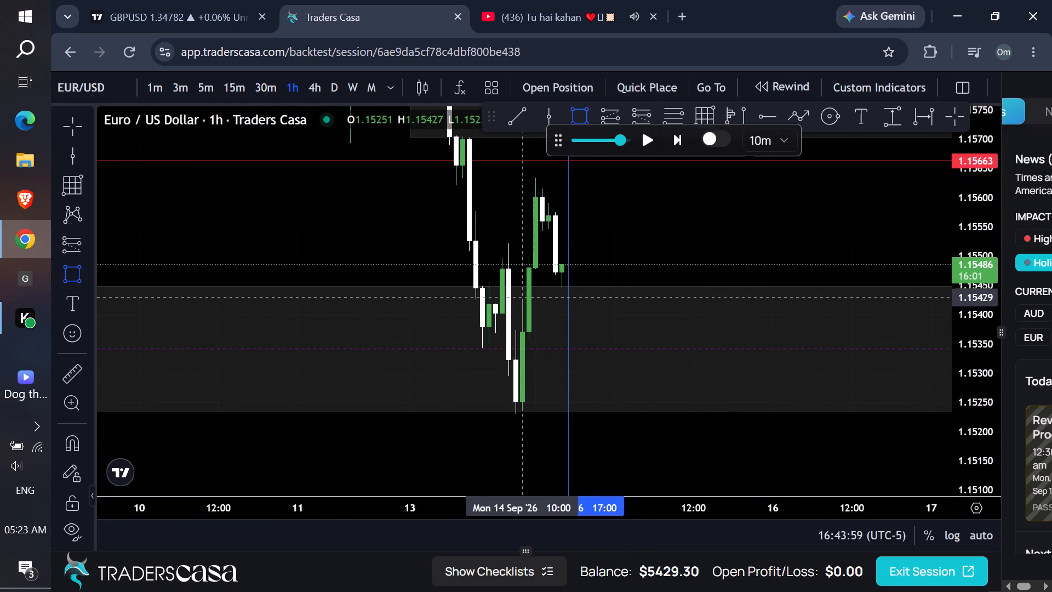
left_click(526, 298)
left_click(580, 271)
left_click_drag(630, 246, 615, 257)
Play the replay on the 1-hour timeframe to about 17:54 on 14 September.
double_click(643, 147)
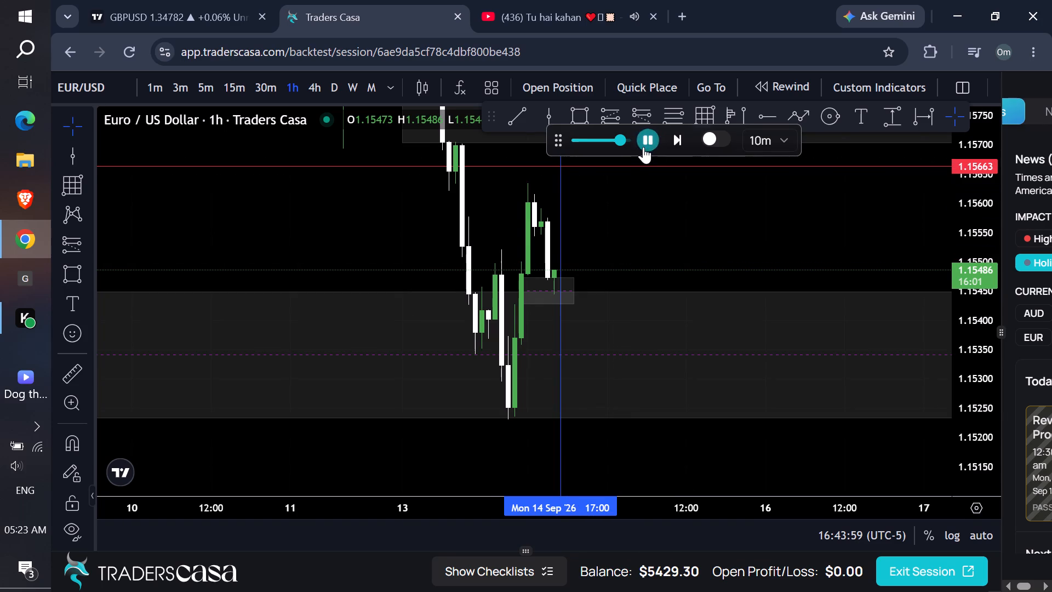
left_click(649, 133)
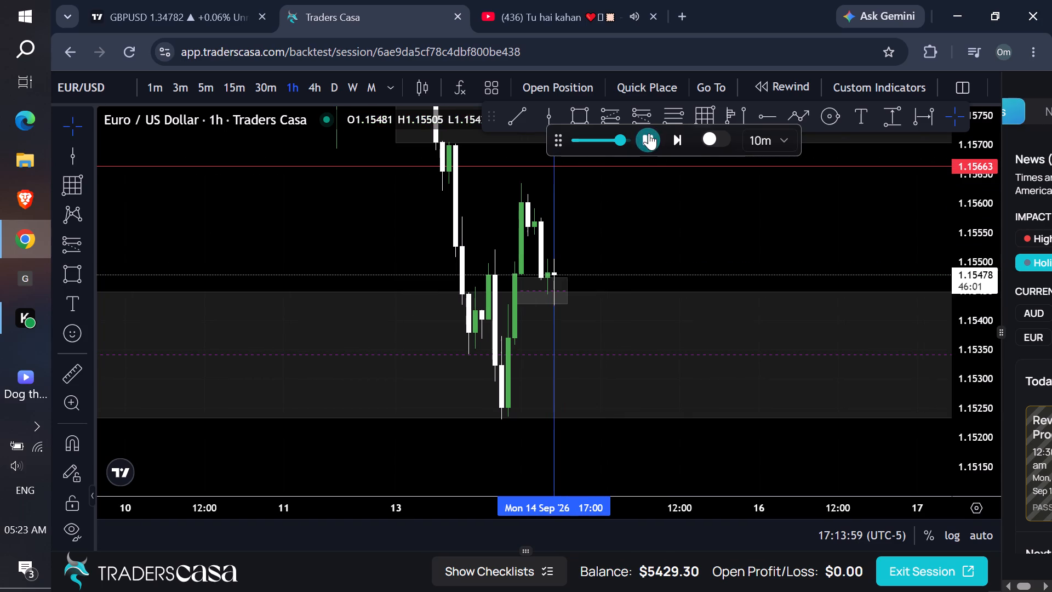
left_click(649, 133)
Delete the vertical line at 14 September 17:00.
left_click(557, 212)
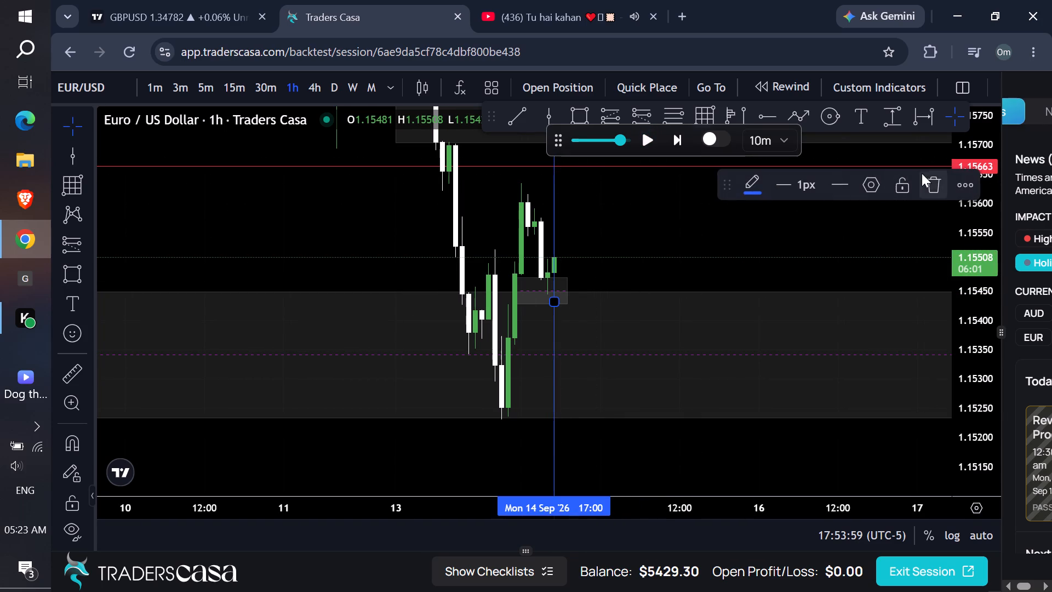
left_click(929, 180)
Play the replay on the 1-hour timeframe to about 03:54 on 15 September, checking the 15-minute chart along the way.
left_click(649, 147)
left_click(649, 147)
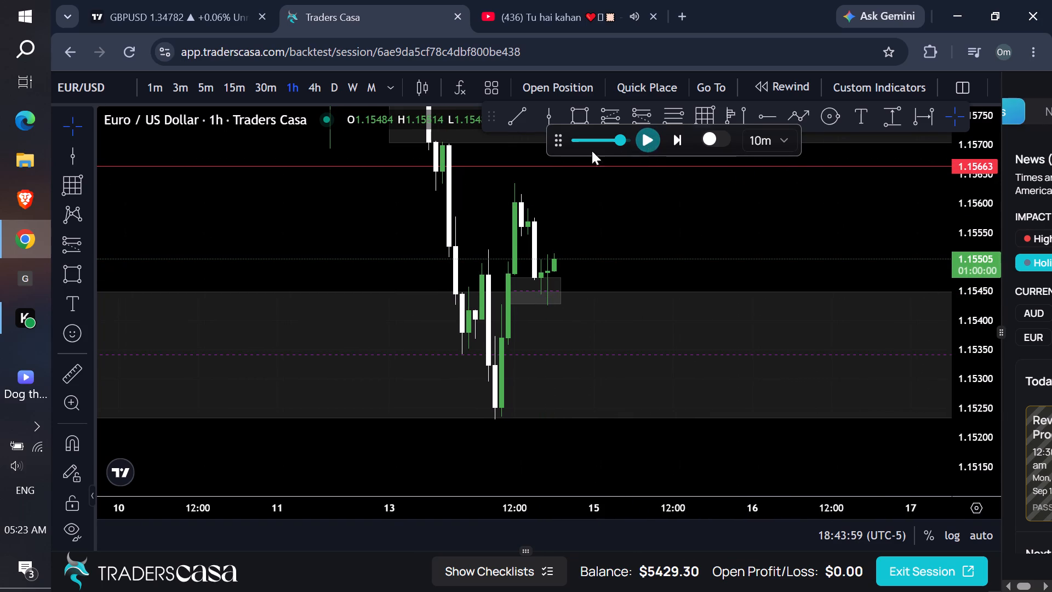
left_click(232, 95)
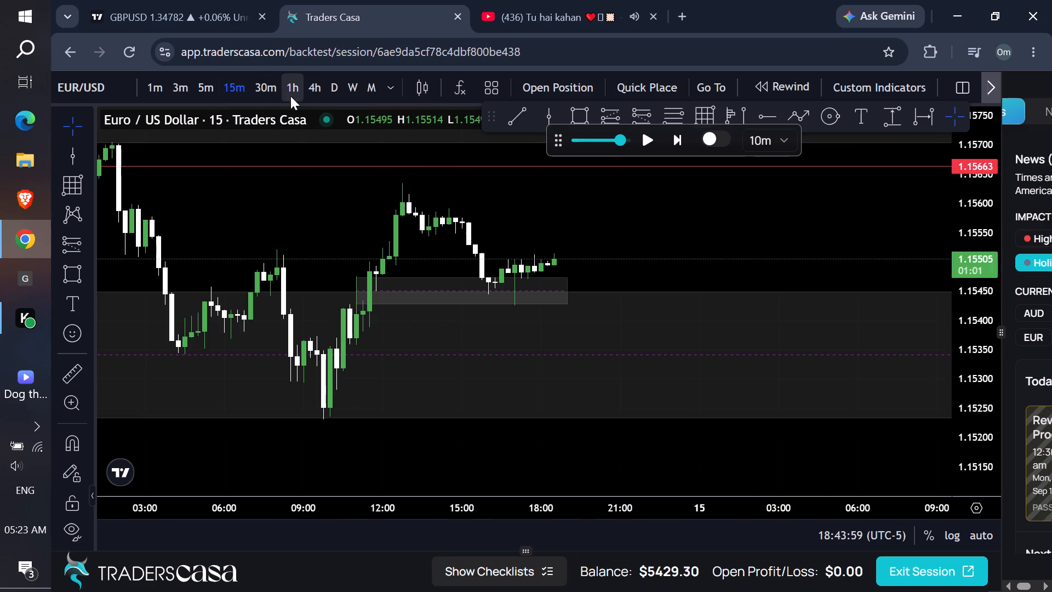
left_click(287, 95)
left_click(645, 143)
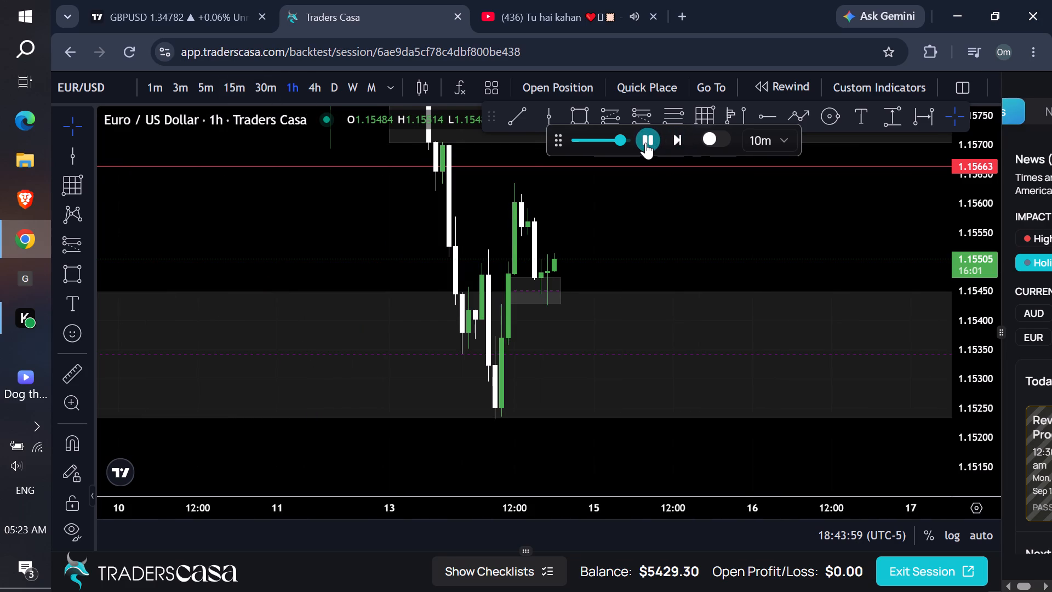
left_click(645, 143)
left_click(246, 94)
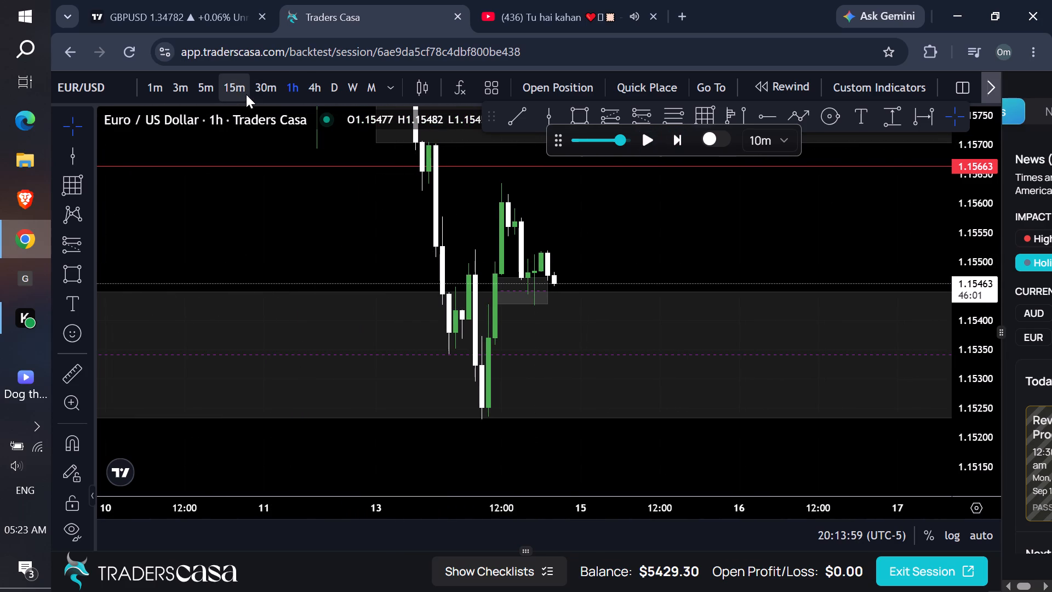
left_click(295, 94)
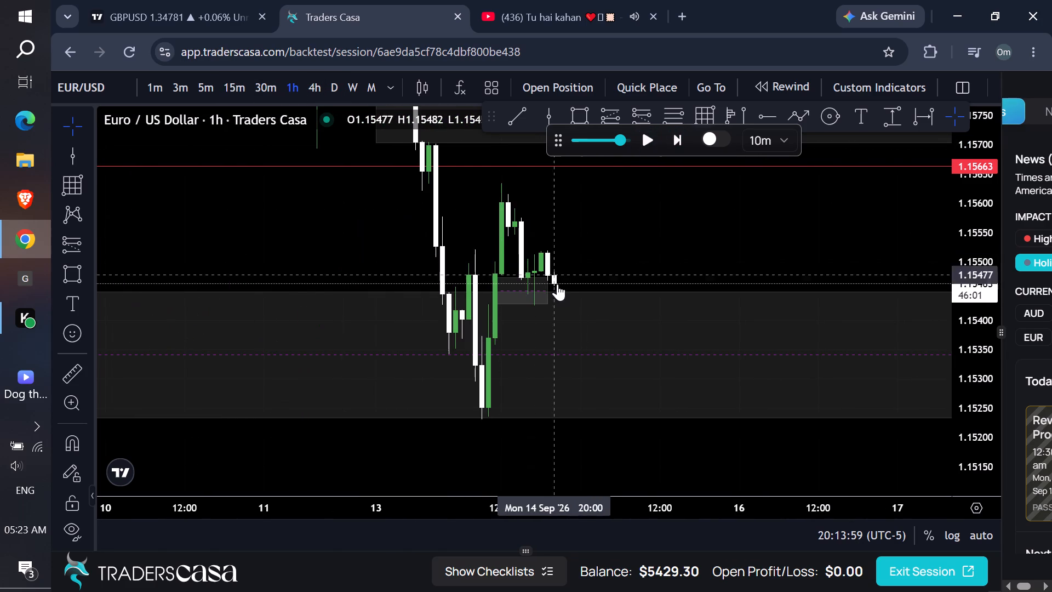
left_click(645, 143)
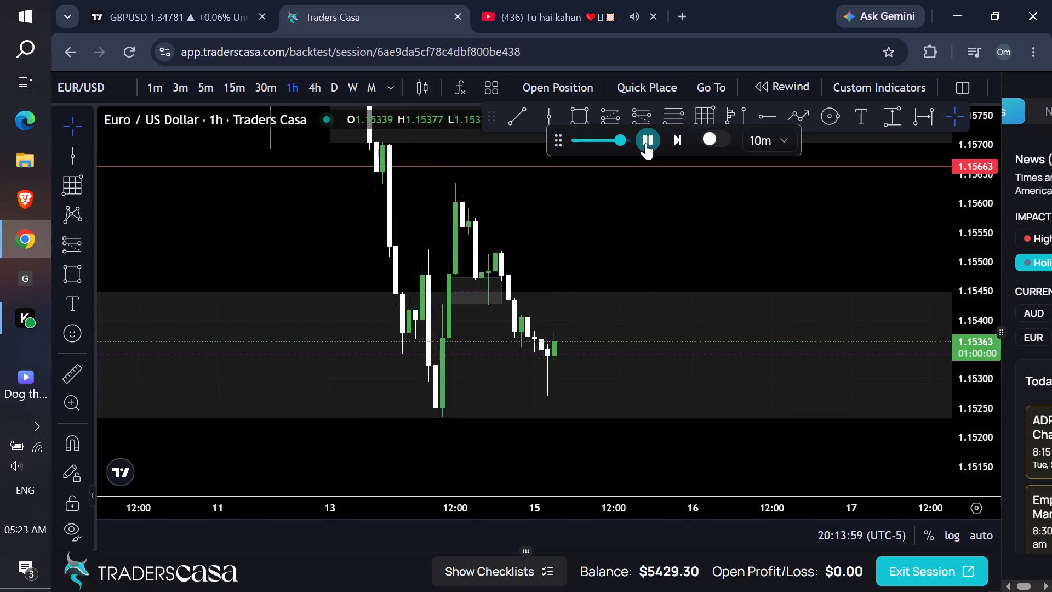
Move and resize the small demand zone to about 1.15373–1.15232, spanning 14 September 09:00 to about 15 September 15:00.
left_click_drag(506, 275, 604, 420)
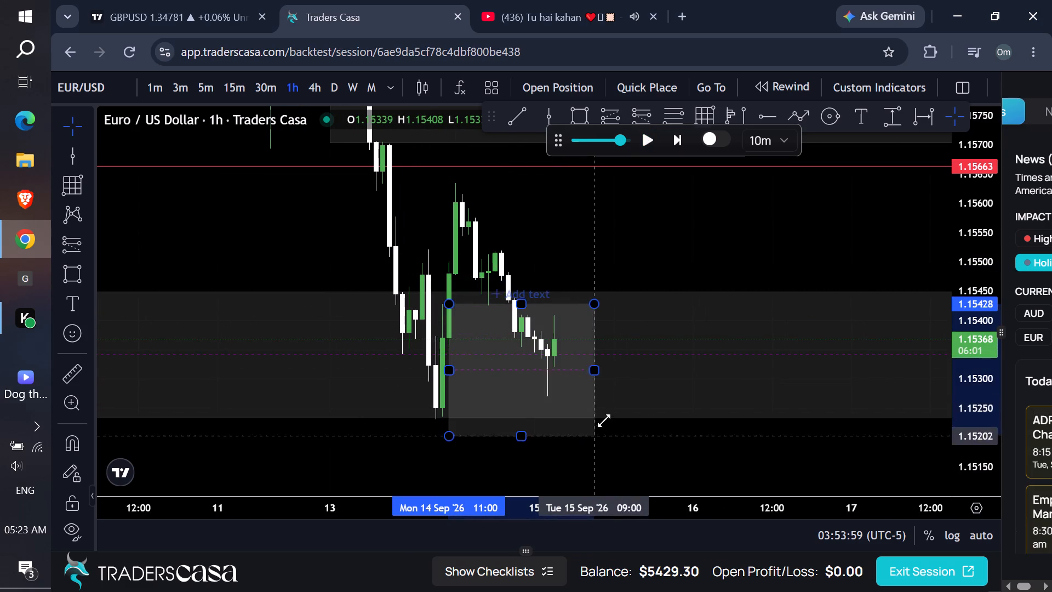
left_click_drag(604, 420, 605, 414)
left_click_drag(455, 309, 441, 341)
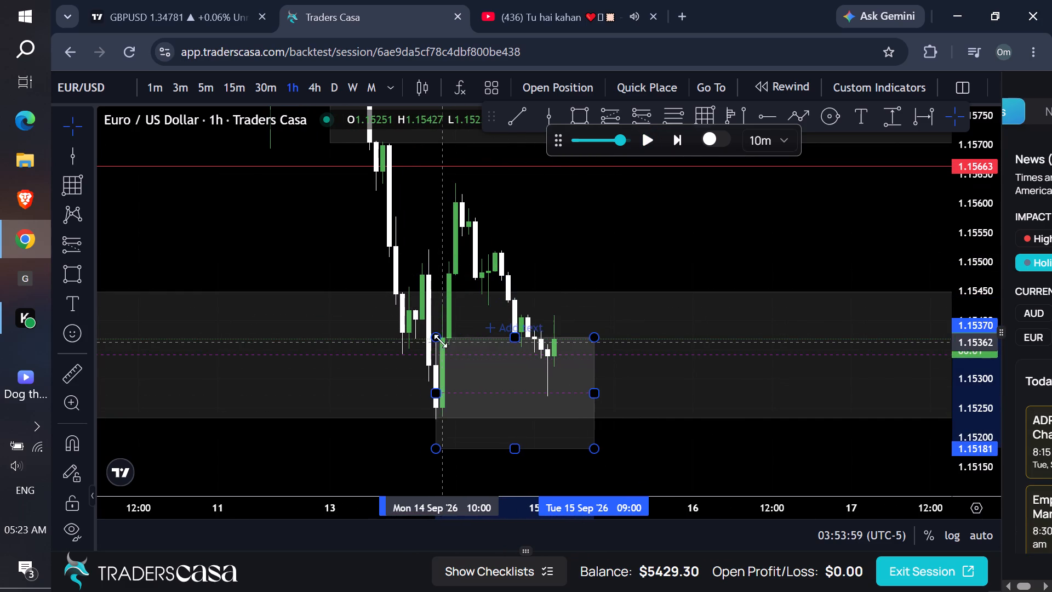
left_click_drag(441, 341, 443, 341)
left_click_drag(595, 445, 628, 423)
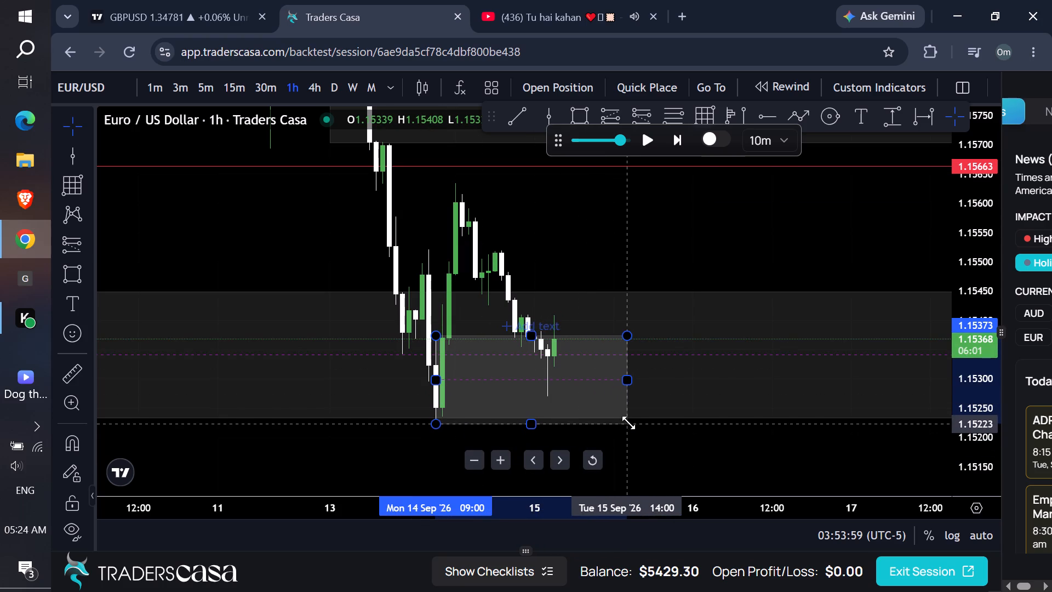
left_click_drag(628, 423, 631, 419)
left_click(602, 249)
On the 15-minute chart, draw a long position after the latest candle with entry at 1.15321 and stop at 1.15268.
left_click(229, 90)
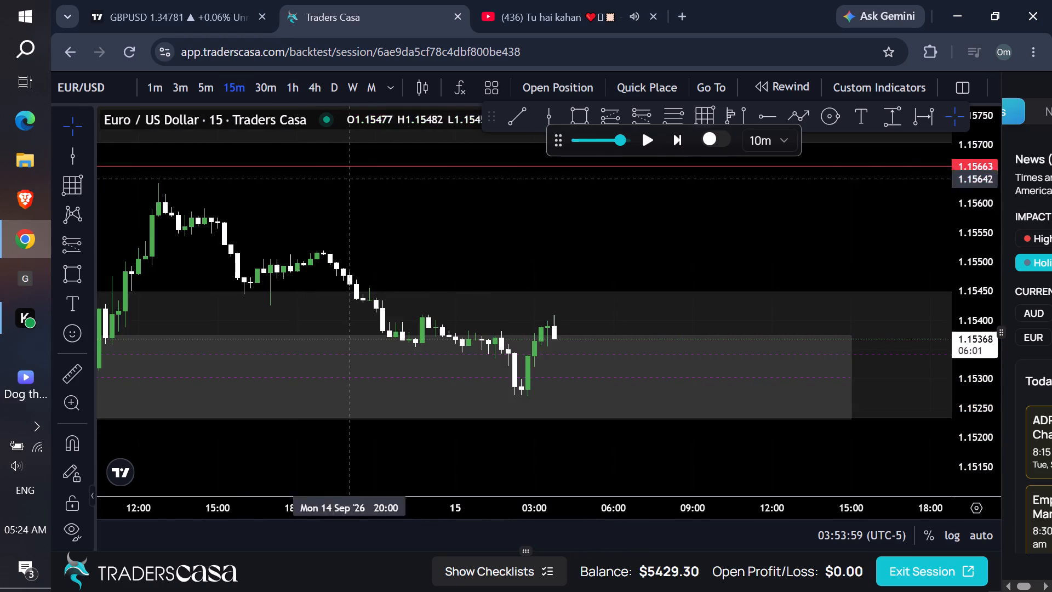
left_click_drag(988, 440, 895, 300)
left_click_drag(759, 326, 708, 161)
left_click(602, 116)
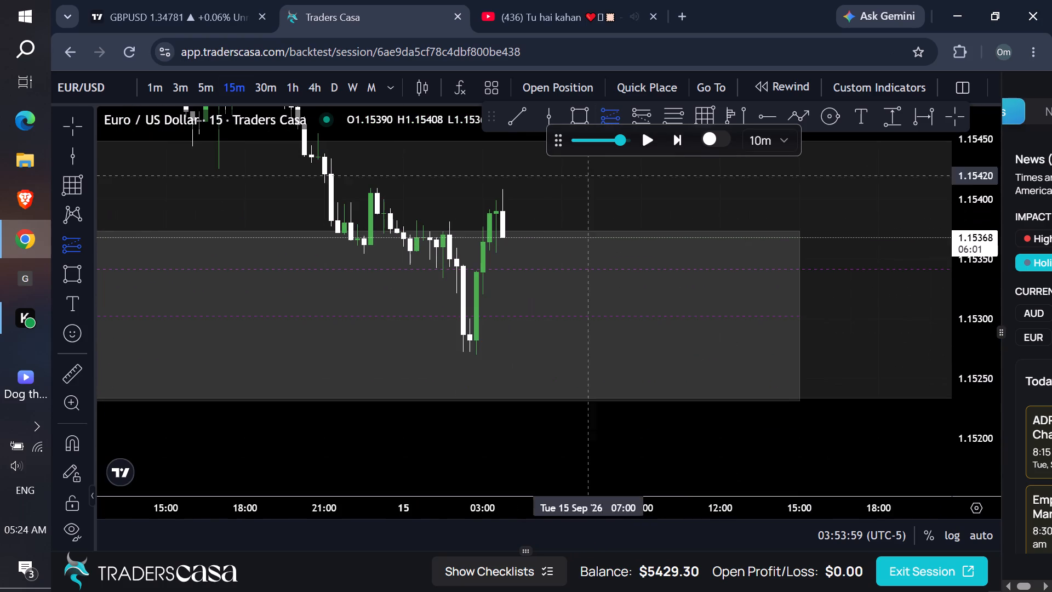
left_click(512, 294)
left_click_drag(512, 379, 521, 357)
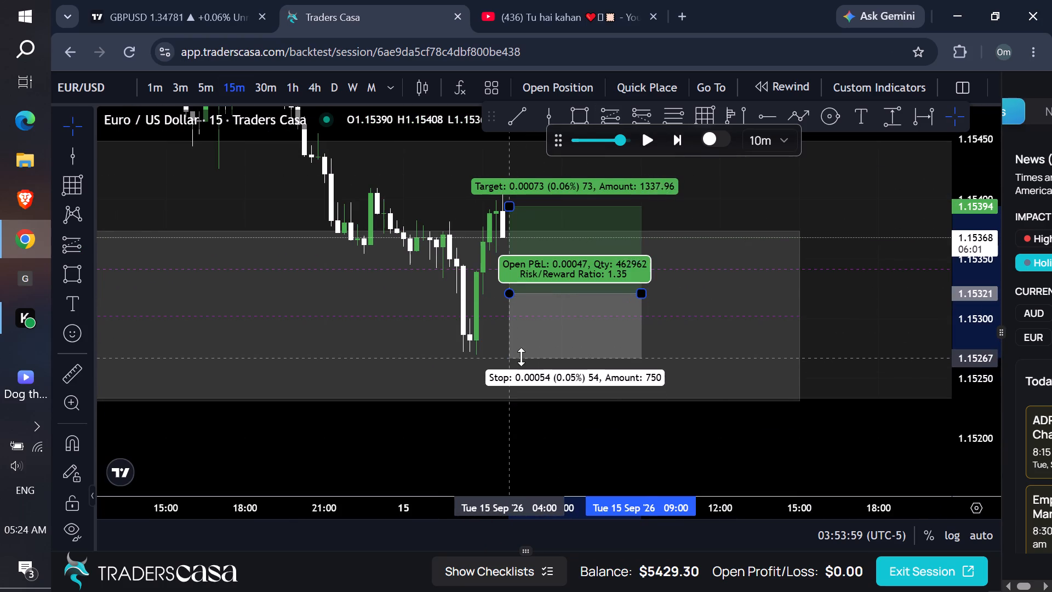
left_click_drag(521, 357, 521, 356)
Raise the long position's target to 1.15534, for a risk/reward ratio of about 4.02.
left_click_drag(718, 277, 708, 379)
scroll(777, 283, "down", 7)
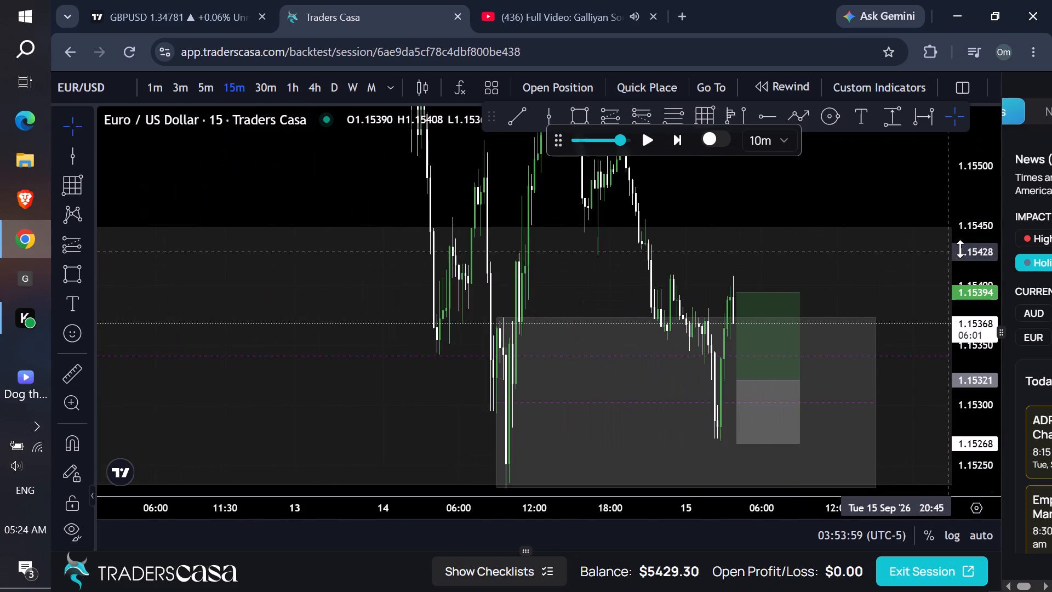
left_click_drag(969, 256, 928, 408)
left_click_drag(737, 296, 734, 240)
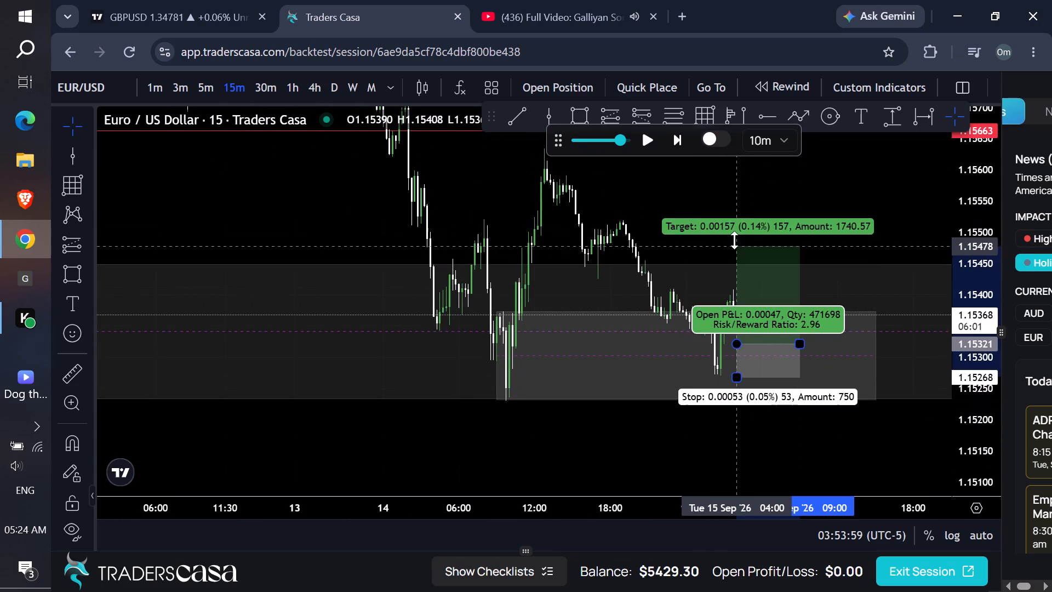
left_click_drag(734, 240, 738, 221)
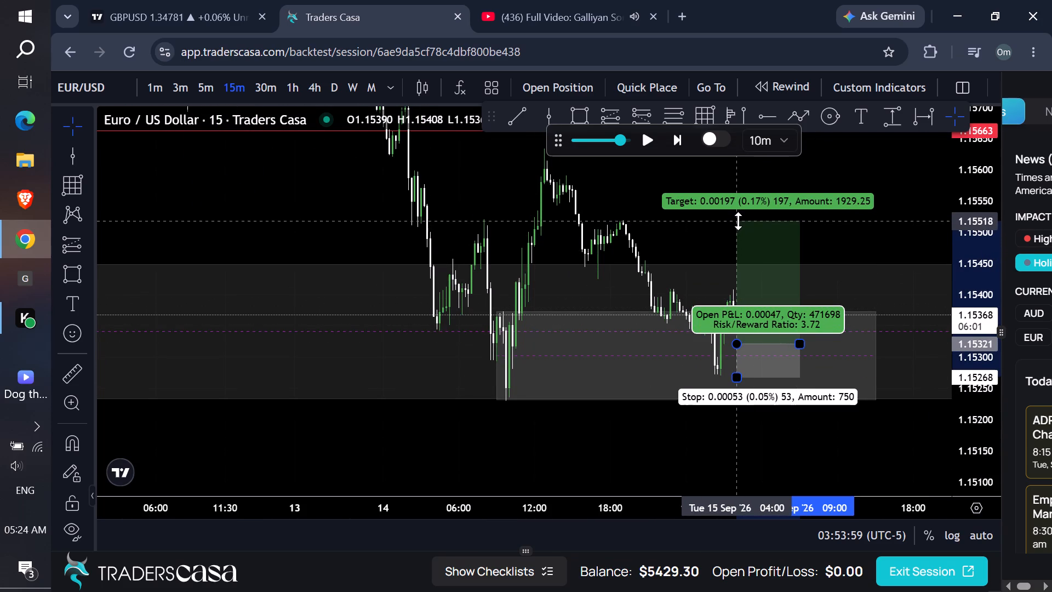
left_click_drag(738, 221, 744, 214)
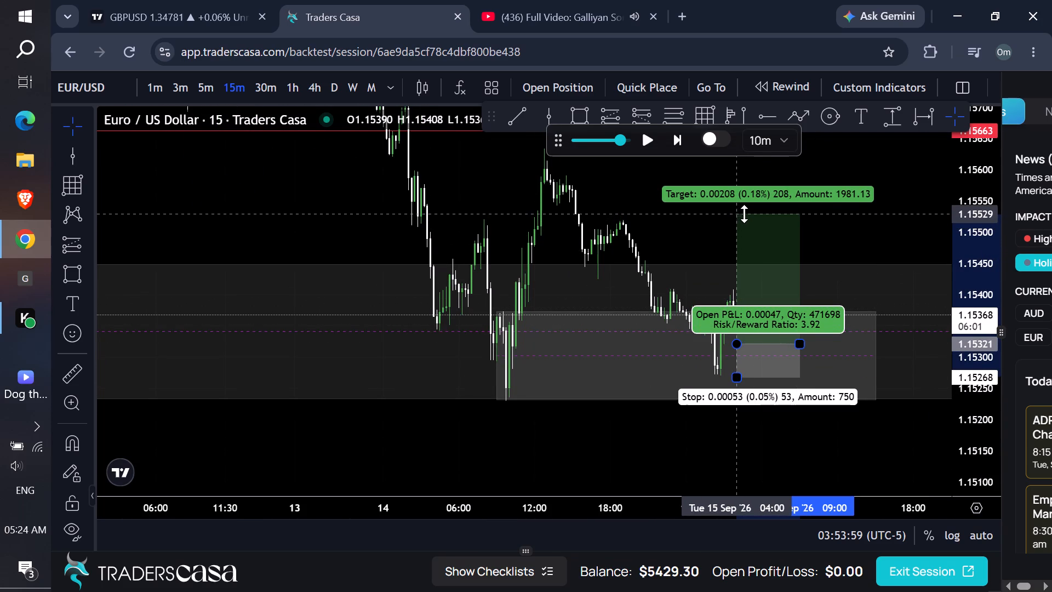
left_click_drag(744, 214, 751, 210)
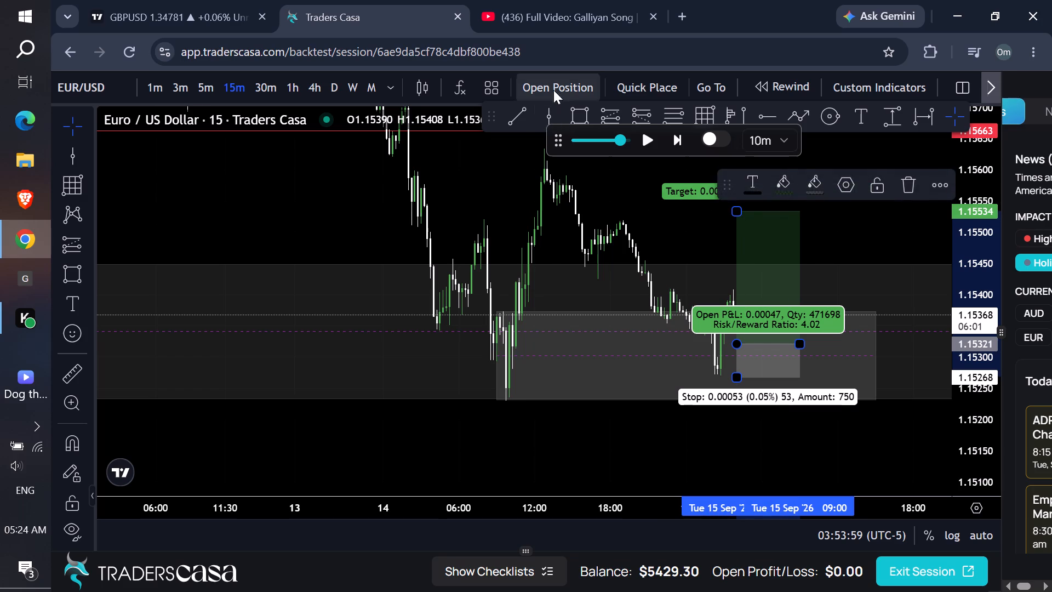
Place a pending buy order from the long position with entry 1.15321, stop loss 1.15268 and take profit 1.15534.
left_click(555, 87)
left_click(532, 515)
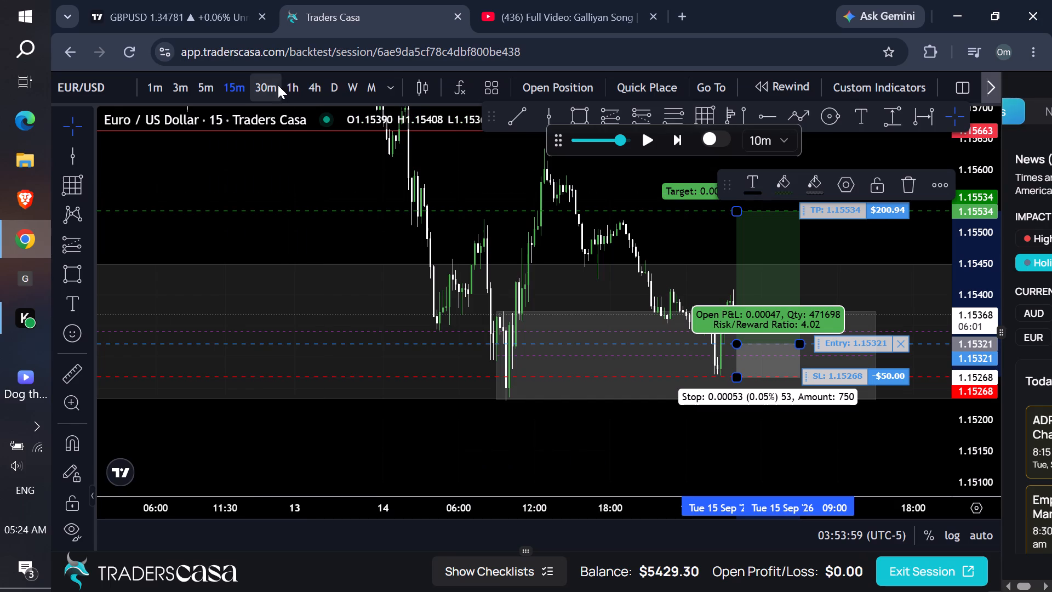
On the 1-hour chart, set the replay interval to 1 minute and play to about 05:24 on 15 September.
left_click(297, 82)
scroll(535, 195, "up", 5)
scroll(535, 195, "down", 1)
scroll(535, 195, "up", 2)
left_click_drag(684, 229, 679, 212)
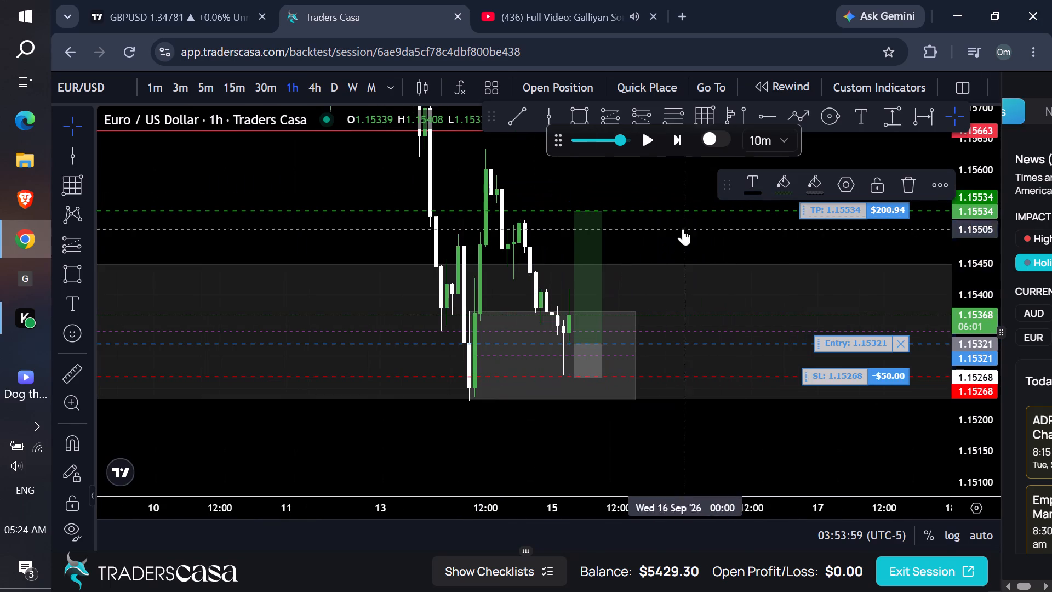
left_click(773, 138)
left_click(773, 177)
left_click(729, 237)
left_click(661, 144)
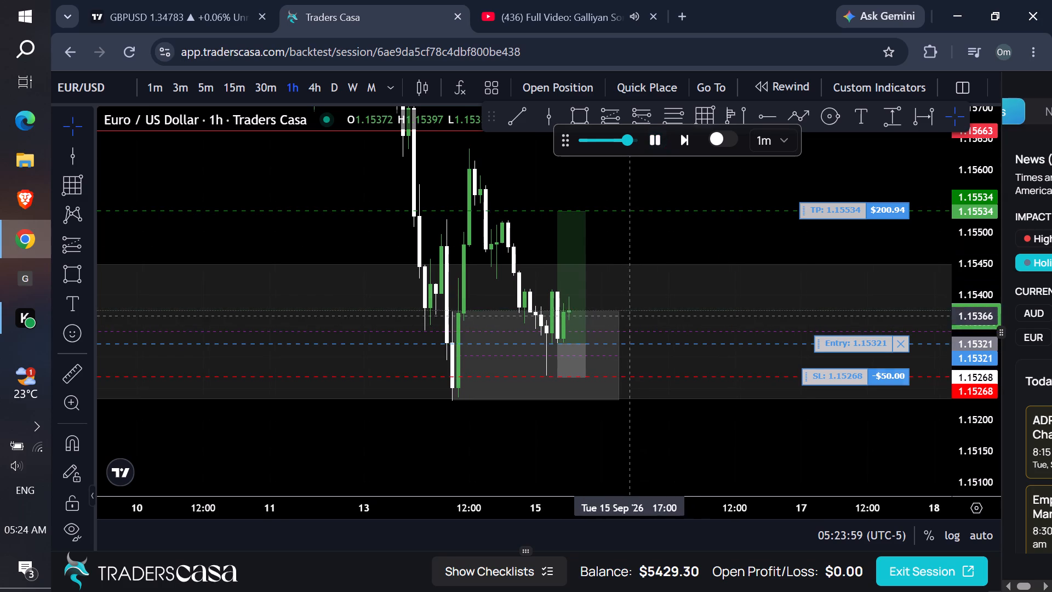
Extend the long position drawing to about 15 September 15:00 while the replay runs to about 06:55.
left_click_drag(586, 345, 620, 340)
left_click(675, 241)
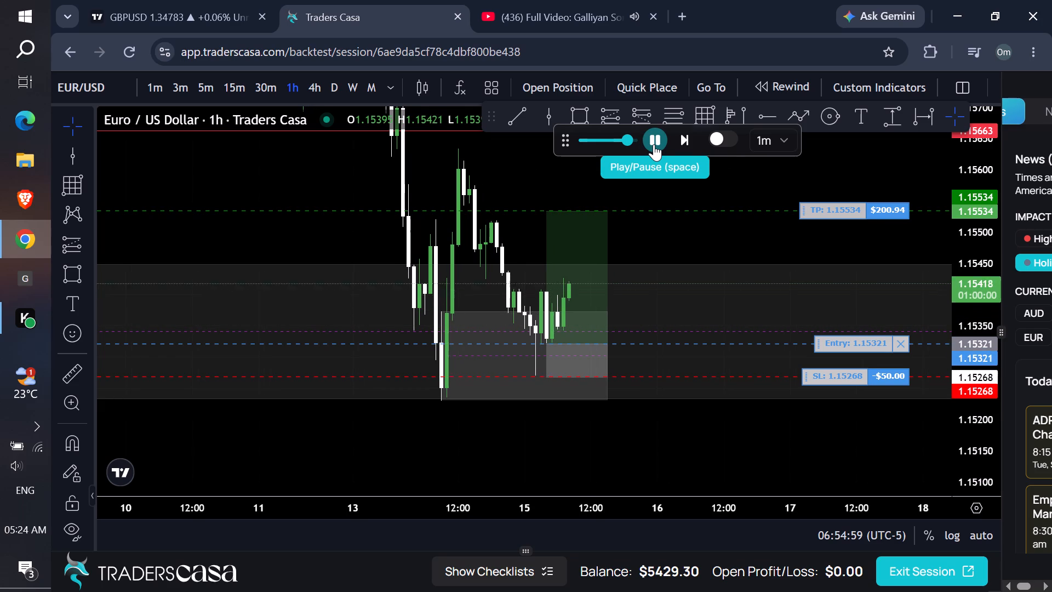
Set the replay interval to 2 minutes and play to about 11:27 on 15 September.
left_click(781, 140)
left_click(783, 199)
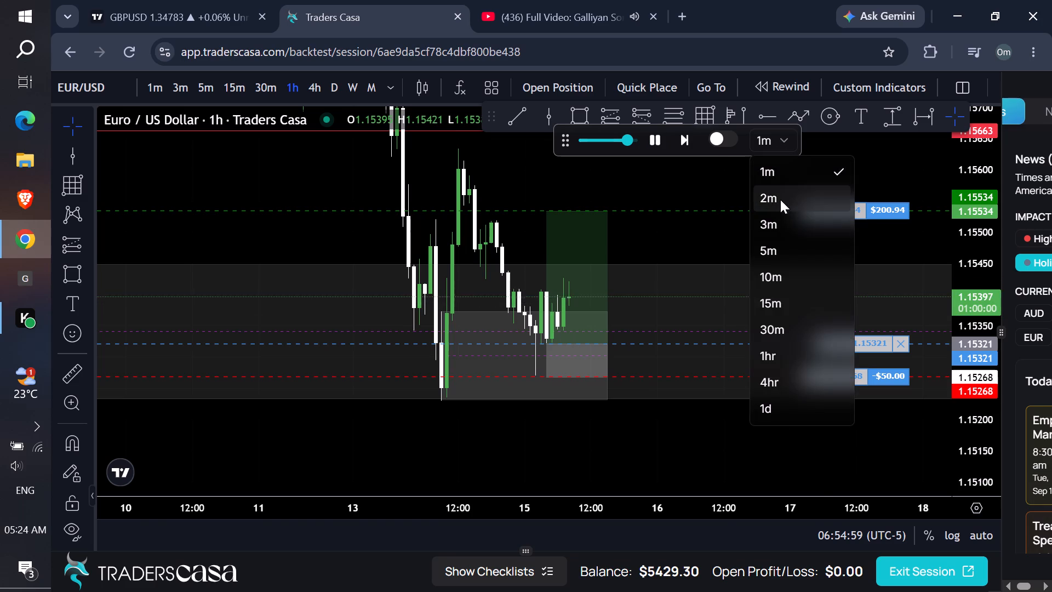
left_click(655, 166)
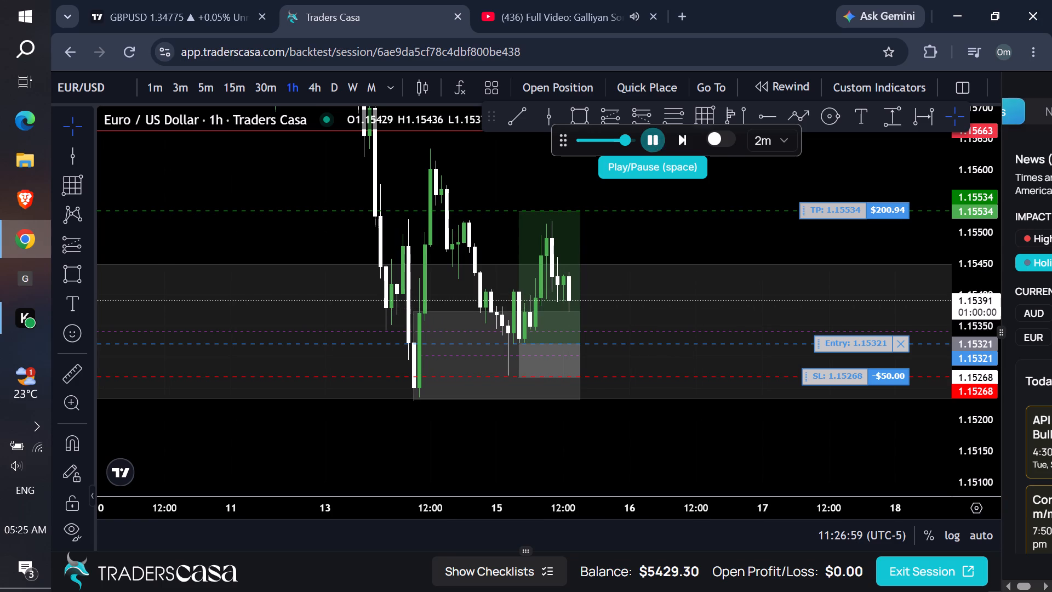
Extend the long position drawing to about 16 September 06:00 while the replay runs to about 14:27 on 15 September.
left_click_drag(575, 343, 658, 338)
left_click(716, 302)
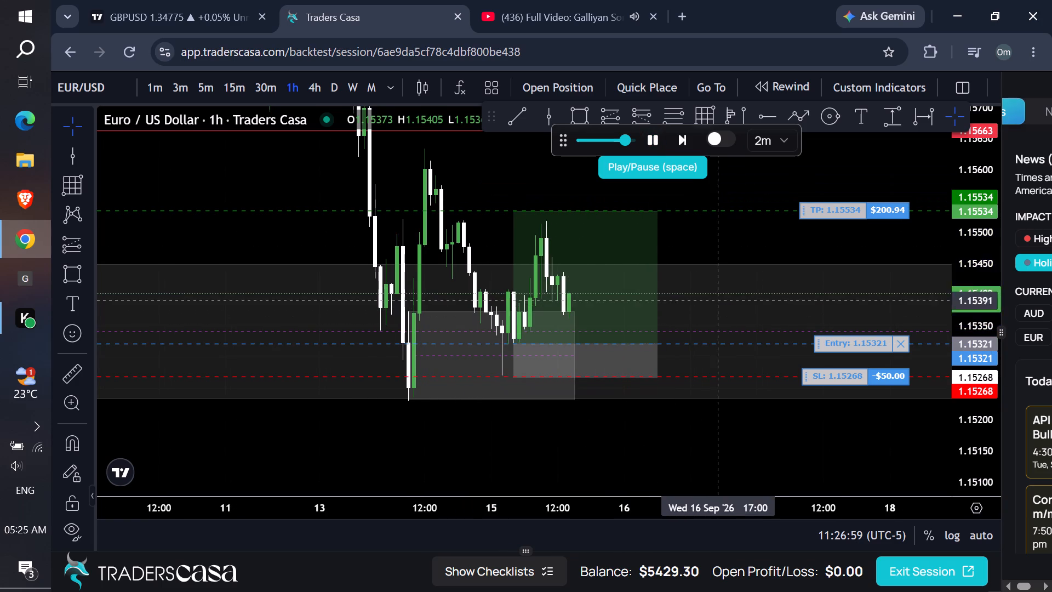
left_click(701, 238)
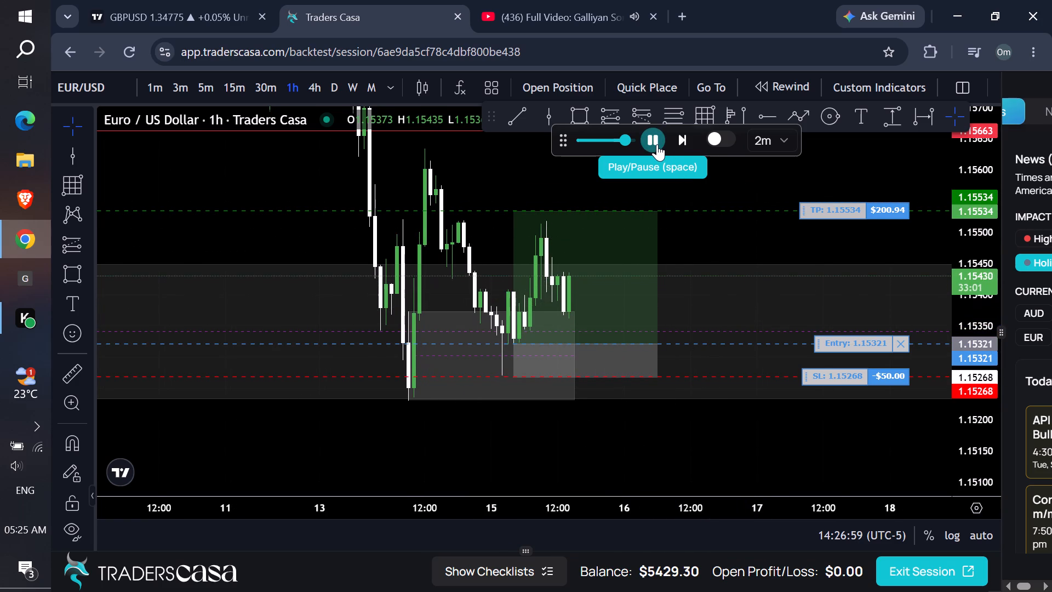
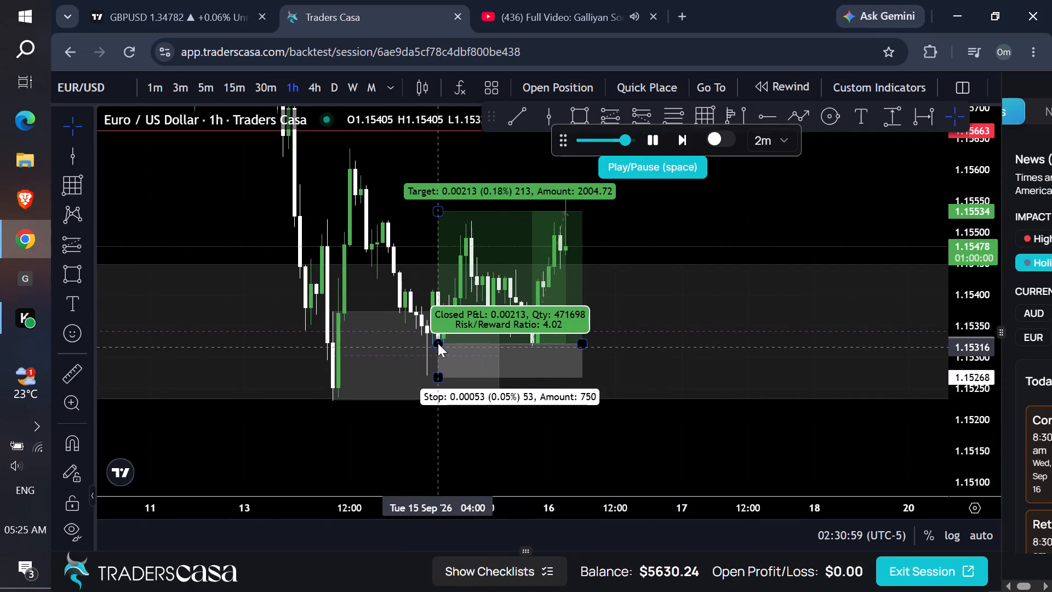
Pause the replay at about 04:18 on 16 September.
left_click(652, 142)
left_click(648, 194)
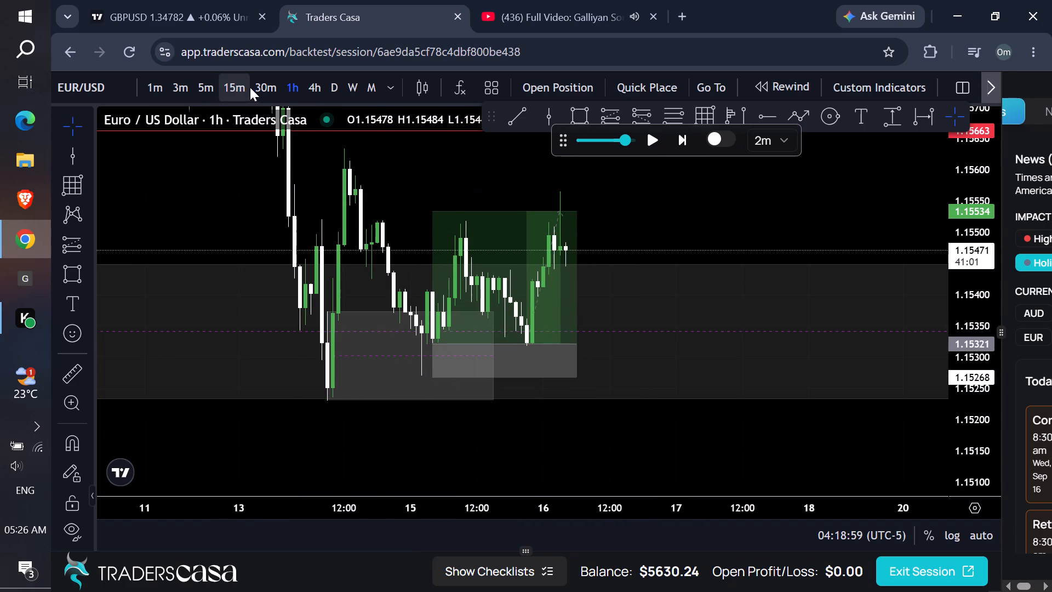
On the 4-hour chart, delete the closed long position drawing.
left_click(315, 86)
scroll(565, 179, "up", 3)
scroll(565, 179, "down", 1)
scroll(565, 179, "up", 1)
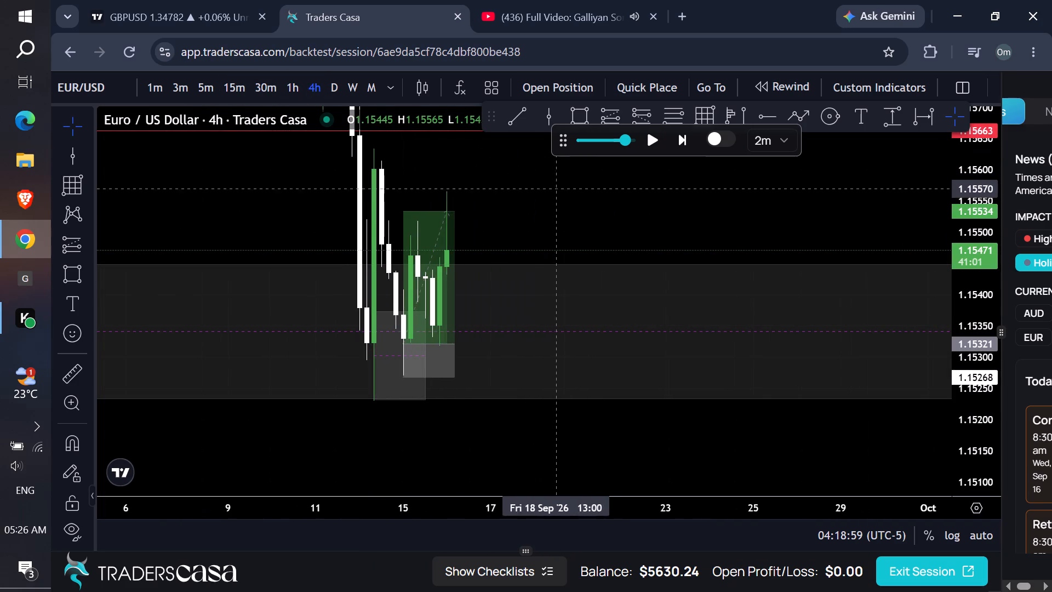
left_click(440, 231)
left_click(908, 187)
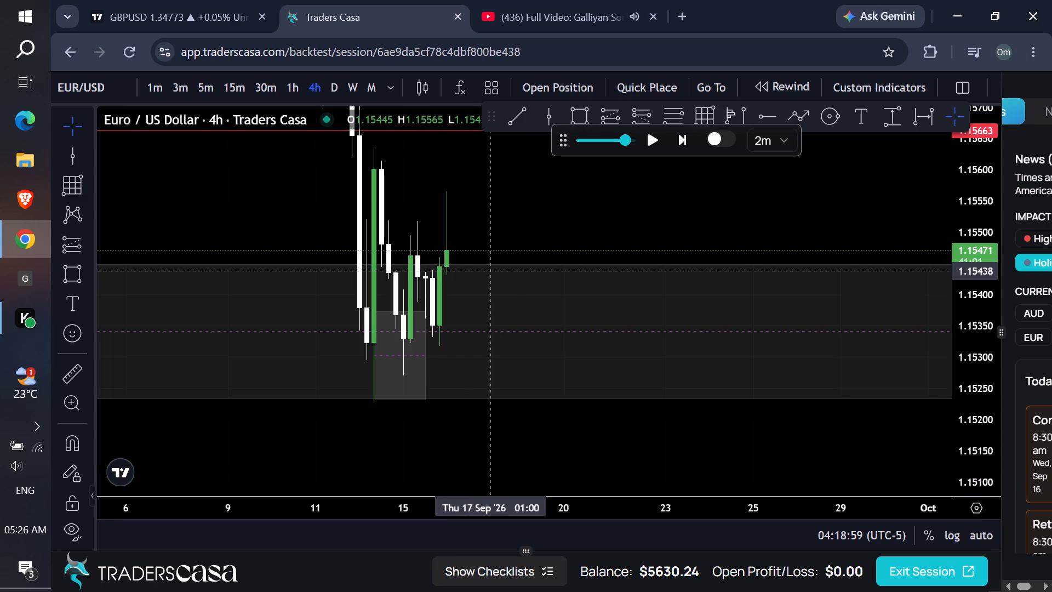
On the daily chart, delete the small demand rectangle nested inside the larger demand zone at about 1.1523.
left_click_drag(553, 219, 551, 228)
left_click(292, 90)
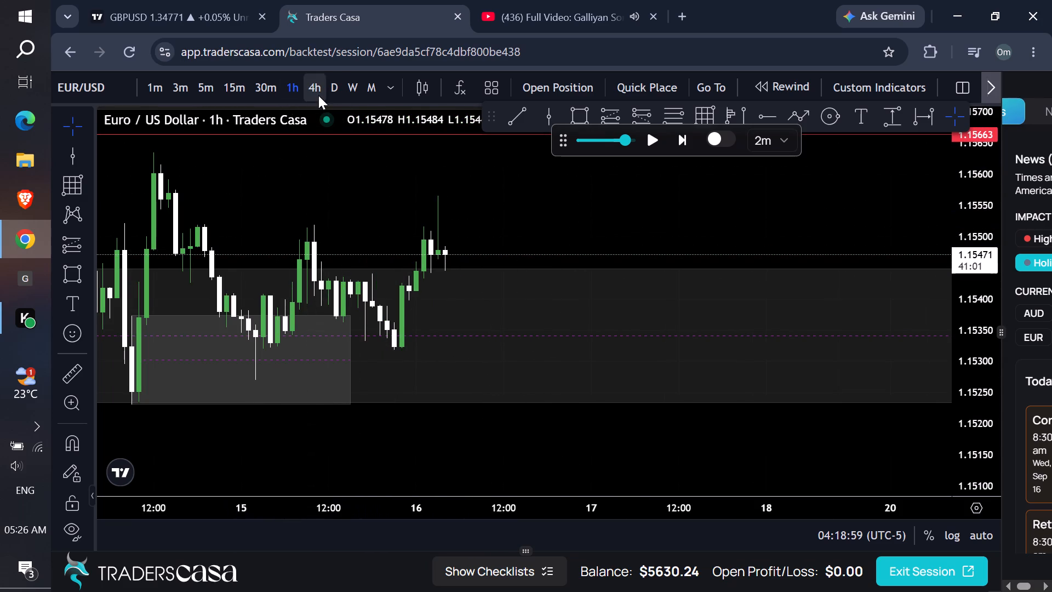
left_click(338, 90)
left_click_drag(981, 212, 850, 405)
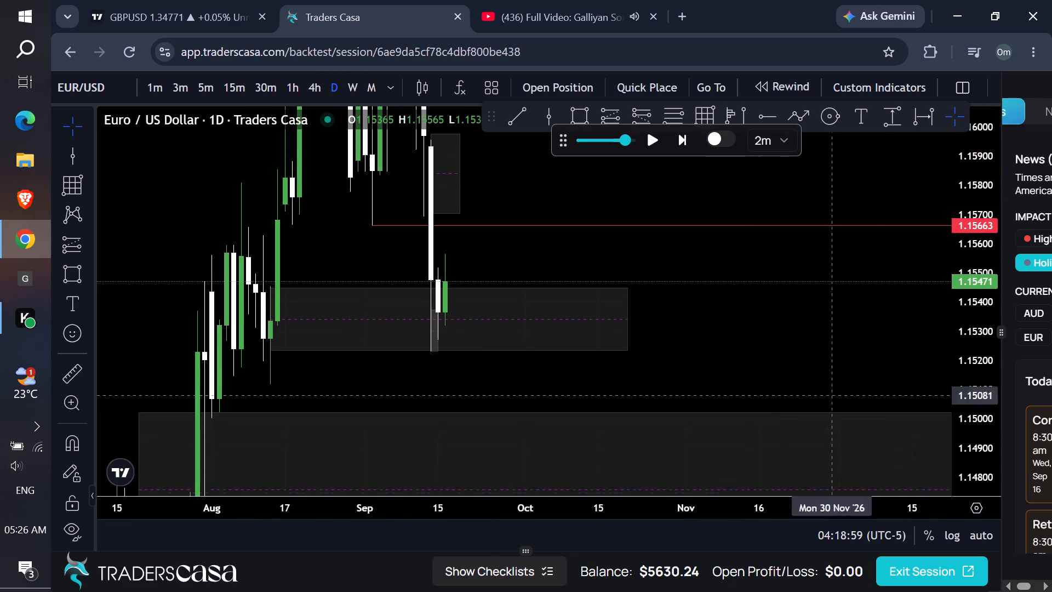
left_click_drag(729, 310, 748, 341)
left_click_drag(752, 335, 773, 332)
left_click_drag(775, 334, 757, 333)
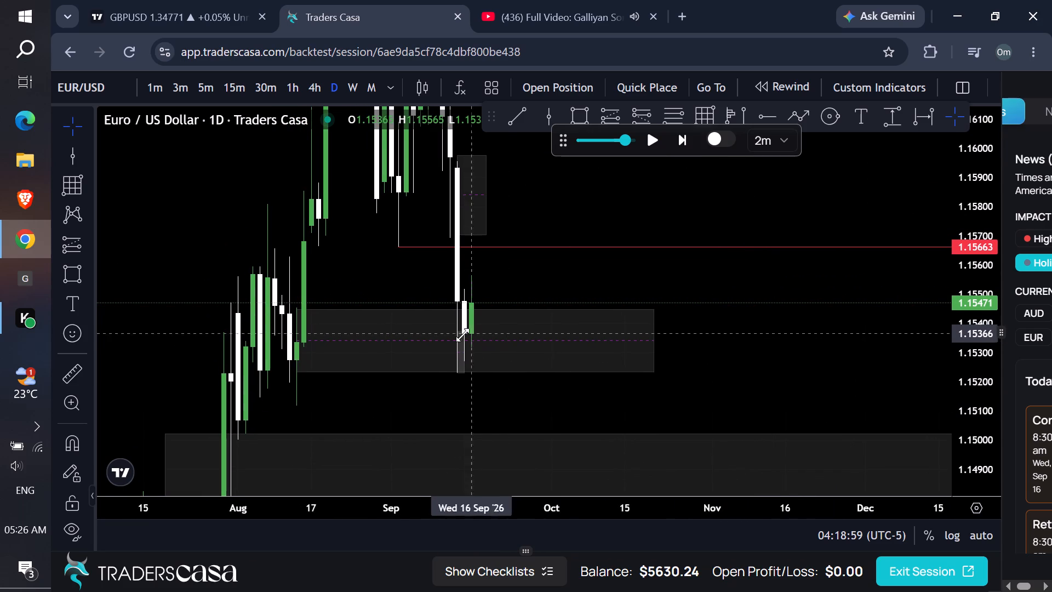
left_click(455, 338)
left_click(956, 177)
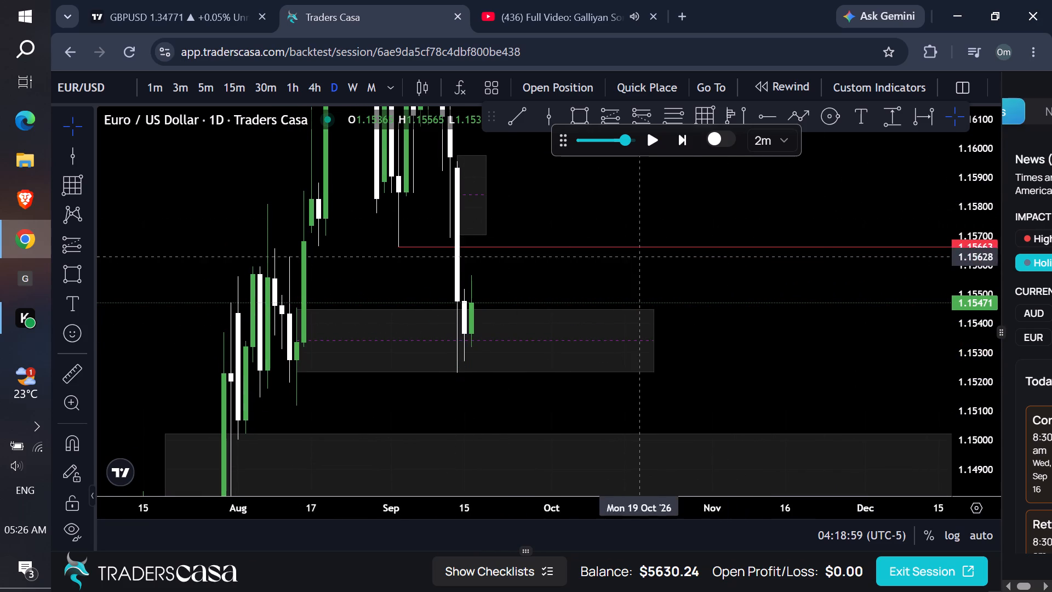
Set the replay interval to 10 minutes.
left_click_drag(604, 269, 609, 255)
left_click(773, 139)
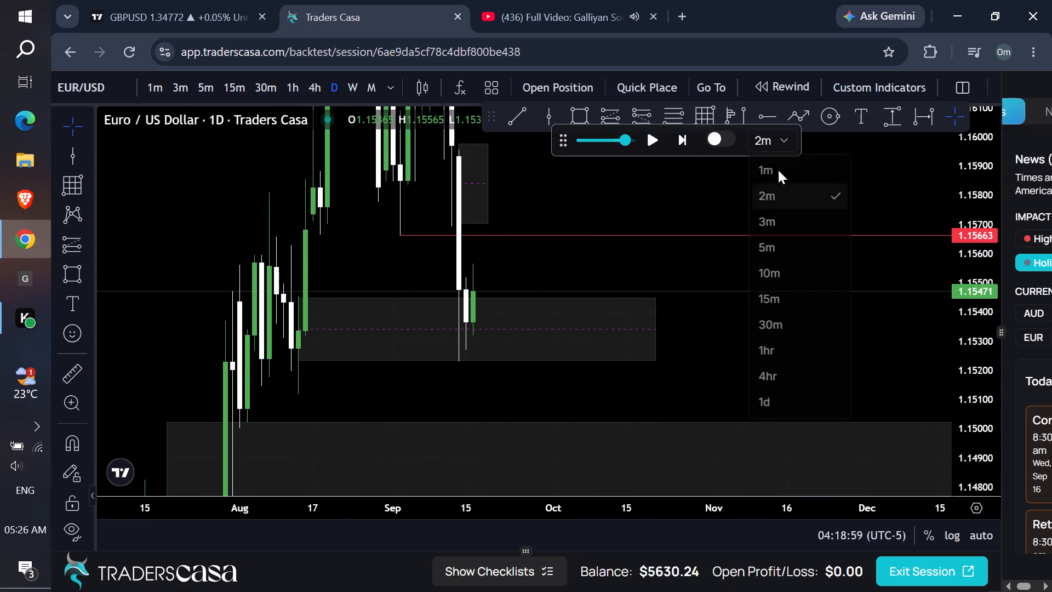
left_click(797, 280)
Resize the supply rectangle above price on the daily chart to span about 1.1569 down to 1.1552.
left_click_drag(592, 248, 605, 257)
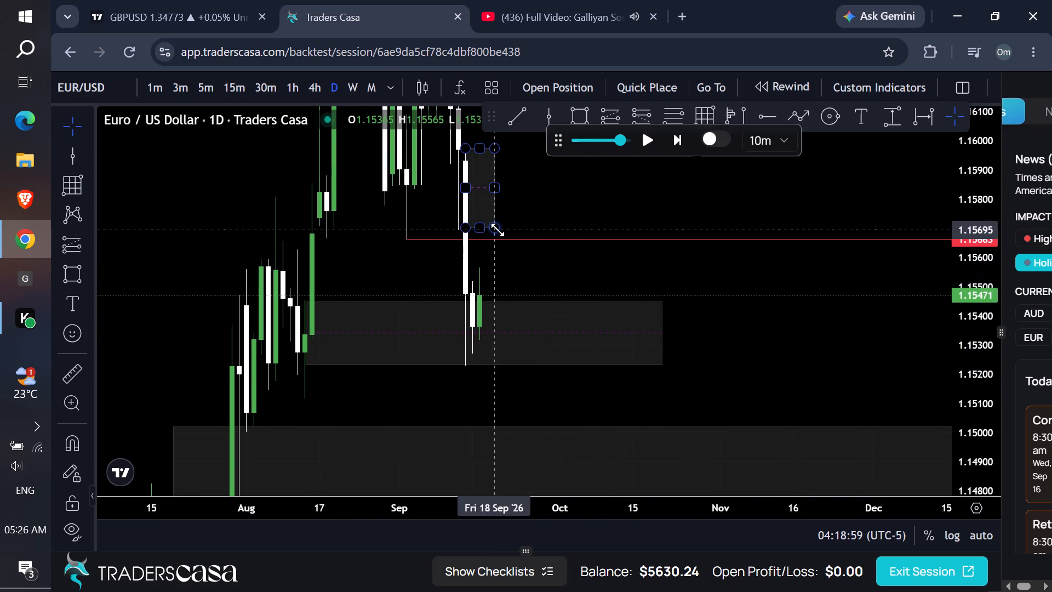
left_click_drag(498, 230, 521, 281)
left_click_drag(465, 150, 455, 231)
left_click(512, 203)
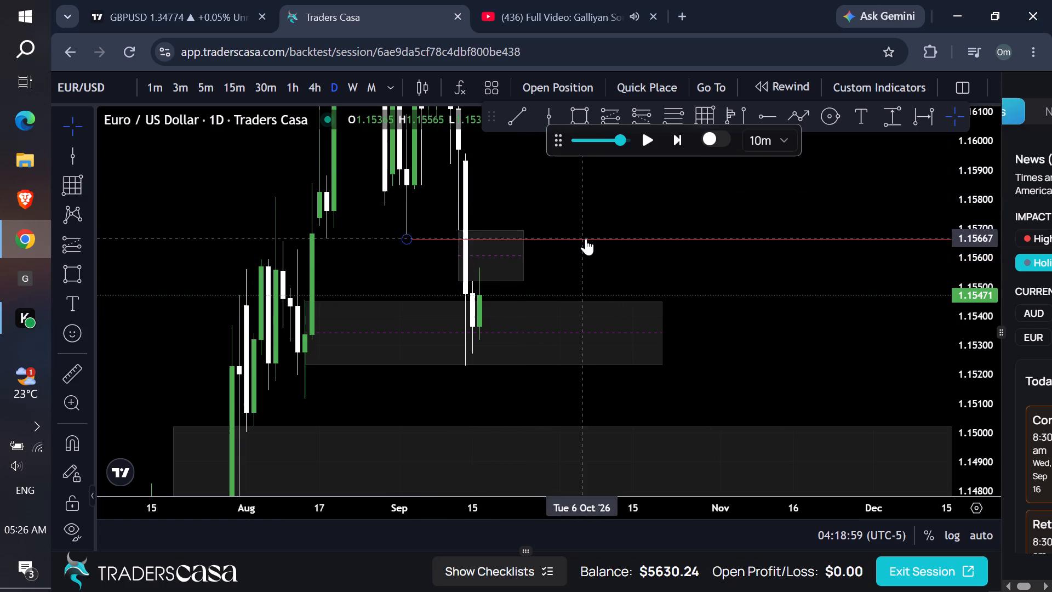
Delete the red horizontal line at 1.15663.
left_click(586, 238)
left_click(927, 190)
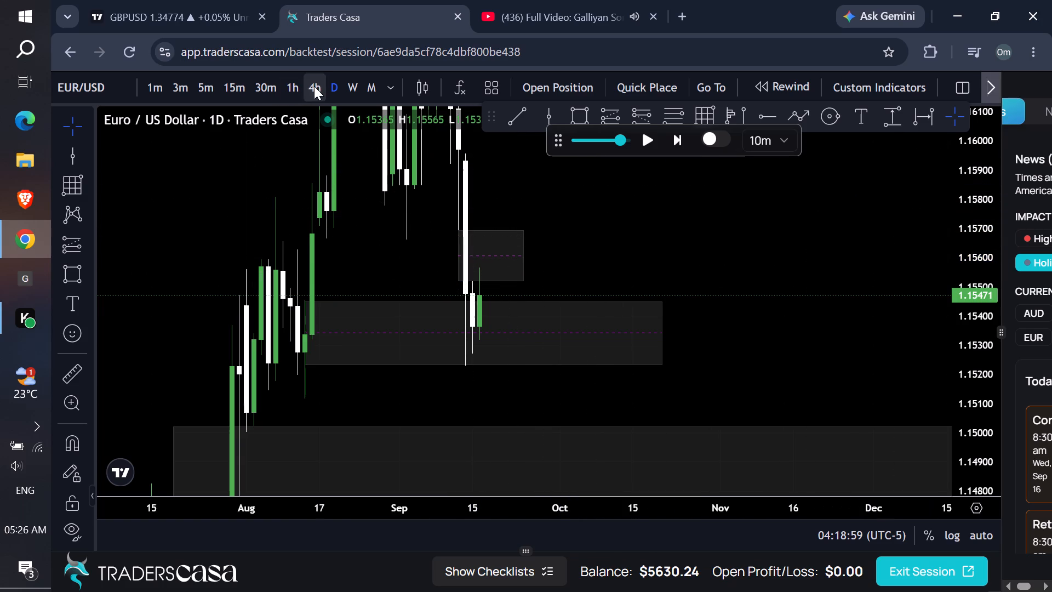
On the 1-hour chart, resize the supply zone to start at the 14 September swing high and span about 1.1561 to 1.15543.
left_click(314, 87)
left_click_drag(977, 395, 904, 289)
left_click_drag(828, 253, 828, 252)
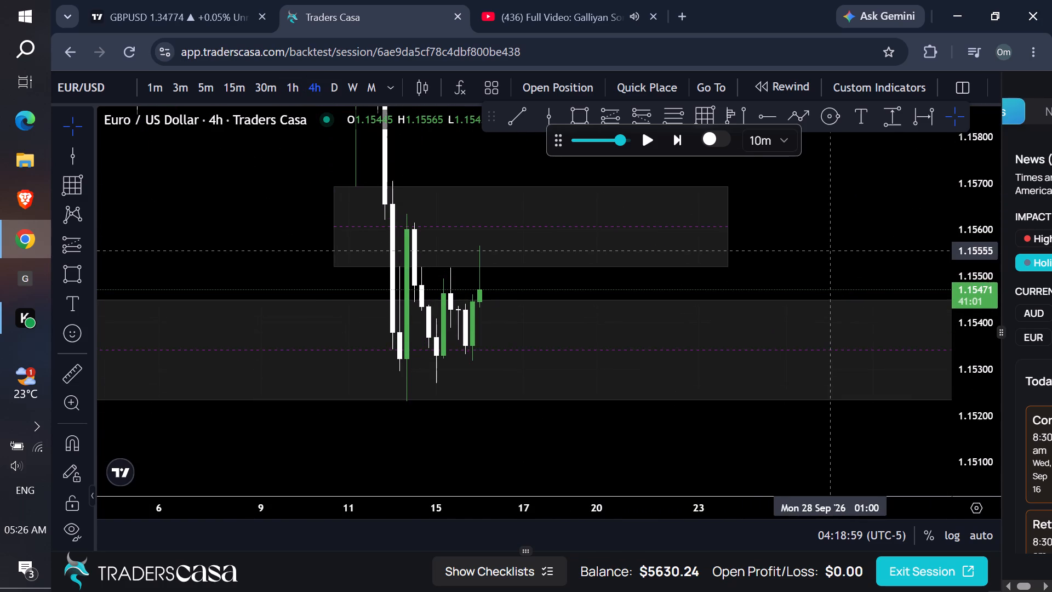
left_click_drag(828, 252, 818, 296)
left_click(294, 85)
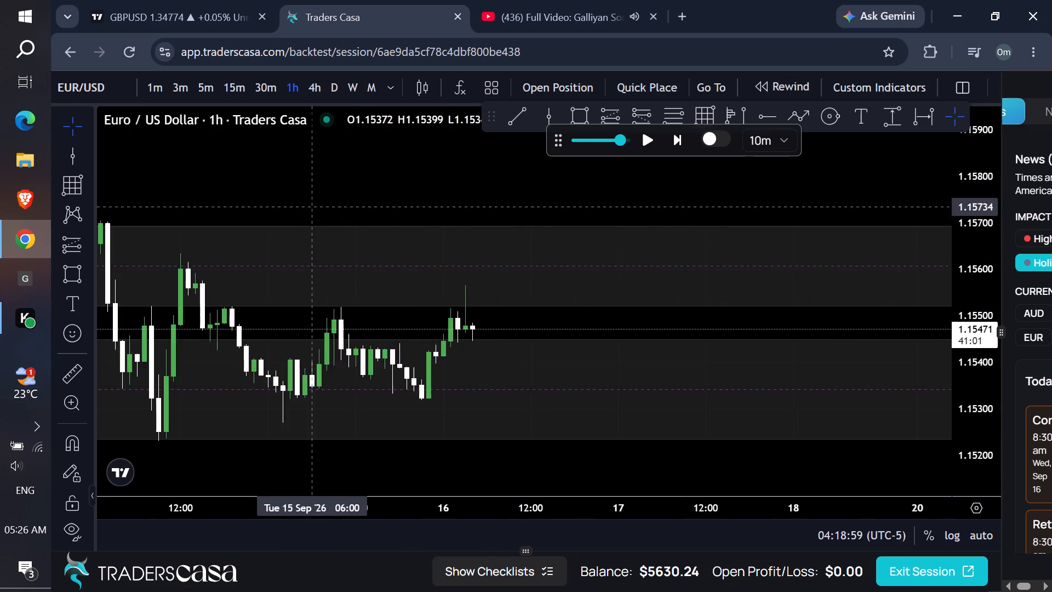
scroll(294, 274, "down", 2)
scroll(235, 306, "down", 3)
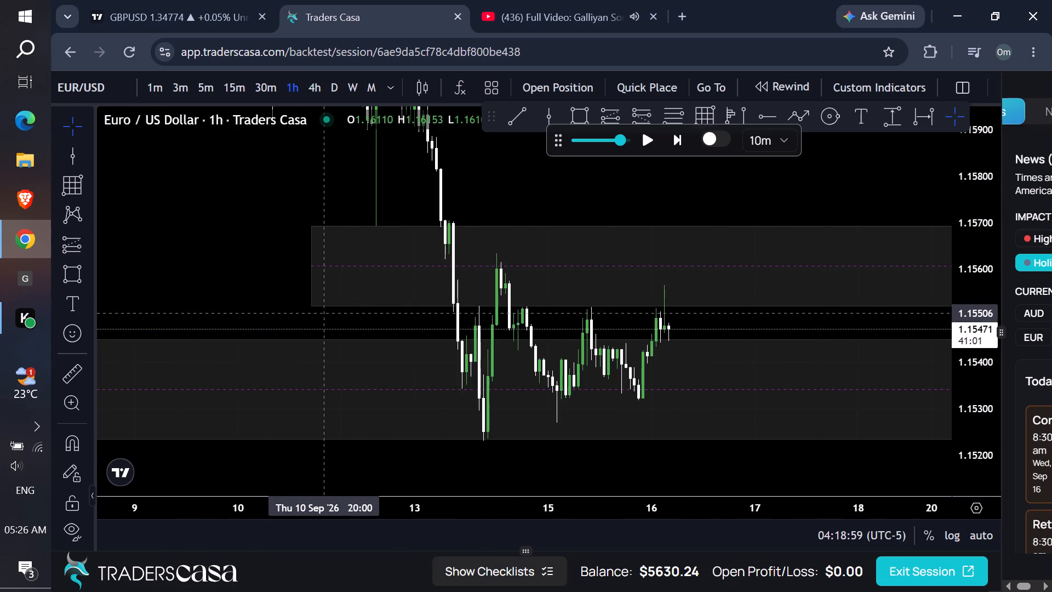
left_click_drag(311, 311, 495, 295)
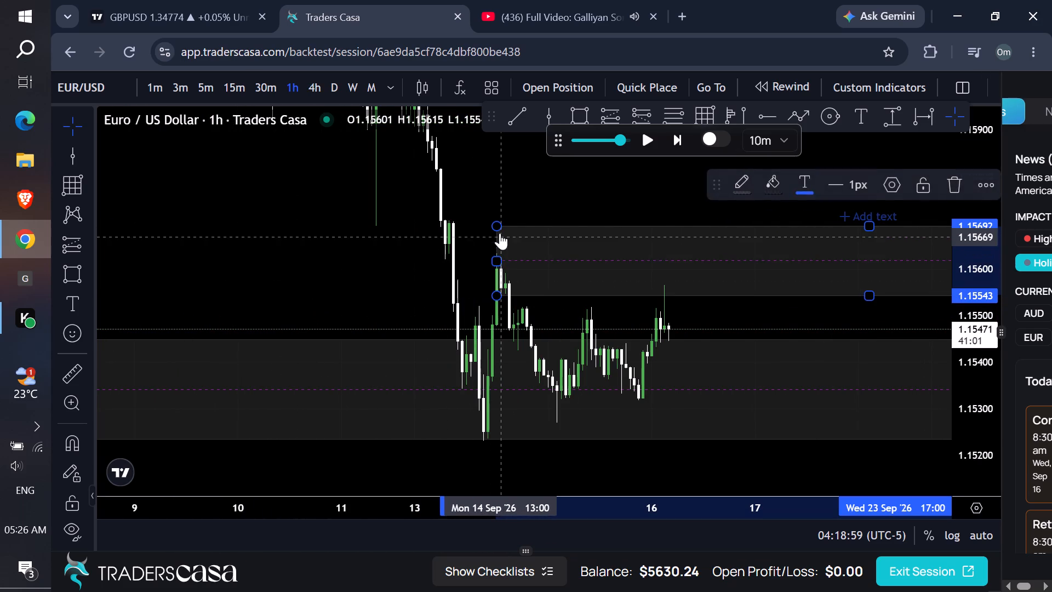
left_click_drag(499, 223, 498, 264)
left_click_drag(582, 246, 519, 237)
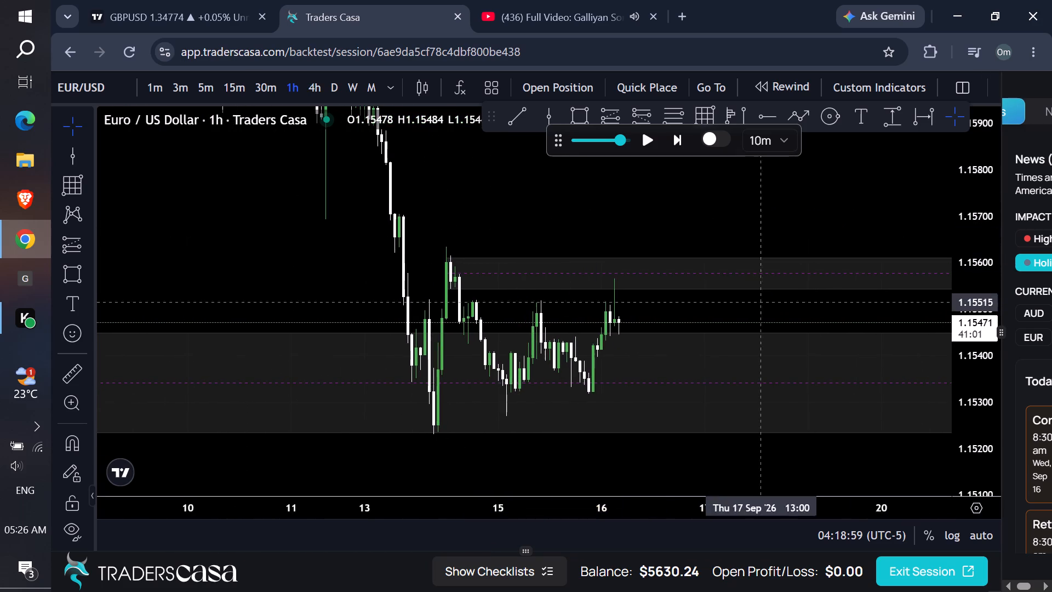
On the 15-minute chart, draw a short position at 16 September 04:30 with entry 1.15486 and stop 1.15567.
scroll(834, 317, "up", 1)
scroll(834, 317, "down", 1)
left_click_drag(971, 414, 906, 318)
scroll(674, 313, "up", 1)
scroll(670, 307, "down", 1)
scroll(670, 306, "up", 1)
scroll(670, 306, "down", 1)
scroll(670, 306, "up", 1)
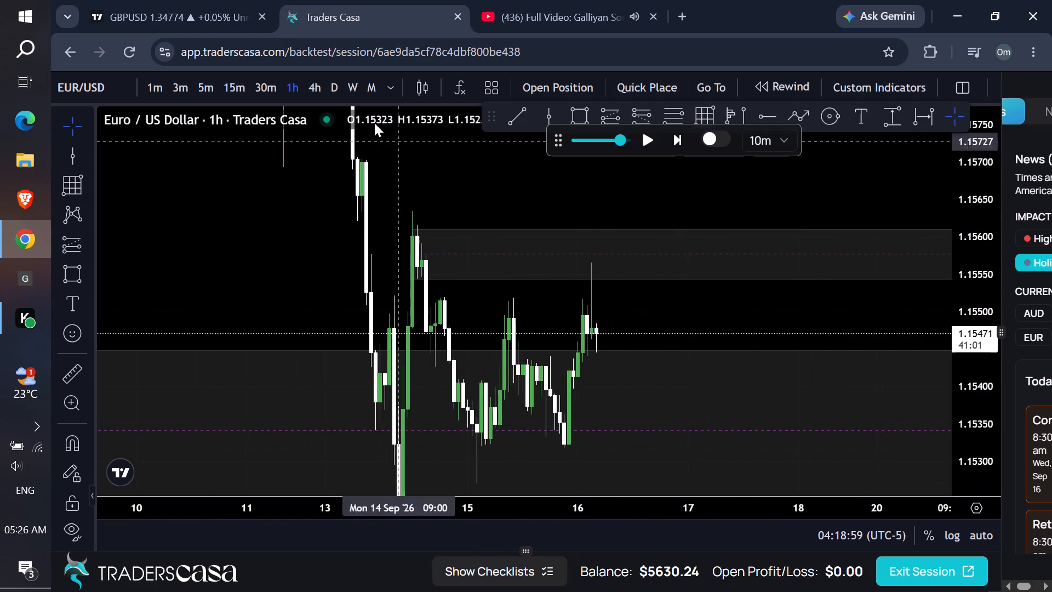
left_click(229, 89)
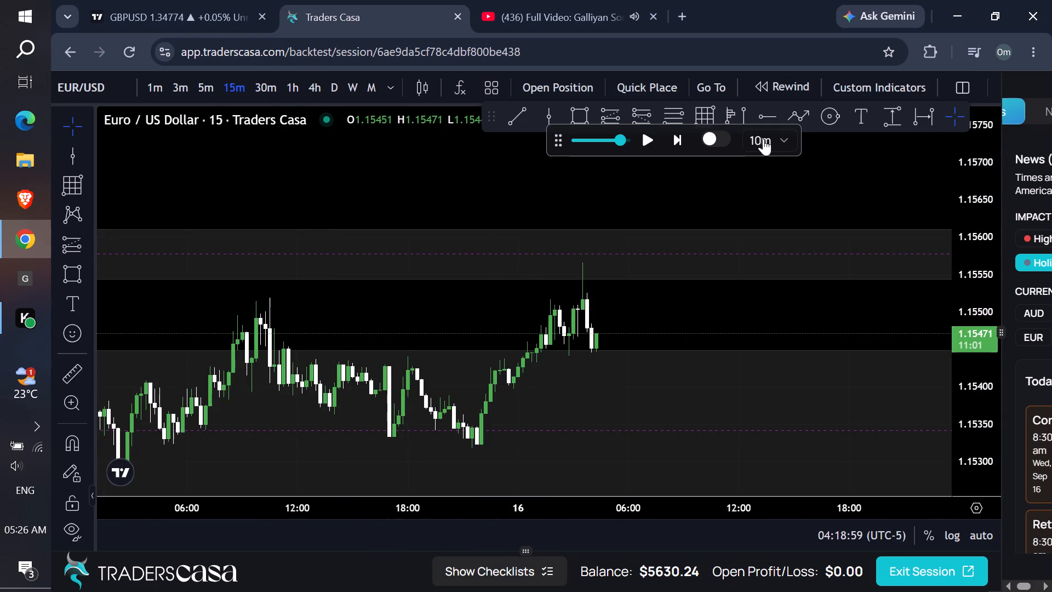
left_click(649, 118)
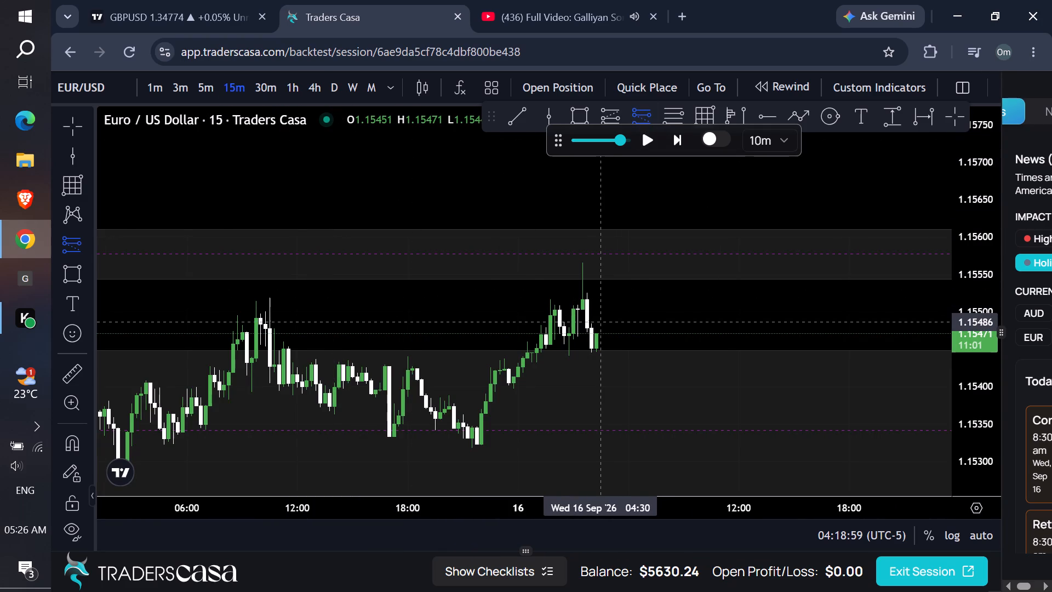
left_click(601, 322)
left_click_drag(600, 280, 608, 261)
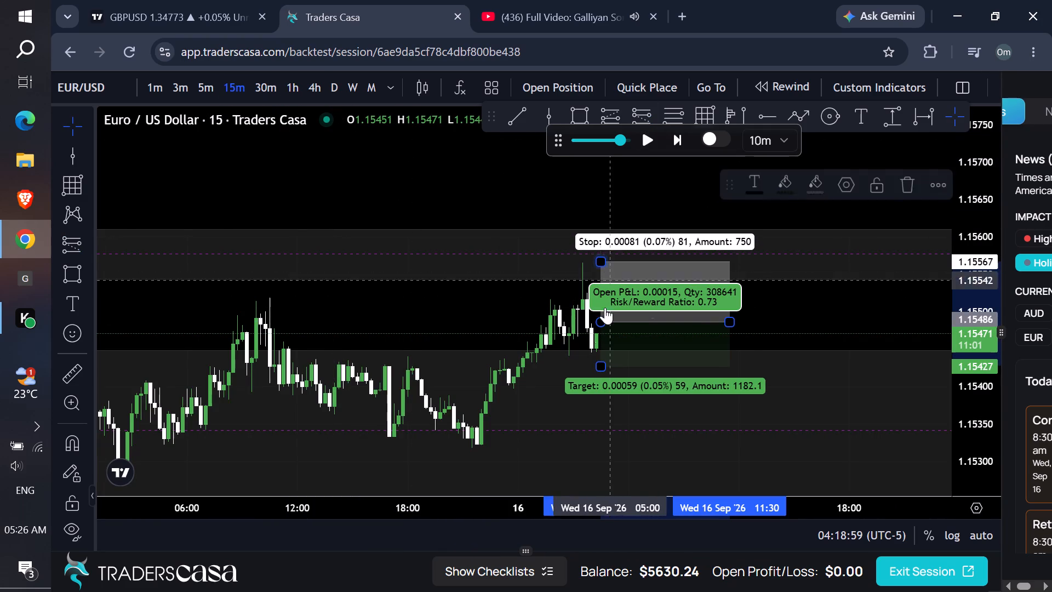
Set the short position drawing's target to 1.15161, below the demand zone.
scroll(535, 331, "down", 3)
left_click_drag(578, 307, 586, 209)
scroll(630, 253, "up", 1)
scroll(630, 253, "down", 2)
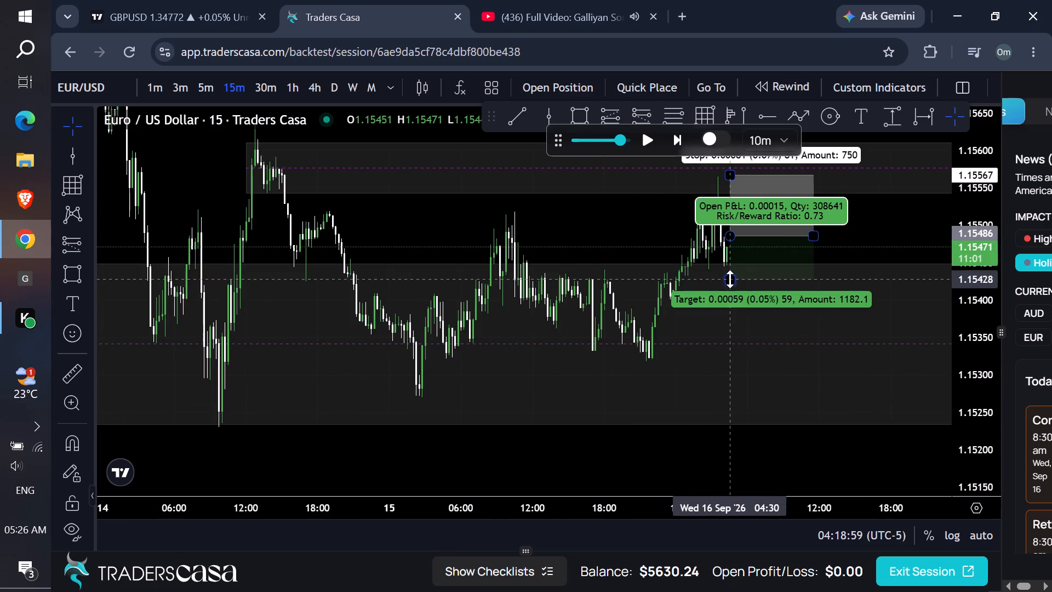
left_click_drag(729, 282, 697, 440)
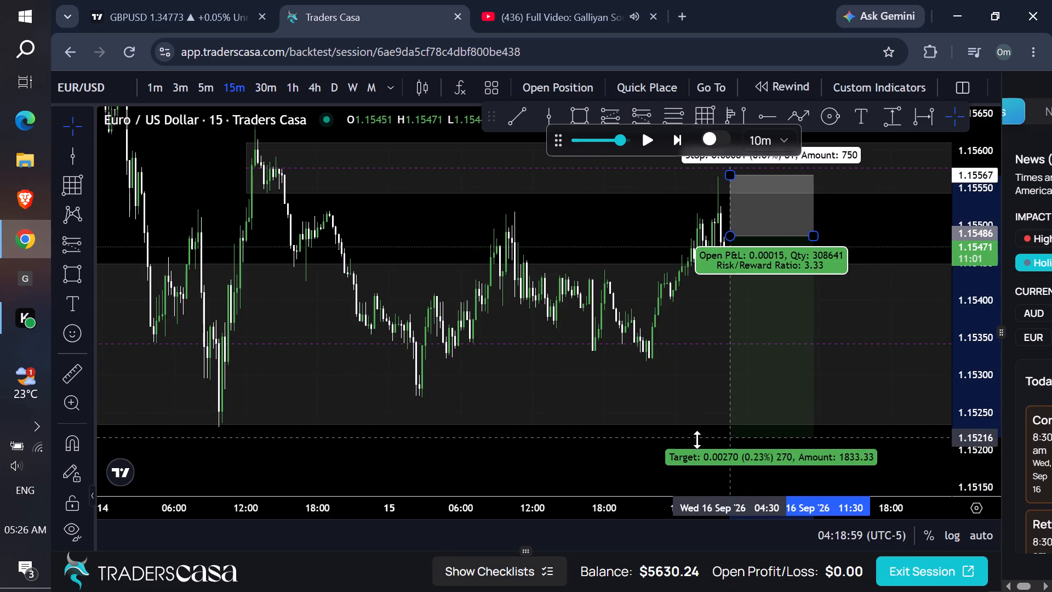
left_click_drag(697, 440, 694, 463)
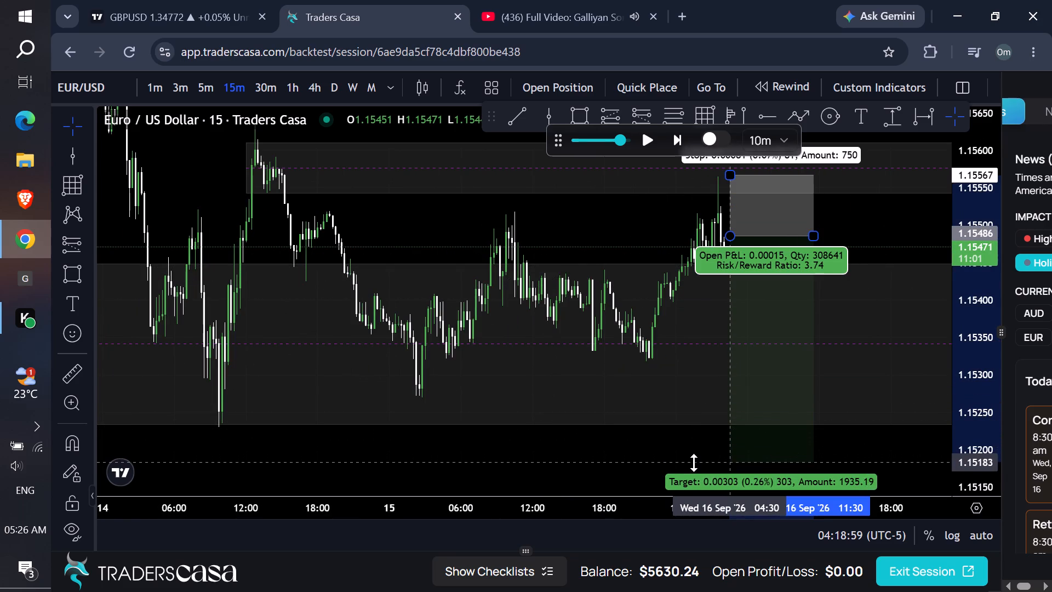
left_click_drag(694, 463, 693, 470)
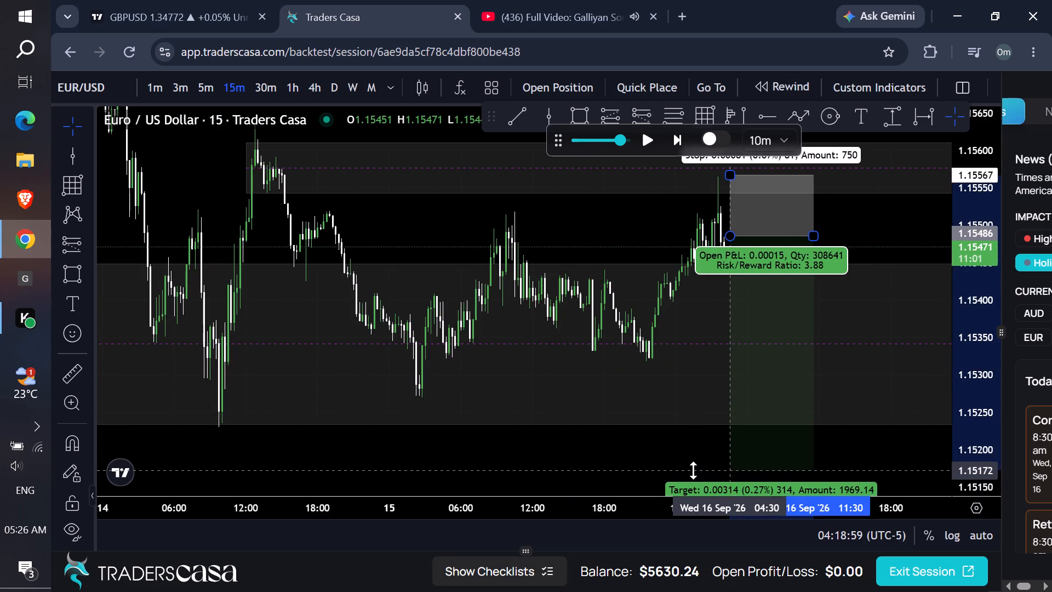
left_click_drag(693, 470, 691, 477)
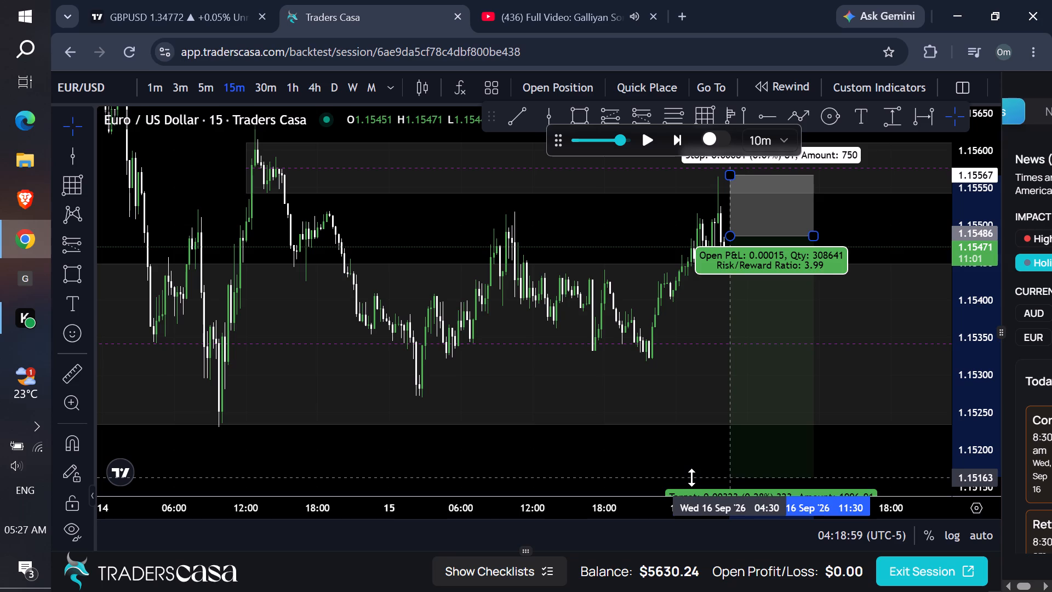
left_click_drag(691, 477, 690, 479)
Place a sell limit order at 1.15486 with take profit 1.15161, stop loss 1.15567 and 1% risk.
left_click(581, 82)
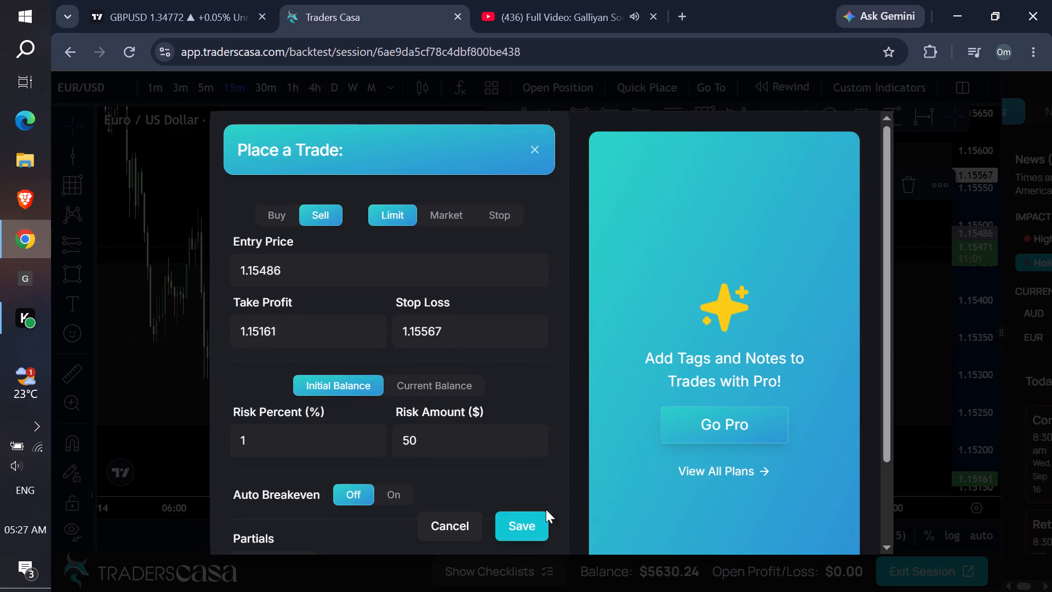
left_click(536, 523)
Switch to the 1-hour chart and set the replay interval to 2 minutes.
left_click(290, 90)
scroll(688, 240, "down", 1)
scroll(688, 240, "up", 1)
scroll(688, 240, "down", 1)
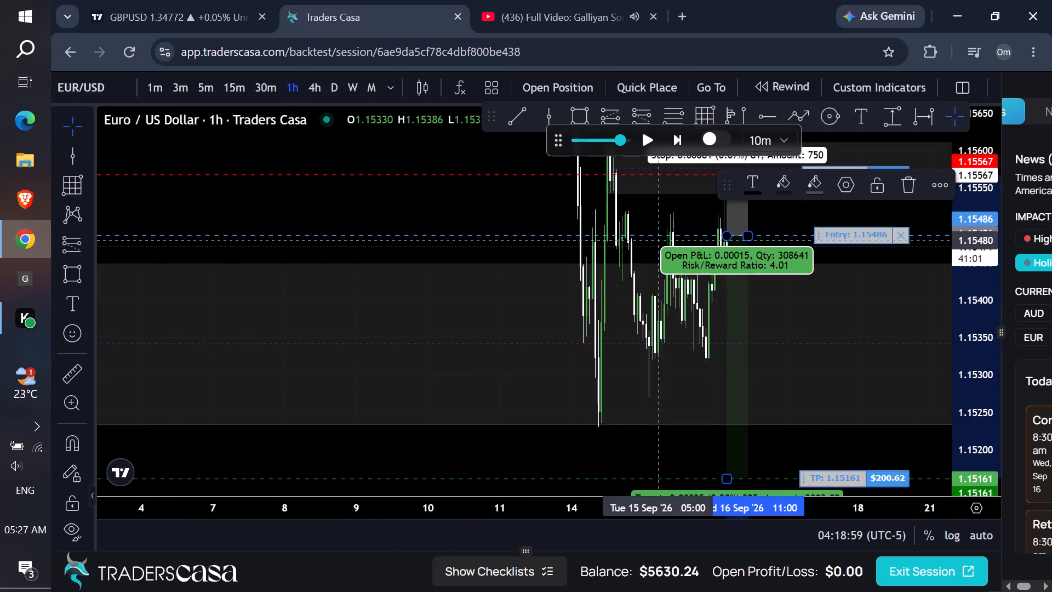
scroll(688, 240, "up", 1)
scroll(688, 240, "down", 1)
scroll(688, 240, "up", 1)
left_click_drag(814, 217, 717, 208)
left_click(771, 139)
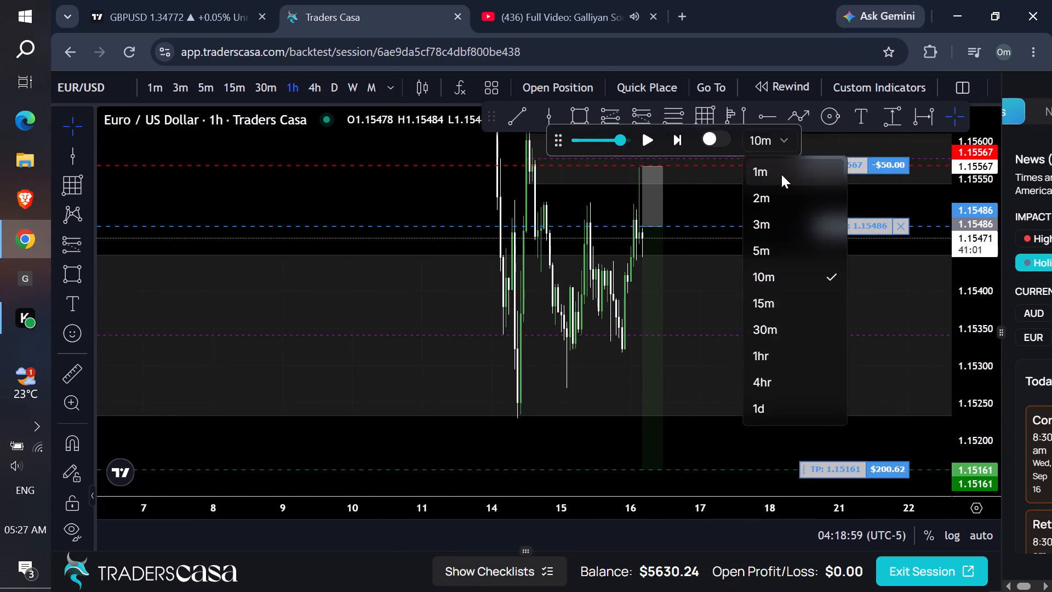
left_click(783, 190)
Extend the short position drawing to about 16 September 18:00.
left_click_drag(988, 247, 910, 343)
left_click(759, 221)
left_click_drag(748, 236, 726, 237)
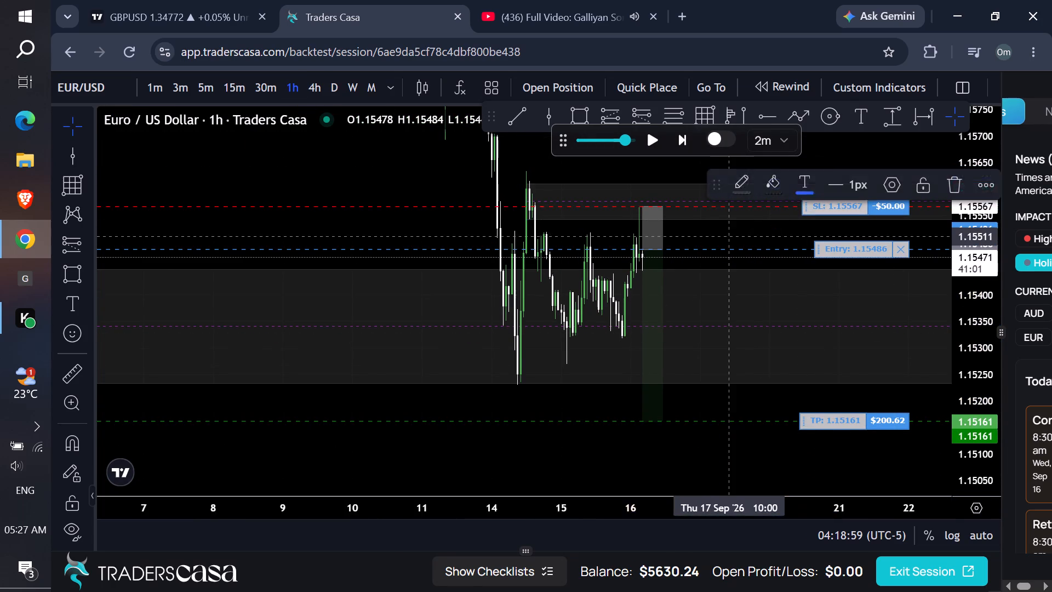
left_click_drag(727, 237, 703, 238)
left_click_drag(638, 252, 659, 253)
left_click(697, 236)
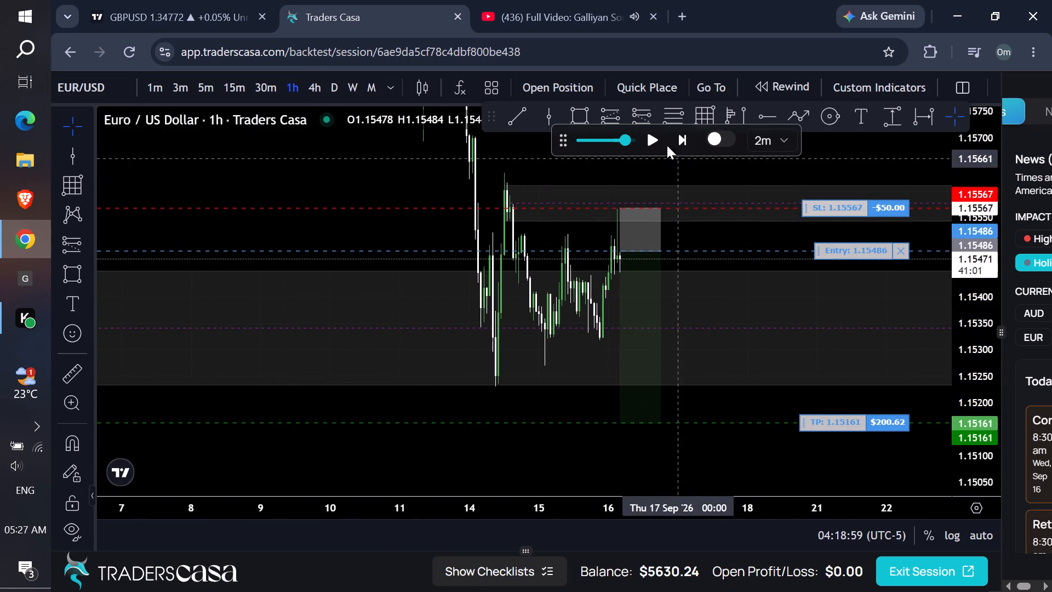
Play the replay to about 10:12 on 16 September.
left_click(654, 141)
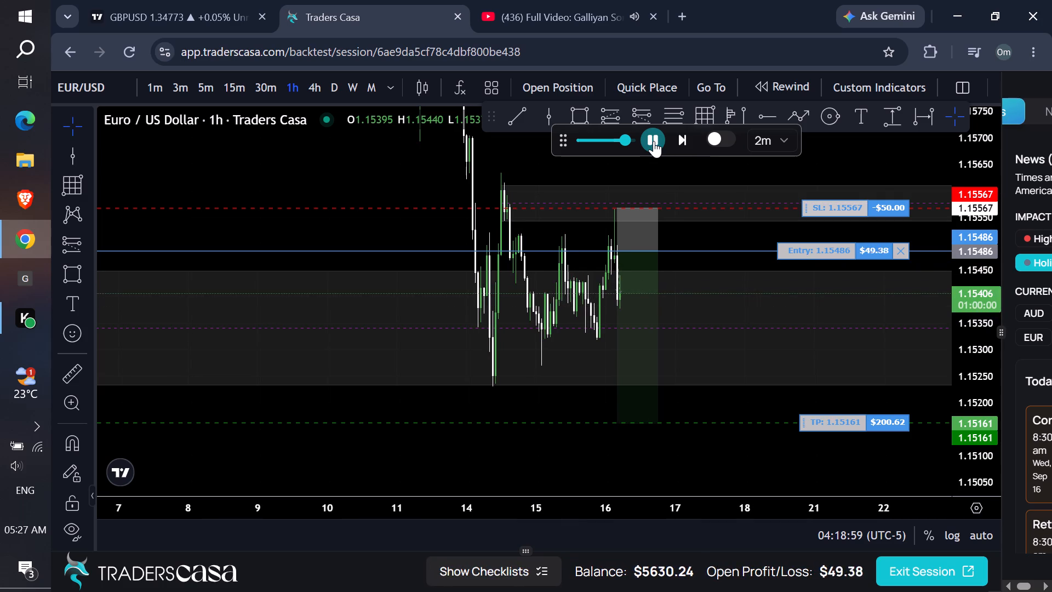
scroll(655, 163, "up", 6)
left_click_drag(583, 229, 589, 229)
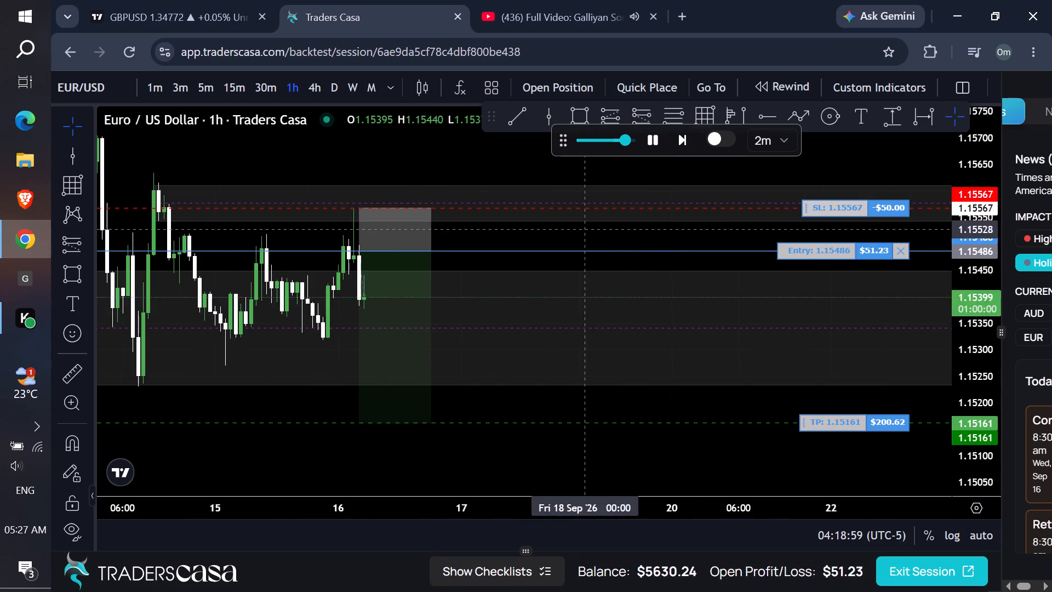
left_click_drag(589, 229, 765, 224)
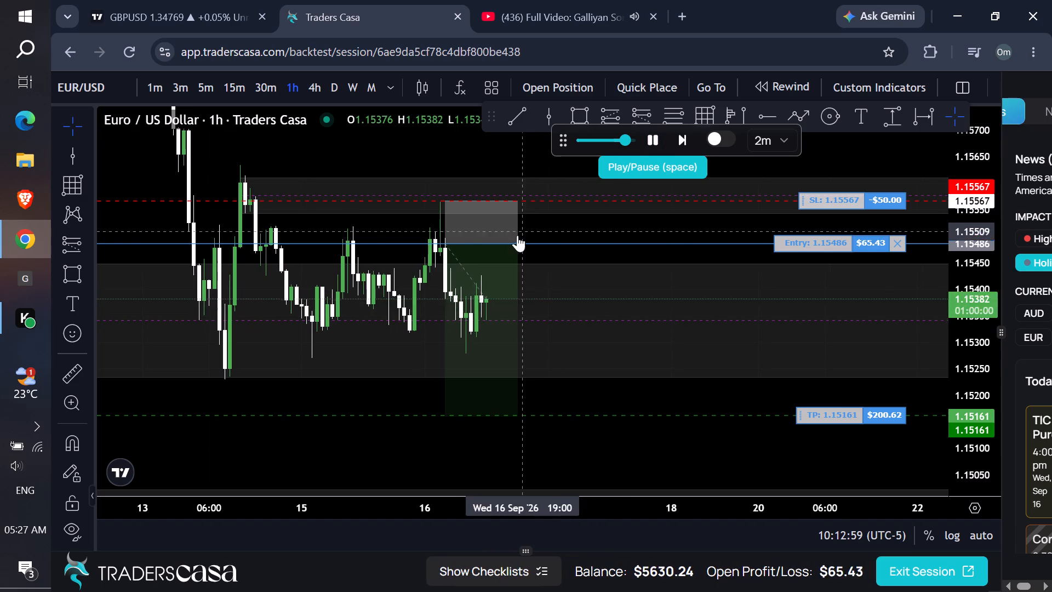
Extend the short position drawing to about 17 September 08:00 while the replay runs to about 14:14 on 16 September.
left_click_drag(514, 240, 590, 248)
left_click_drag(644, 256, 691, 260)
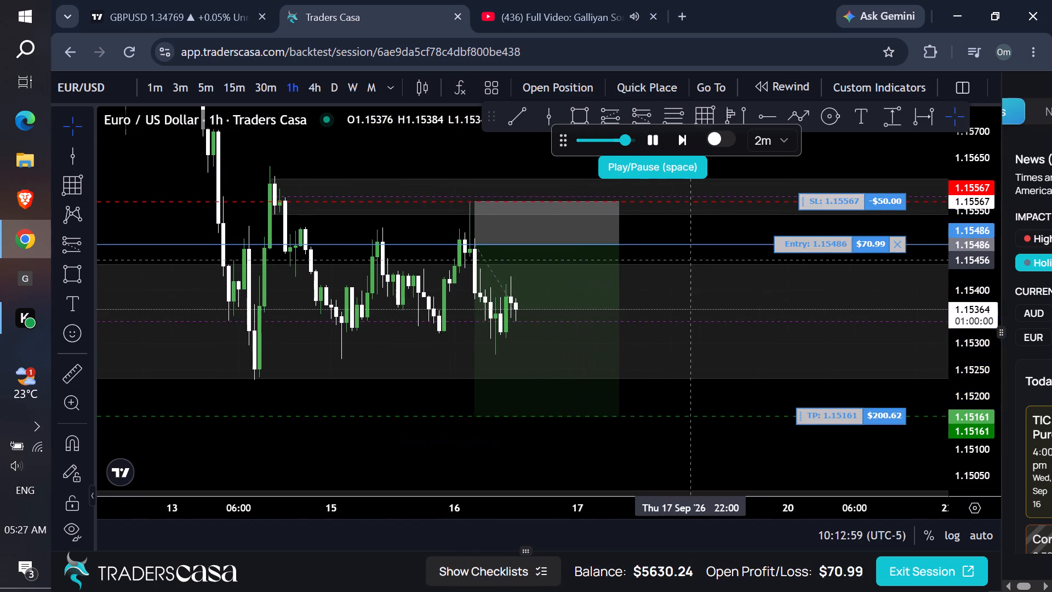
left_click_drag(691, 260, 741, 268)
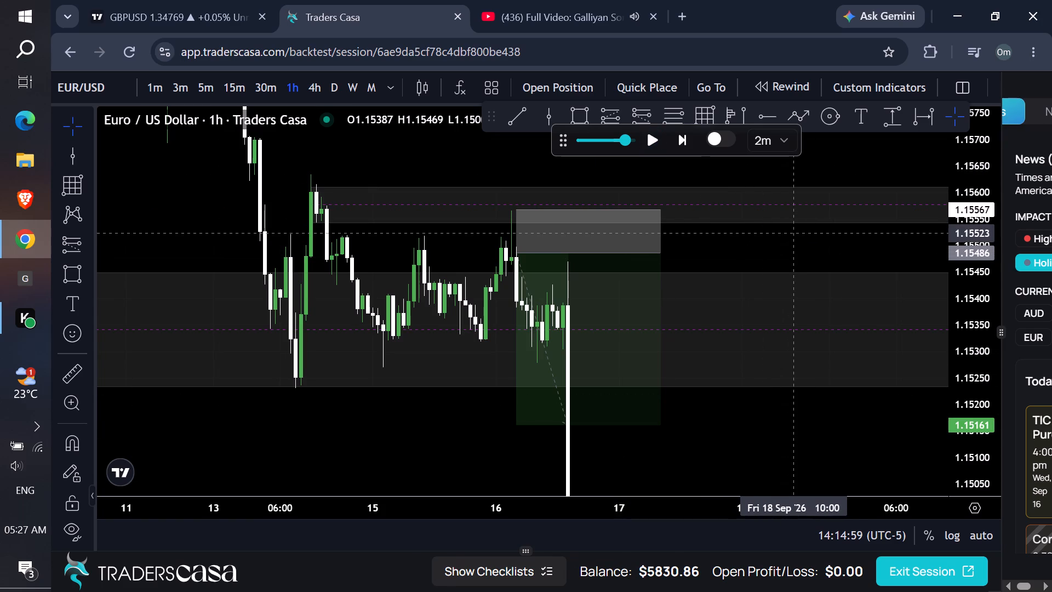
Lower the short position drawing's target to 1.15008 and remove the drawing from the 1-hour chart.
scroll(809, 237, "down", 4)
scroll(820, 254, "up", 1)
left_click_drag(956, 266, 901, 383)
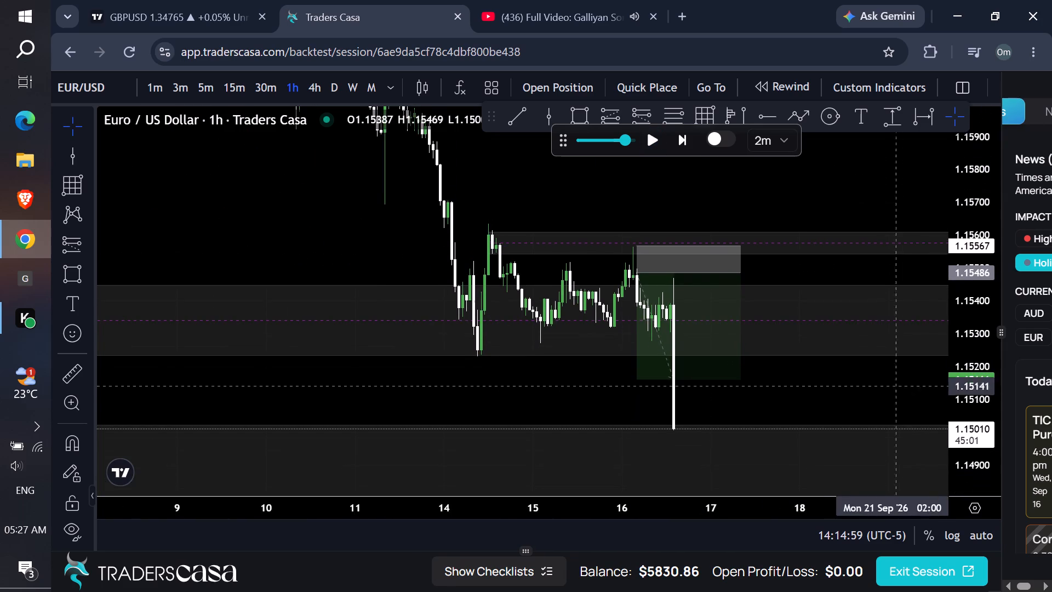
left_click_drag(850, 409, 839, 388)
left_click_drag(629, 363, 628, 400)
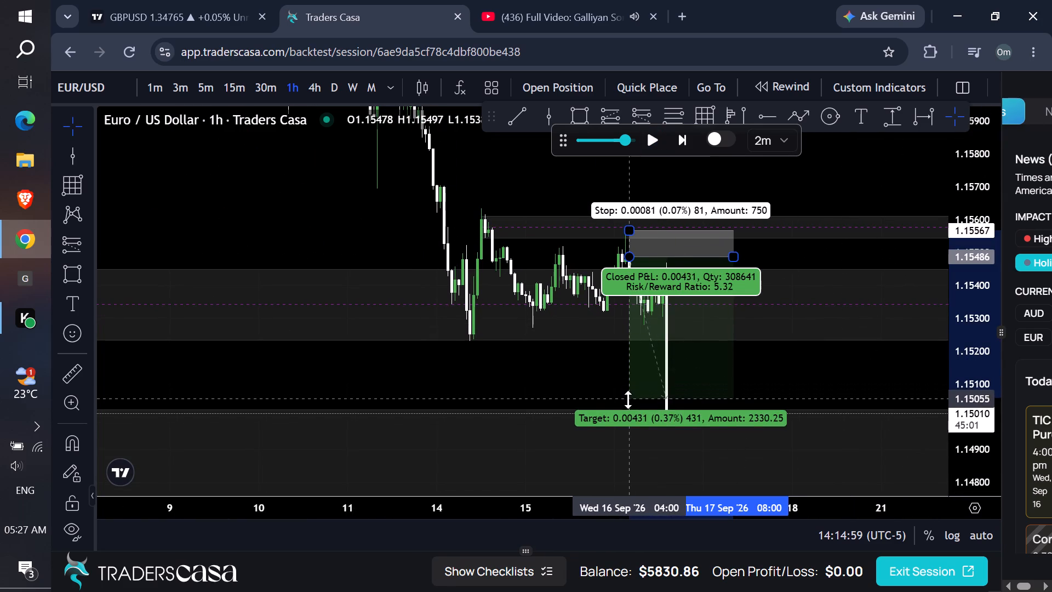
left_click_drag(628, 400, 626, 414)
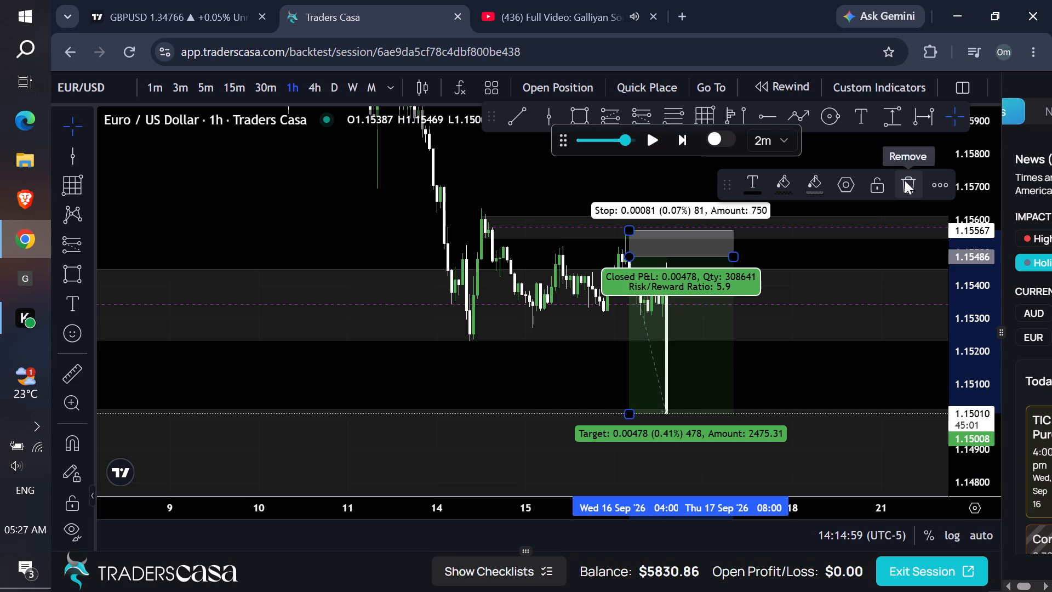
left_click_drag(609, 191, 562, 199)
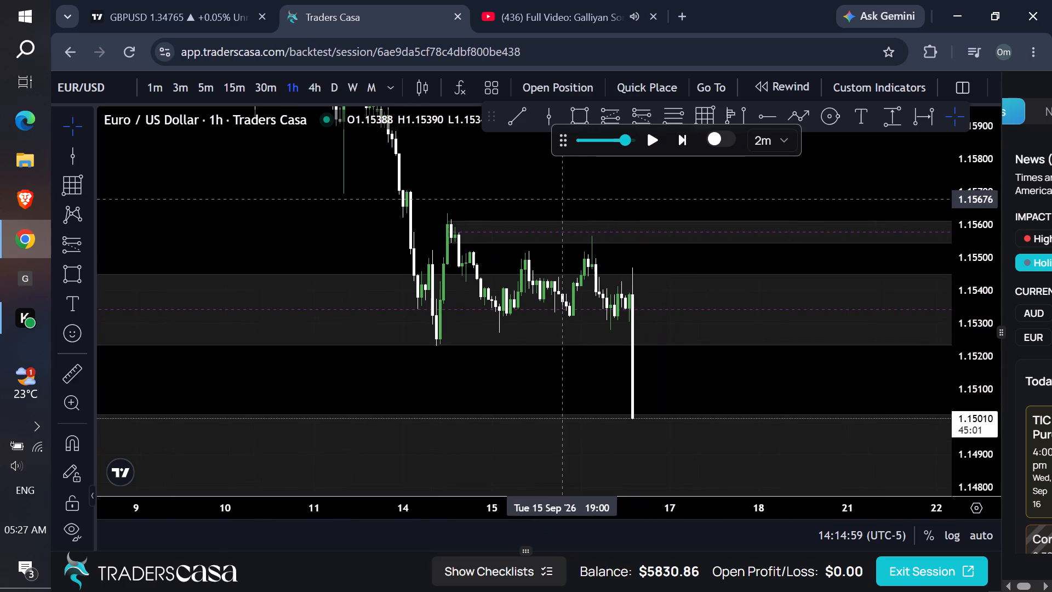
On the 4-hour chart, delete the wide zone between 1.15448 and 1.15233.
left_click(316, 92)
scroll(771, 253, "up", 5)
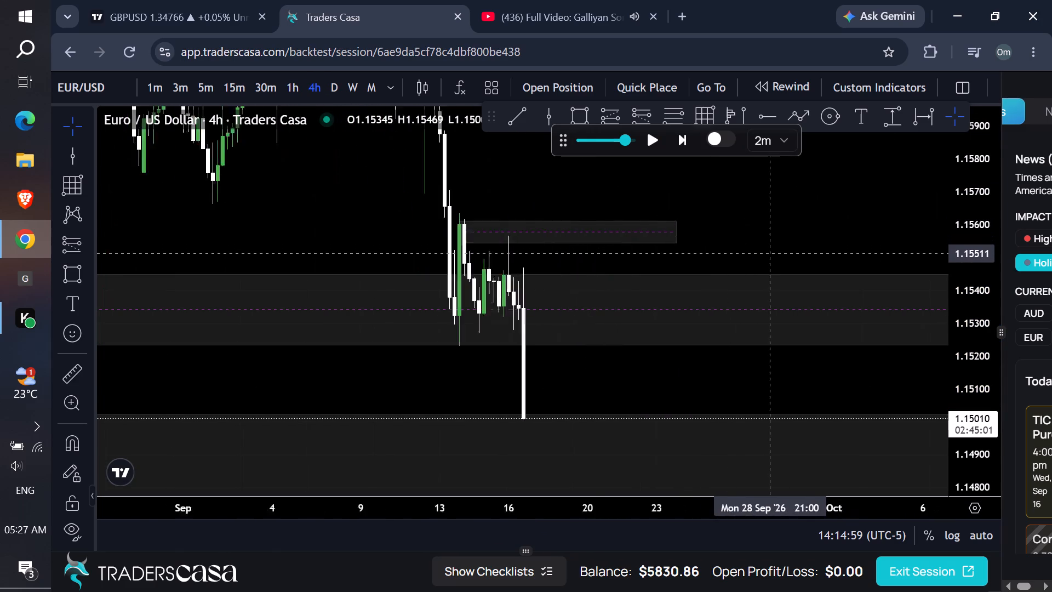
left_click_drag(685, 235, 737, 226)
left_click_drag(702, 231, 756, 211)
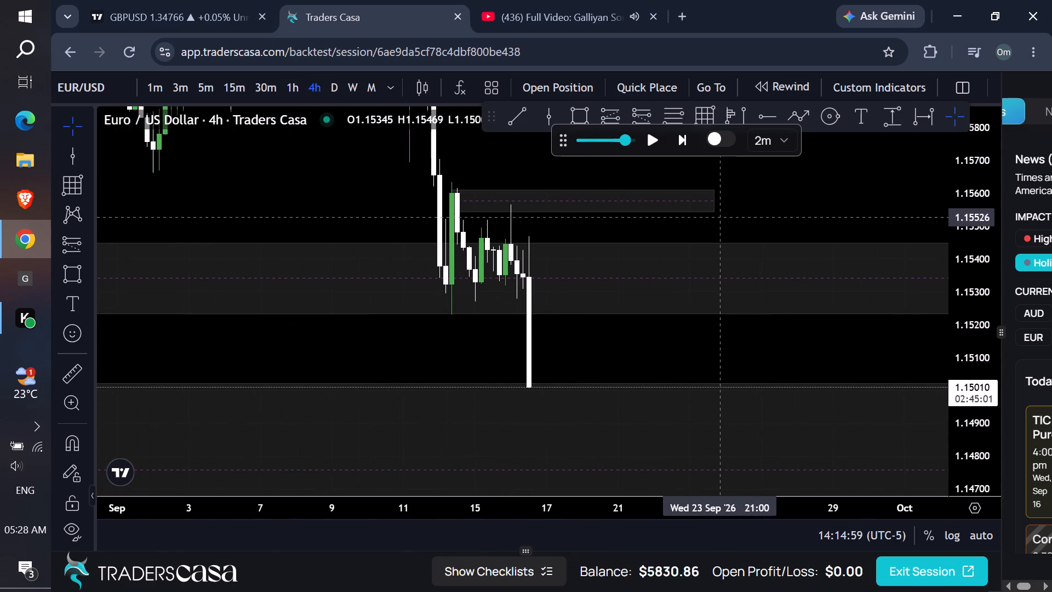
left_click(705, 240)
left_click(706, 243)
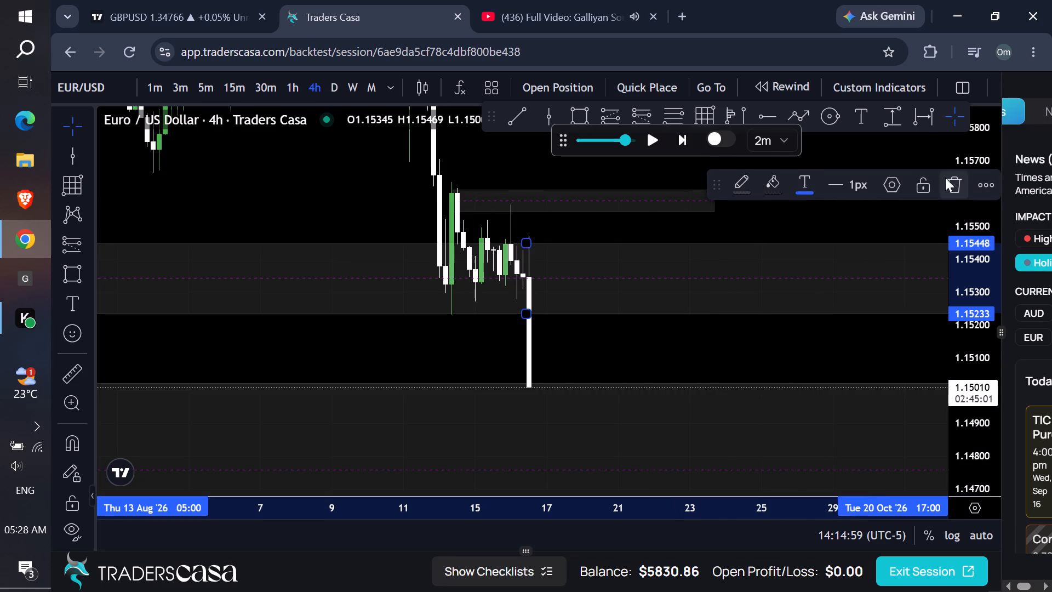
left_click(945, 178)
On the daily chart, delete the small supply zone with its upper edge at 1.15610.
left_click(336, 93)
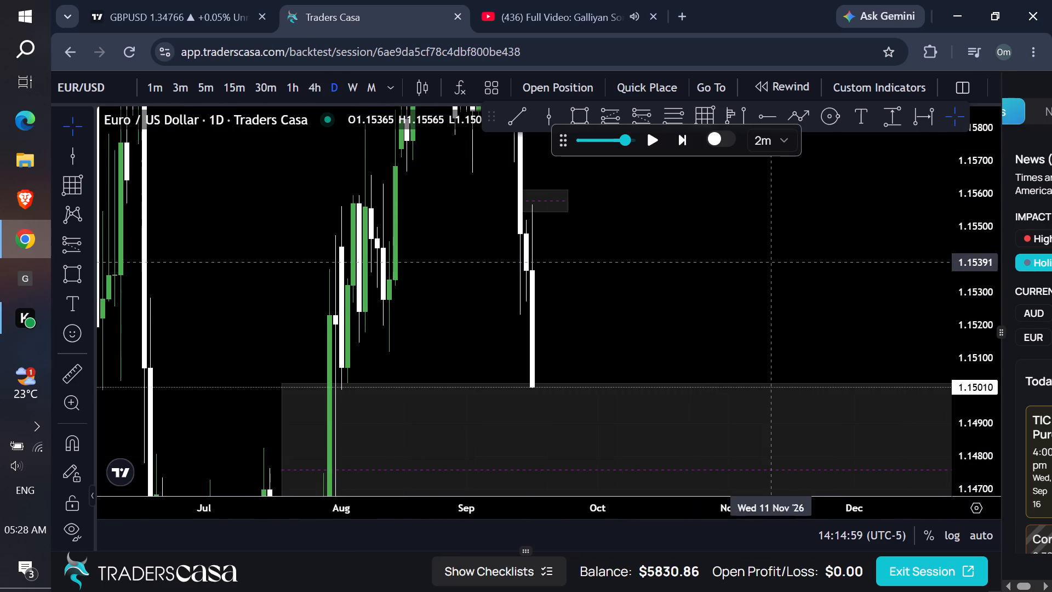
scroll(775, 261, "up", 1)
left_click_drag(959, 228, 930, 314)
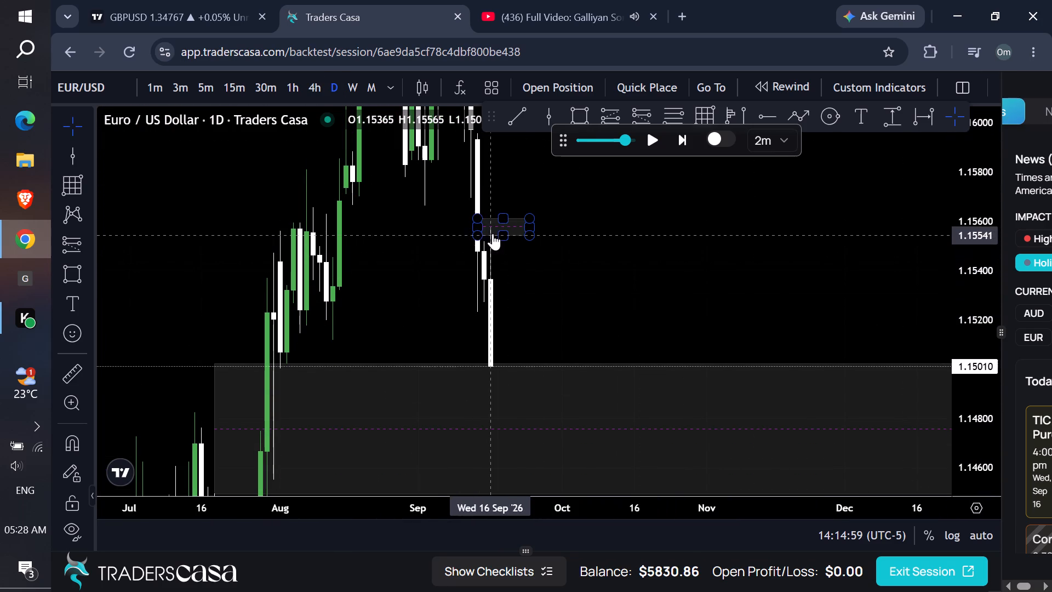
left_click_drag(477, 237, 470, 240)
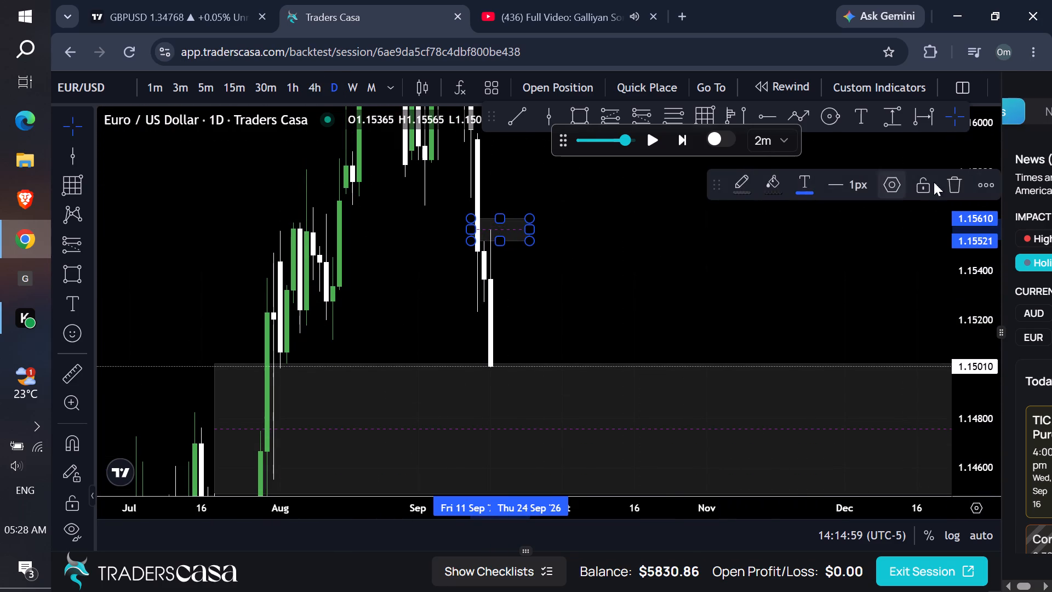
left_click(955, 180)
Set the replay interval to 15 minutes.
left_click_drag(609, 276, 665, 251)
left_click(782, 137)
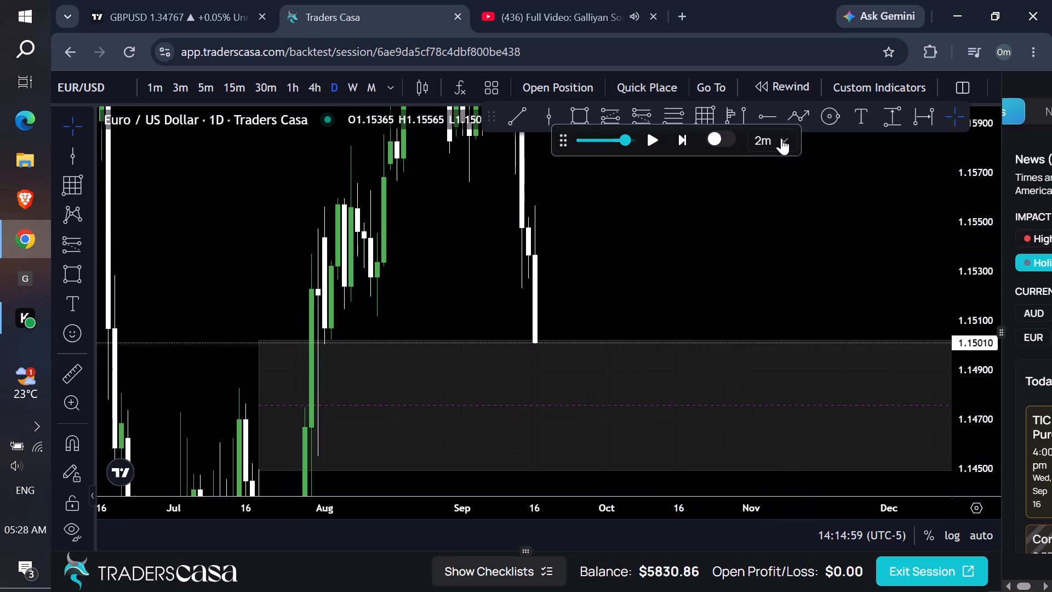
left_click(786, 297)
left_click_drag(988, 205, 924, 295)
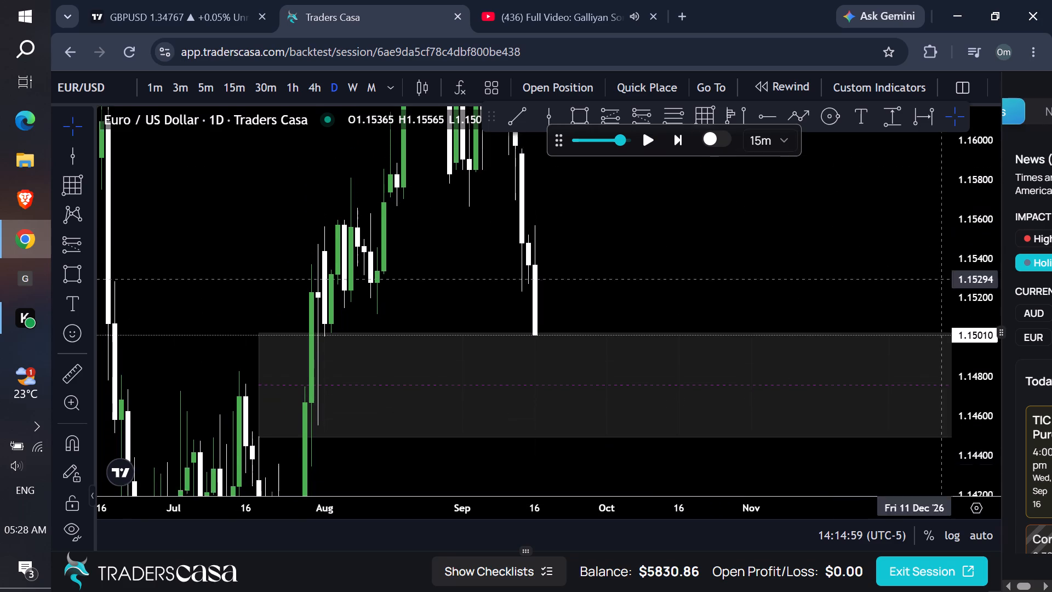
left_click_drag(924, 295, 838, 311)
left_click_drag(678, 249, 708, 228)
On the weekly chart, adjust the demand zone's upper edge to about 1.1500 and its start to about 13 July.
left_click(351, 95)
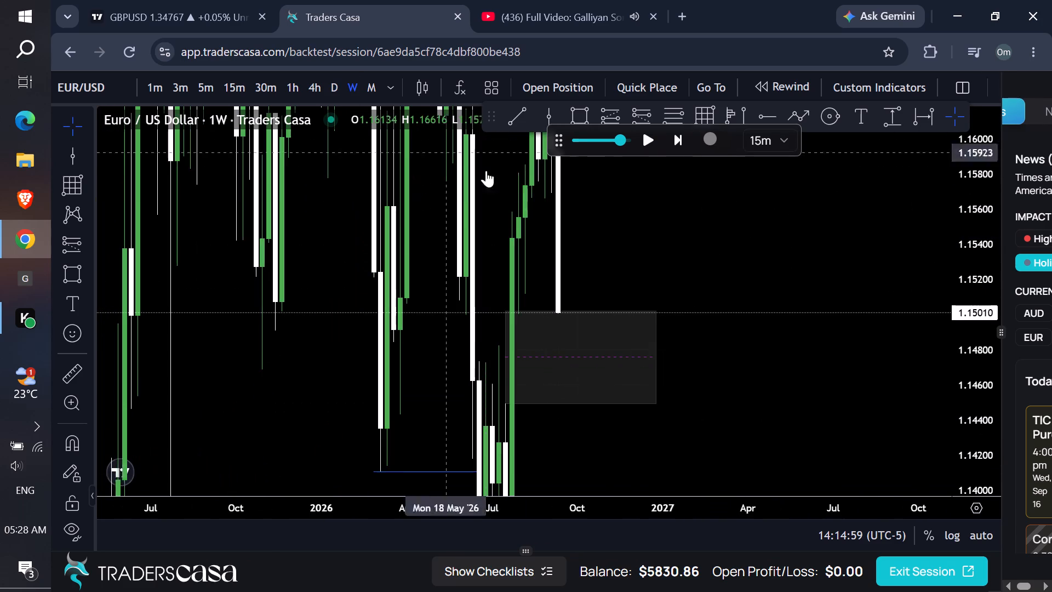
left_click_drag(509, 305, 505, 316)
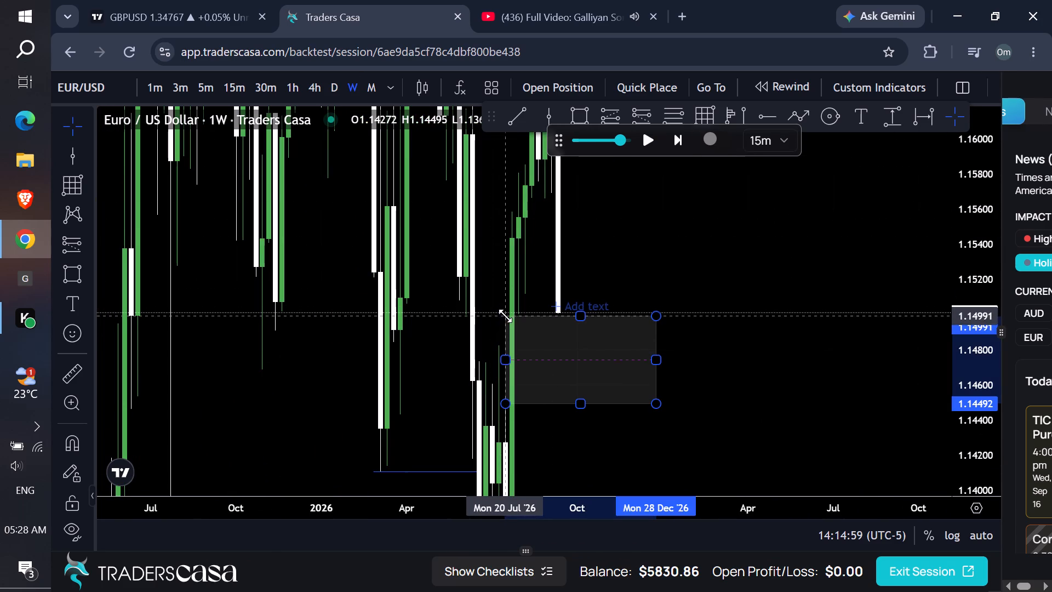
left_click_drag(505, 316, 499, 314)
left_click(691, 249)
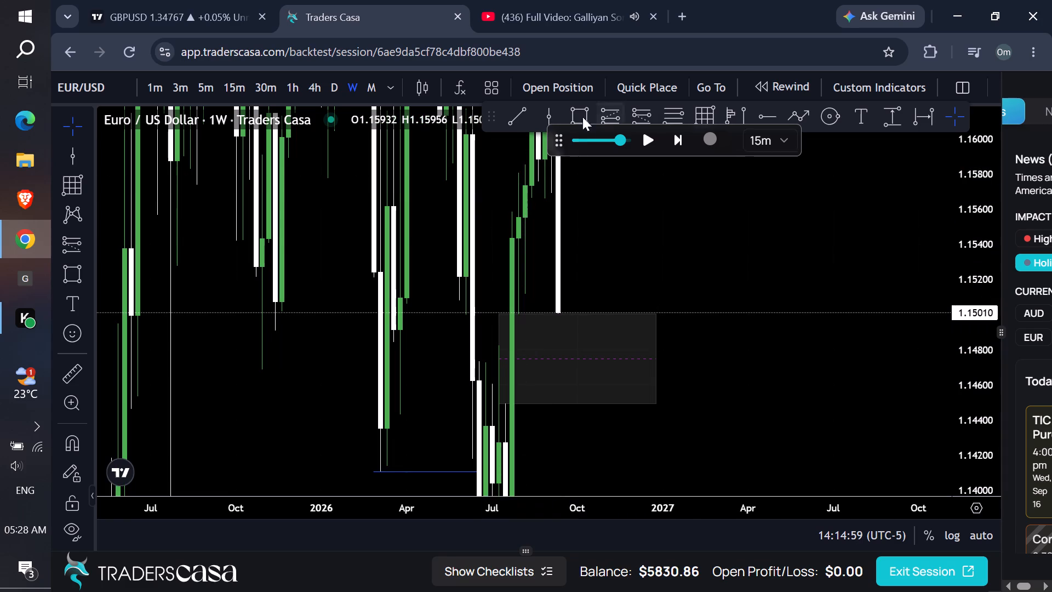
Set the replay interval to 1 minute and slow down the playback speed.
left_click(788, 136)
left_click(774, 170)
left_click(687, 182)
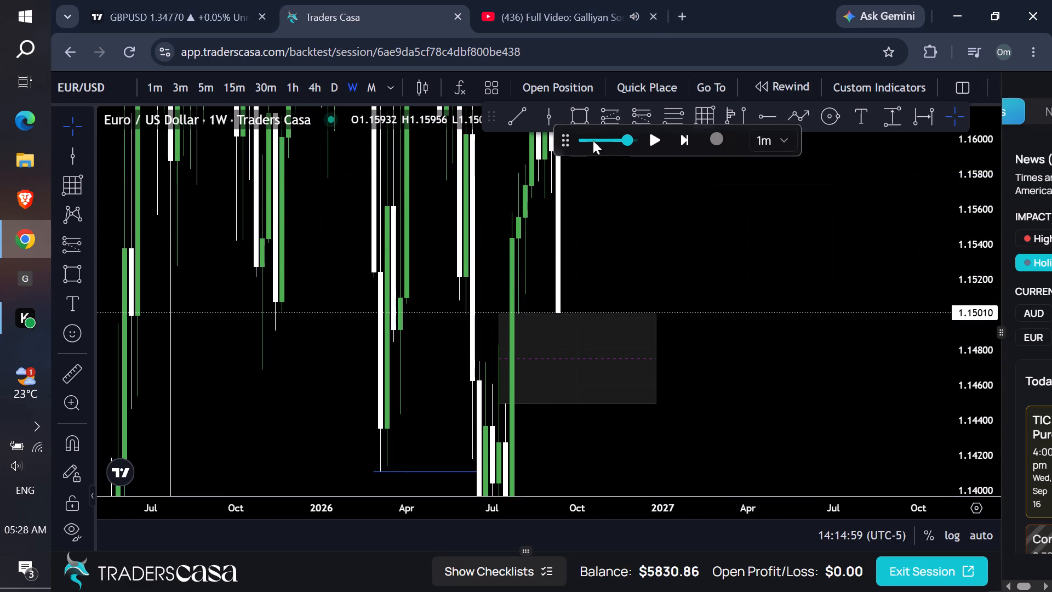
left_click(593, 140)
Play the replay on the 1-hour chart to about 15:33 on 16 September, raising the playback speed partway.
left_click(290, 91)
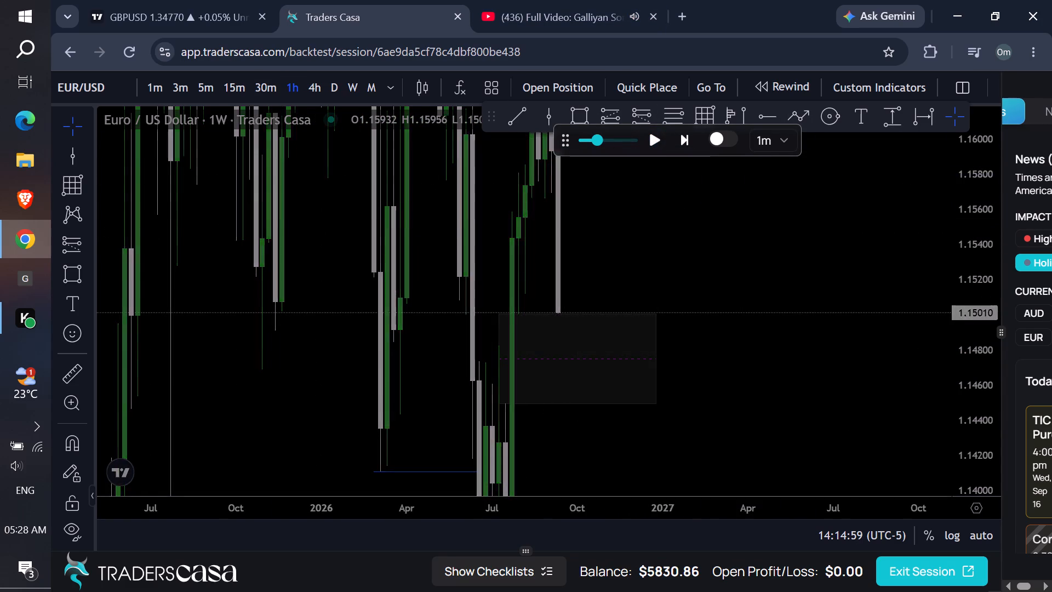
left_click_drag(681, 197, 674, 206)
left_click(659, 143)
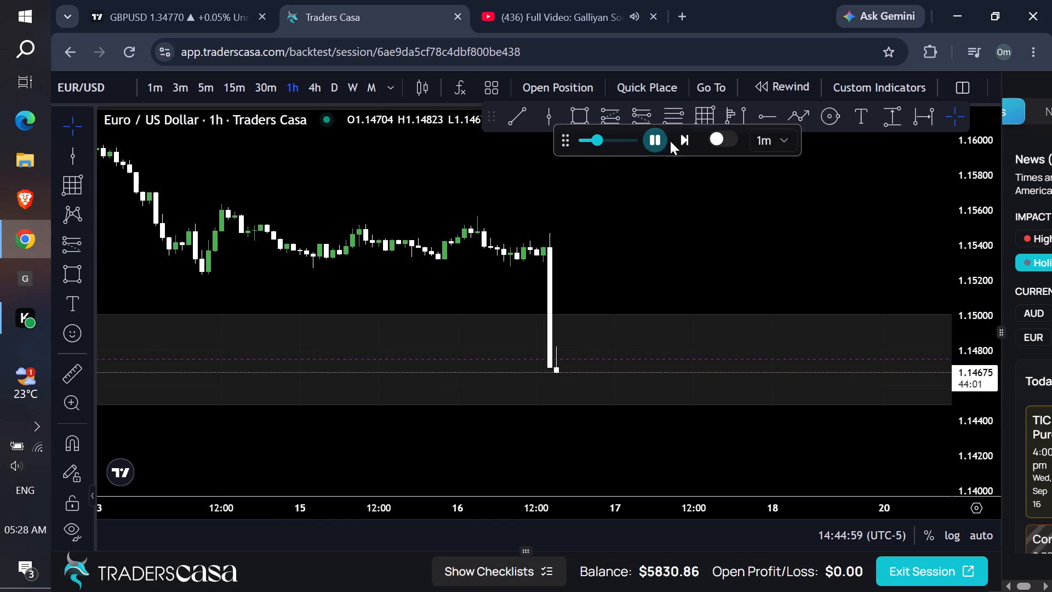
left_click(627, 140)
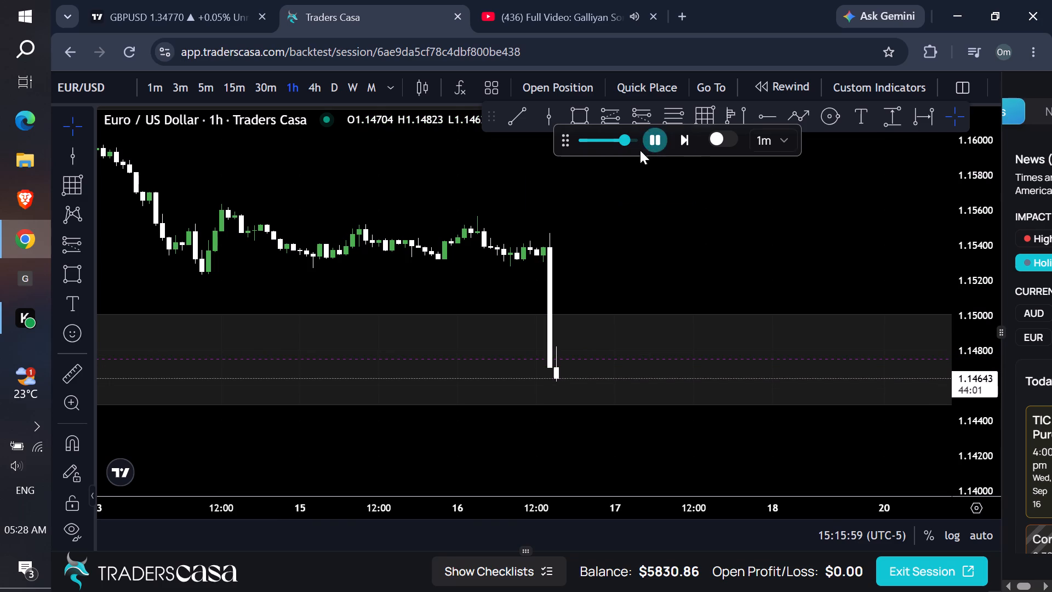
scroll(643, 173, "down", 1)
left_click(656, 141)
Examine price action around the demand zone below 1.1500 on the daily, 4-hour and 1-hour charts.
scroll(648, 225, "up", 1)
scroll(648, 229, "down", 3)
left_click_drag(690, 266, 670, 247)
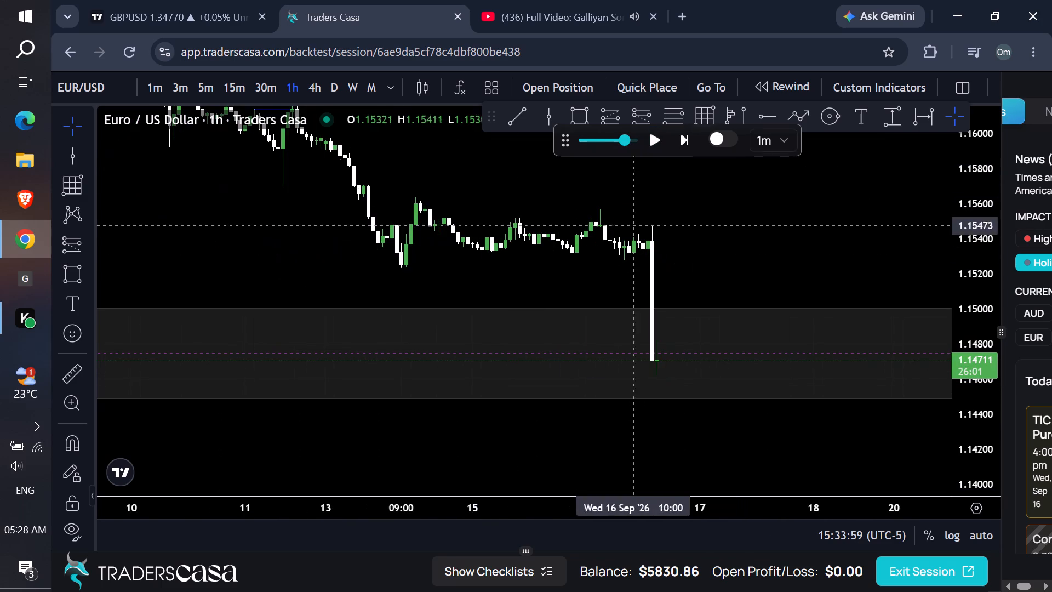
left_click(325, 89)
left_click(339, 87)
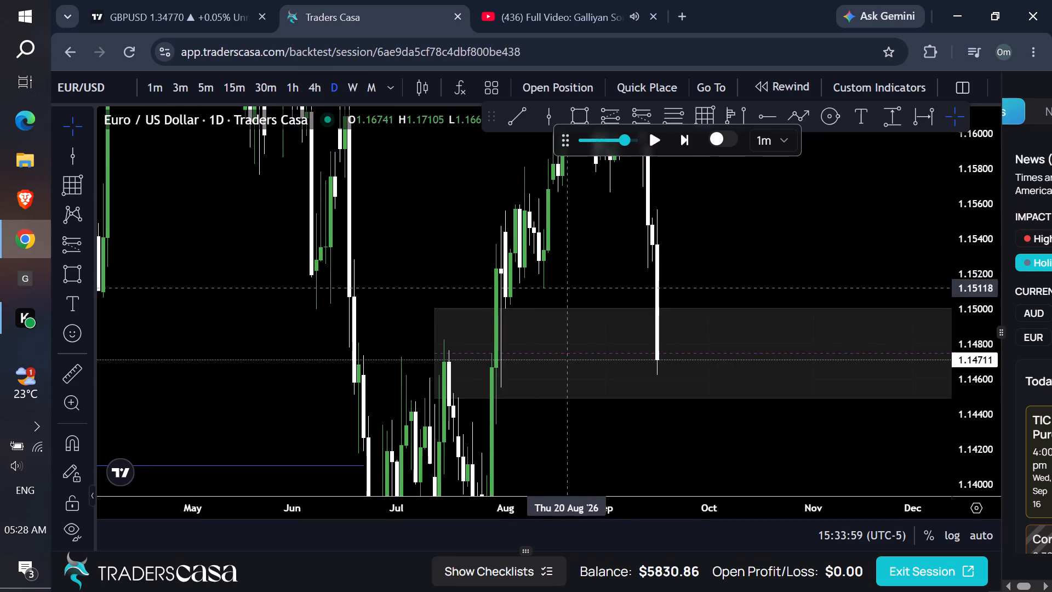
left_click_drag(589, 293, 568, 220)
left_click_drag(551, 242, 466, 225)
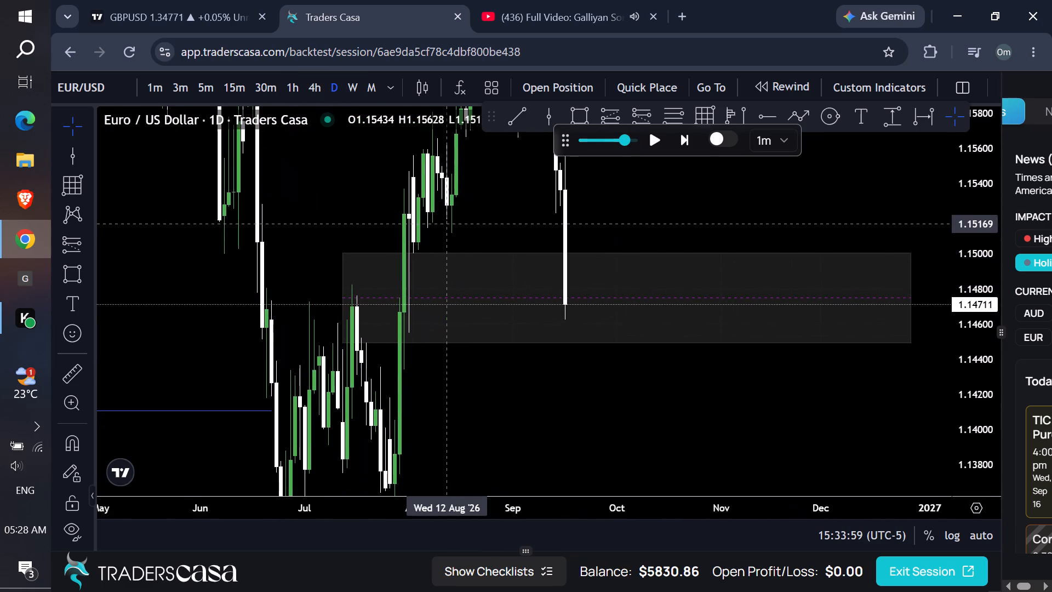
scroll(441, 227, "up", 3)
scroll(441, 227, "down", 1)
left_click_drag(526, 210, 666, 214)
left_click_drag(695, 214, 652, 289)
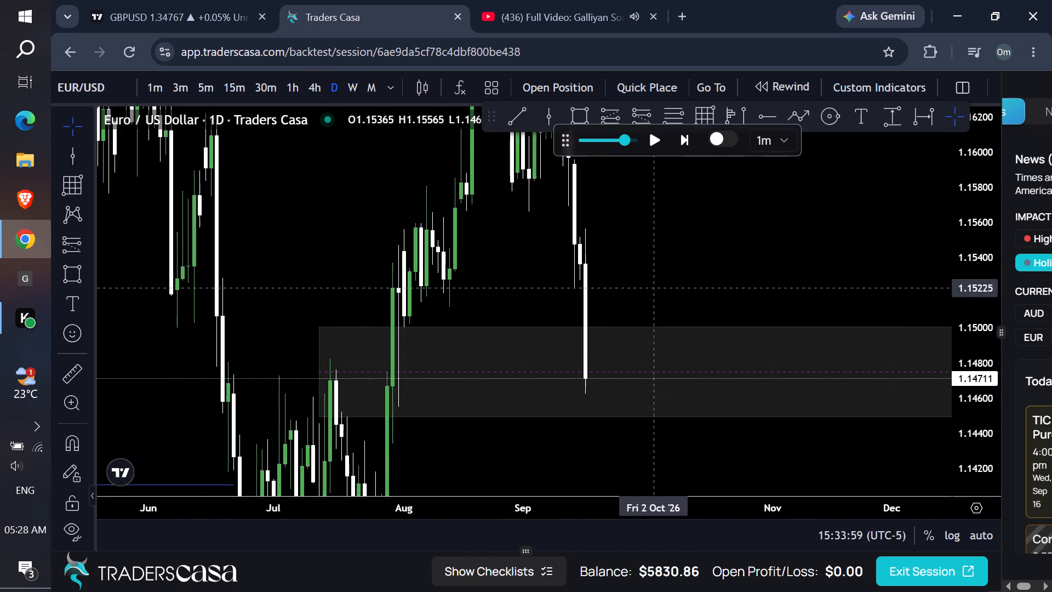
left_click_drag(652, 289, 576, 329)
left_click(316, 88)
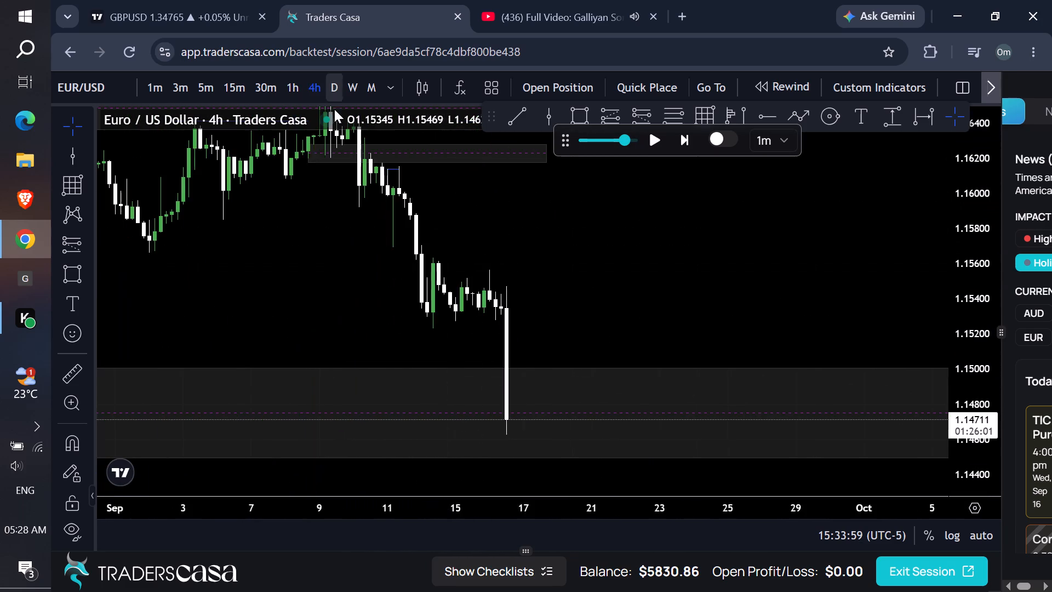
left_click_drag(653, 289, 729, 228)
left_click_drag(981, 349, 930, 243)
left_click_drag(821, 252, 770, 229)
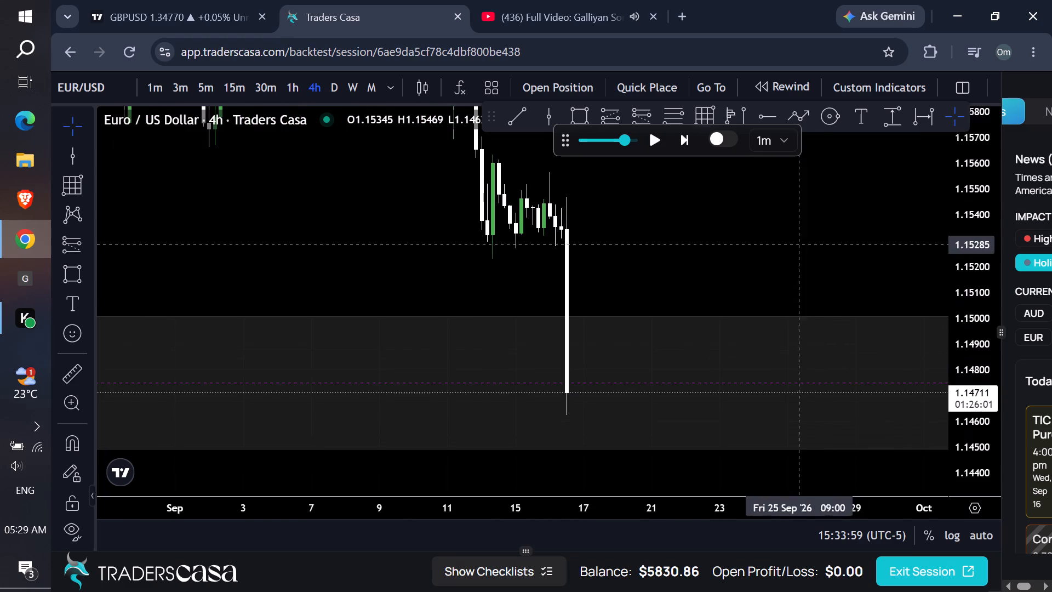
left_click_drag(770, 229, 702, 206)
left_click(293, 95)
scroll(421, 157, "down", 4)
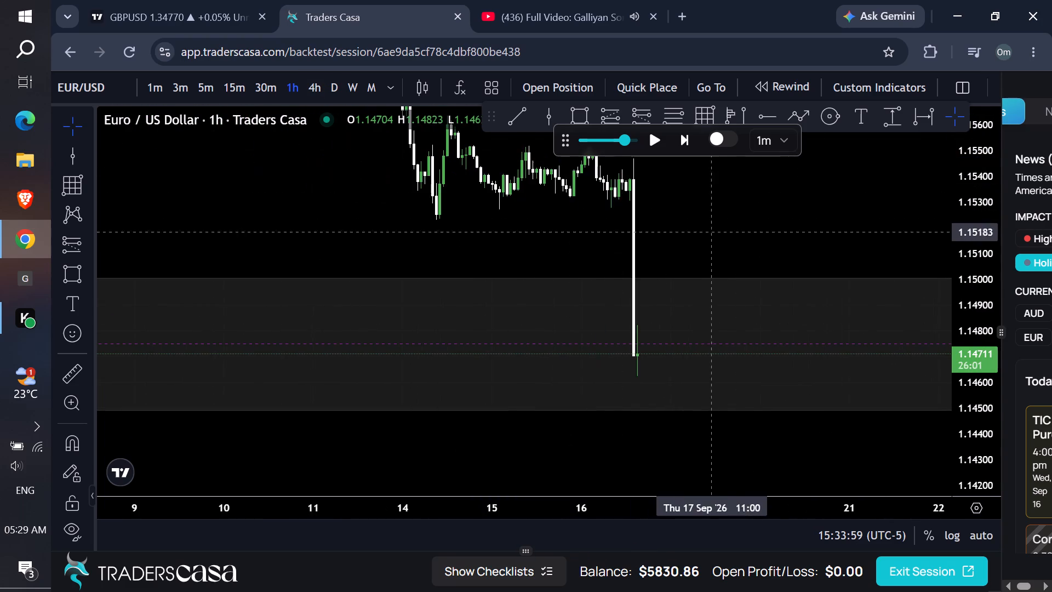
left_click_drag(743, 224, 701, 232)
Set the replay interval to 15 minutes on the 1-hour chart.
left_click(784, 145)
left_click_drag(801, 309, 802, 303)
left_click_drag(970, 197, 910, 271)
left_click_drag(817, 245, 735, 244)
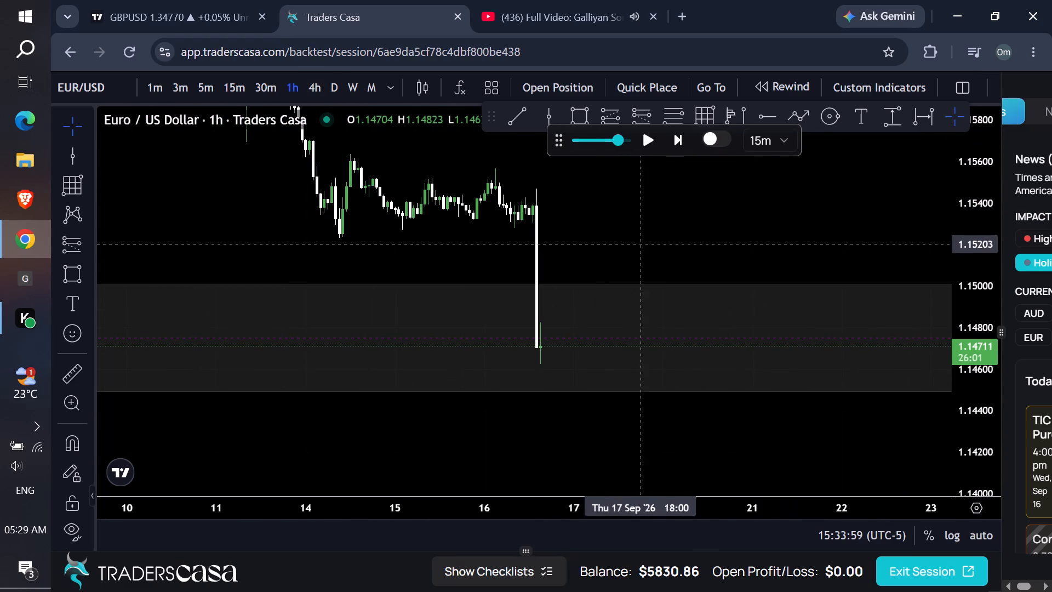
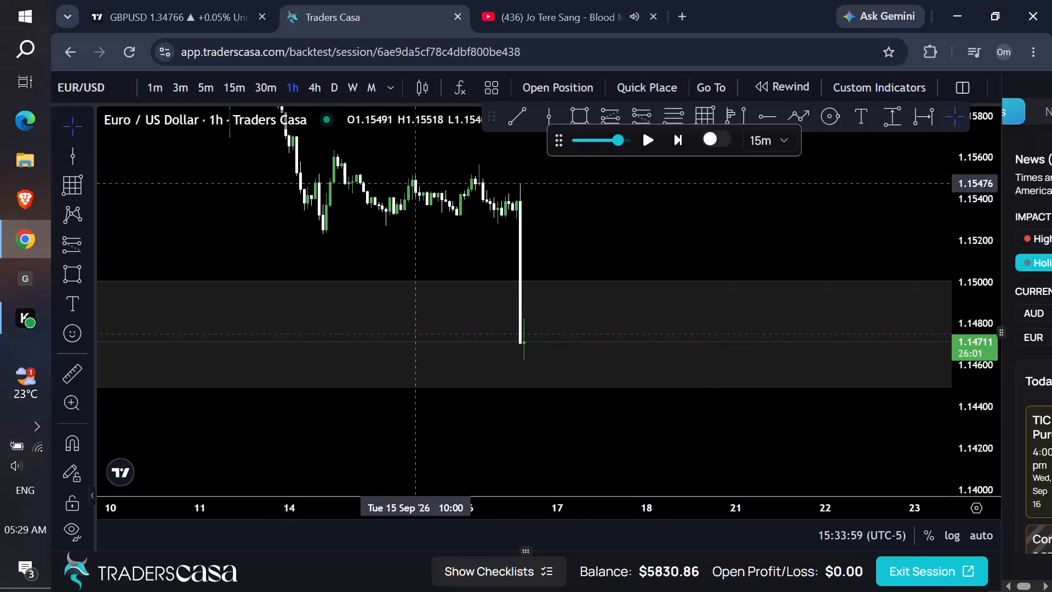
Play the replay in 15-minute steps to about 08:48 on 17 September.
left_click(651, 137)
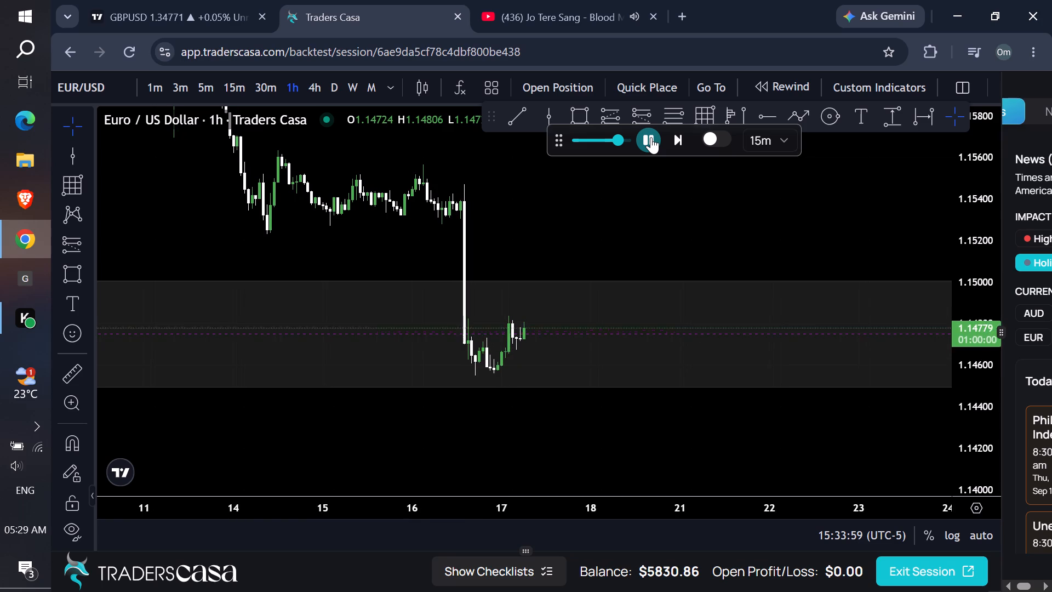
On the 4-hour chart, draw a horizontal trend line at 1.14554 from the 31 July low to the 17 September candles.
left_click(321, 90)
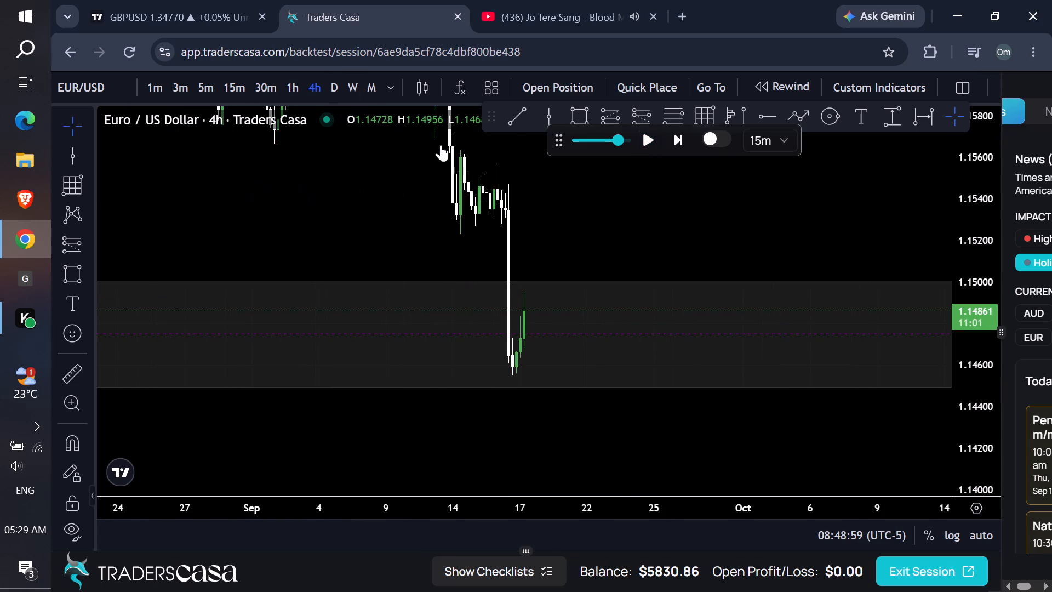
left_click_drag(639, 231, 661, 192)
scroll(267, 179, "down", 3)
scroll(281, 200, "up", 1)
scroll(290, 212, "down", 1)
left_click_drag(336, 225, 362, 226)
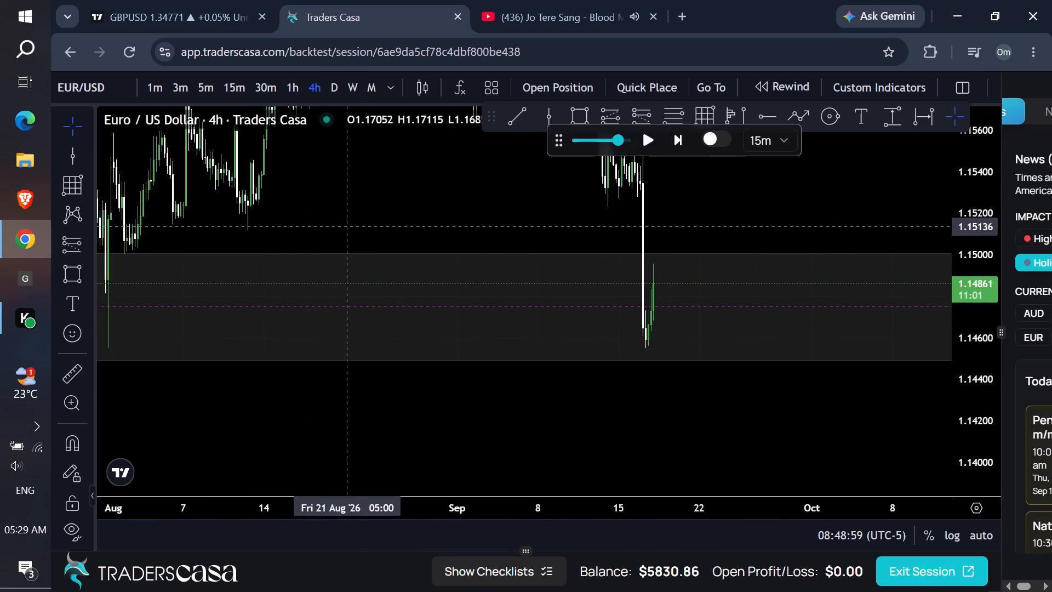
left_click_drag(362, 226, 547, 207)
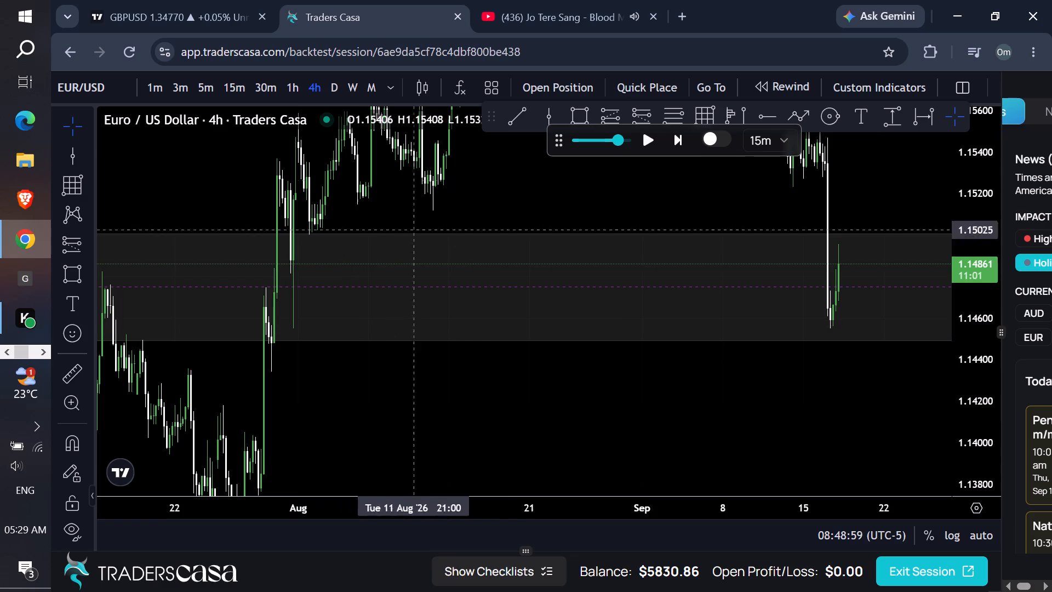
left_click(511, 125)
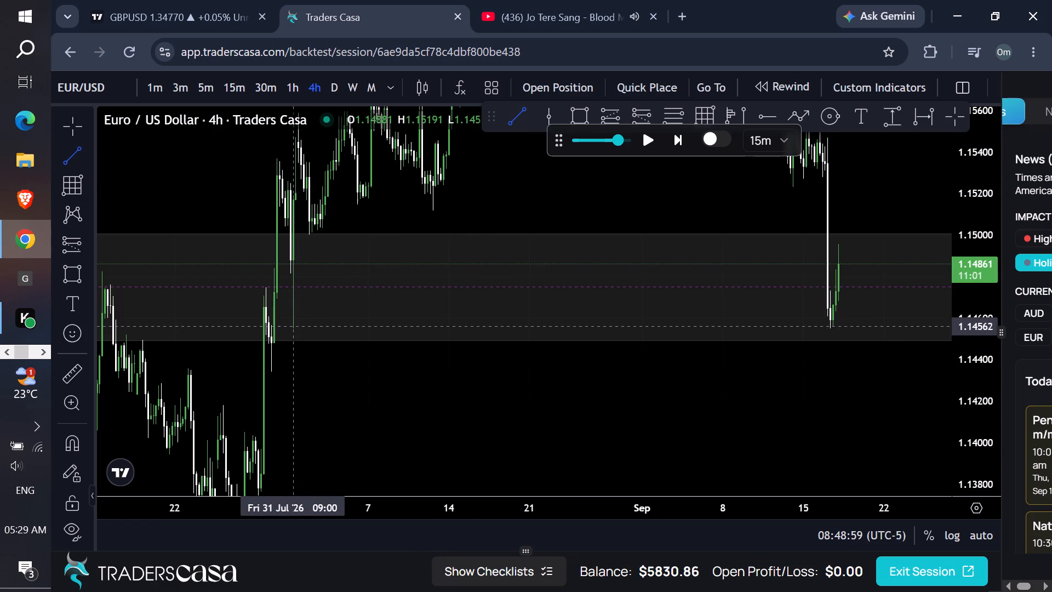
left_click(292, 328)
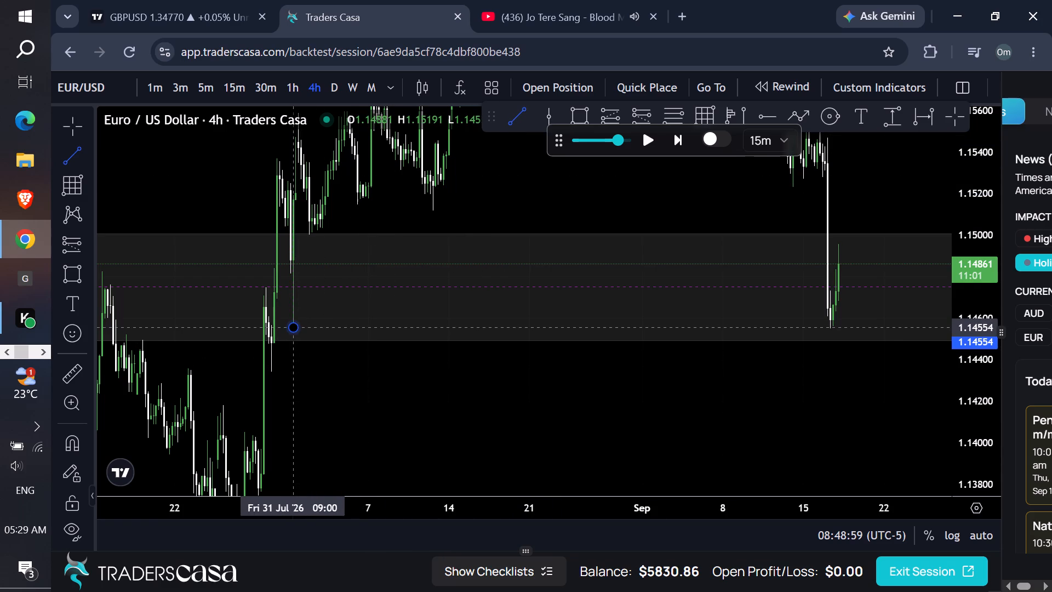
left_click(835, 361, "shift")
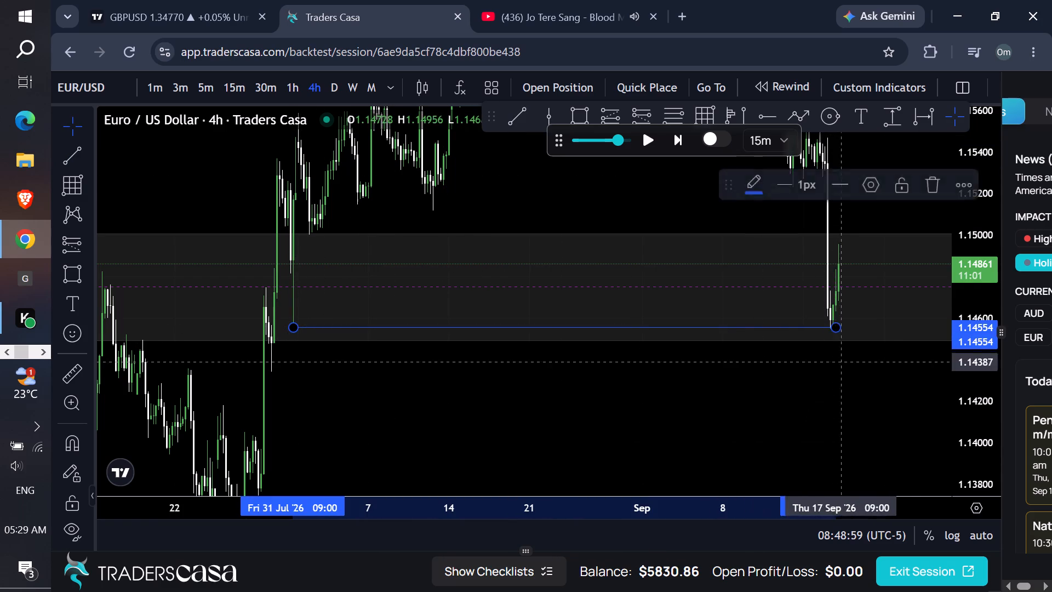
left_click(864, 365)
Examine the price reaction inside the demand zone below 1.1500 on the 4-hour and daily charts.
left_click_drag(857, 375, 789, 402)
scroll(870, 396, "up", 5)
scroll(870, 395, "down", 1)
scroll(870, 395, "up", 1)
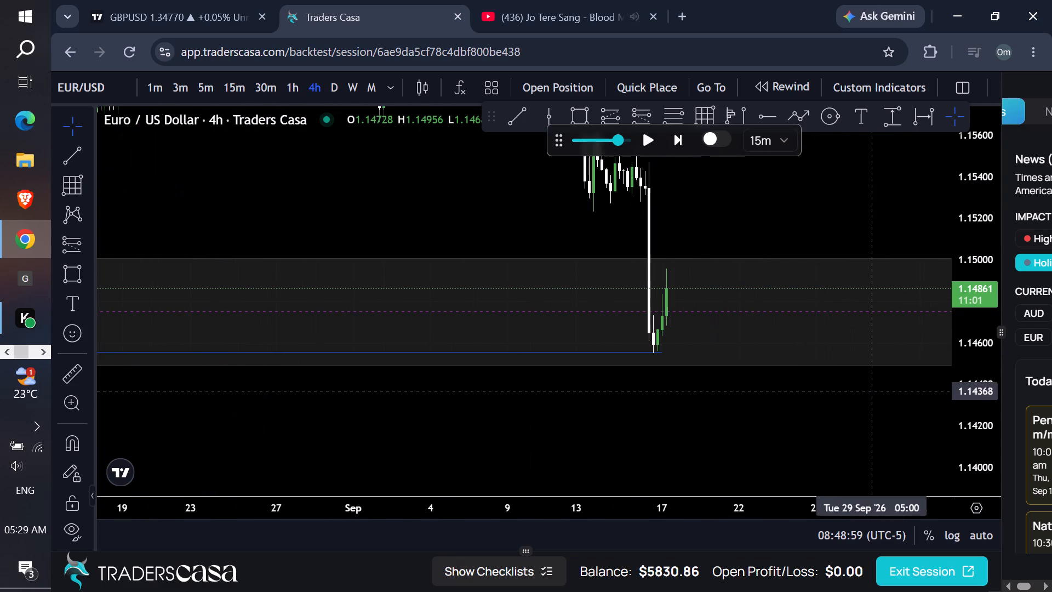
left_click_drag(964, 411, 919, 357)
left_click_drag(827, 310, 773, 320)
left_click_drag(750, 304, 687, 373)
left_click_drag(620, 218, 591, 235)
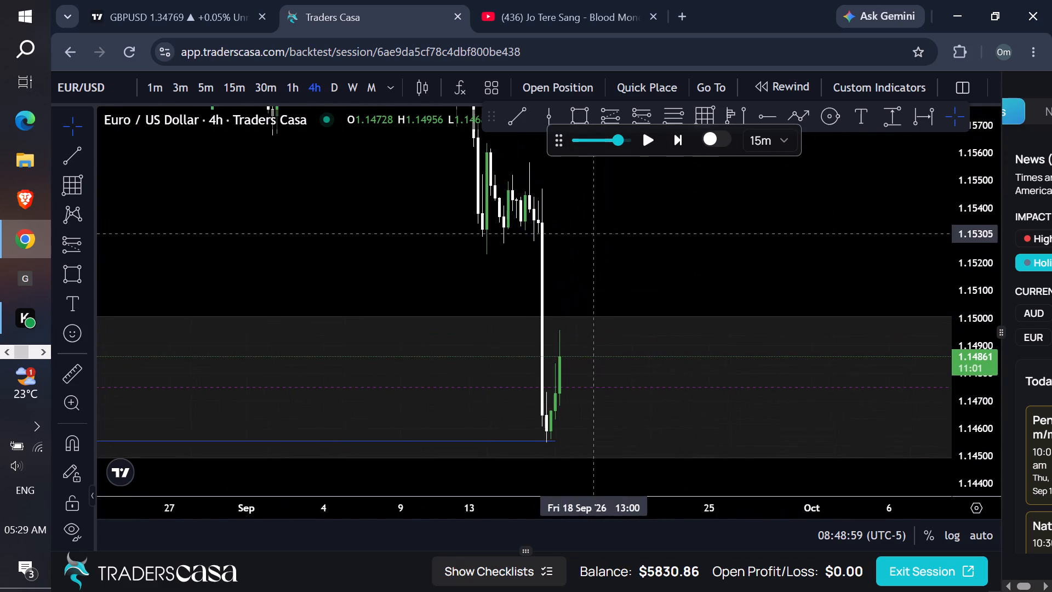
left_click_drag(591, 235, 587, 235)
left_click(332, 91)
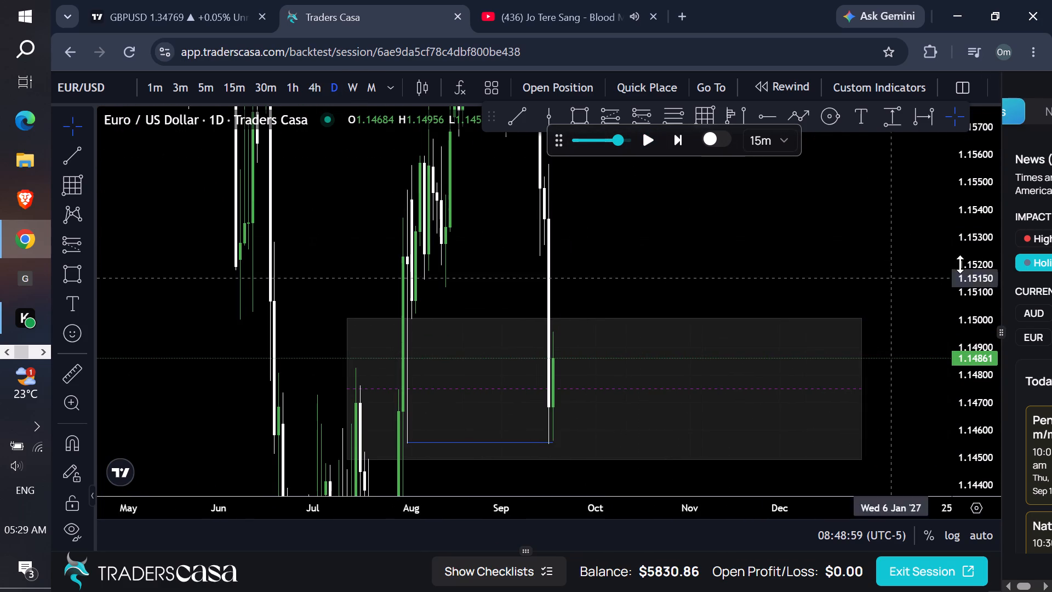
left_click_drag(966, 259, 903, 421)
left_click_drag(676, 251, 713, 180)
left_click_drag(708, 189, 702, 218)
left_click_drag(693, 245, 670, 246)
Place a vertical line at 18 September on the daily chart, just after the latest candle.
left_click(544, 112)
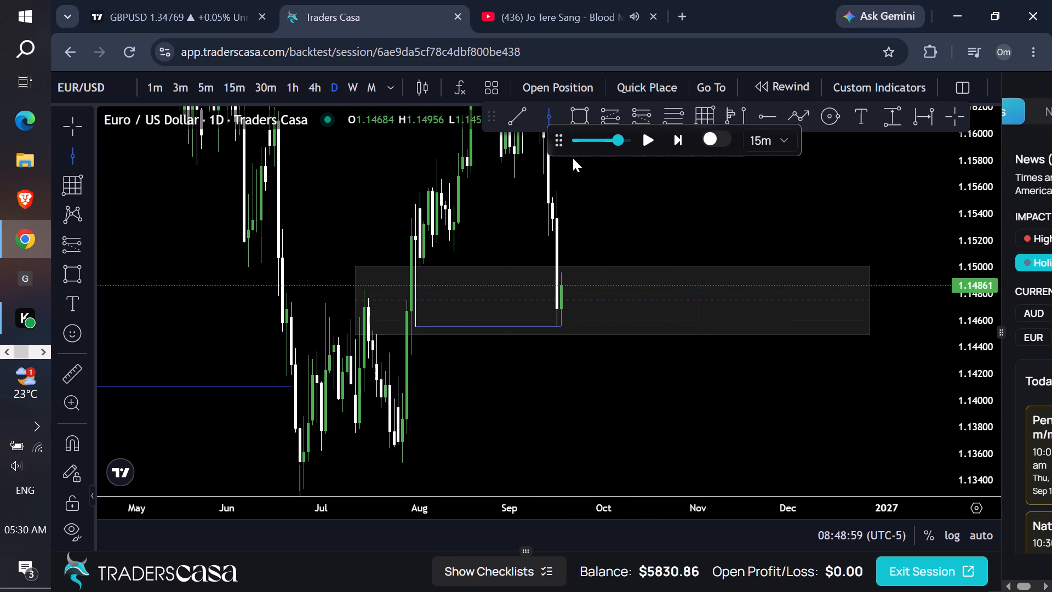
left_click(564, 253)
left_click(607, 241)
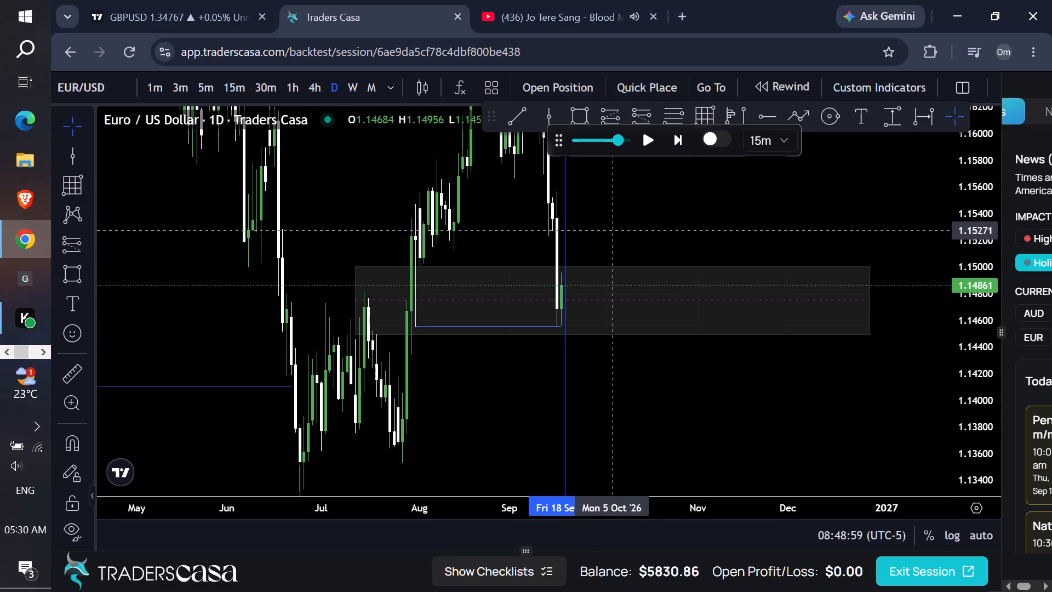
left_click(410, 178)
Play the replay on the 1-hour chart in short bursts to about 11:48 on 17 September.
left_click(303, 88)
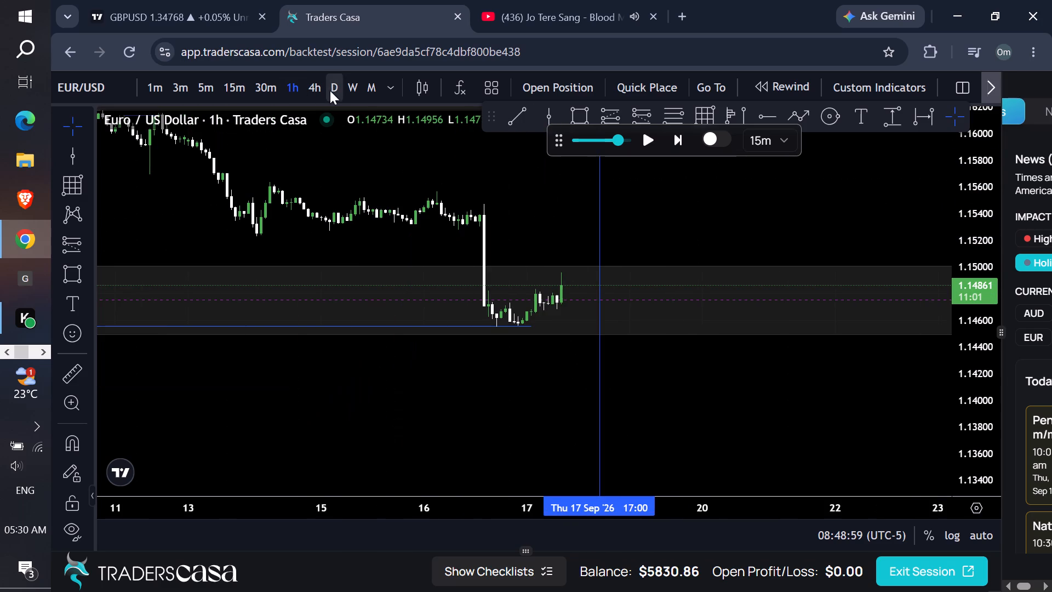
left_click_drag(970, 423, 854, 196)
left_click_drag(741, 186, 711, 211)
left_click(648, 139)
left_click(648, 139)
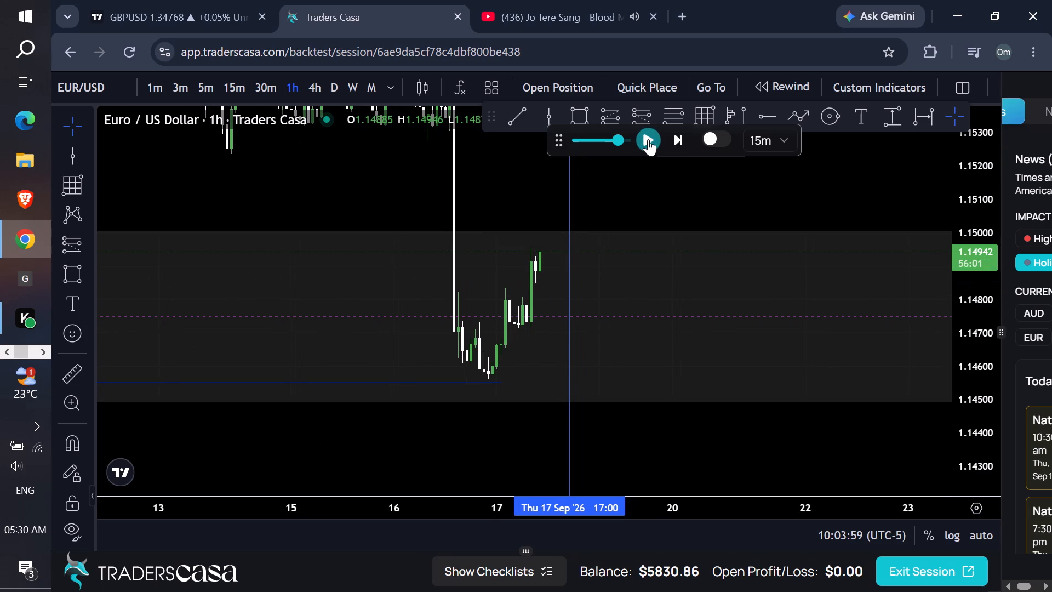
left_click(648, 139)
left_click(648, 139)
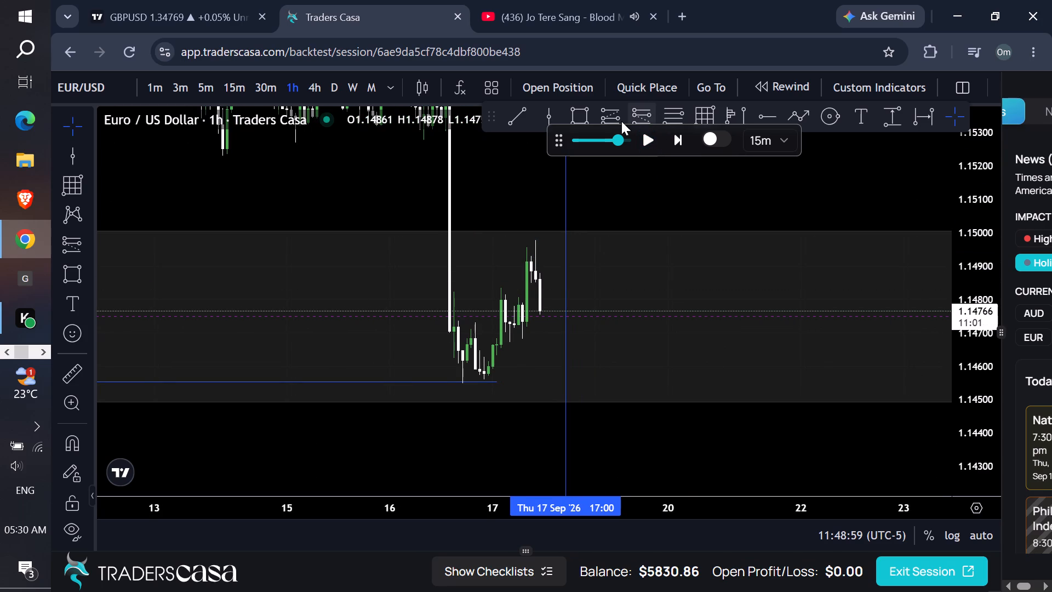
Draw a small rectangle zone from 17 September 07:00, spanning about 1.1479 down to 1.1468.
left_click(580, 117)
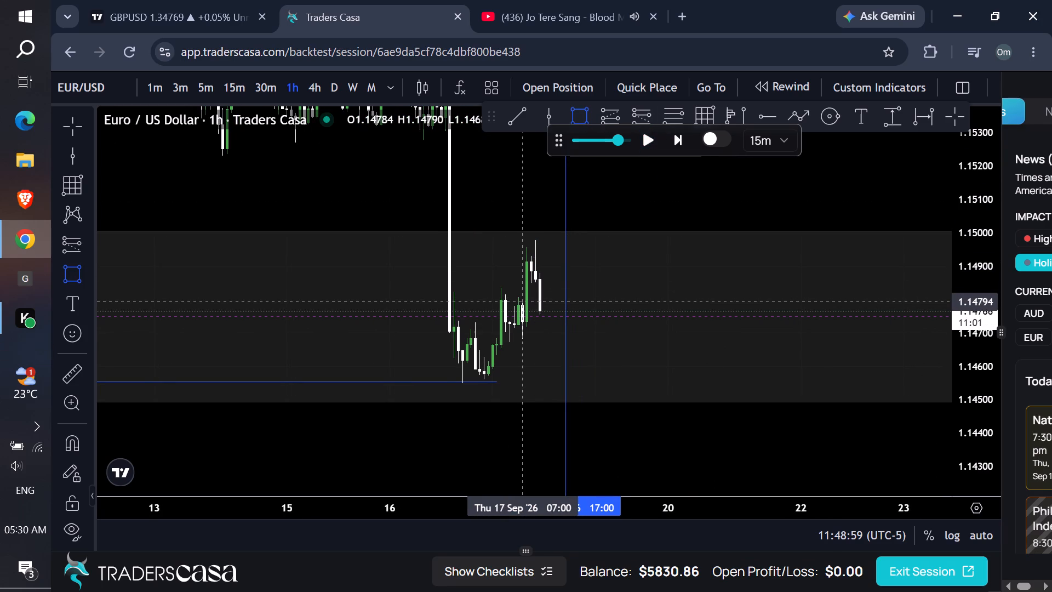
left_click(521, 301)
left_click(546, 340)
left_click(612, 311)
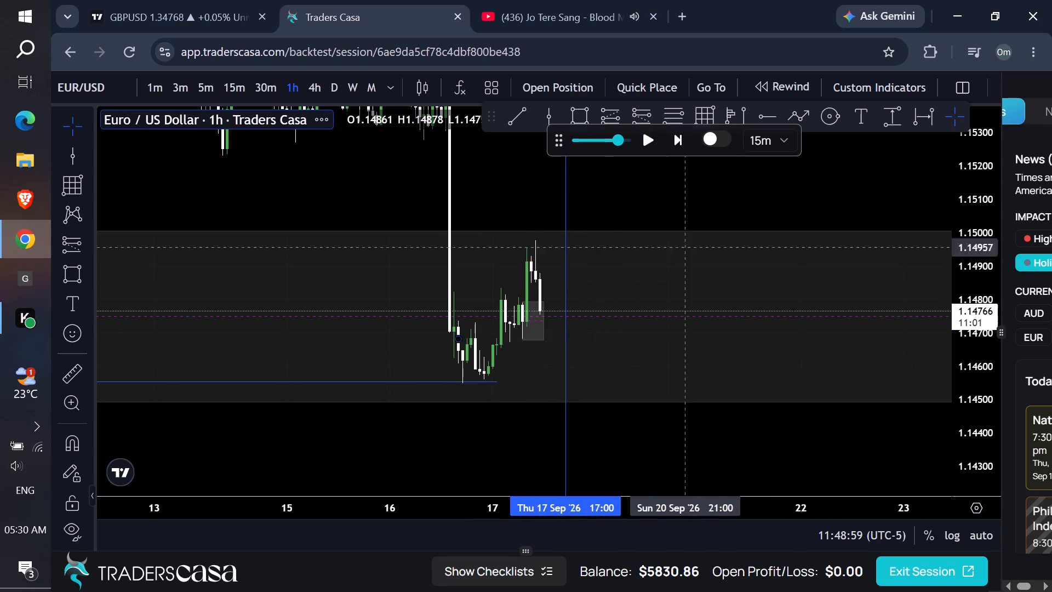
Set the replay interval to 3 minutes and play to about 14:09 on 17 September.
left_click(770, 150)
left_click(777, 217)
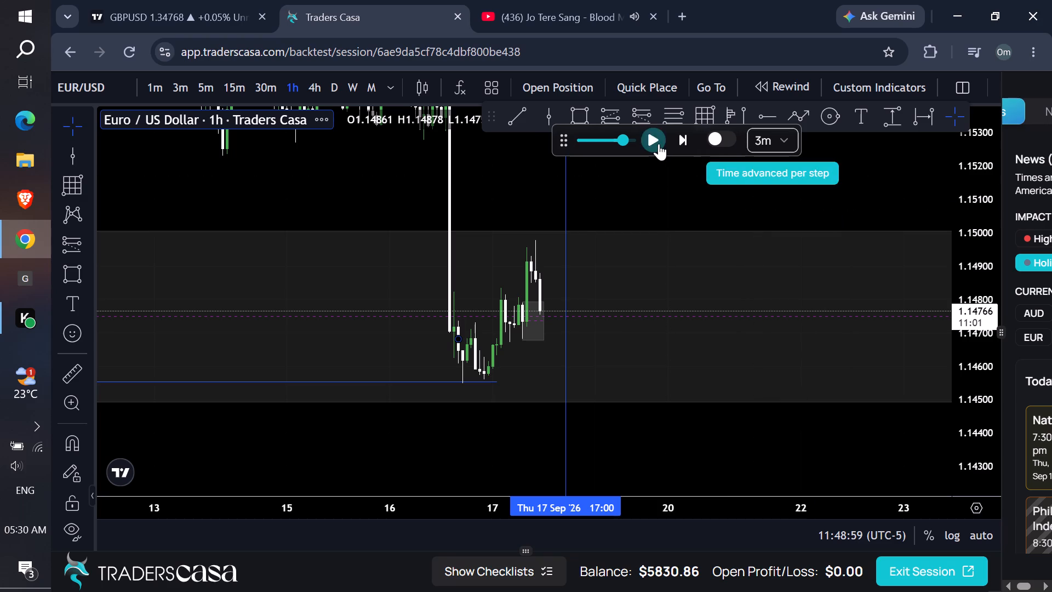
left_click(659, 144)
left_click(659, 144)
left_click(659, 144)
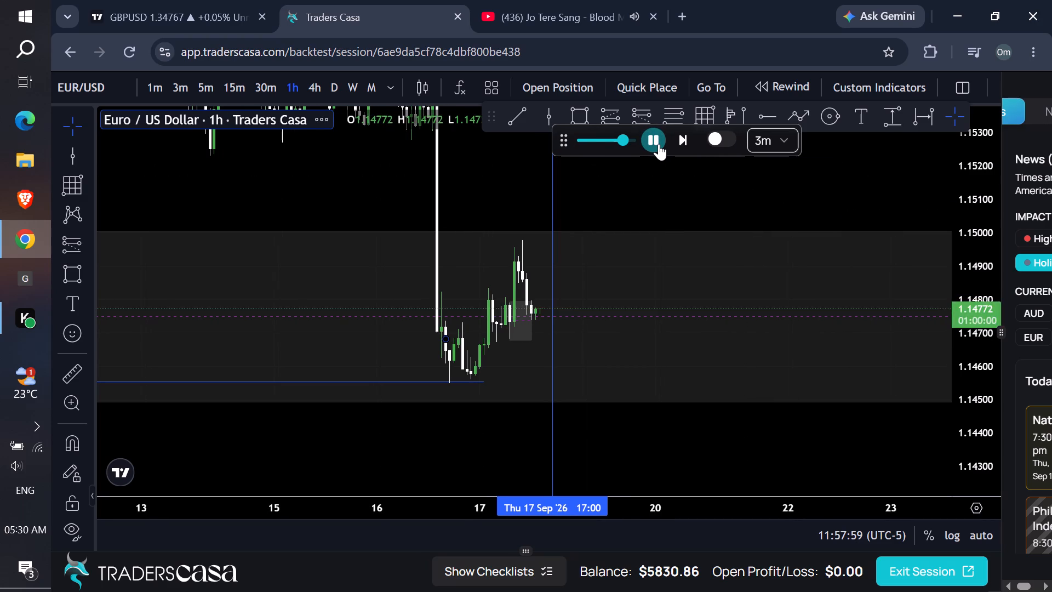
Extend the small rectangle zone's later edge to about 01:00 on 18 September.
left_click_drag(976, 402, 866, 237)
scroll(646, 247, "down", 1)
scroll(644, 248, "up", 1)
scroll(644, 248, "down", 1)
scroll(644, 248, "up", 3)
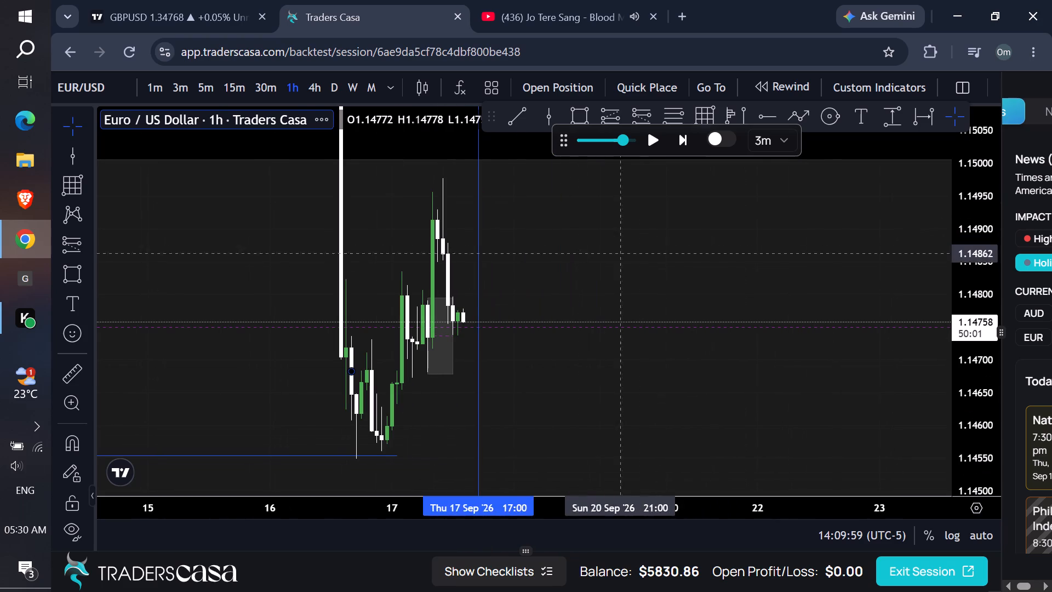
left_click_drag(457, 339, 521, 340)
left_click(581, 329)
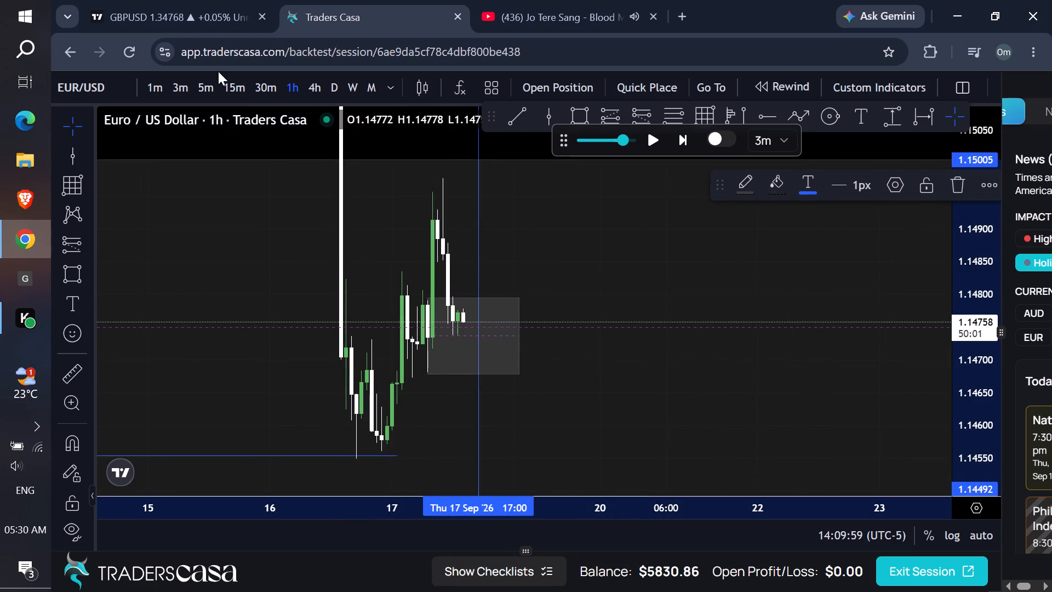
Check price on the 5-minute chart, and play the replay on the 1-hour chart to about 16:09 on 17 September.
left_click(210, 92)
left_click_drag(970, 397, 847, 139)
left_click(538, 209)
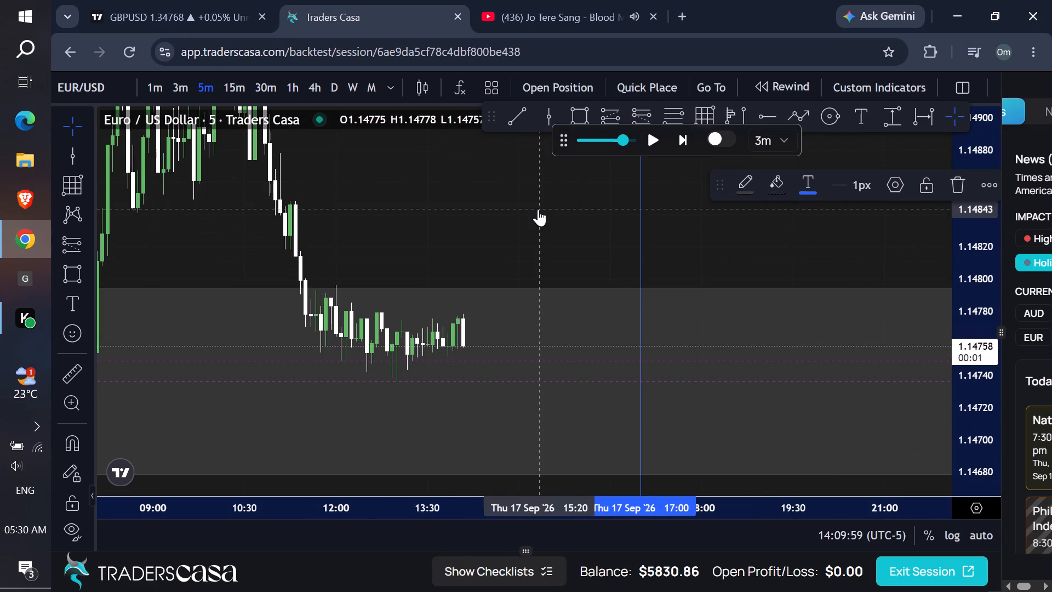
left_click(294, 87)
left_click(679, 214)
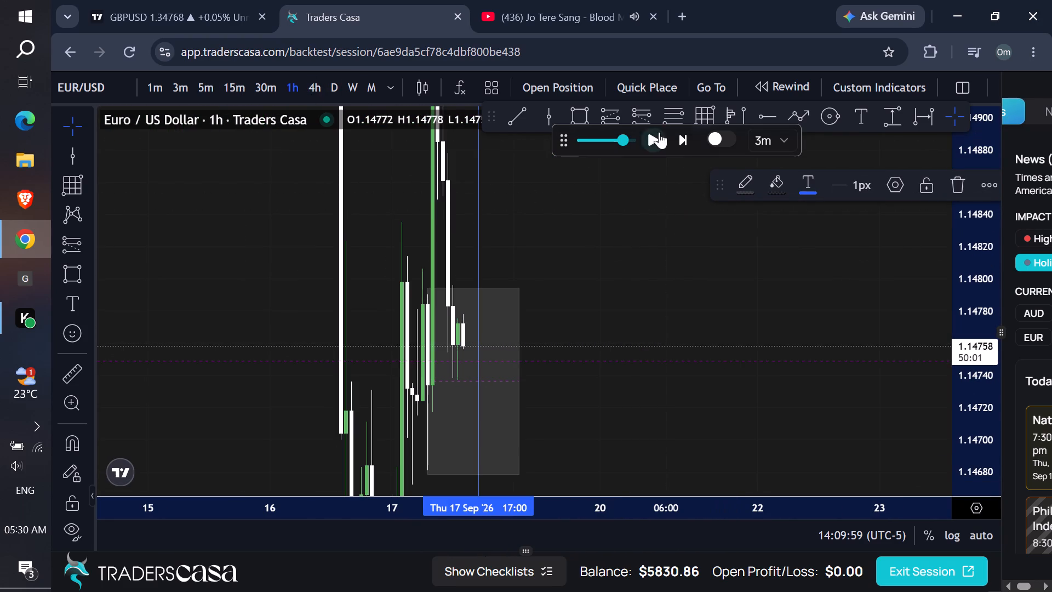
left_click(650, 138)
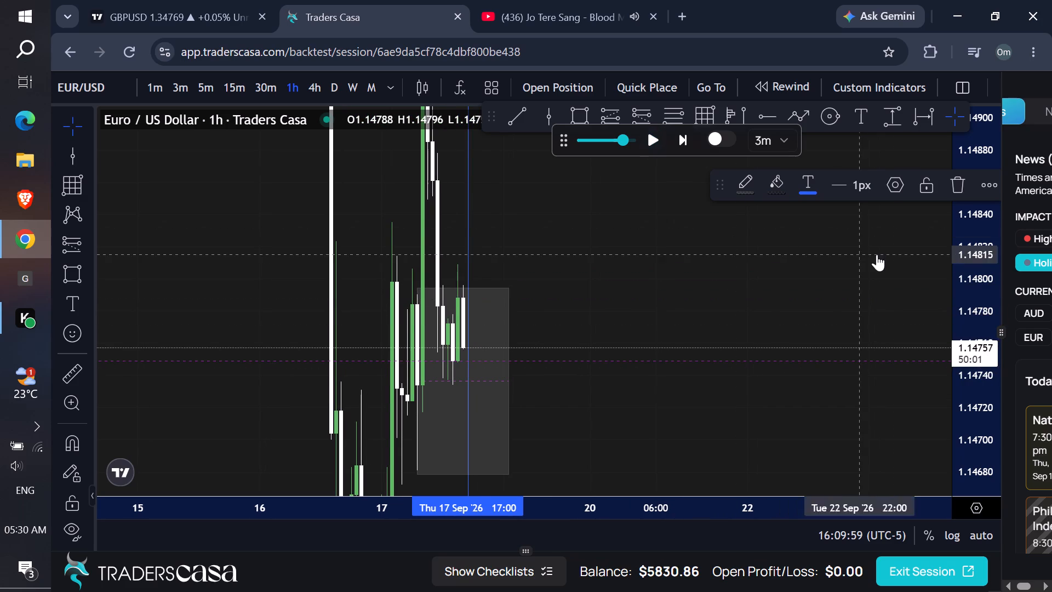
Examine how price trades inside the small rectangle zone on the 1-hour, 5-minute and 15-minute charts.
left_click_drag(968, 241, 786, 422)
left_click(674, 347)
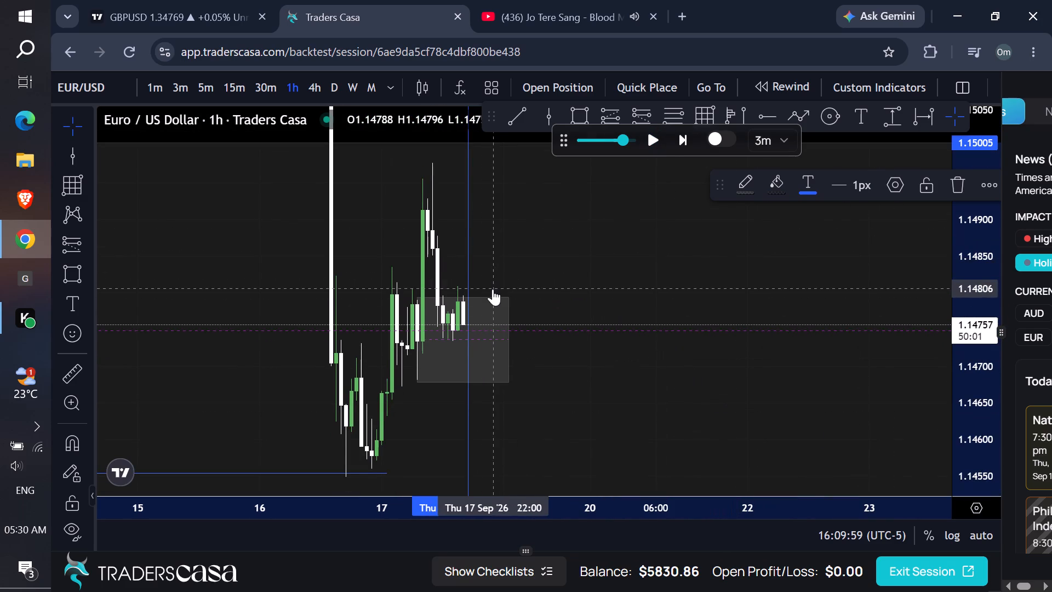
left_click(206, 91)
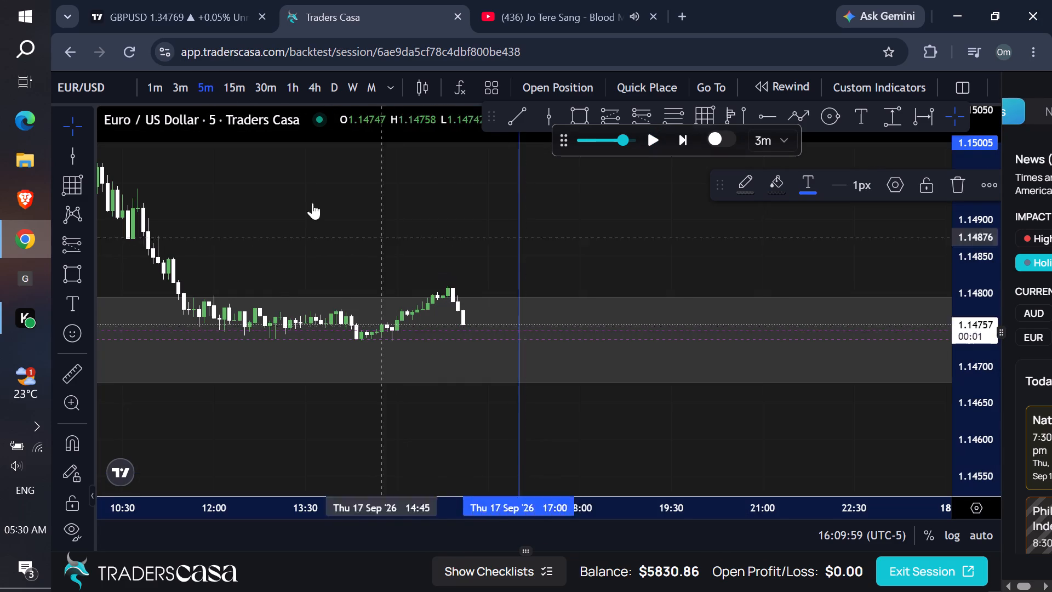
left_click(236, 91)
scroll(639, 293, "down", 3)
scroll(641, 309, "up", 1)
scroll(644, 315, "down", 1)
scroll(647, 318, "up", 1)
left_click_drag(974, 415, 846, 101)
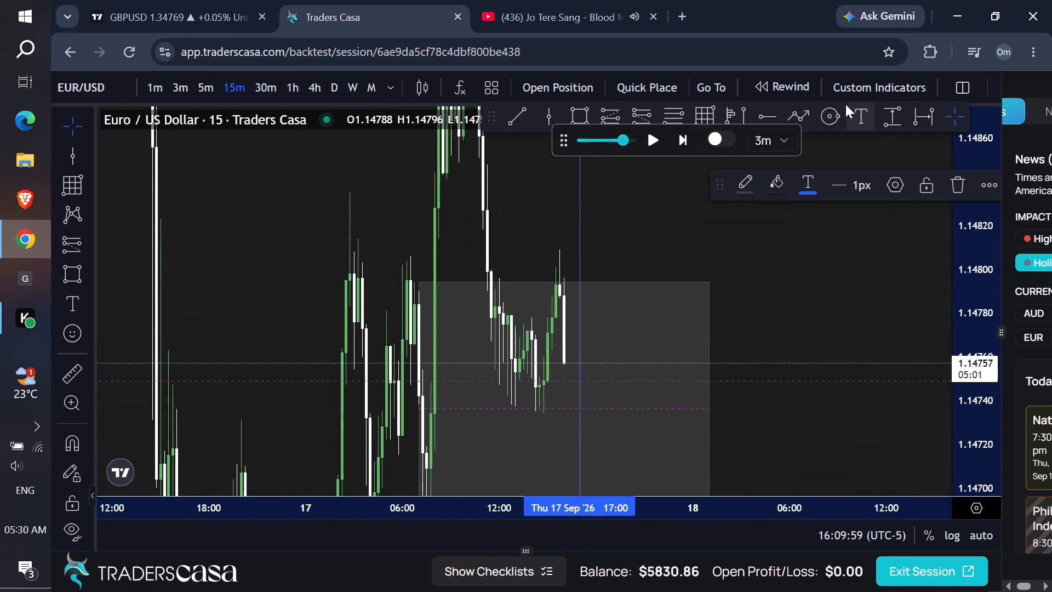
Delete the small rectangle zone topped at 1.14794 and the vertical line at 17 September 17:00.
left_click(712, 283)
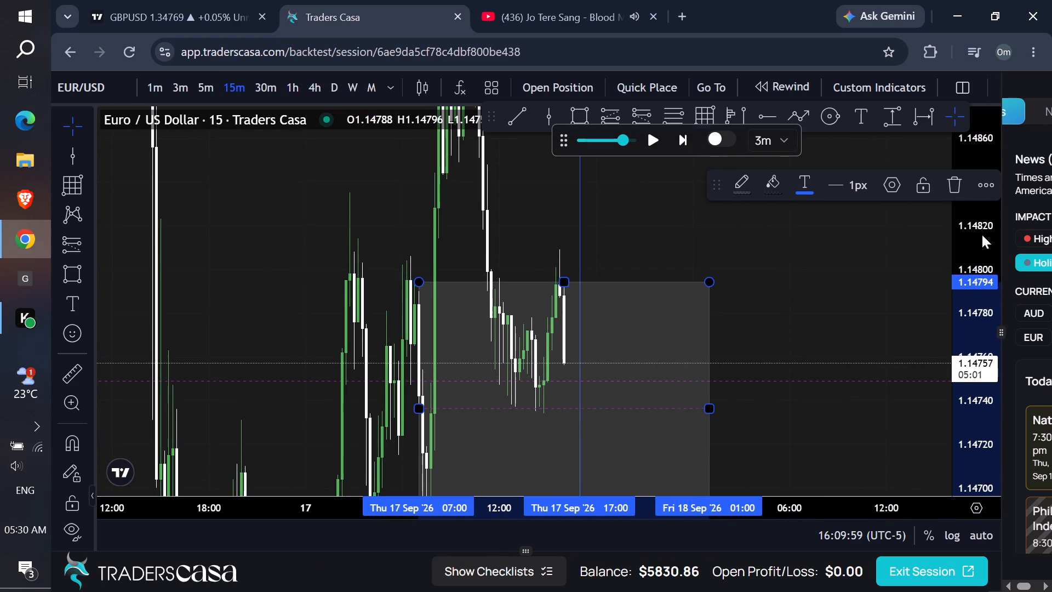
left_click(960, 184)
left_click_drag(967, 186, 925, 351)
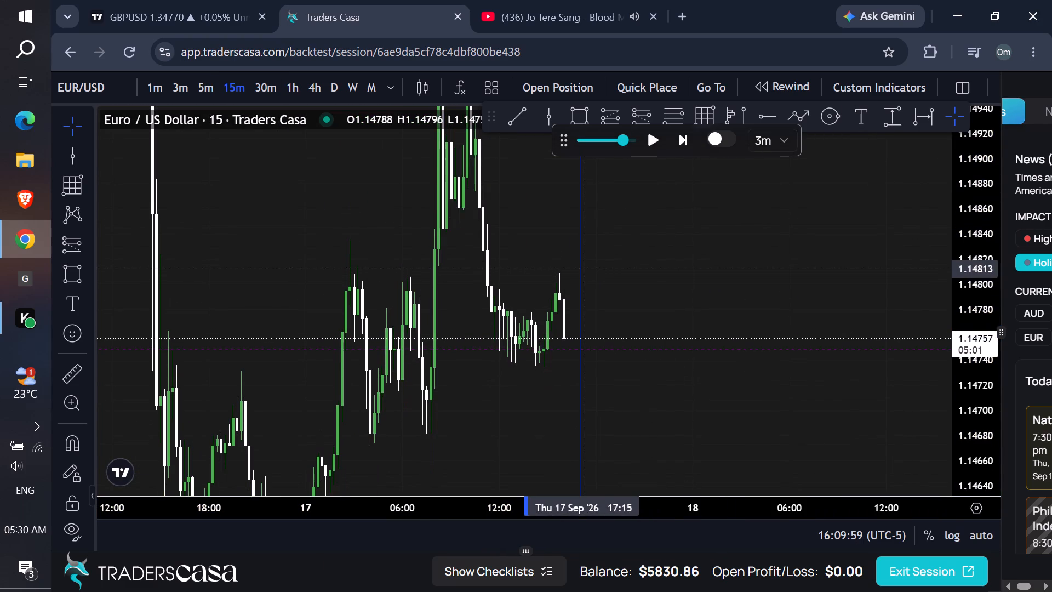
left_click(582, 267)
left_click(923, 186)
On the 4-hour chart, draw a rectangle zone from 16 September 21:00, spanning about 1.1468 down to 1.1456.
left_click_drag(972, 189, 866, 433)
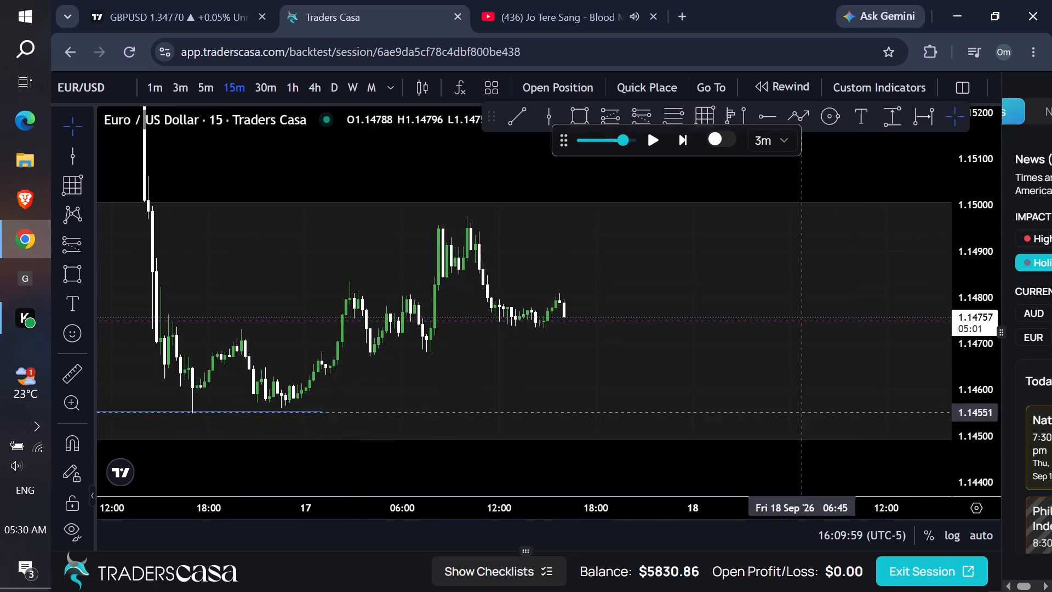
left_click(313, 90)
scroll(597, 200, "up", 1)
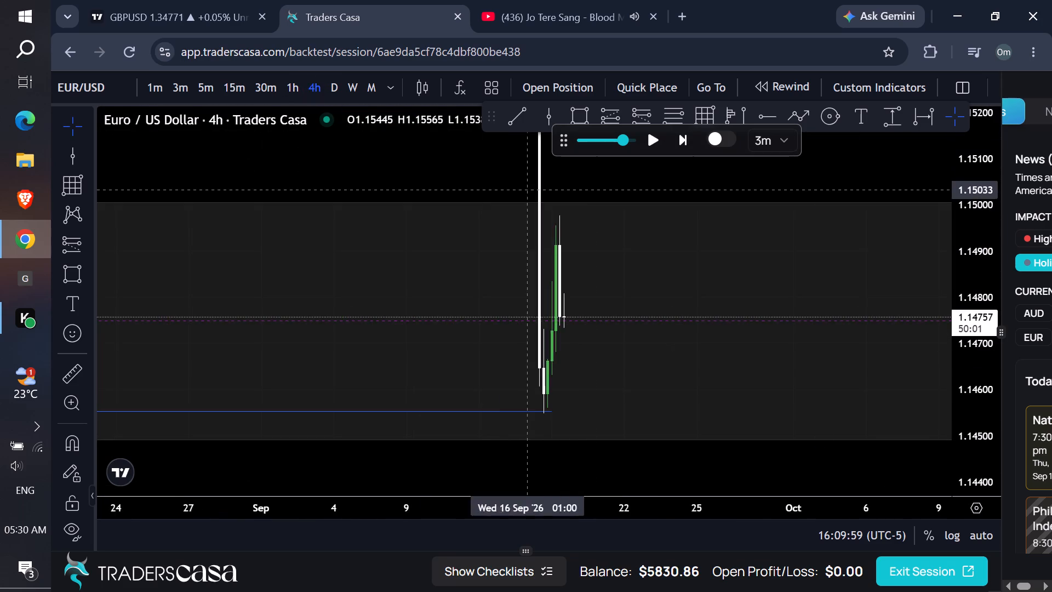
scroll(597, 200, "up", 5)
left_click_drag(470, 248, 613, 244)
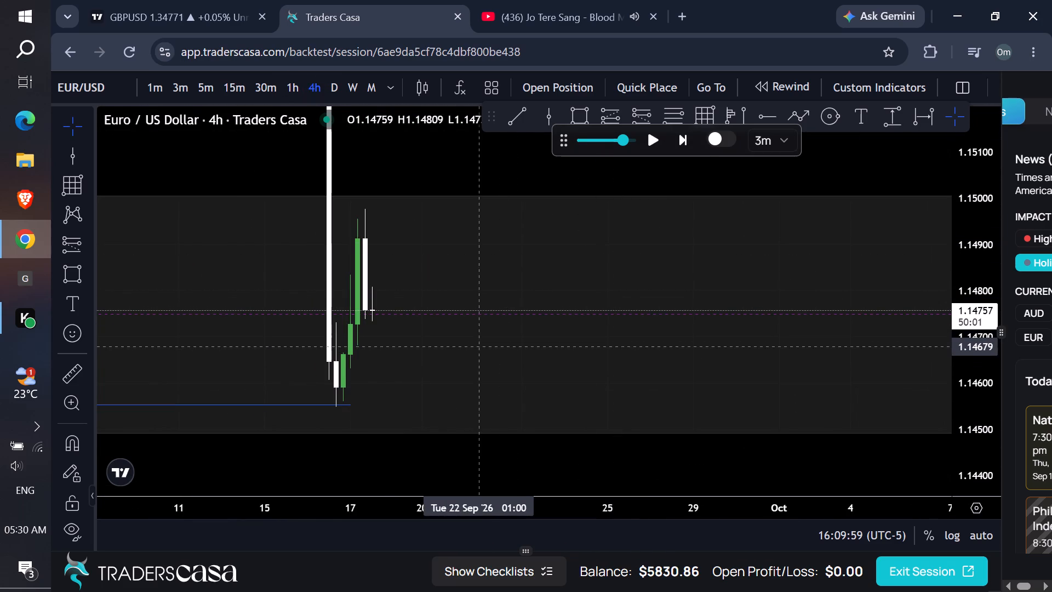
left_click(586, 115)
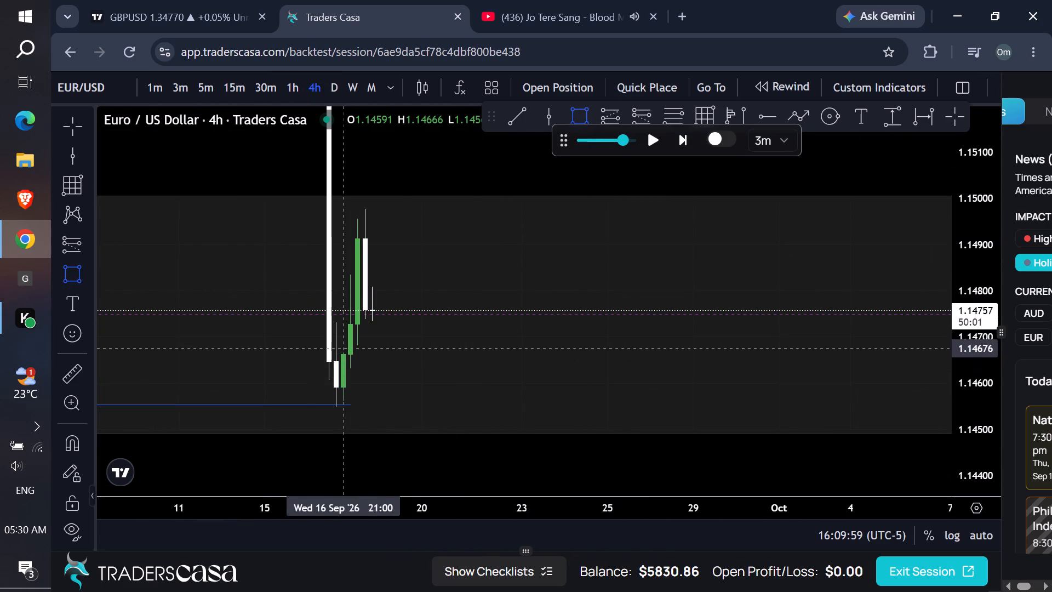
left_click(344, 346)
left_click(467, 403)
left_click_drag(550, 301, 552, 307)
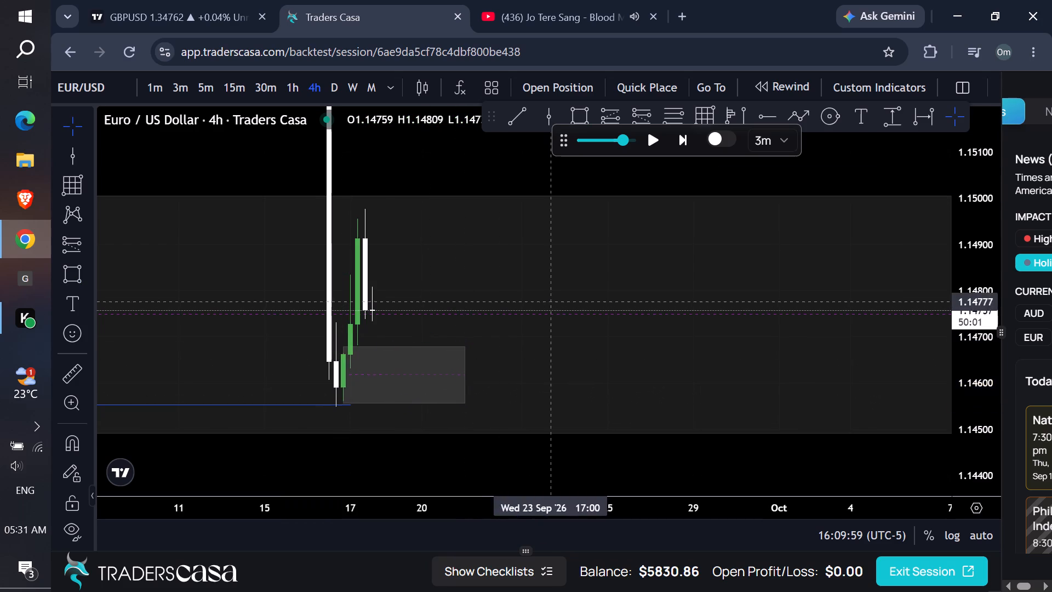
left_click_drag(552, 307, 557, 320)
Examine recent price action around the new demand zone on the 15-minute and 4-hour charts.
left_click(242, 89)
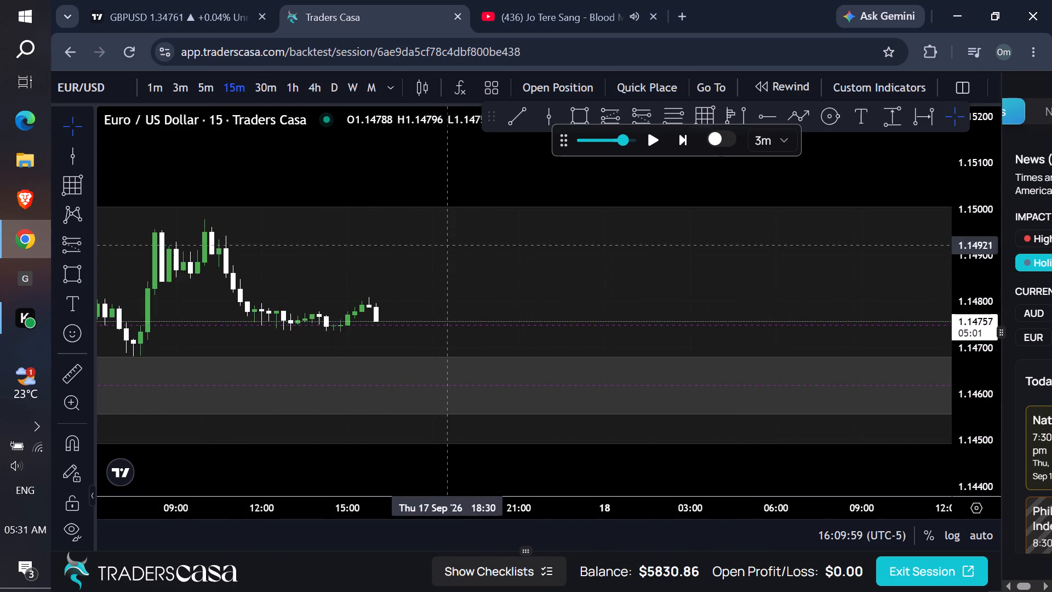
scroll(448, 246, "down", 3)
scroll(462, 289, "up", 1)
scroll(471, 294, "down", 1)
scroll(477, 300, "up", 1)
scroll(477, 300, "down", 1)
scroll(479, 300, "up", 1)
scroll(484, 300, "down", 1)
left_click(323, 89)
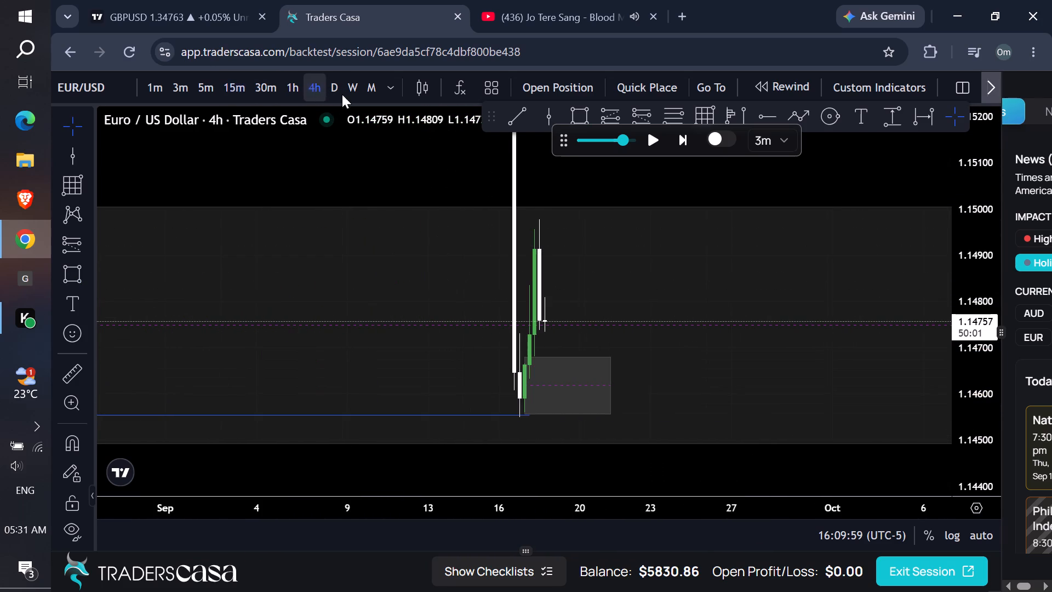
left_click_drag(968, 182, 912, 308)
Set the replay step to 10 minutes and play the replay on the 4-hour chart to about 22:49 on 17 September.
left_click(779, 138)
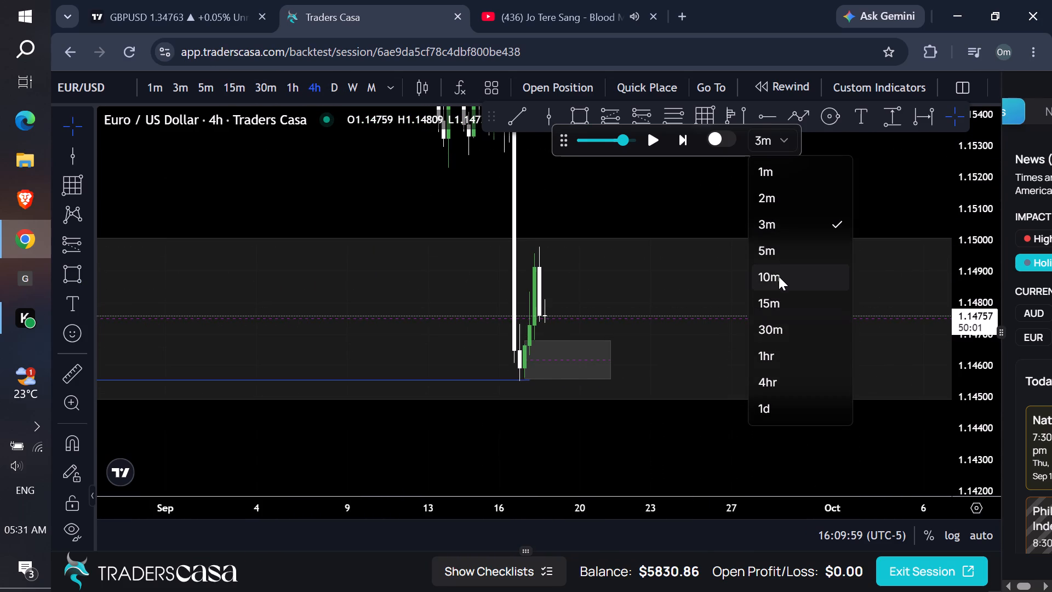
left_click(779, 276)
left_click(643, 134)
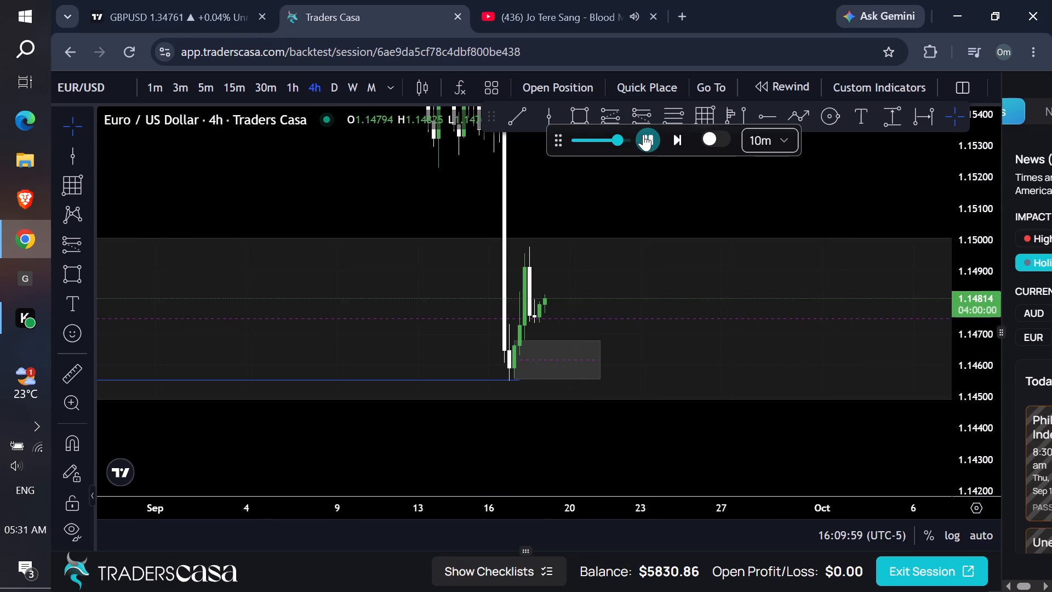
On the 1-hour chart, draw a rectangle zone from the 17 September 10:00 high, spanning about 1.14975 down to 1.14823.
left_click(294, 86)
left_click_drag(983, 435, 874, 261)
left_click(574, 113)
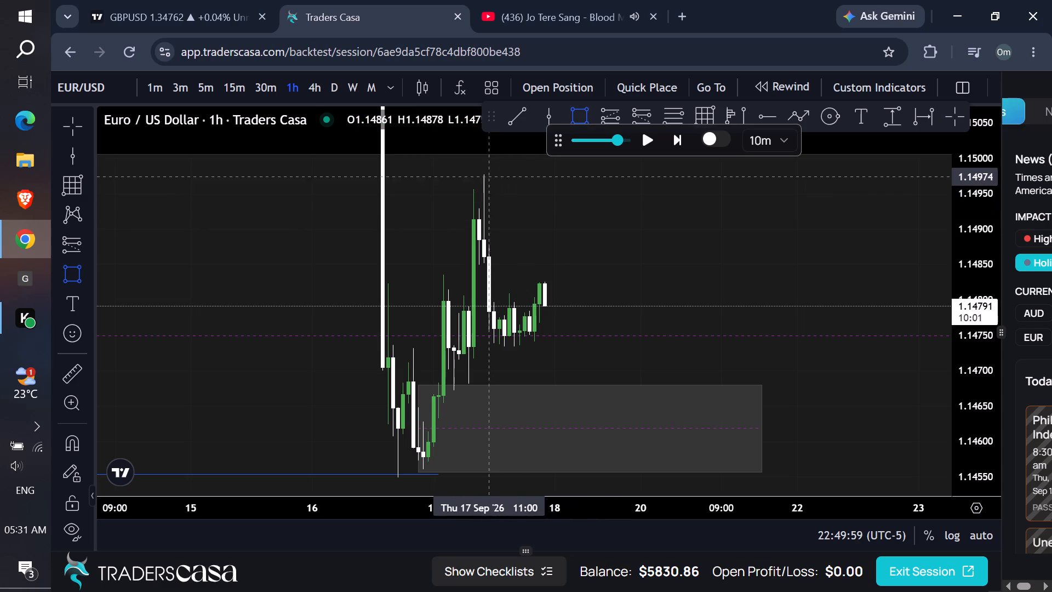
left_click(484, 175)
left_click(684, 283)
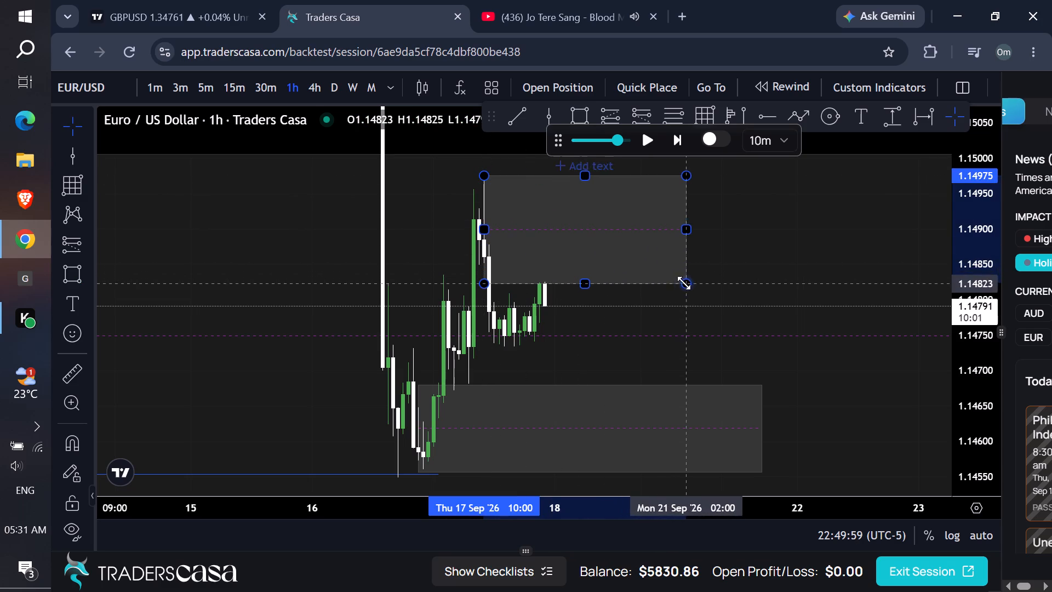
Play the replay on the 1-hour chart to about 01:59 on 18 September.
left_click_drag(761, 254, 737, 214)
left_click(651, 139)
double_click(651, 139)
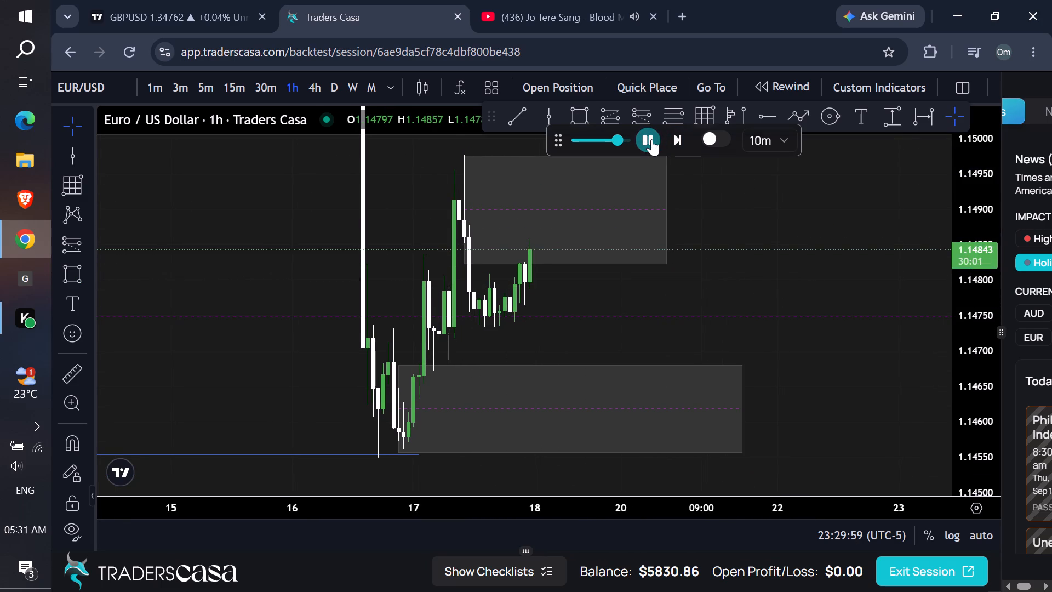
left_click(651, 139)
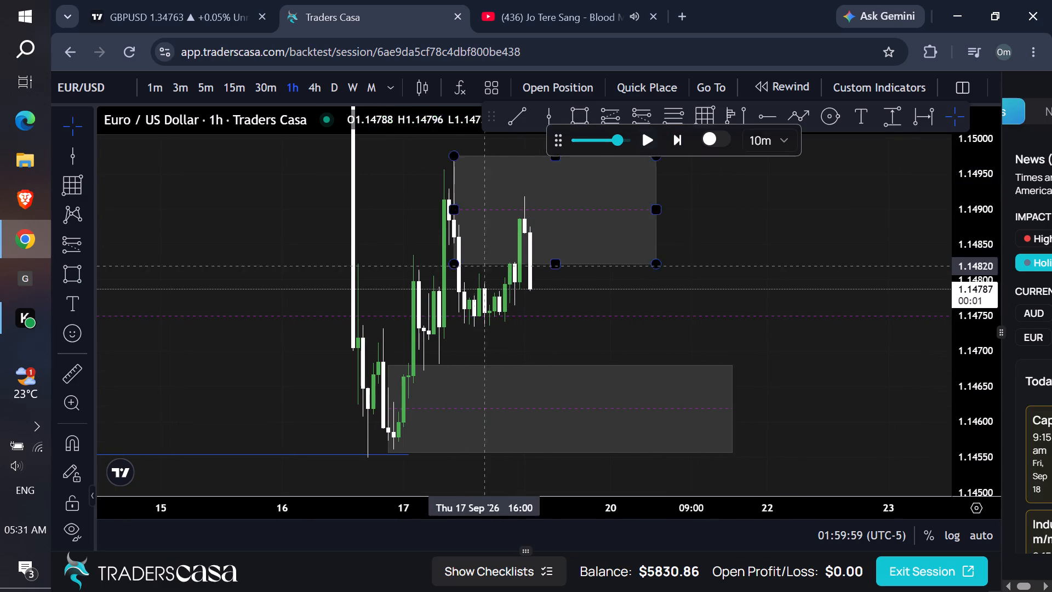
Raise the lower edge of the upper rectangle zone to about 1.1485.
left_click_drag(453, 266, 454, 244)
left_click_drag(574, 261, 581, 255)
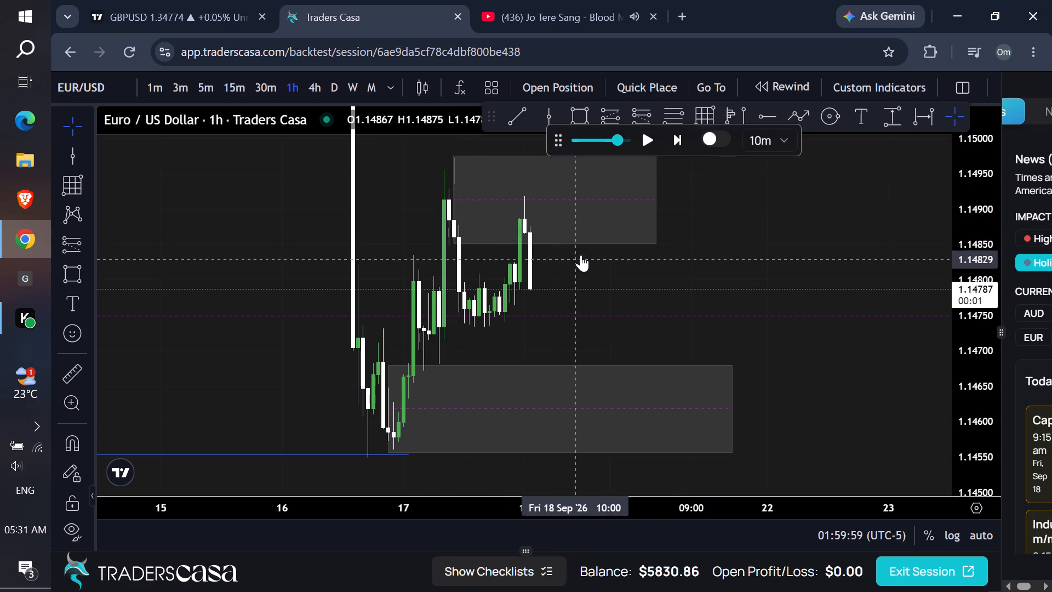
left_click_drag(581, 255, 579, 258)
Advance the replay on the 1-hour chart to about 02:29 on 18 September.
left_click(644, 141)
left_click(644, 141)
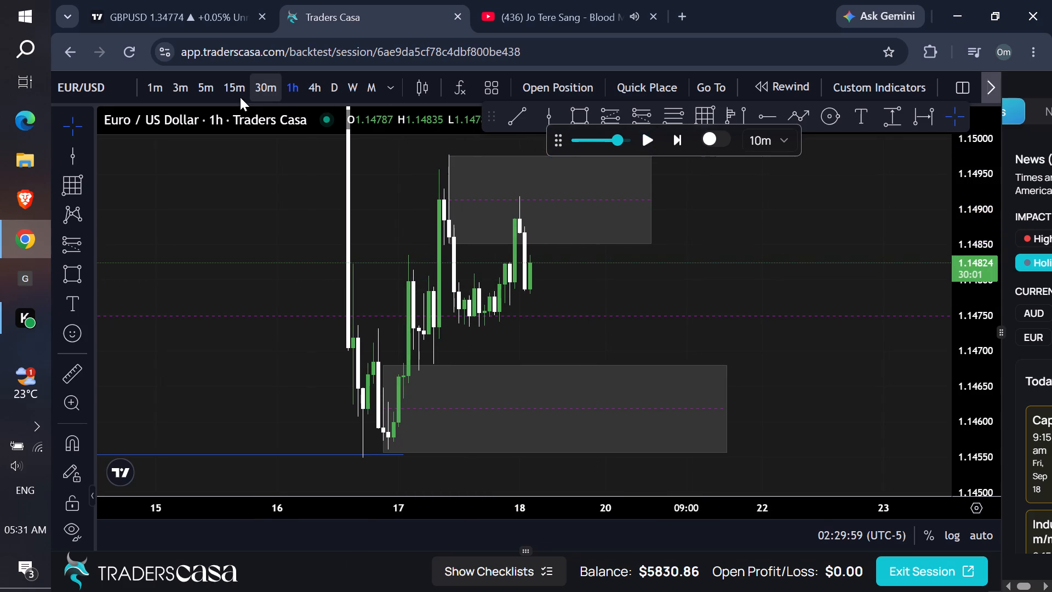
On the 15-minute chart, draw a long position from 18 September 02:00 with entry 1.14824, stop 1.14777 and target 1.14921.
left_click(240, 96)
left_click_drag(777, 284, 773, 344)
left_click_drag(960, 399, 837, 213)
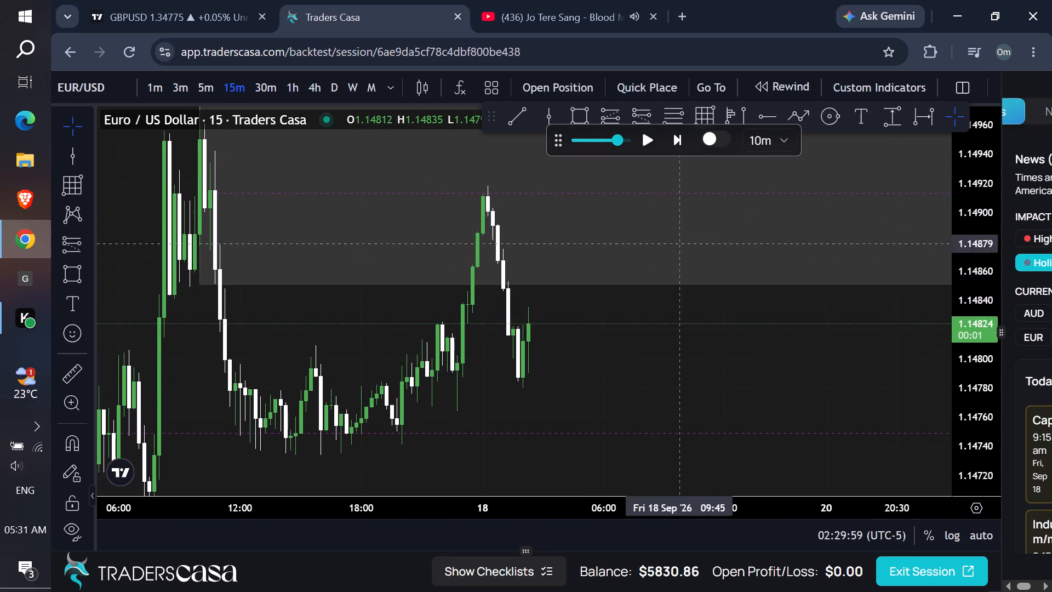
left_click_drag(697, 348, 642, 259)
left_click(613, 127)
left_click(613, 121)
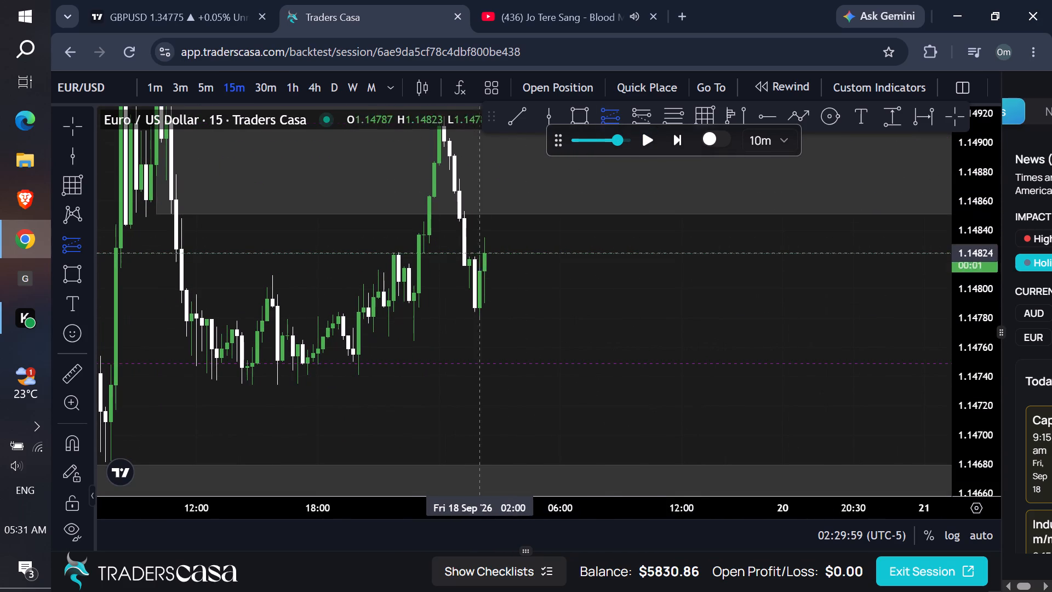
left_click(479, 253)
left_click_drag(483, 343, 492, 322)
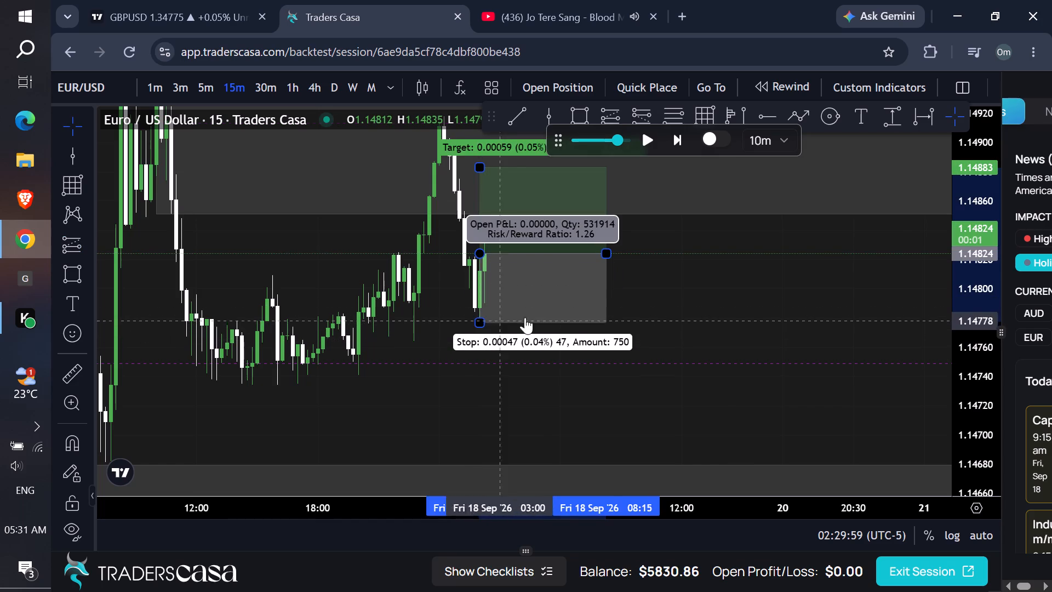
left_click_drag(727, 293, 729, 435)
left_click_drag(483, 296, 477, 234)
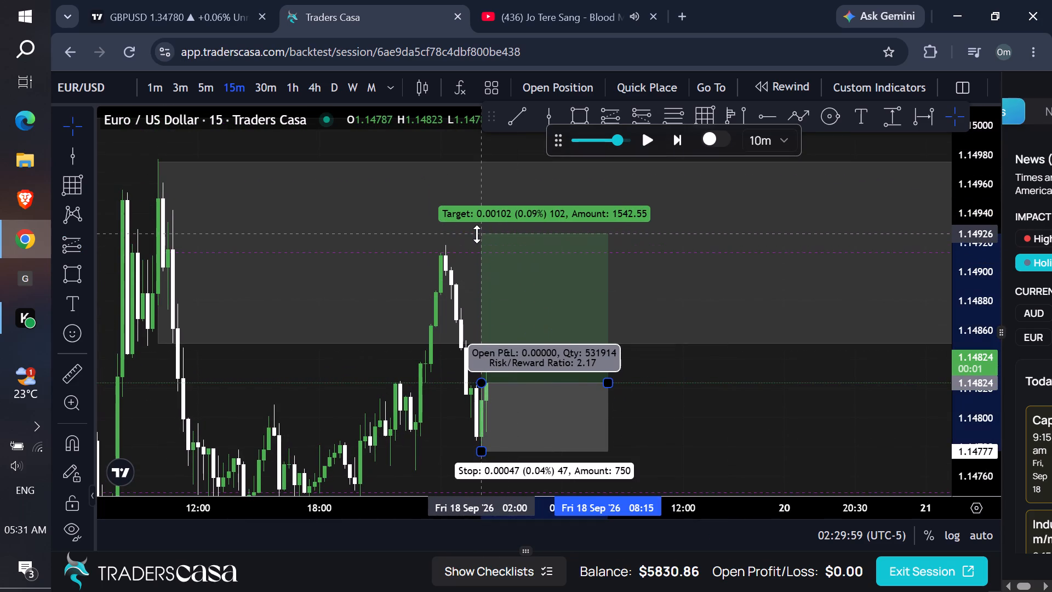
left_click_drag(477, 234, 475, 240)
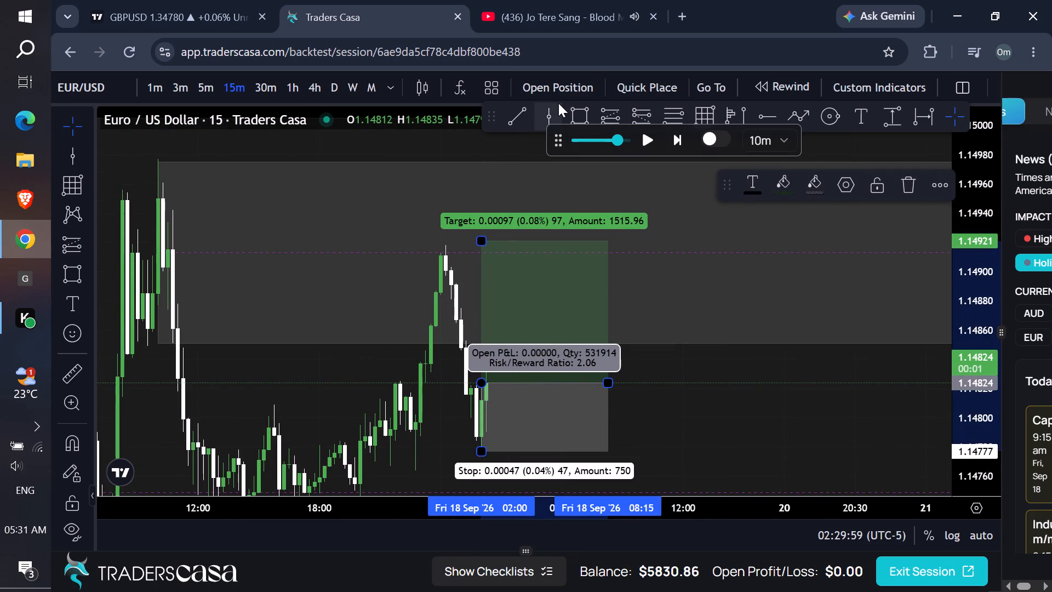
Open a buy position with entry 1.14824, take profit 1.14921 and stop loss 1.14777.
left_click(560, 90)
left_click(529, 522)
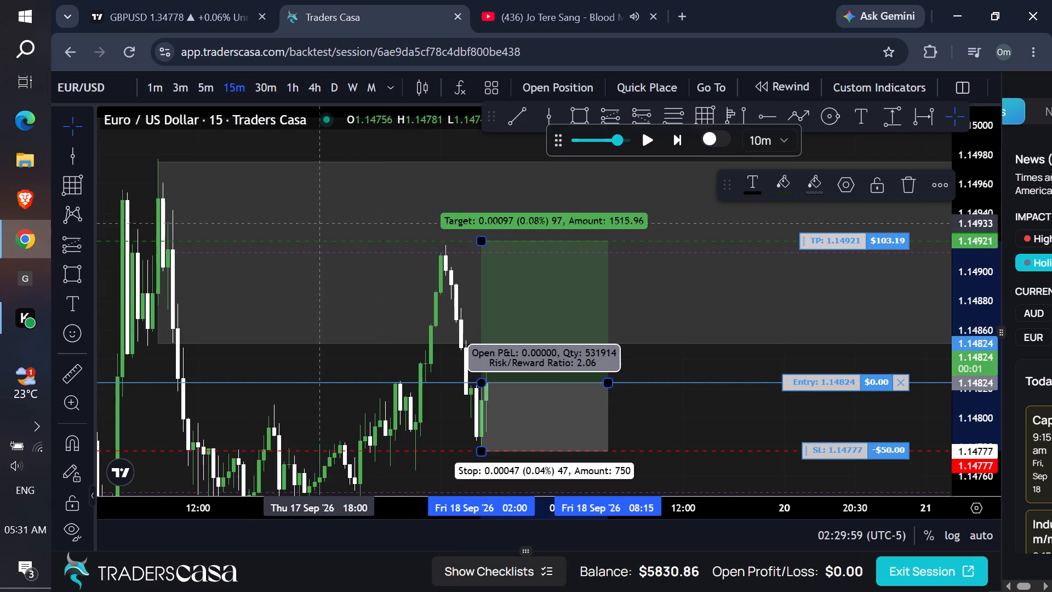
Play the replay in 1-minute steps on the 1-hour chart to about 06:43 on 18 September, extending the long position drawing's time span.
left_click(289, 96)
left_click_drag(971, 297, 931, 422)
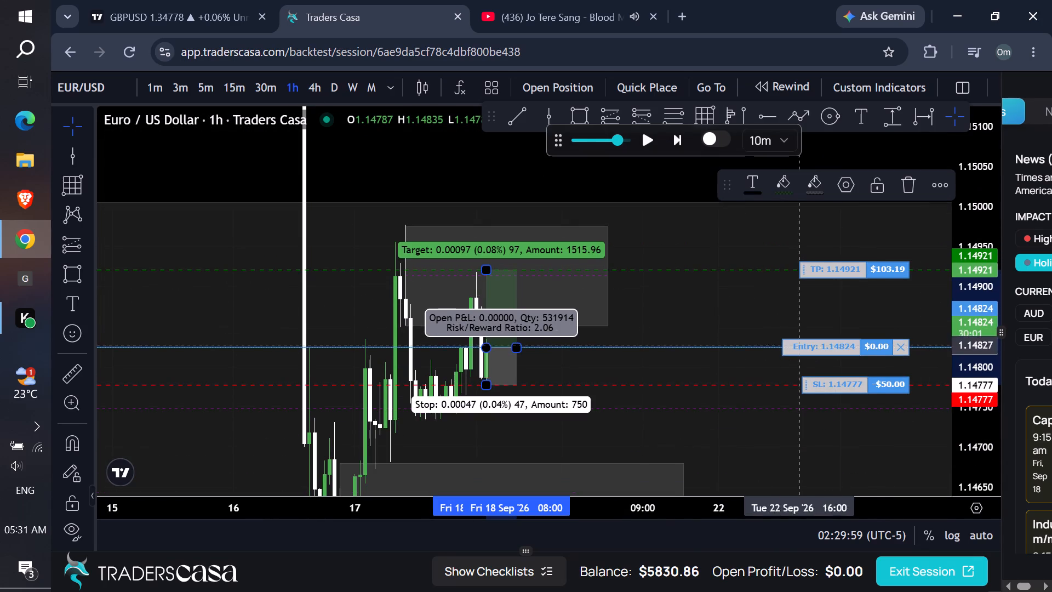
left_click(717, 322)
left_click(778, 141)
left_click(773, 173)
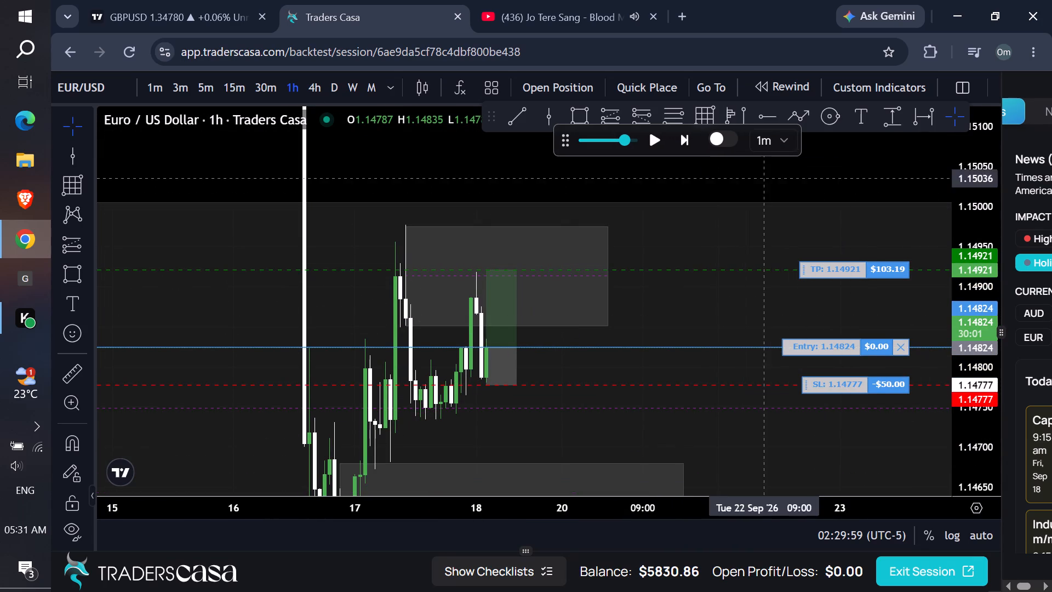
left_click(714, 185)
left_click(650, 138)
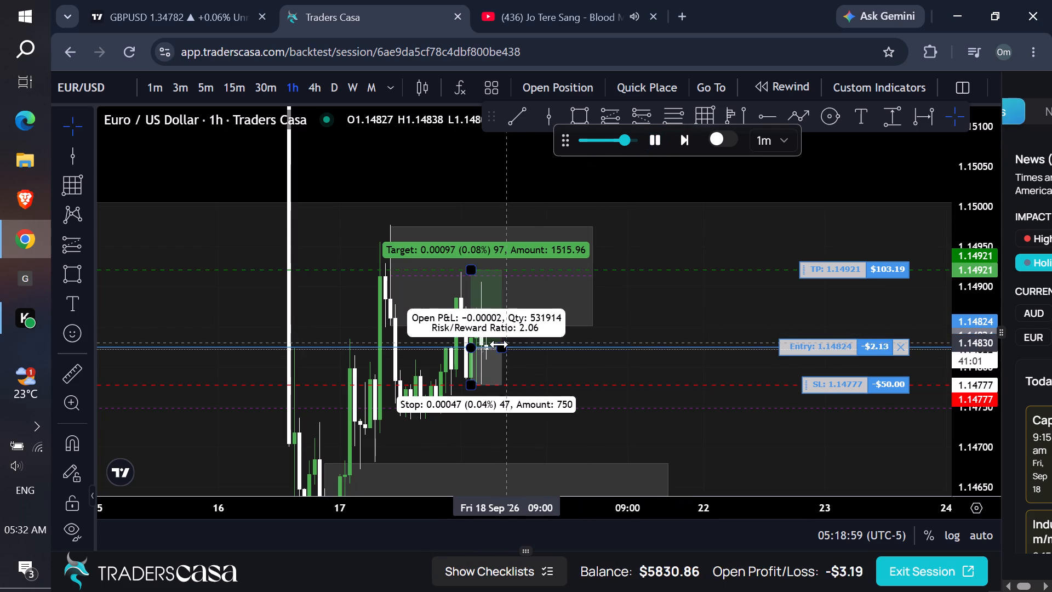
left_click_drag(499, 344, 555, 350)
left_click(665, 310)
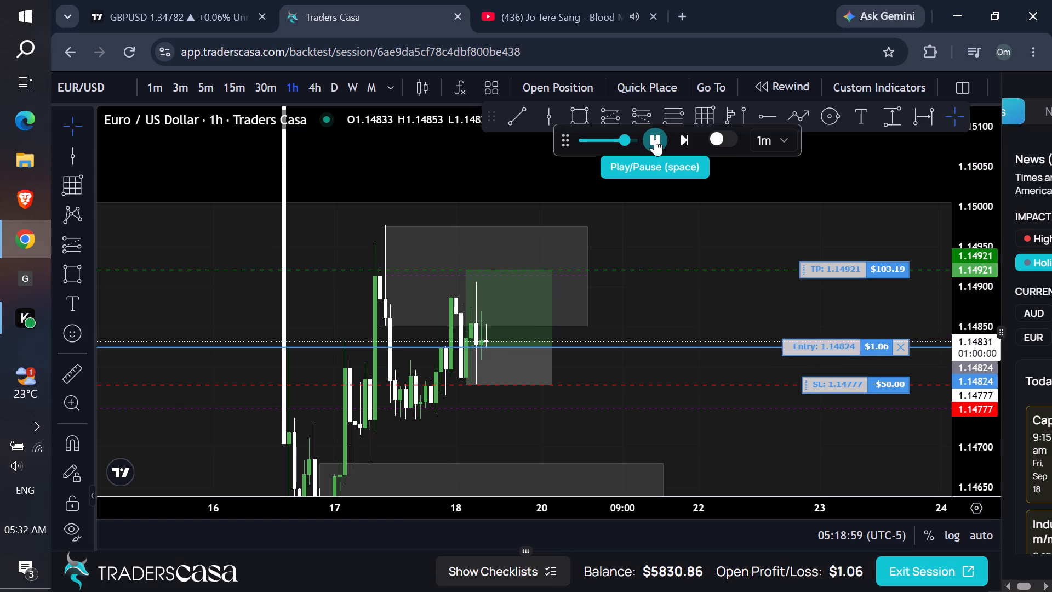
Delete the long position drawing from the chart.
left_click(513, 345)
left_click(908, 183)
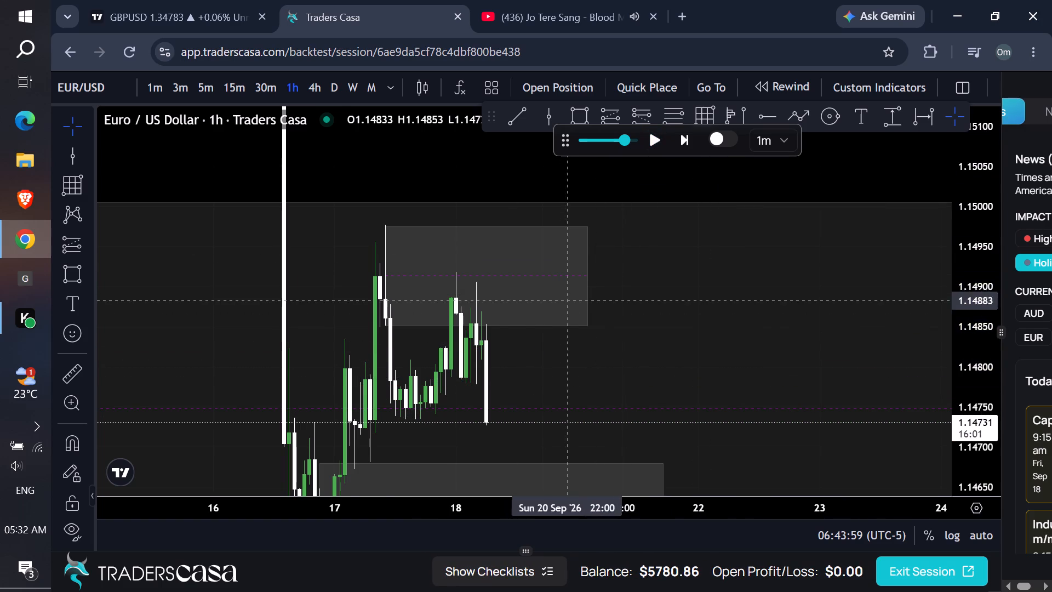
On the 1-hour chart, draw a small rectangle zone from the 18 September 00:00 high, spanning about 1.14919 down to 1.14865.
left_click_drag(672, 355, 733, 309)
left_click(589, 121)
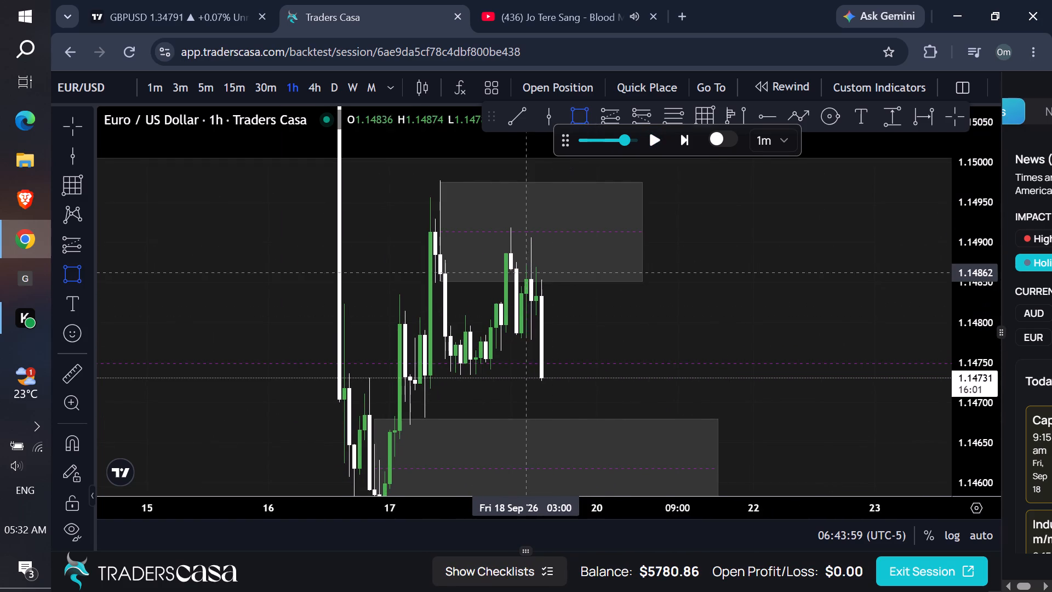
left_click(511, 270)
left_click(560, 227)
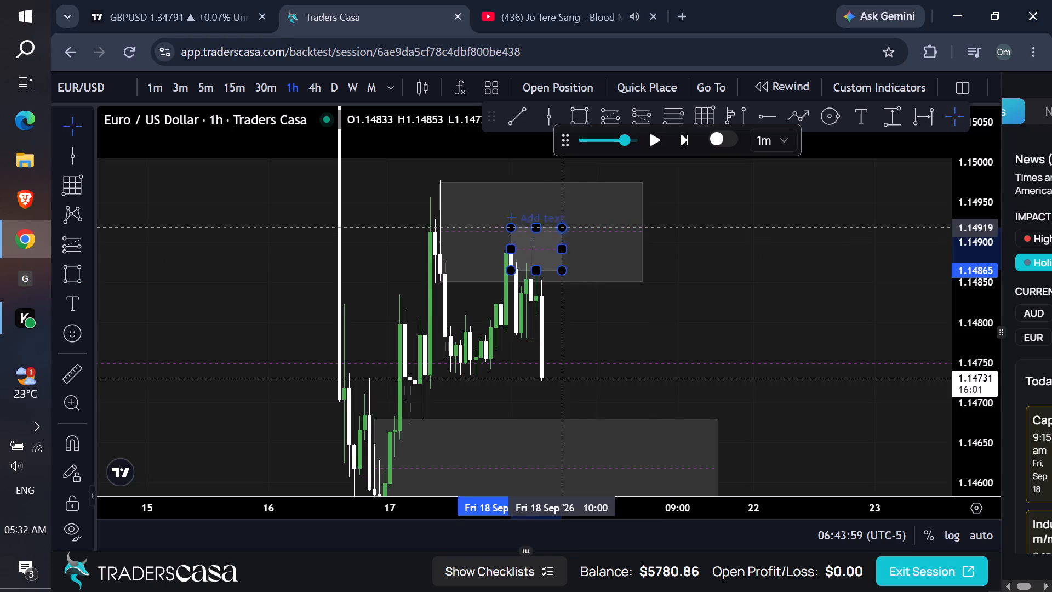
left_click(608, 243)
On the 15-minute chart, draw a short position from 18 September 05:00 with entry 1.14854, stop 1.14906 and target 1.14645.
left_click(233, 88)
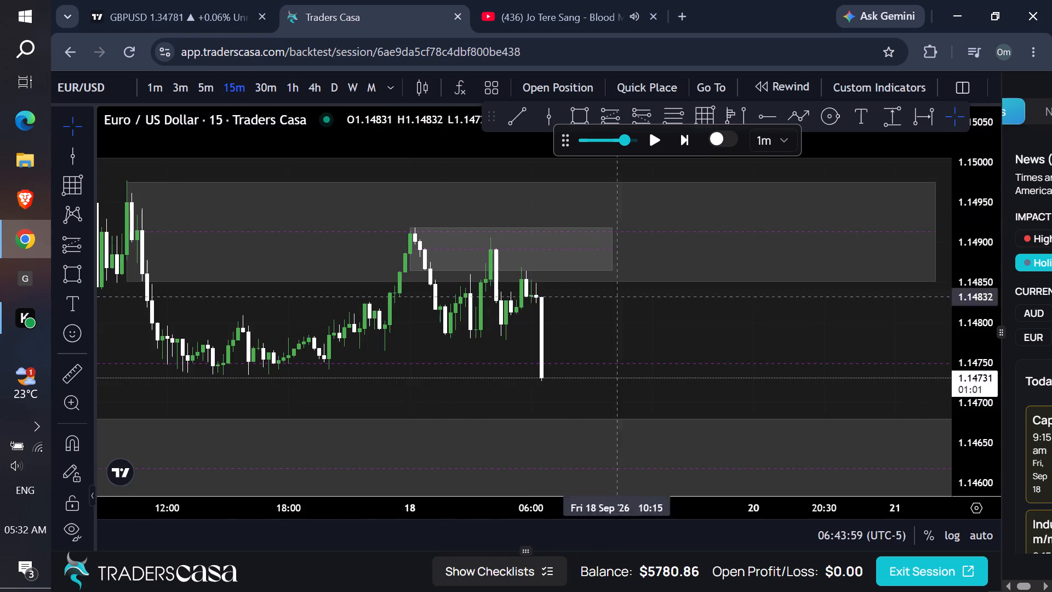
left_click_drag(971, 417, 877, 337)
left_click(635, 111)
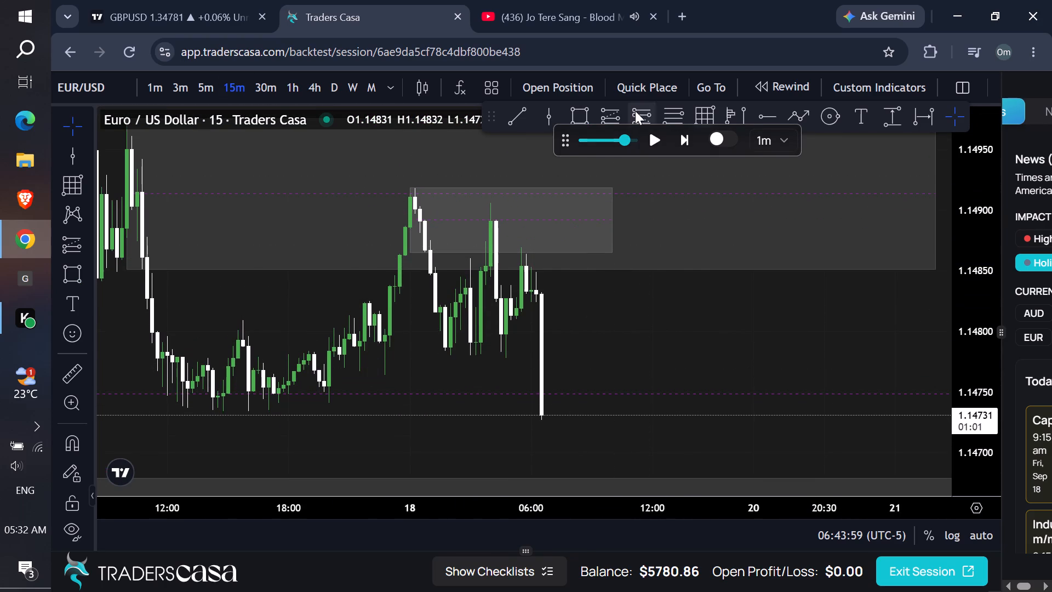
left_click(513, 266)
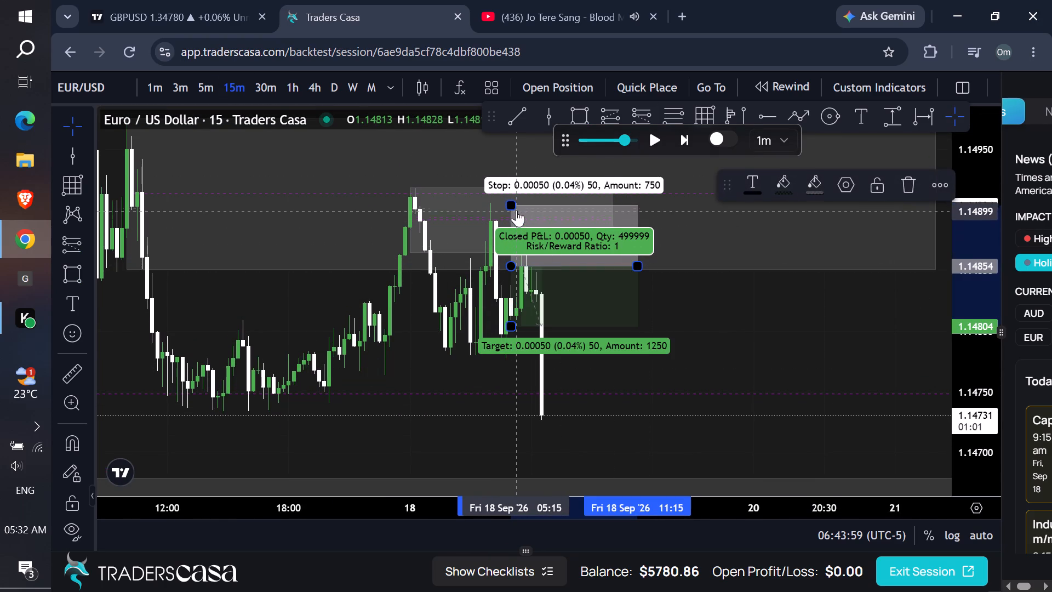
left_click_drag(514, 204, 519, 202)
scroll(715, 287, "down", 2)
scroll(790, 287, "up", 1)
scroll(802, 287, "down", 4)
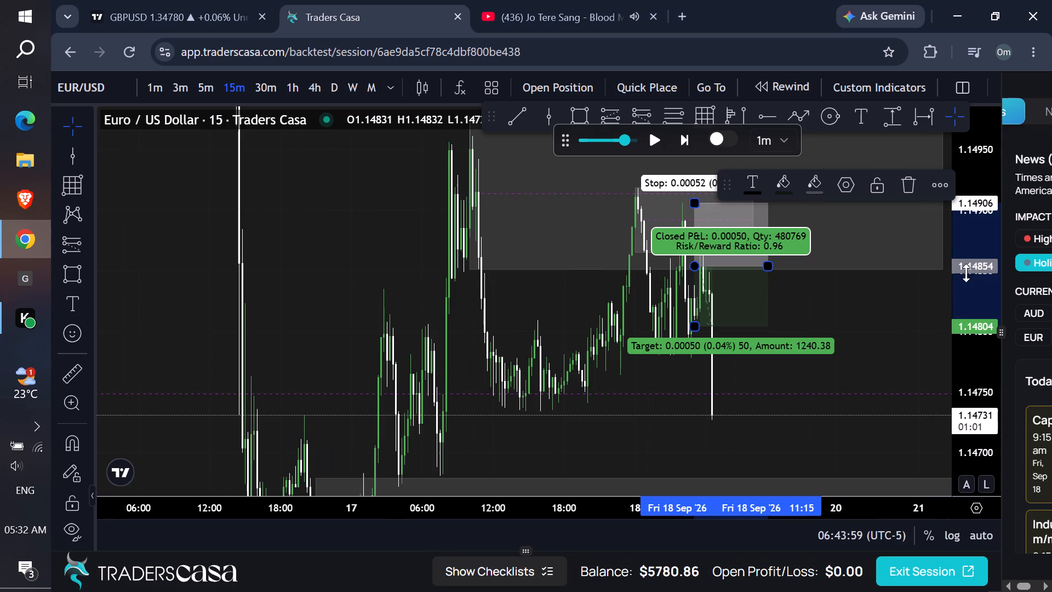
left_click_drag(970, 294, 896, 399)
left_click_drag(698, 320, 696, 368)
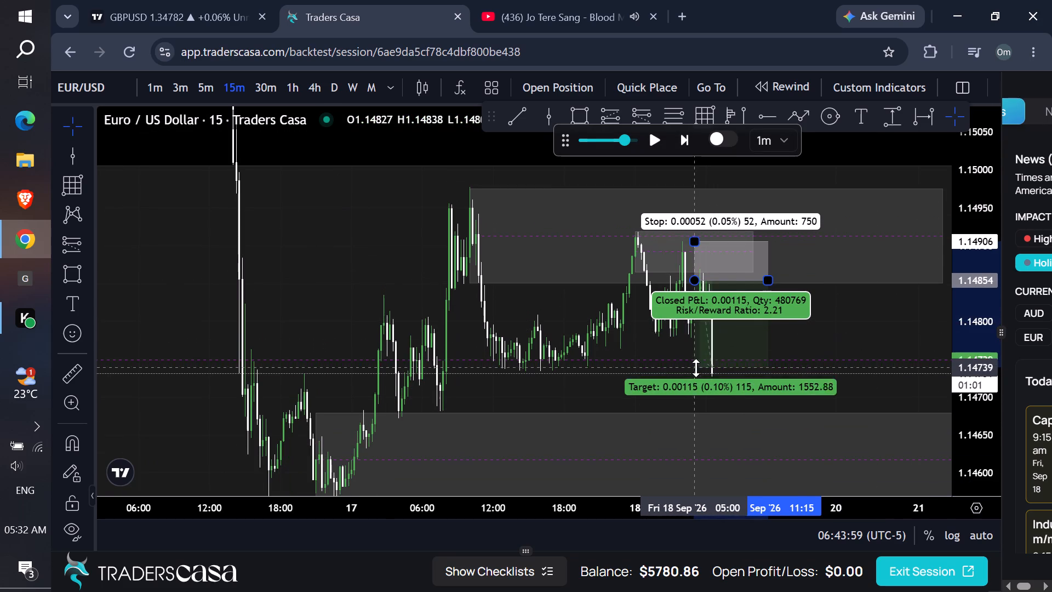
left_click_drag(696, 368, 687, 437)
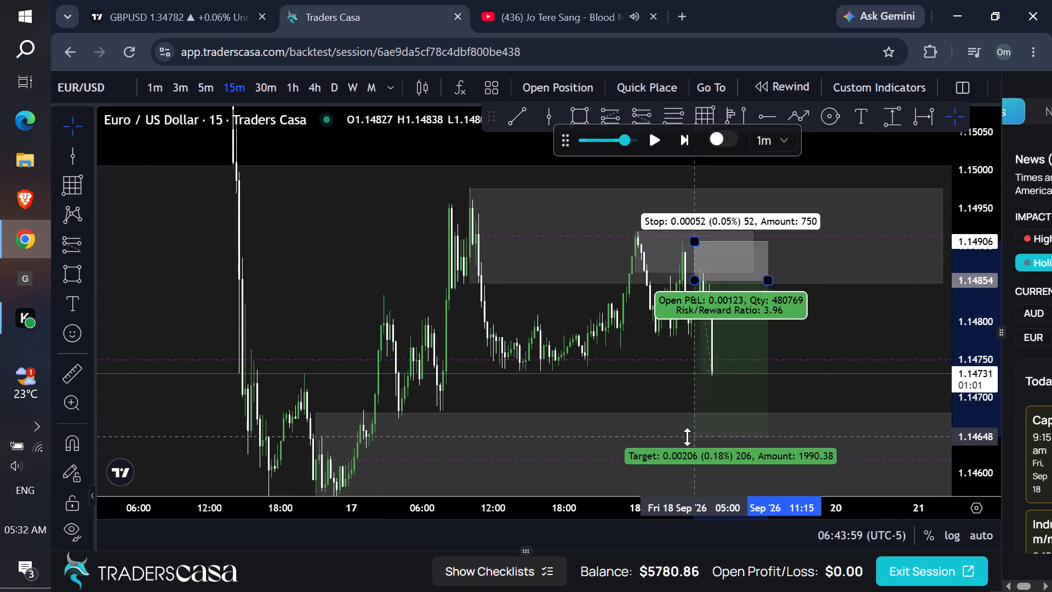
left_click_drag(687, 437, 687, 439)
Set the replay step to 3 minutes and play the replay on the 15-minute chart to about 07:36 on 18 September.
left_click_drag(831, 337, 792, 318)
left_click(653, 143)
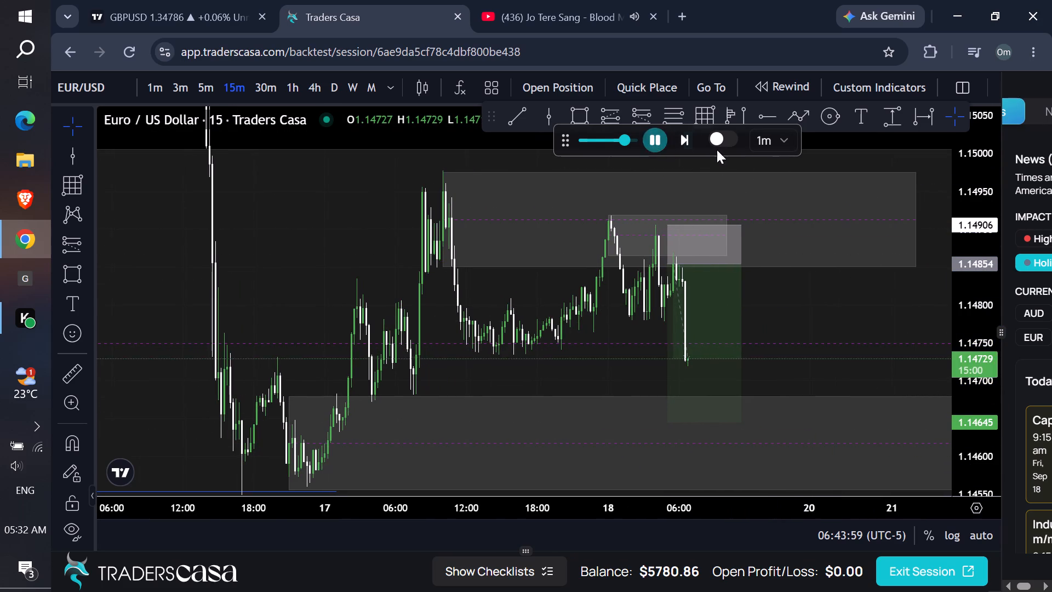
left_click(780, 145)
left_click(779, 225)
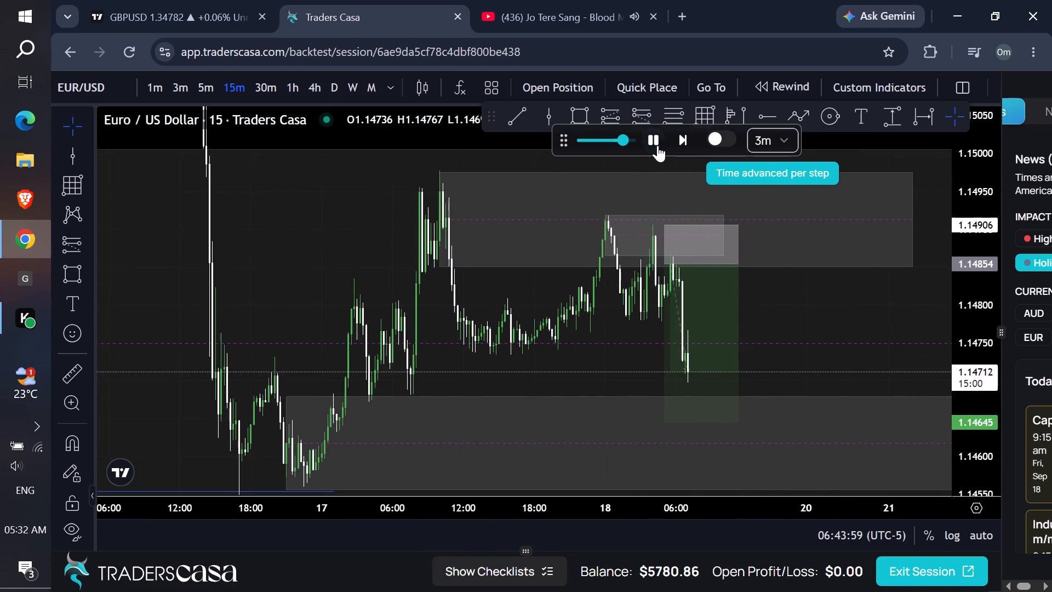
left_click(656, 143)
left_click(814, 297)
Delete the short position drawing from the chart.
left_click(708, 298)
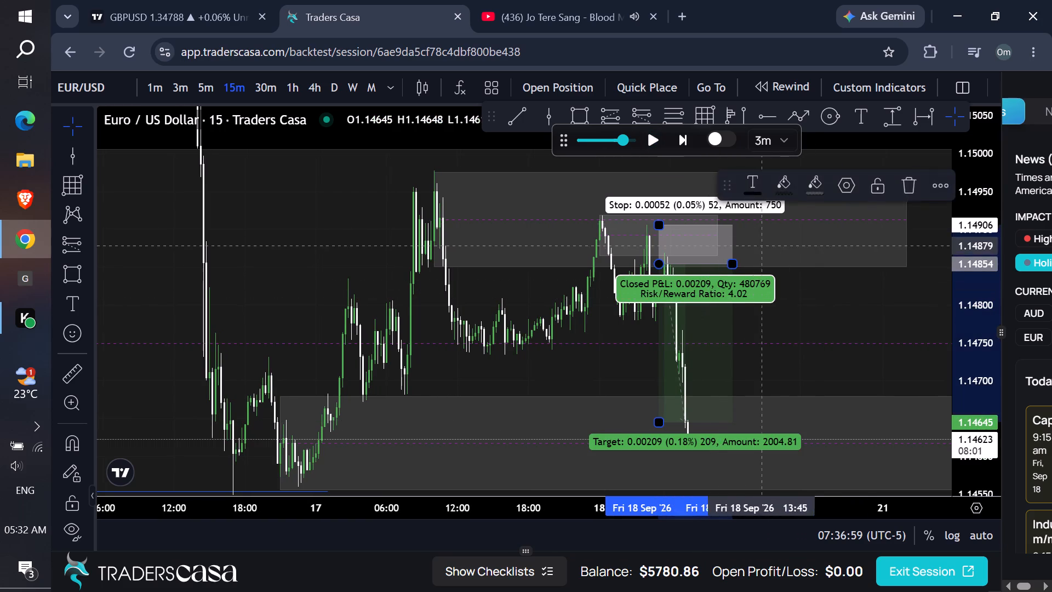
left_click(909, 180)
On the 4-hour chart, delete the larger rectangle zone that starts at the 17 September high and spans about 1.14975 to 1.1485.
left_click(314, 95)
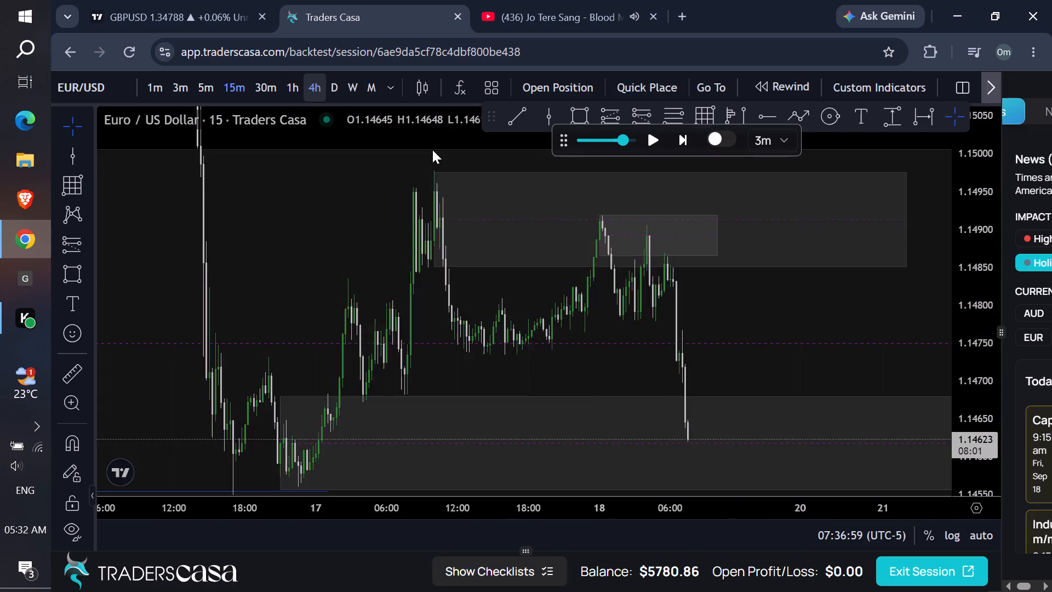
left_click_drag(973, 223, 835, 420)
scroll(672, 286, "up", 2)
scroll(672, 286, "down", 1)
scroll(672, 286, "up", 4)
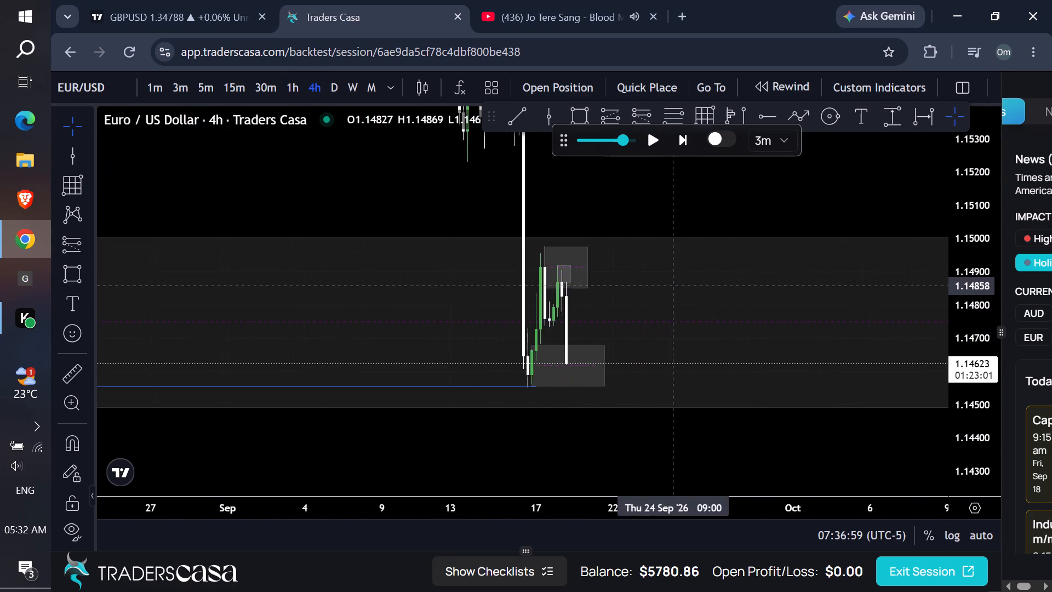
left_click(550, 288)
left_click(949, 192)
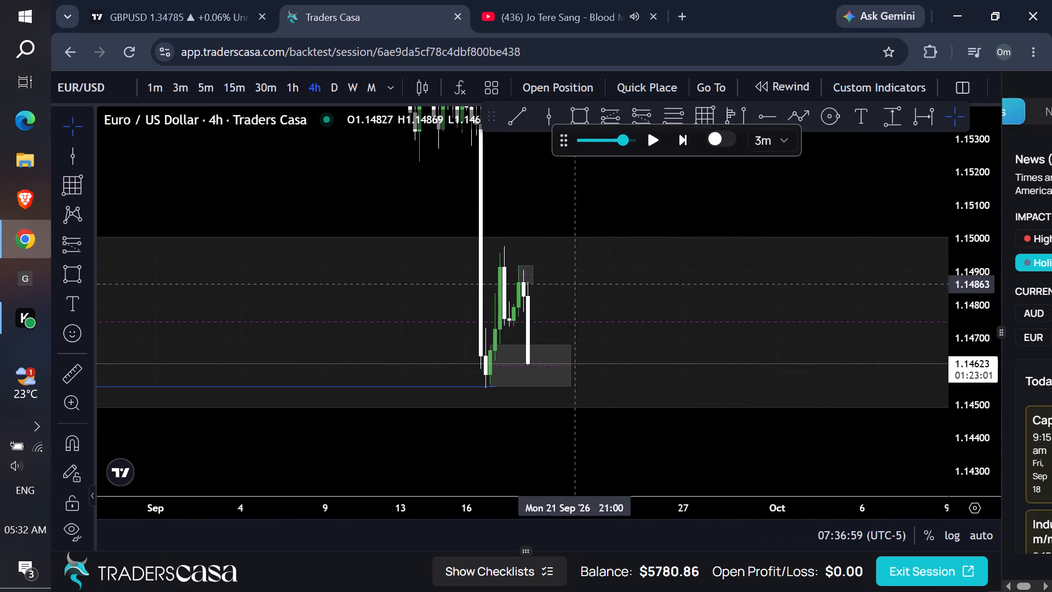
On the 4-hour chart, delete the small rectangle zone at the recent swing high near 1.149.
left_click(524, 281)
left_click(946, 190)
Set the replay's time advanced per step to 10 minutes.
left_click_drag(967, 358, 937, 292)
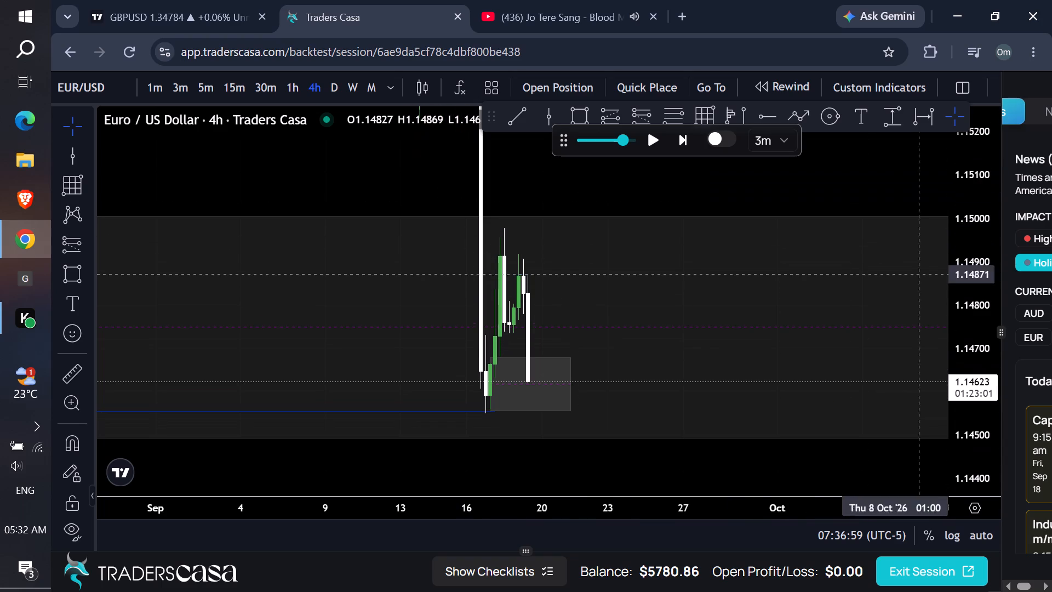
left_click(786, 135)
left_click(786, 272)
left_click(676, 178)
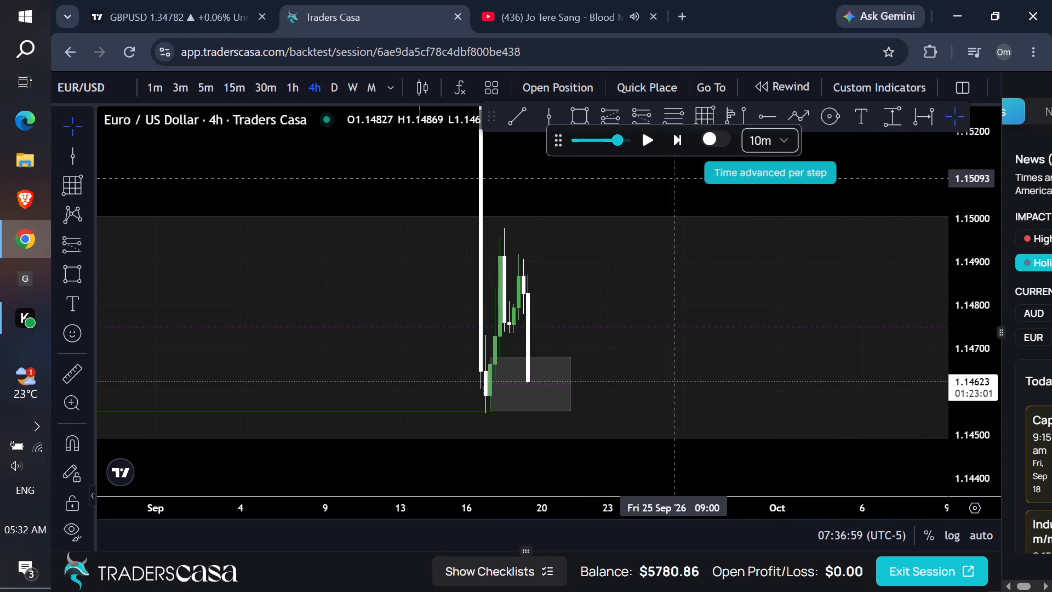
Lower the computer's speaker volume to 6.
left_click(13, 471)
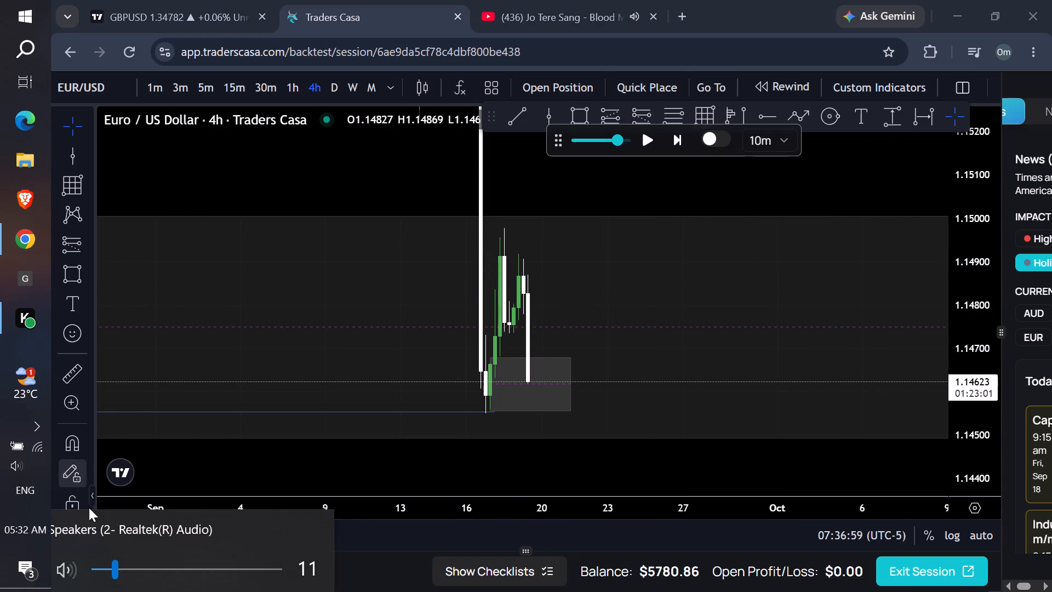
left_click(113, 570)
left_click(118, 569)
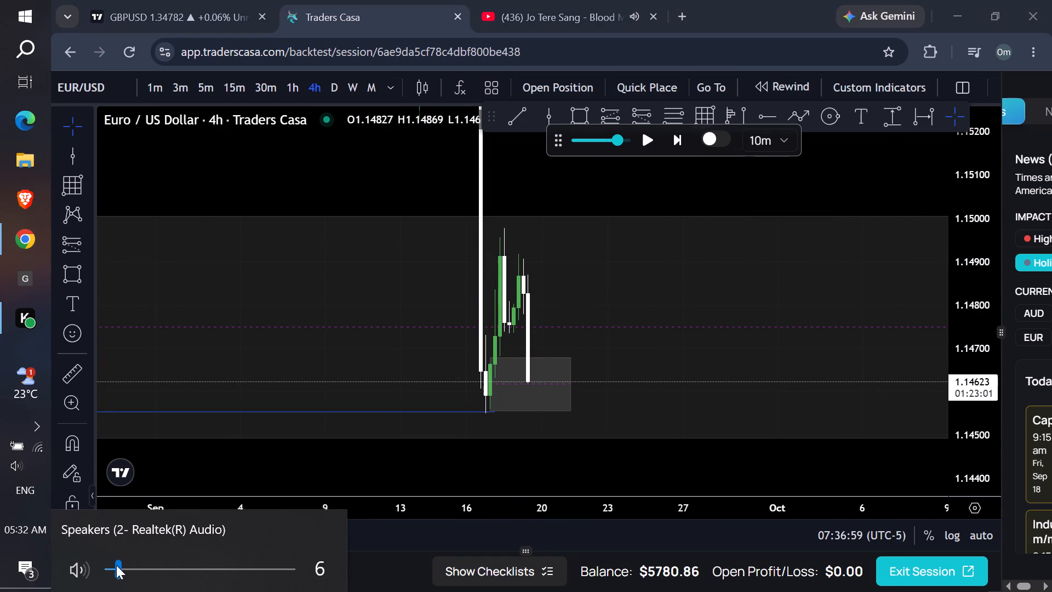
left_click(303, 190)
Play the replay to about 13:26 on 18 September and return to the 4-hour chart.
left_click(639, 146)
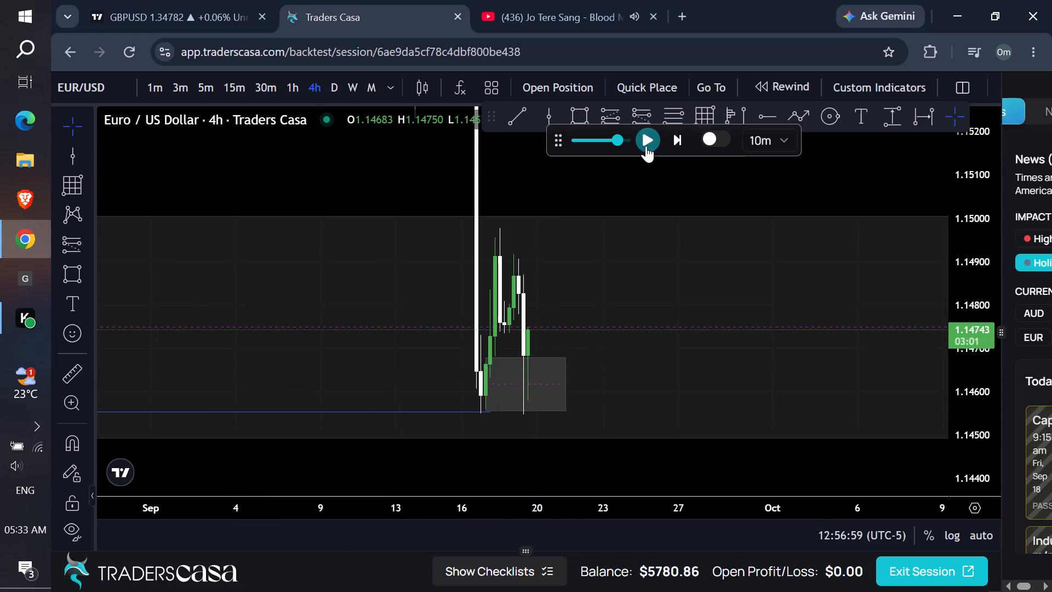
left_click(225, 91)
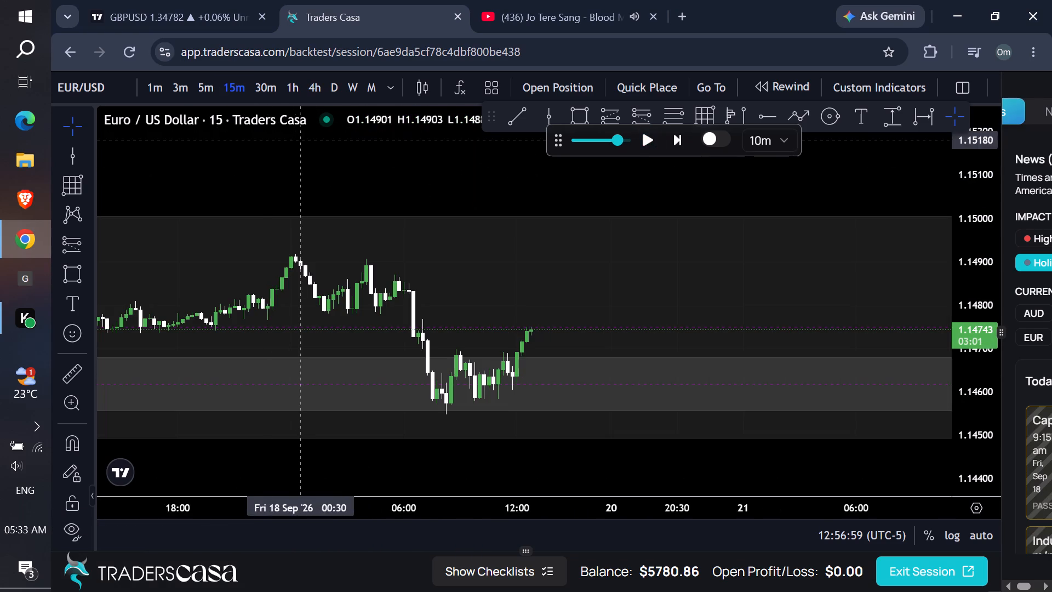
left_click(317, 93)
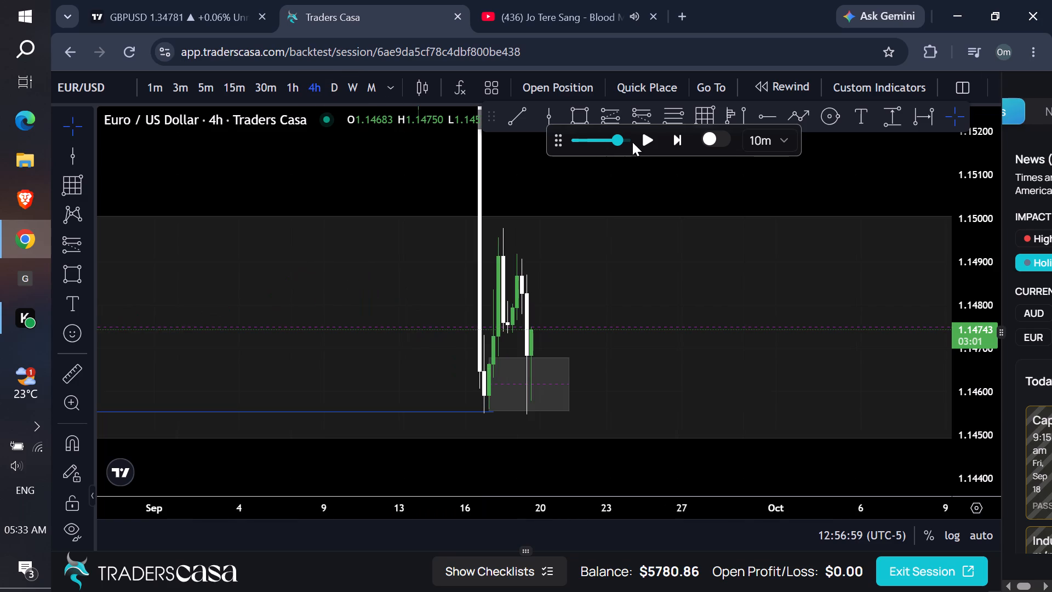
left_click(644, 138)
left_click(653, 139)
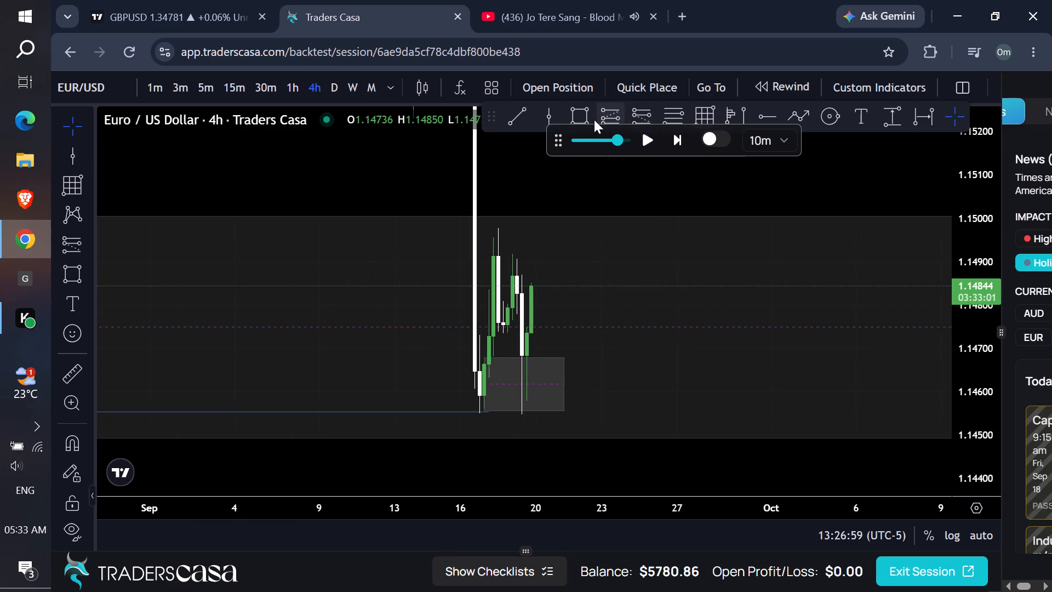
On the 4-hour chart, draw a rectangle zone from late 17 September spanning about 1.14905 to 1.1478.
left_click(594, 119)
left_click(513, 259)
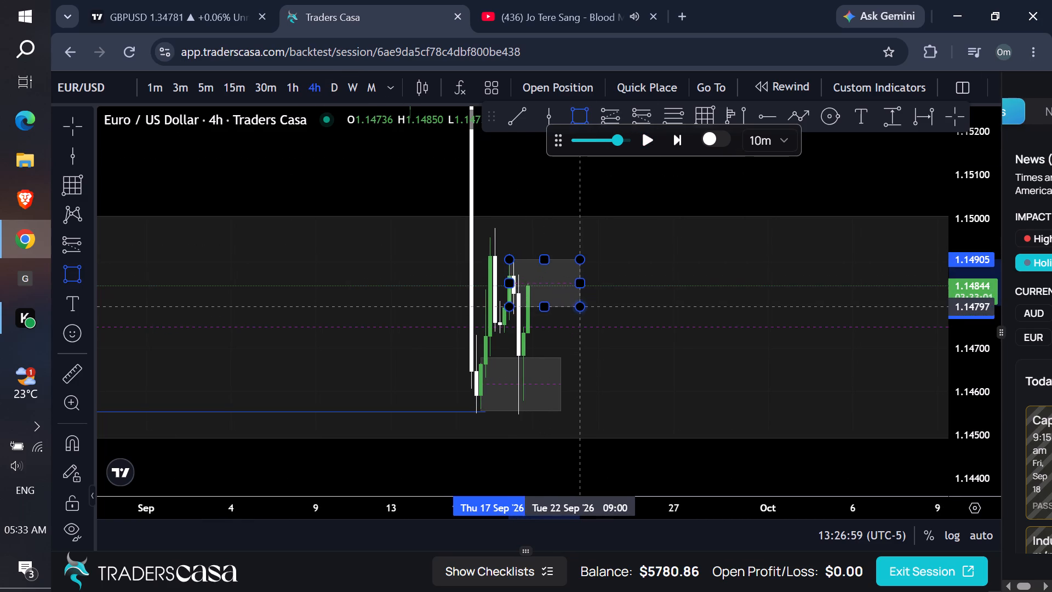
left_click(587, 314)
left_click_drag(605, 312, 601, 308)
On the daily chart, draw a rectangle zone from 14 September to 23 October spanning about 1.15245 to 1.14983.
left_click(329, 95)
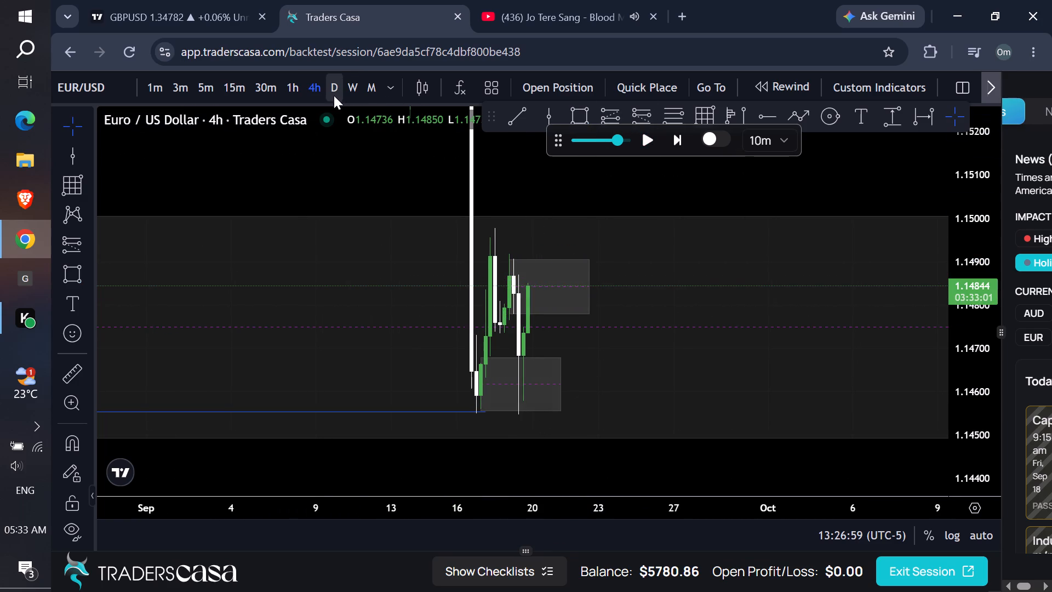
left_click_drag(983, 240, 828, 400)
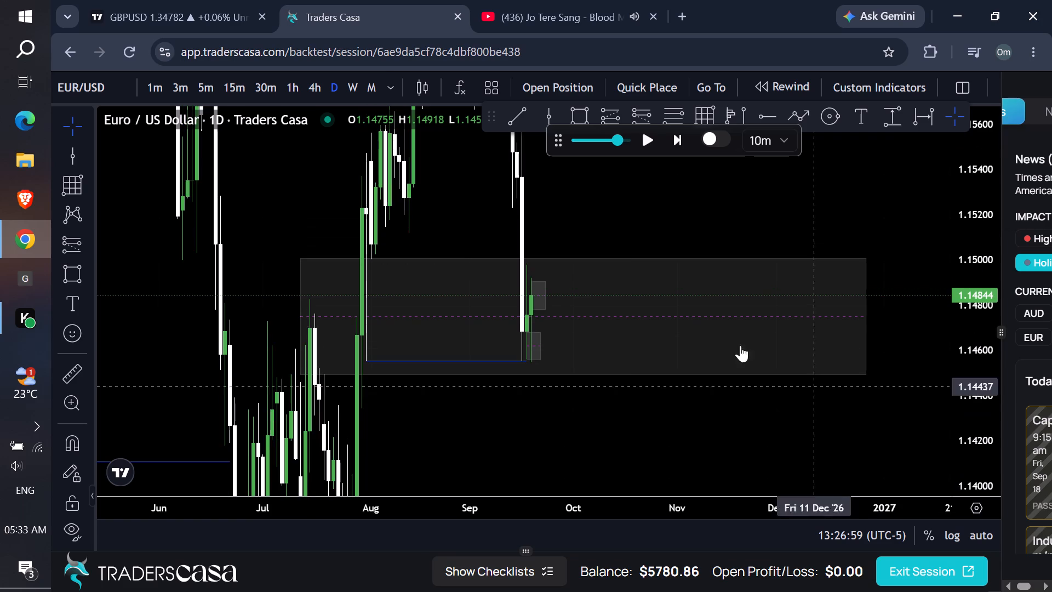
left_click(598, 208)
left_click(584, 115)
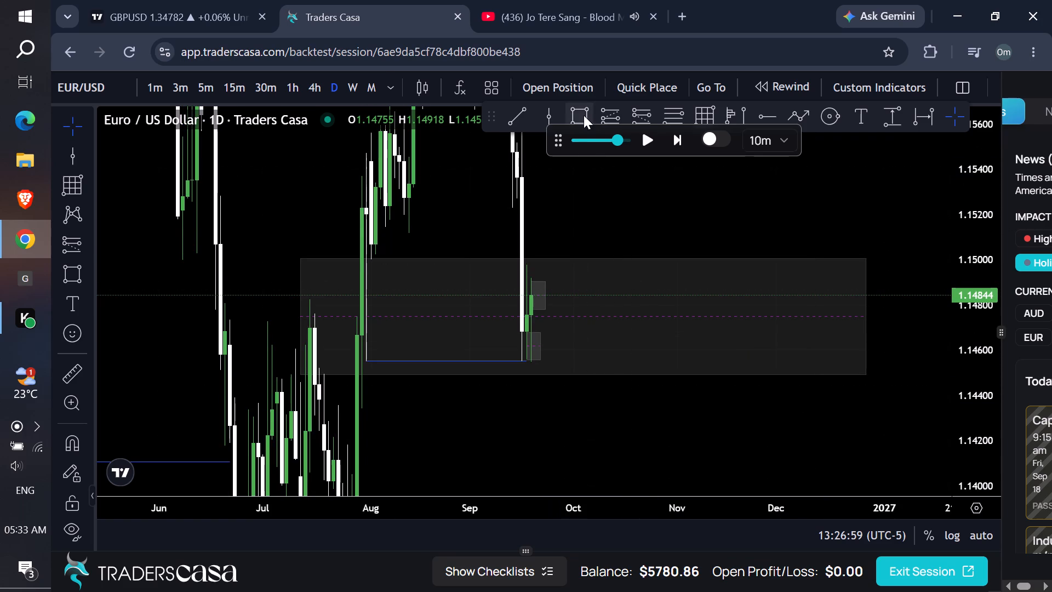
left_click(511, 204)
left_click(651, 263)
left_click(720, 243)
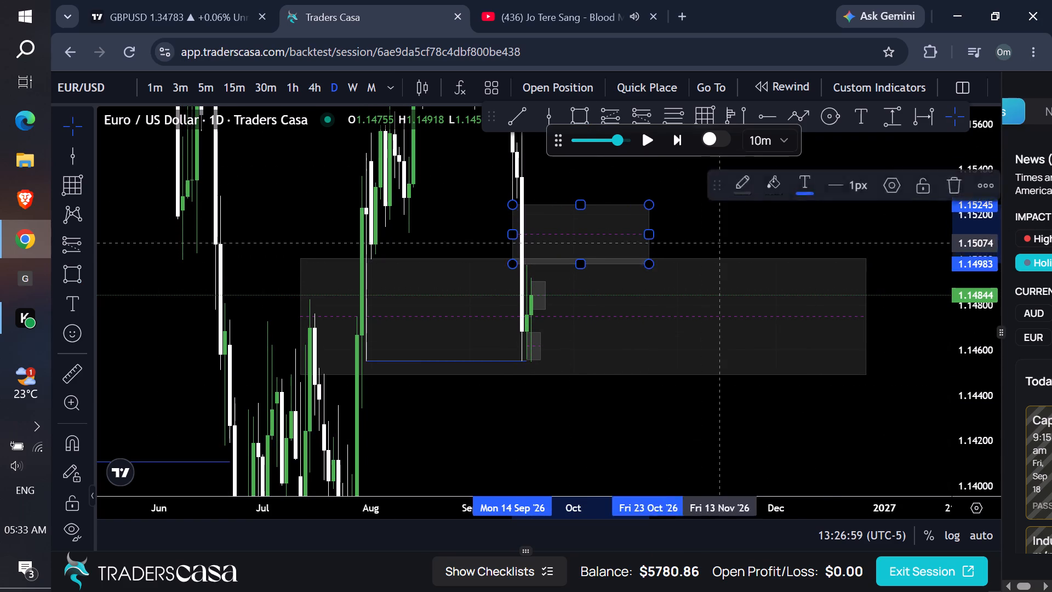
Delete the large daily rectangle zone that starts on 13 July and spans 1.15005 to 1.14492.
left_click(864, 317)
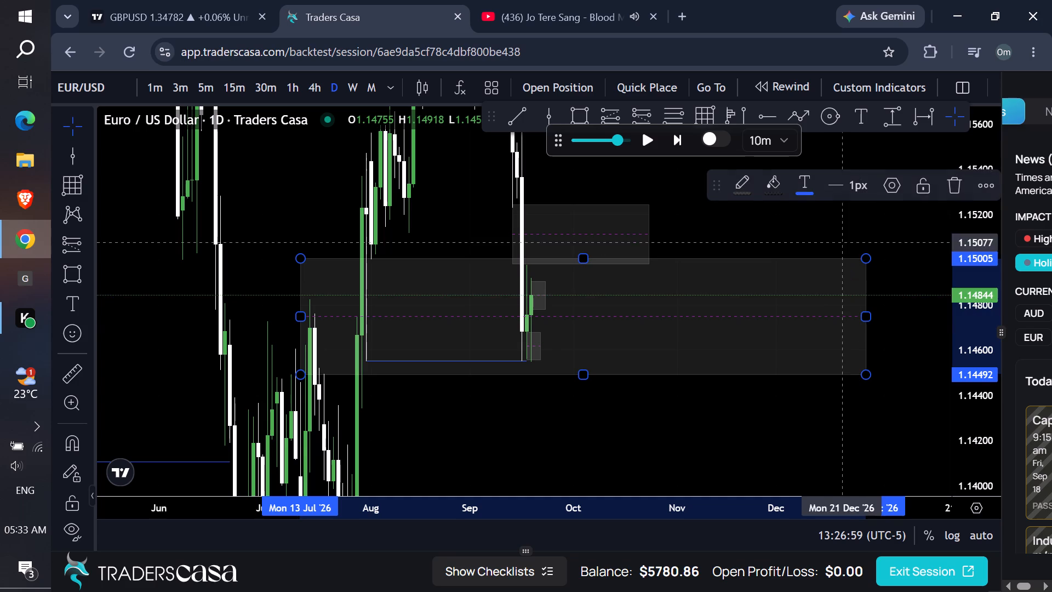
left_click(959, 185)
On the 4-hour chart, play the replay to about 17:46 on 20 September.
left_click(321, 97)
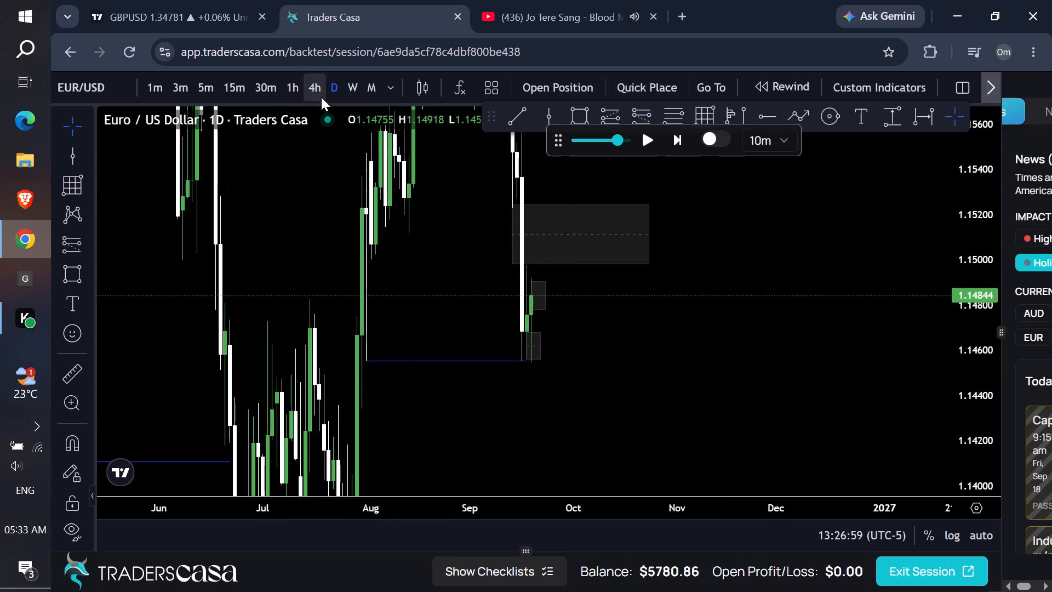
left_click_drag(979, 412, 820, 243)
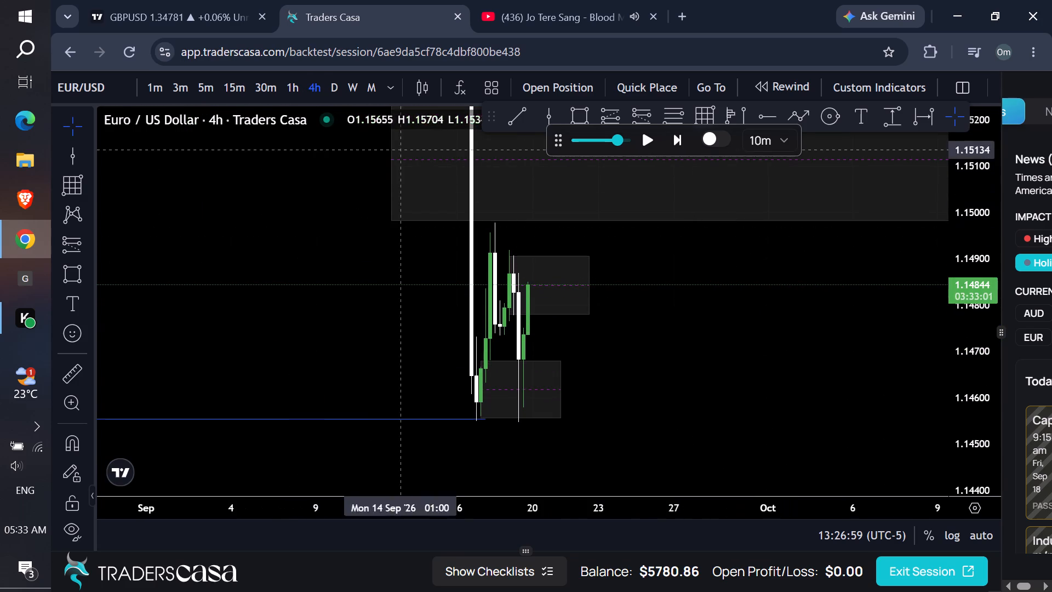
left_click(662, 143)
left_click(651, 143)
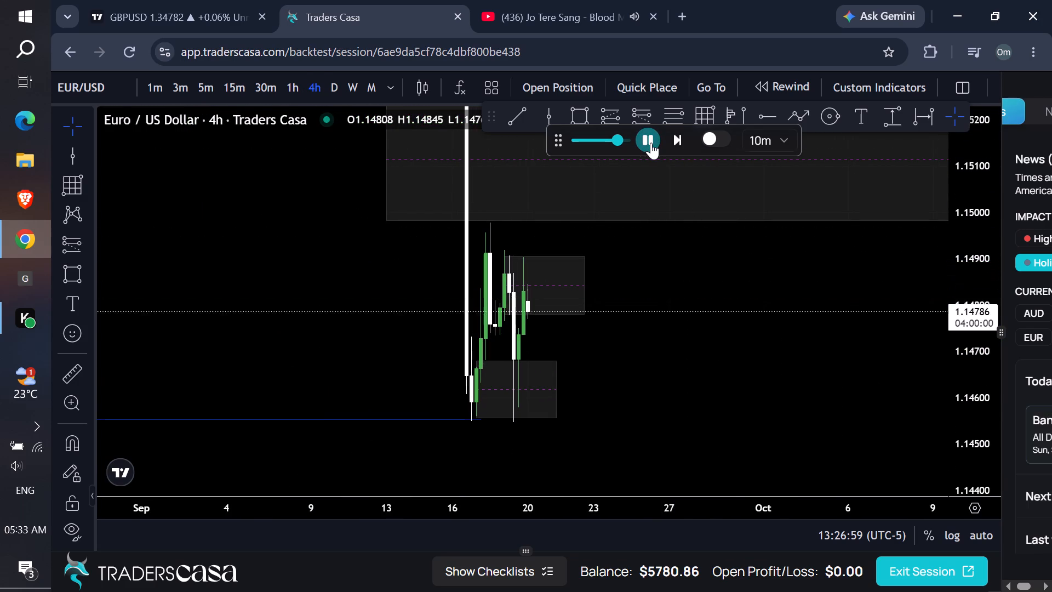
On the 15-minute chart, draw a short position from 20 September 17:30 with entry 1.14831, stop 1.14906 and target 1.14525.
left_click(235, 89)
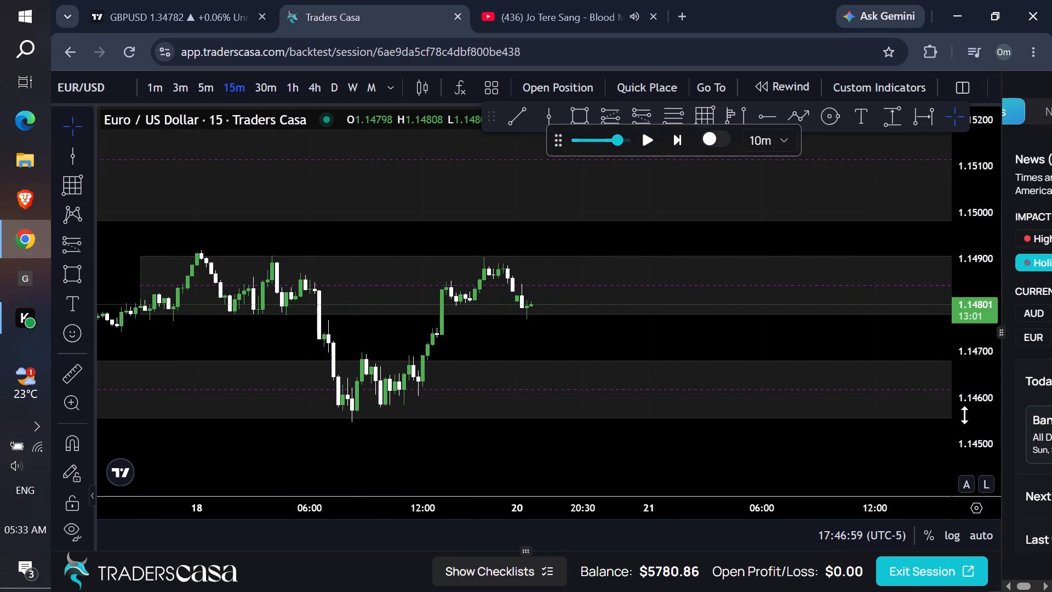
left_click_drag(985, 442, 849, 252)
left_click(637, 124)
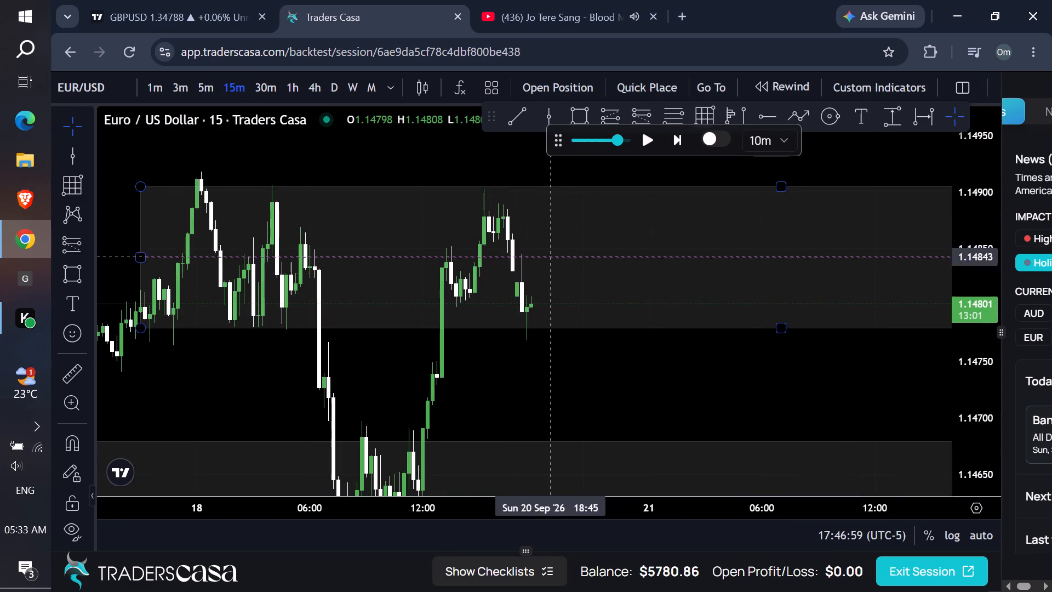
left_click(644, 116)
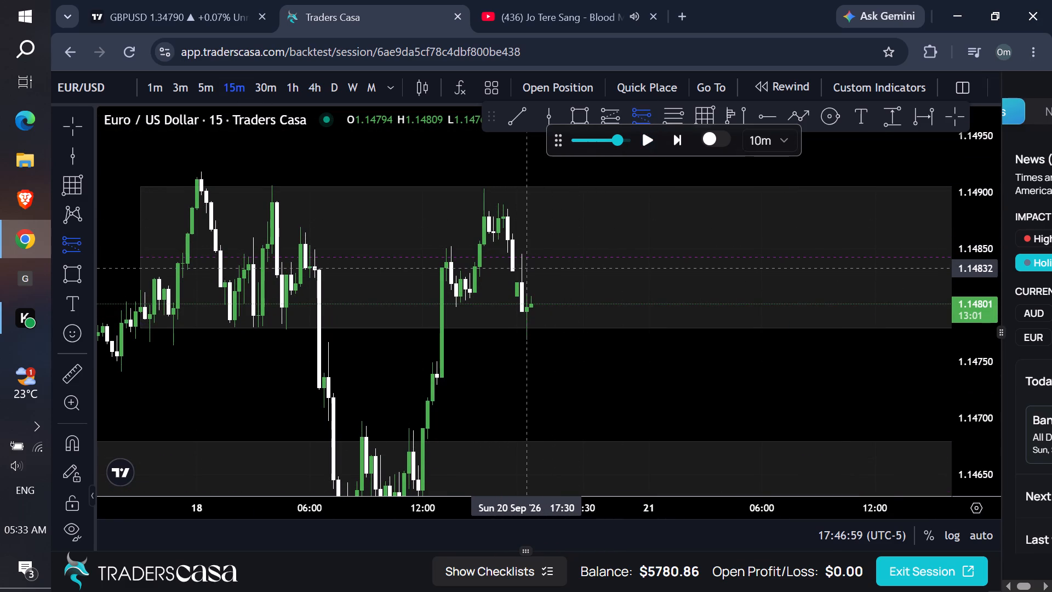
left_click(527, 270)
left_click(533, 185)
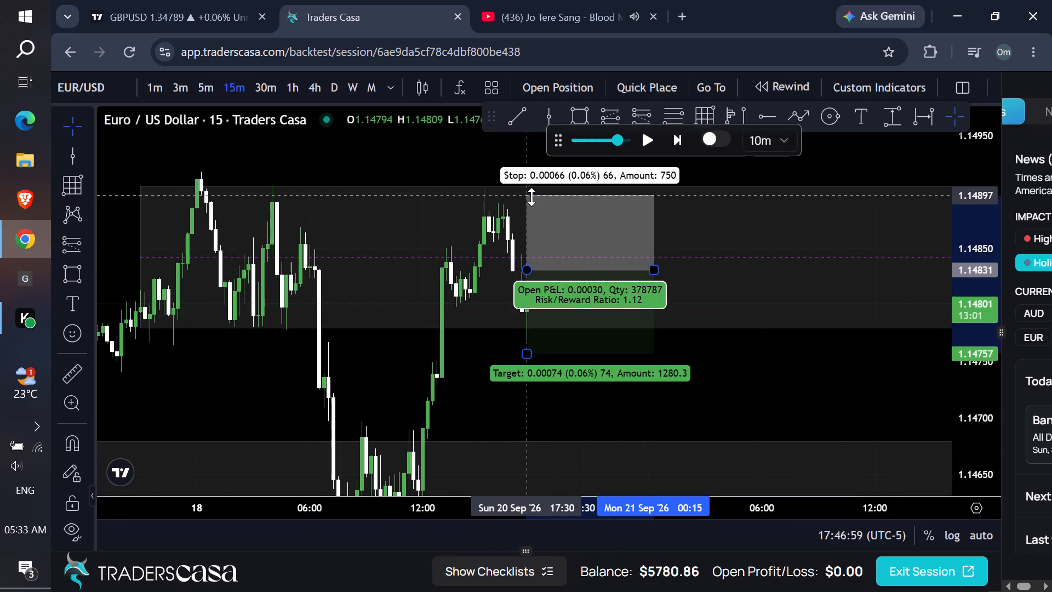
scroll(885, 256, "down", 1)
scroll(904, 252, "up", 1)
scroll(909, 249, "down", 1)
scroll(928, 246, "up", 1)
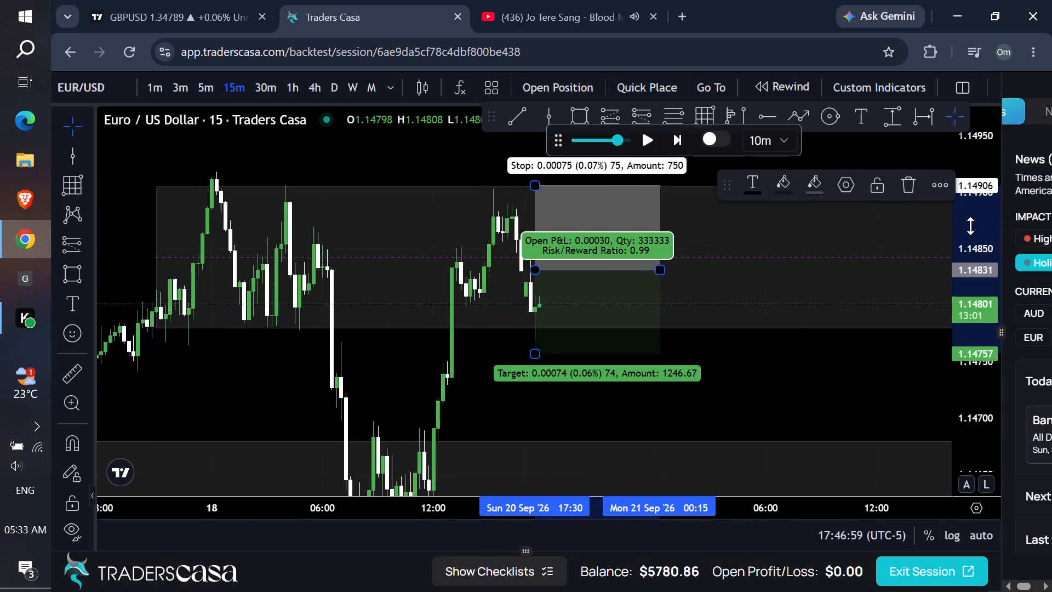
left_click_drag(958, 252, 872, 440)
left_click_drag(536, 328, 525, 448)
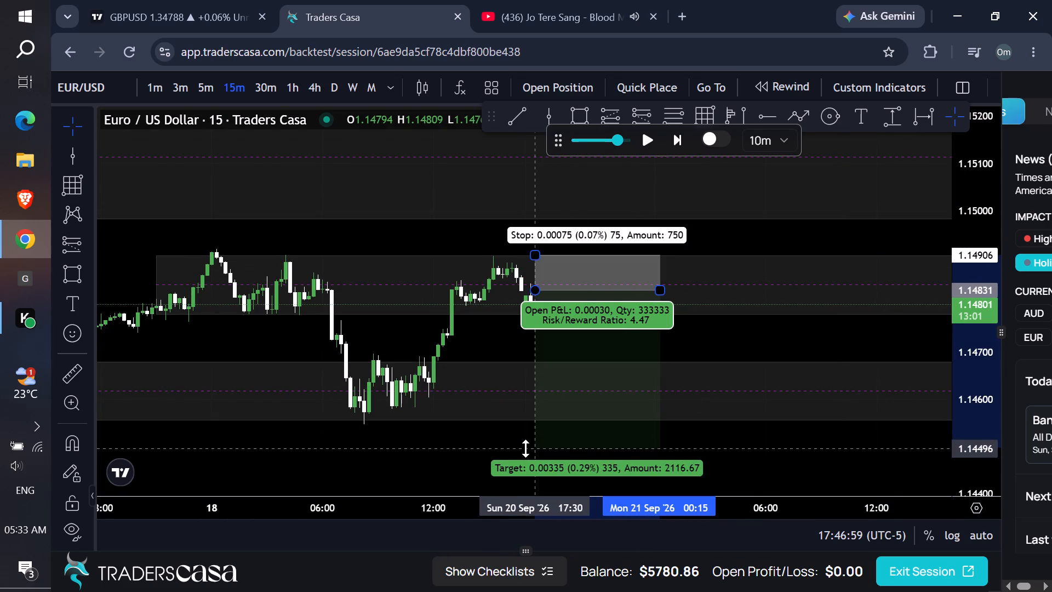
left_click_drag(525, 448, 525, 434)
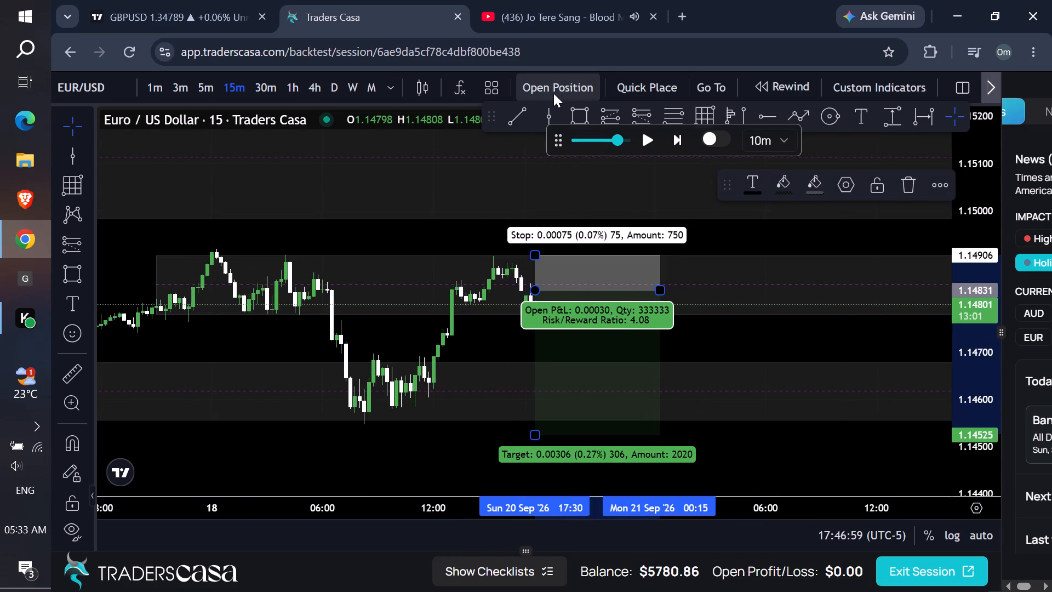
Place a sell limit order at 1.14831 with take profit 1.14525, stop loss 1.14906 and 1% risk.
left_click(559, 92)
left_click(516, 517)
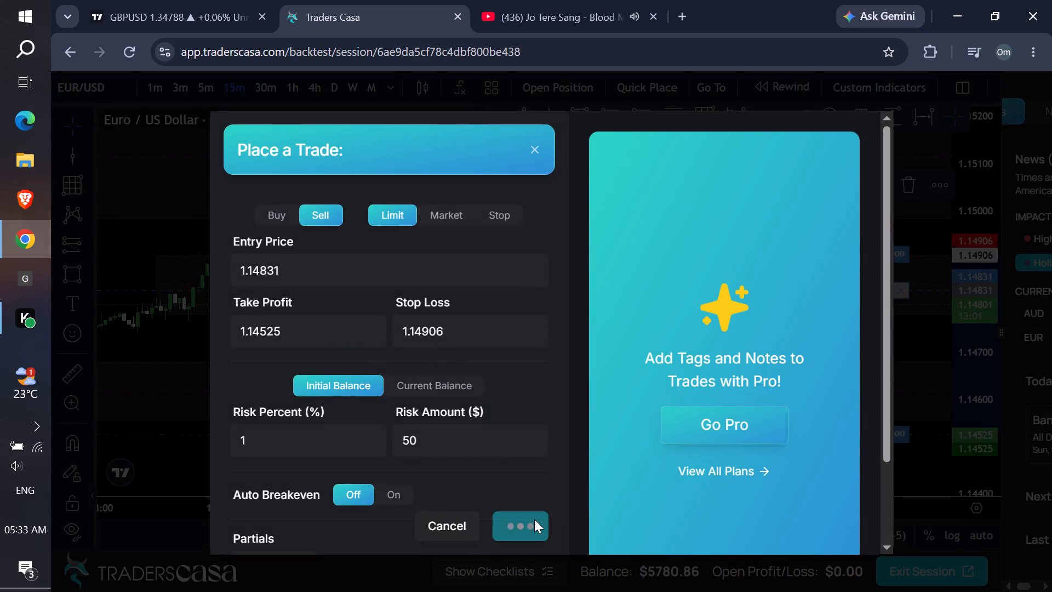
Switch to the 1-hour chart and play the replay past 18:46 on 20 September.
left_click(299, 89)
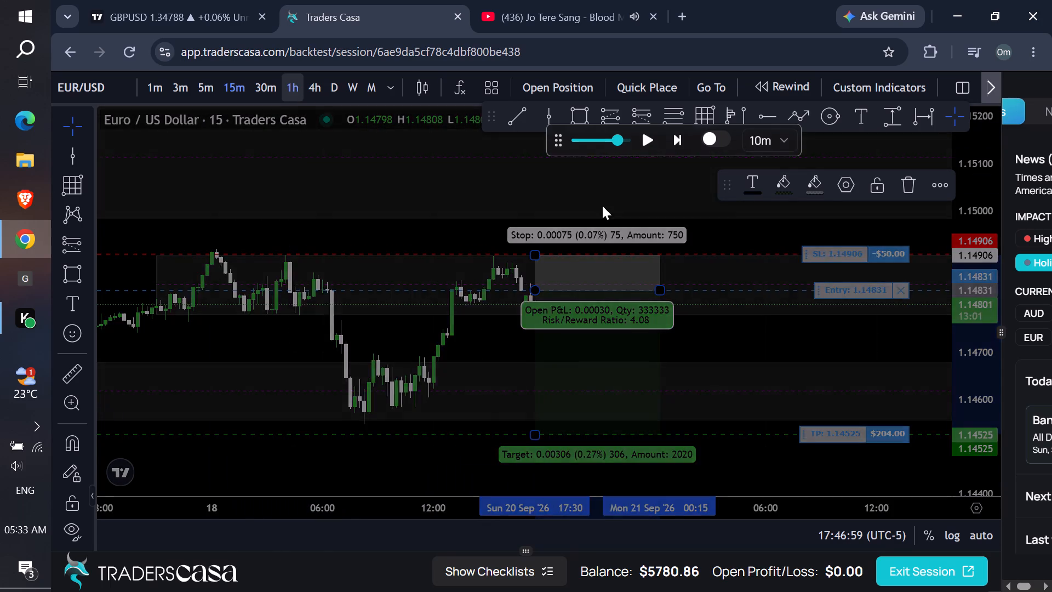
double_click(682, 243)
left_click(649, 136)
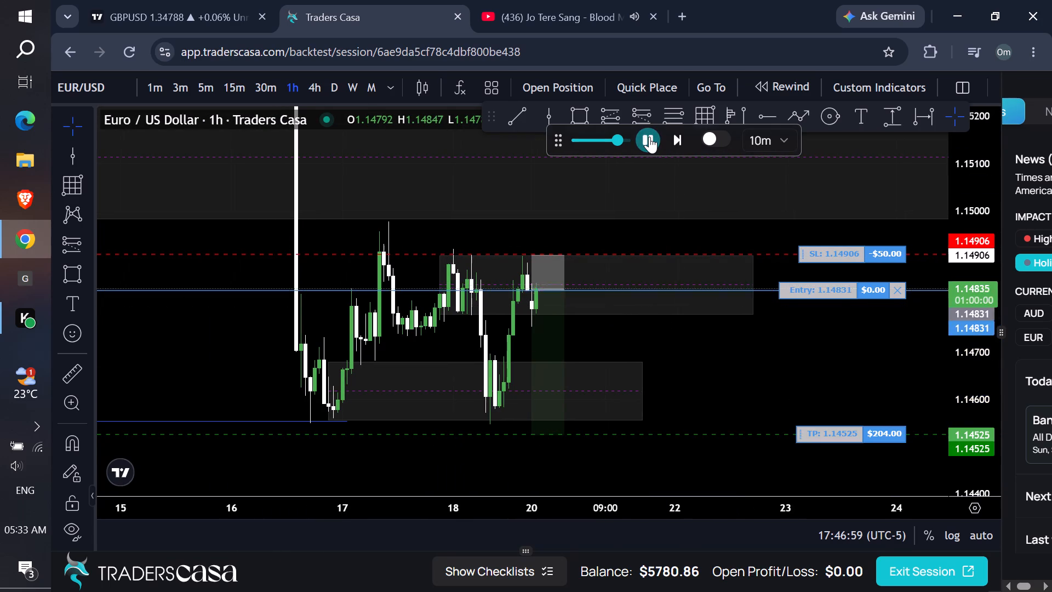
left_click(649, 136)
left_click(649, 136)
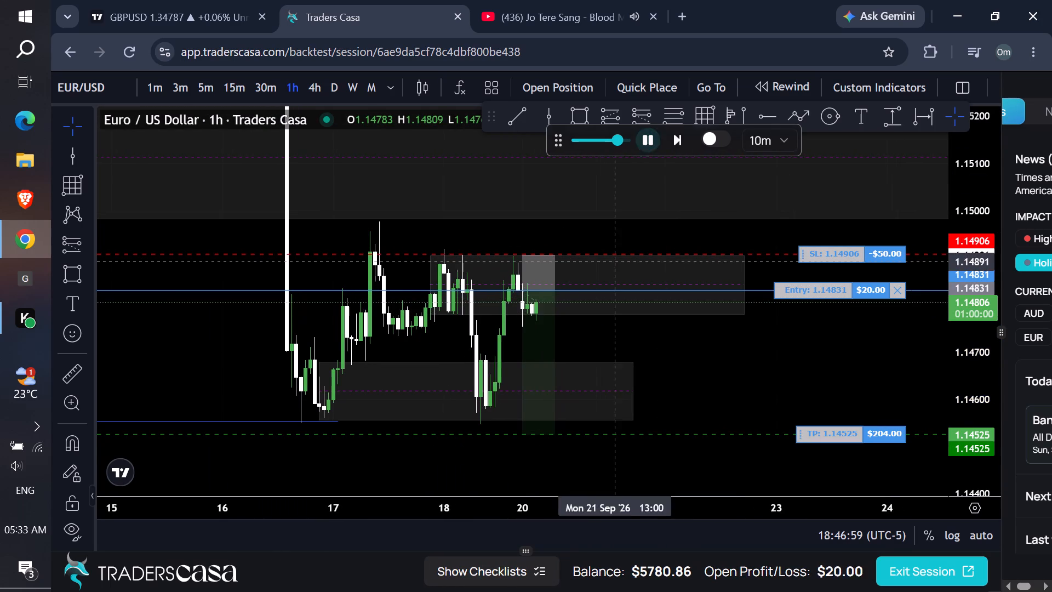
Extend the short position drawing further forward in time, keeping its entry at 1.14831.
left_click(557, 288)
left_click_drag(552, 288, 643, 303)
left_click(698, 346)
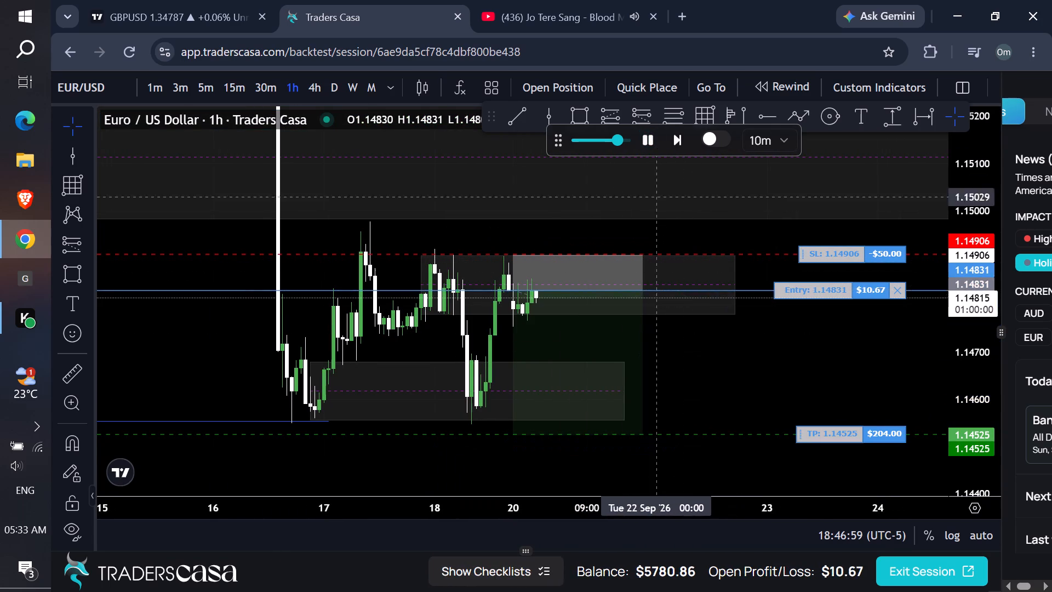
Pause the replay at about 08:46 on 21 September.
left_click(648, 145)
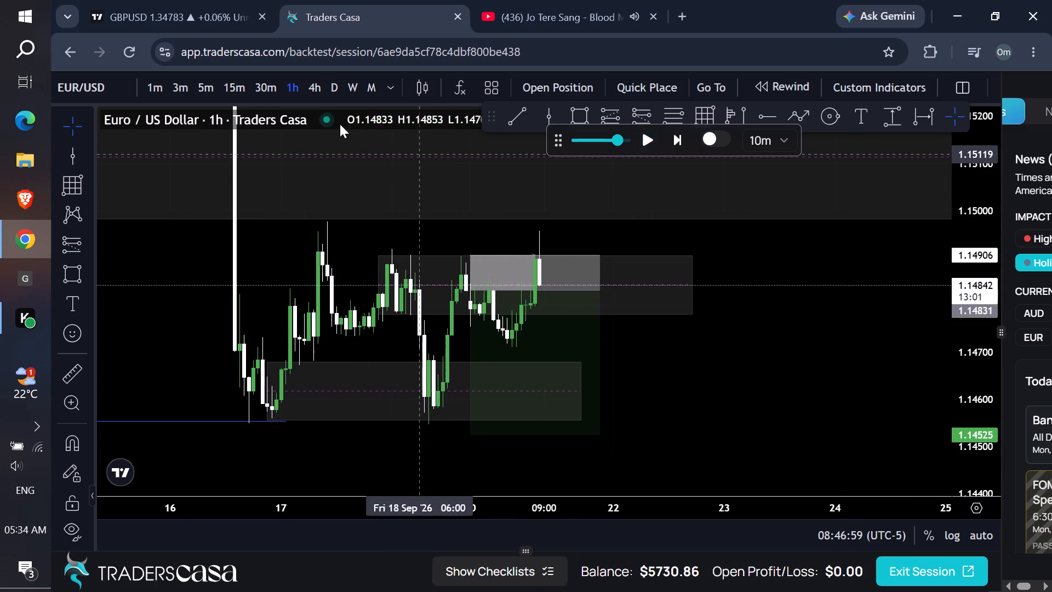
Check the setup on the 4-hour chart, and delete the short position drawing on the 1-hour chart.
left_click(318, 86)
scroll(636, 325, "down", 1)
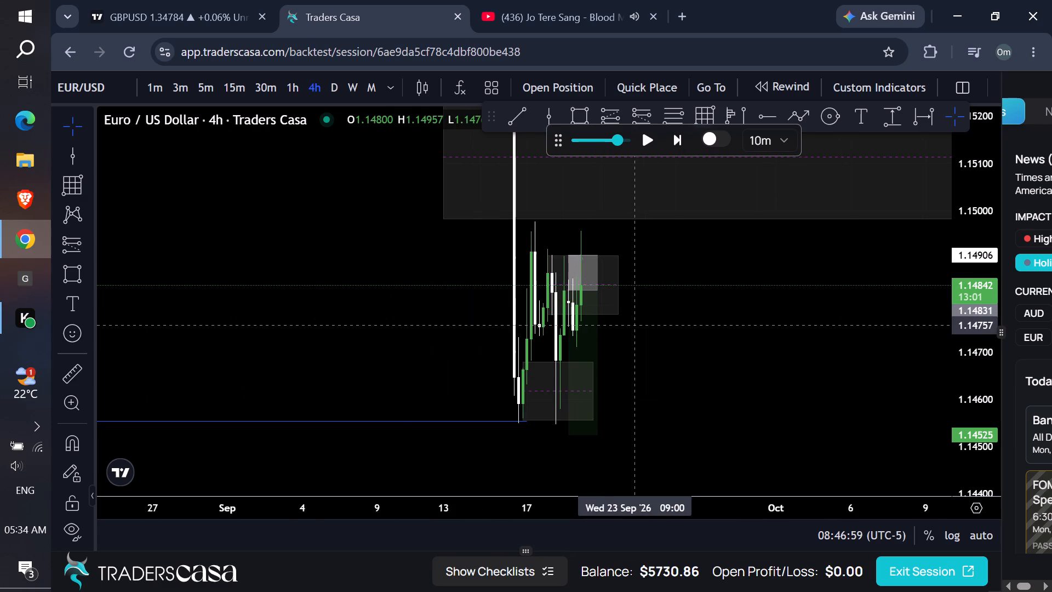
left_click(293, 90)
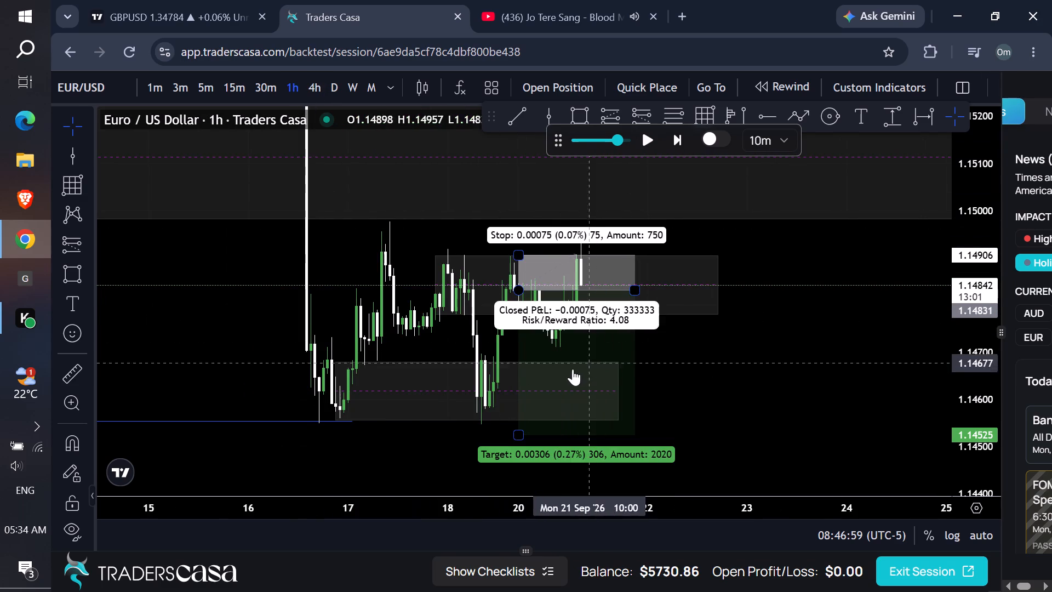
left_click(604, 312)
left_click(923, 184)
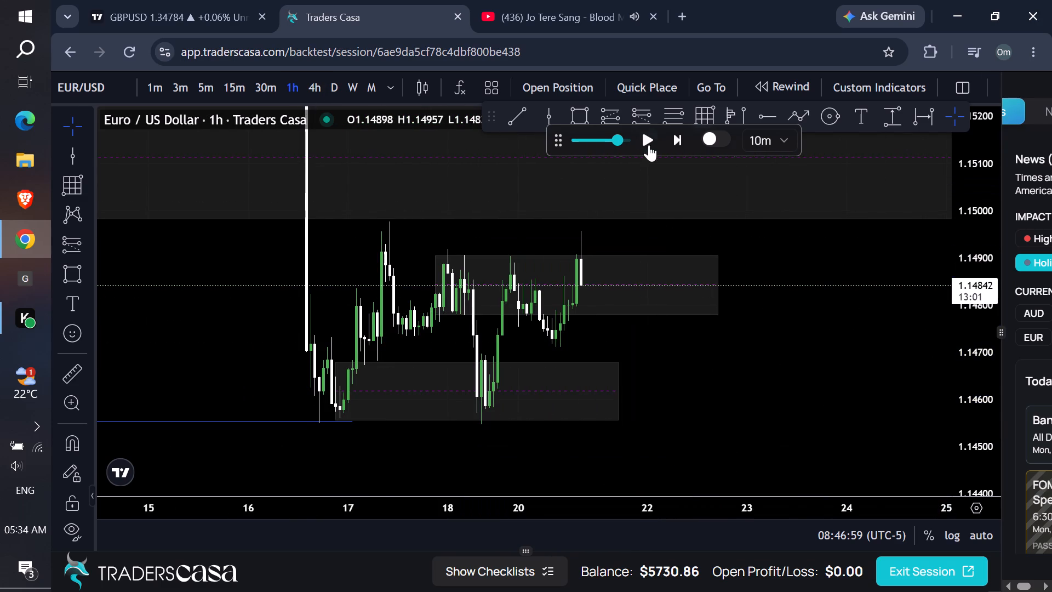
On the 1-hour chart, draw a rectangle zone from 18 September 11:00 into 21 September, spanning about 1.14692 to 1.1474.
left_click(584, 112)
left_click(494, 355)
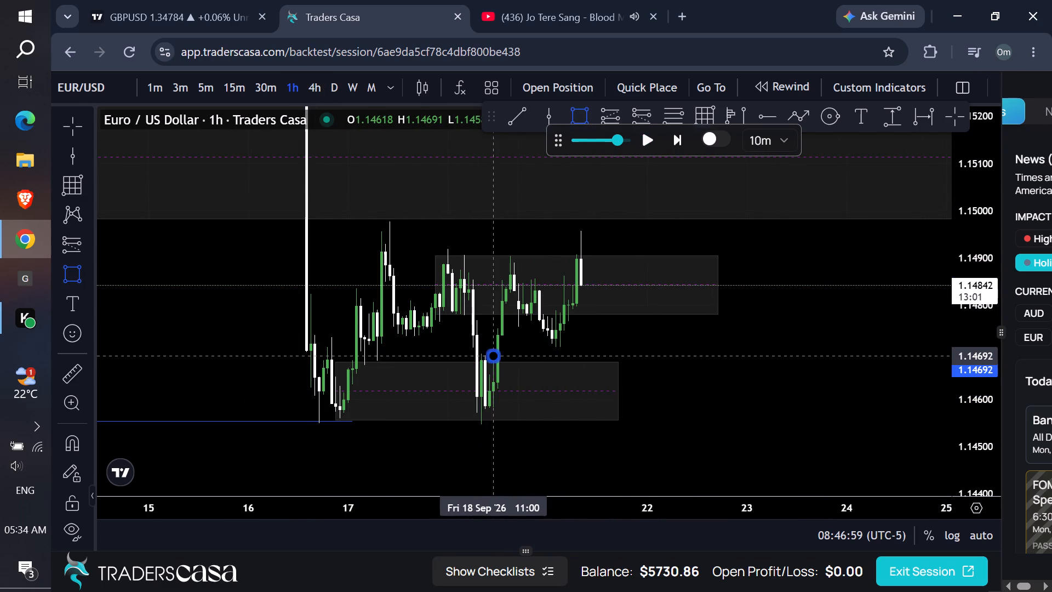
left_click(572, 336)
left_click(643, 344)
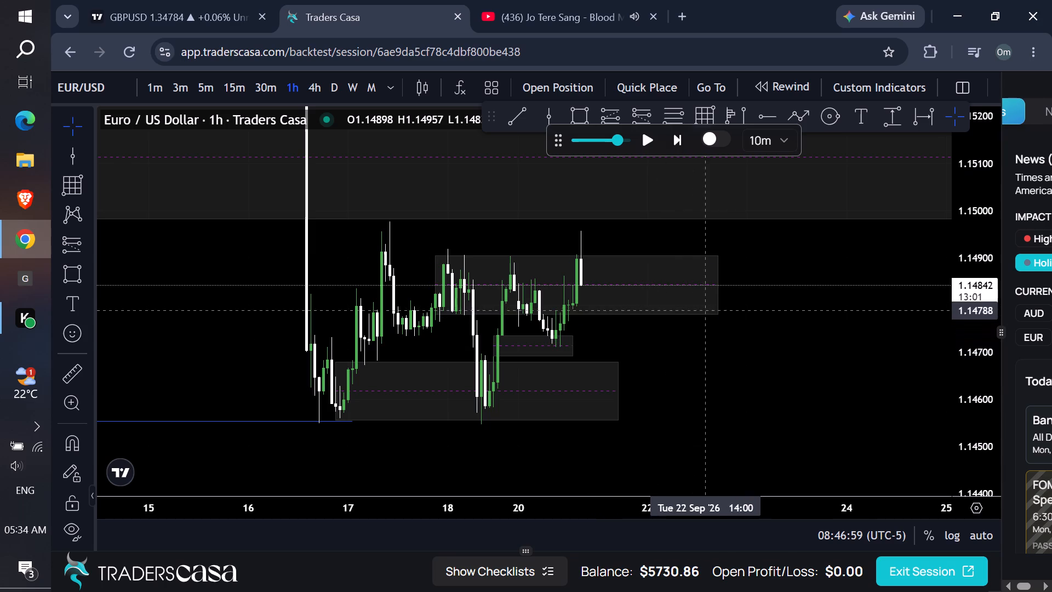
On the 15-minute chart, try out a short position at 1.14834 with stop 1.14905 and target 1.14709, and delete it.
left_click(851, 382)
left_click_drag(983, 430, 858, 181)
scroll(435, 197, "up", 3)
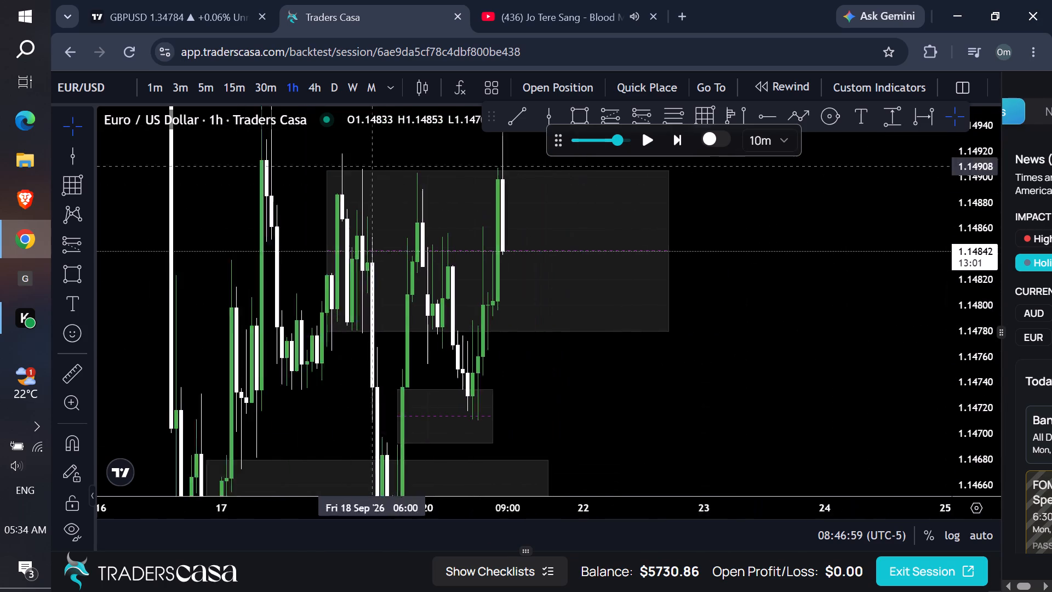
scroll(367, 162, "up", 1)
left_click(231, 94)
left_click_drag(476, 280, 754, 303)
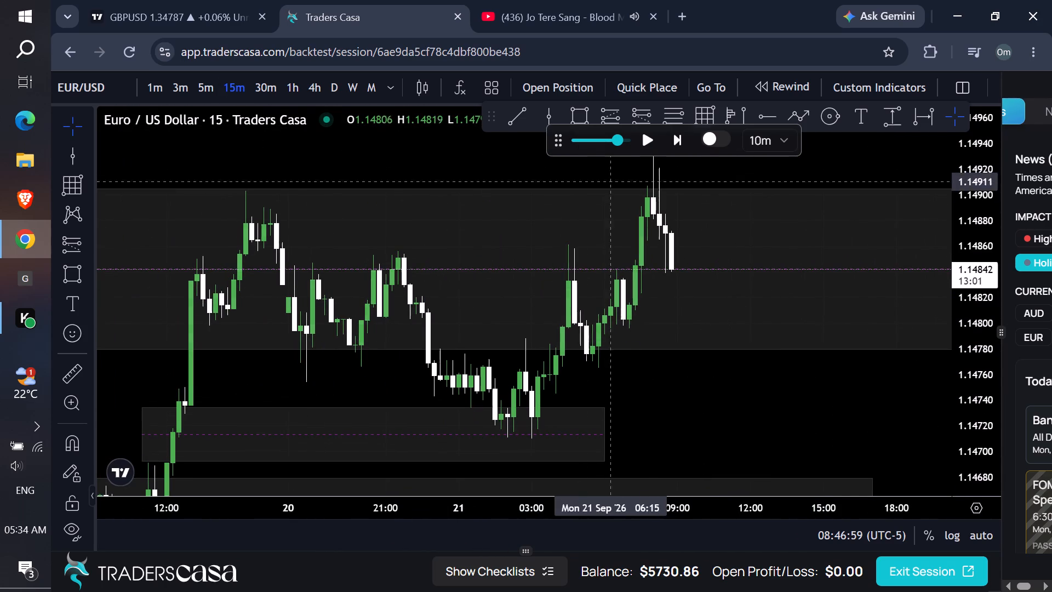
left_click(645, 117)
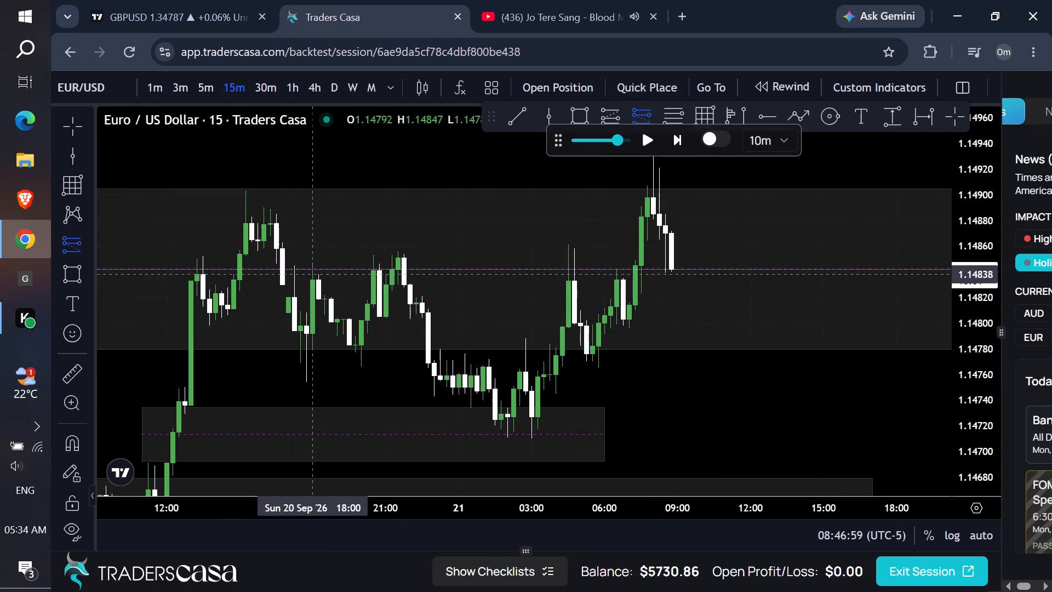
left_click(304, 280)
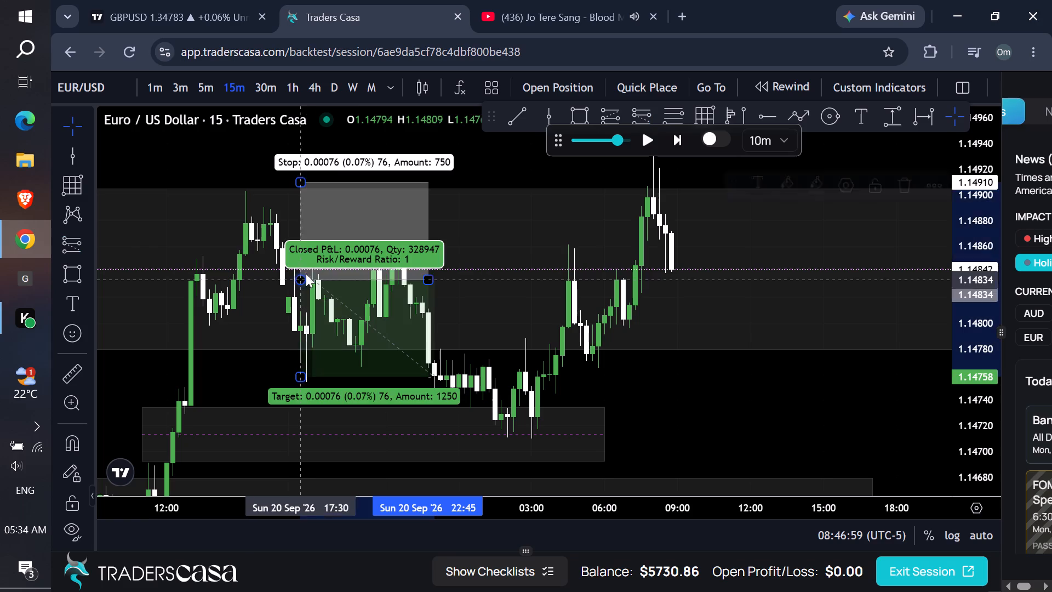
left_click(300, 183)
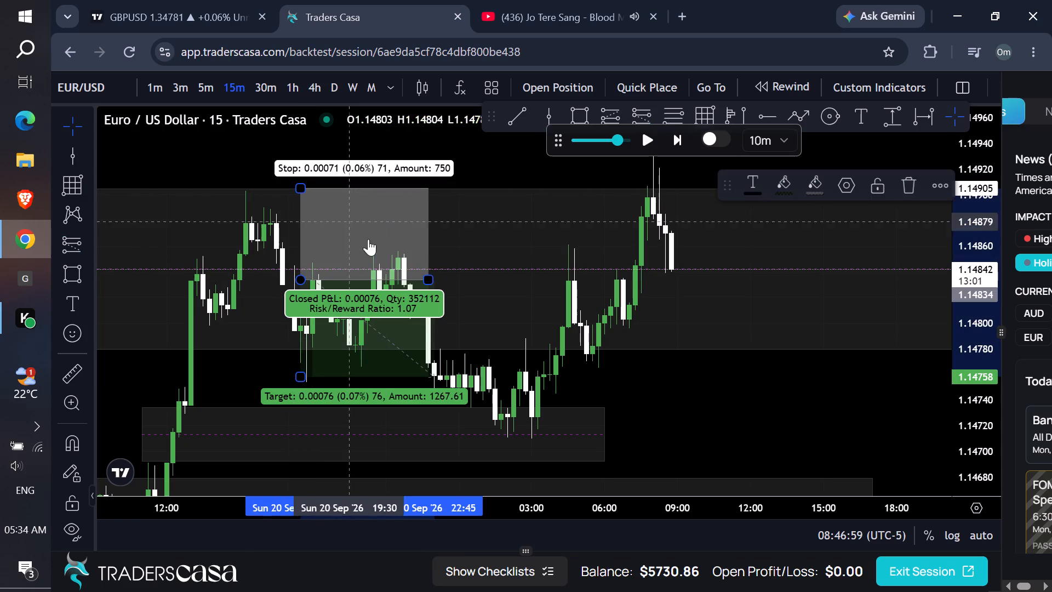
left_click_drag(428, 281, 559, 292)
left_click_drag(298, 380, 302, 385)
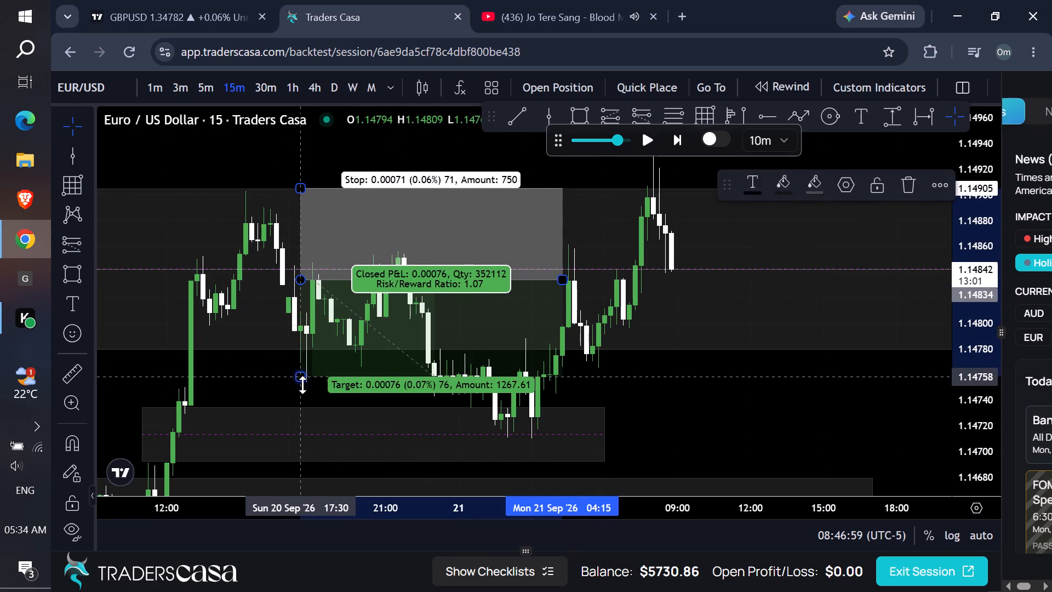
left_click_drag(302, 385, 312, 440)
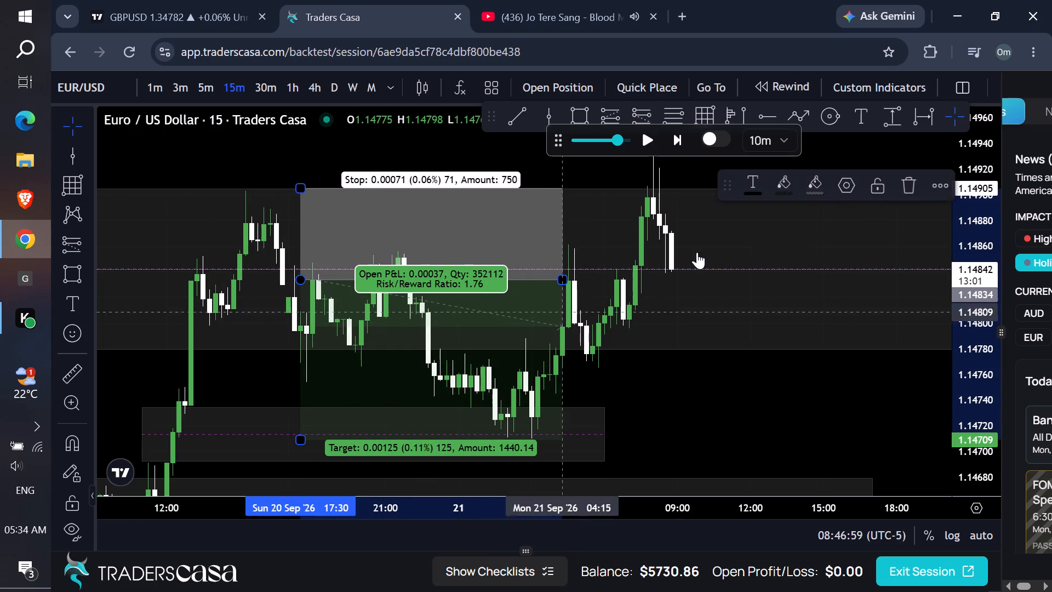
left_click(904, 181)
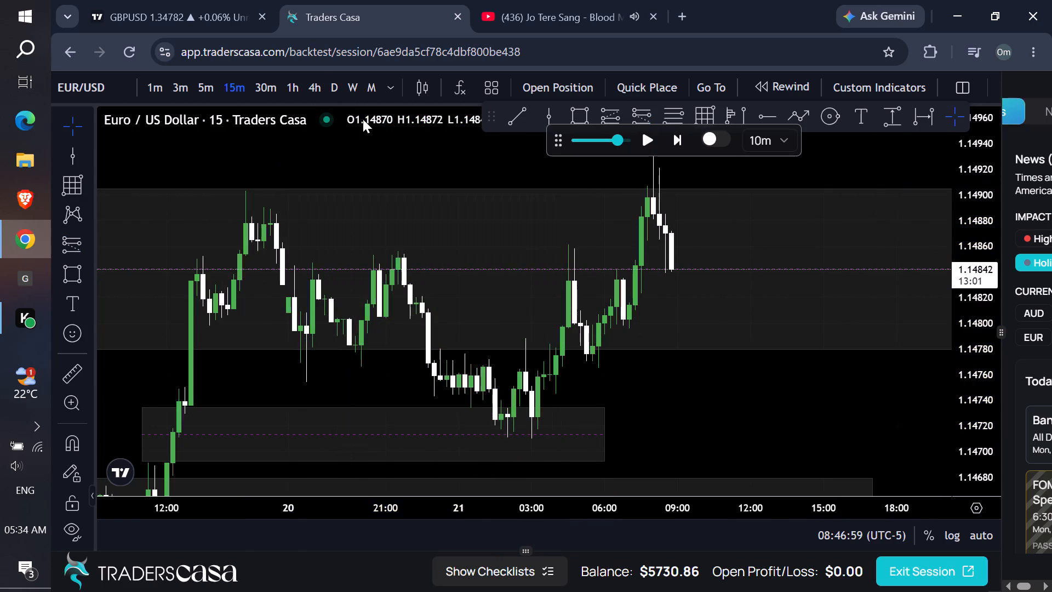
On the daily chart, delete the rectangle zone spanning 1.14780 to 1.14905 over the latest September candles.
left_click(336, 83)
left_click_drag(981, 182, 981, 232)
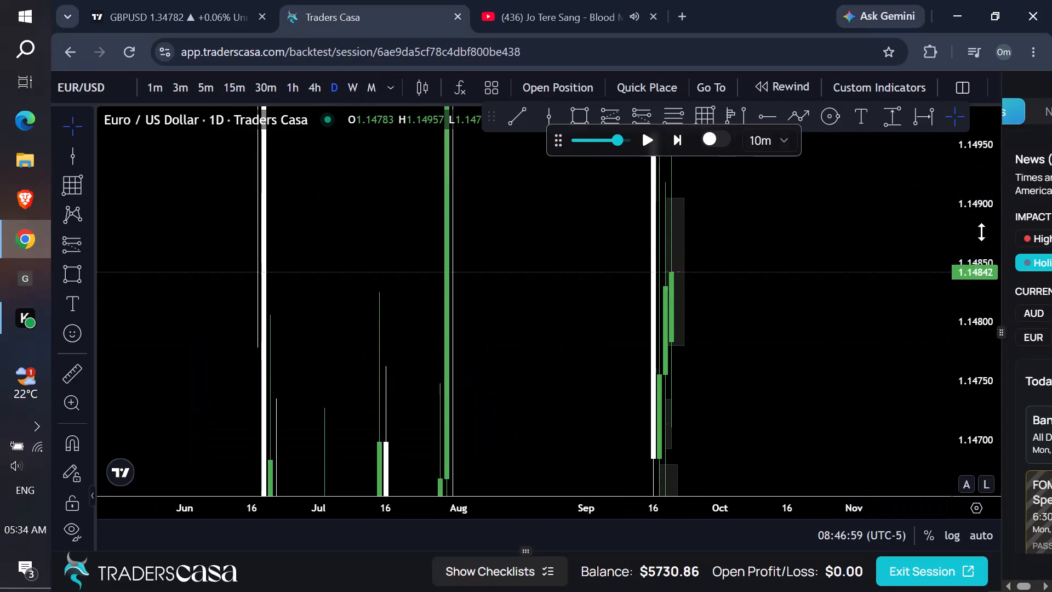
left_click_drag(981, 232, 826, 482)
left_click_drag(770, 308, 671, 328)
left_click(614, 332)
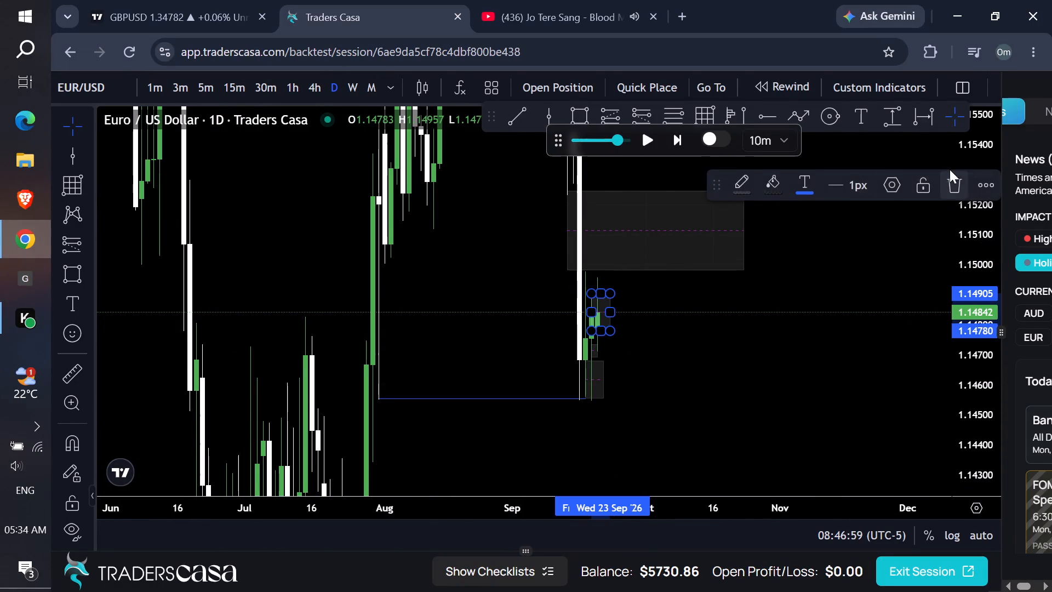
left_click(959, 189)
Replay the daily chart and pause at about 12:26 on 21 September.
scroll(620, 208, "up", 1)
scroll(619, 207, "down", 1)
scroll(618, 206, "up", 1)
scroll(618, 204, "down", 1)
scroll(628, 184, "up", 1)
left_click(660, 137)
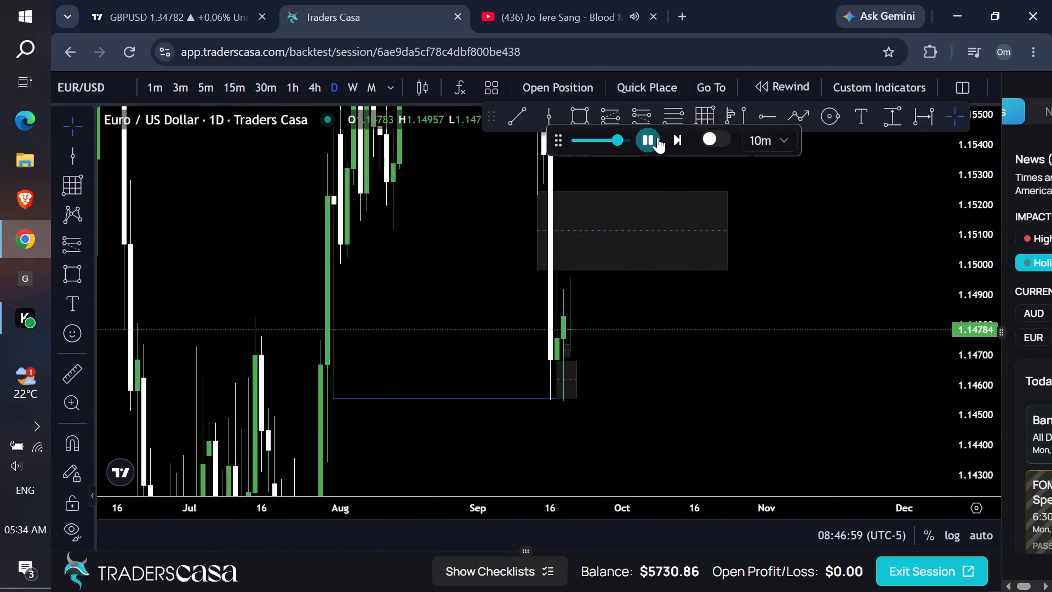
left_click(654, 138)
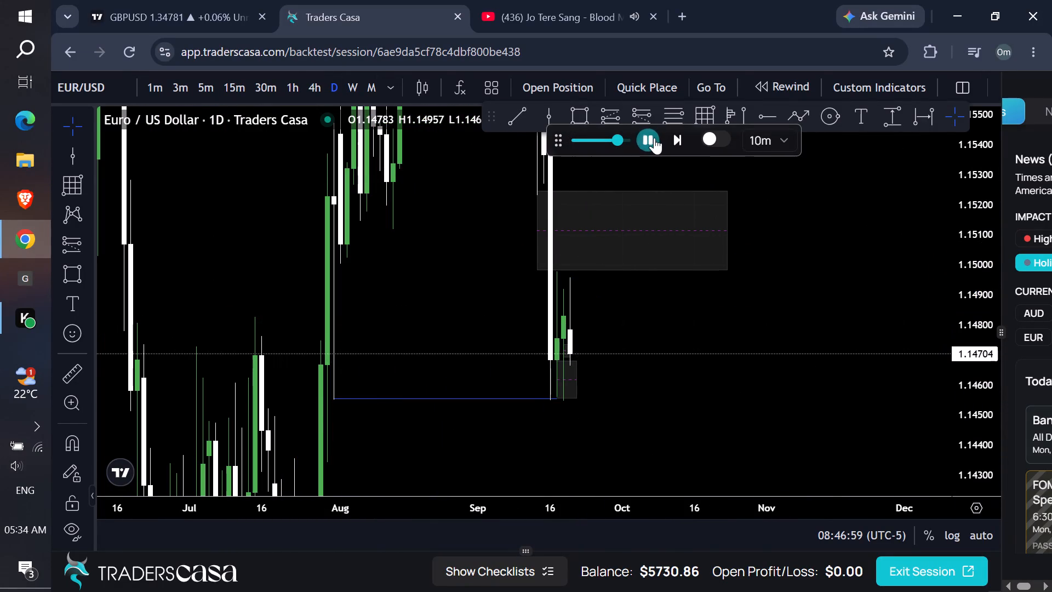
On the 1-hour chart, reshape the small 18 September zone to span 1.14692 down to about 1.1458, ending around 21 September 20:00.
left_click(310, 88)
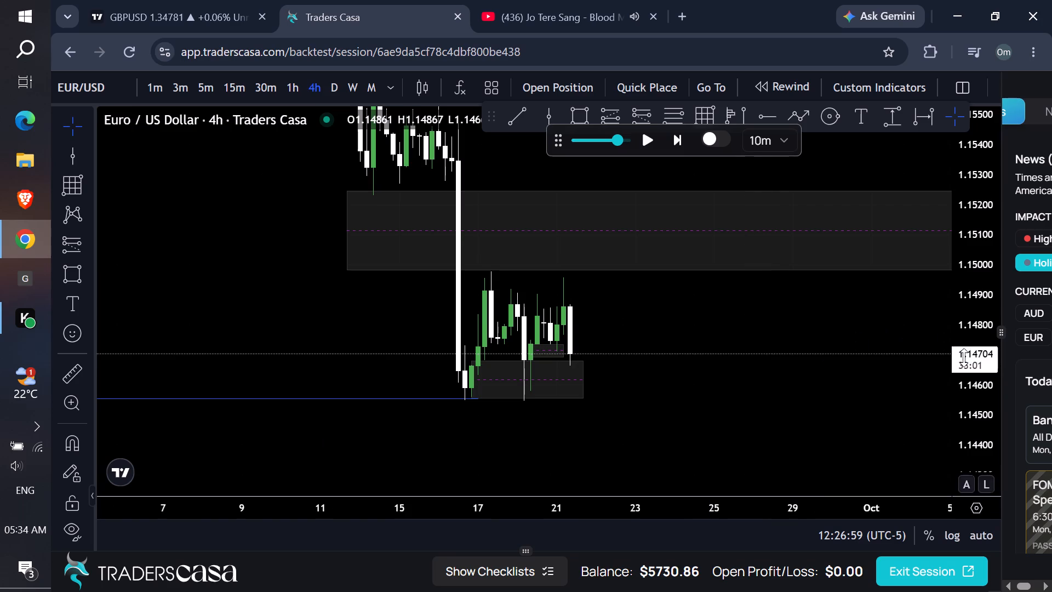
left_click_drag(964, 385, 877, 272)
left_click(291, 92)
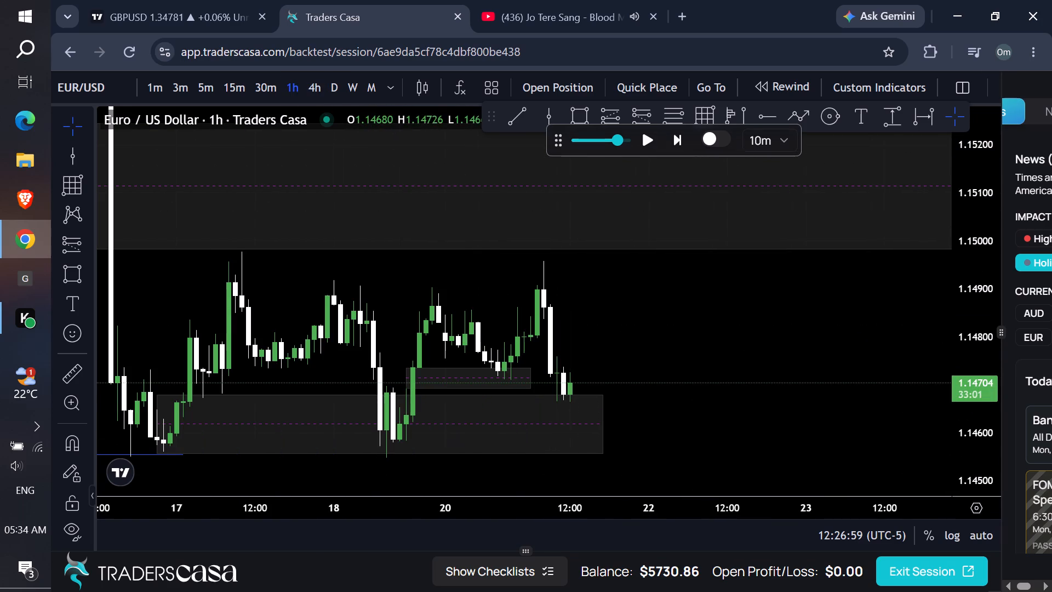
left_click_drag(711, 304, 731, 257)
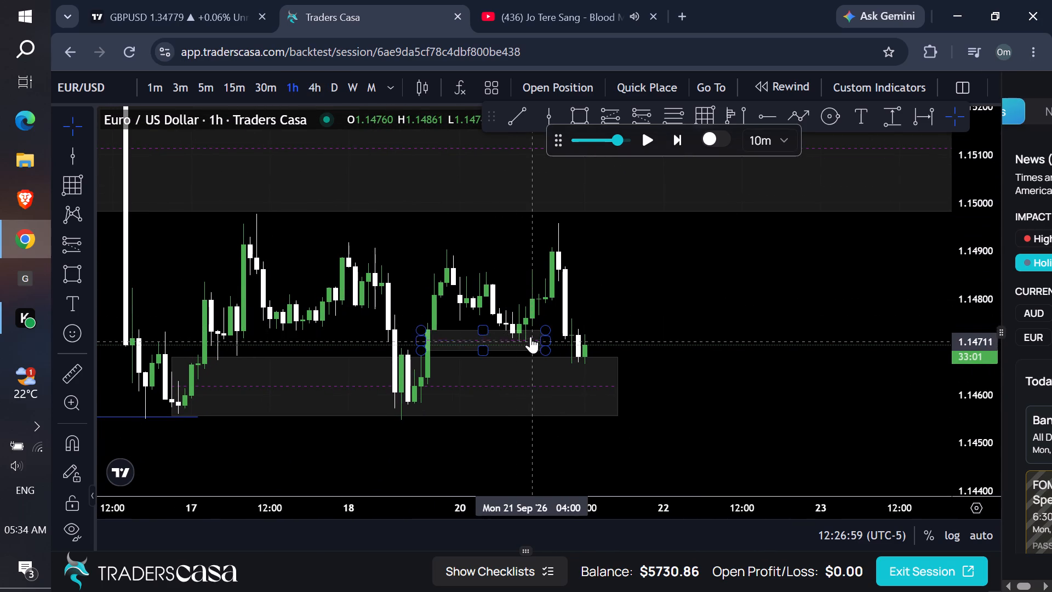
left_click_drag(541, 331, 640, 400)
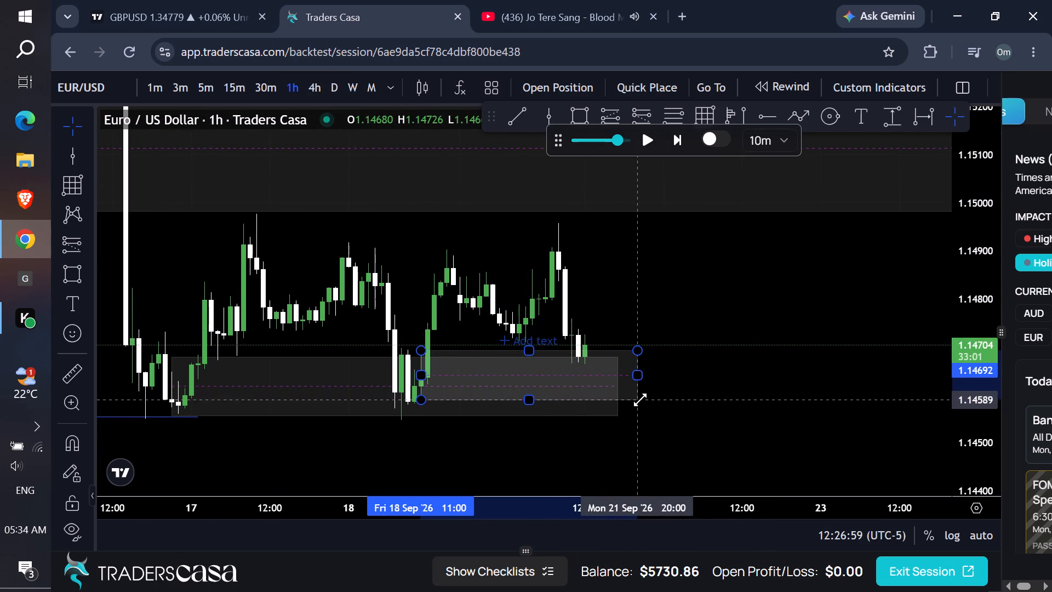
left_click_drag(640, 400, 639, 403)
Replay the 1-hour chart until about 23:46 on 21 September.
left_click_drag(731, 377, 731, 363)
left_click(649, 148)
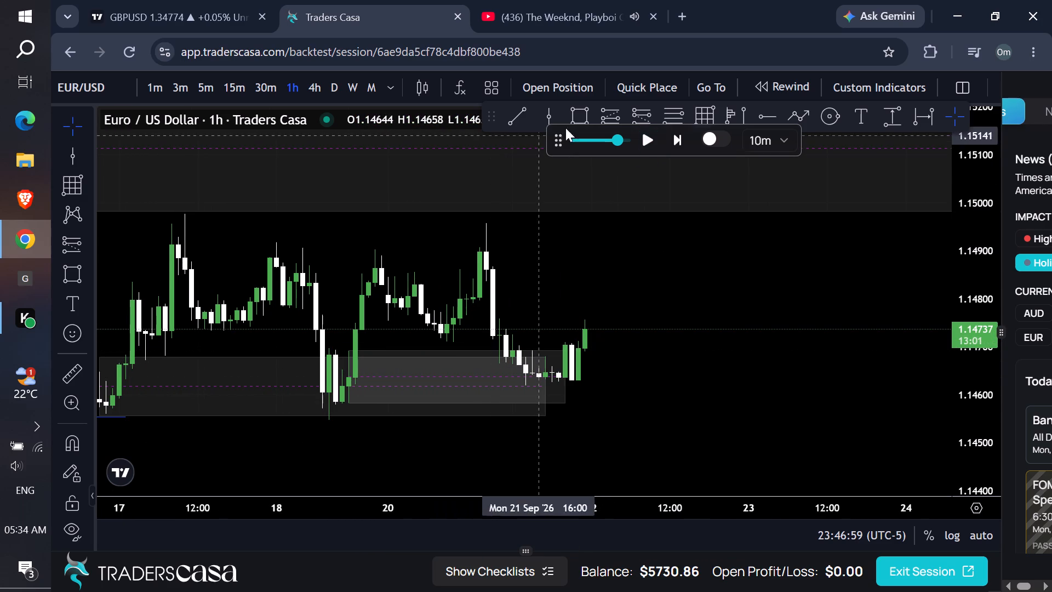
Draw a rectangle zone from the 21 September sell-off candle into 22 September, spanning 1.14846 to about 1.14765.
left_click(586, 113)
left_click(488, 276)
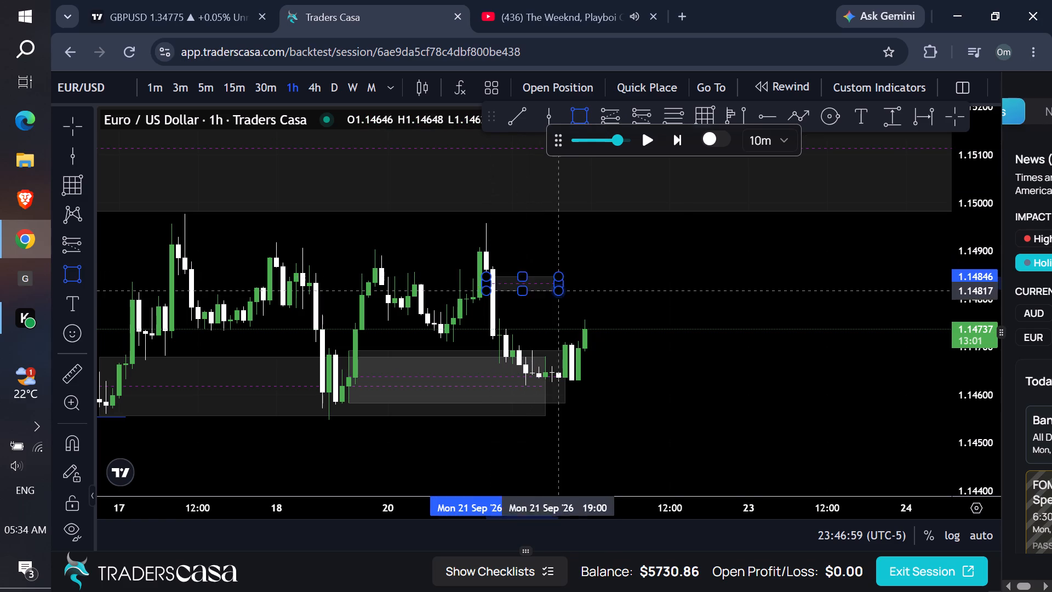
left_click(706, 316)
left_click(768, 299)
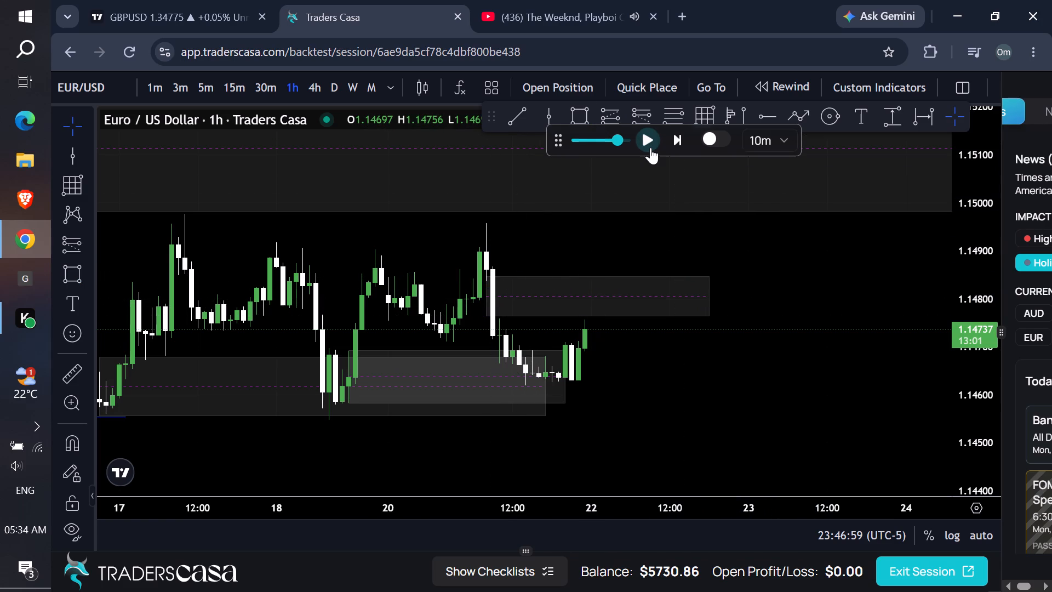
Replay to about 02:46 on 22 September, and check the price action on the 15-minute chart.
left_click(650, 147)
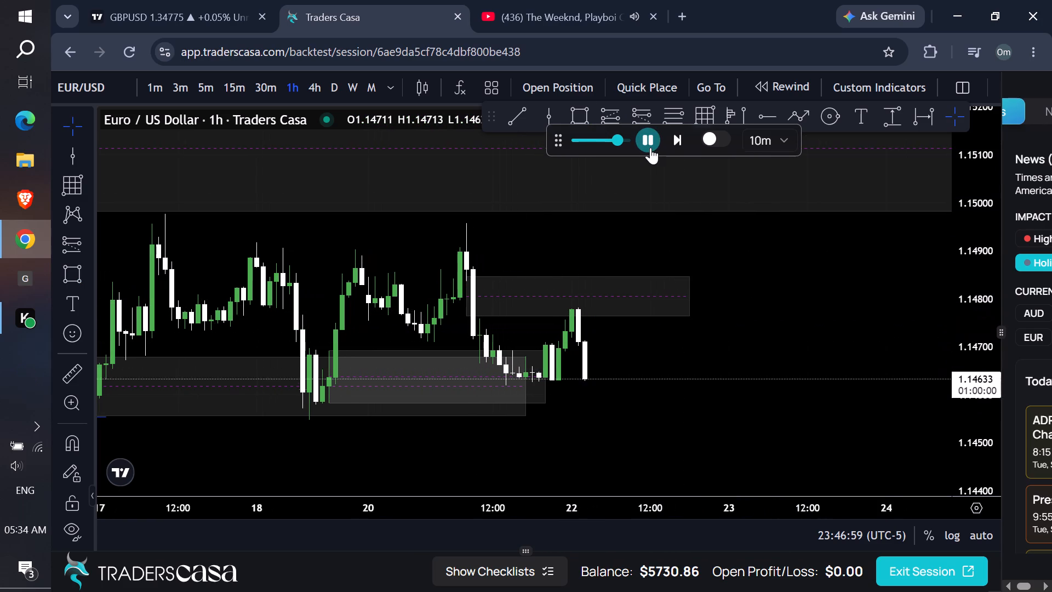
left_click(232, 85)
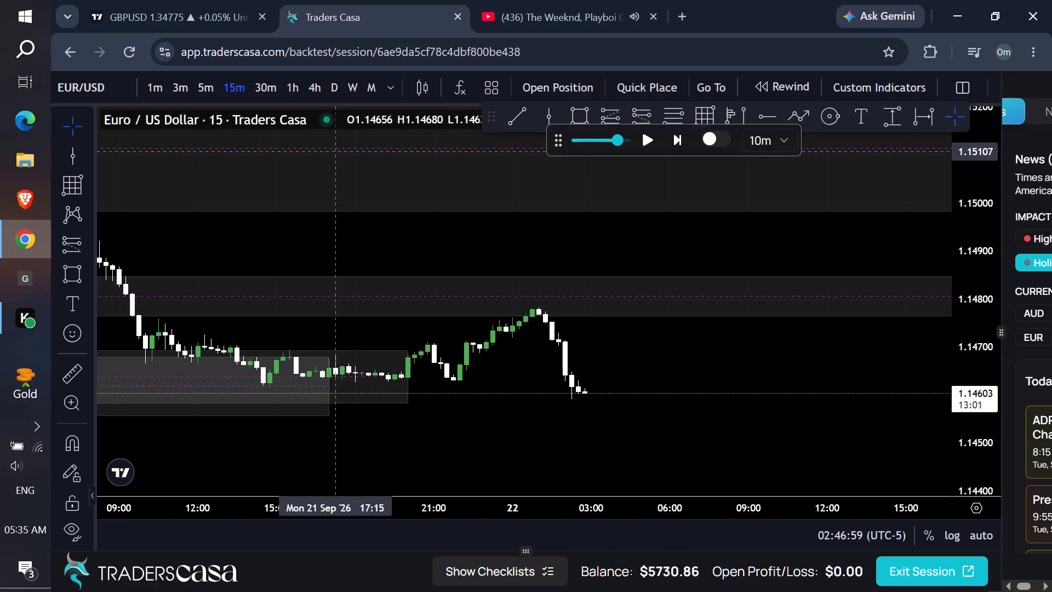
Continue the replay on the 1-hour chart and pause at about 05:06 on 22 September.
left_click(295, 79)
left_click(659, 134)
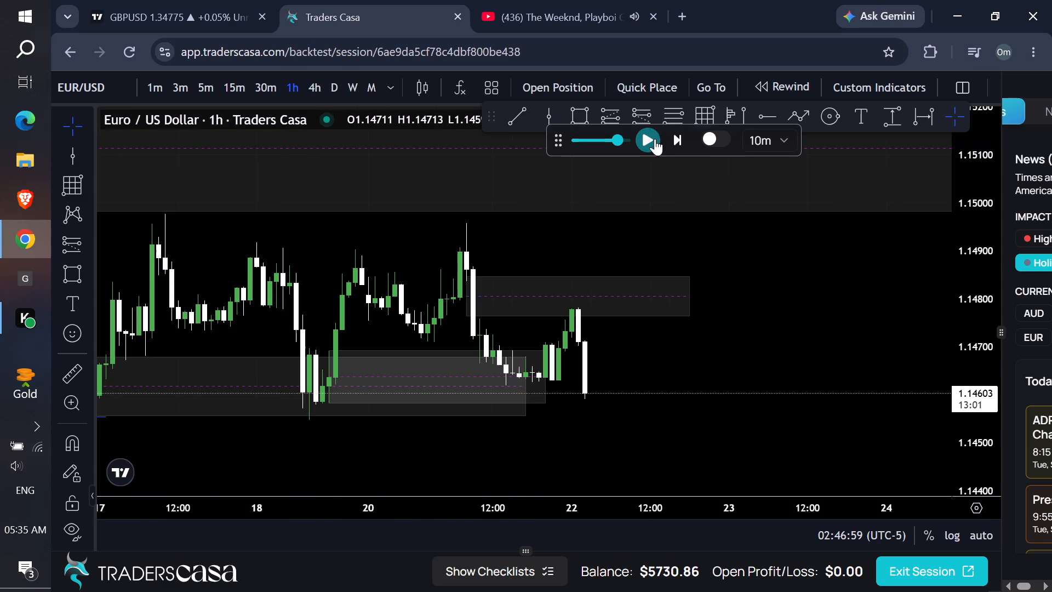
left_click(655, 139)
left_click(650, 140)
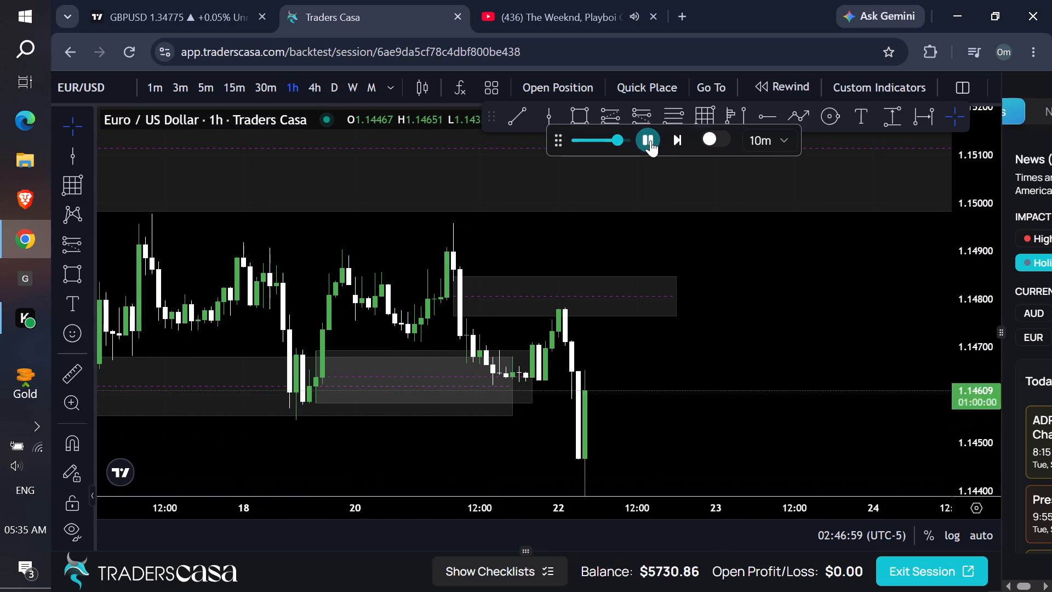
On the daily chart, shift the horizontal line at about 1.1455 forward so it runs from mid-September into early November.
left_click_drag(767, 311, 807, 203)
scroll(761, 214, "down", 3)
scroll(761, 214, "up", 1)
scroll(761, 214, "down", 1)
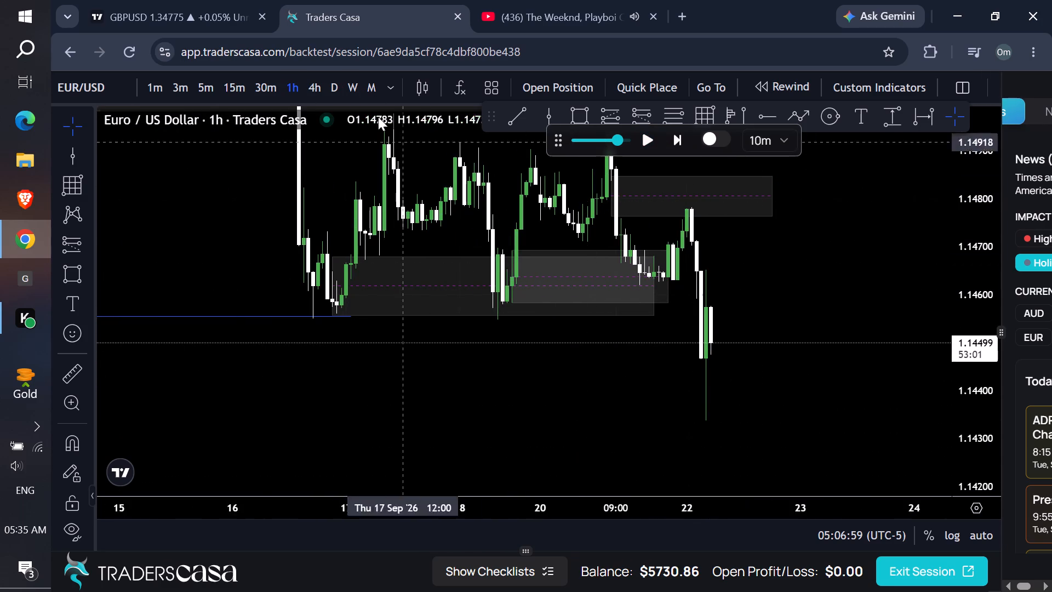
left_click(331, 85)
left_click_drag(980, 254, 865, 392)
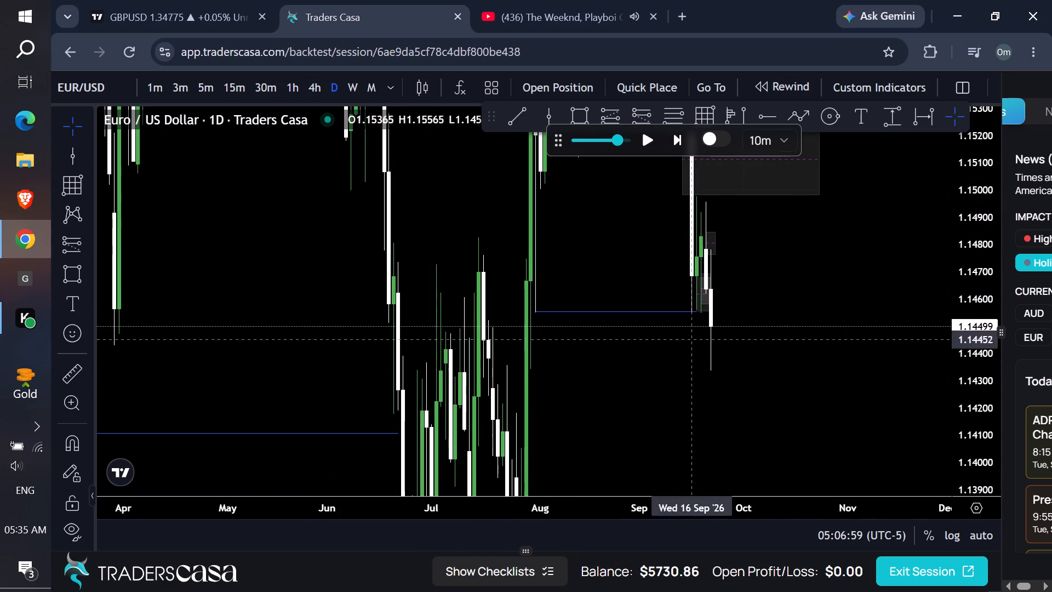
left_click_drag(665, 313, 816, 314)
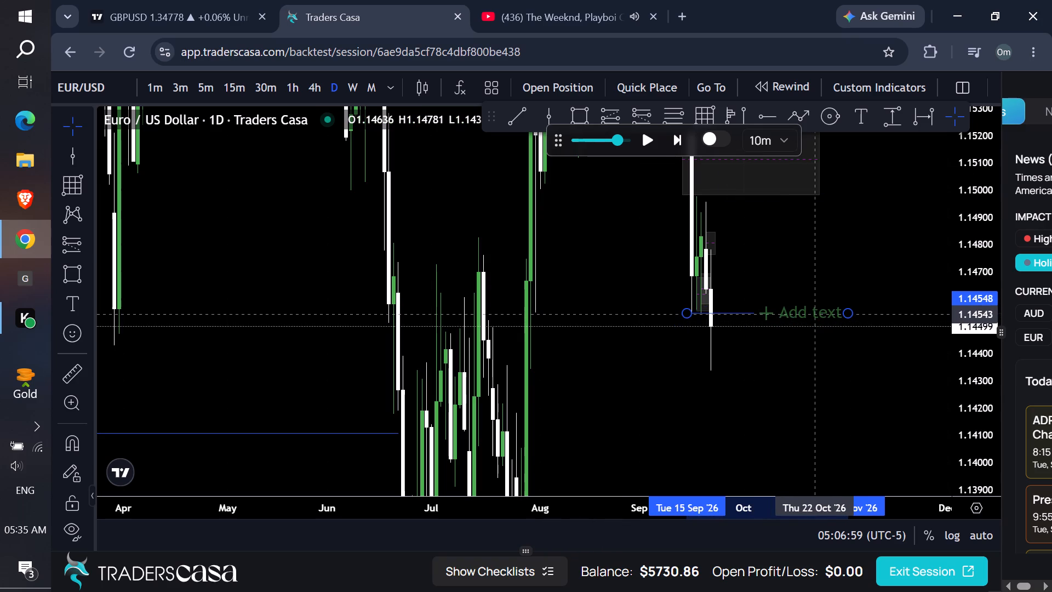
left_click_drag(816, 314, 819, 313)
left_click(815, 284)
Draw a daily rectangle zone from 28 July to about 28 September, spanning 1.14051 to about 1.14341.
left_click_drag(816, 280, 795, 278)
scroll(759, 251, "up", 1)
scroll(759, 251, "down", 1)
scroll(759, 251, "up", 1)
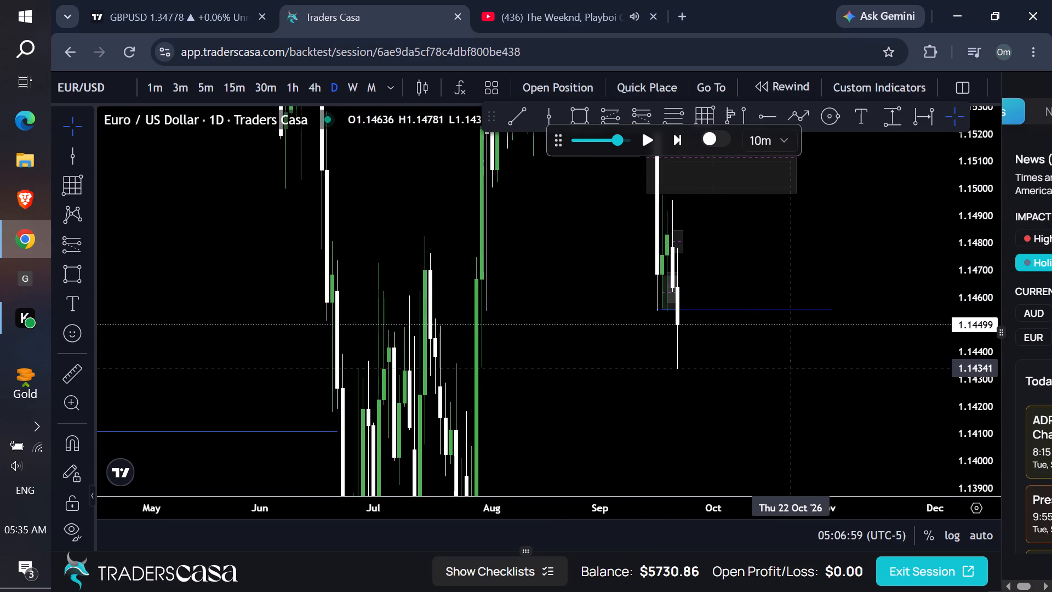
left_click_drag(791, 368, 730, 258)
scroll(646, 286, "down", 1)
scroll(643, 289, "up", 1)
scroll(642, 291, "down", 1)
scroll(641, 291, "up", 1)
scroll(641, 291, "down", 1)
scroll(641, 291, "up", 1)
scroll(520, 283, "up", 2)
scroll(519, 283, "down", 1)
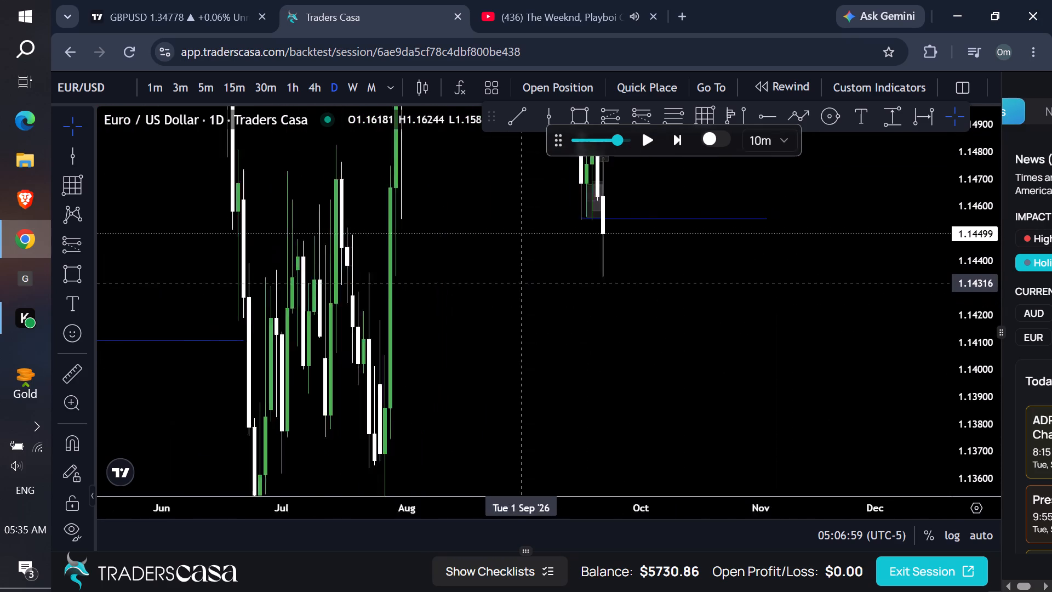
scroll(519, 283, "up", 3)
left_click_drag(461, 293, 655, 299)
left_click(584, 118)
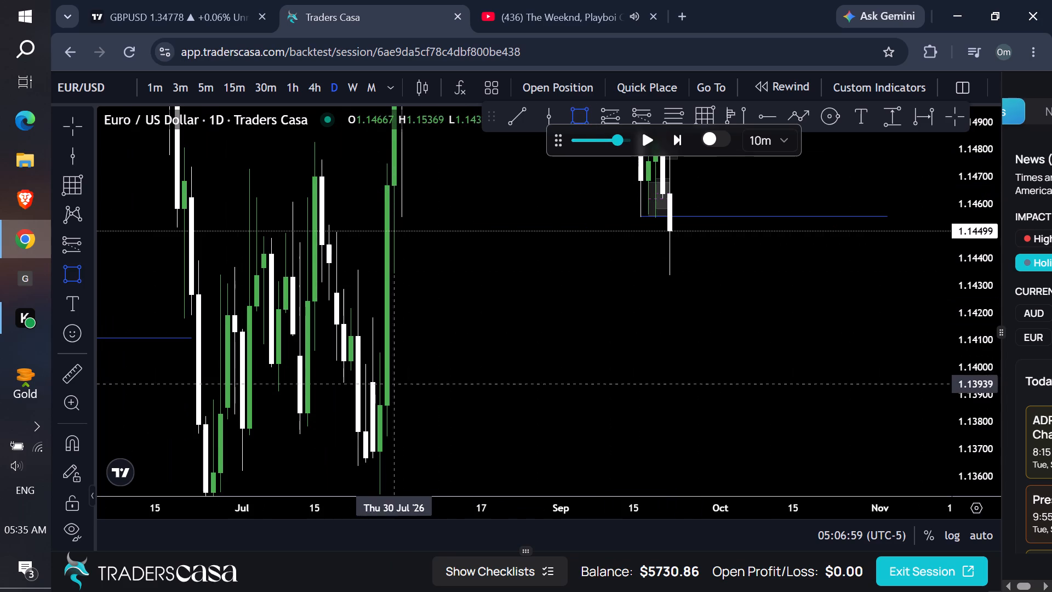
left_click(379, 353)
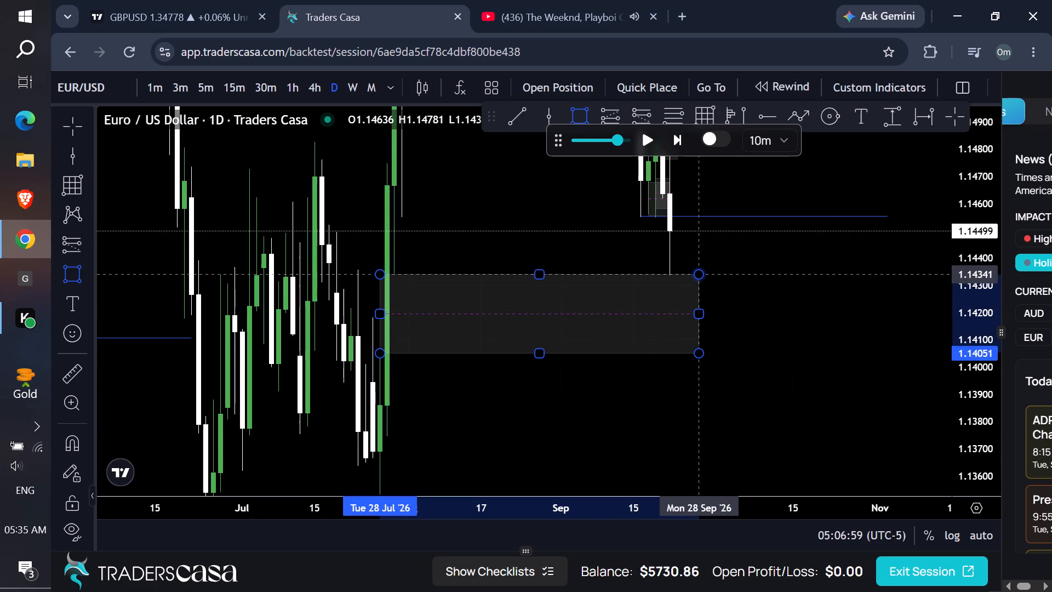
left_click(702, 273)
Replay on the 4-hour chart until about 09:56 on 22 September.
left_click_drag(758, 259, 705, 354)
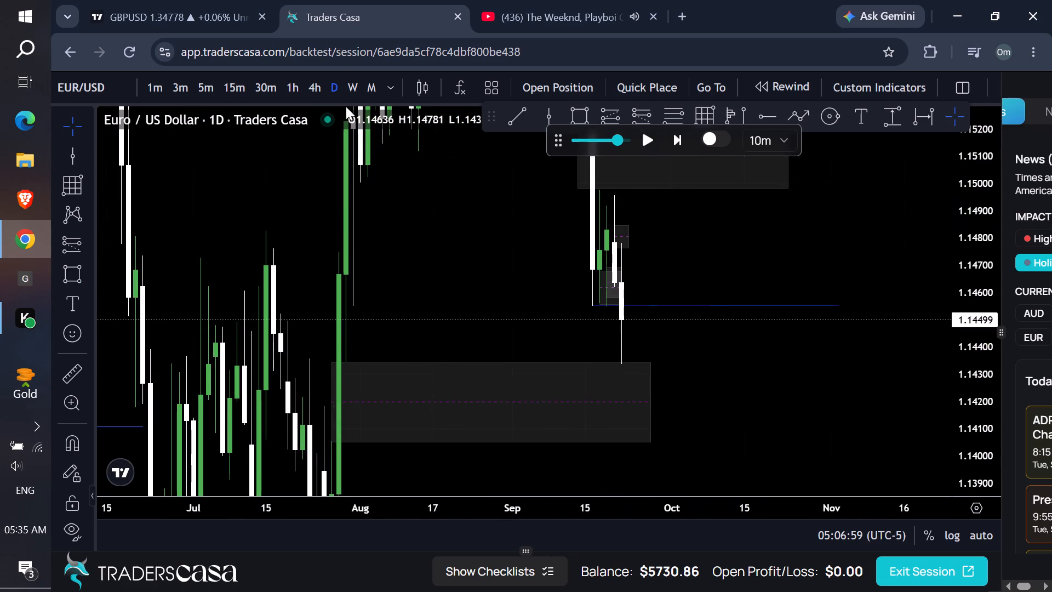
left_click(323, 96)
left_click_drag(767, 244, 725, 258)
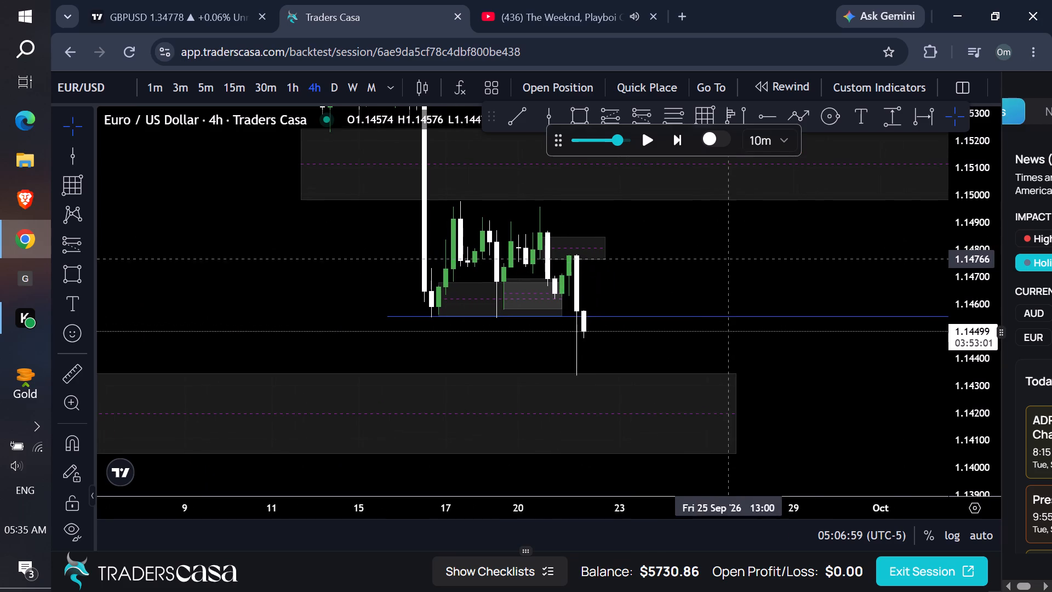
left_click(651, 146)
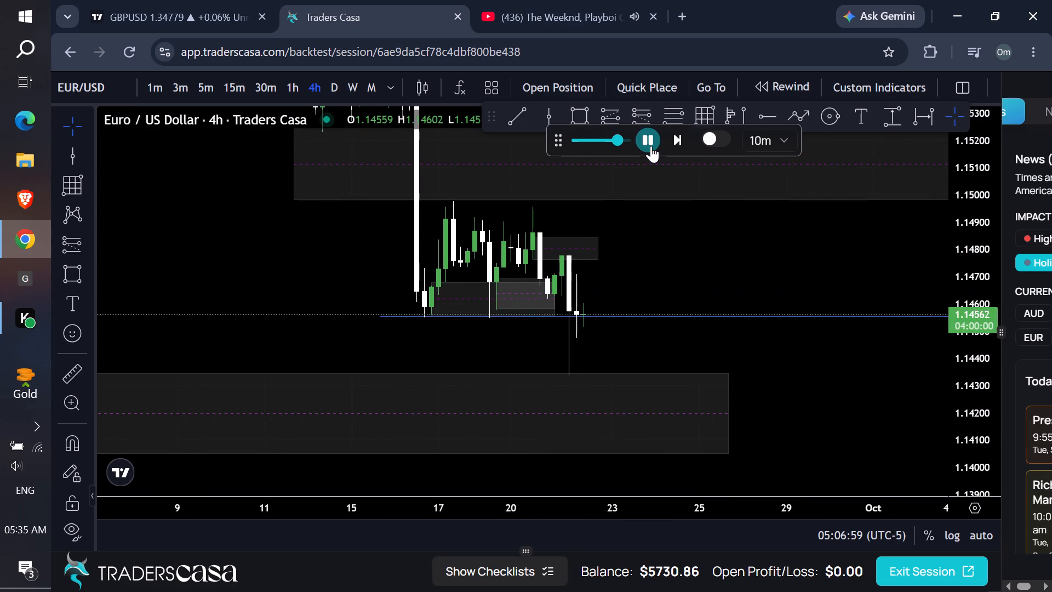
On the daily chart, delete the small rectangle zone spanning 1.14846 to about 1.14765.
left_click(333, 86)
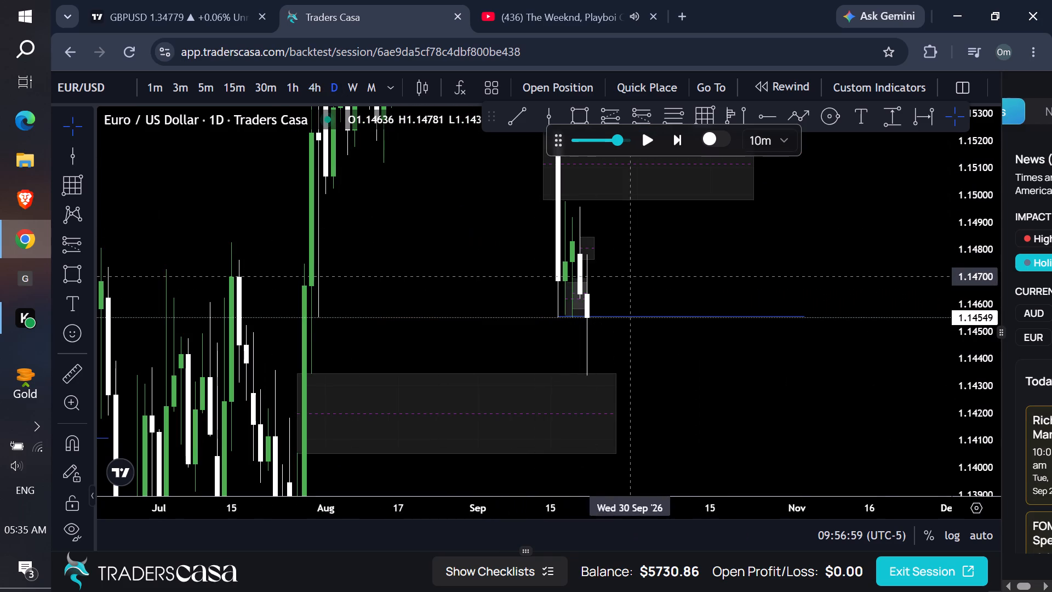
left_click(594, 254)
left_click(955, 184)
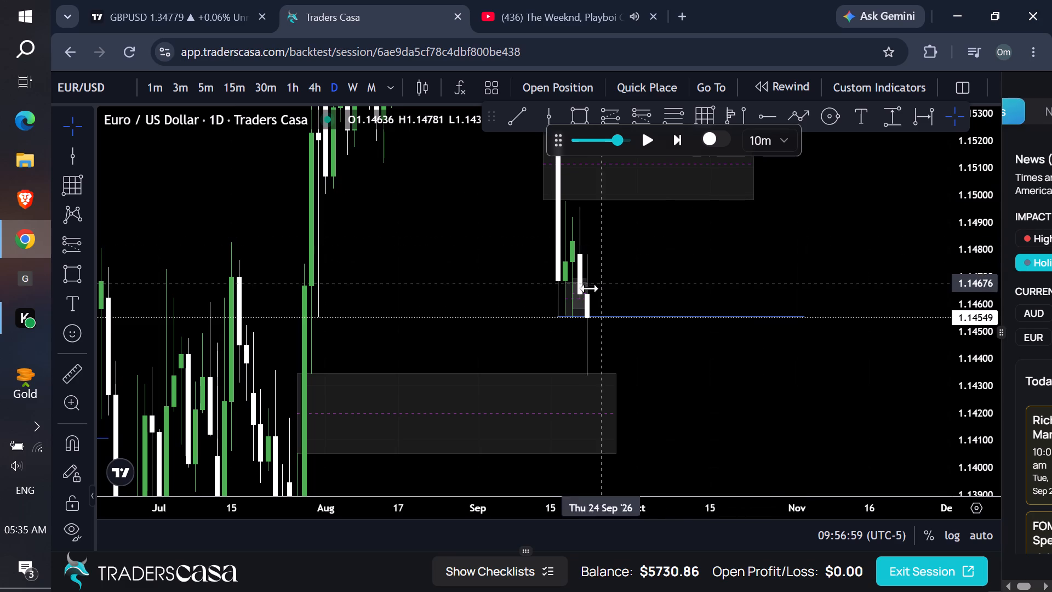
On the daily chart, delete the two small overlapping rectangle zones between about 1.1469 and 1.1456 near 22 September.
left_click(582, 284)
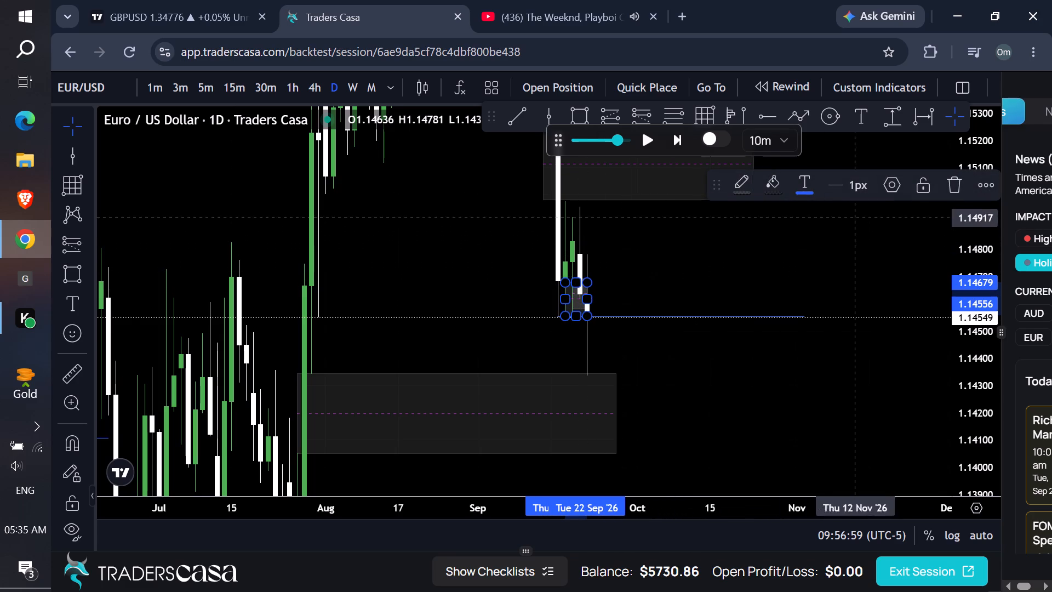
left_click(951, 185)
left_click_drag(811, 230, 793, 240)
left_click(573, 303)
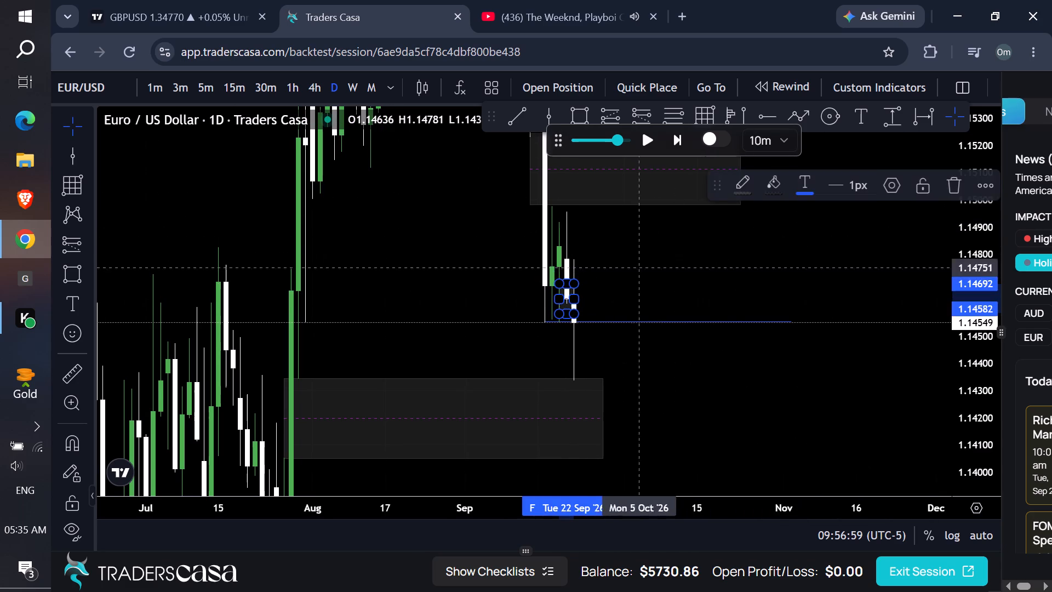
left_click(964, 187)
Replay on the daily chart until about 13:16 on 22 September.
scroll(698, 227, "up", 2)
scroll(698, 227, "down", 1)
scroll(698, 227, "up", 2)
left_click(648, 141)
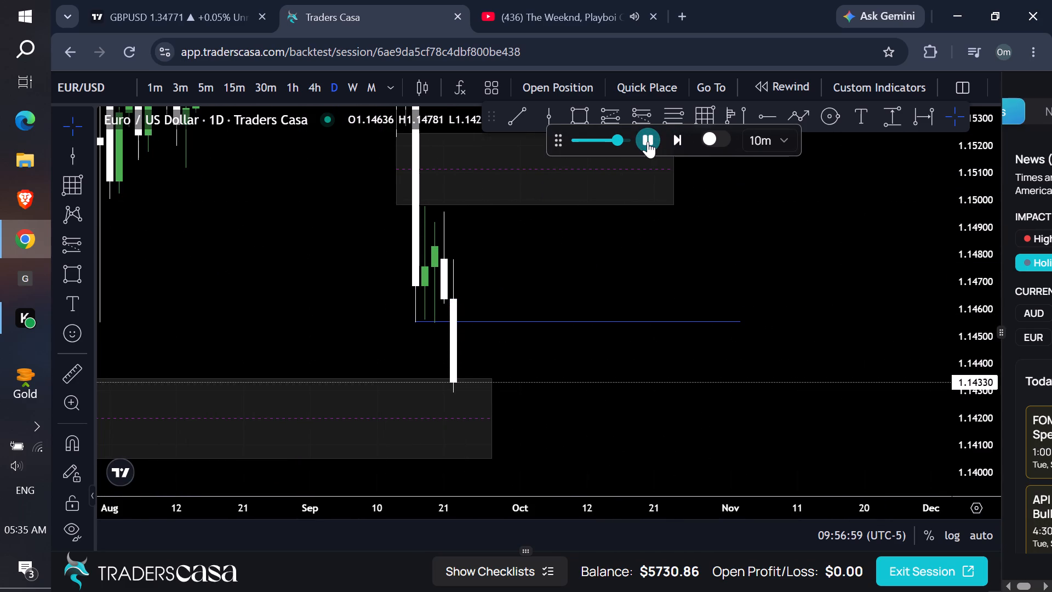
Draw a 4-hour rectangle zone from 21 September to 22 September 05:00, spanning 1.14772 to about 1.1487.
left_click(311, 90)
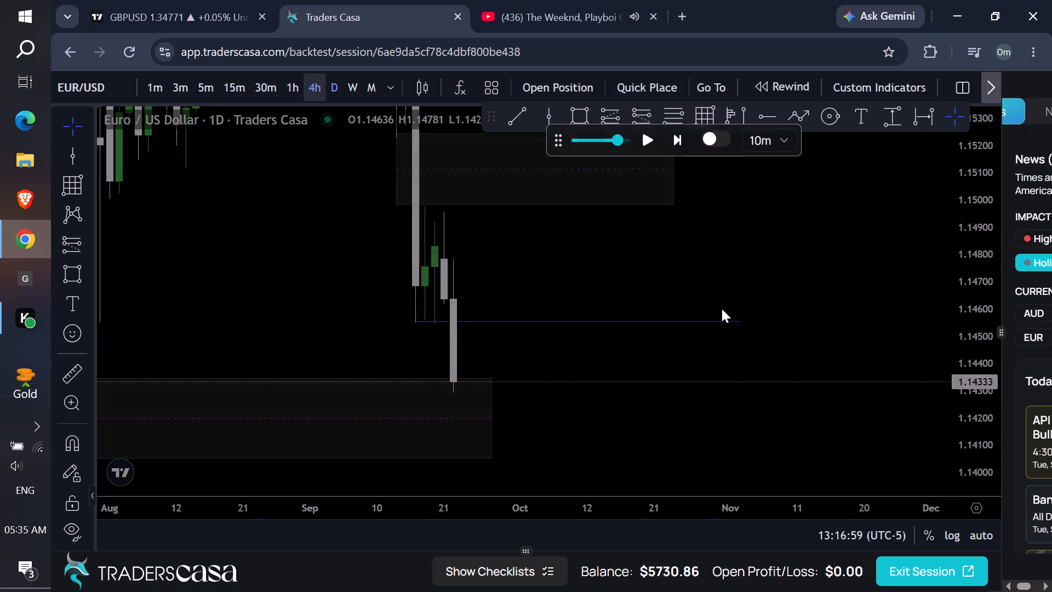
left_click_drag(967, 439, 860, 224)
left_click_drag(669, 226, 696, 311)
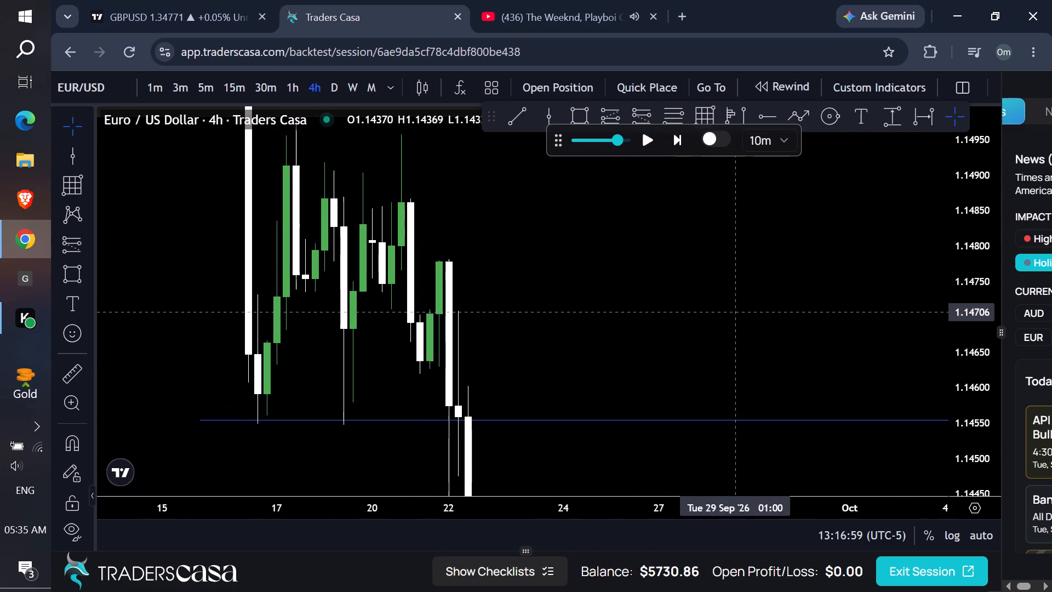
left_click_drag(982, 270, 924, 433)
left_click(572, 115)
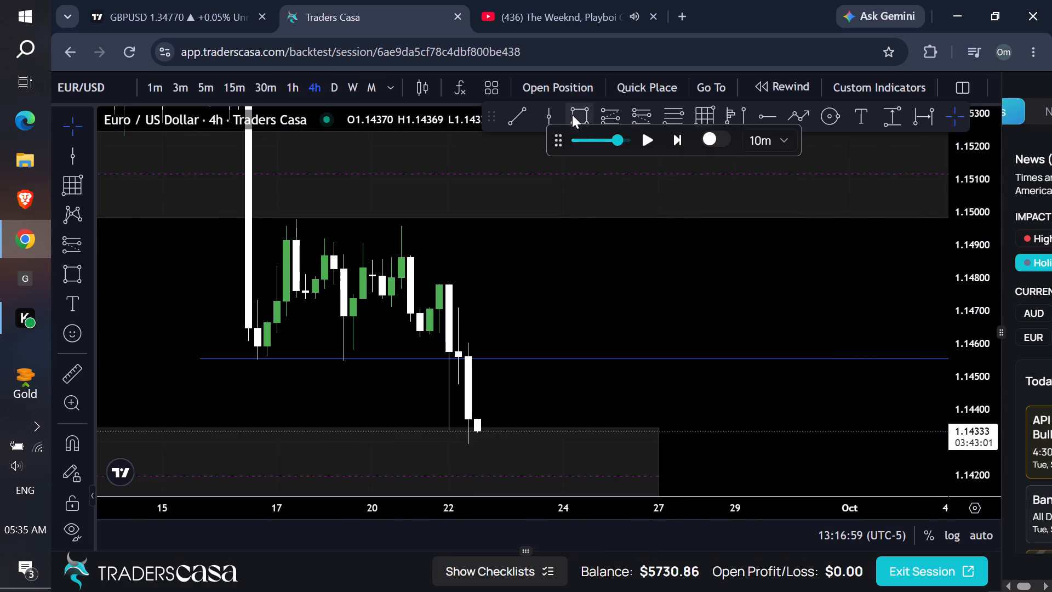
left_click(403, 287)
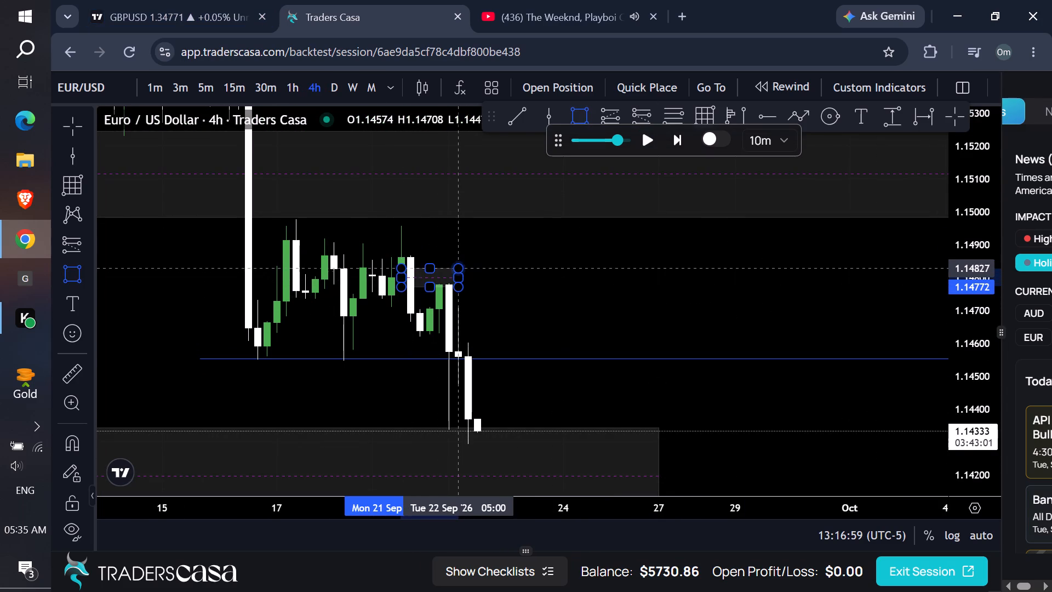
left_click(461, 255)
left_click(536, 272)
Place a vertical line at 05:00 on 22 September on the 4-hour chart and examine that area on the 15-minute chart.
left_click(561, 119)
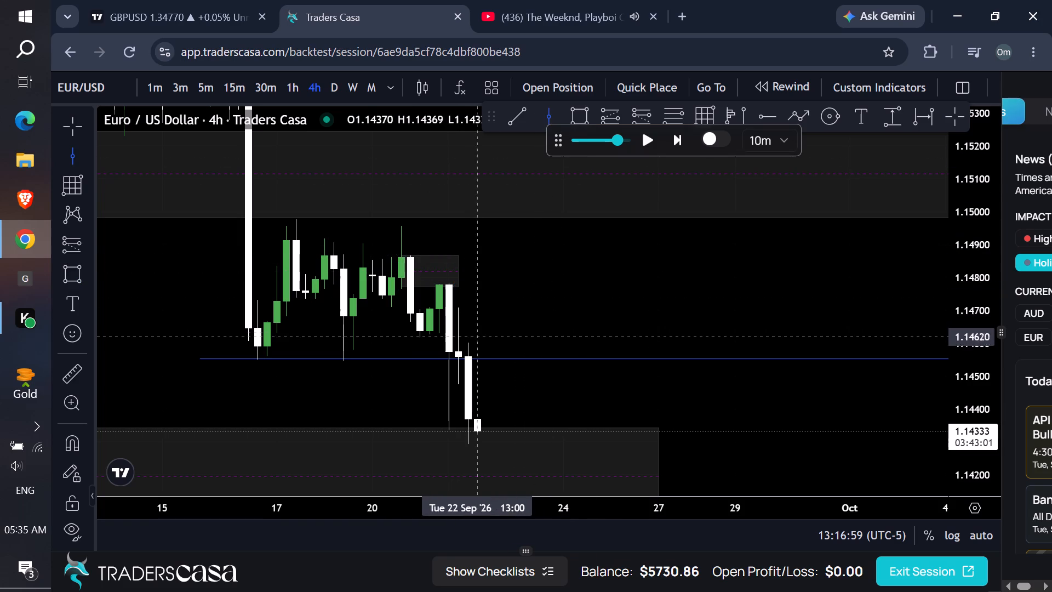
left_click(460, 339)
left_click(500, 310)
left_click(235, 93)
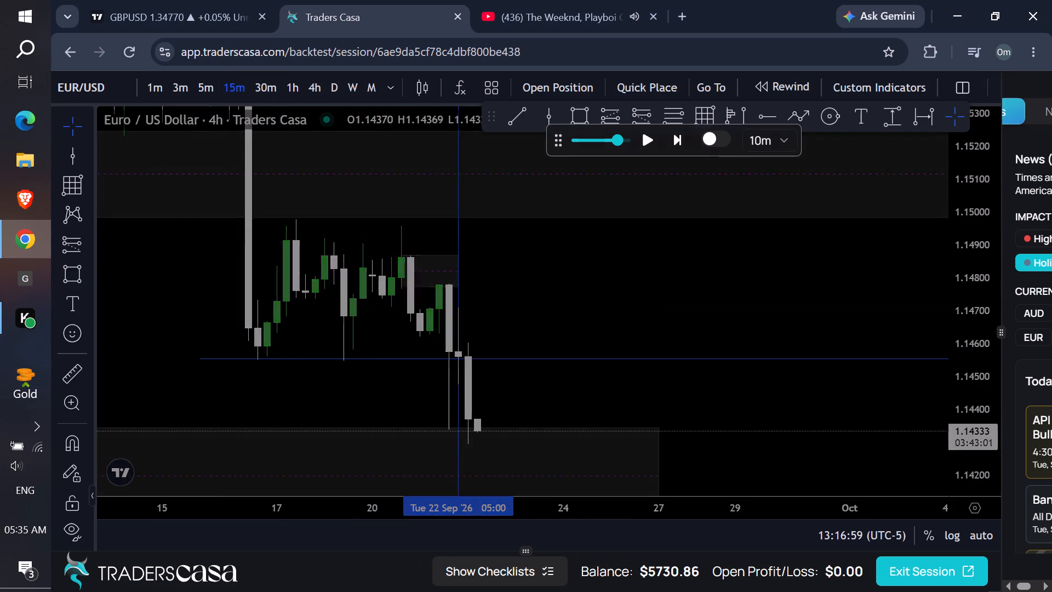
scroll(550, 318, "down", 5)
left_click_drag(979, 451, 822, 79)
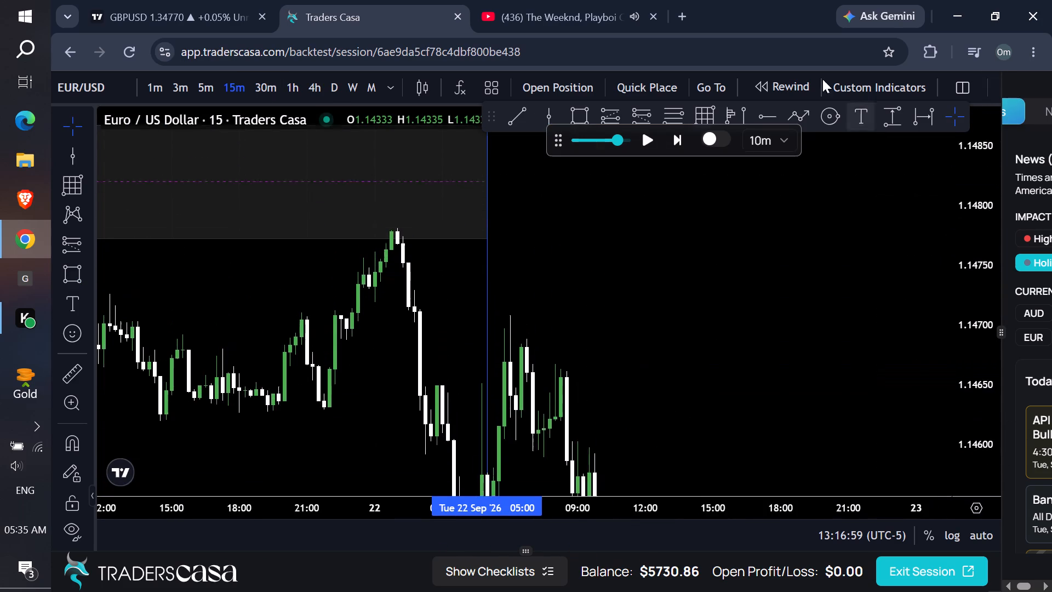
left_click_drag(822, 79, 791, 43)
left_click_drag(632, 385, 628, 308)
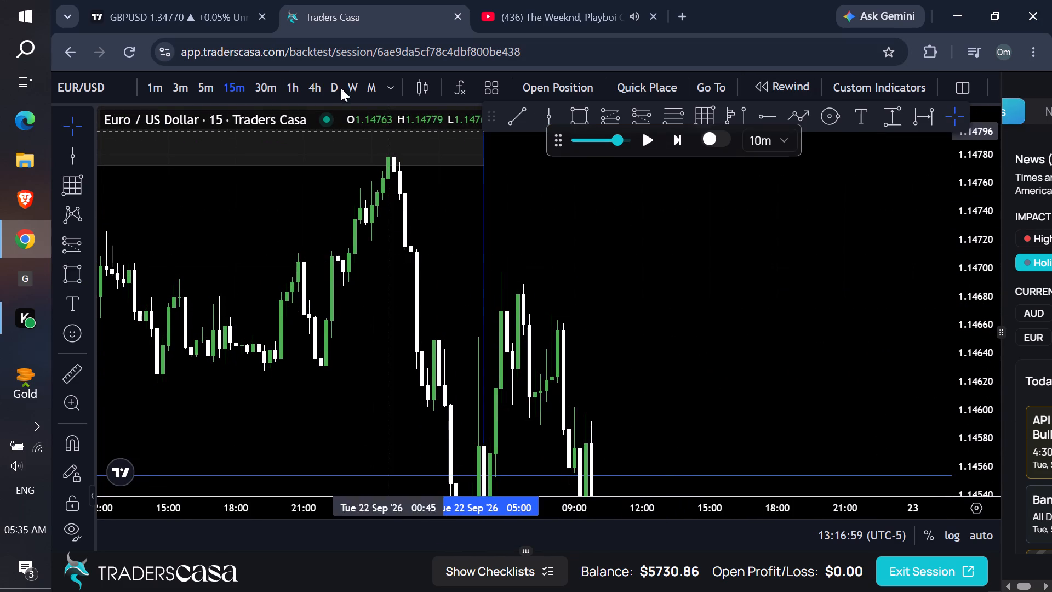
Draw a 1-hour rectangle zone over the 22 September drop, spanning 1.14703 to about 1.1478 and ending around 13:00.
left_click(294, 89)
left_click_drag(975, 234, 959, 316)
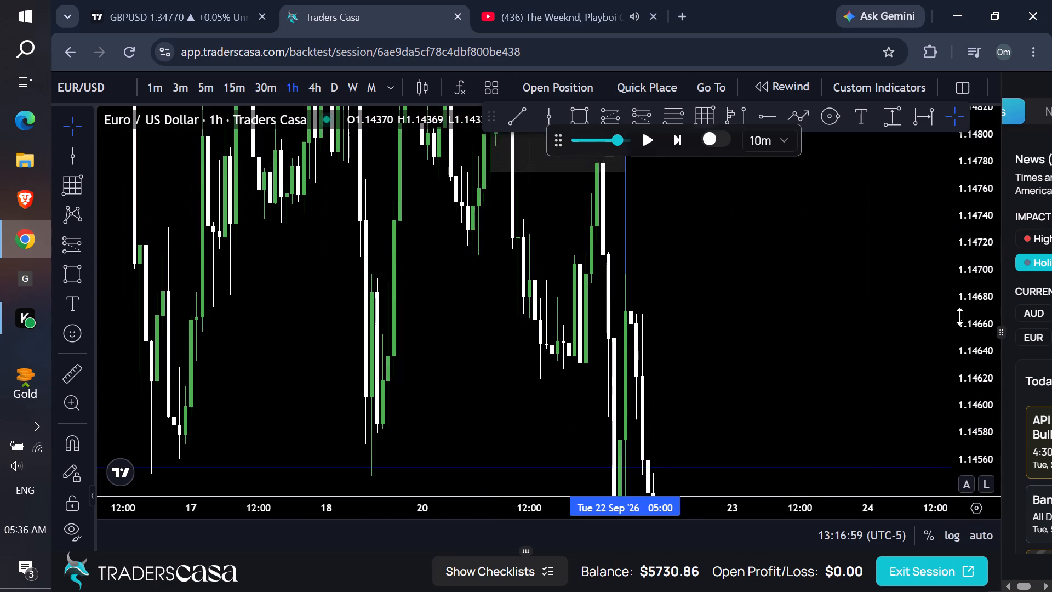
left_click_drag(959, 316, 915, 361)
left_click_drag(755, 308, 691, 285)
left_click(586, 122)
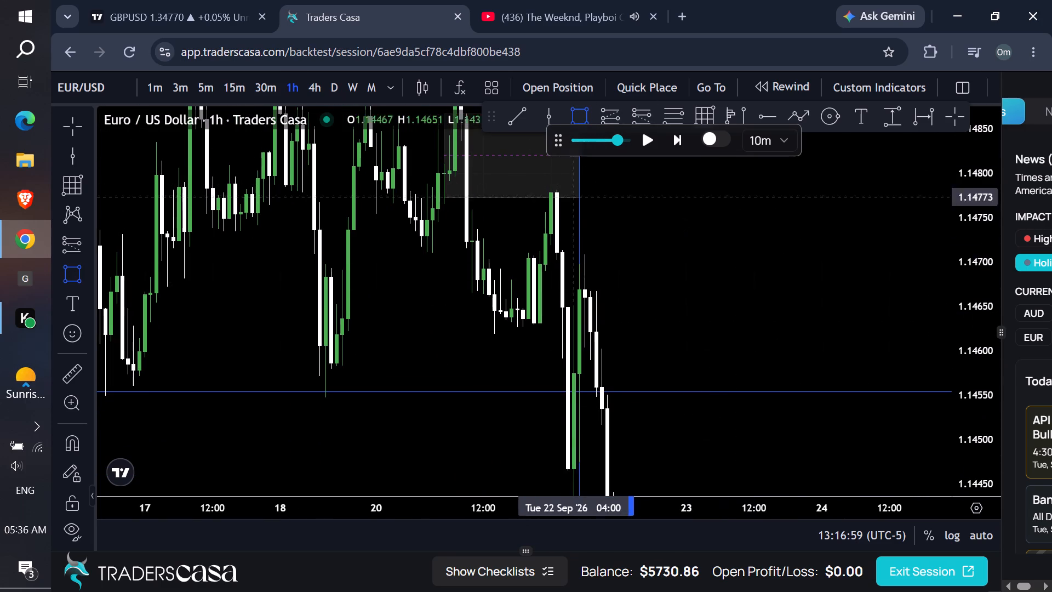
left_click_drag(558, 259, 567, 260)
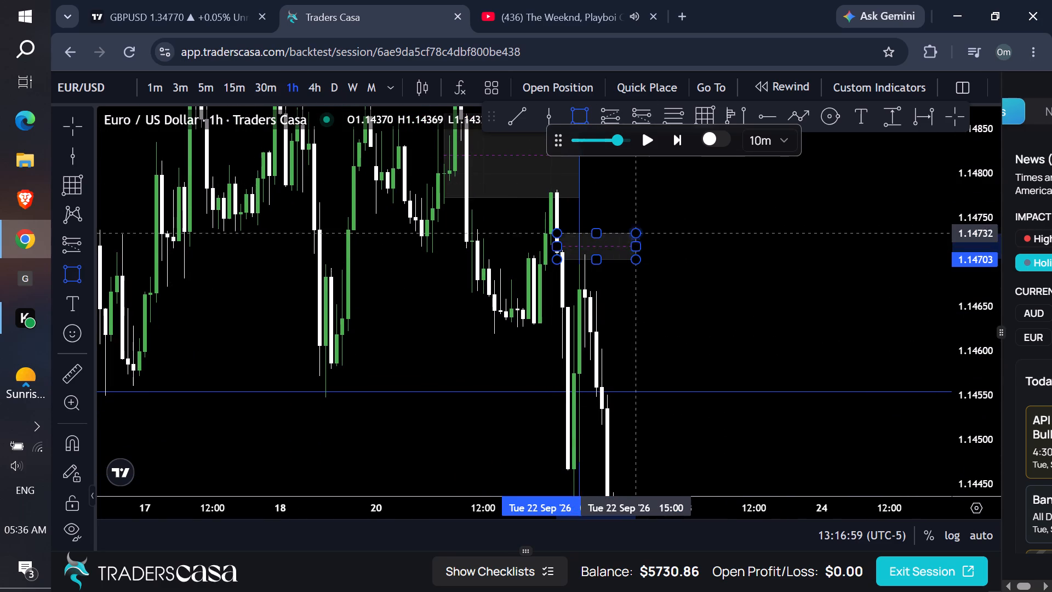
left_click(623, 192)
left_click(683, 224)
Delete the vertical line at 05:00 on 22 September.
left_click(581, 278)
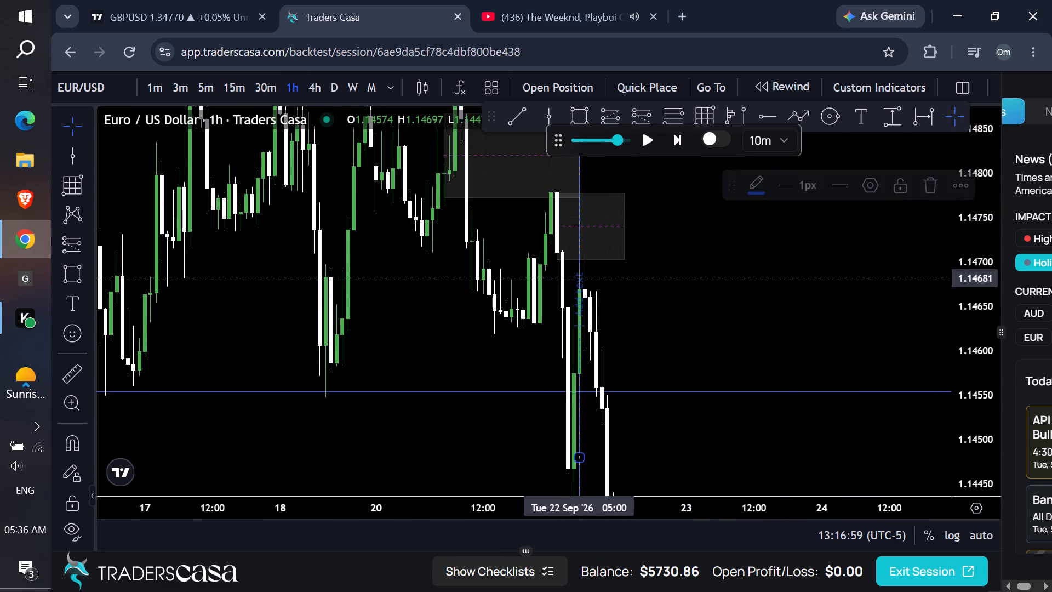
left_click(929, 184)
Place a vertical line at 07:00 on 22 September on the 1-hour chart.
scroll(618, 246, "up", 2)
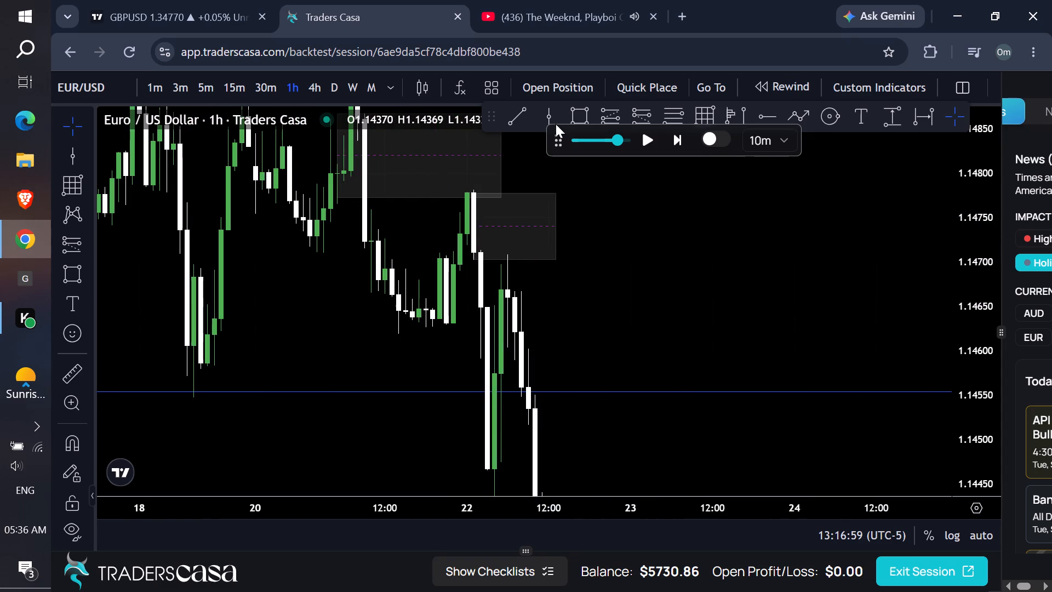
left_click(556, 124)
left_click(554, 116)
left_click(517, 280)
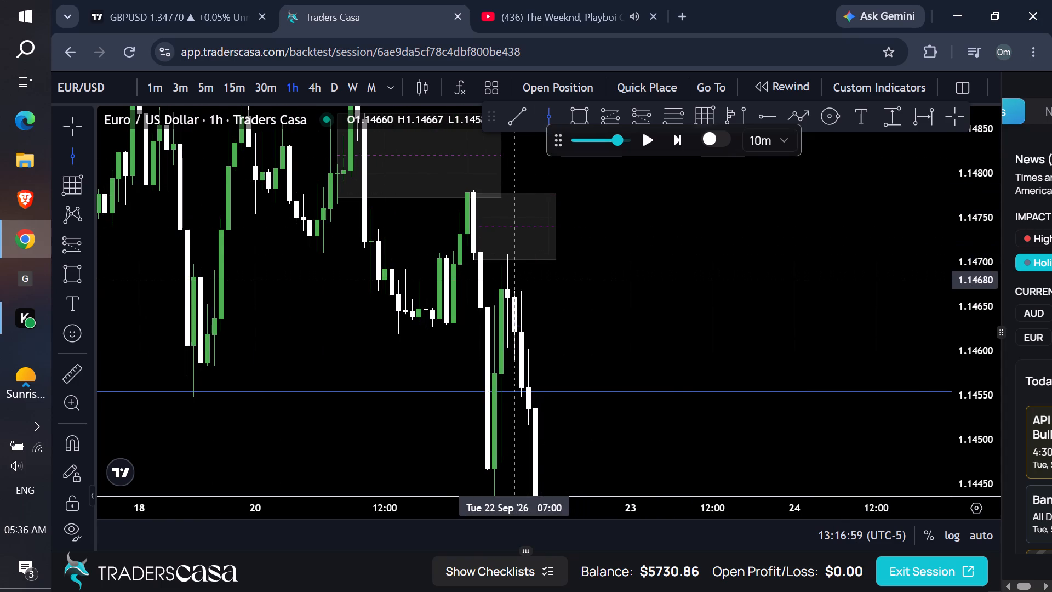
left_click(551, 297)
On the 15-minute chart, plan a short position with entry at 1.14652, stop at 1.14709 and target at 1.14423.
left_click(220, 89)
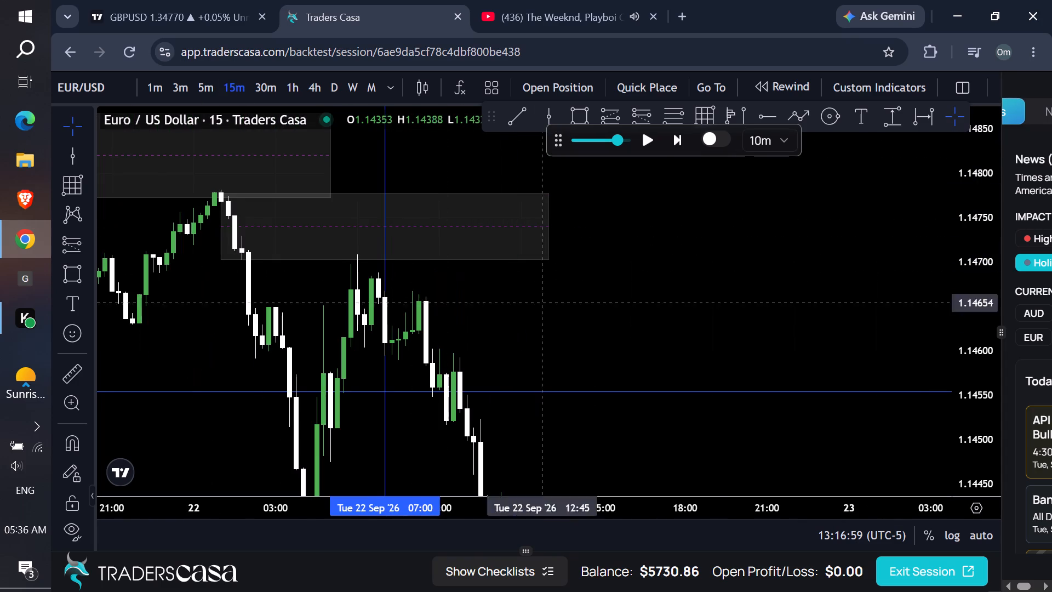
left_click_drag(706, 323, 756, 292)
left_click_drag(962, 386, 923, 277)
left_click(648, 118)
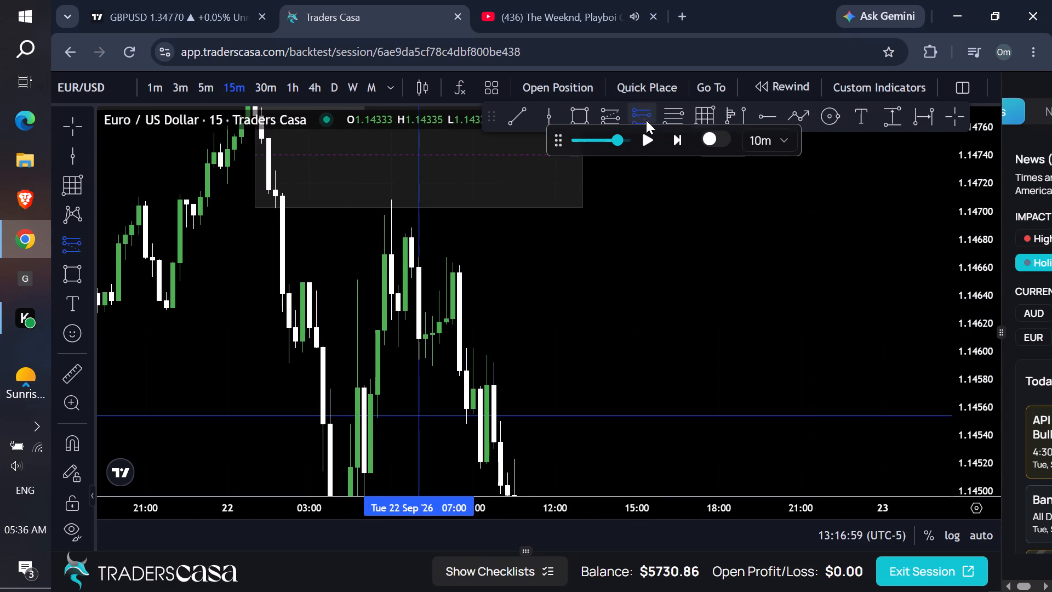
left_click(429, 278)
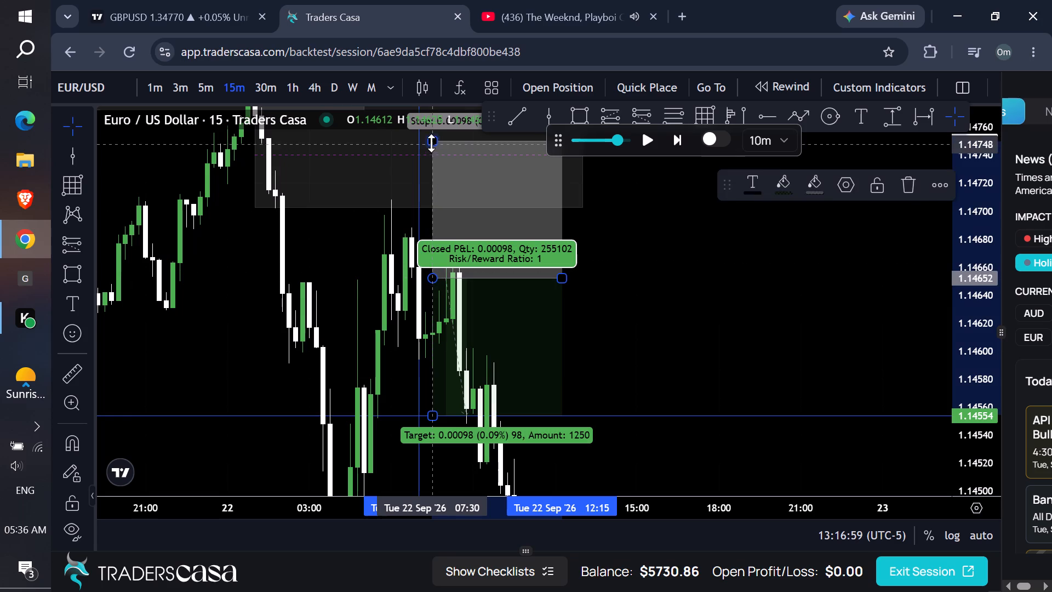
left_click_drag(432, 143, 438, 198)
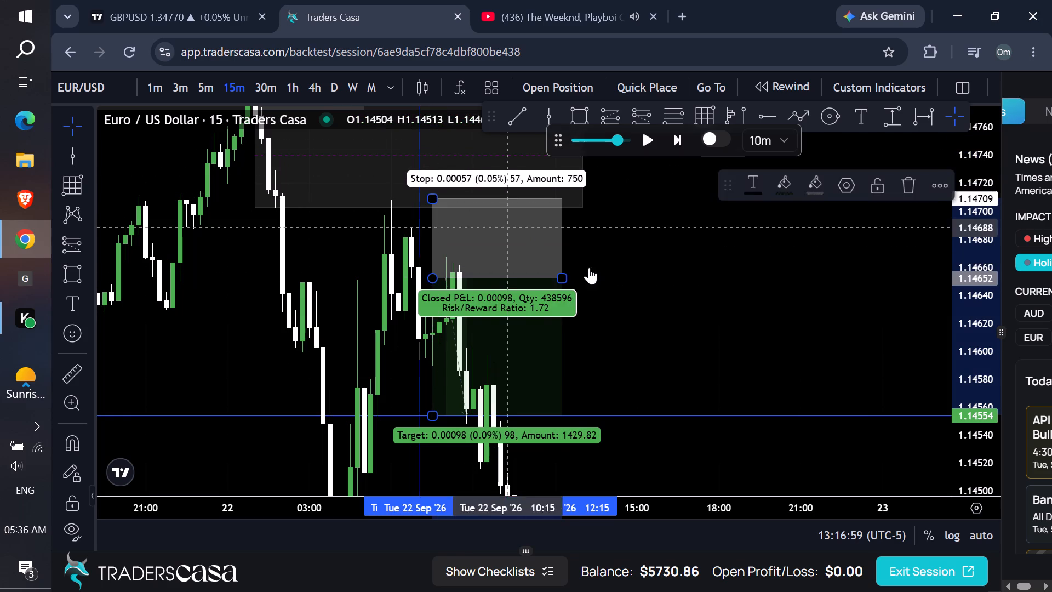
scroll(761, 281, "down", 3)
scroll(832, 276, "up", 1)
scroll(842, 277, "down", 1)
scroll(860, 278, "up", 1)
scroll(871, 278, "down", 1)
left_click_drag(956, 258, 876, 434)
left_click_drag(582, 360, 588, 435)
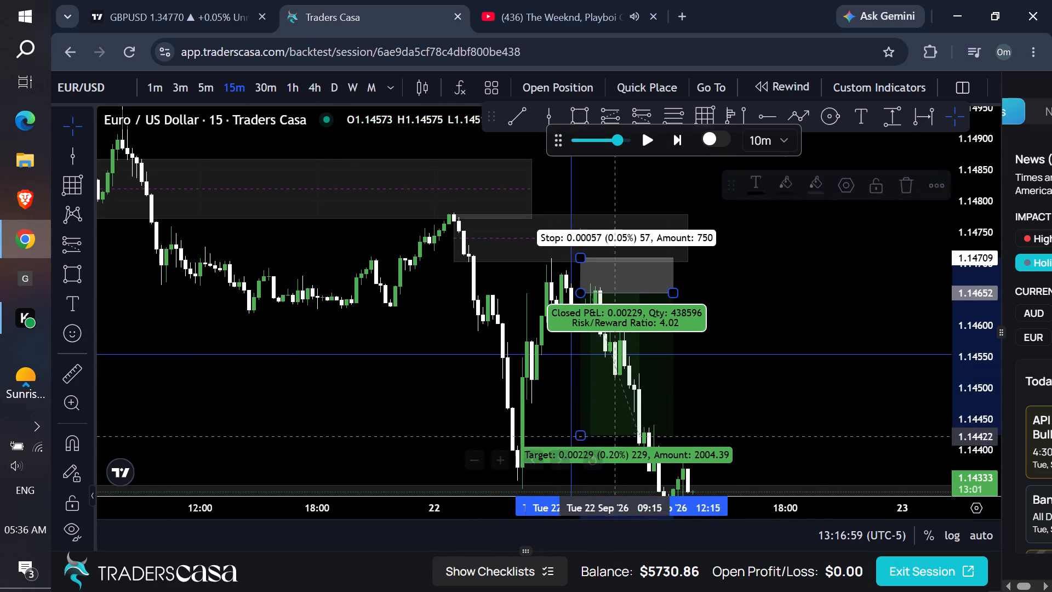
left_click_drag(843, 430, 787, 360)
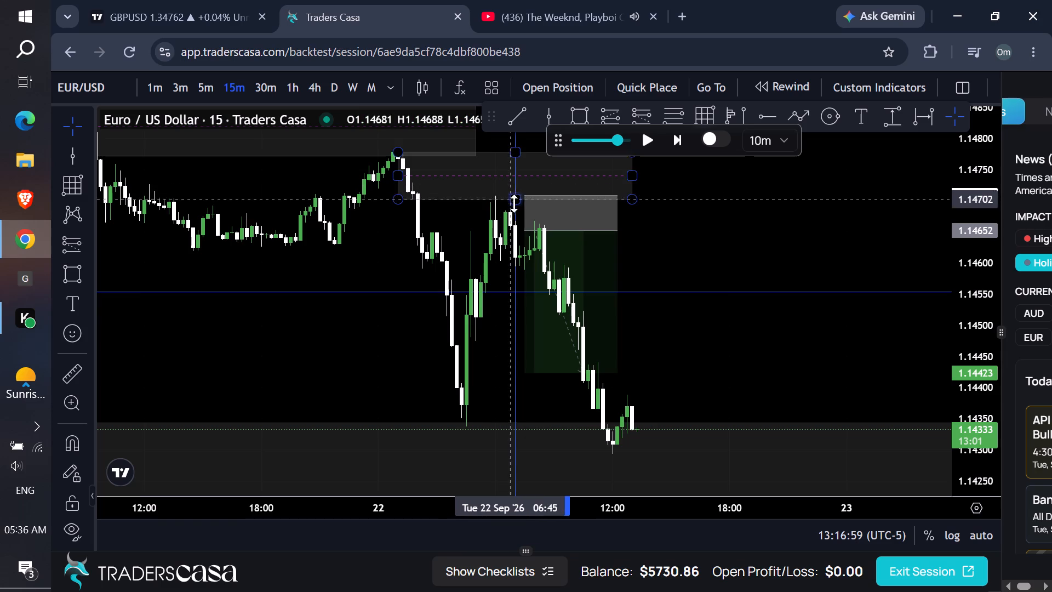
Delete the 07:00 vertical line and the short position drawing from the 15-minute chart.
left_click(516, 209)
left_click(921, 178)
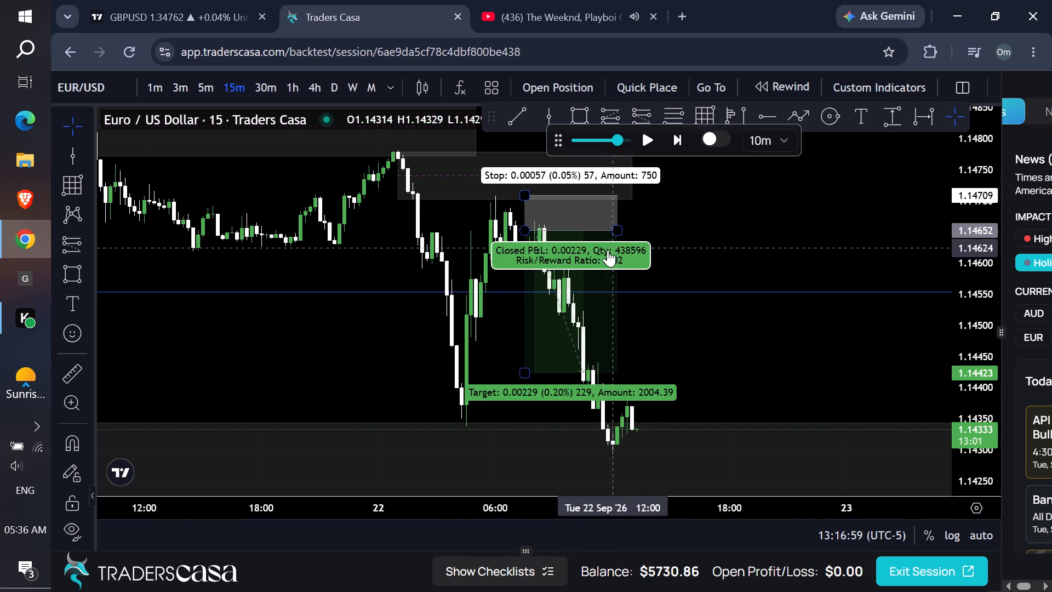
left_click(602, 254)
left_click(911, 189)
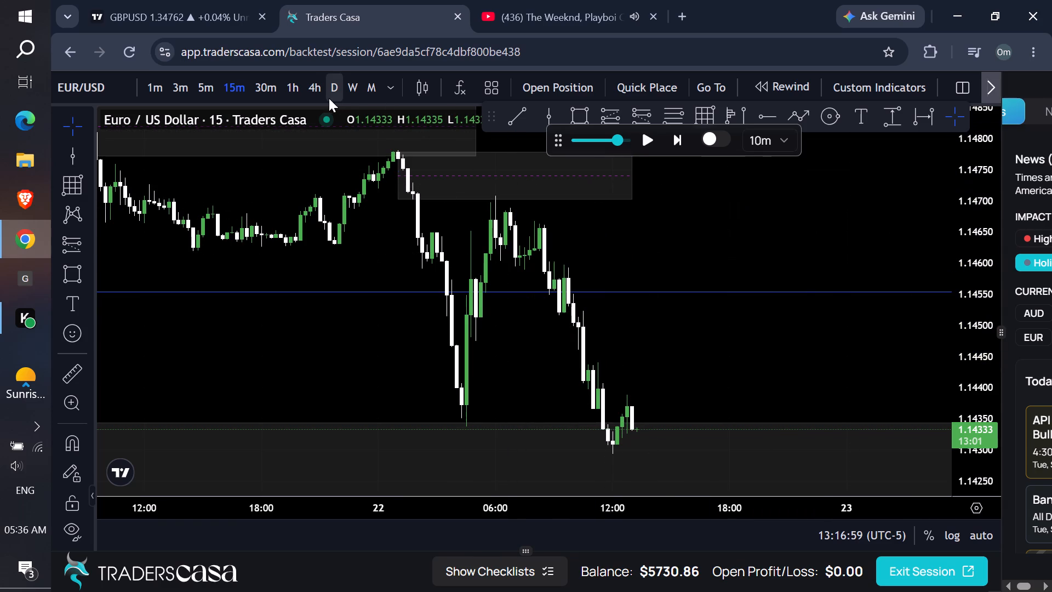
Replay on the 4-hour chart until about 17:36 on 22 September.
left_click(317, 93)
left_click_drag(961, 177, 846, 428)
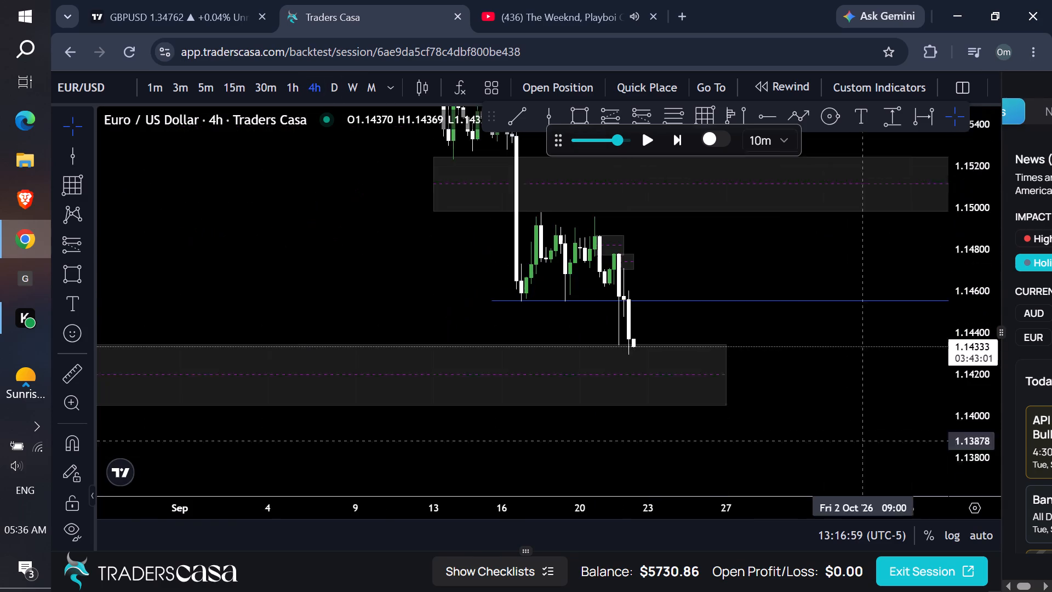
left_click_drag(716, 248, 664, 242)
left_click(644, 136)
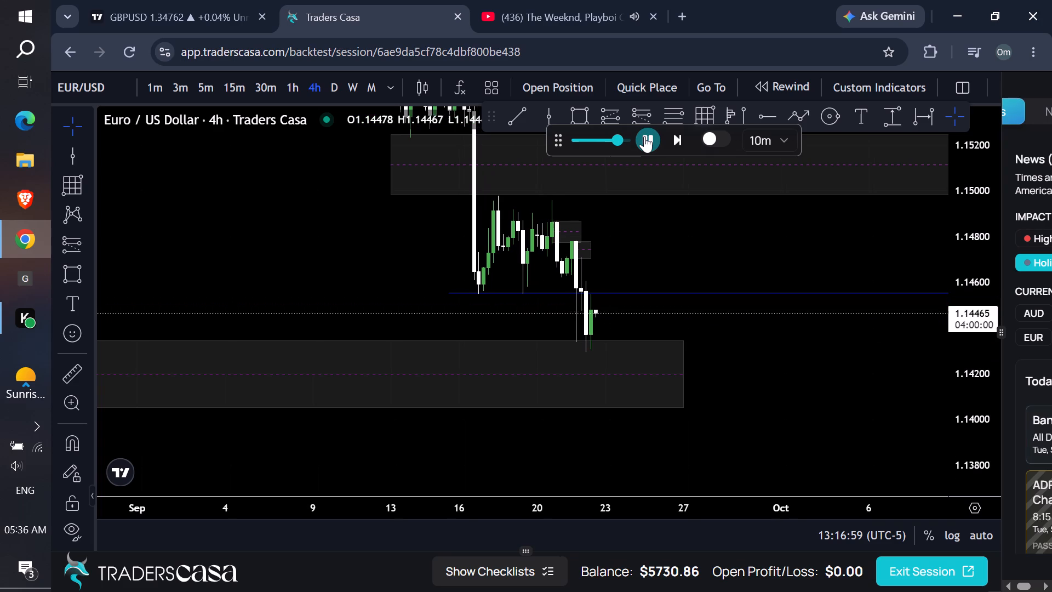
Replay on the daily chart until about 21:06 on 22 September.
left_click(334, 88)
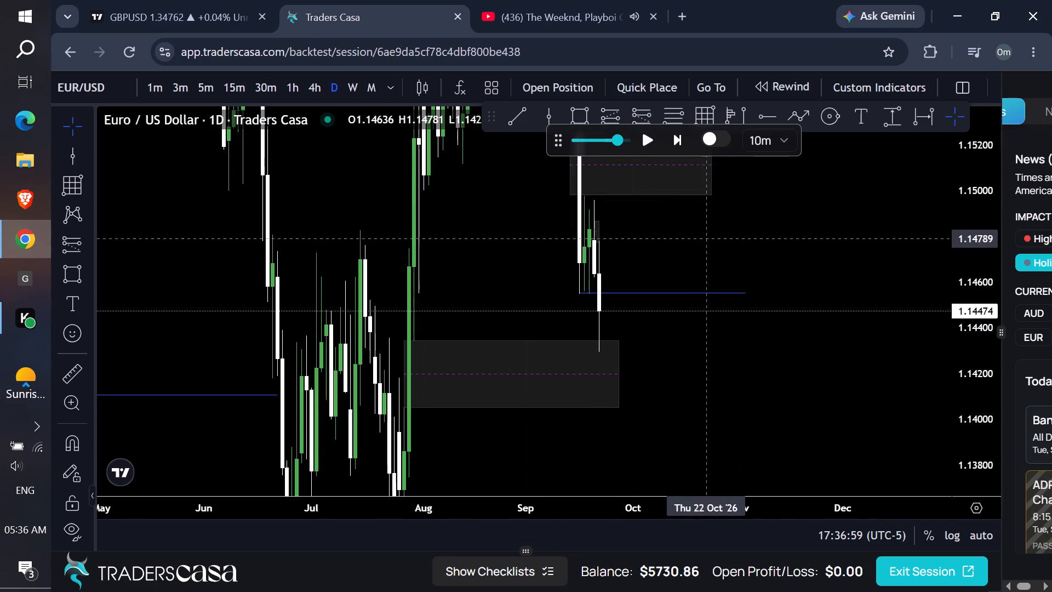
left_click_drag(706, 239, 692, 232)
left_click(647, 139)
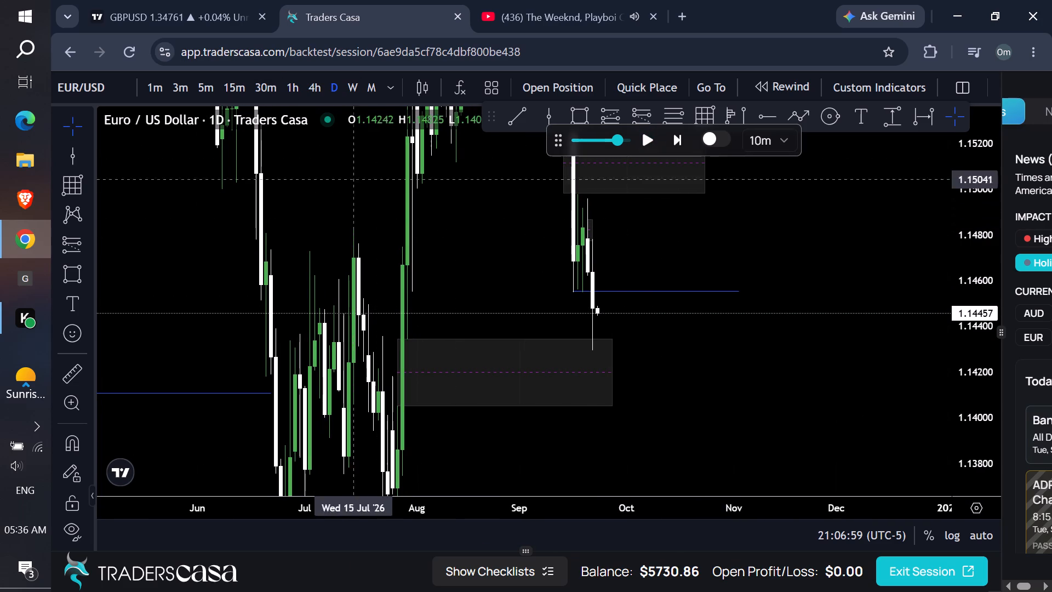
Draw a 1-hour rectangle zone from 22 September 09:00 to 23 September 07:00, spanning 1.14518 to about 1.14600.
left_click(317, 82)
left_click(295, 85)
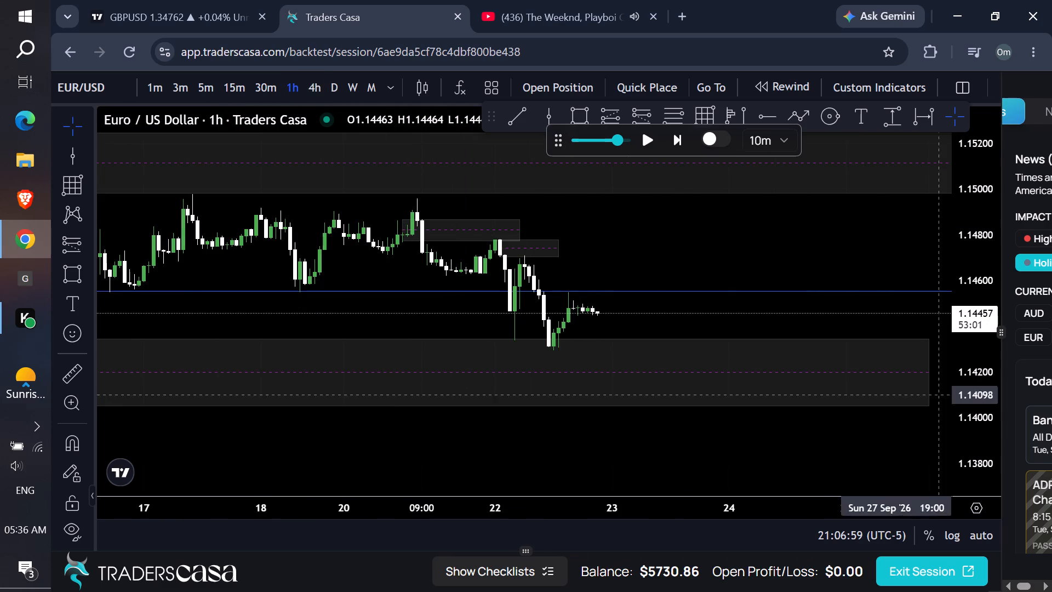
left_click_drag(970, 445, 795, 146)
left_click_drag(710, 349, 673, 305)
left_click_drag(665, 266, 661, 297)
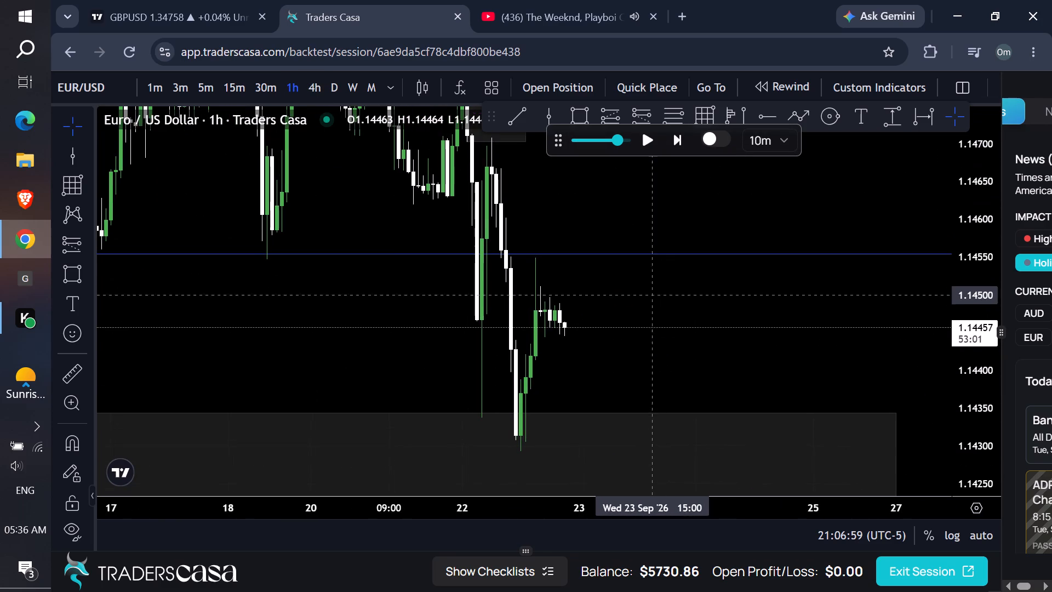
left_click(319, 90)
left_click_drag(659, 175, 640, 185)
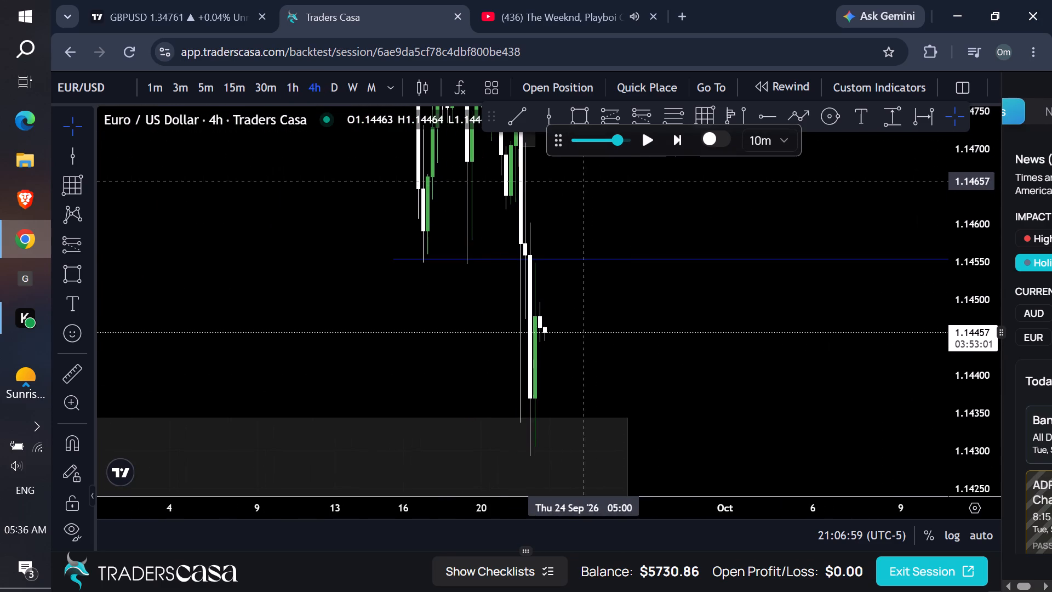
left_click(291, 85)
left_click(586, 113)
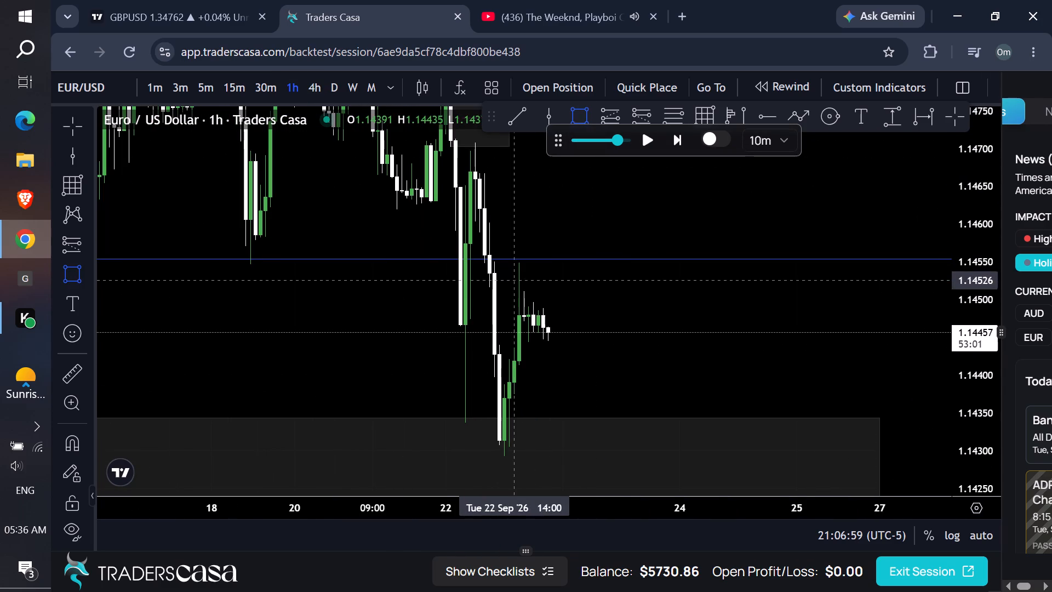
left_click(488, 286)
left_click(599, 224)
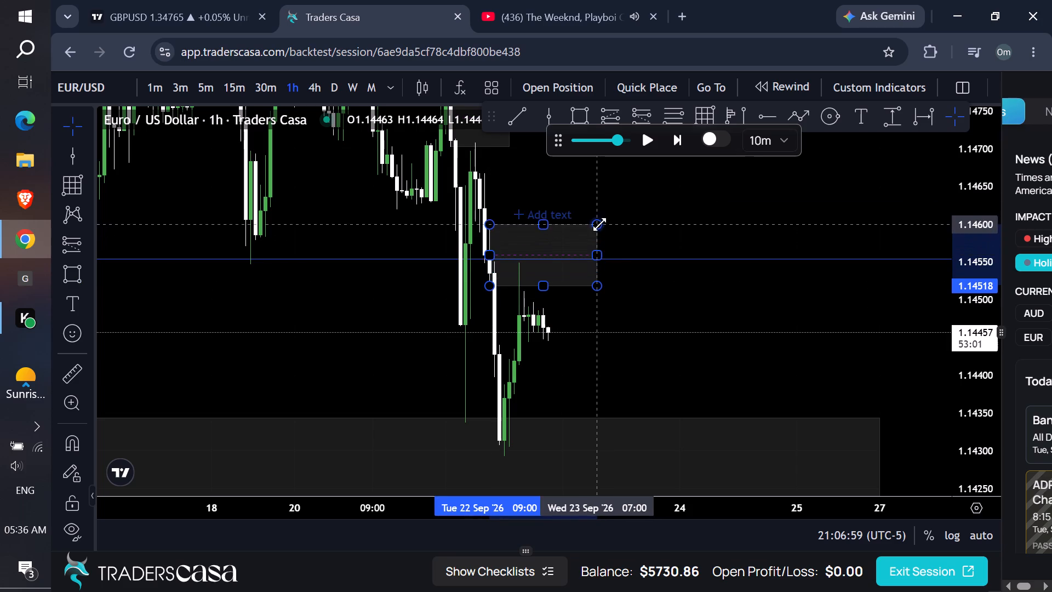
Replay price on the 1-hour chart until about 04:46 on 23 September.
left_click_drag(660, 302, 642, 253)
left_click(649, 135)
double_click(649, 135)
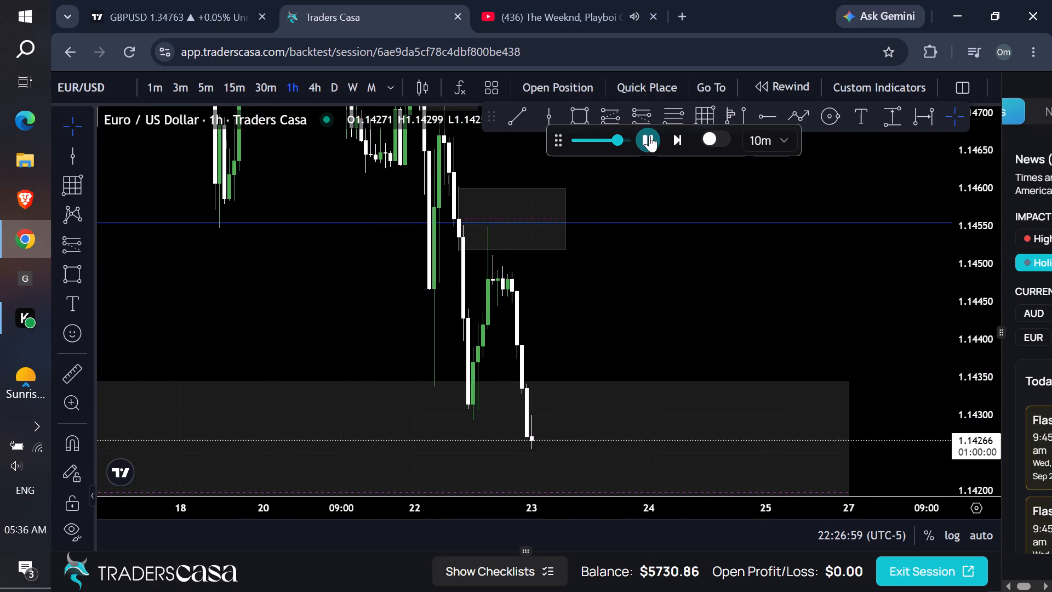
left_click(649, 135)
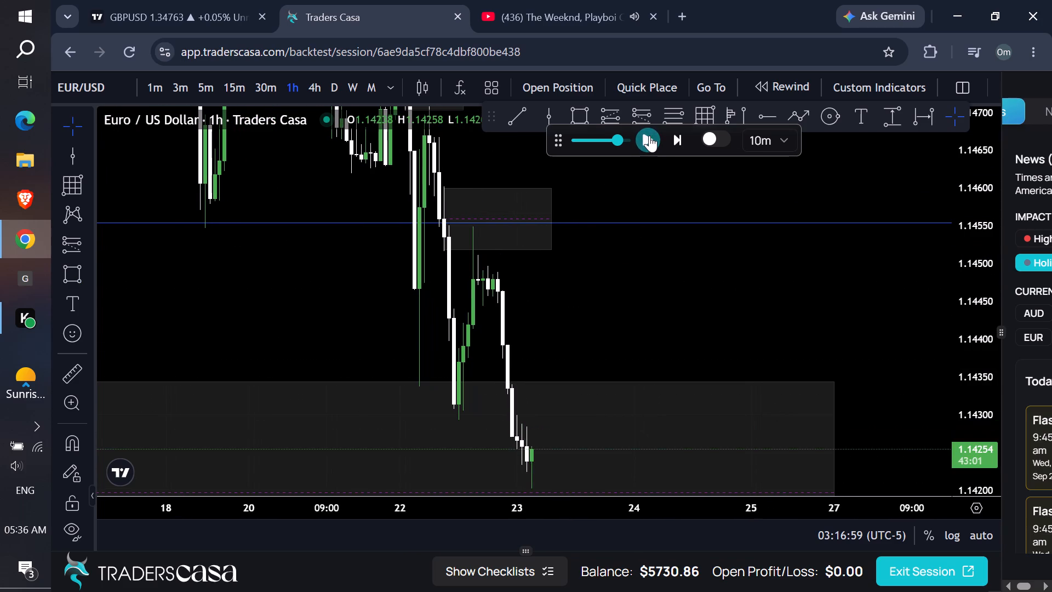
left_click(649, 135)
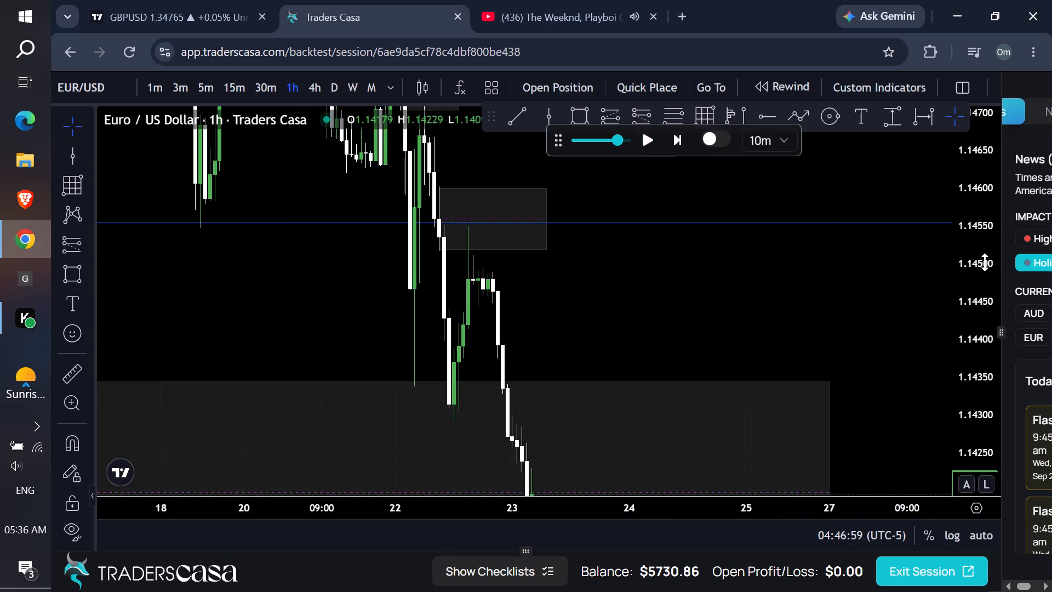
Draw a horizontal ray on the weekly chart at 1.13251, starting from the mid-2026 swing low.
left_click_drag(984, 262, 907, 377)
left_click_drag(682, 305, 722, 248)
left_click(356, 83)
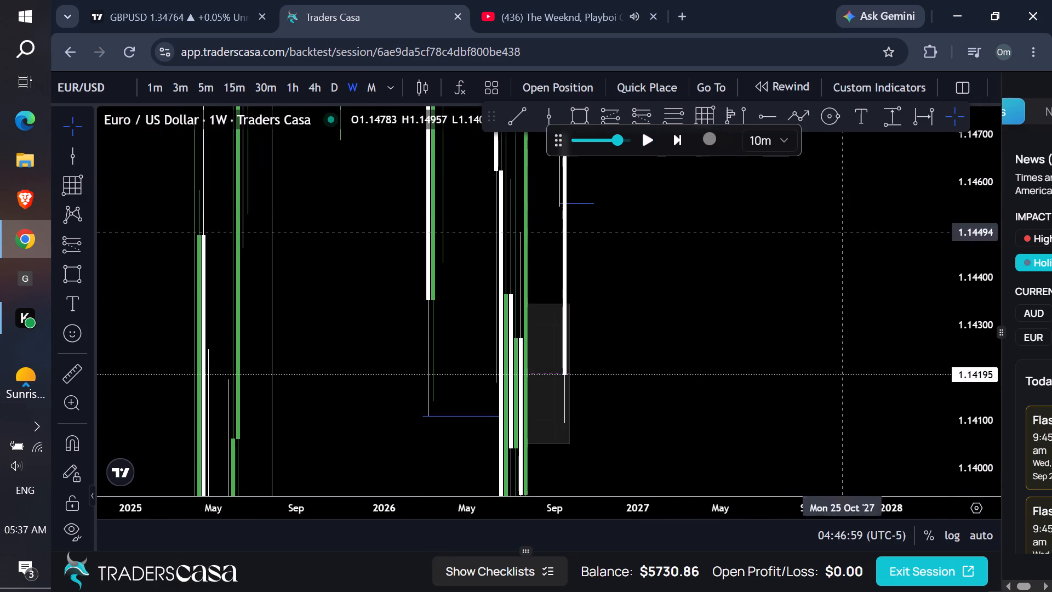
left_click_drag(982, 212, 872, 532)
left_click_drag(761, 388, 834, 356)
left_click_drag(981, 272, 957, 414)
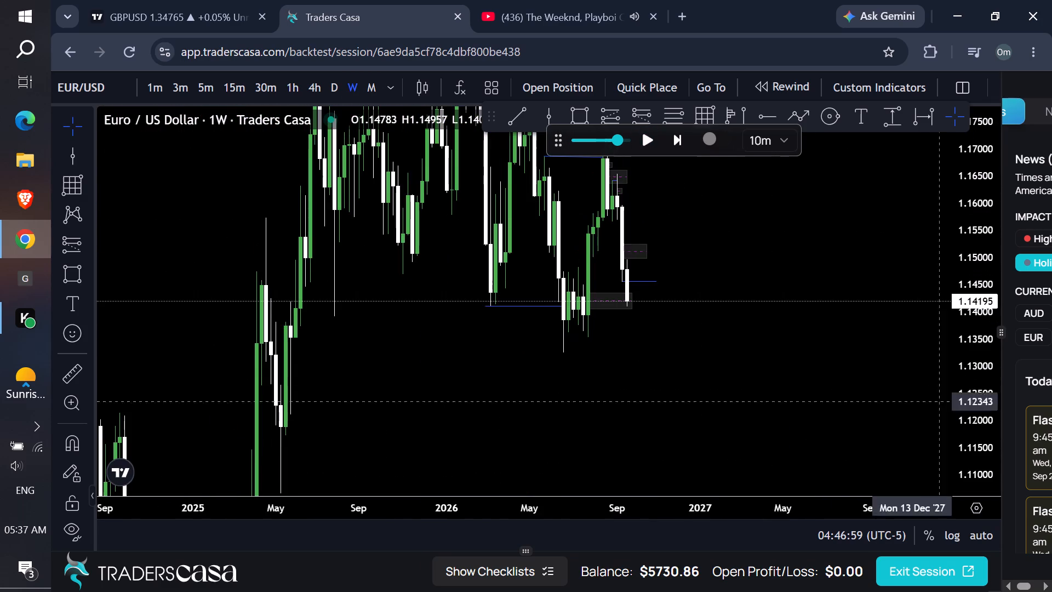
left_click_drag(897, 356, 819, 361)
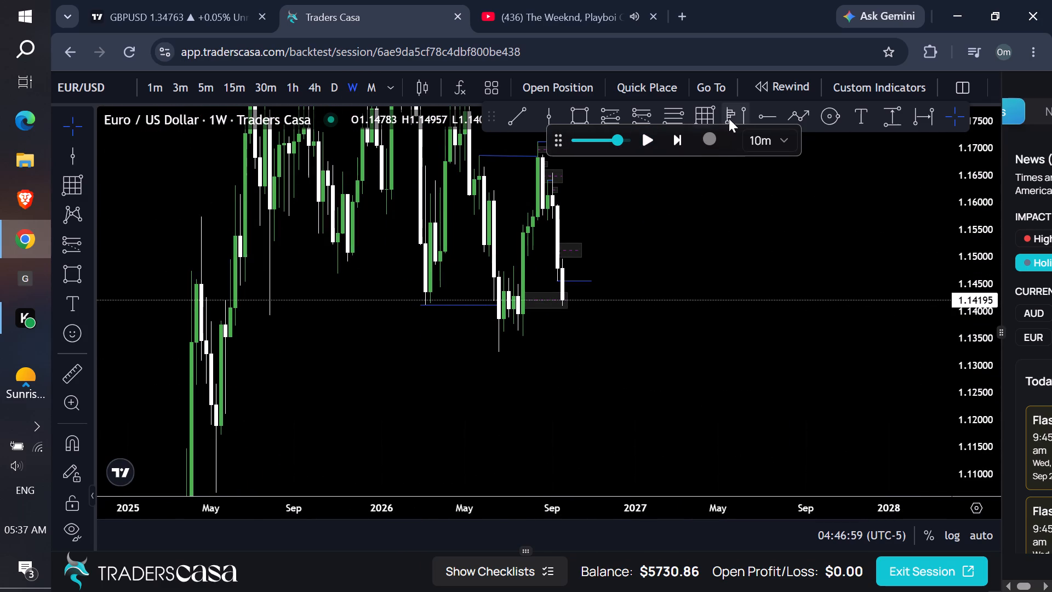
left_click(761, 113)
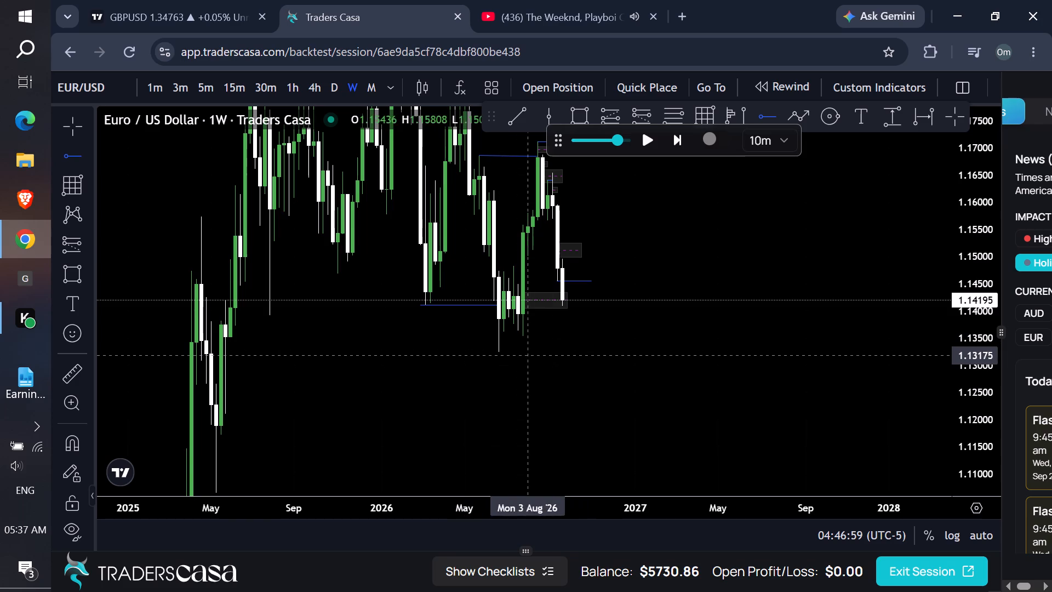
left_click(498, 351)
left_click(619, 337)
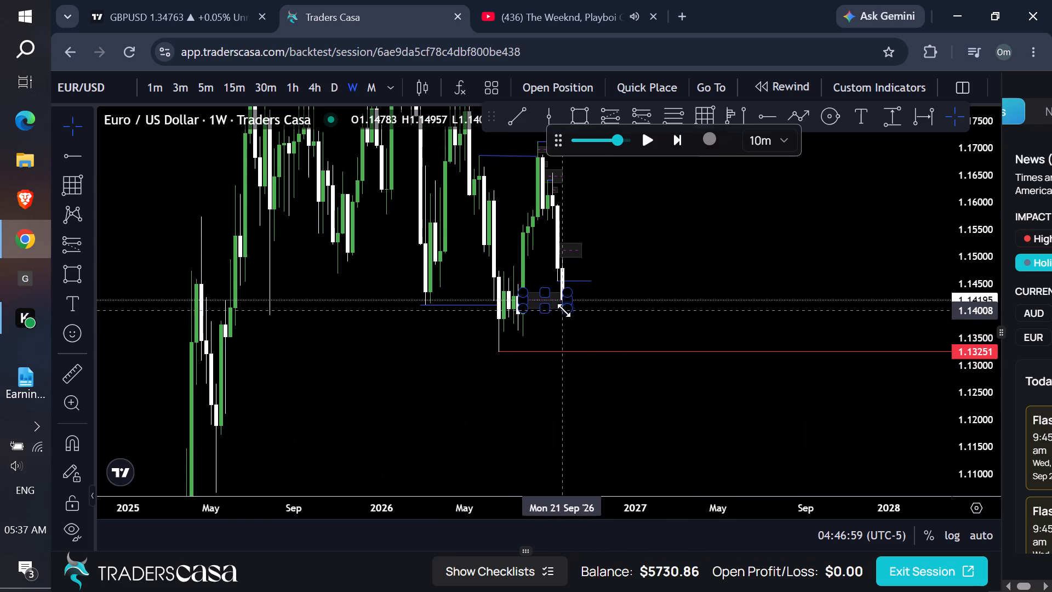
Examine weekly price action between the marked zones and the 1.13251 ray.
left_click_drag(683, 315, 703, 335)
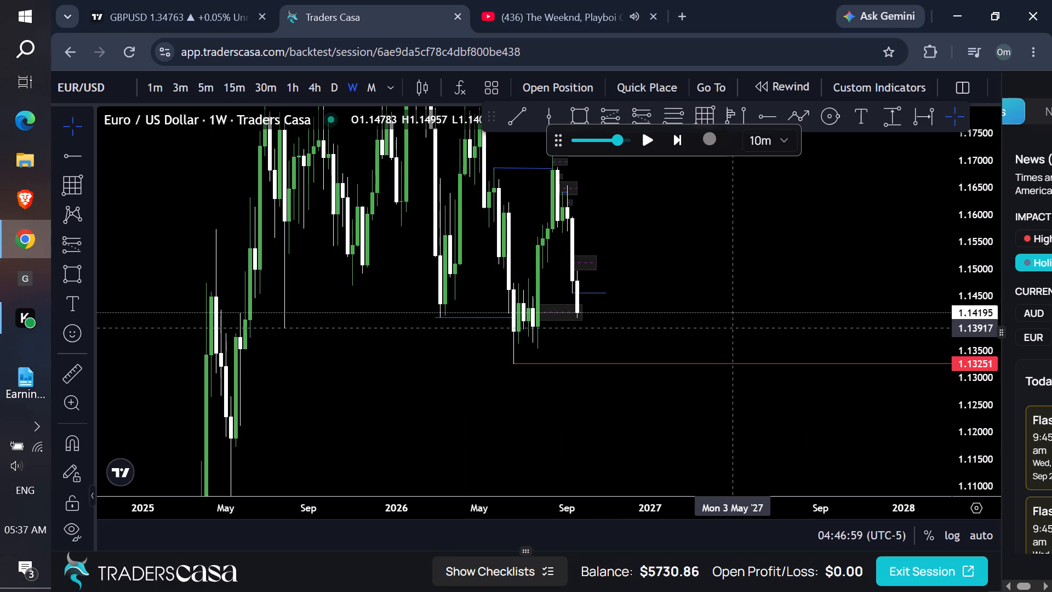
scroll(735, 327, "up", 1)
scroll(735, 327, "down", 1)
scroll(735, 327, "up", 3)
left_click_drag(1024, 430, 977, 395)
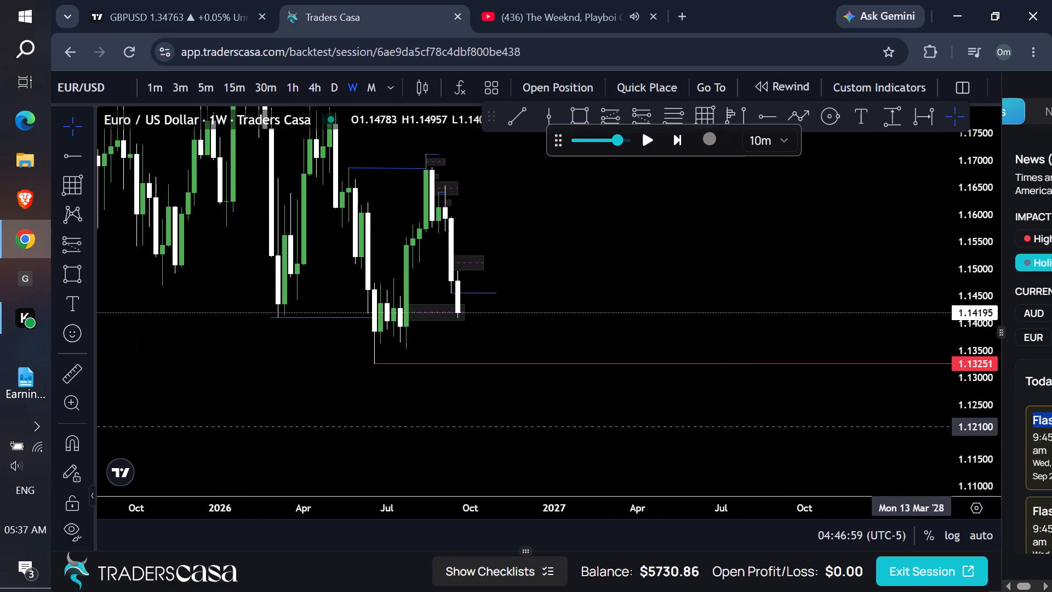
left_click(874, 412)
left_click_drag(967, 432, 908, 302)
left_click_drag(633, 278, 665, 291)
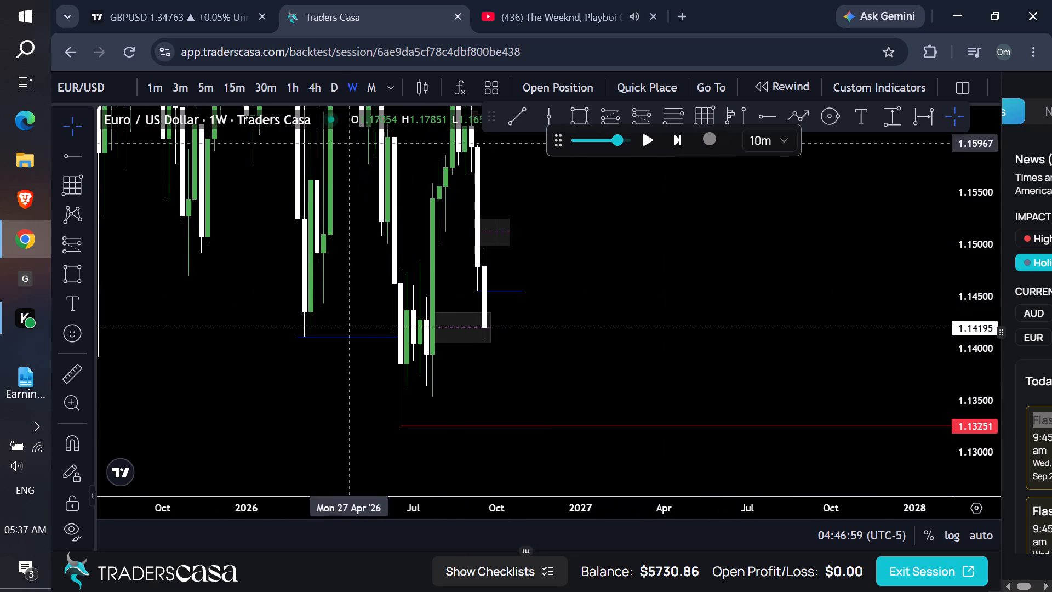
Delete the three small rectangle zones beside the latest September candles on the daily chart, including the 1.14518–1.14600 zone.
left_click(334, 95)
left_click_drag(751, 257, 816, 280)
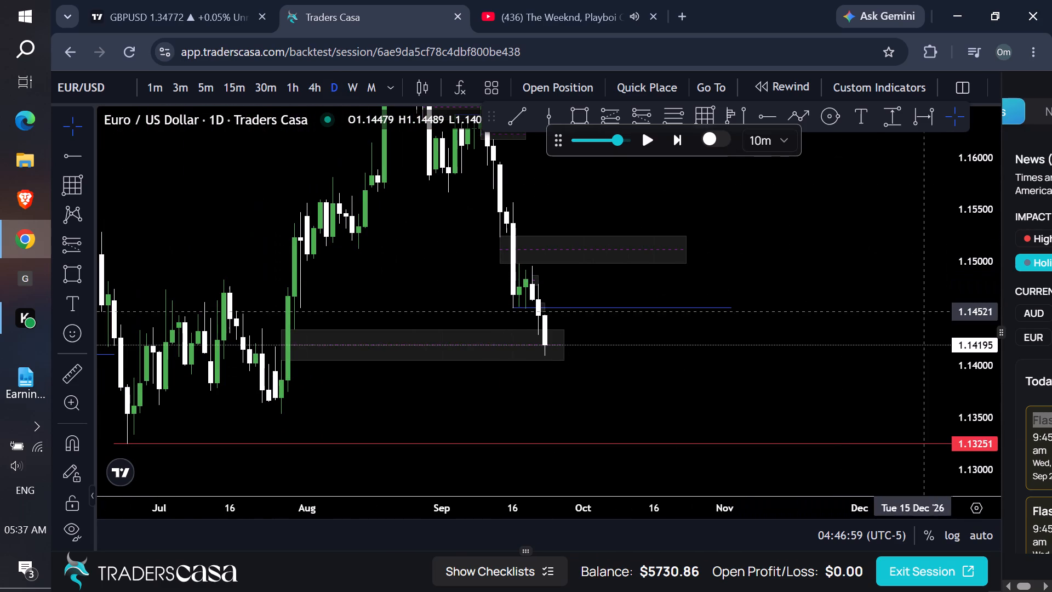
left_click_drag(965, 392, 890, 276)
left_click_drag(730, 249, 737, 255)
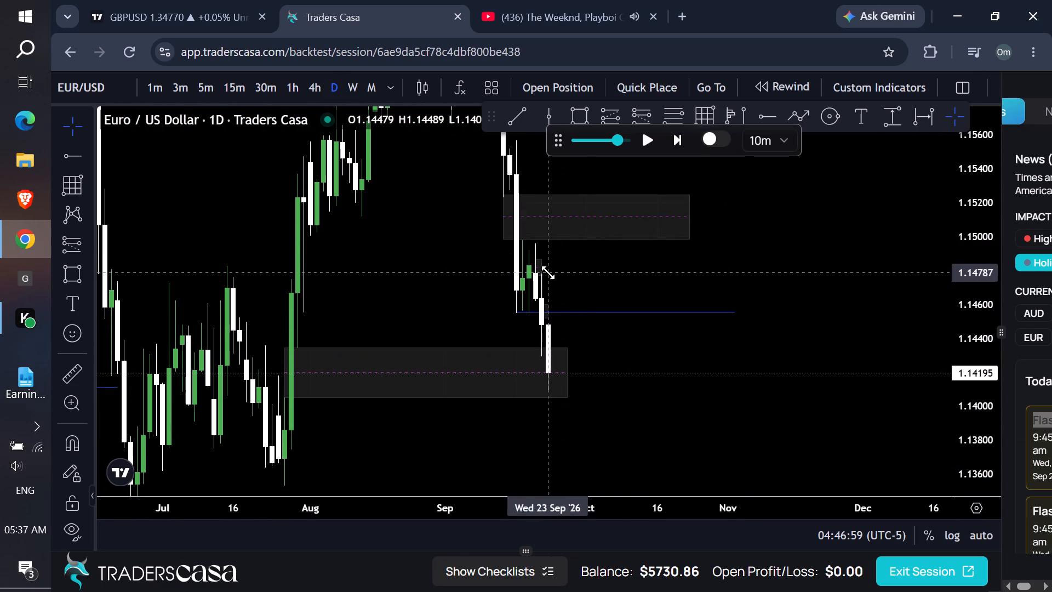
left_click(540, 270)
left_click(944, 181)
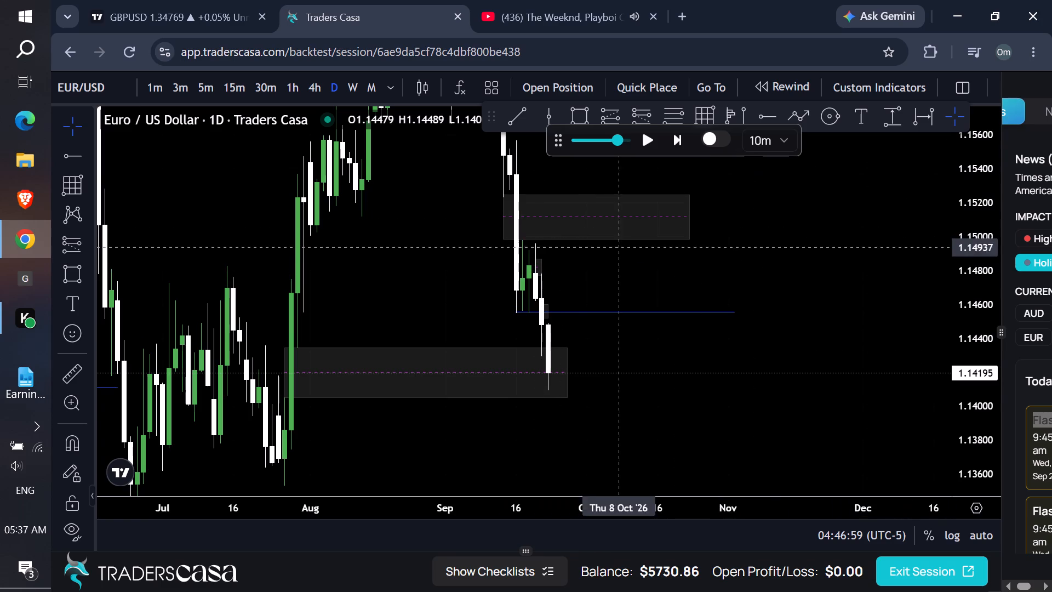
left_click(546, 257)
left_click(948, 183)
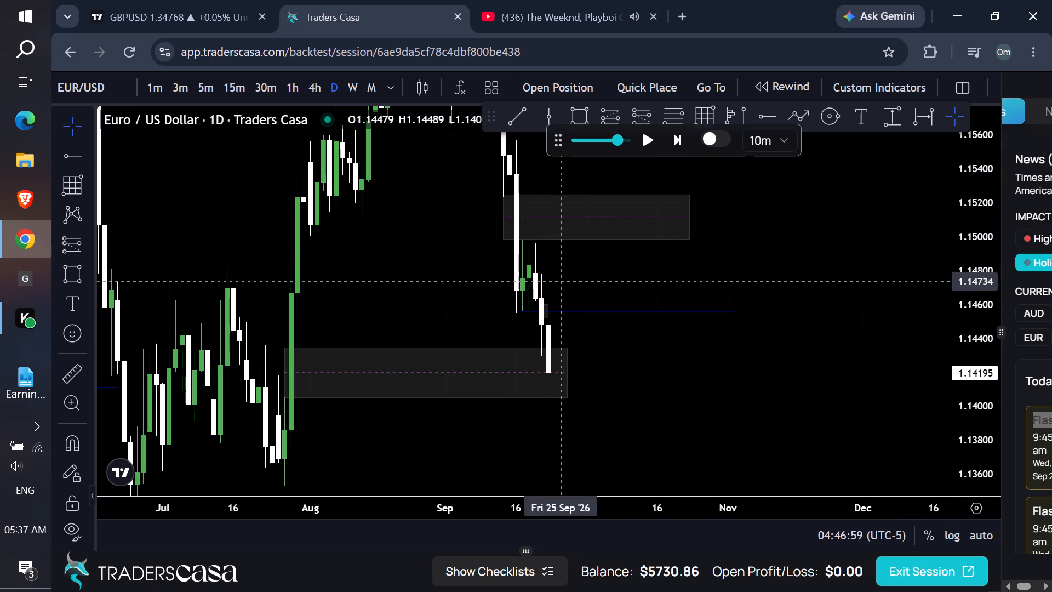
left_click(548, 301)
left_click(939, 181)
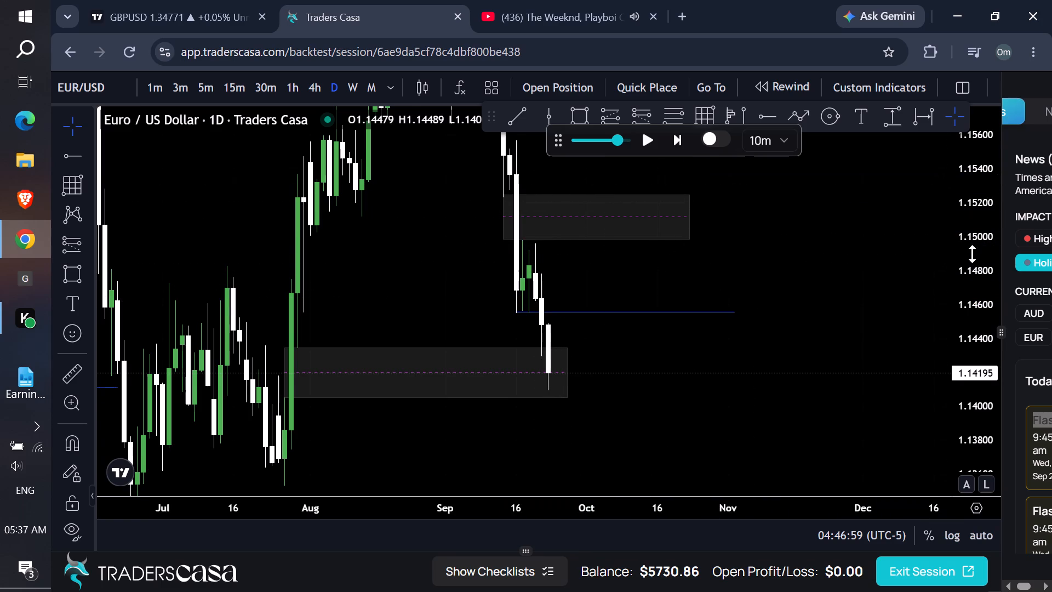
Draw a 4-hour rectangle zone from 22 September 13:00 to 29 September 05:00, spanning about 1.14548 to 1.14311.
left_click_drag(973, 254, 929, 197)
left_click_drag(793, 217, 845, 186)
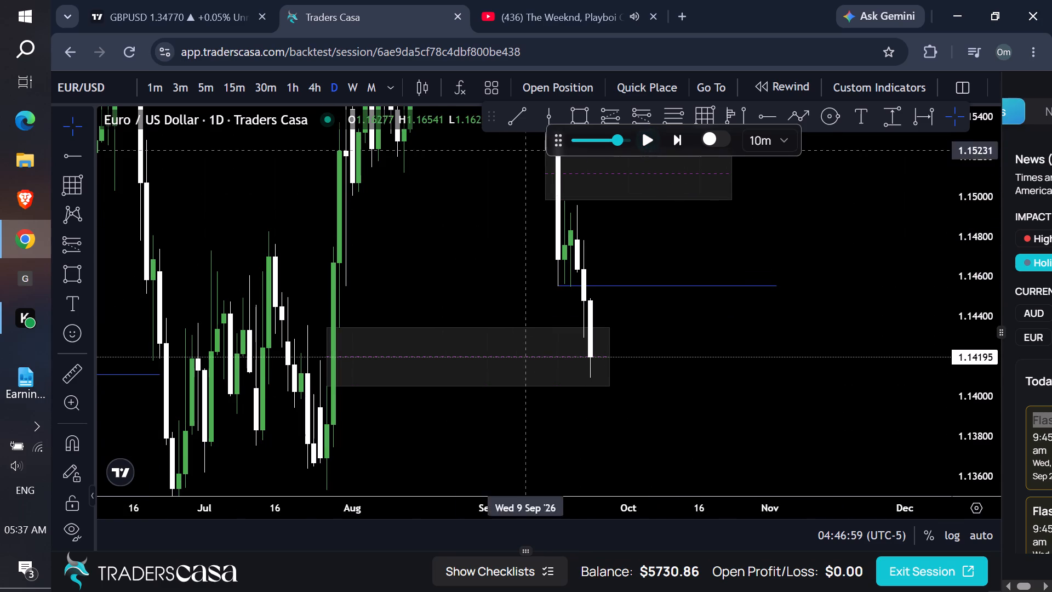
left_click(310, 96)
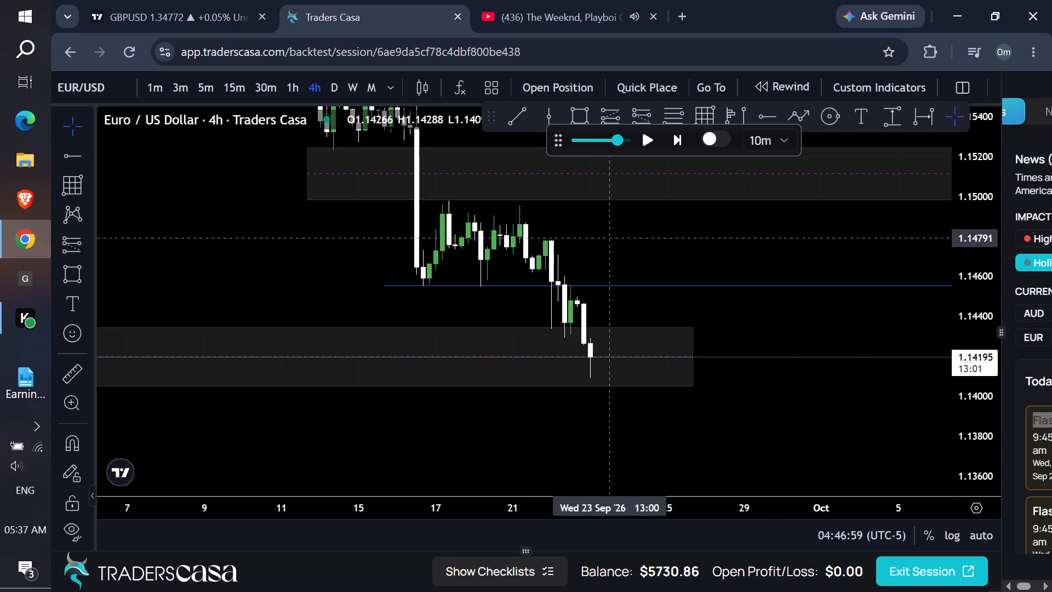
left_click_drag(970, 409, 847, 184)
left_click(586, 116)
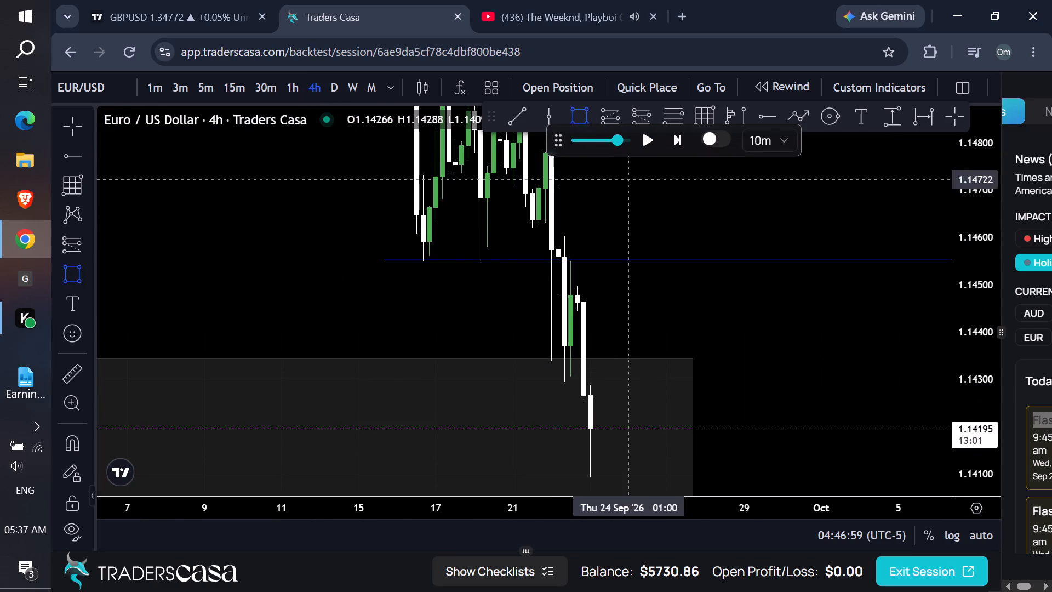
left_click(569, 261)
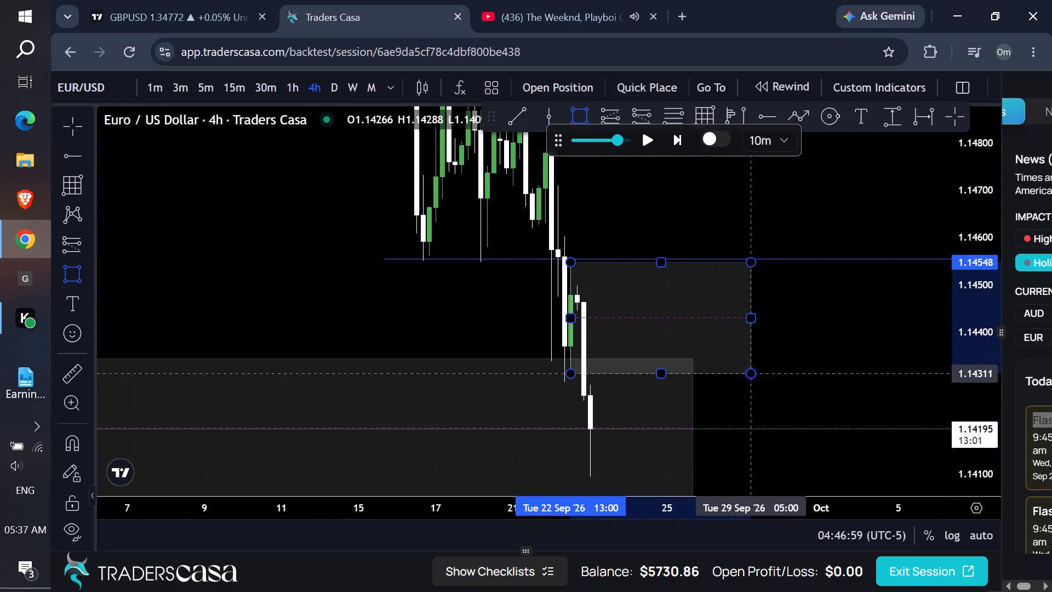
left_click(750, 374)
left_click_drag(813, 380, 819, 283)
Replay on the daily chart until about 10:36 on 23 September and check price on the 1-hour chart.
left_click(339, 92)
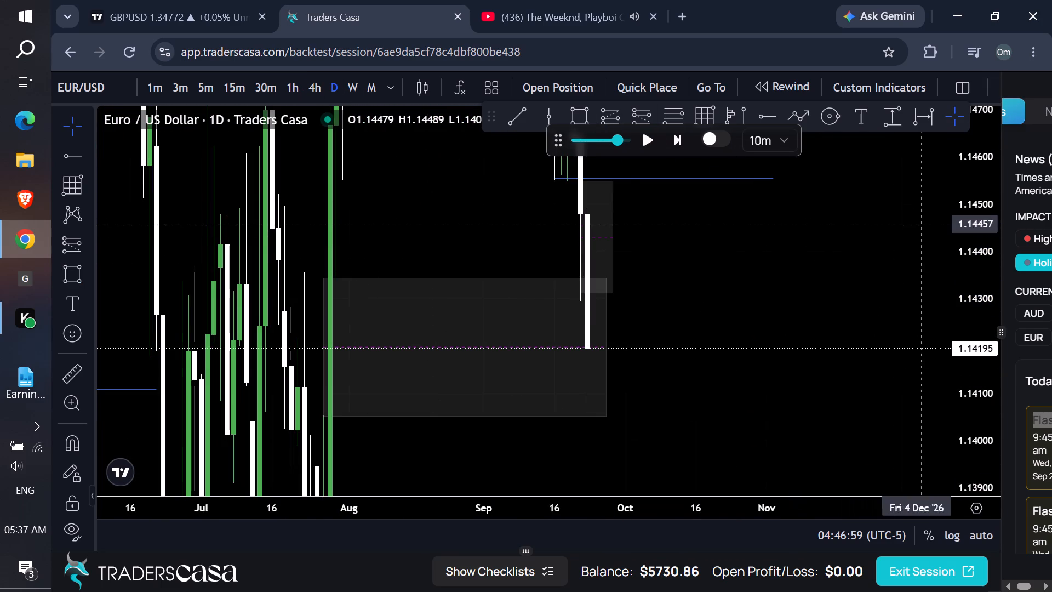
left_click_drag(982, 227, 796, 434)
left_click(641, 141)
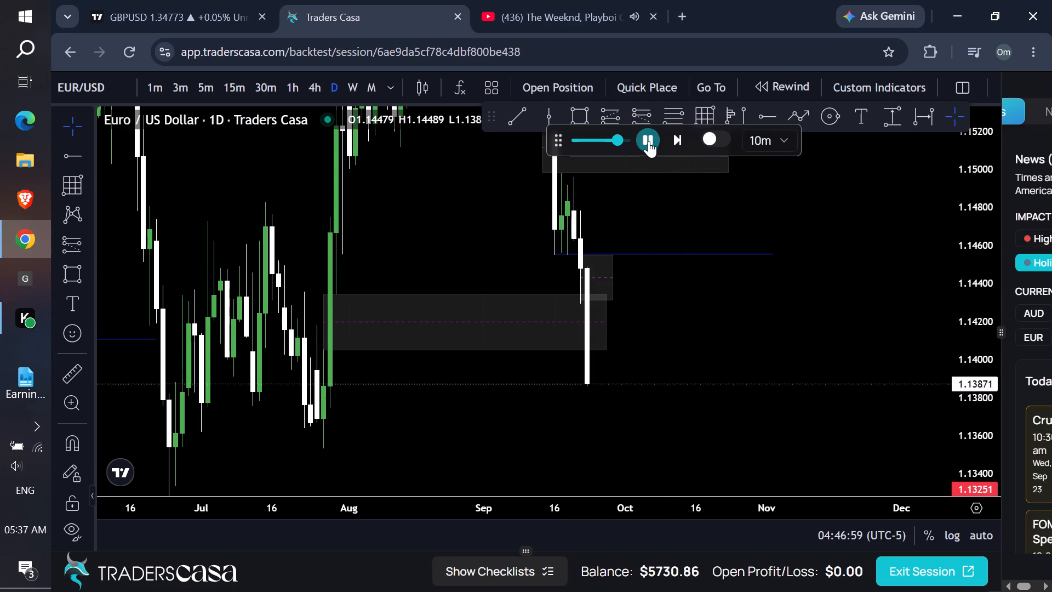
left_click(312, 87)
left_click(298, 88)
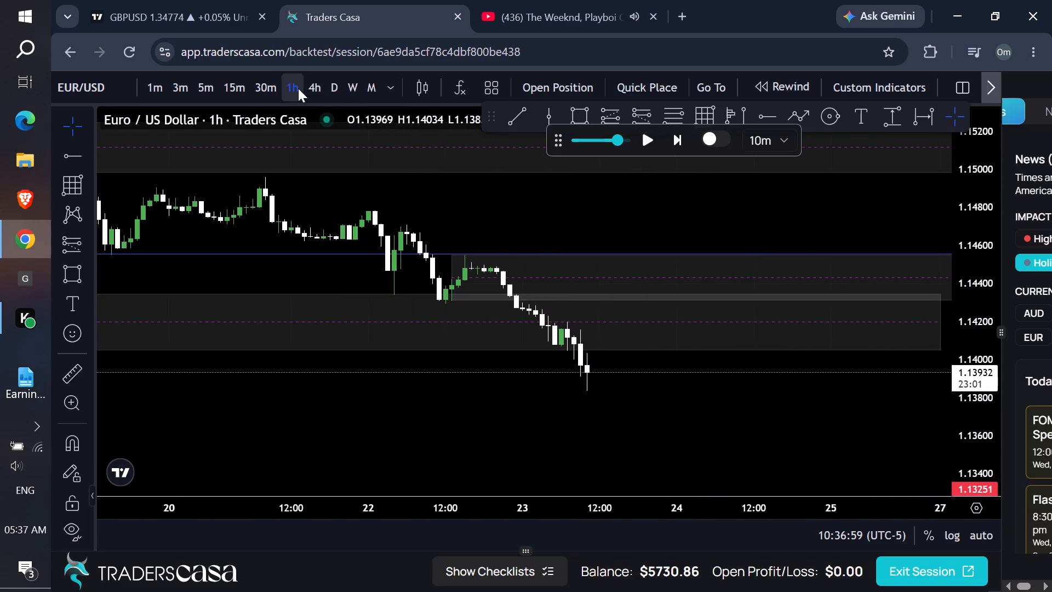
Replay on the daily chart until about 14:36 on 23 September.
left_click(340, 88)
scroll(749, 311, "down", 1)
scroll(749, 311, "up", 1)
scroll(749, 303, "down", 2)
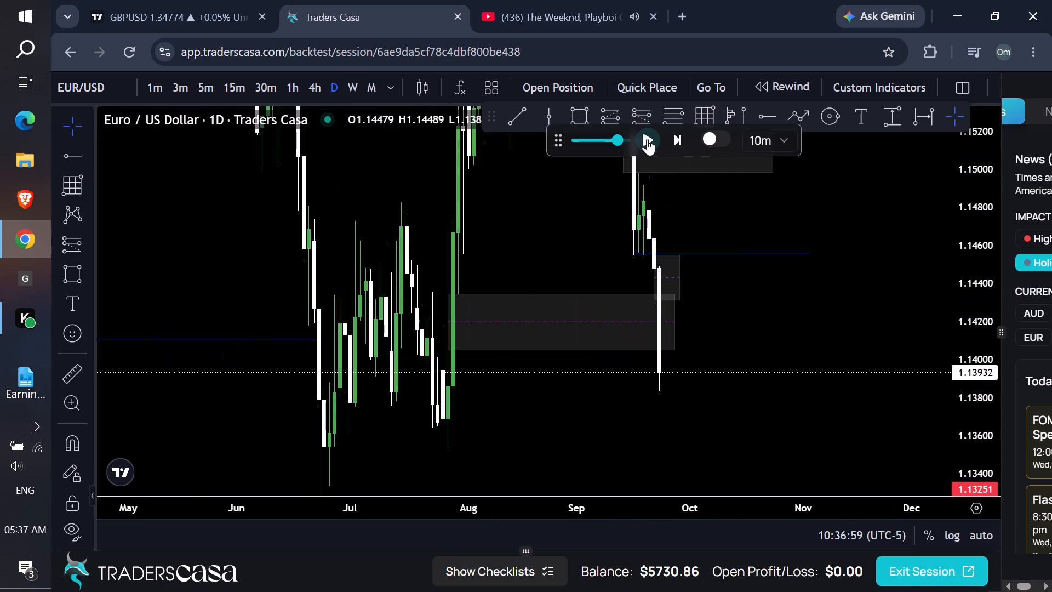
left_click(647, 139)
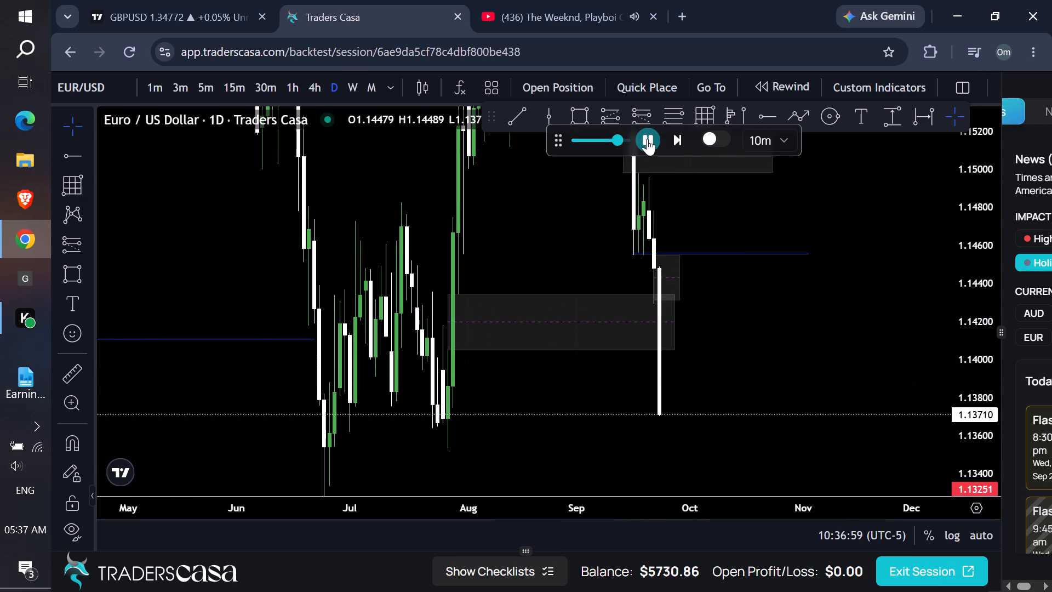
left_click_drag(725, 349, 710, 314)
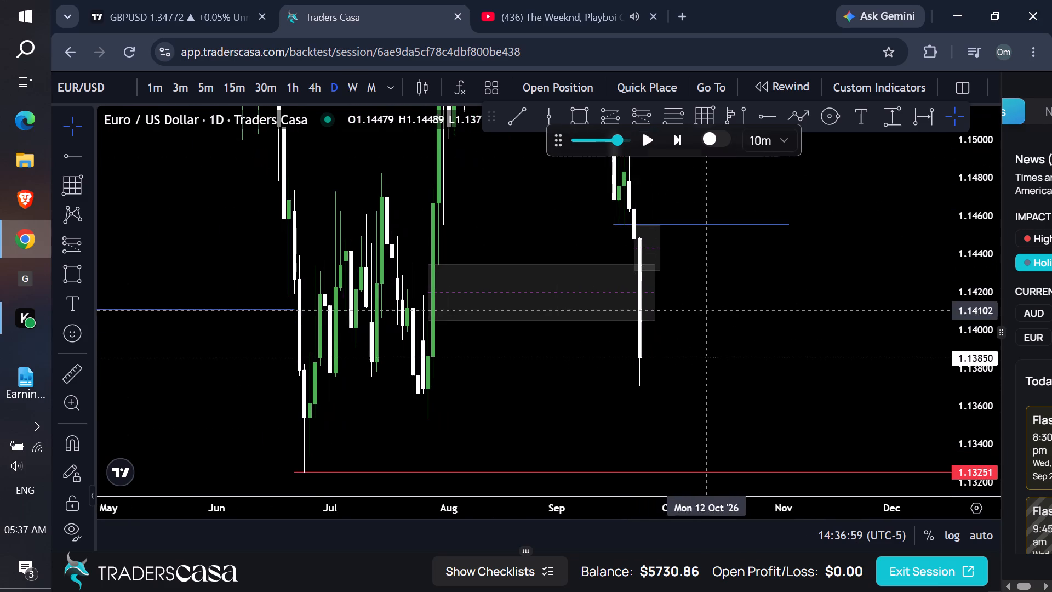
Reshape the large daily demand zone to span 1.14050 to 1.13540, with its left edge at the late-July swing low.
left_click_drag(432, 267, 431, 417)
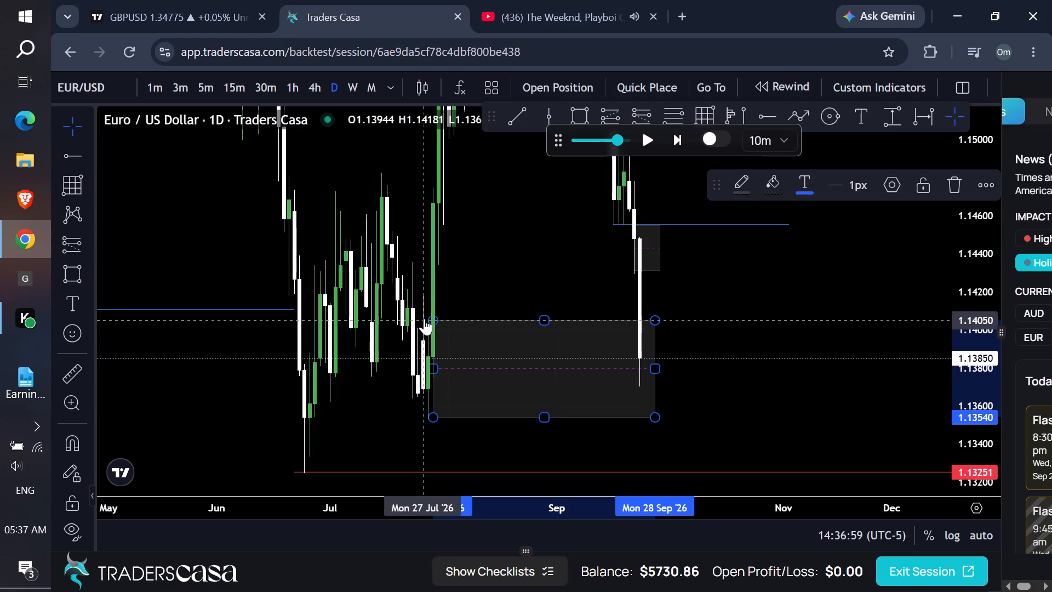
left_click_drag(433, 368, 427, 368)
left_click_drag(517, 276, 517, 271)
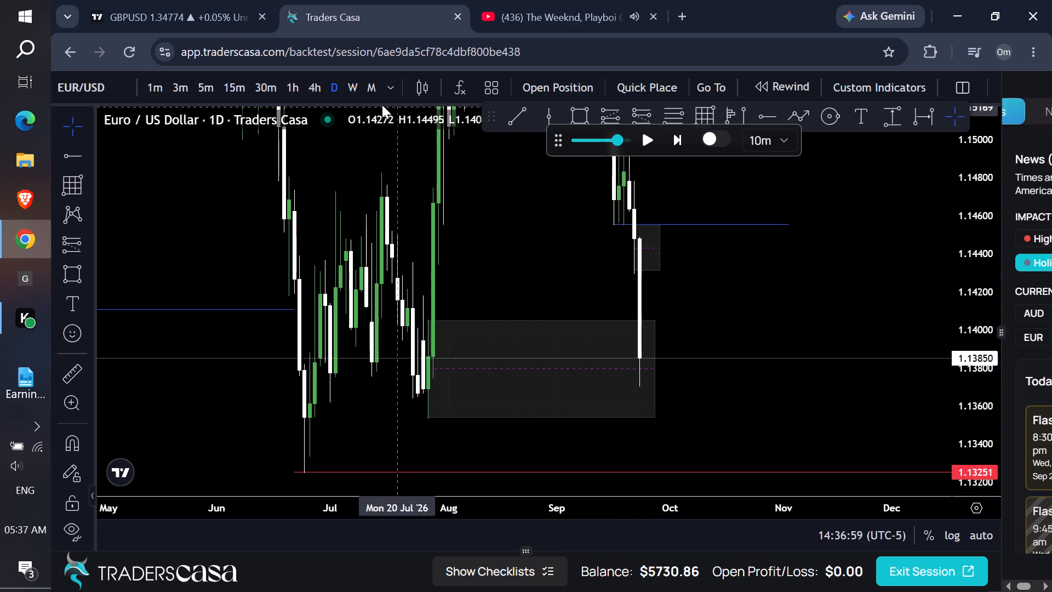
Refine the demand zone on the 4-hour chart by lowering its top to about 1.13743 and starting it at 28 July.
left_click(321, 87)
scroll(365, 331, "down", 1)
scroll(365, 331, "up", 1)
scroll(365, 331, "down", 3)
left_click_drag(288, 299, 1051, 281)
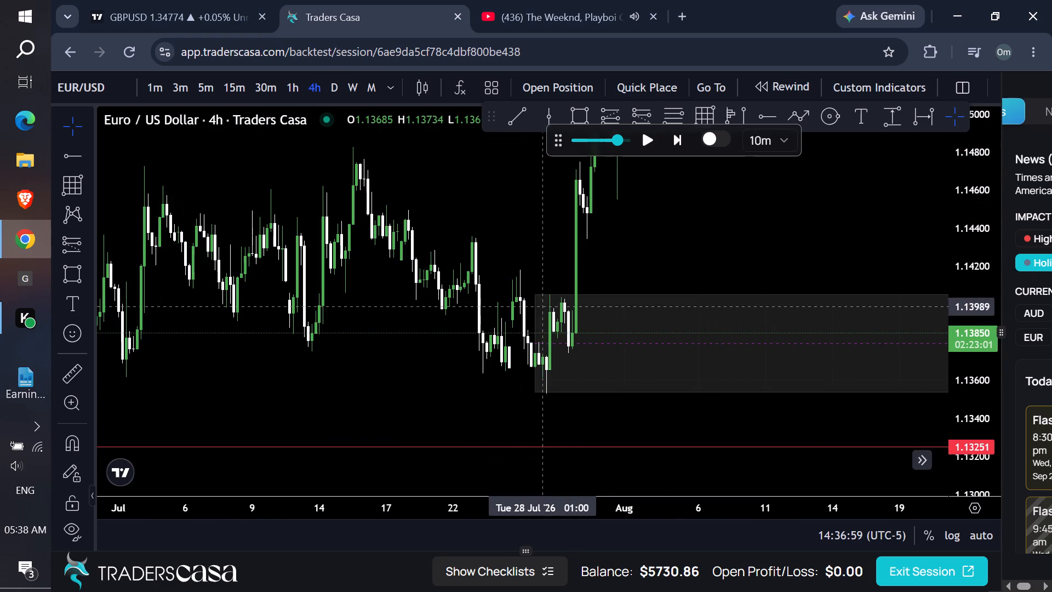
left_click_drag(536, 292, 544, 353)
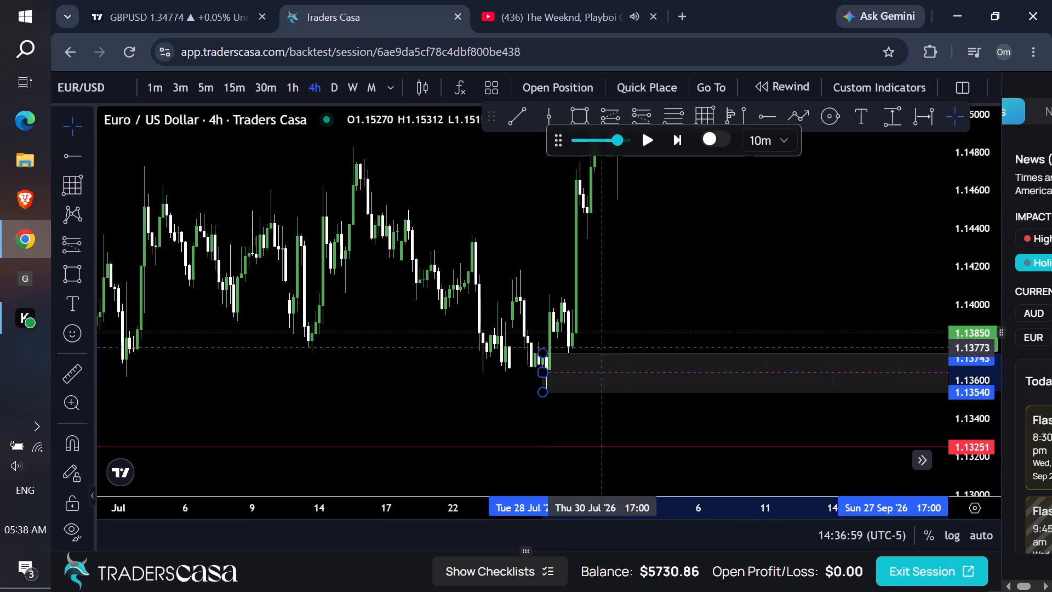
Replay on the 4-hour chart until about 17:06 on 23 September.
left_click_drag(832, 300, 456, 329)
left_click_drag(702, 310, 342, 314)
left_click_drag(498, 303, 485, 300)
scroll(486, 299, "up", 5)
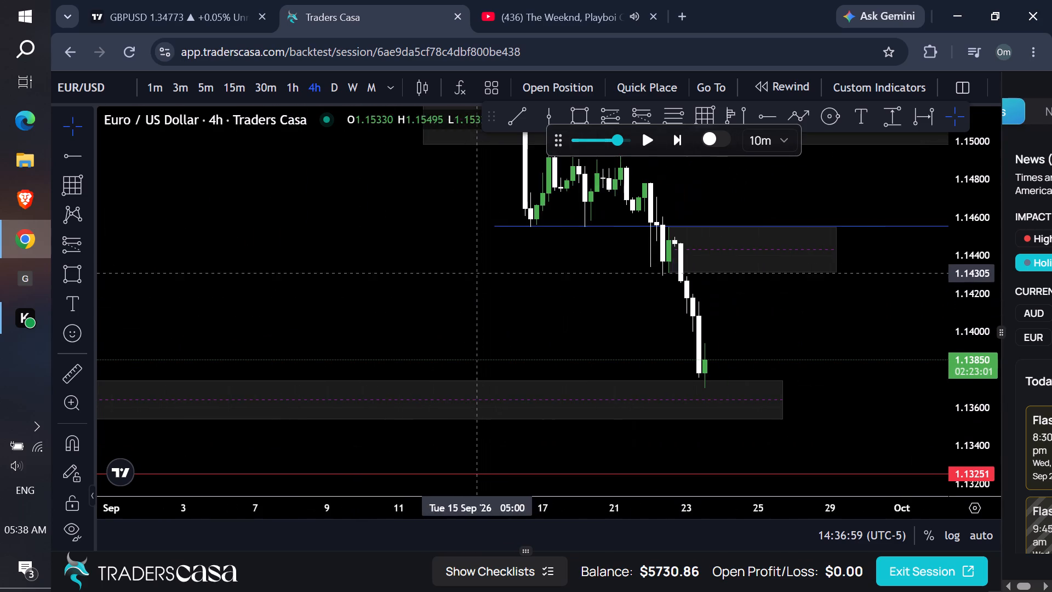
left_click(645, 146)
double_click(645, 146)
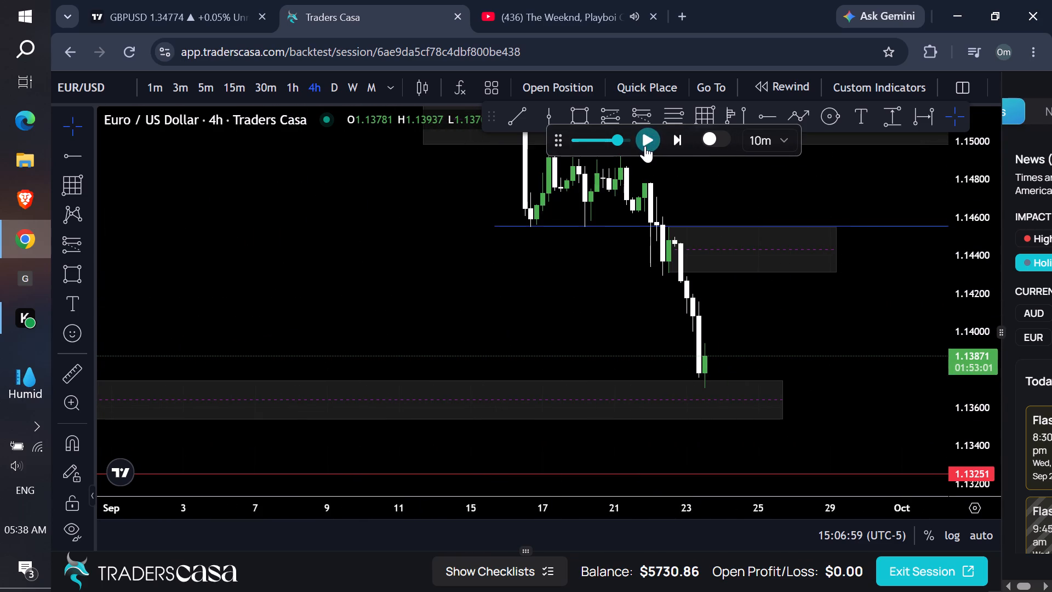
triple_click(645, 146)
left_click(645, 146)
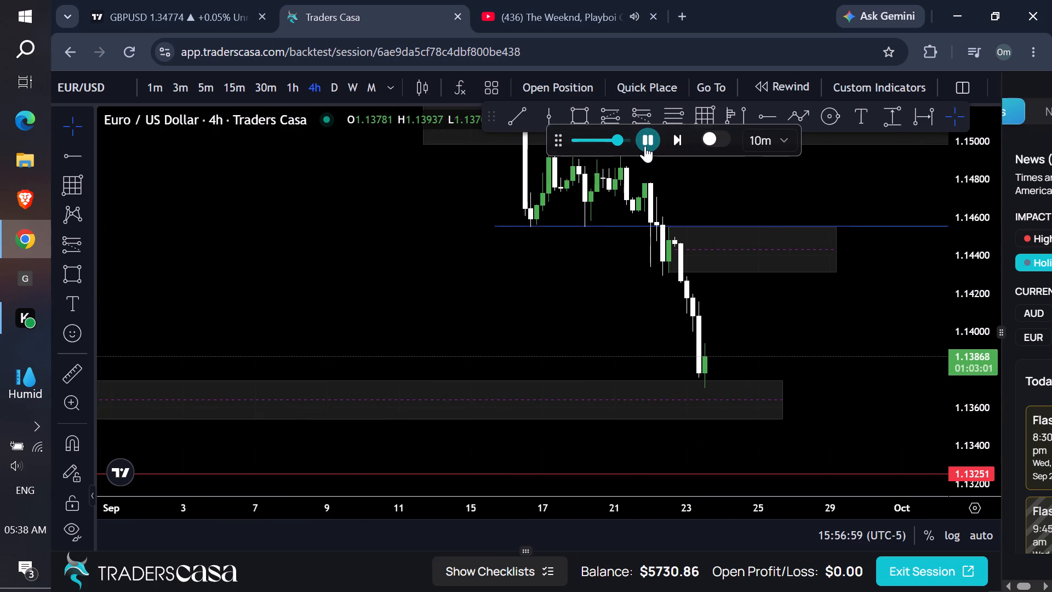
left_click(645, 146)
Plan a long position on the 15-minute chart with entry 1.13815, stop 1.13699 and target 1.14282.
left_click(233, 89)
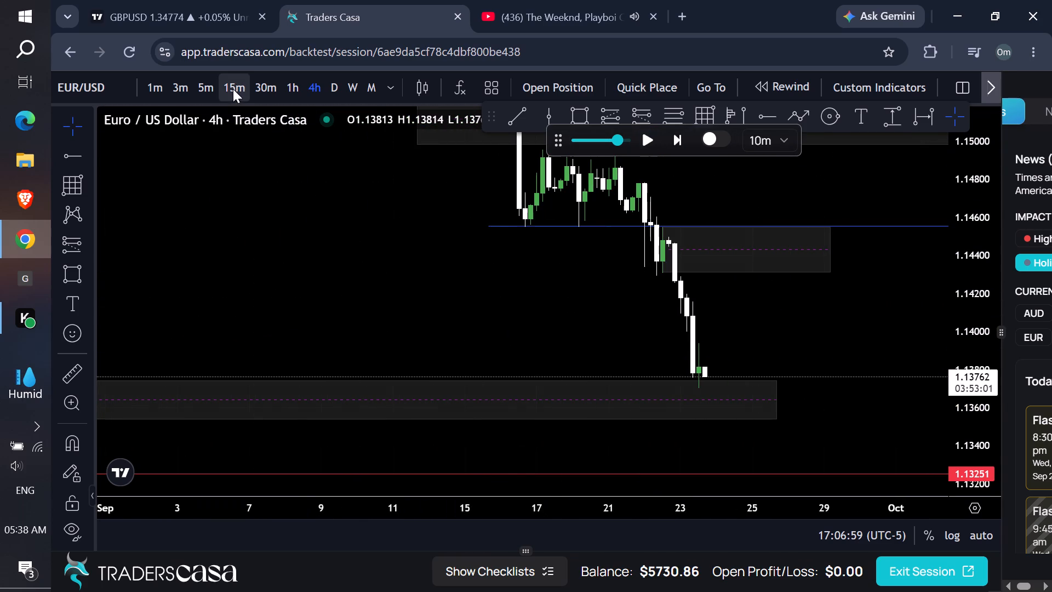
left_click_drag(971, 437, 805, 181)
left_click_drag(743, 383, 722, 224)
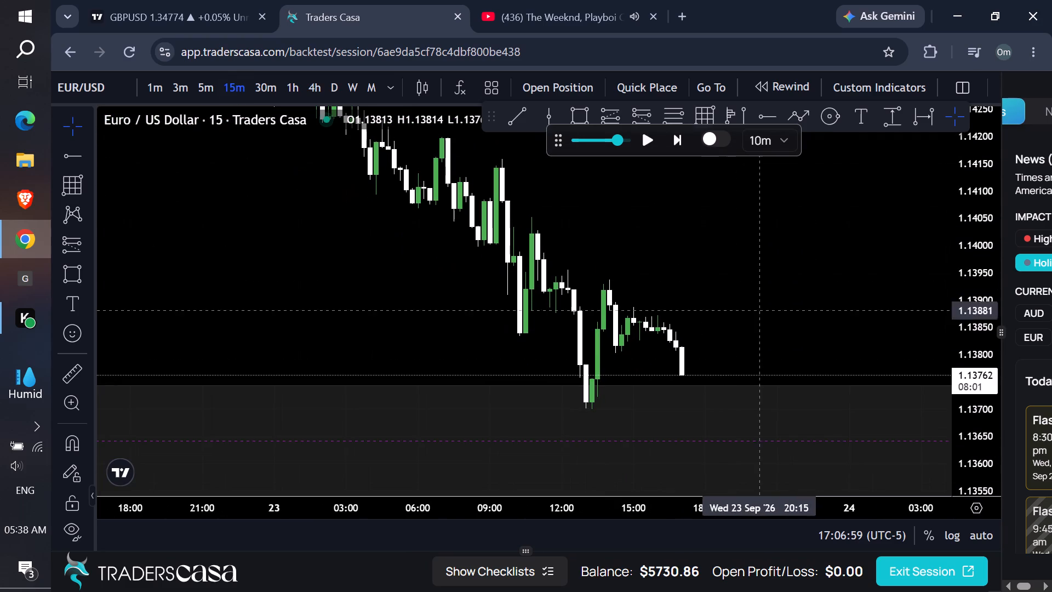
left_click_drag(963, 420, 885, 293)
left_click_drag(771, 301, 753, 240)
left_click_drag(694, 180, 676, 160)
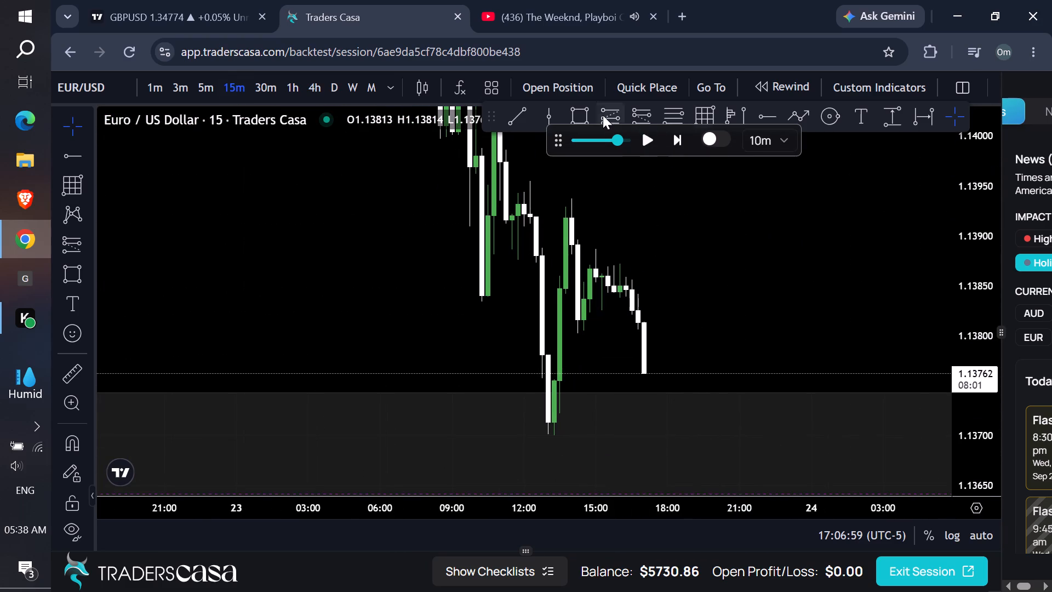
left_click(603, 115)
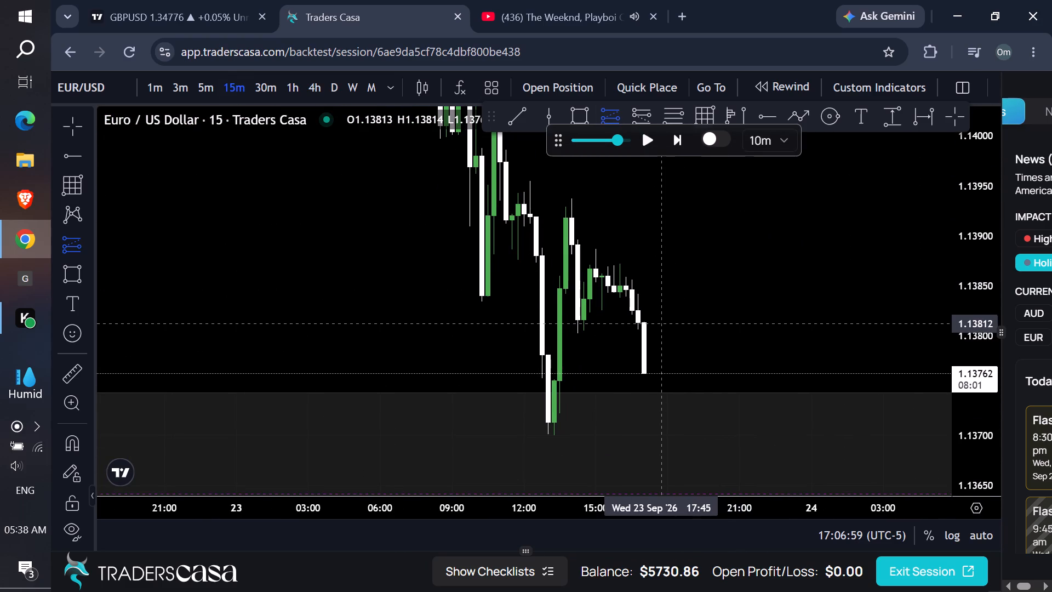
left_click(666, 320)
left_click_drag(668, 475, 668, 475)
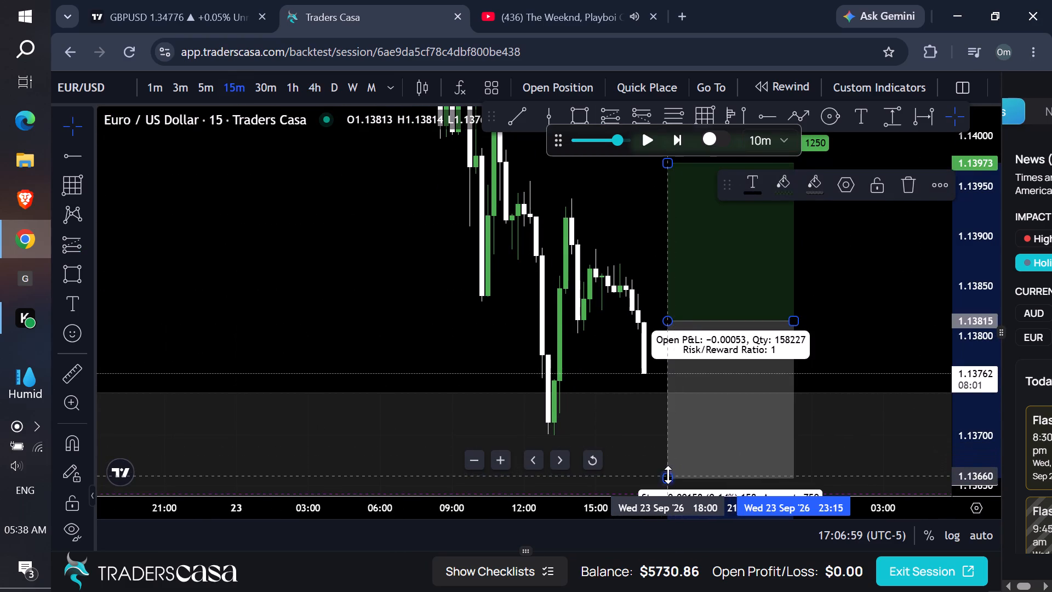
left_click_drag(668, 475, 666, 436)
left_click_drag(978, 252, 935, 409)
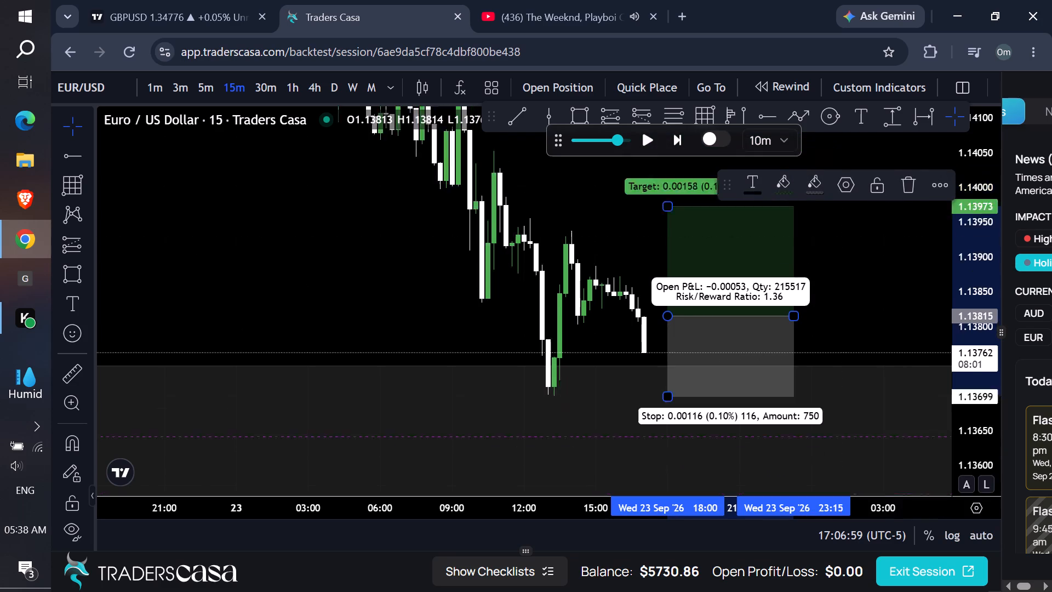
left_click_drag(935, 409, 898, 432)
left_click_drag(861, 270, 817, 400)
left_click_drag(625, 353, 623, 237)
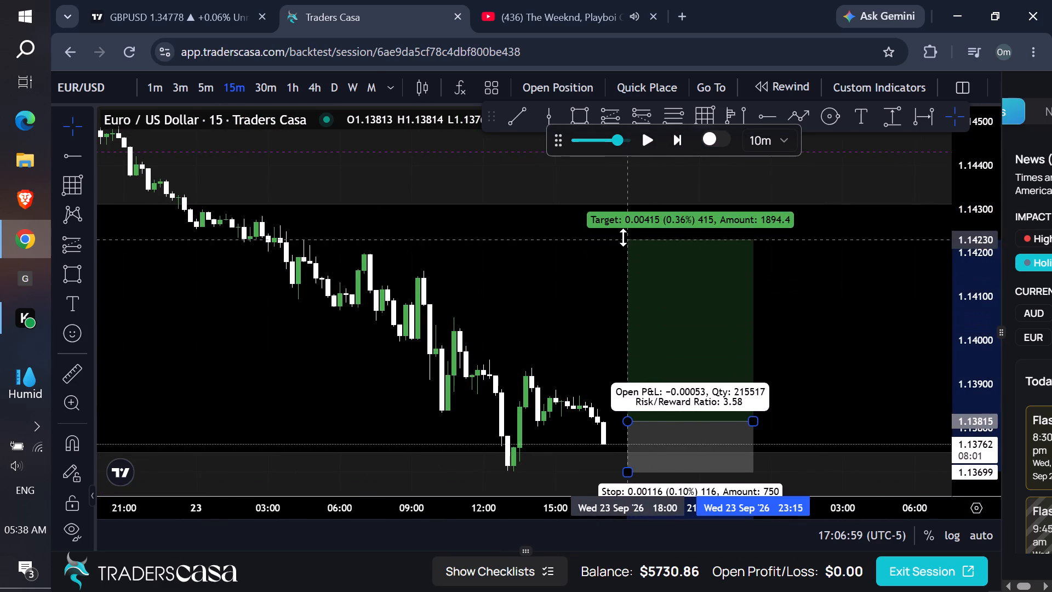
left_click_drag(623, 237, 621, 217)
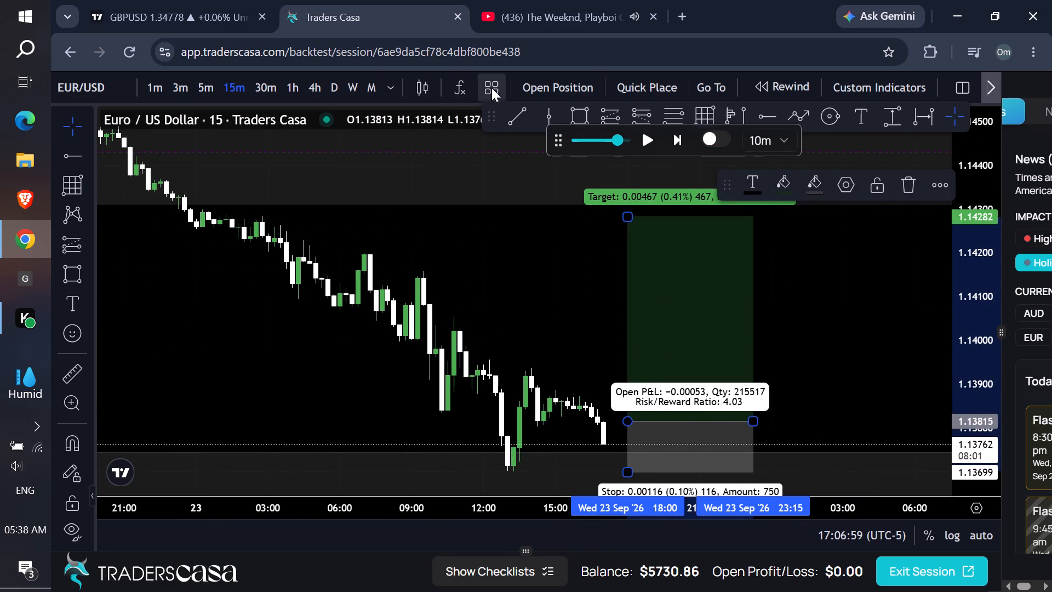
Place the pending long order with entry 1.13815, stop loss 1.13699 and take profit 1.14282.
left_click(544, 84)
left_click(531, 523)
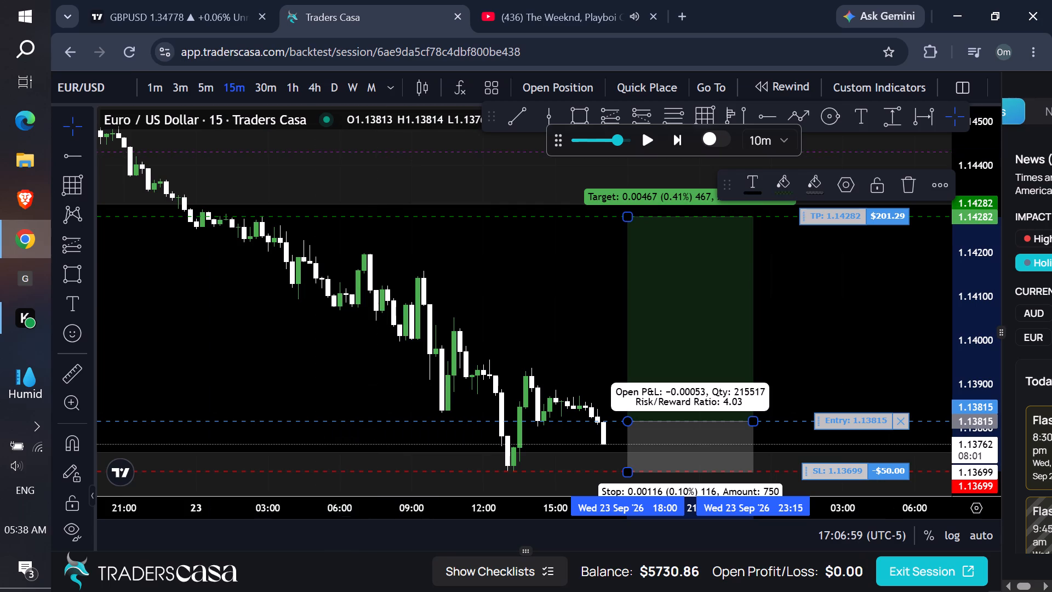
Replay the long trade on the 1-hour chart in 3-minute steps until about 20:51 on 23 September, widening its position drawing to 24 September 12:00.
left_click(293, 91)
left_click(860, 289)
left_click_drag(968, 289, 958, 323)
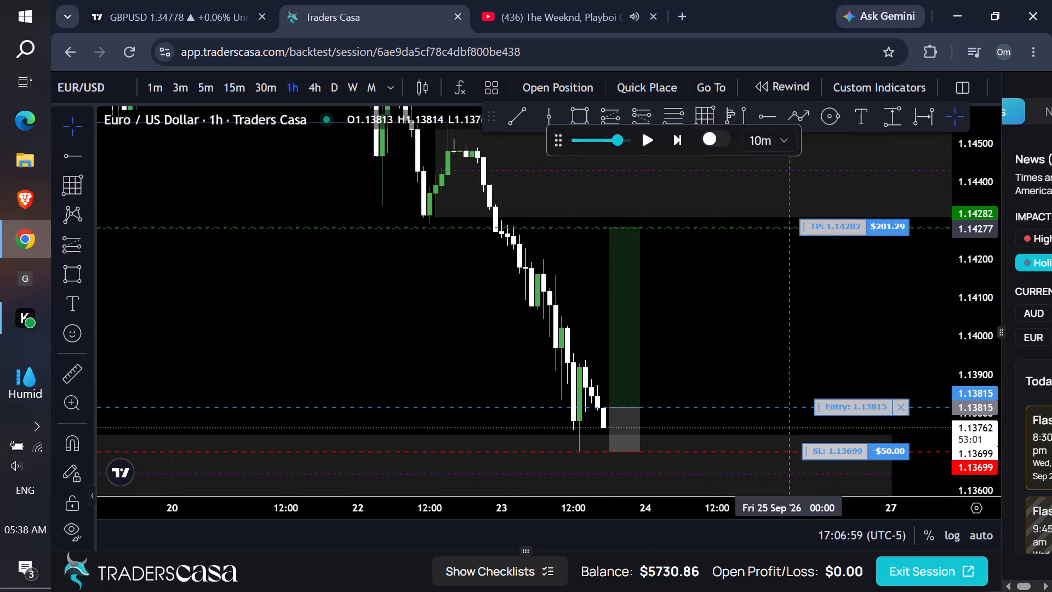
left_click(766, 143)
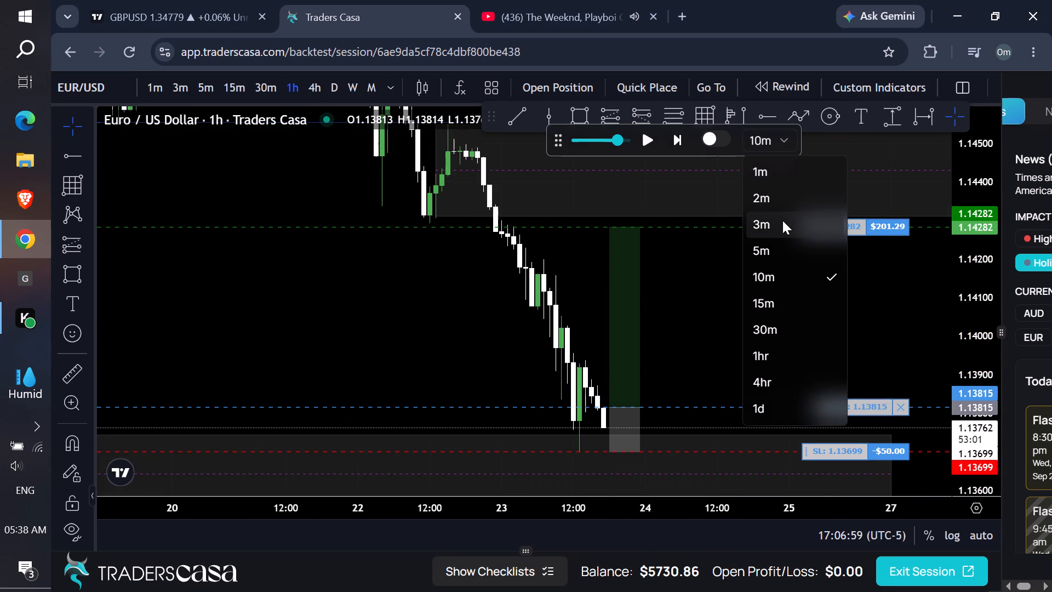
left_click(782, 220)
left_click_drag(773, 290, 770, 279)
left_click(653, 140)
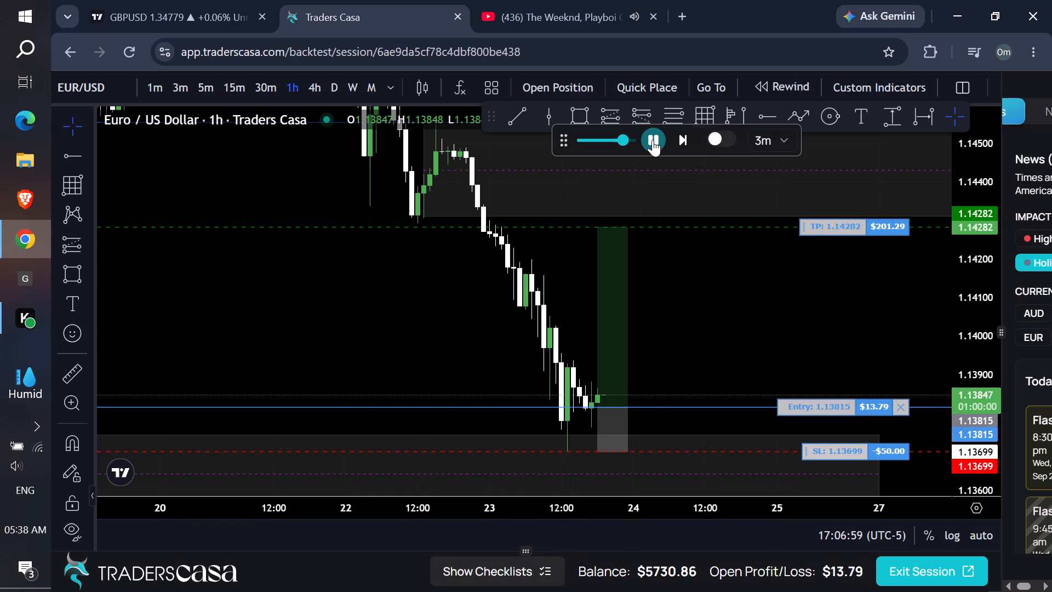
scroll(721, 270, "down", 1)
scroll(742, 292, "up", 1)
scroll(744, 293, "down", 1)
left_click_drag(797, 321, 743, 303)
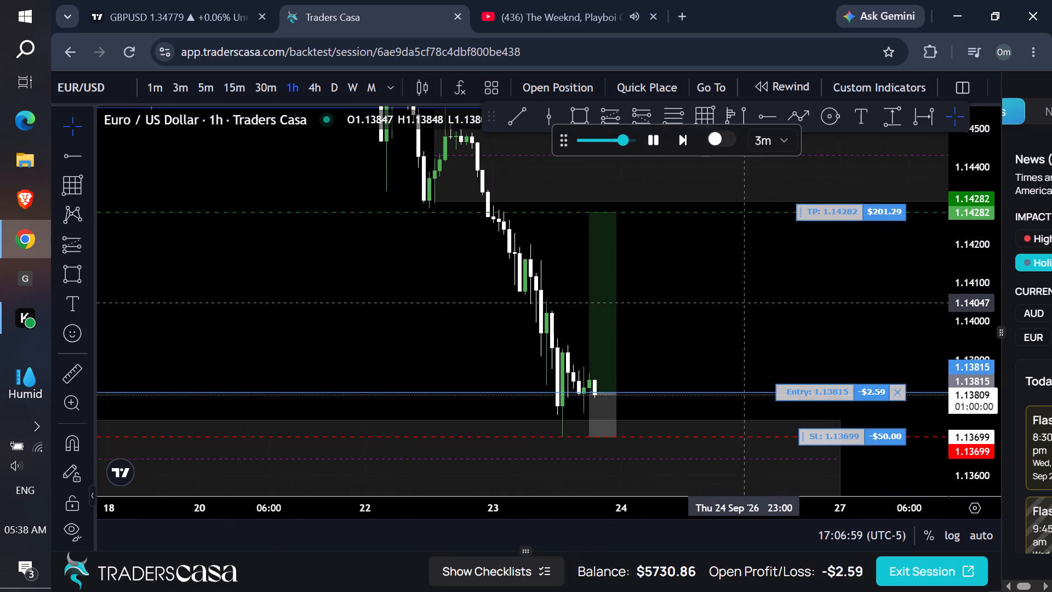
left_click_drag(611, 392, 680, 387)
left_click(756, 343)
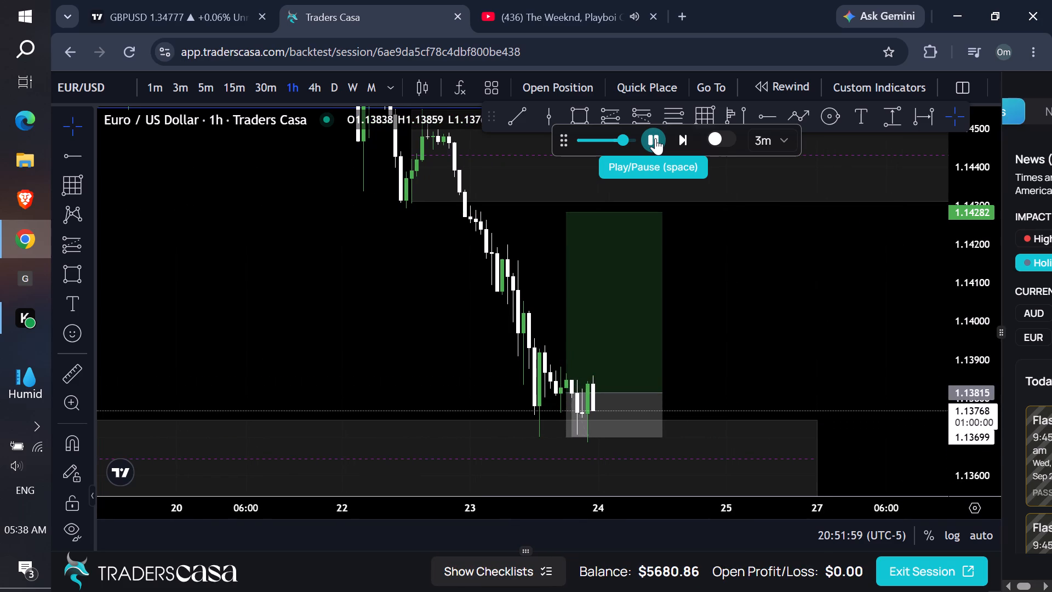
Continue the 1-hour replay in 10-minute steps until about 06:57 on 24 September.
left_click(776, 135)
left_click(790, 282)
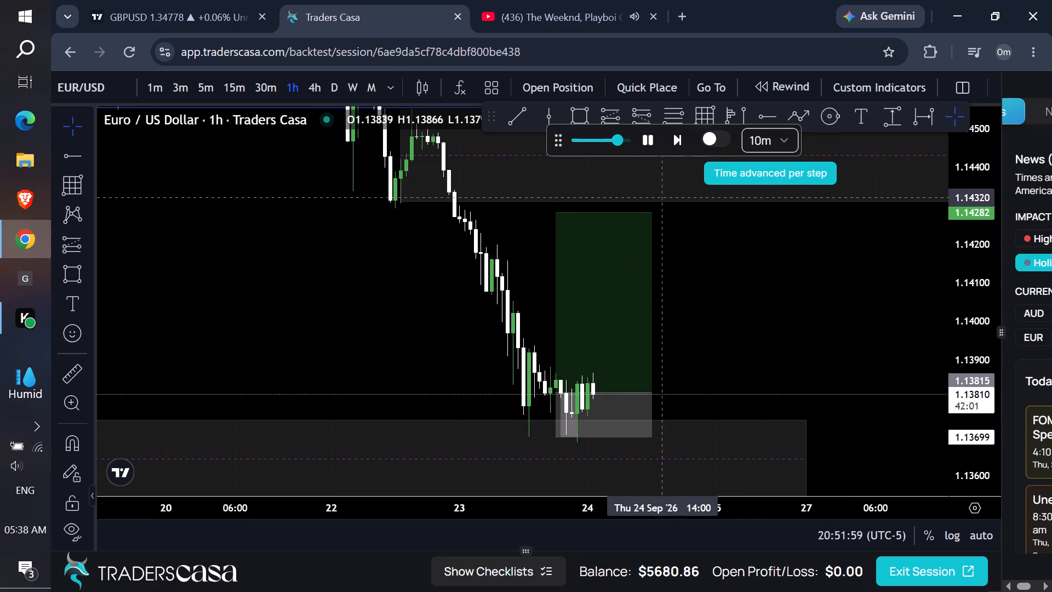
left_click(701, 284)
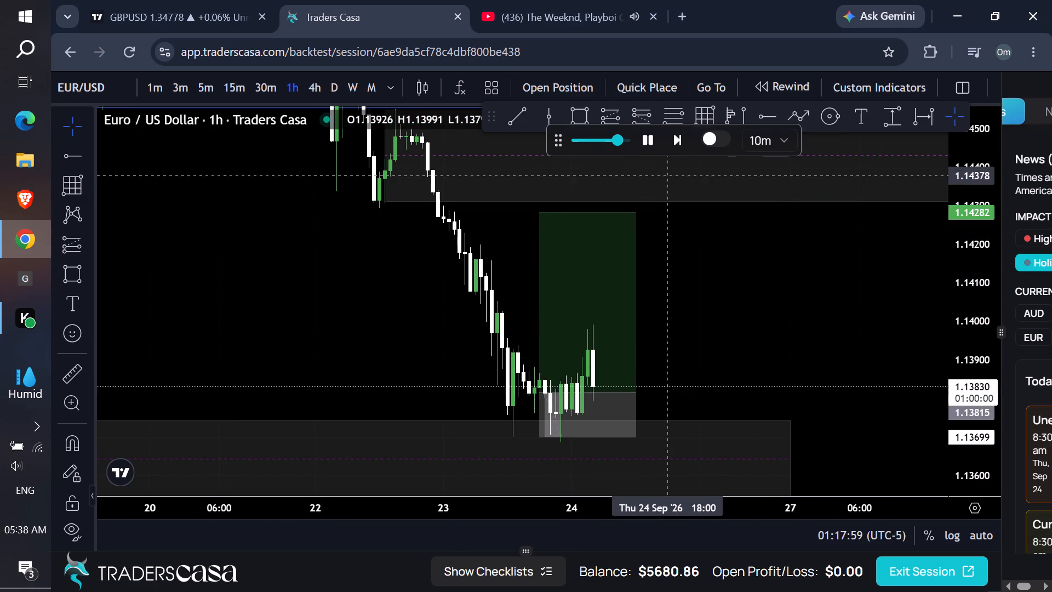
left_click(650, 147)
Delete the long position drawing from the chart.
left_click(597, 326)
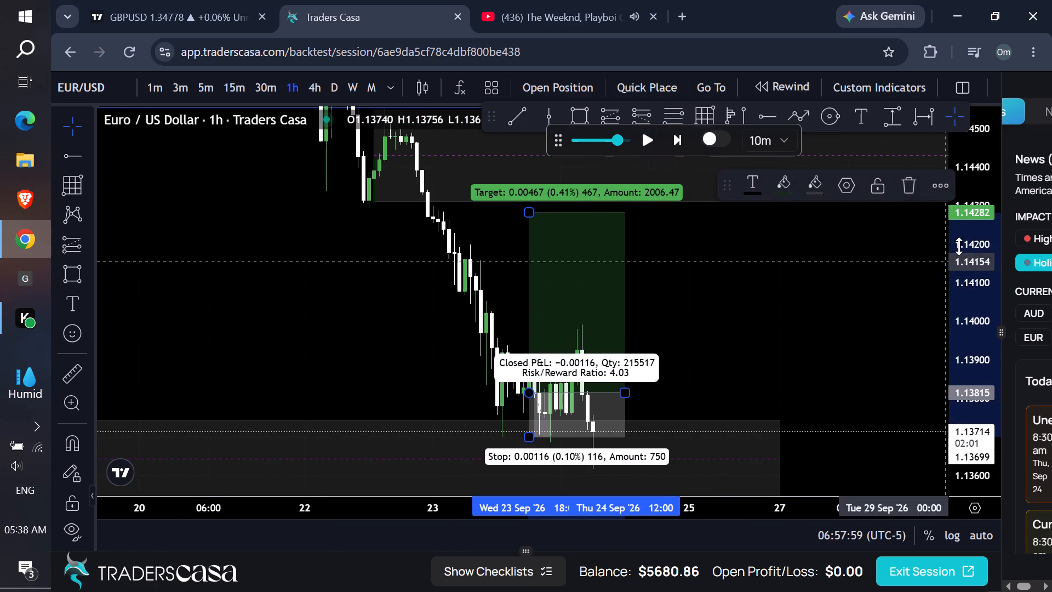
left_click(903, 192)
Draw a supply zone on the 4-hour chart from 1.14002 down to about 1.13940, starting at 23 September 05:00.
left_click(316, 93)
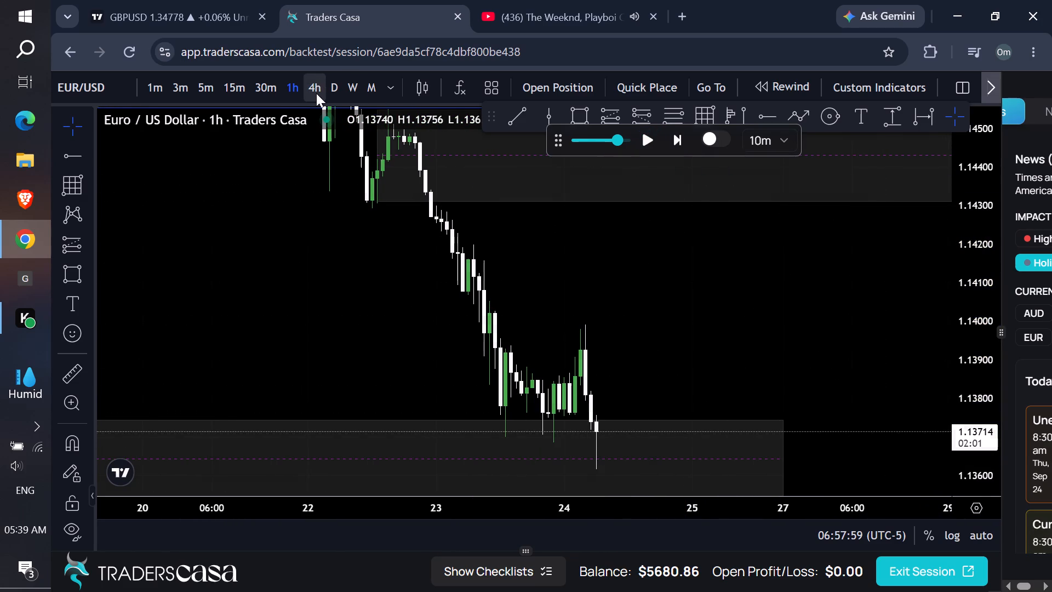
left_click_drag(707, 301, 669, 213)
left_click(584, 116)
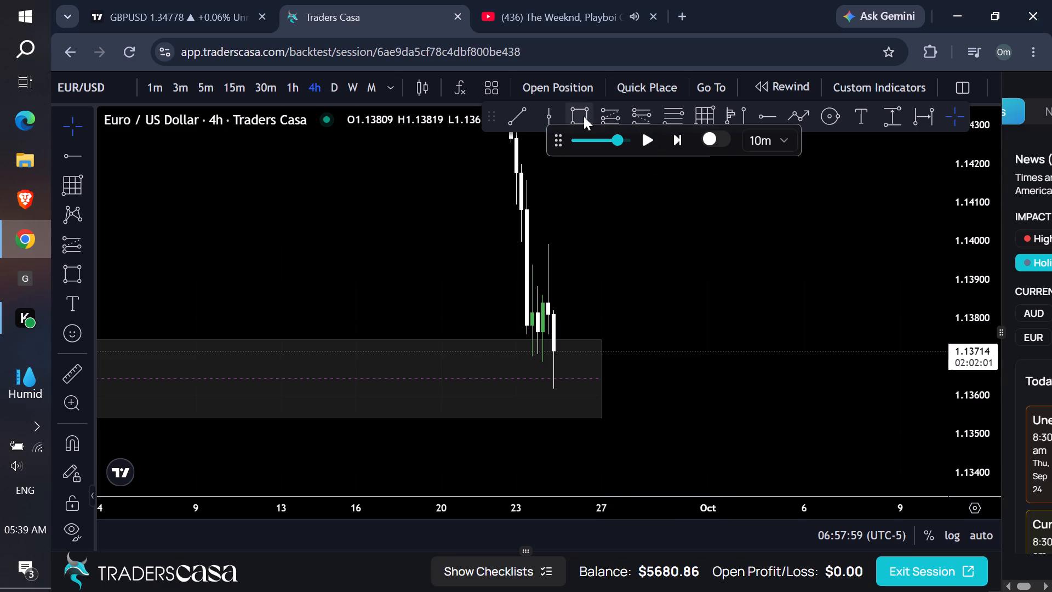
left_click(521, 240)
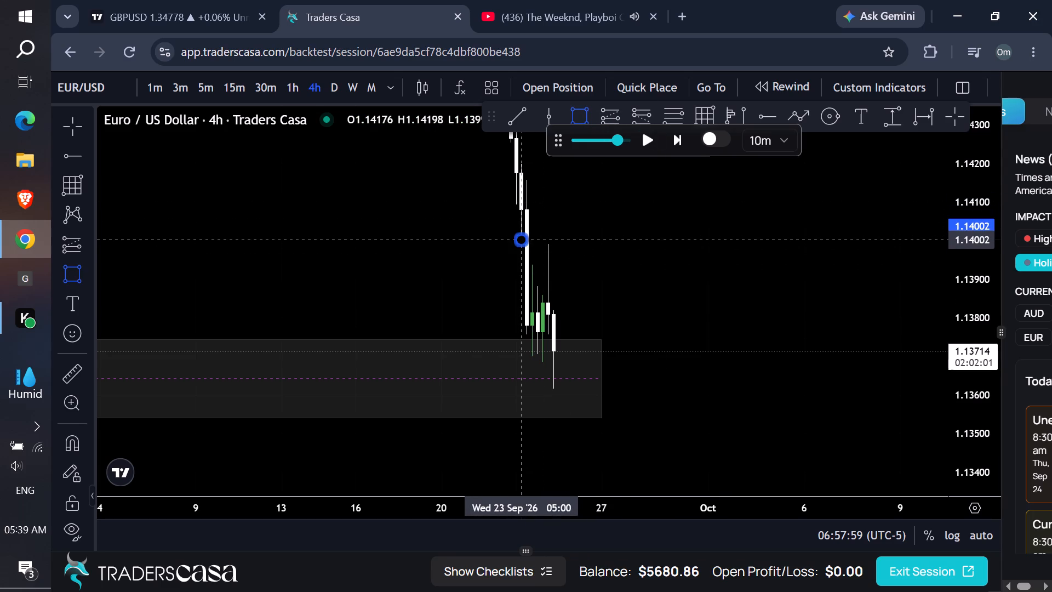
left_click(573, 264)
left_click(618, 260)
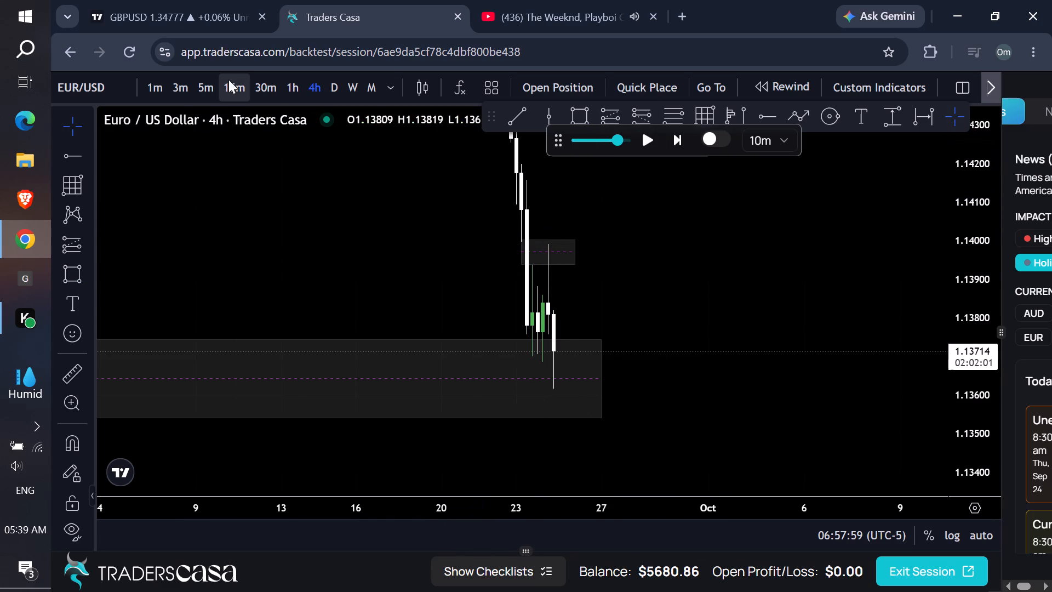
Replay on the 1-hour chart until about 13:07 on 24 September.
left_click(237, 90)
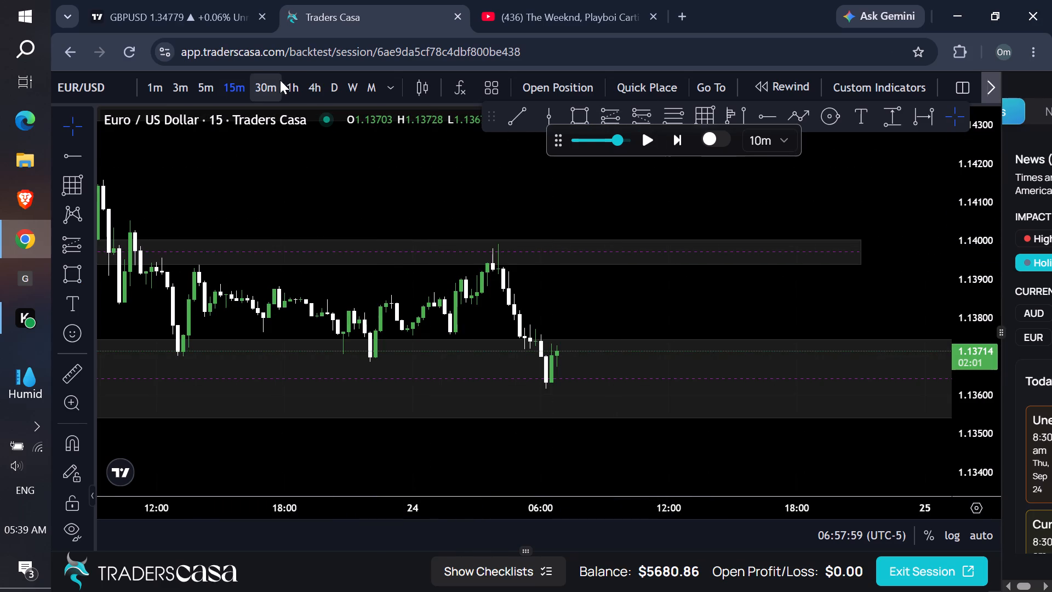
left_click(285, 82)
left_click(642, 289)
left_click(653, 148)
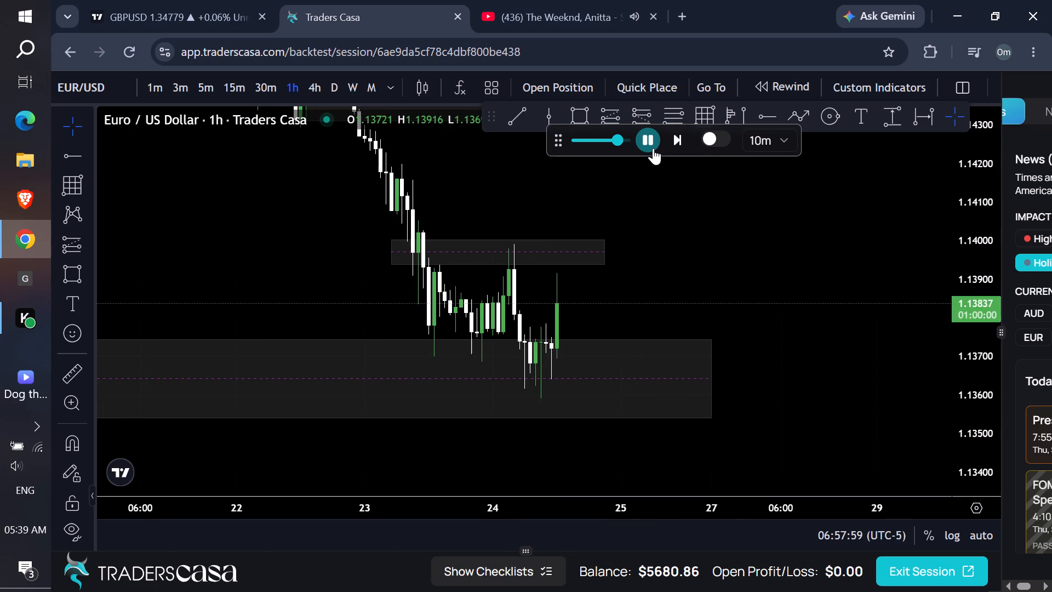
Draw a second supply zone on the 1-hour chart between about 1.13925 and 1.13840, starting just before the early 24 September high.
left_click(581, 117)
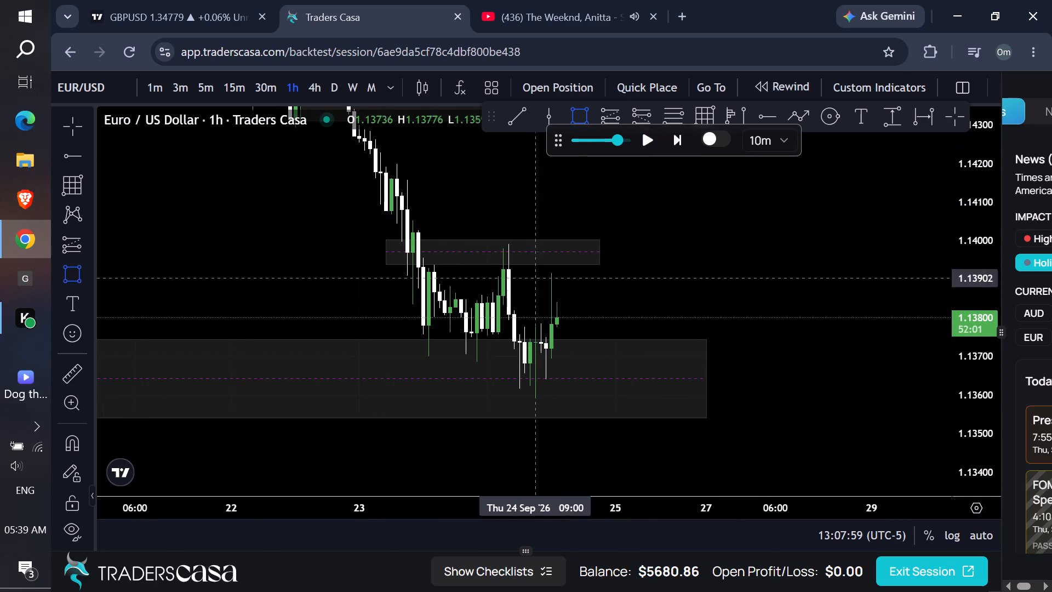
left_click(504, 303)
left_click(588, 270)
left_click(653, 295)
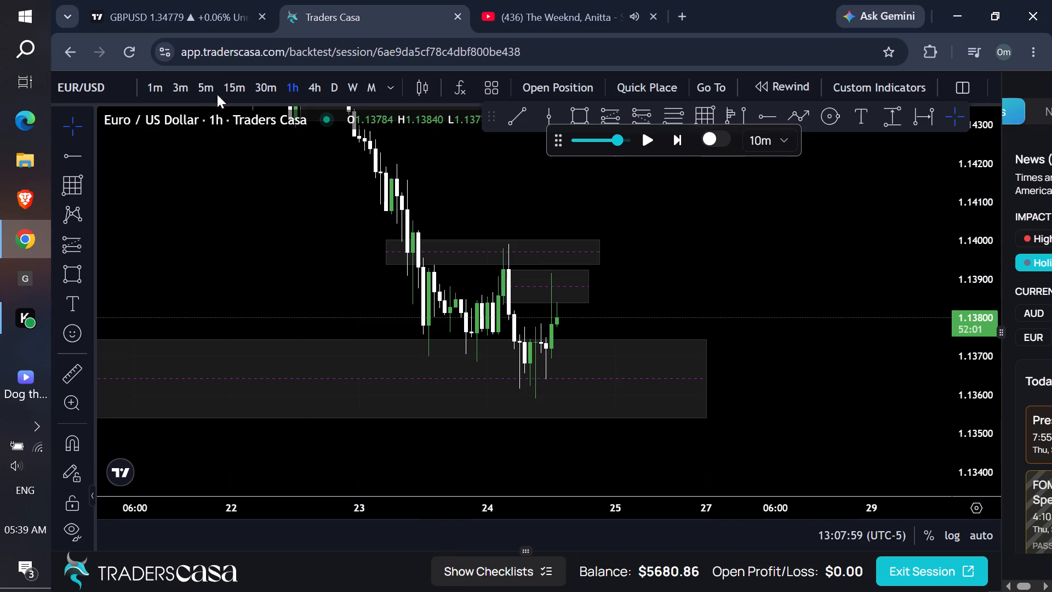
Replay on the 1-hour chart in 3-minute steps until about 14:10 on 24 September.
left_click(207, 90)
left_click_drag(1008, 464, 938, 335)
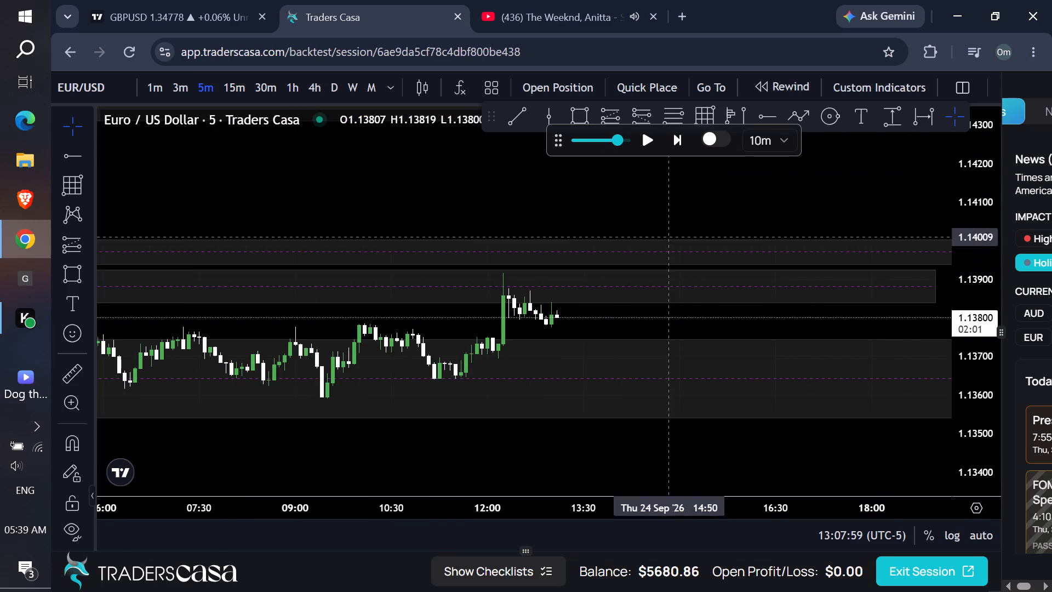
left_click(304, 91)
left_click(297, 95)
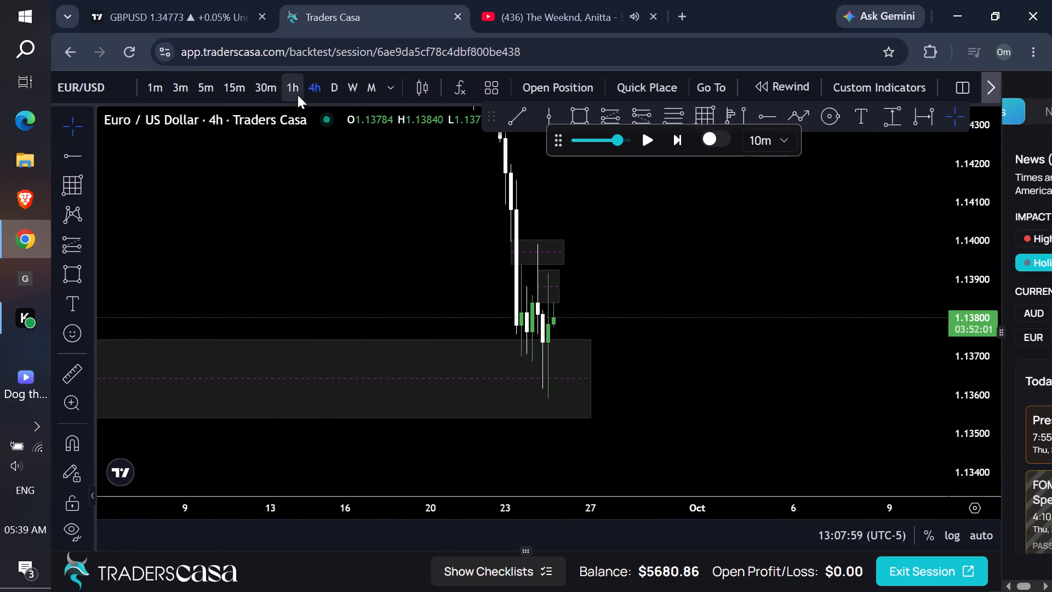
left_click(687, 192)
left_click(775, 137)
left_click(783, 219)
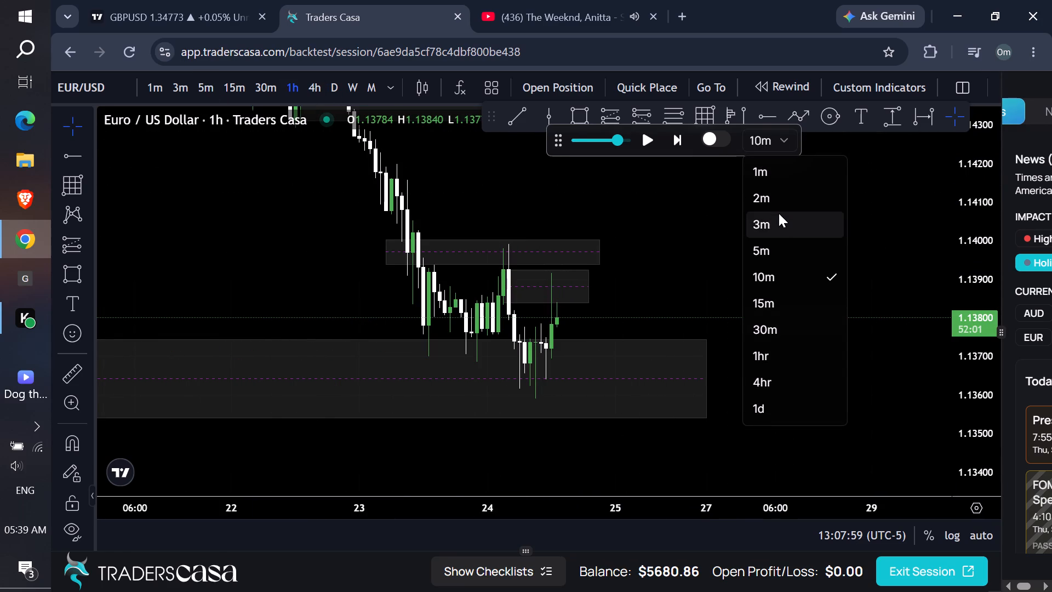
left_click(652, 141)
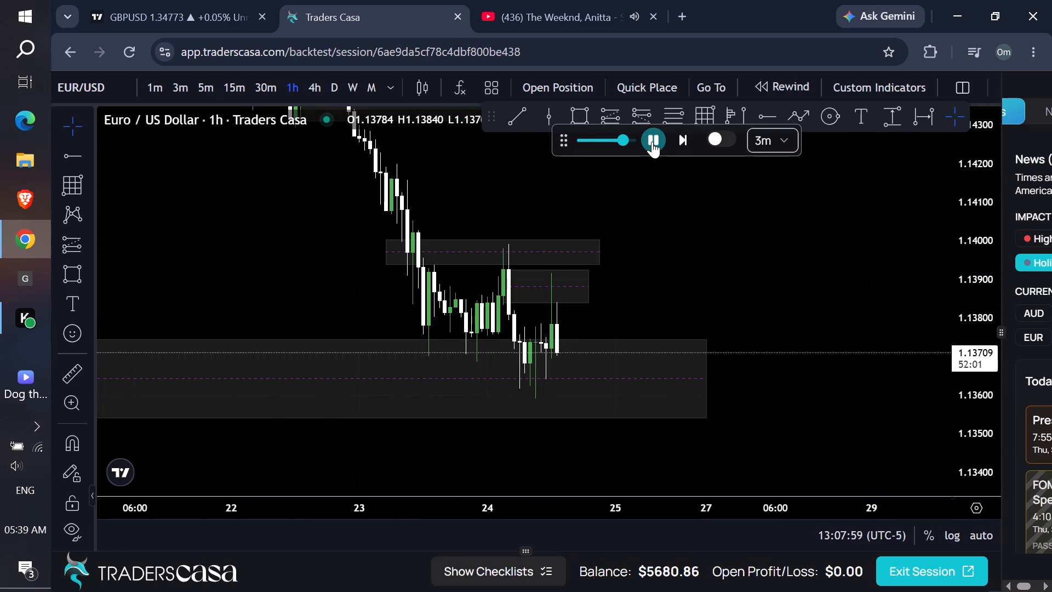
Plan a short position on the 15-minute chart with entry 1.13750, stop 1.13880 and target about 1.13239.
left_click(238, 92)
left_click_drag(983, 423, 930, 323)
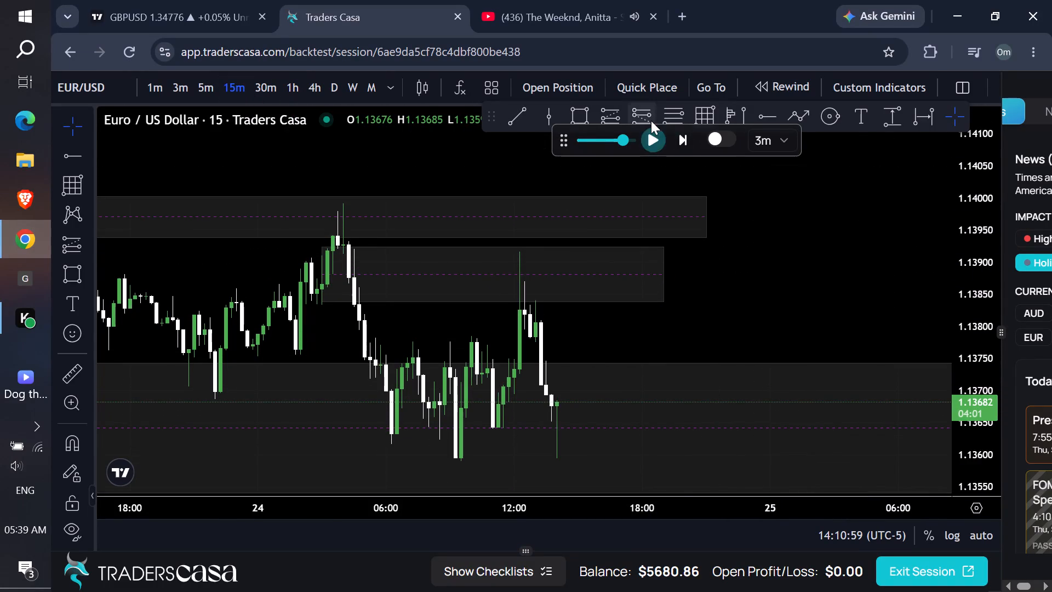
left_click(651, 121)
left_click(555, 358)
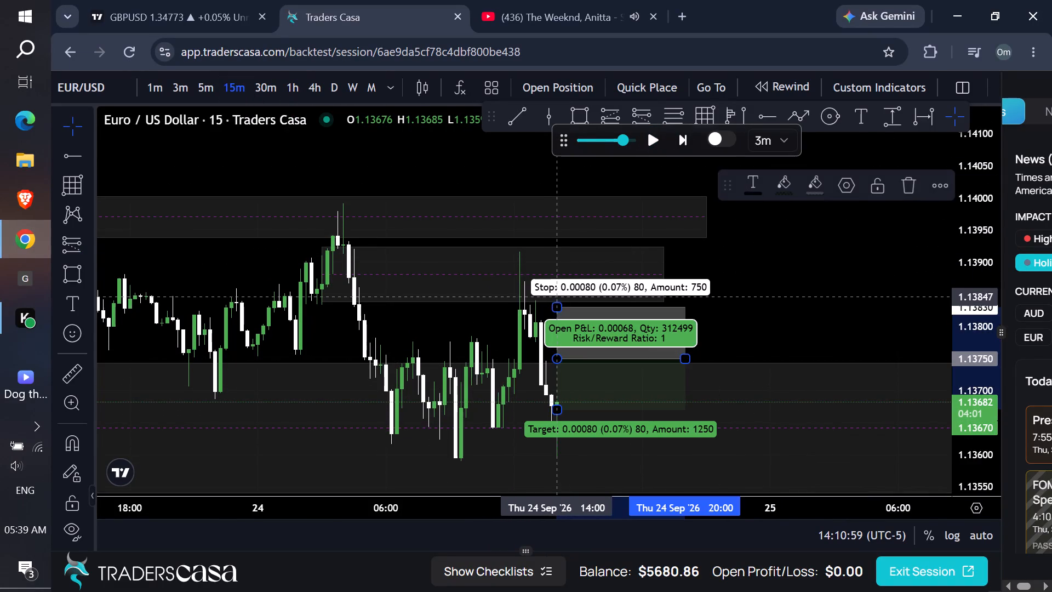
left_click_drag(558, 309, 561, 275)
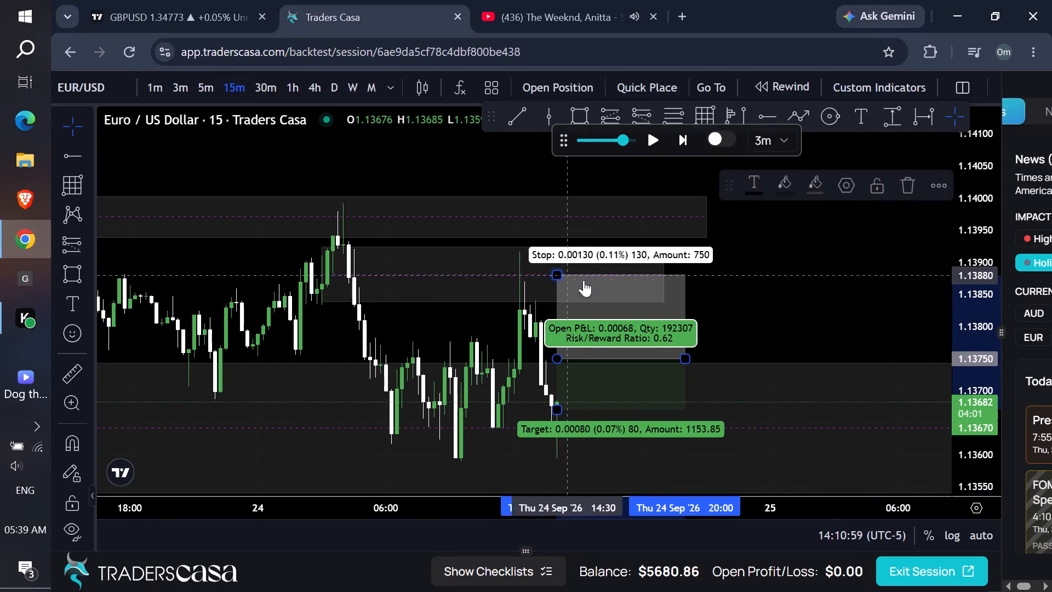
scroll(756, 304, "down", 2)
scroll(819, 311, "up", 1)
scroll(838, 311, "down", 1)
scroll(864, 311, "up", 1)
scroll(881, 309, "down", 3)
left_click_drag(964, 263, 891, 443)
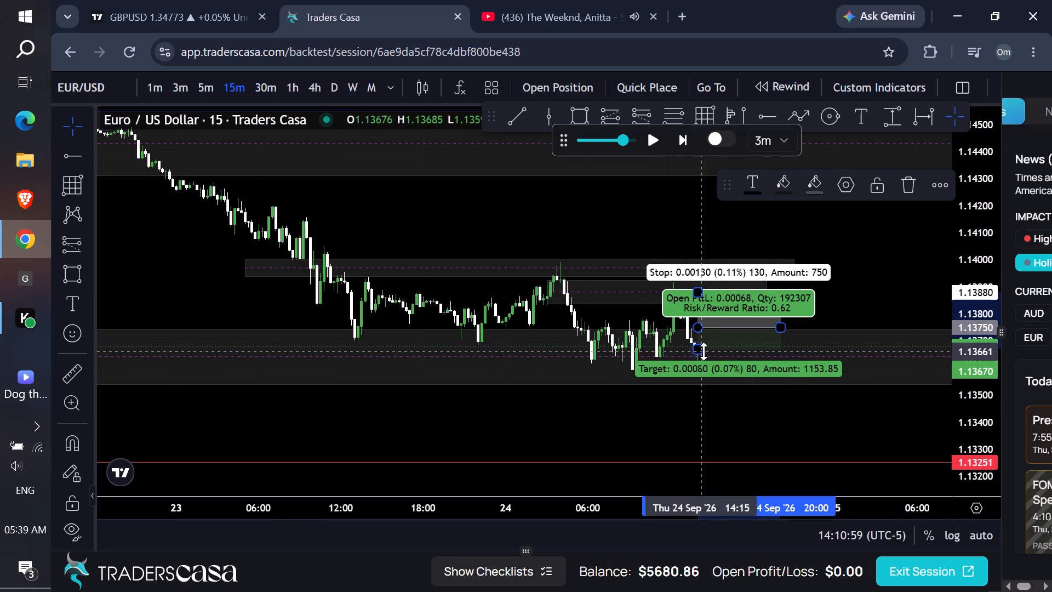
left_click_drag(697, 351, 699, 447)
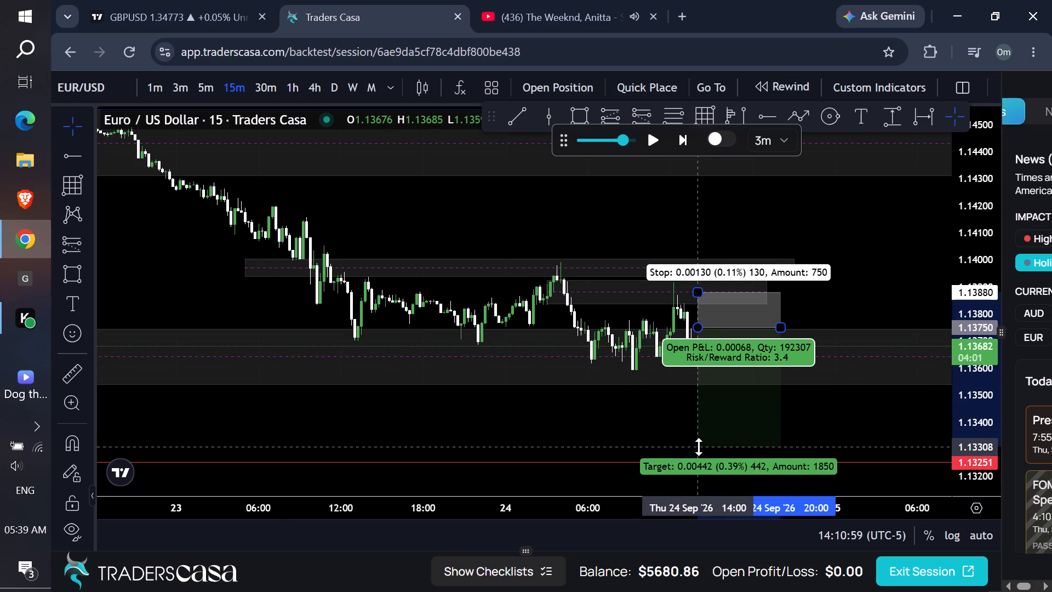
left_click_drag(699, 447, 700, 466)
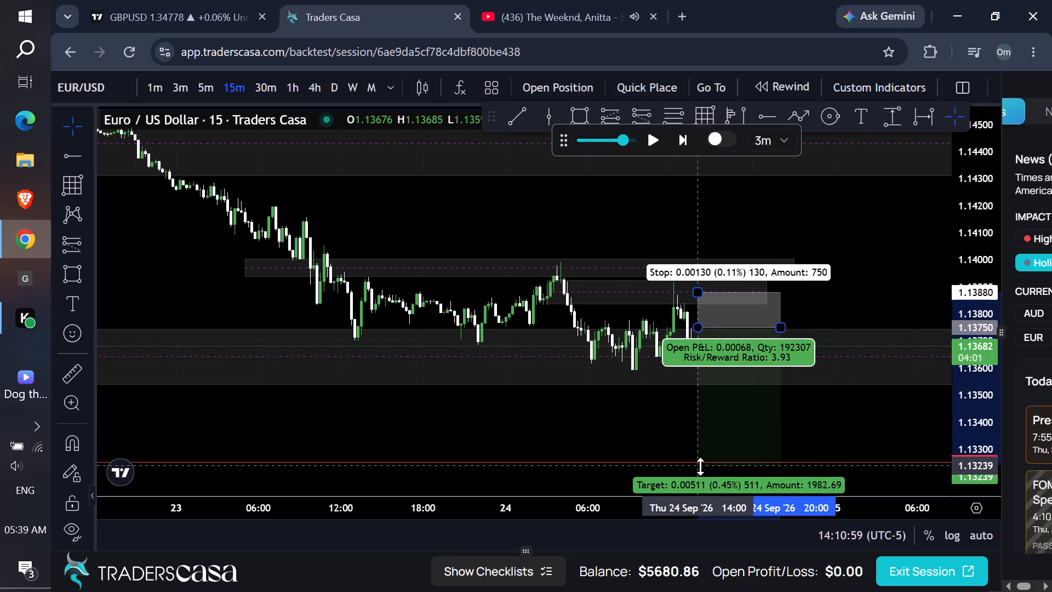
Place a sell limit order at 1.1375 with stop loss 1.1388, take profit 1.1322 and 1% risk.
left_click_drag(700, 466, 701, 470)
left_click(576, 93)
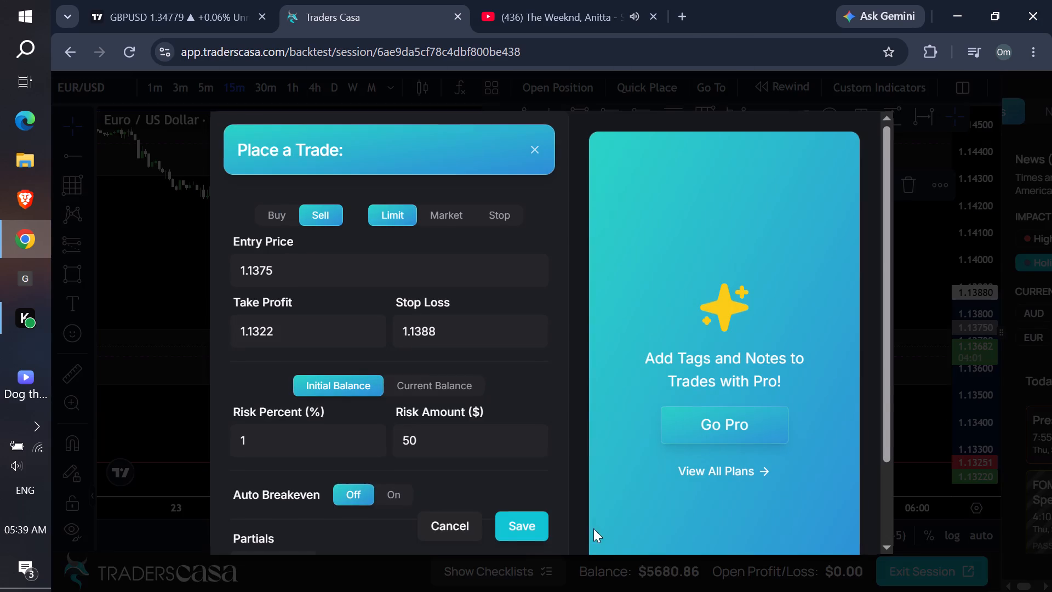
left_click(551, 527)
left_click(542, 521)
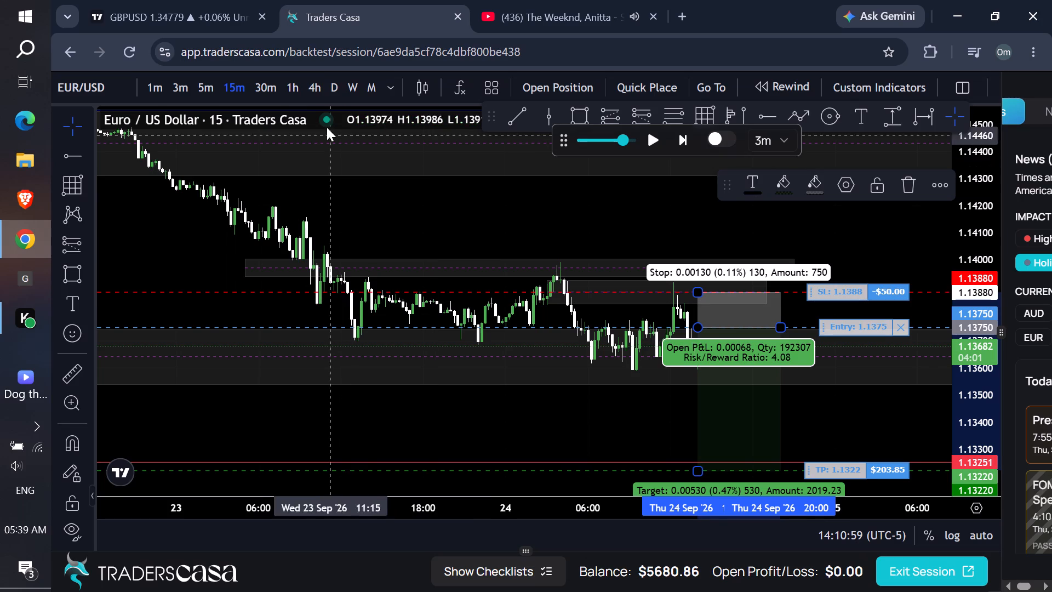
Replay on the 1-hour chart in 3-minute steps until about 03:10 on 25 September, extending the short position box to 28 September.
left_click(296, 93)
left_click(826, 253)
left_click_drag(826, 260, 745, 234)
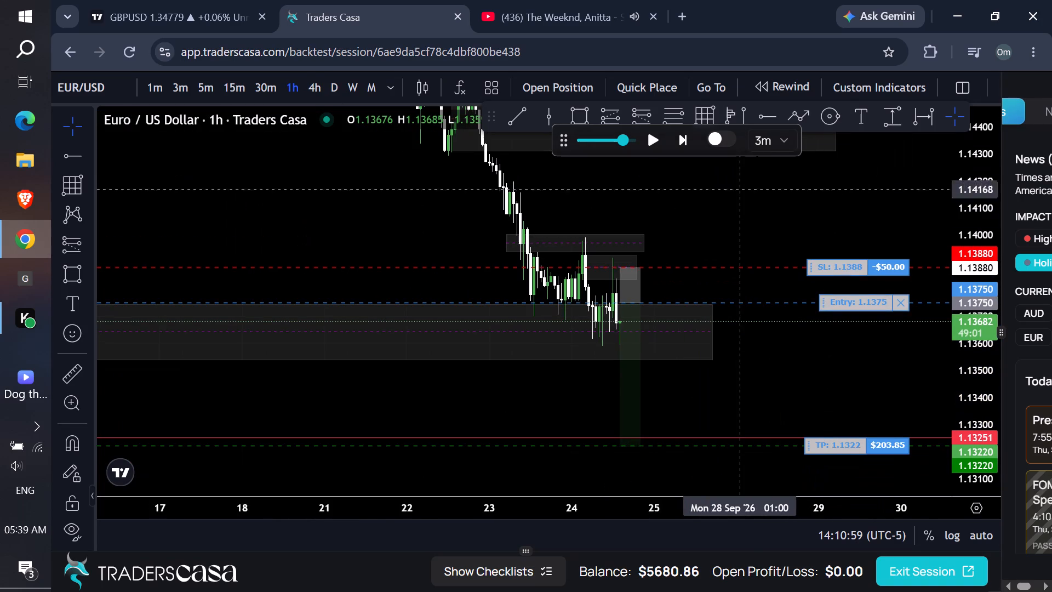
left_click(658, 144)
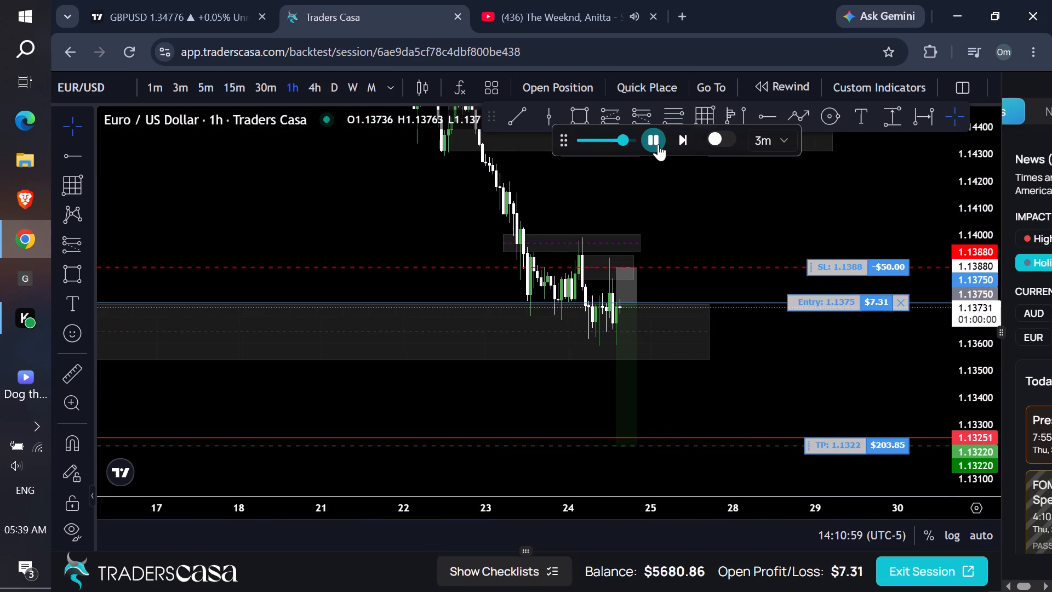
left_click_drag(635, 305, 702, 308)
left_click(807, 344)
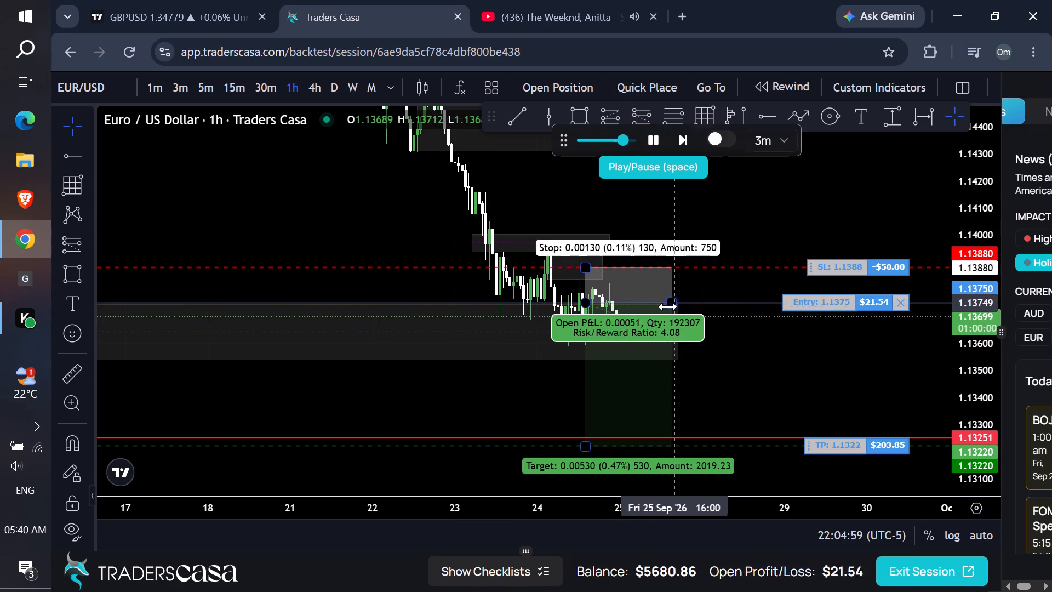
left_click_drag(667, 304, 727, 309)
left_click(792, 335)
left_click_drag(952, 392, 953, 388)
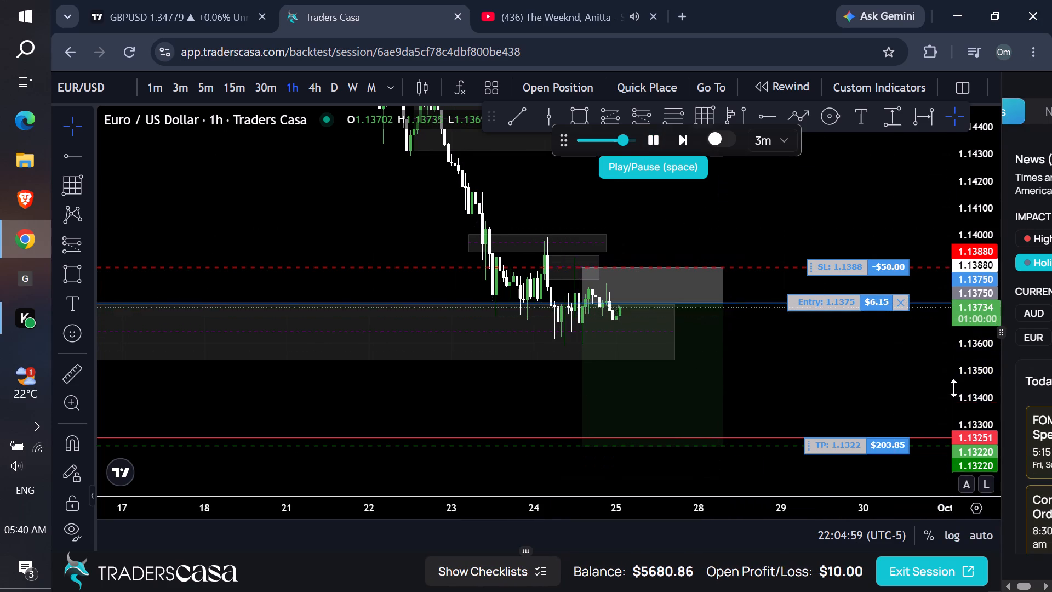
left_click_drag(953, 388, 927, 318)
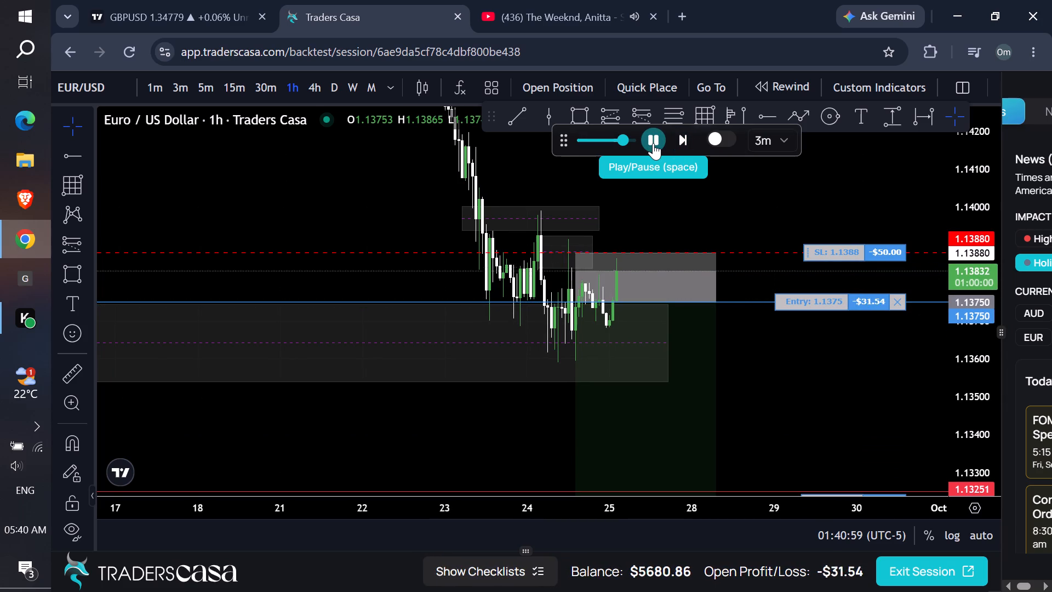
Delete the short position drawing from the 1-hour chart.
left_click(655, 253)
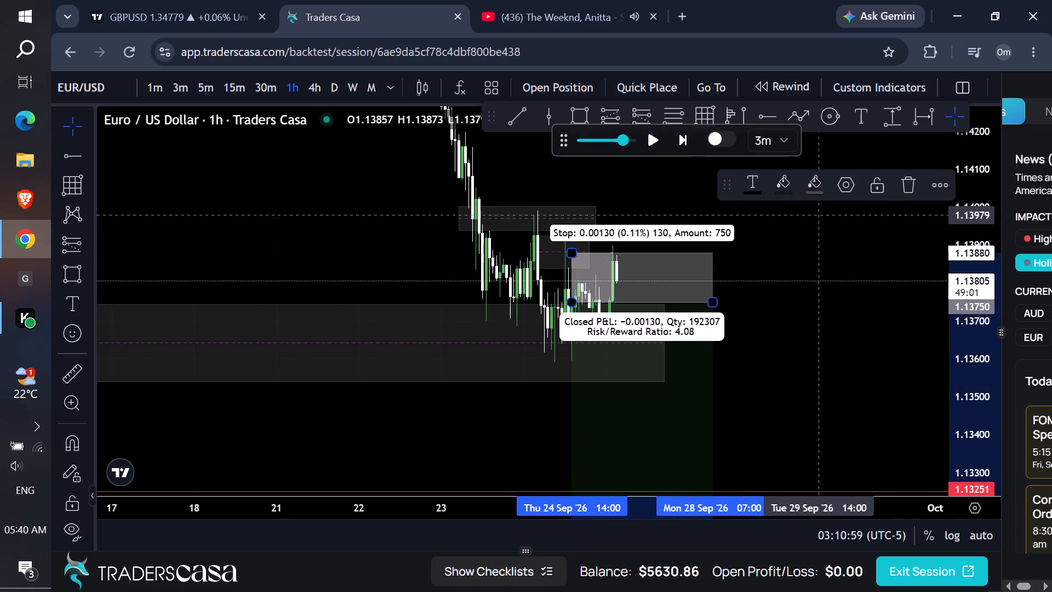
left_click(922, 183)
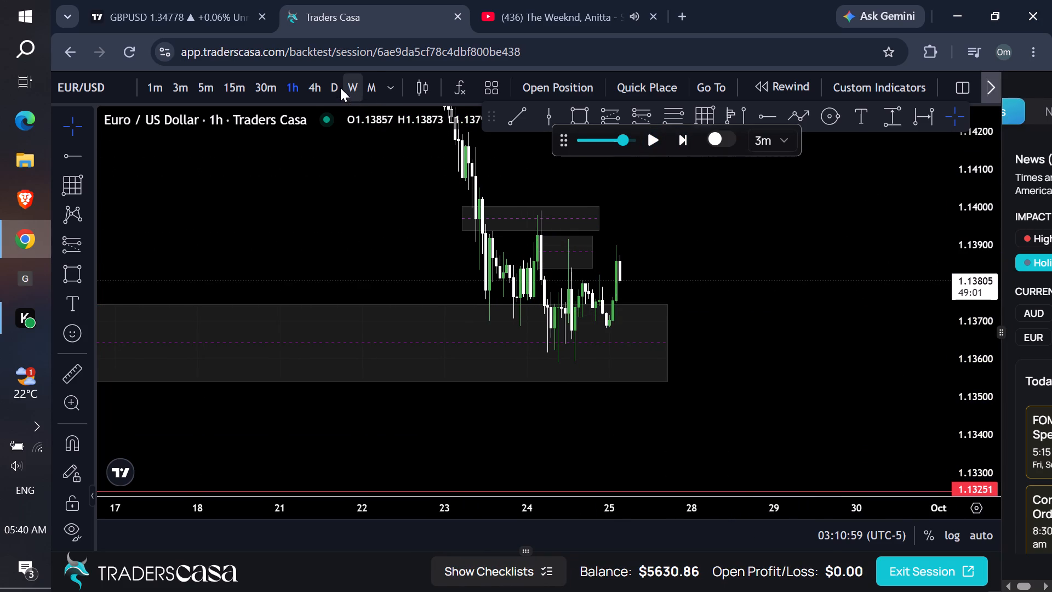
Examine price around the demand zone and the supply zones above it on the daily and 1-hour charts.
left_click(338, 87)
scroll(636, 269, "up", 1)
scroll(636, 269, "down", 1)
scroll(636, 269, "up", 3)
left_click_drag(656, 275, 748, 239)
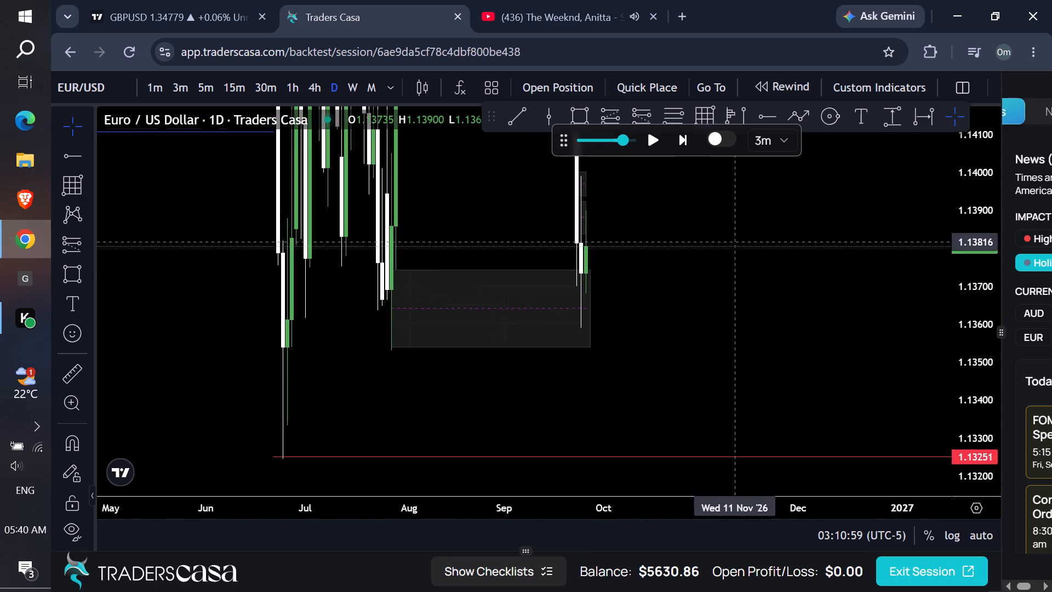
left_click_drag(721, 212, 687, 300)
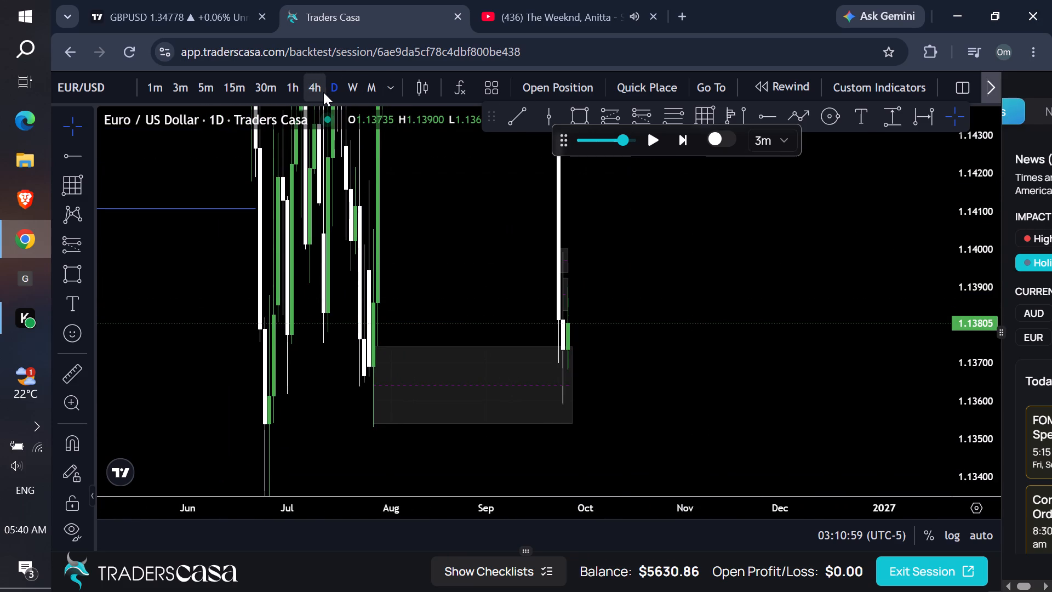
left_click(319, 89)
left_click(293, 92)
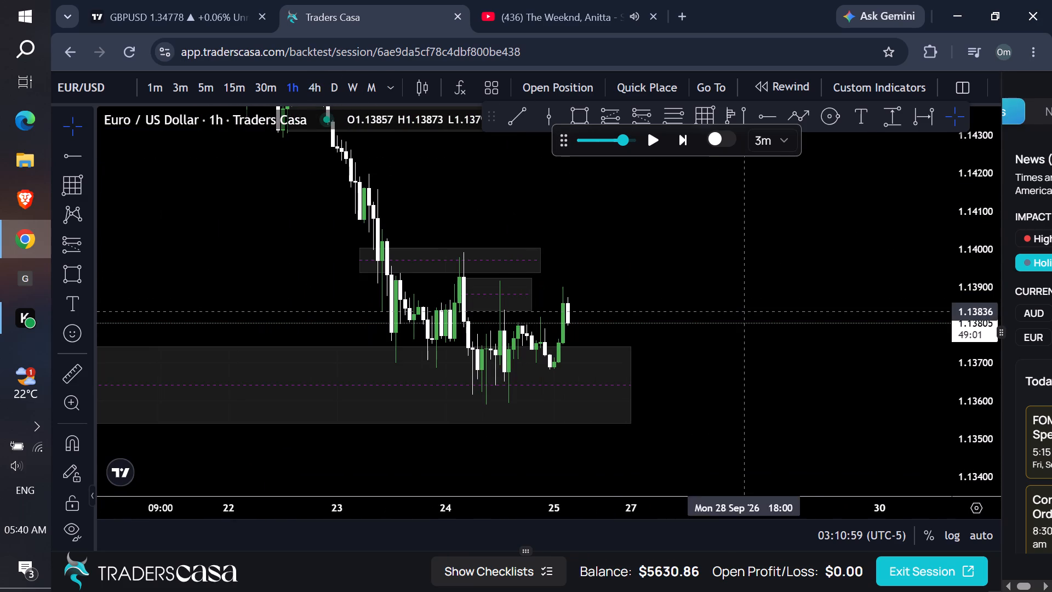
Move and resize the second supply zone into a demand zone between about 1.13747 and 1.13686, at the base of the 25 September rise.
left_click_drag(764, 315, 768, 291)
left_click_drag(524, 291, 637, 329)
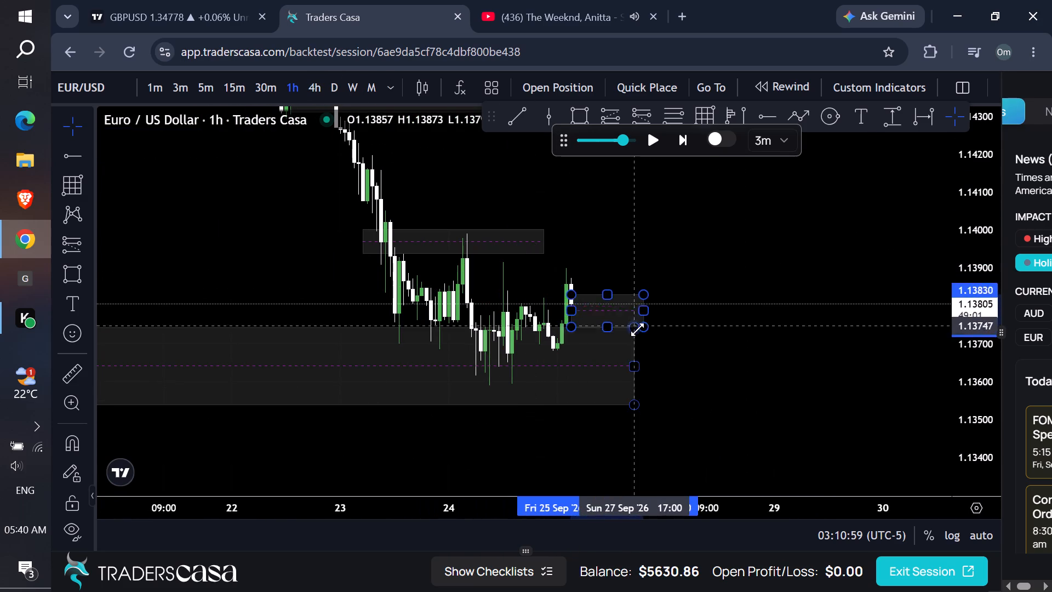
left_click_drag(637, 329, 614, 348)
left_click_drag(620, 314, 634, 332)
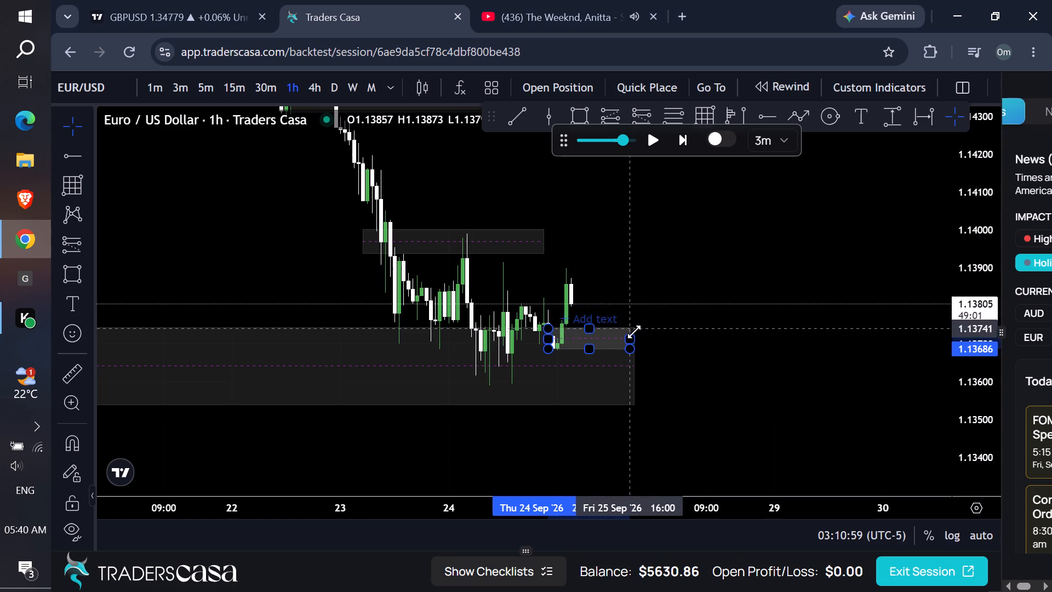
left_click_drag(634, 332, 650, 326)
left_click(672, 293)
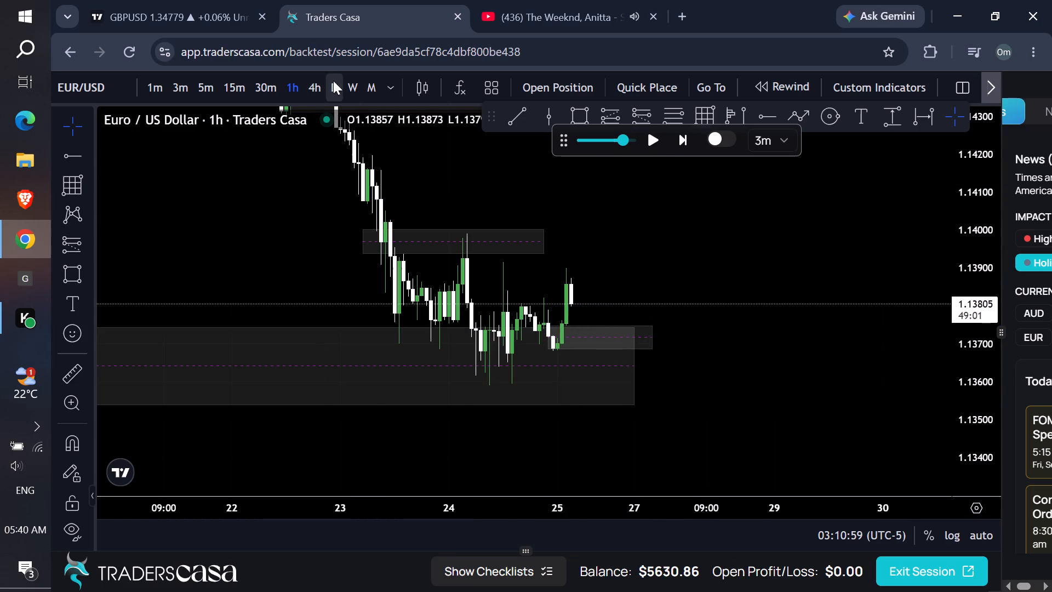
Enlarge the supply zone near 1.1400 on the daily chart so it spans about 1.14291 to 1.13999, starting at 18 September.
left_click(333, 81)
left_click_drag(963, 185, 739, 335)
left_click_drag(569, 261, 570, 261)
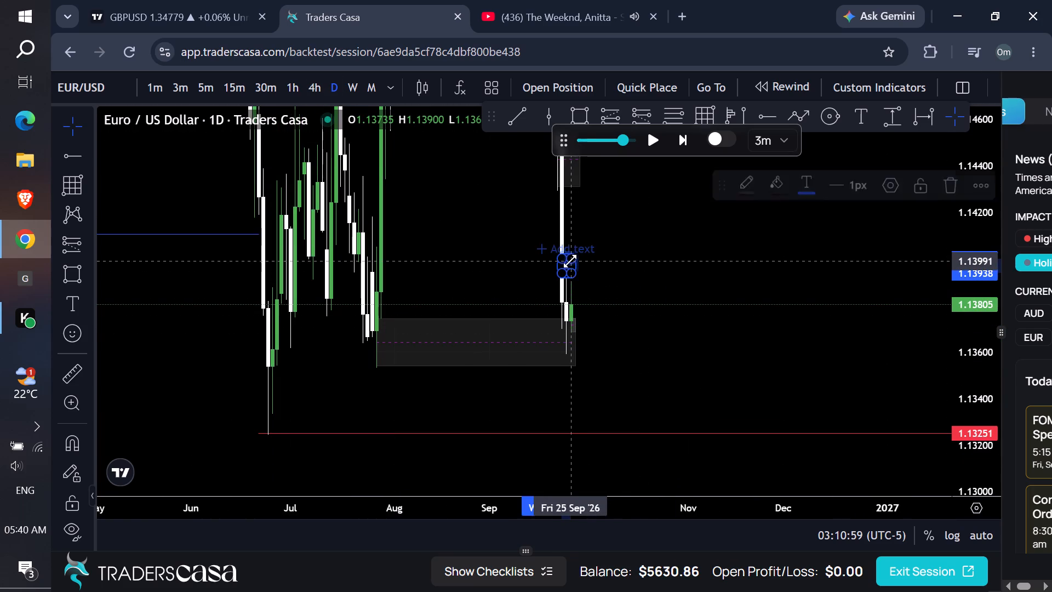
left_click_drag(570, 261, 547, 191)
left_click_drag(561, 274, 611, 252)
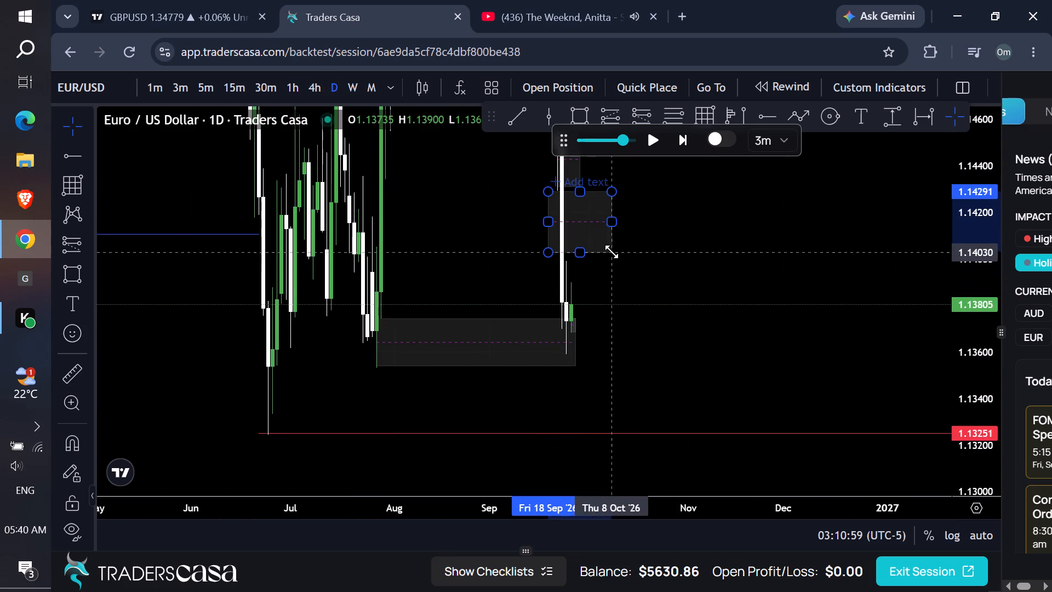
left_click_drag(611, 252, 624, 260)
Delete the older supply zone directly above the enlarged one on the daily chart.
left_click_drag(691, 244, 675, 279)
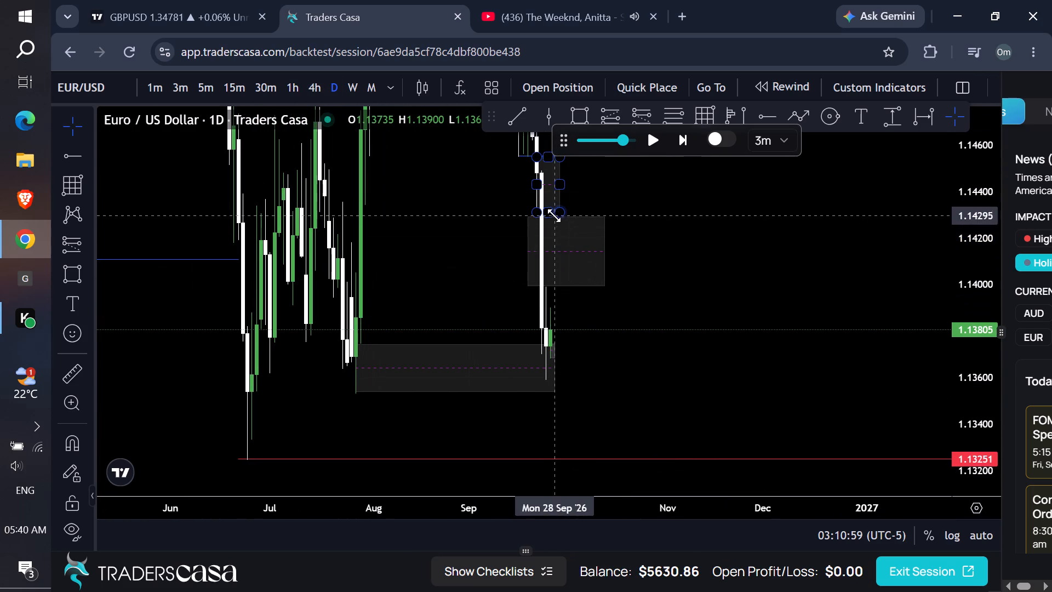
left_click(553, 215)
left_click(960, 174)
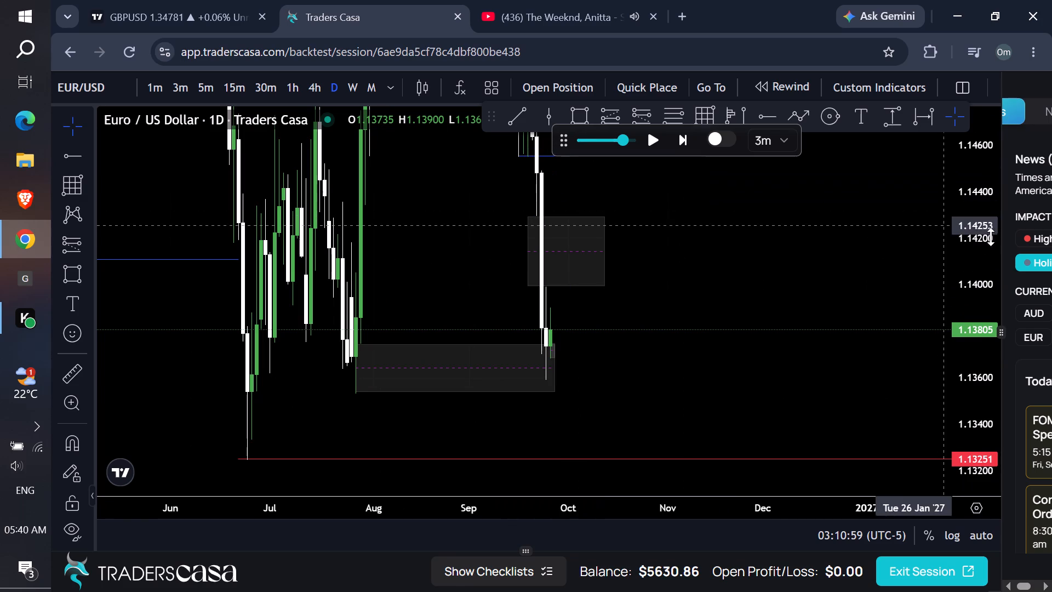
Replay on the 1-hour chart in 10-minute steps until about 08:00 on 25 September.
left_click_drag(992, 243, 913, 361)
left_click_drag(701, 312, 819, 331)
scroll(752, 300, "down", 1)
scroll(752, 300, "up", 5)
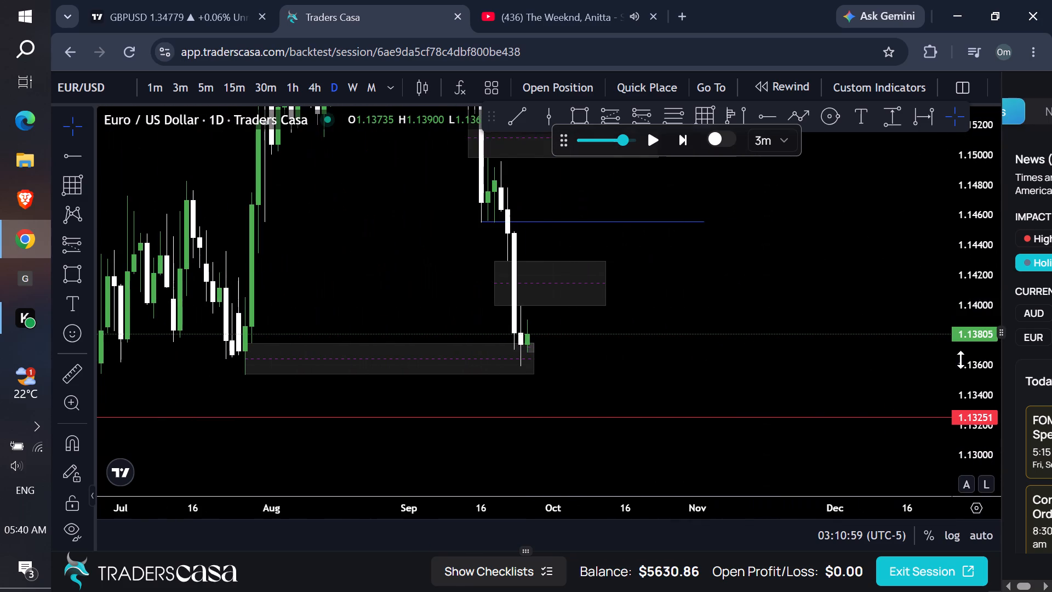
left_click_drag(974, 390, 924, 293)
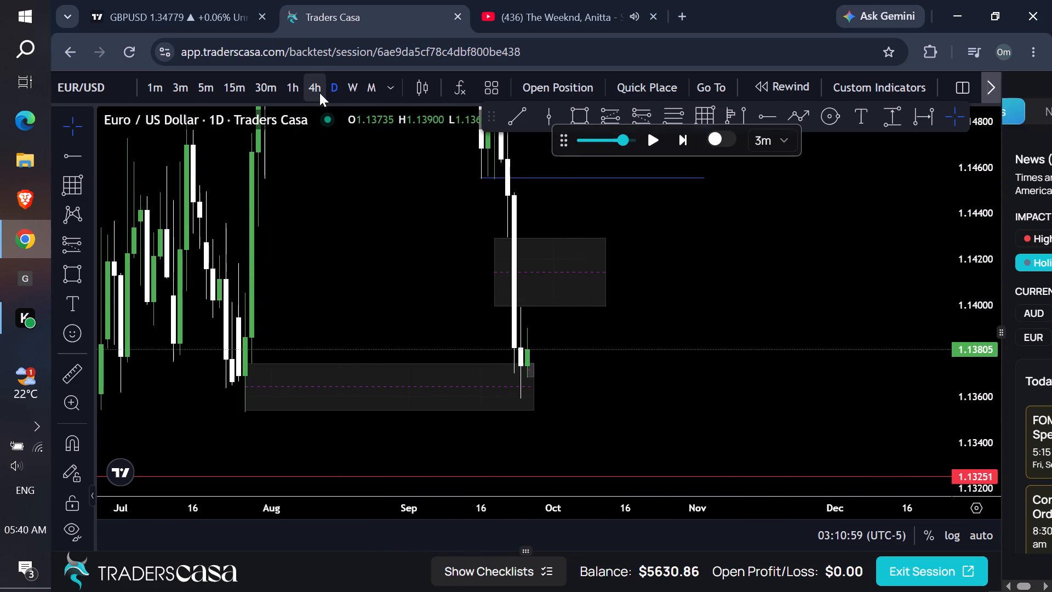
left_click(319, 93)
left_click_drag(714, 348, 676, 327)
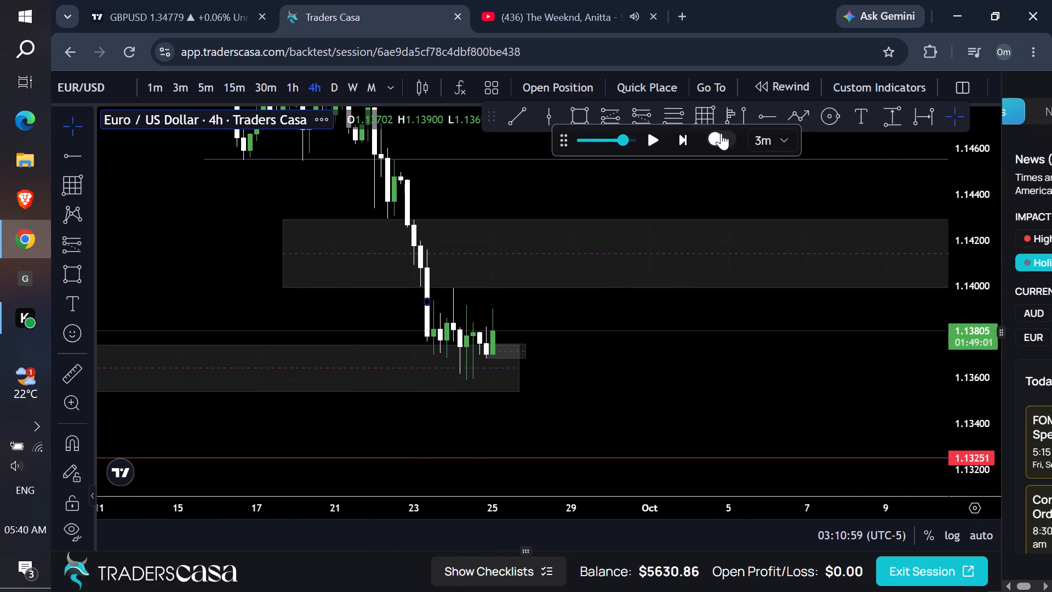
left_click(768, 141)
left_click(786, 283)
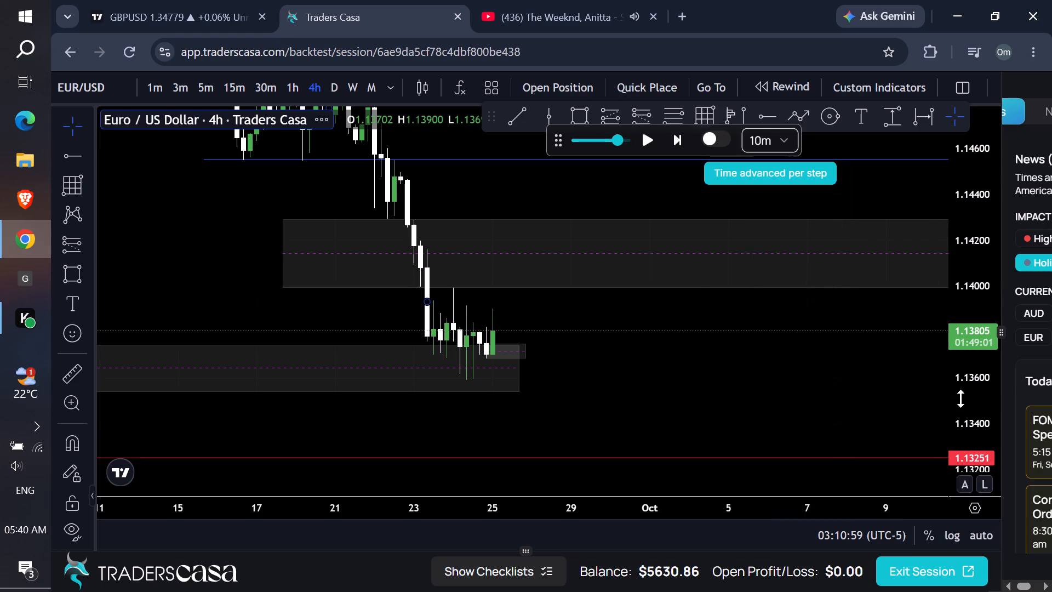
left_click_drag(962, 399, 808, 185)
left_click(315, 104)
left_click(296, 92)
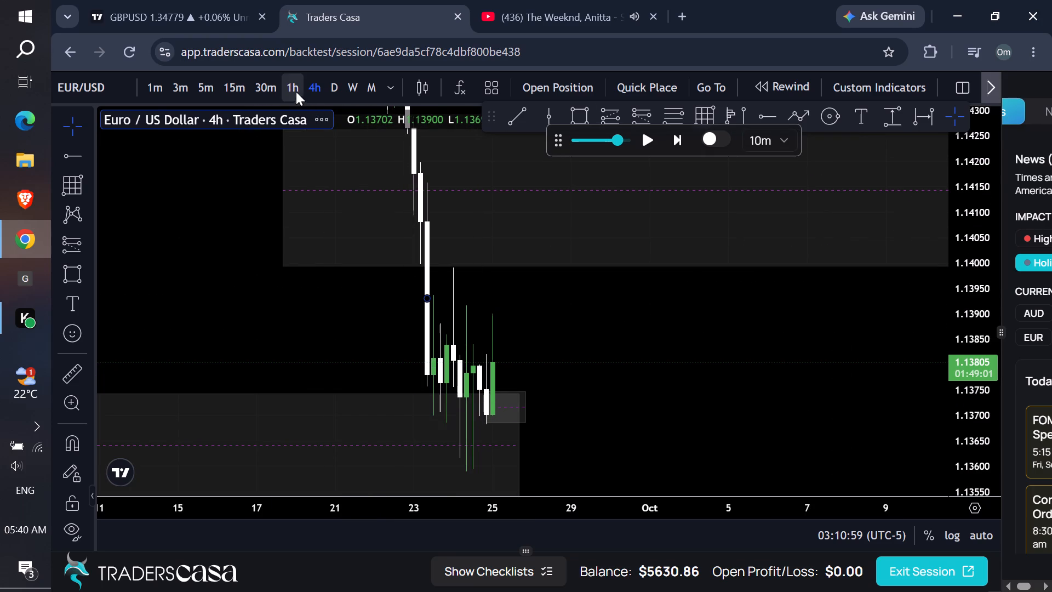
left_click_drag(656, 288, 668, 200)
left_click(647, 141)
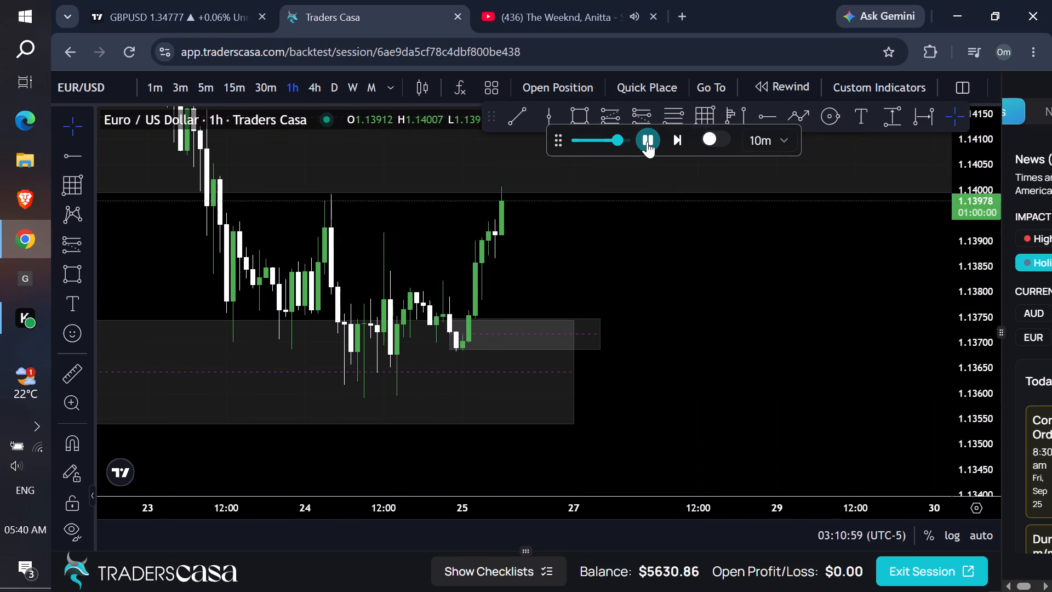
left_click_drag(651, 212, 683, 310)
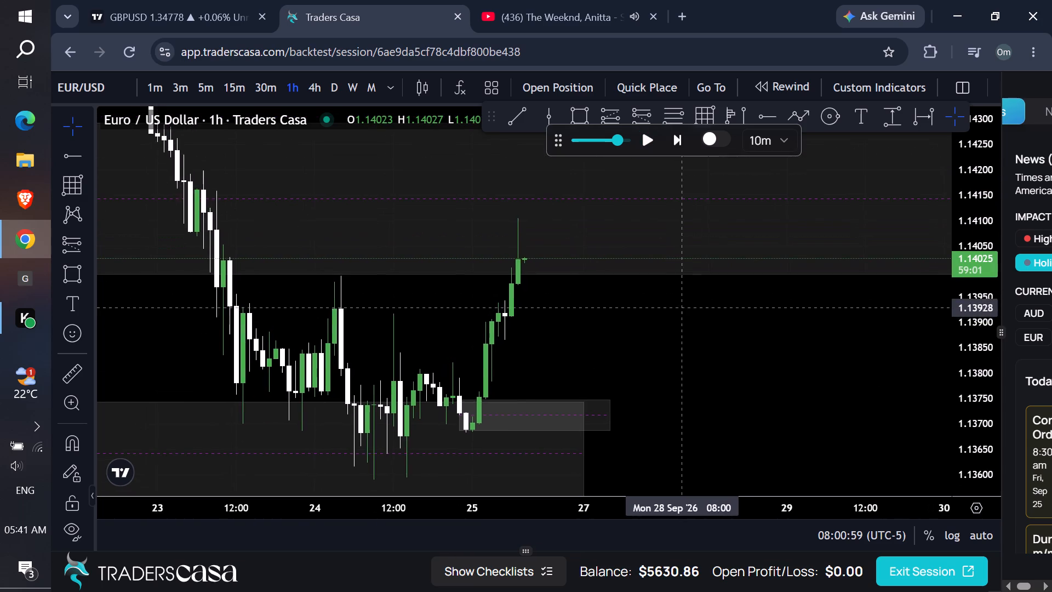
Narrow the supply zone on the 4-hour chart, lowering its top to about 1.14190 and starting it early on 23 September.
scroll(681, 306, "down", 1)
left_click_drag(726, 309, 708, 330)
left_click(313, 95)
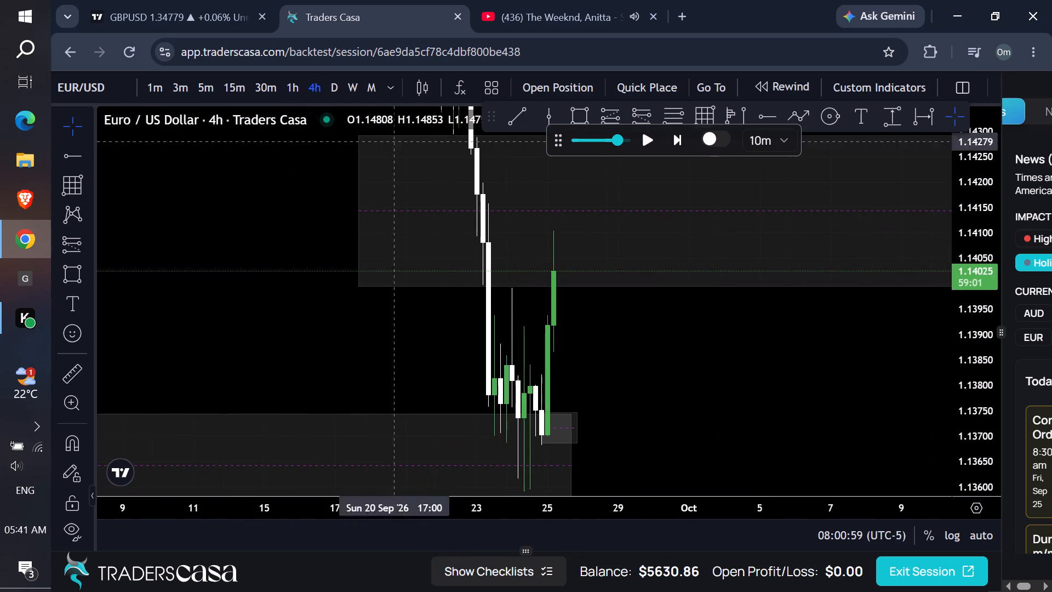
left_click_drag(367, 282, 447, 277)
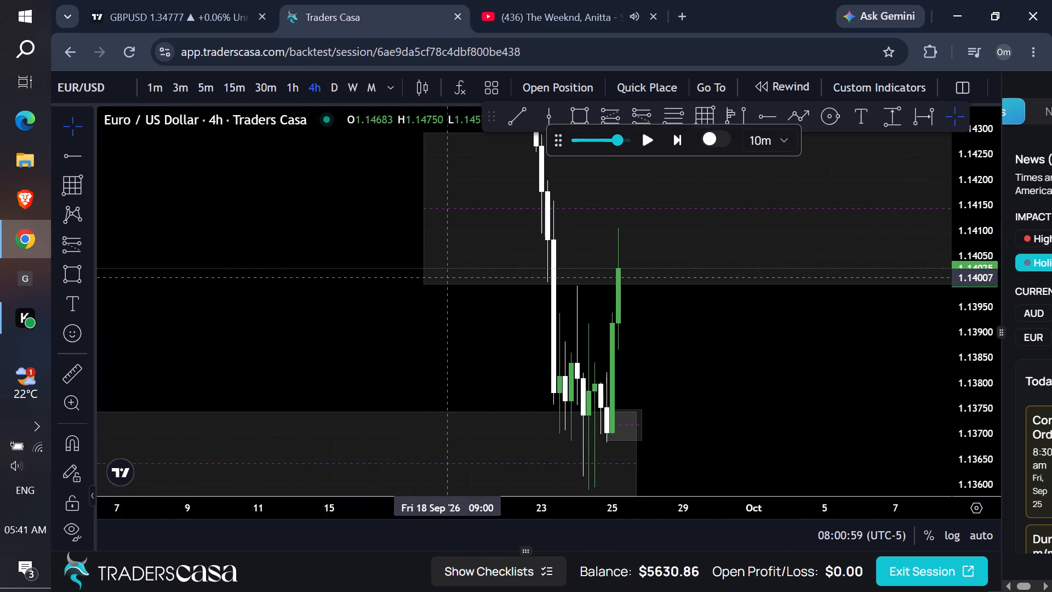
left_click_drag(447, 277, 448, 277)
left_click_drag(422, 287, 499, 281)
left_click_drag(708, 297, 648, 333)
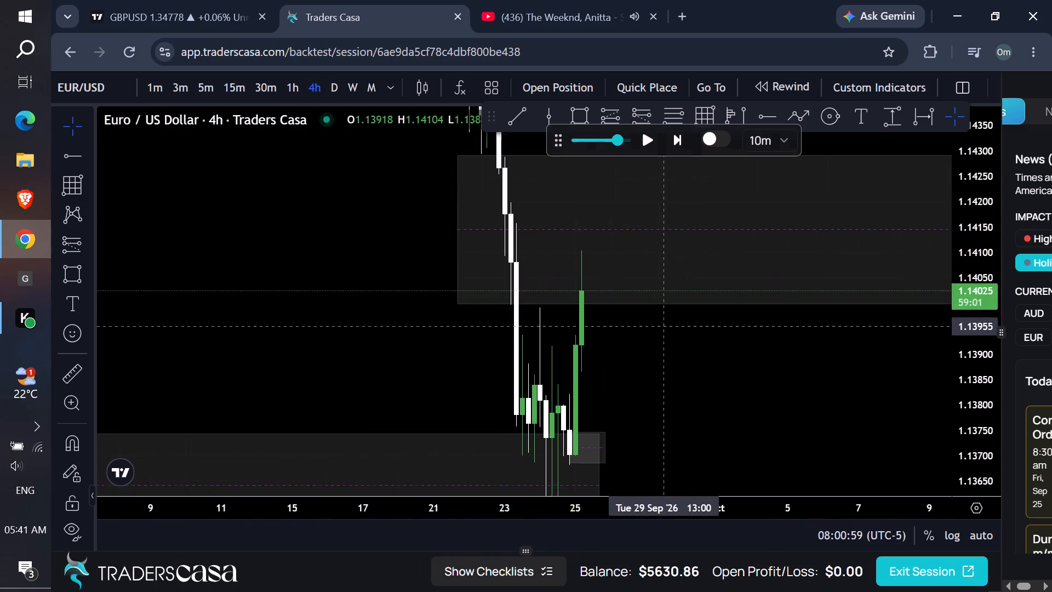
left_click_drag(648, 333, 621, 335)
left_click_drag(416, 167, 464, 215)
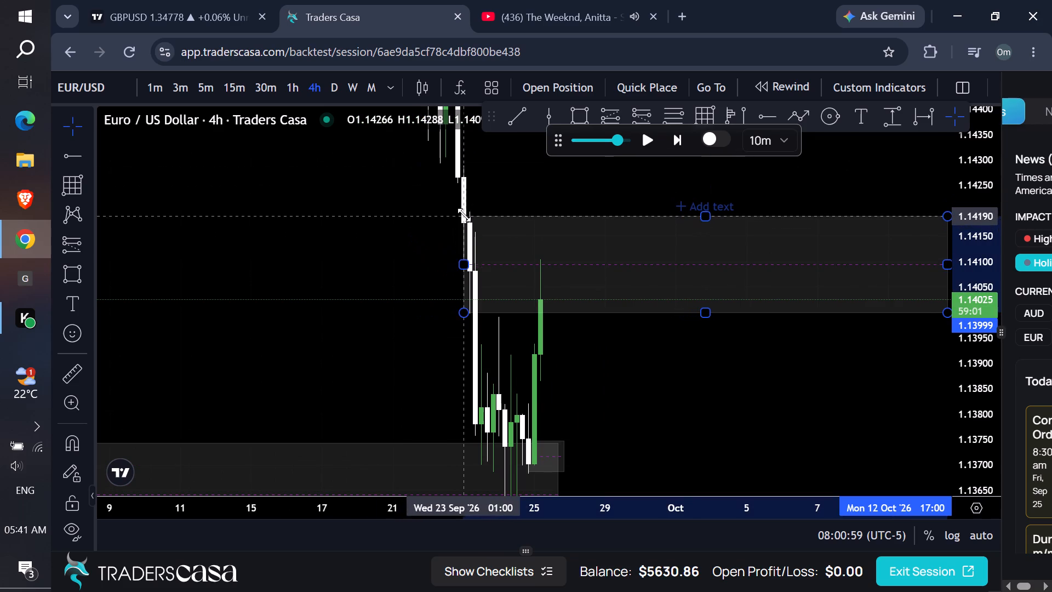
left_click_drag(464, 215, 467, 214)
Replay on the 4-hour chart in 10-minute steps until about 13:00 on 25 September.
left_click_drag(644, 354, 608, 320)
left_click(647, 138)
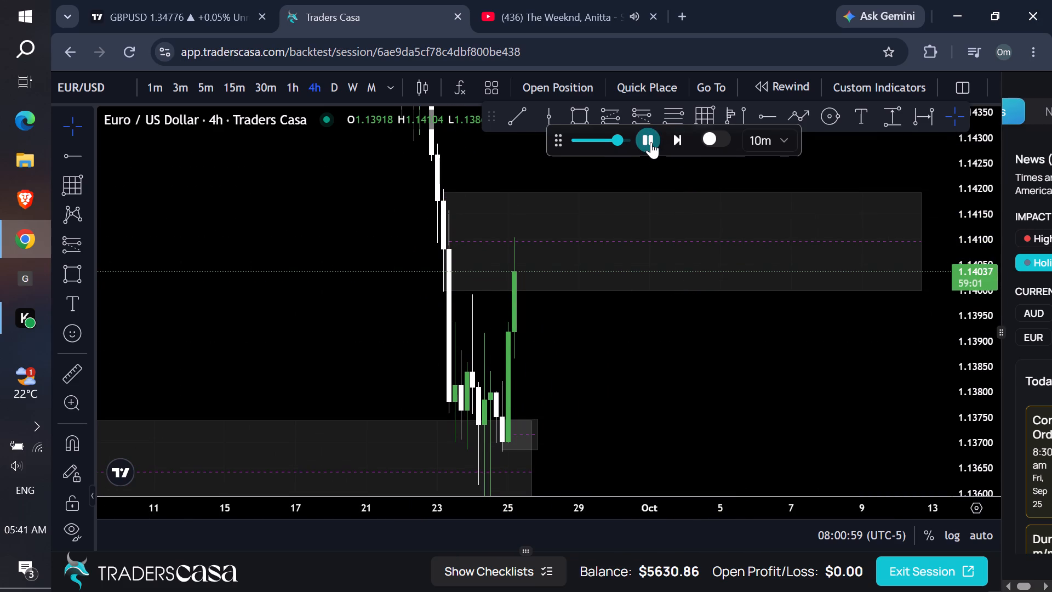
left_click(649, 142)
left_click(649, 142)
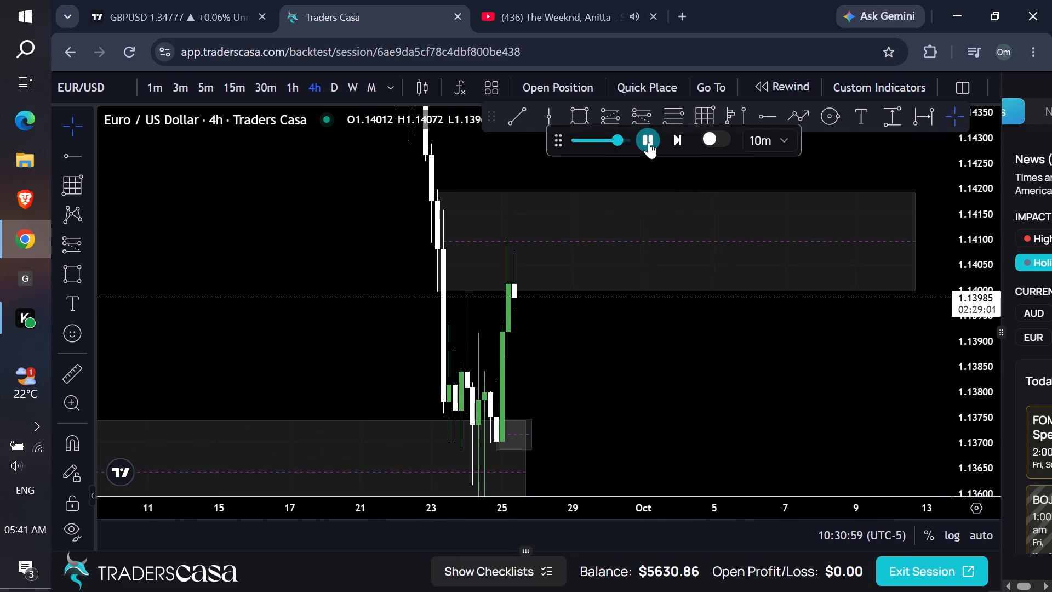
left_click(649, 142)
left_click(649, 142)
left_click(649, 142)
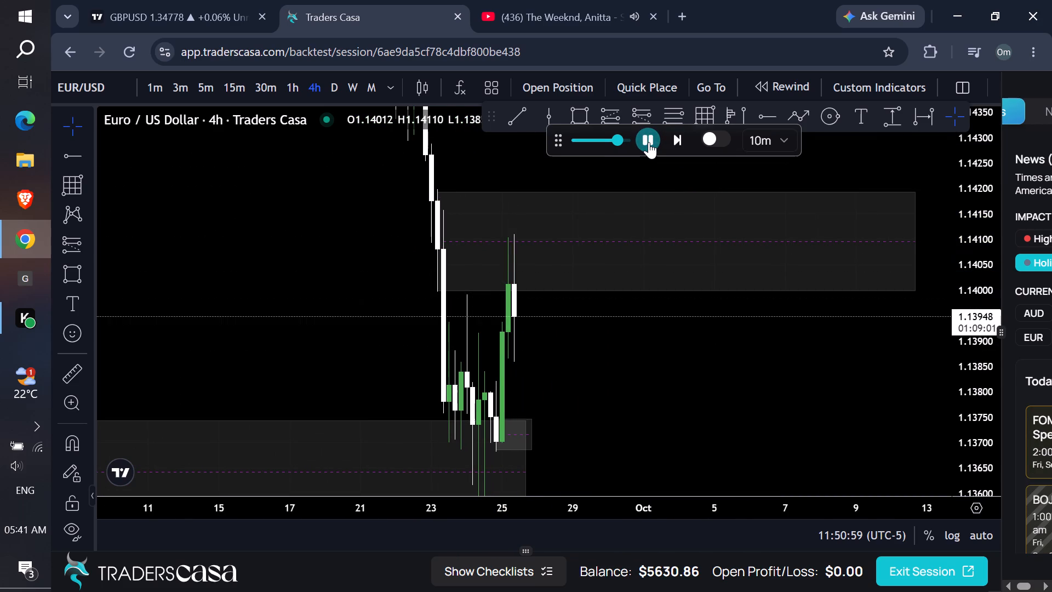
double_click(649, 142)
Enlarge the small demand zone on the 4-hour chart, raising its top to about 1.13865 and extending it to early 29 September.
left_click_drag(677, 303, 647, 282)
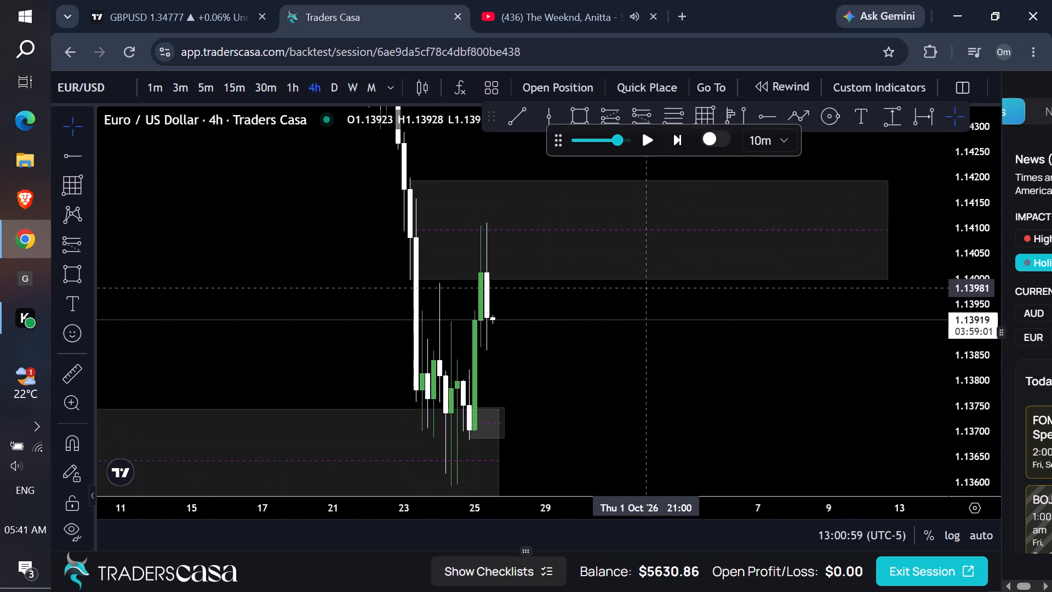
left_click_drag(647, 282, 640, 277)
left_click(334, 95)
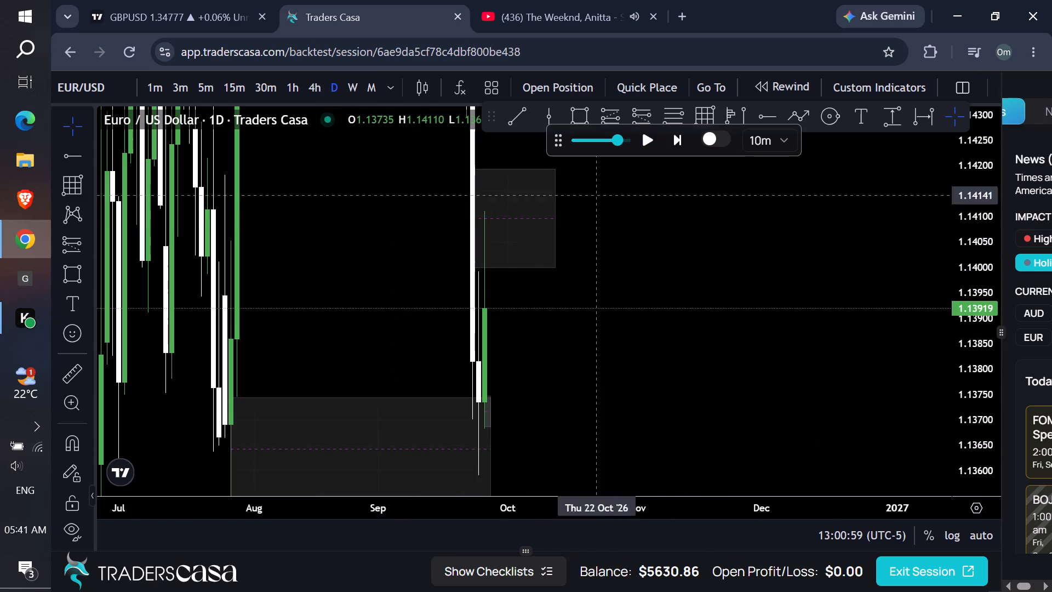
left_click_drag(979, 181, 792, 430)
left_click_drag(652, 339, 662, 315)
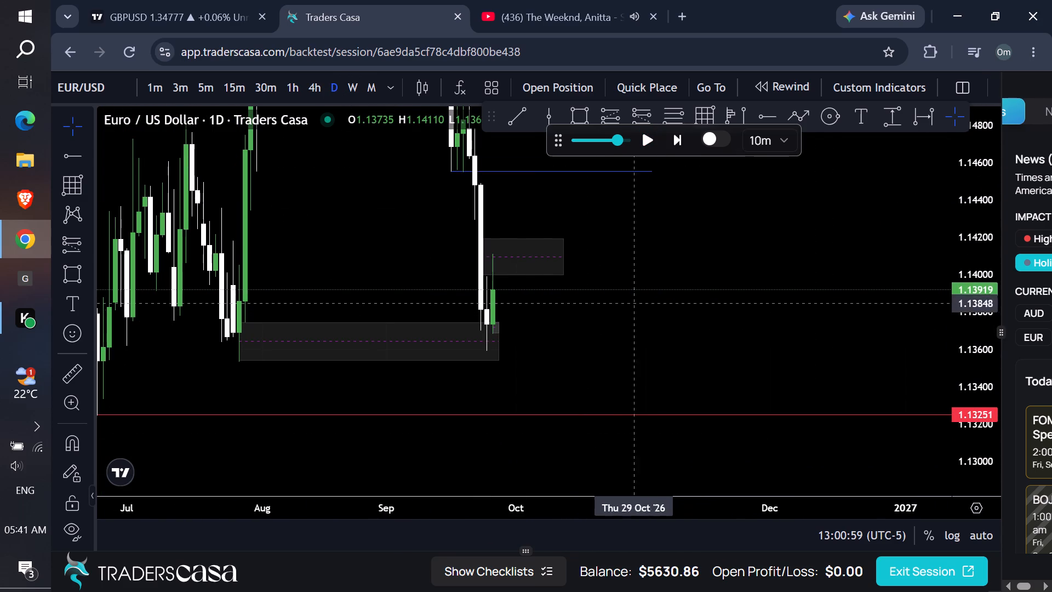
left_click(313, 93)
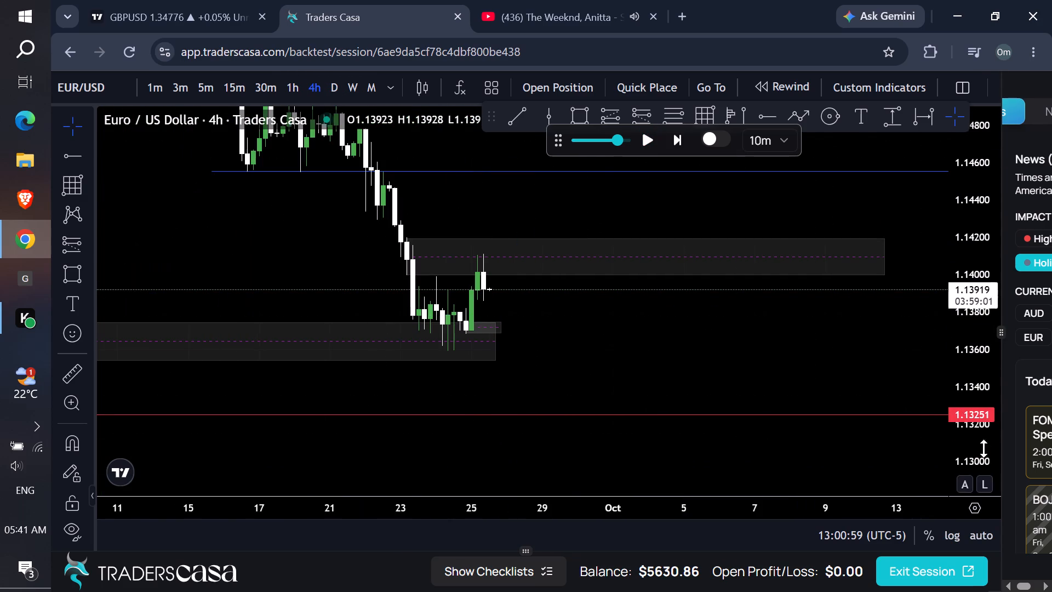
left_click_drag(985, 460, 902, 353)
left_click_drag(499, 339, 540, 298)
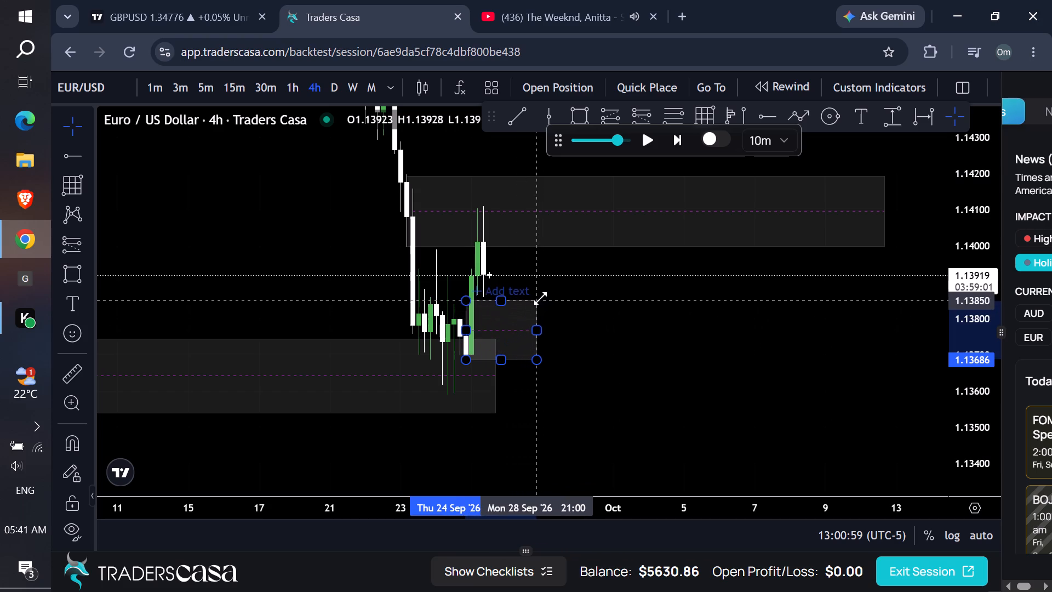
left_click_drag(540, 298, 547, 294)
left_click_drag(609, 287, 617, 320)
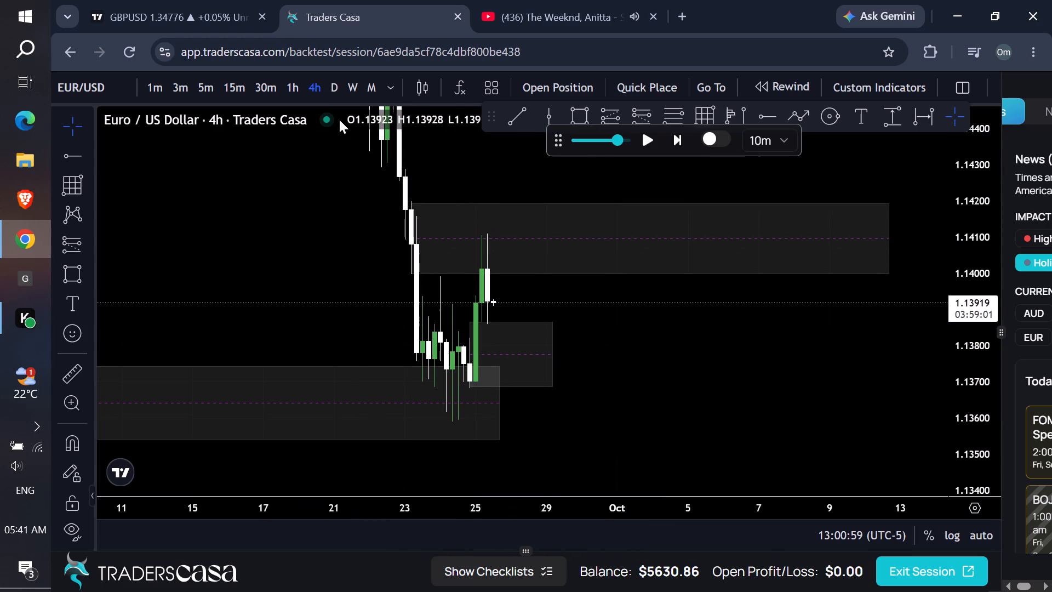
Replay on the 1-hour and 4-hour charts in 10-minute steps until about 22:00 on 27 September.
left_click(303, 84)
left_click(232, 77)
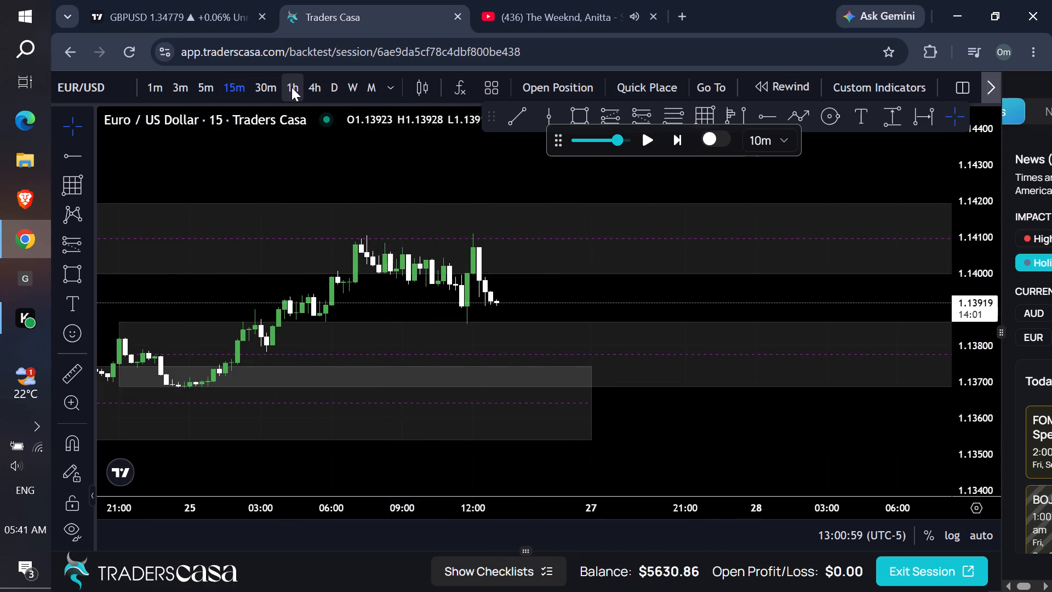
left_click(291, 87)
left_click(651, 143)
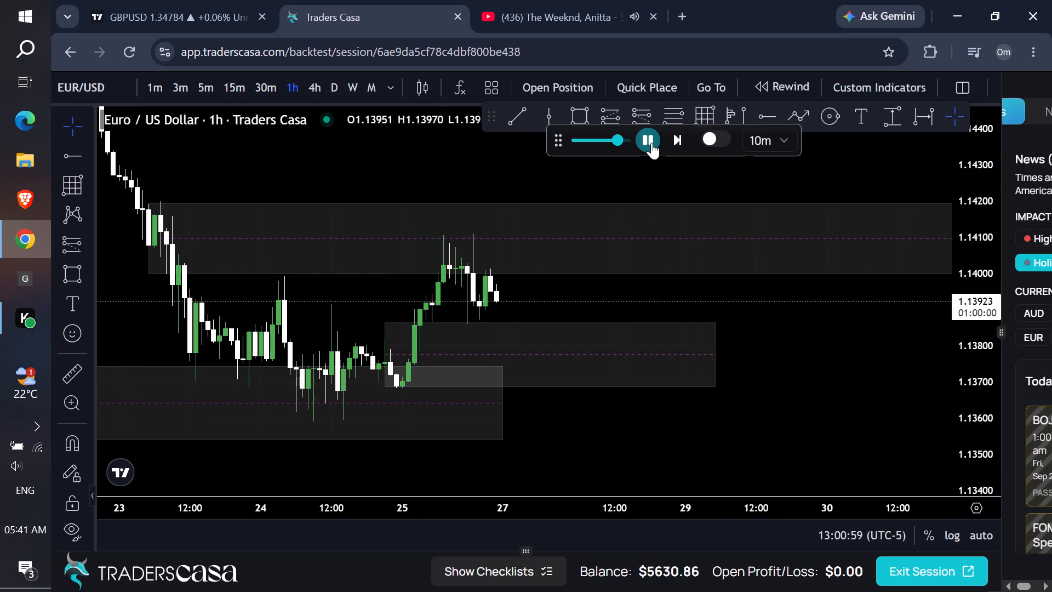
left_click(311, 96)
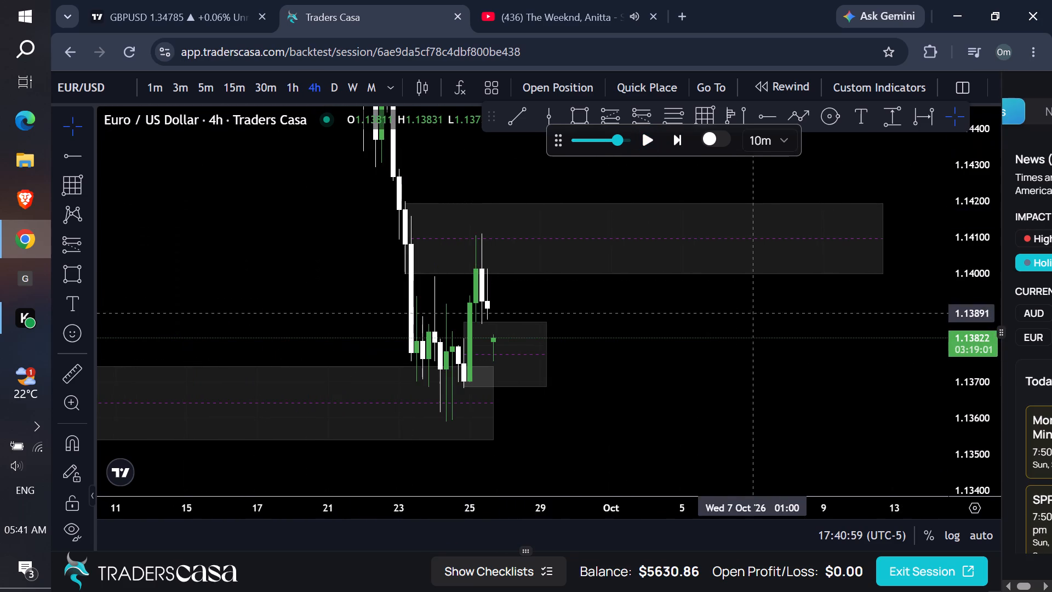
left_click_drag(753, 309, 727, 287)
left_click(651, 146)
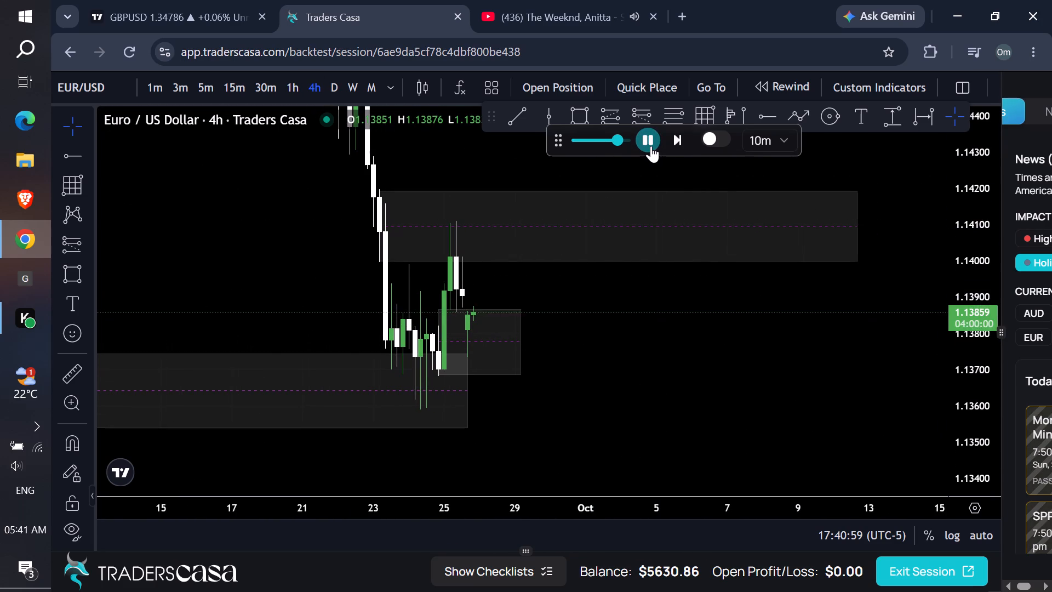
Draw a long position on the 15-minute chart with entry 1.13815, stop 1.13734 and target 1.14140.
left_click(240, 93)
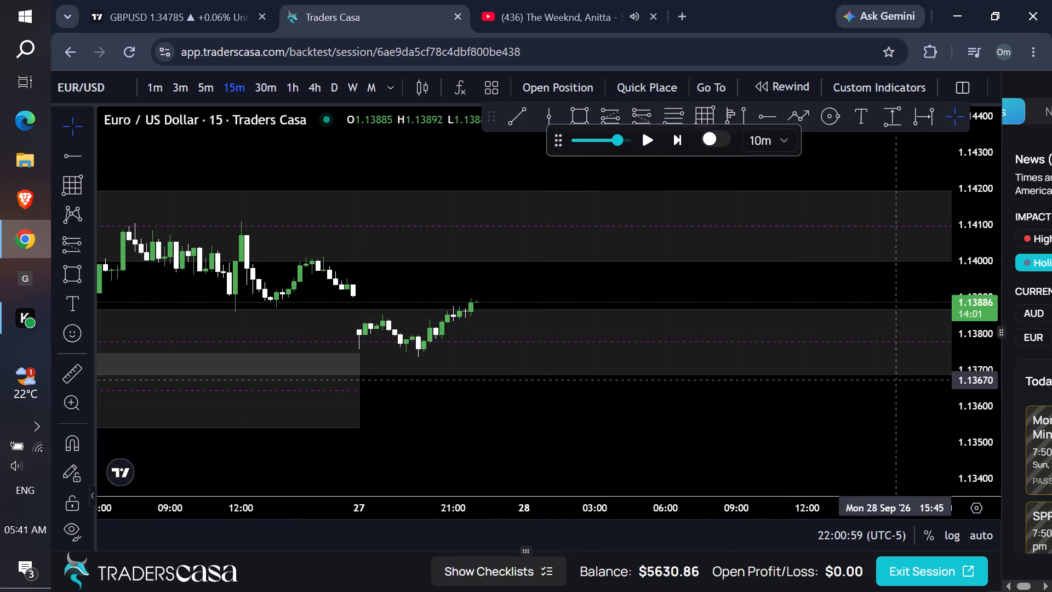
left_click_drag(989, 446, 817, 240)
scroll(590, 289, "down", 3)
scroll(588, 289, "up", 1)
scroll(587, 289, "down", 1)
scroll(586, 288, "up", 1)
left_click_drag(695, 271, 656, 236)
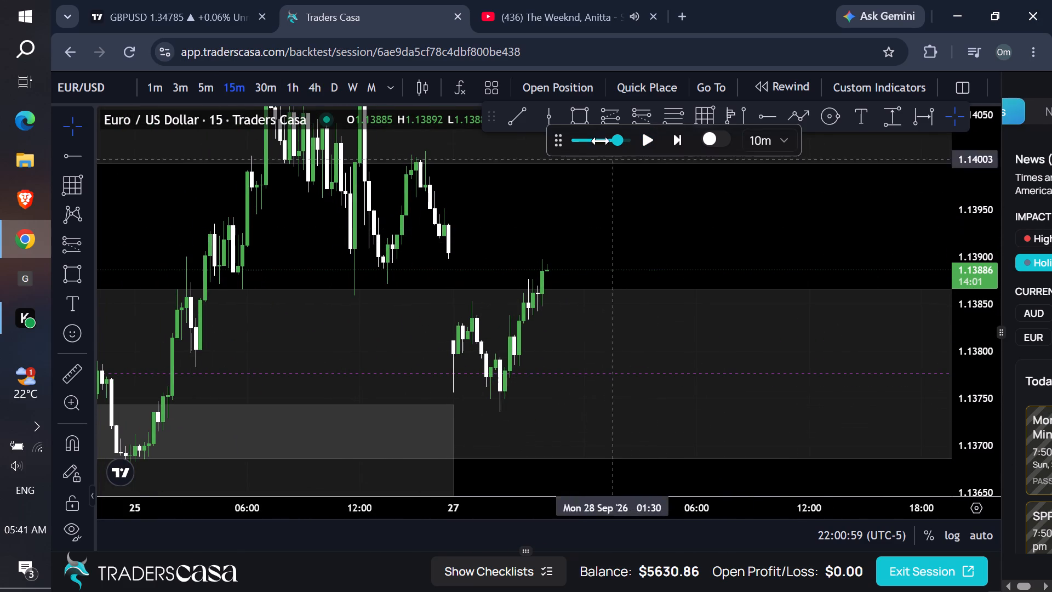
left_click(611, 121)
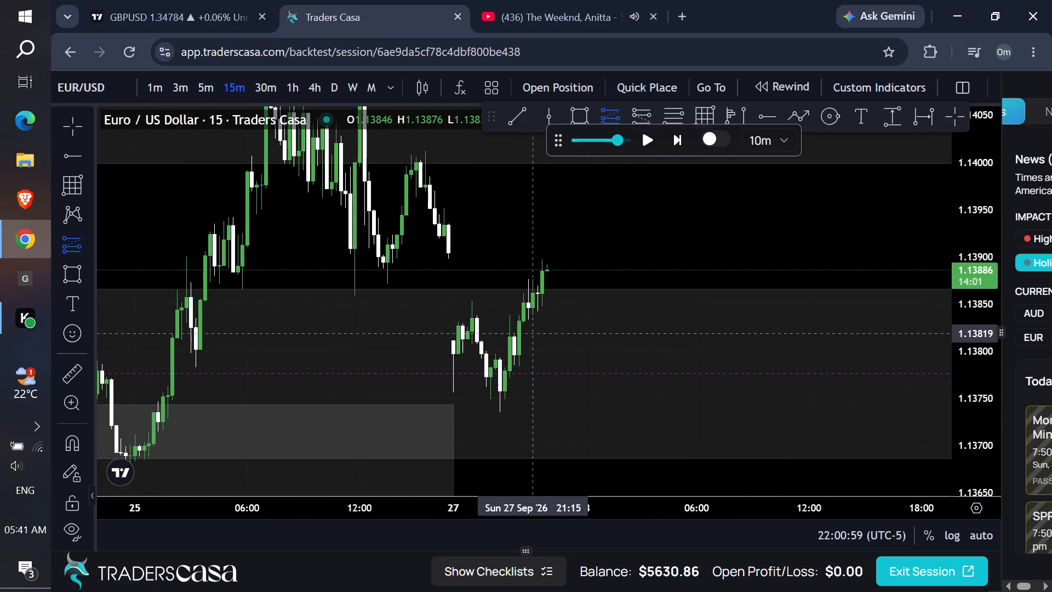
left_click(534, 337)
left_click_drag(536, 417, 538, 410)
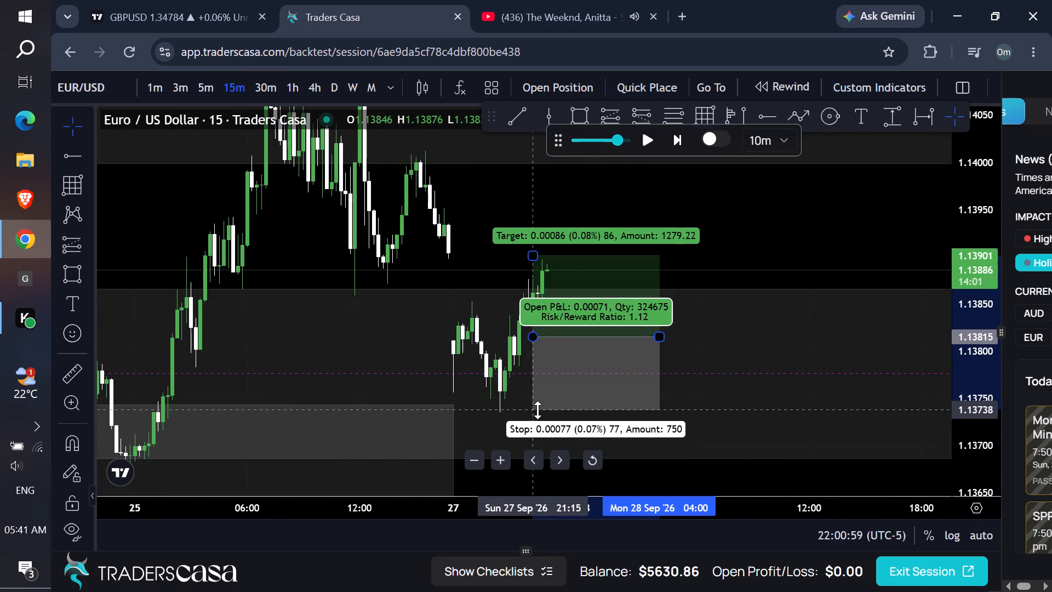
left_click_drag(538, 410, 541, 413)
left_click_drag(530, 258, 517, 108)
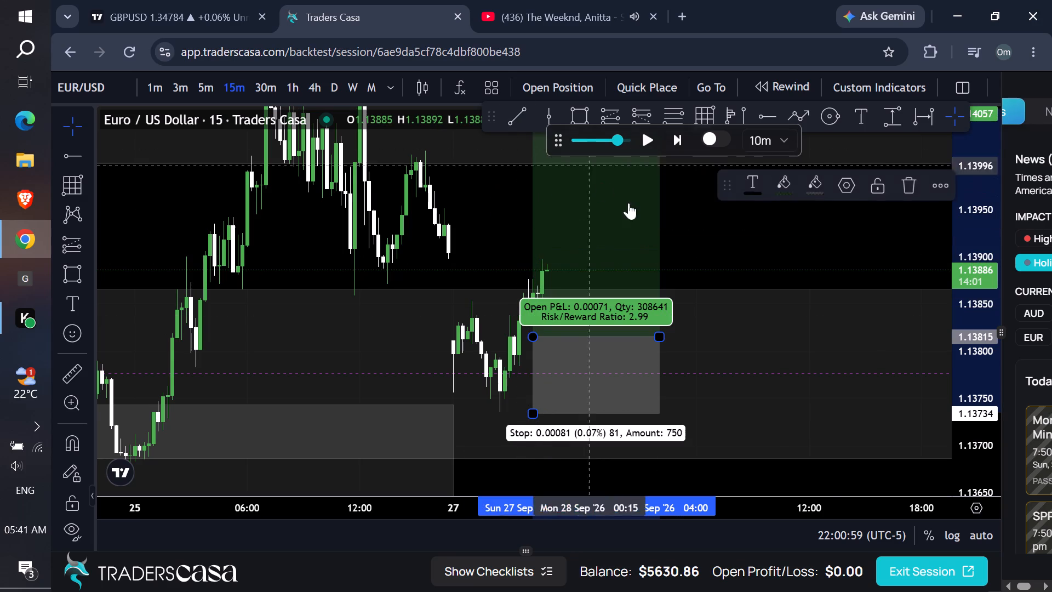
scroll(717, 240, "down", 1)
scroll(770, 247, "up", 1)
scroll(786, 254, "down", 3)
left_click_drag(986, 261, 870, 471)
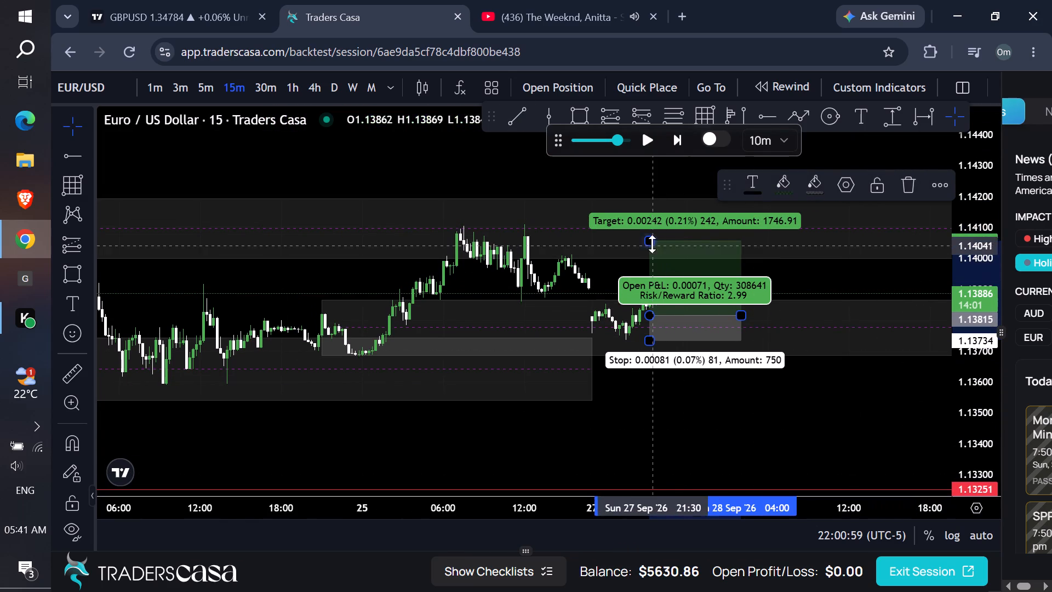
left_click_drag(650, 242, 650, 215)
Place the buy order at entry 1.13815 with stop loss 1.13734, take profit 1.1414 and a $50 risk.
left_click(579, 89)
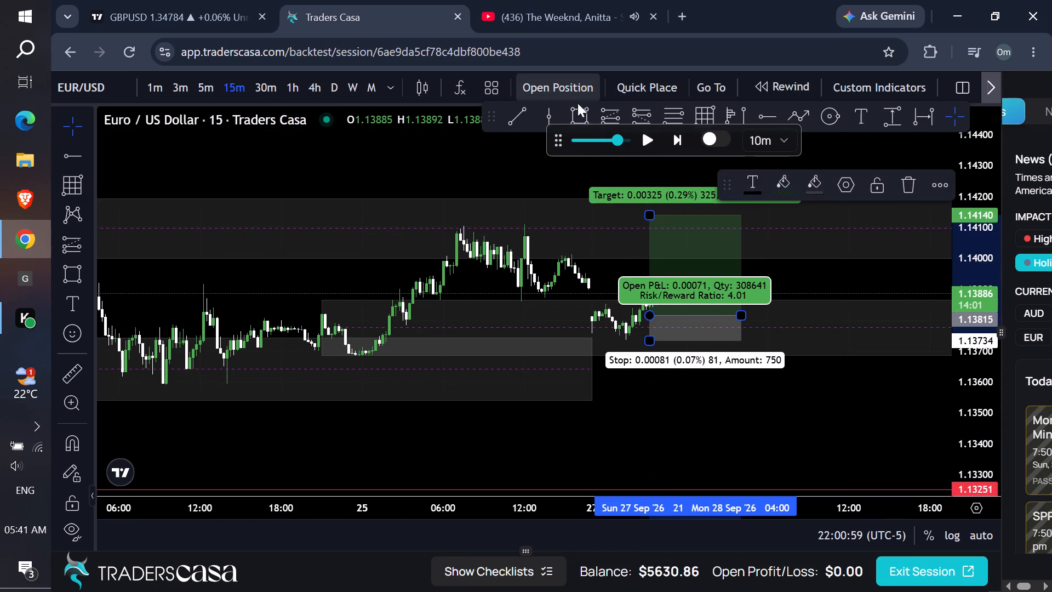
left_click(520, 530)
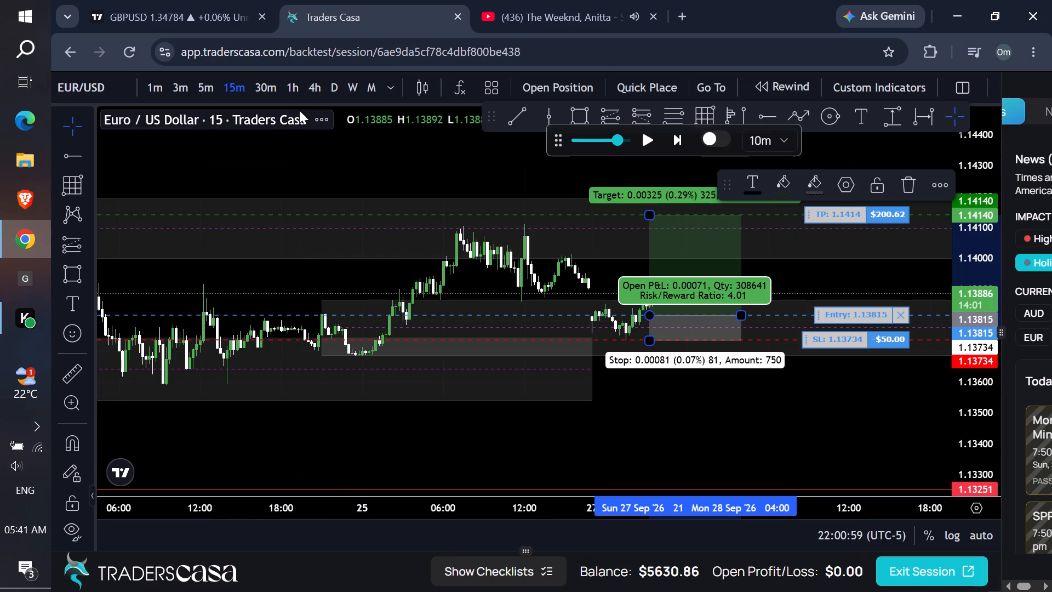
Start the replay on the 1-hour chart in 3-minute steps.
left_click(290, 79)
left_click(754, 271)
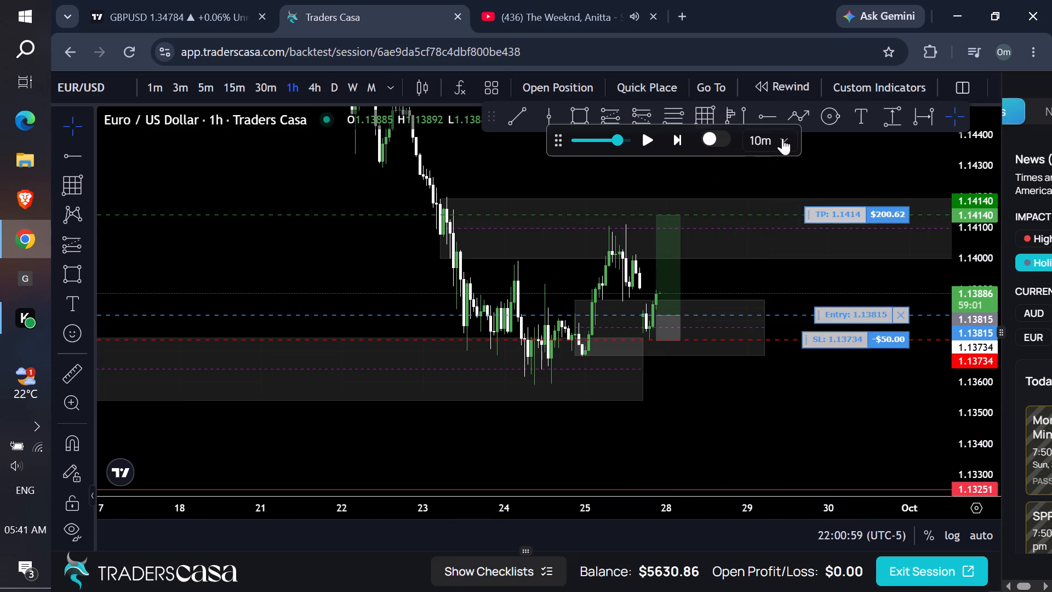
left_click(782, 138)
left_click(779, 198)
left_click(763, 136)
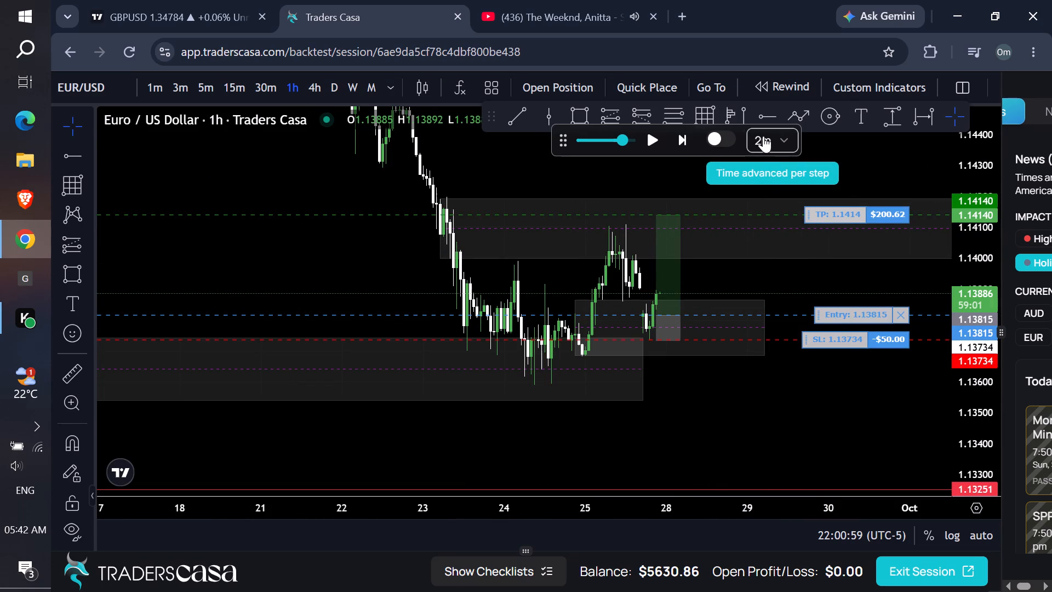
left_click(776, 227)
left_click(770, 283)
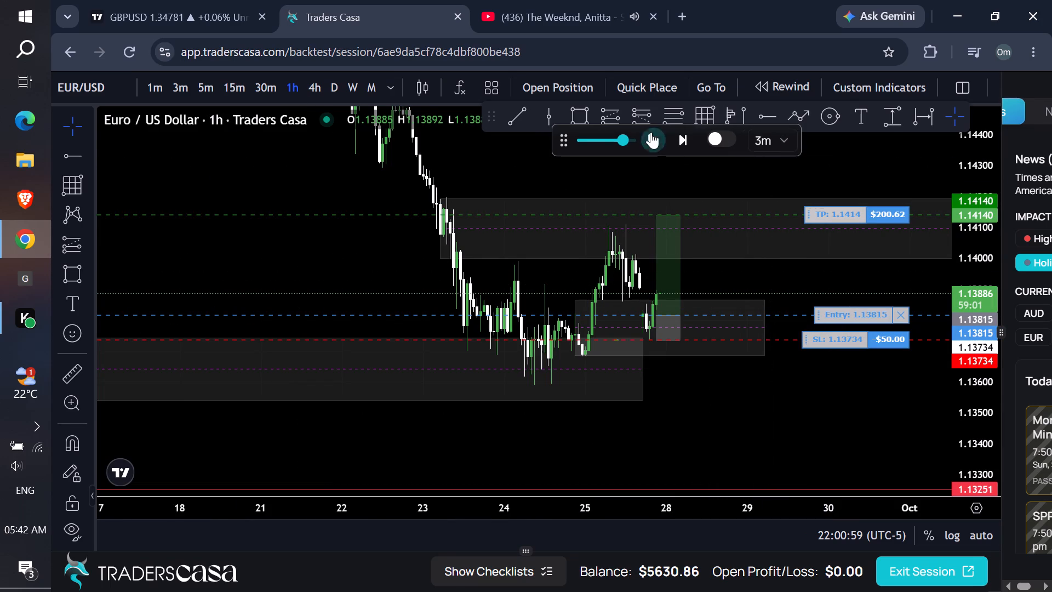
left_click(651, 144)
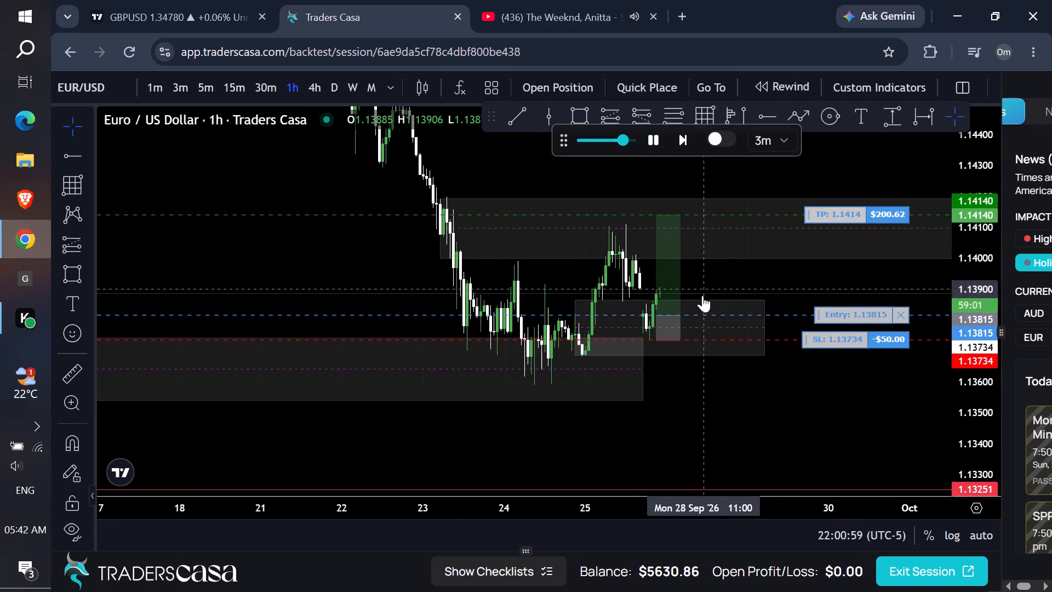
Extend the long position drawing to about 18:00 on 28 September while the replay runs until about 03:18 that day.
left_click(683, 316)
left_click_drag(678, 319, 720, 315)
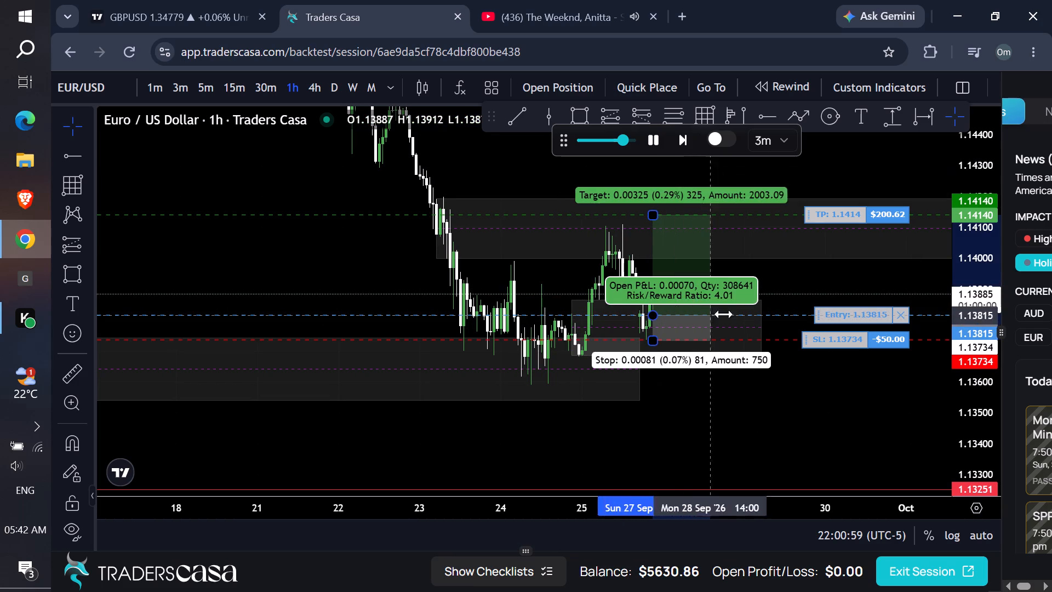
left_click(816, 280)
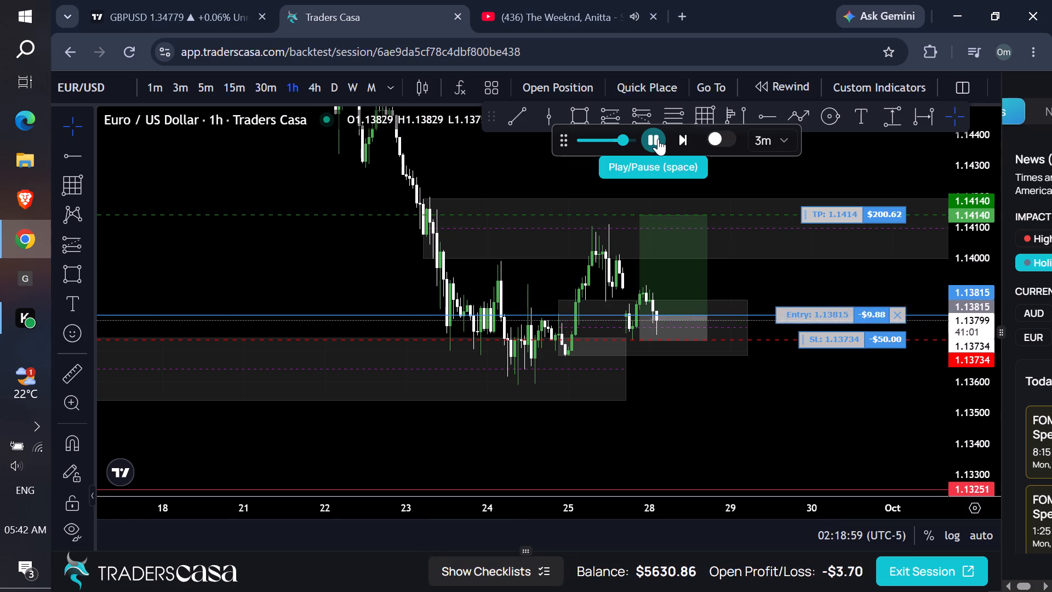
Delete the long position drawing from the 1-hour chart.
left_click(700, 287)
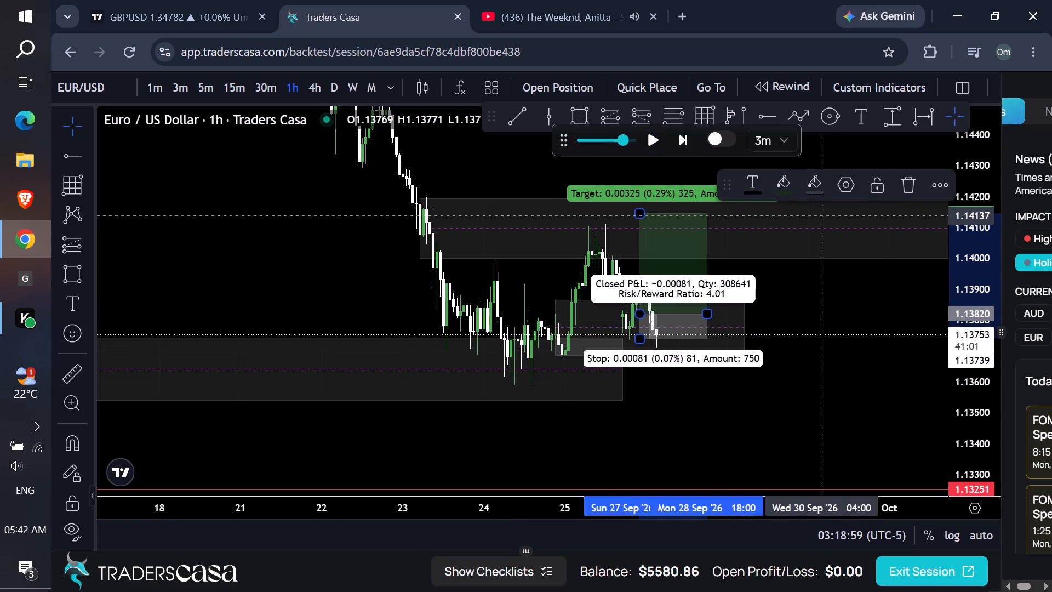
left_click(902, 187)
Draw a small supply zone on the 1-hour chart from late 25 September to about 03:00 on 28 September, spanning about 1.13950 to 1.13905.
scroll(718, 267, "up", 1)
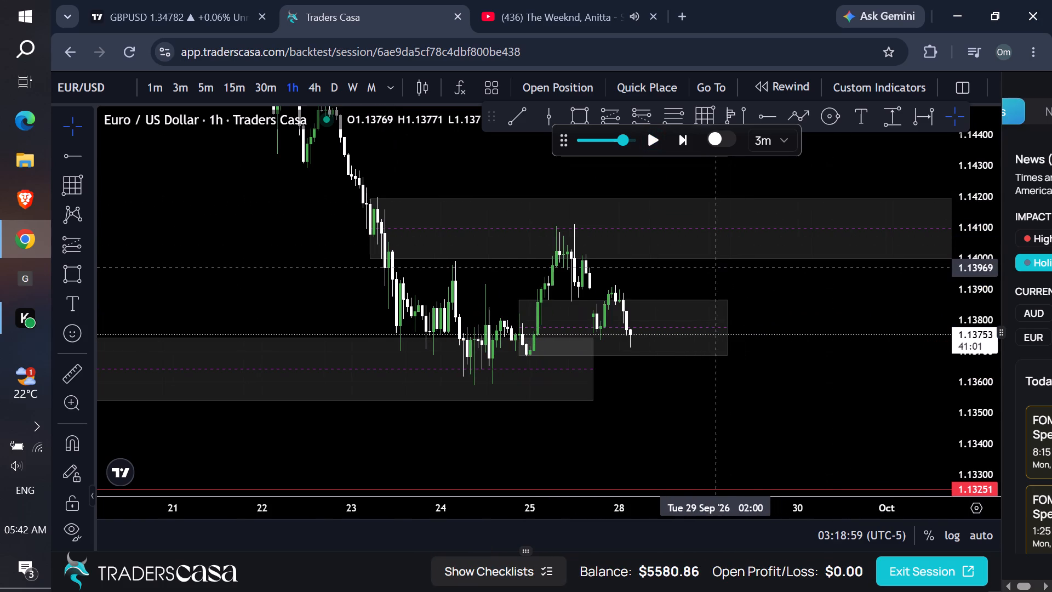
left_click(323, 86)
scroll(582, 259, "up", 2)
scroll(582, 259, "down", 1)
scroll(582, 259, "up", 2)
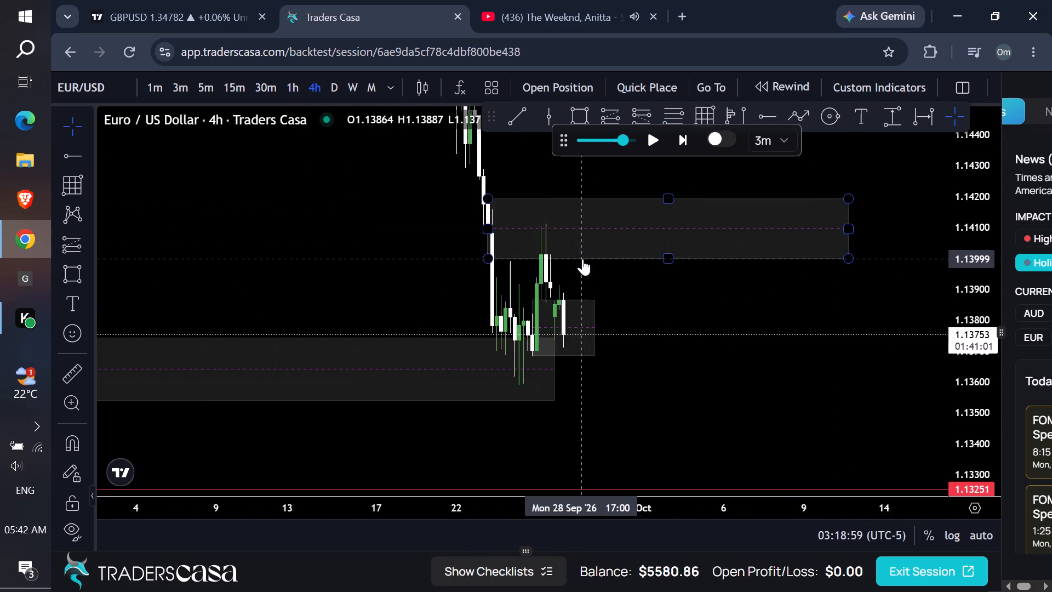
scroll(582, 259, "up", 1)
left_click_drag(603, 301, 651, 303)
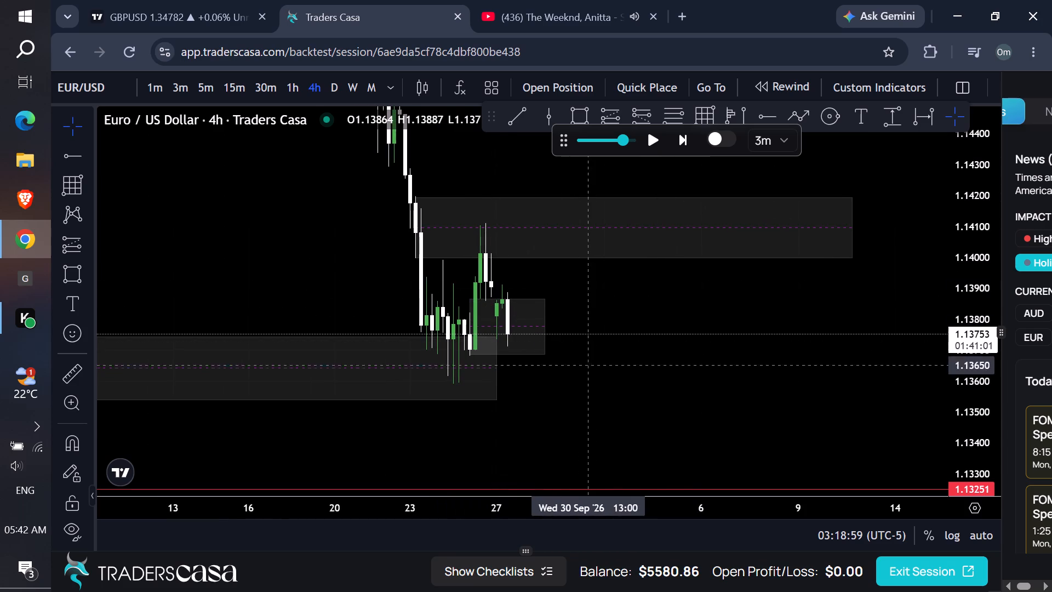
left_click(290, 90)
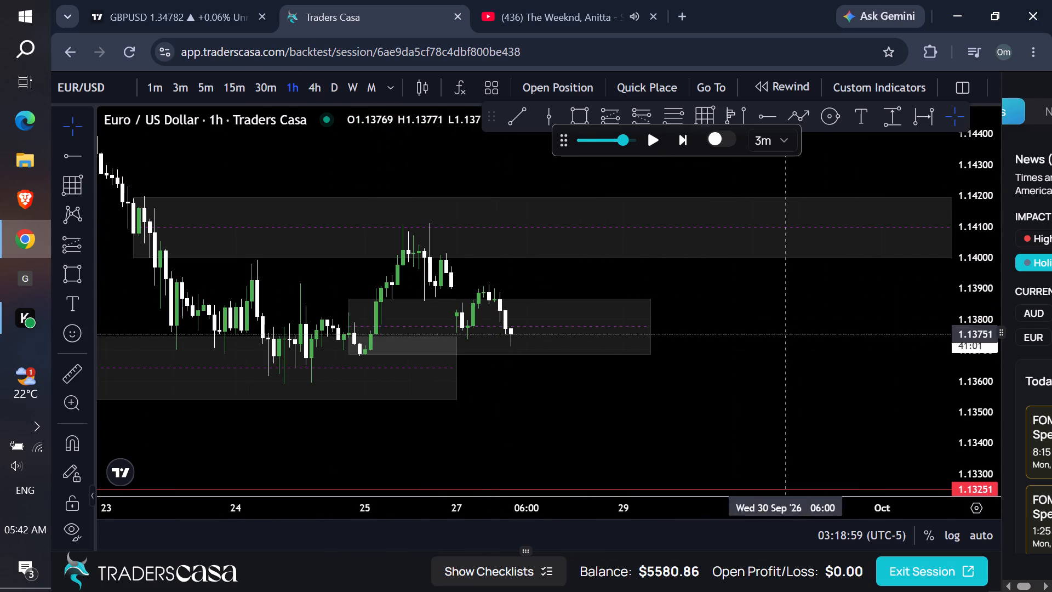
left_click_drag(957, 421, 862, 282)
left_click(590, 118)
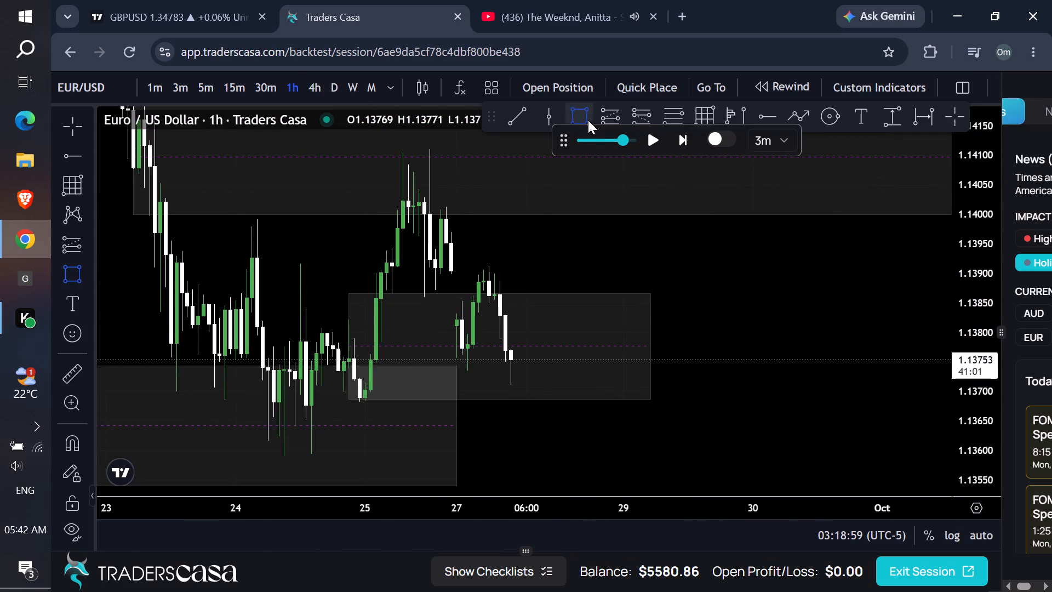
left_click(444, 244)
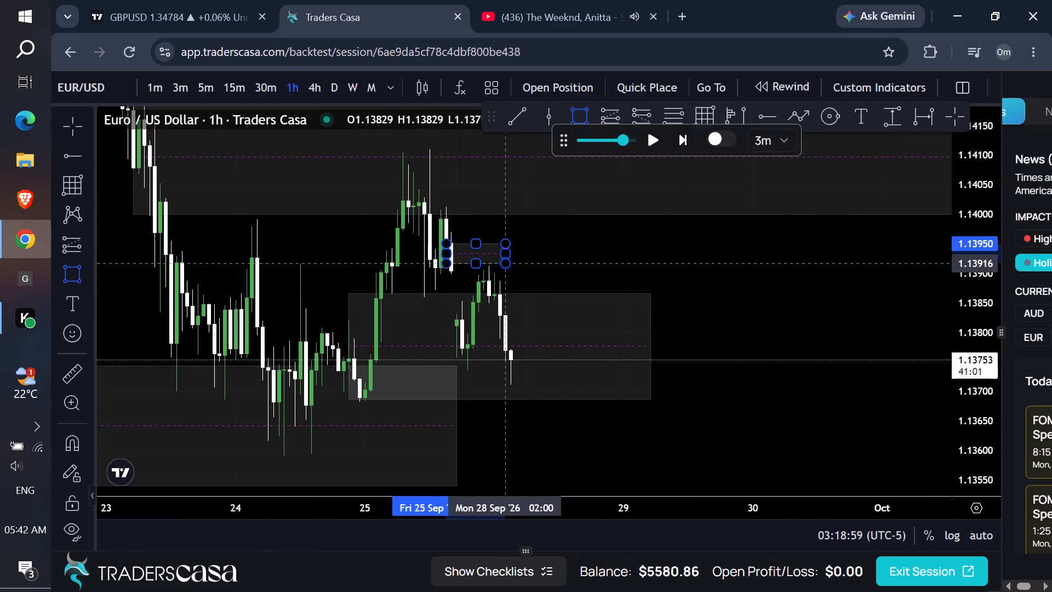
left_click(508, 271)
left_click(589, 273)
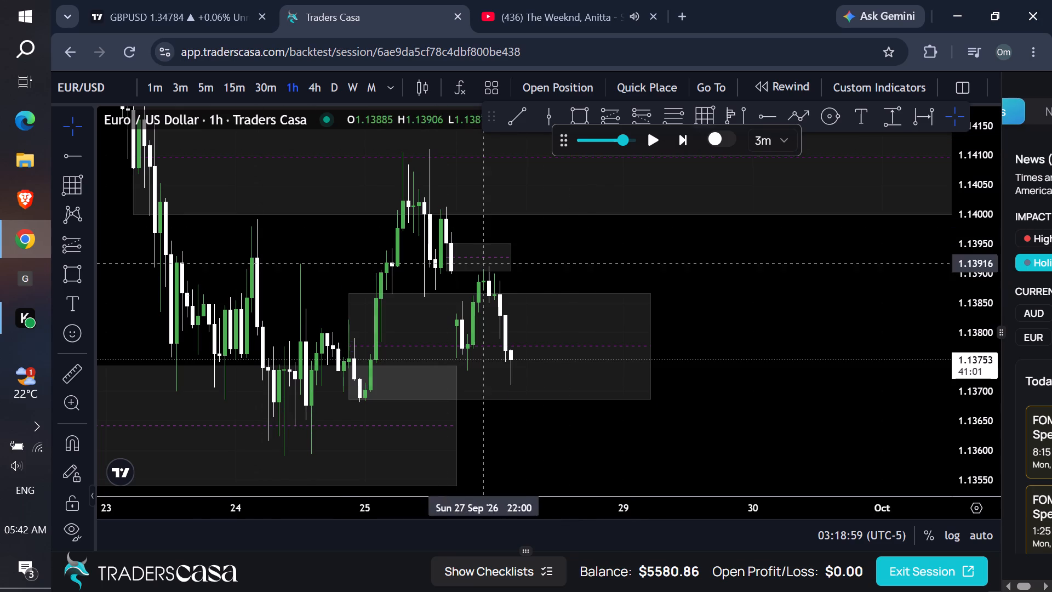
Delete the enlarged demand zone that starts late on 24 September, just below the new supply zone.
left_click(651, 290)
left_click(942, 184)
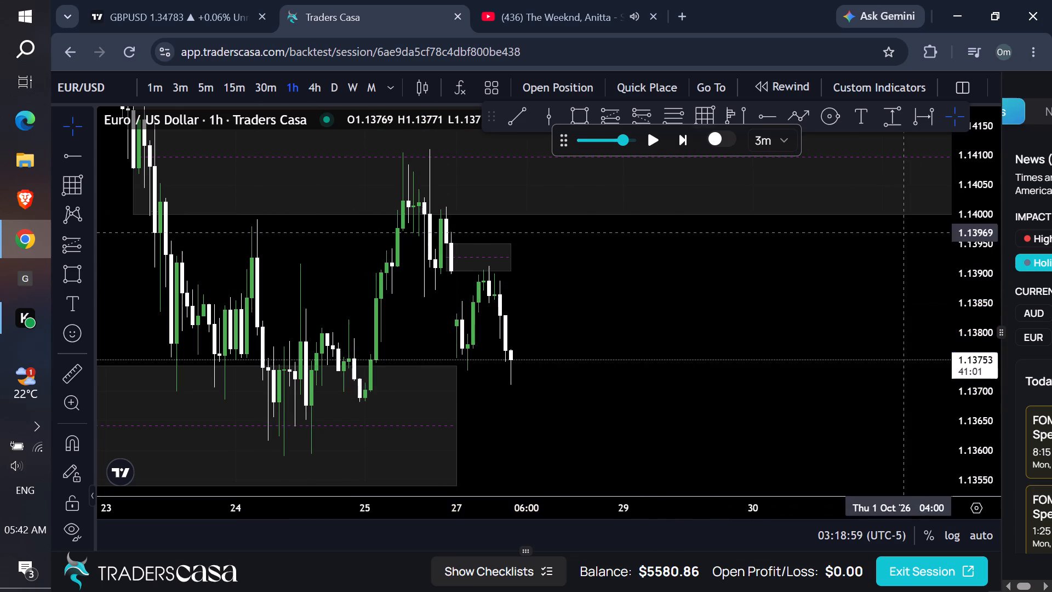
Replay the 4-hour chart in 15-minute steps until about 09:18 on 28 September.
left_click(322, 84)
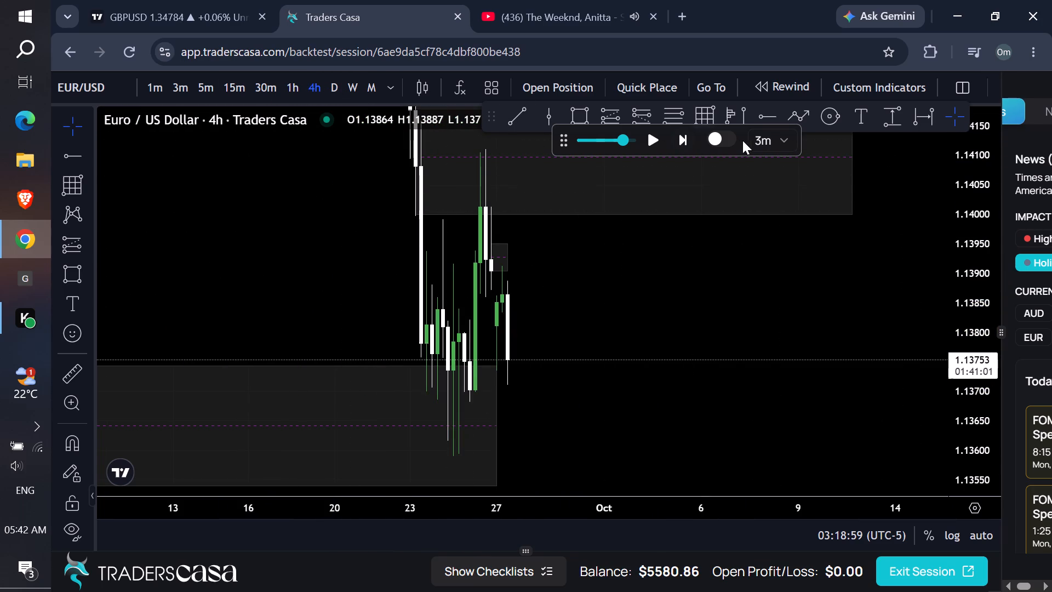
left_click(770, 141)
left_click(800, 310)
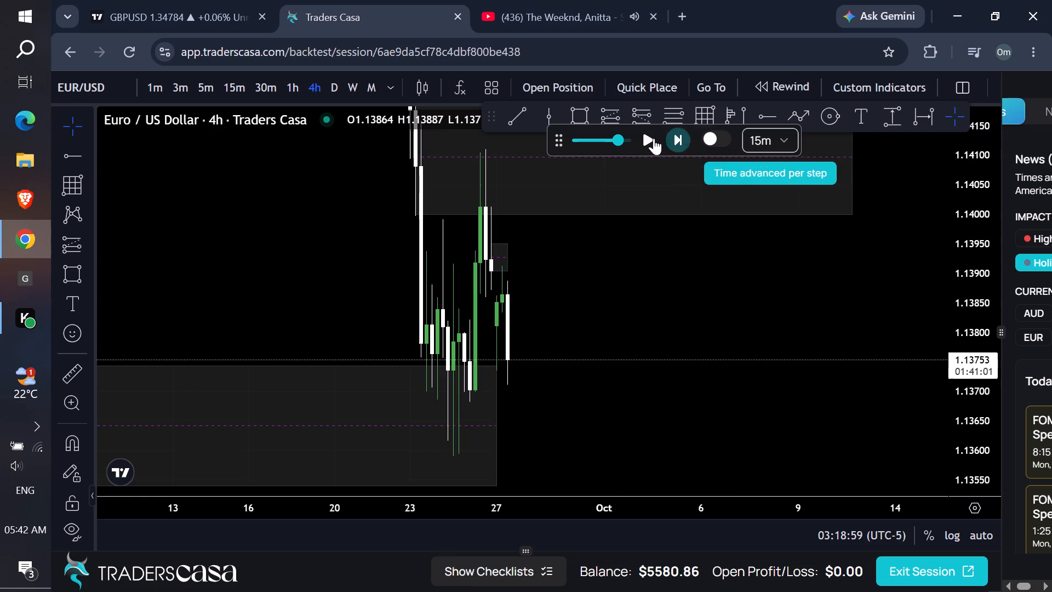
left_click(650, 138)
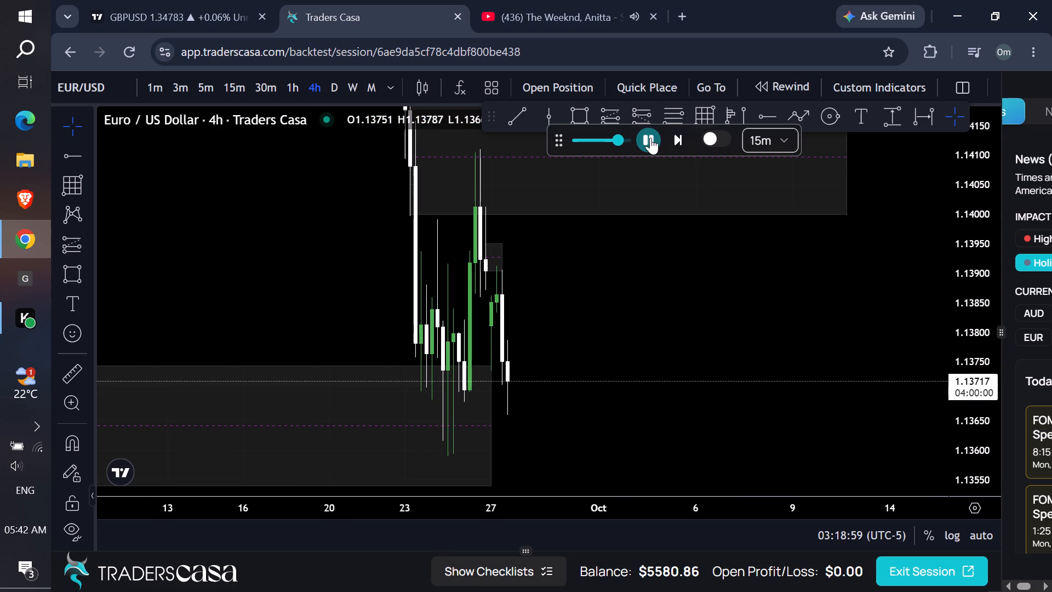
left_click(650, 138)
left_click(650, 138)
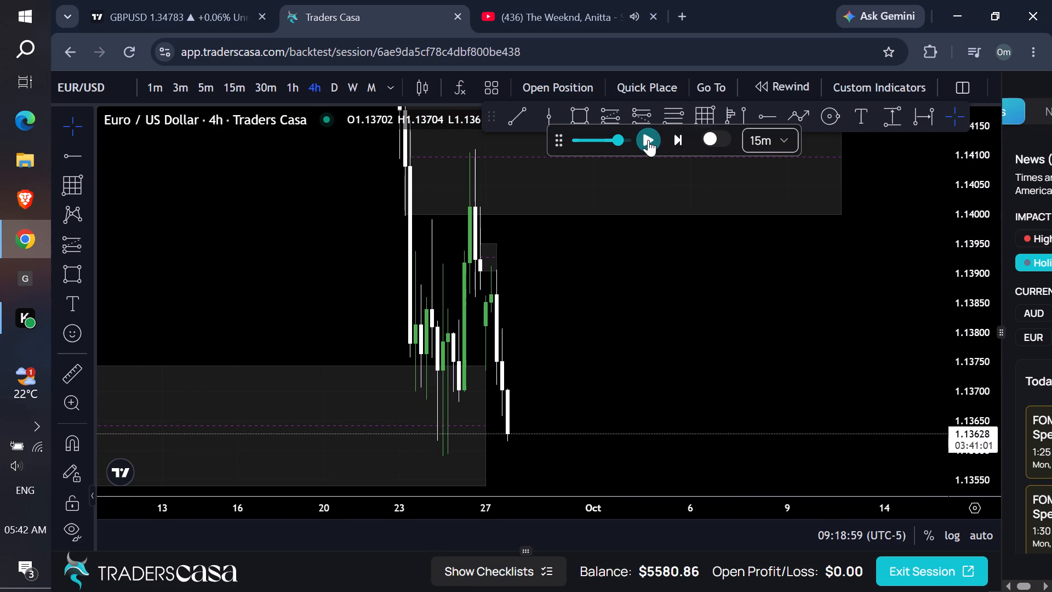
Resize the small supply zone to run from 27 September 21:00 to 2 October 09:00, spanning about 1.1390 to 1.1381.
left_click_drag(502, 274, 637, 328)
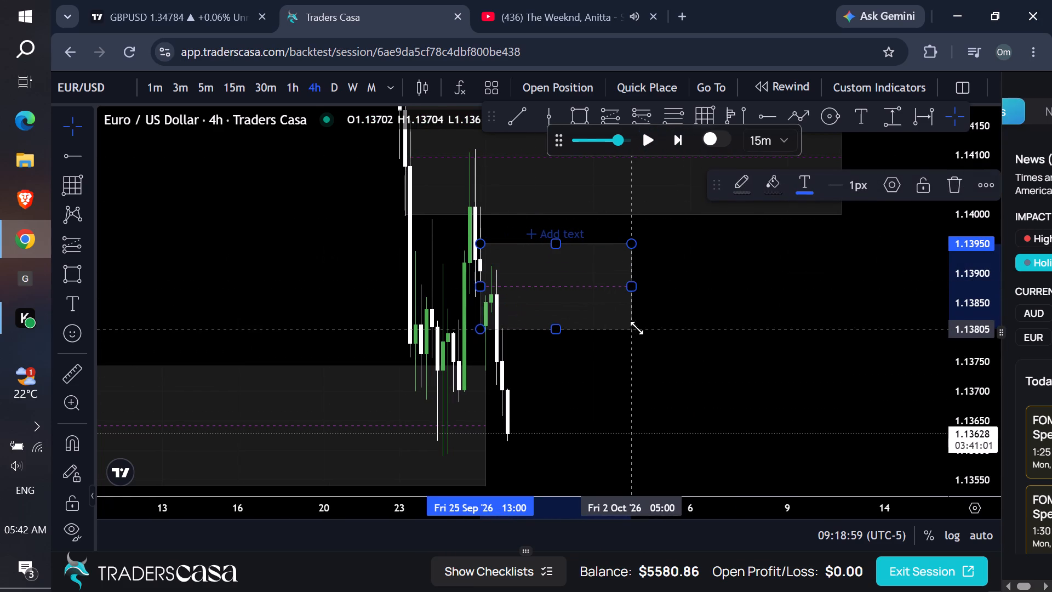
left_click_drag(637, 328, 638, 327)
left_click_drag(483, 245, 492, 269)
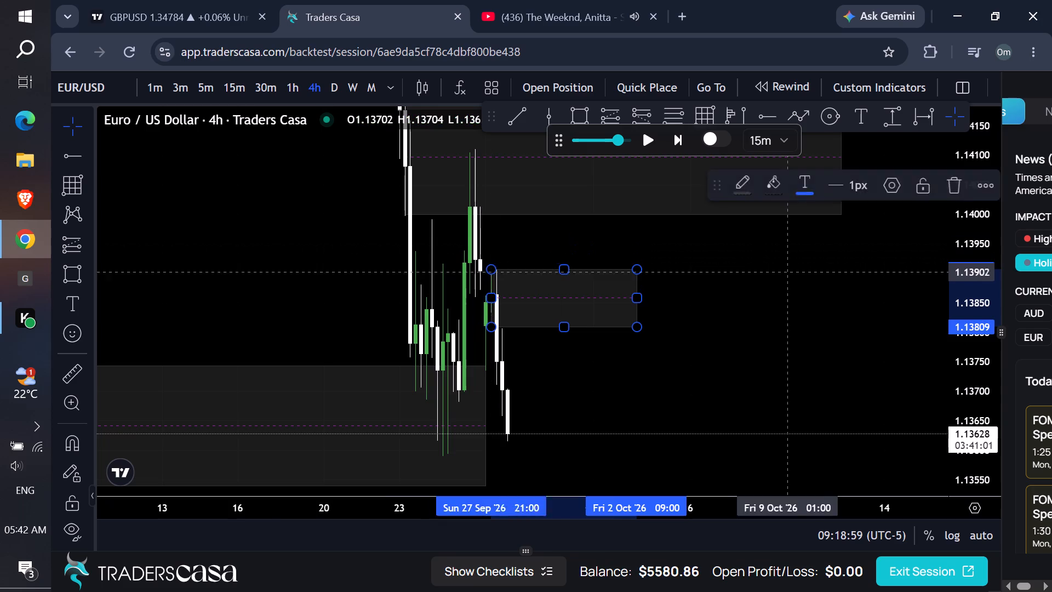
left_click(790, 276)
Continue the 4-hour replay until about 13:18 on 28 September and check the price action on the 15-minute chart.
left_click(288, 86)
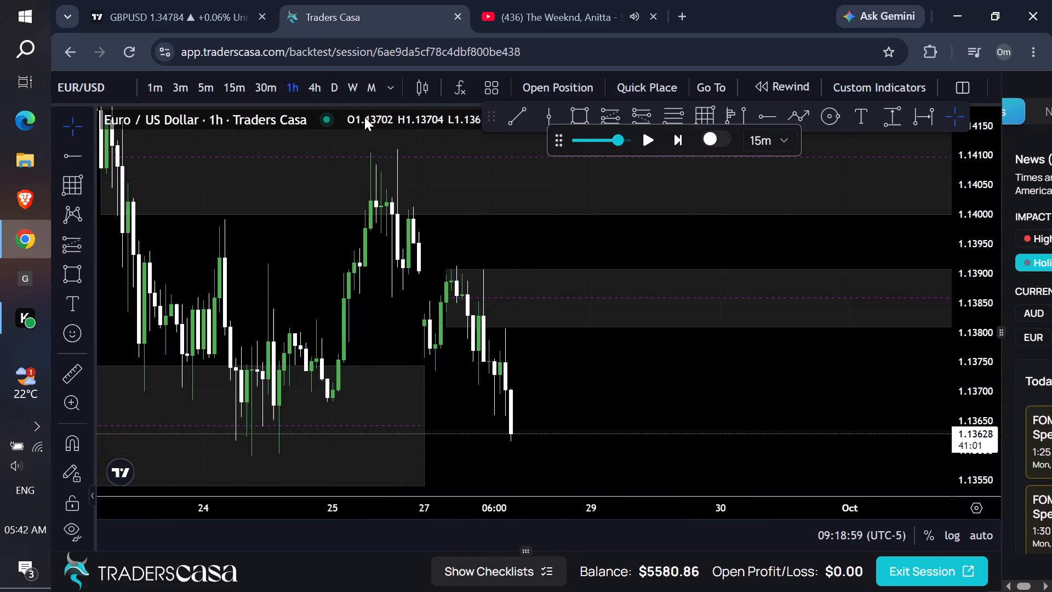
left_click(315, 92)
left_click(650, 134)
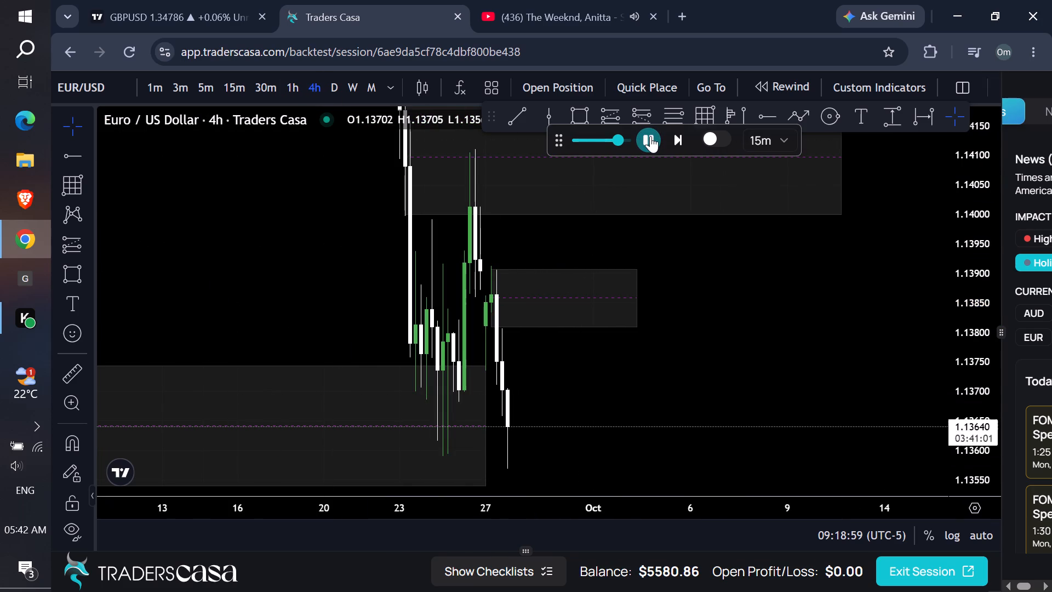
left_click(650, 136)
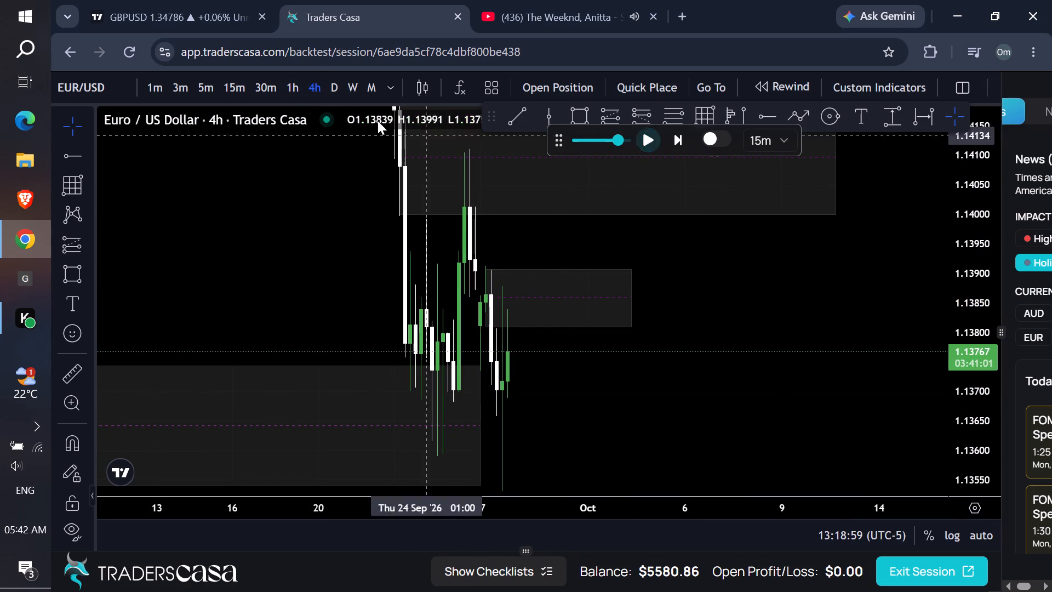
left_click(237, 100)
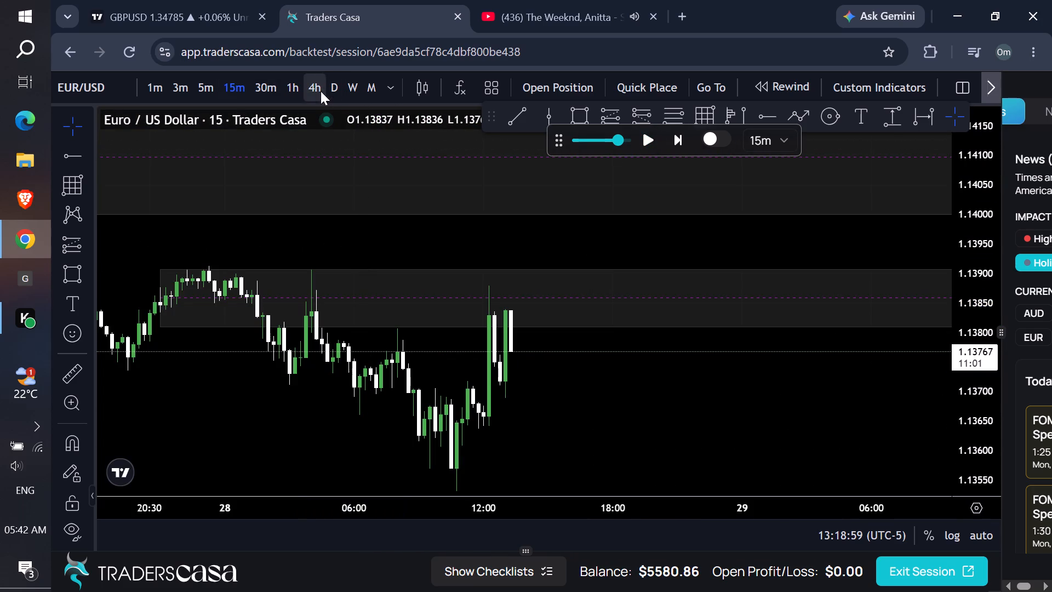
left_click(321, 91)
Set the replay step to 10 minutes and replay the 4-hour chart until about 17:28 on 28 September.
left_click(786, 134)
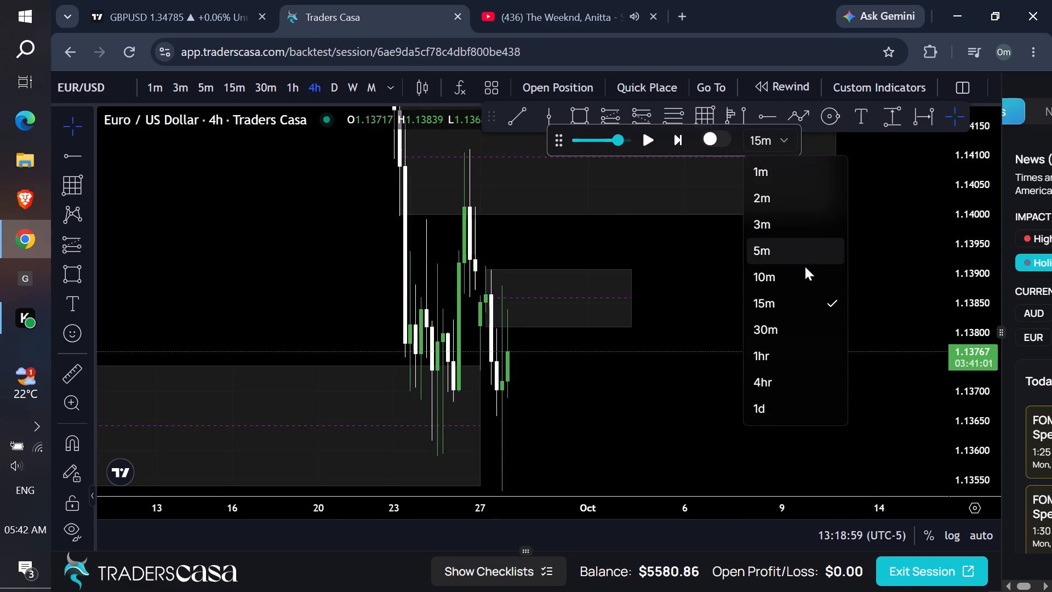
left_click(805, 275)
left_click_drag(973, 250, 912, 358)
left_click_drag(832, 357, 834, 352)
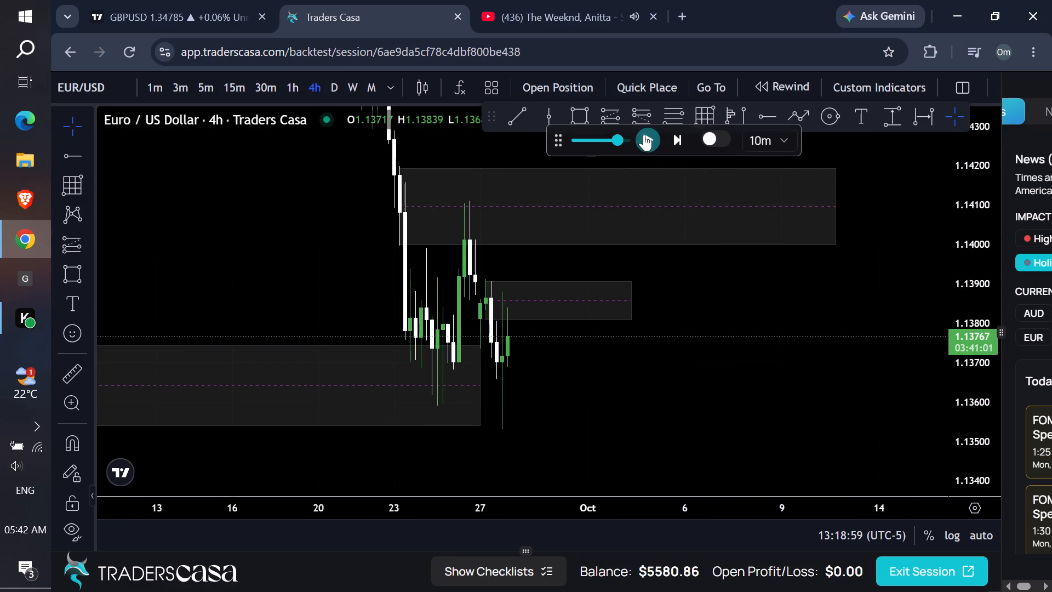
left_click(644, 135)
left_click(646, 137)
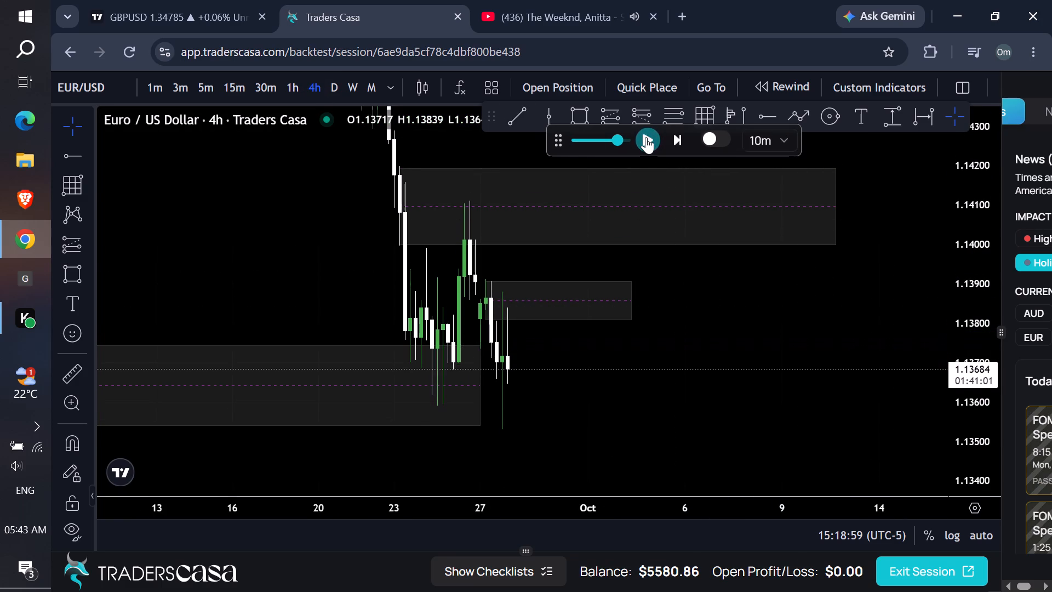
left_click(646, 137)
double_click(646, 137)
left_click(646, 137)
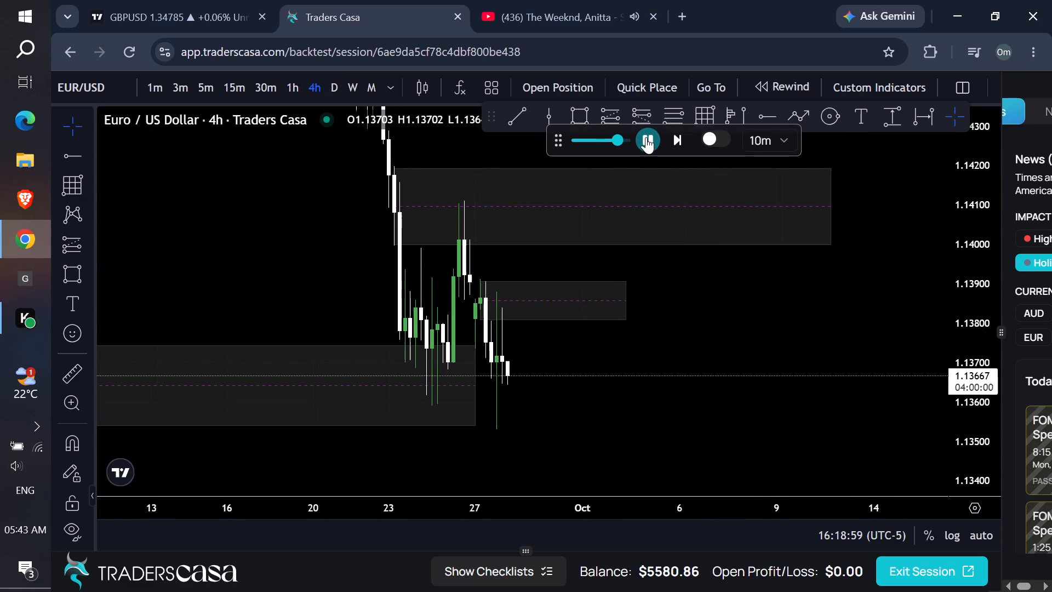
Draw a short position on the 15-minute chart at the latest candle, with entry at 1.13748 and stop at 1.13841.
left_click_drag(220, 90, 226, 88)
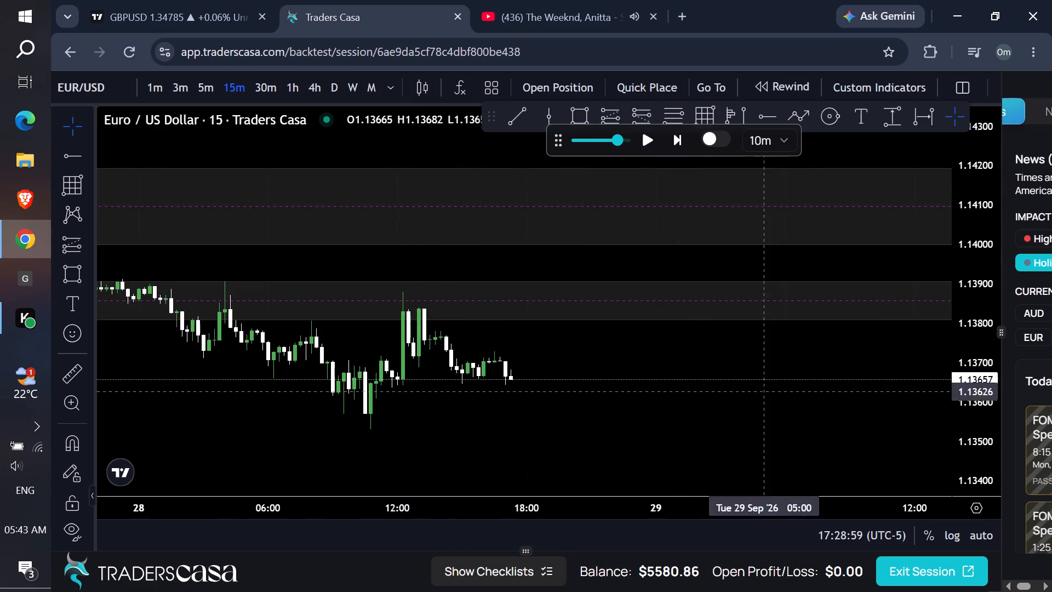
left_click_drag(969, 445, 814, 235)
left_click_drag(629, 367, 663, 186)
left_click(643, 117)
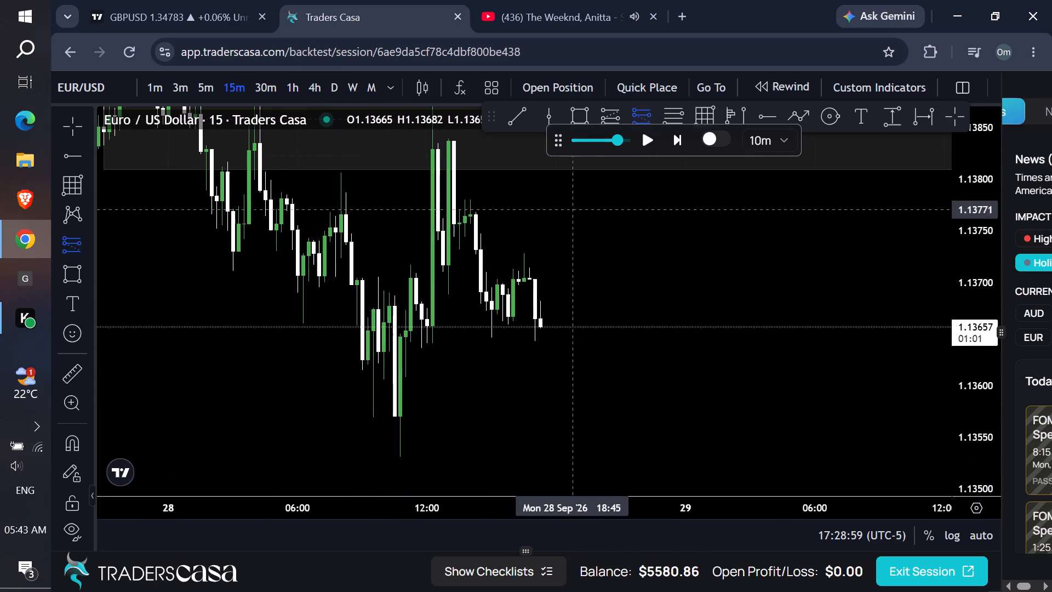
left_click(542, 232)
left_click_drag(755, 258, 733, 342)
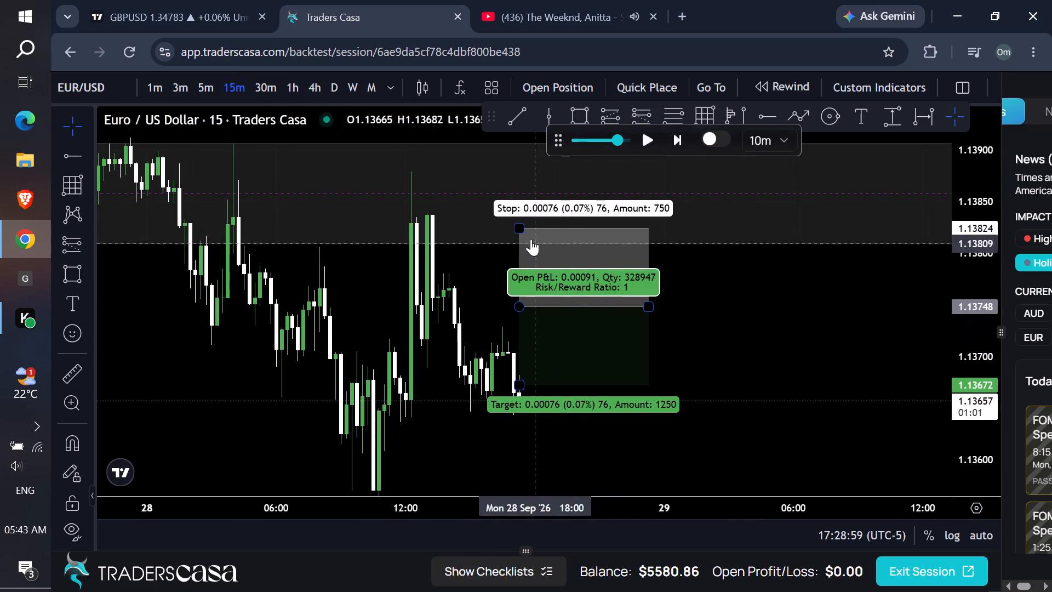
left_click_drag(523, 226, 534, 196)
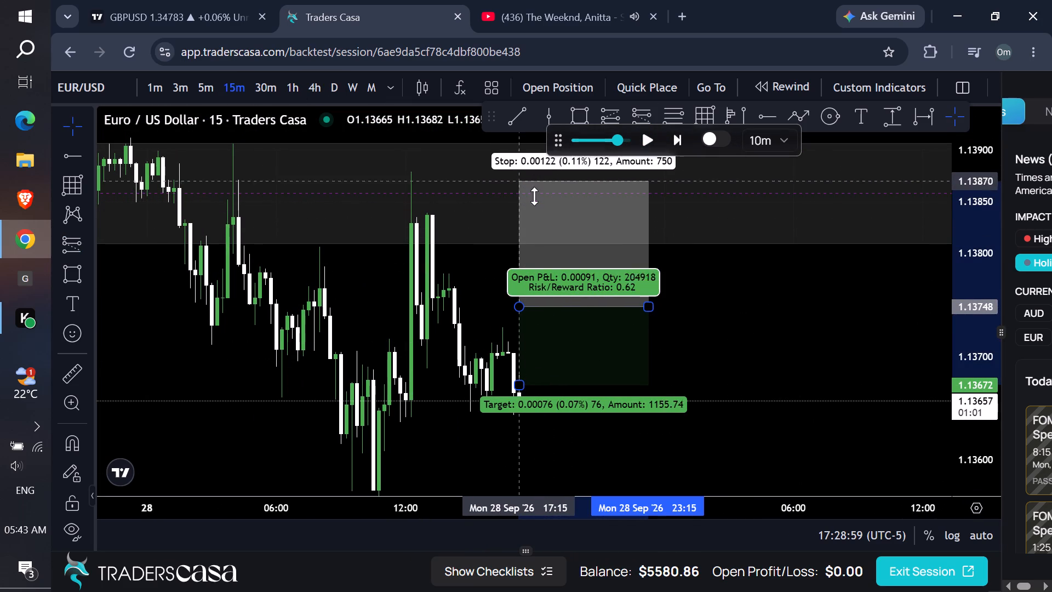
left_click_drag(534, 196, 533, 211)
Lower the short position drawing's target to 1.13371.
scroll(793, 278, "down", 1)
scroll(842, 278, "up", 1)
scroll(851, 278, "down", 1)
scroll(862, 275, "up", 1)
scroll(869, 274, "down", 3)
left_click_drag(984, 235, 951, 310)
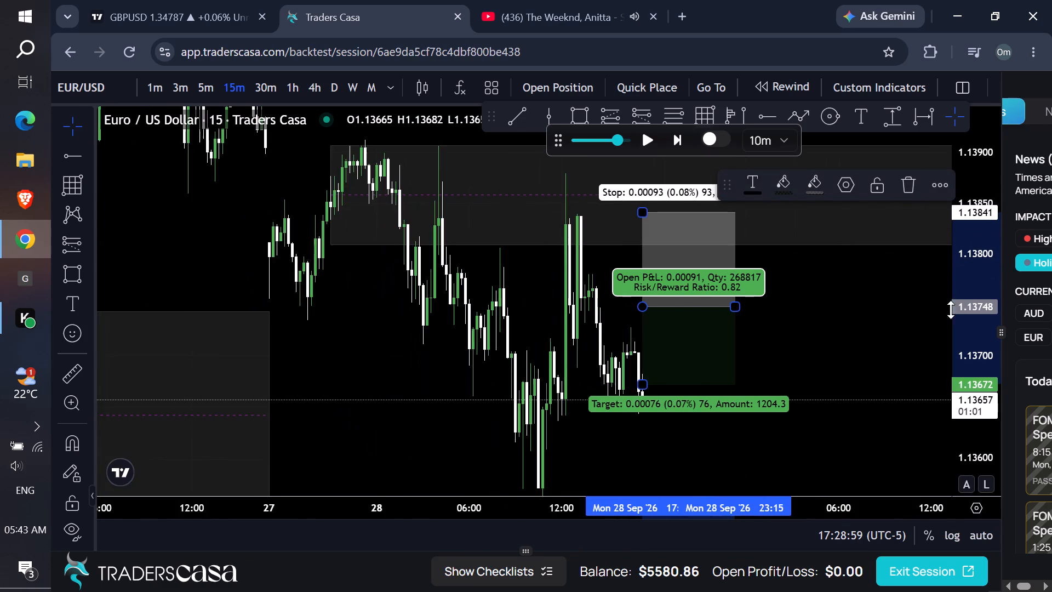
left_click_drag(951, 310, 854, 433)
left_click_drag(642, 339, 628, 465)
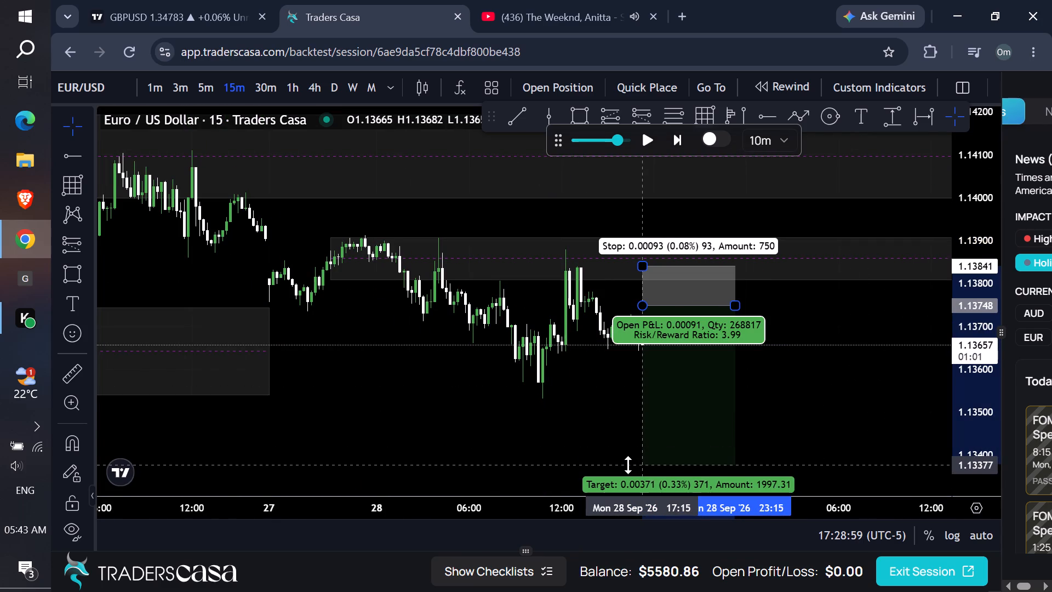
left_click_drag(628, 465, 628, 468)
Place a sell limit order at 1.13748 with take profit 1.13371, stop loss 1.13841 and 1% risk ($50).
left_click(567, 89)
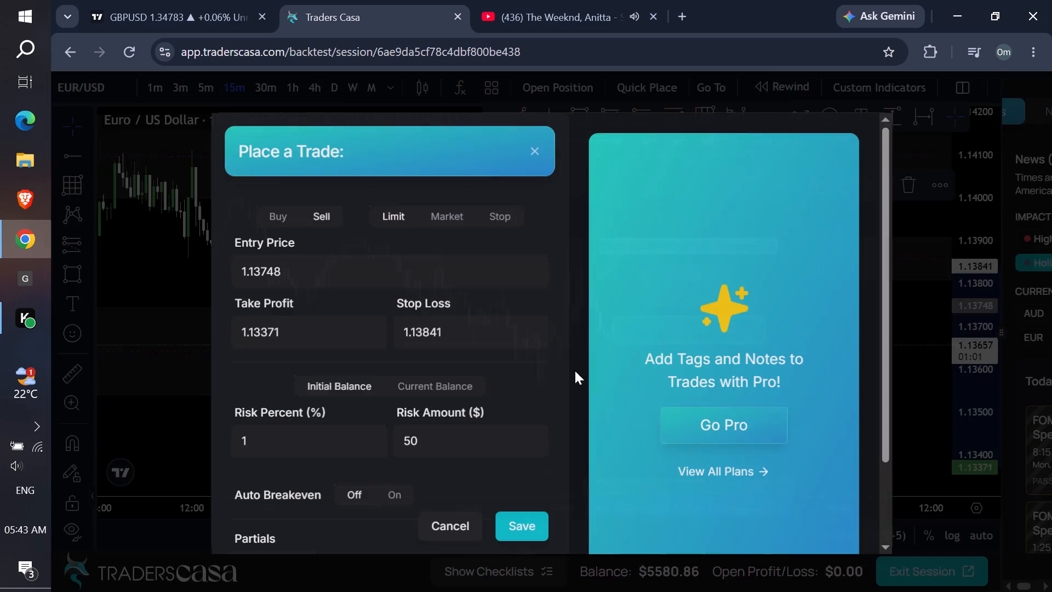
left_click(529, 518)
Replay the 1-hour chart until about 05:58 on 29 September, extending the short position drawing to about 19:00 that day.
left_click(296, 92)
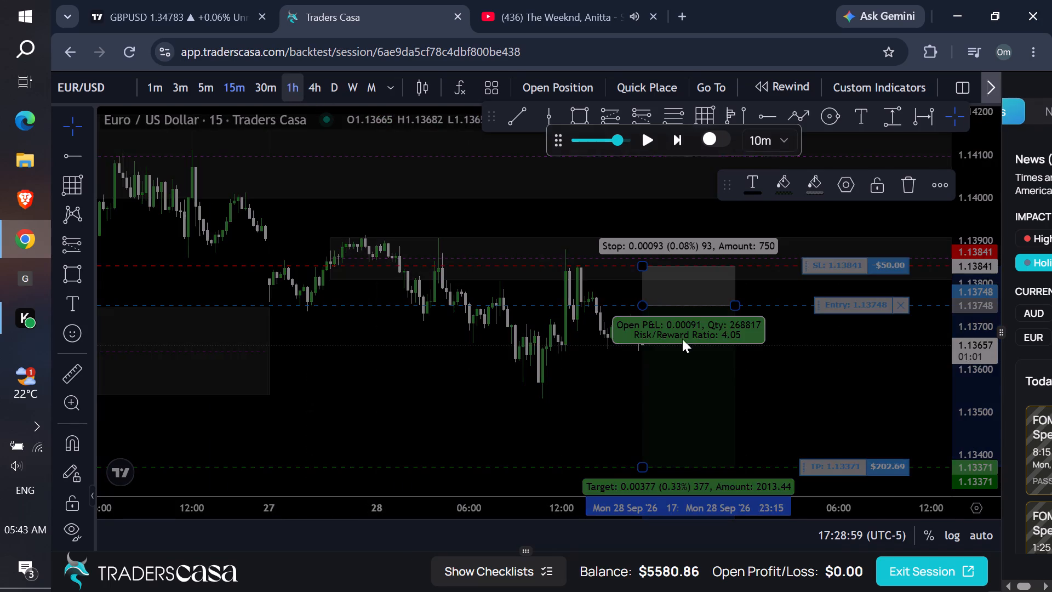
left_click(819, 394)
left_click_drag(779, 360, 761, 338)
left_click(648, 142)
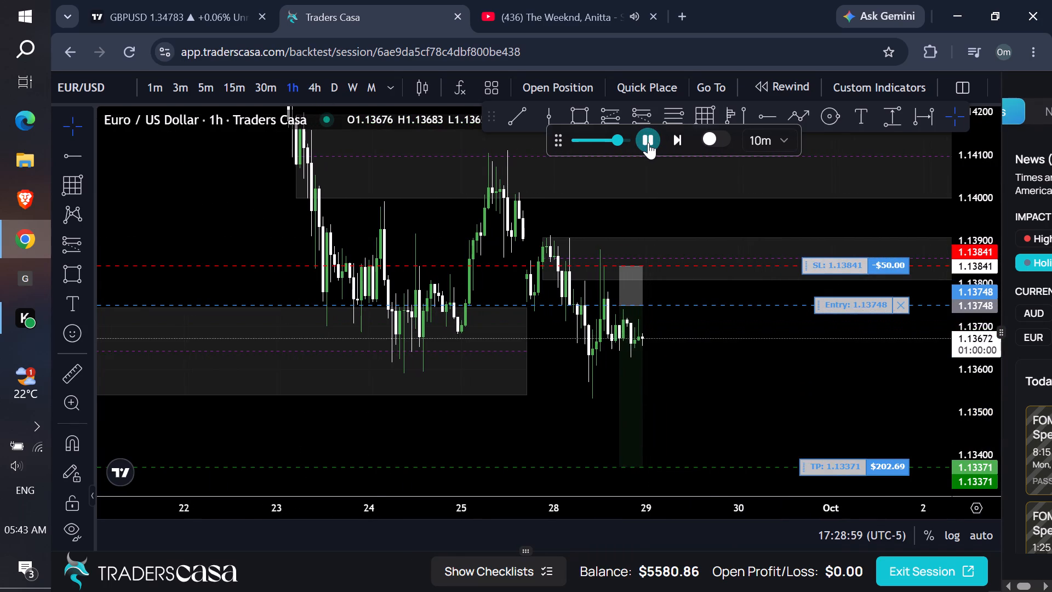
left_click_drag(637, 309, 706, 308)
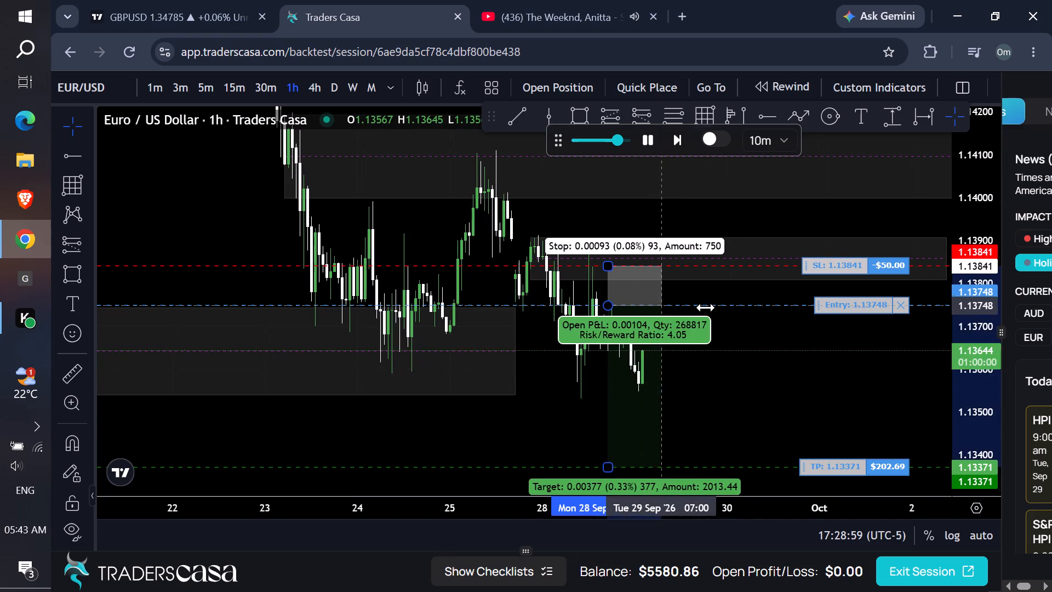
left_click_drag(706, 308, 710, 310)
left_click_drag(798, 357, 773, 326)
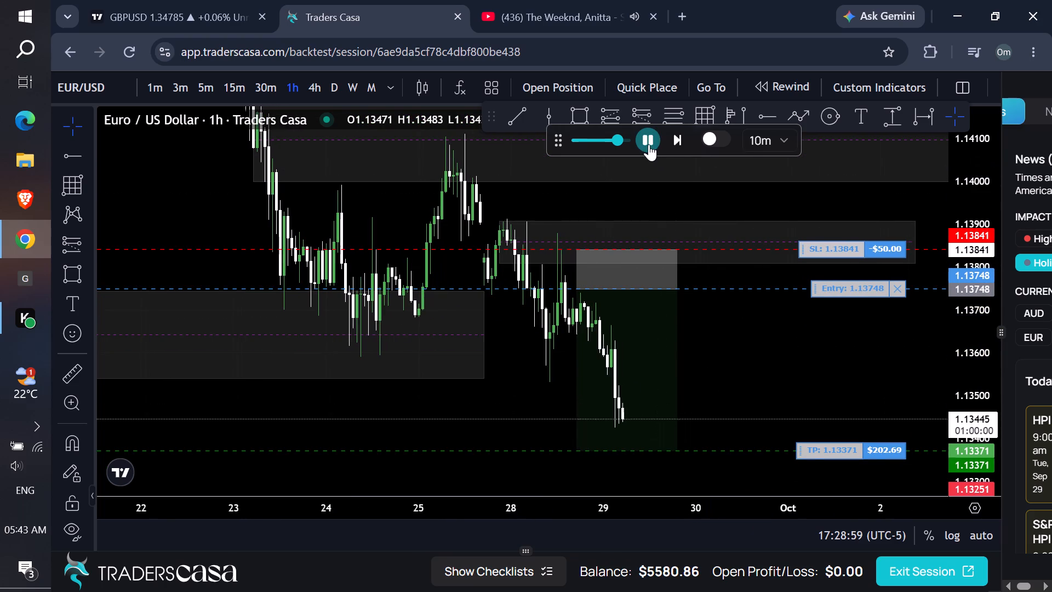
left_click(649, 144)
left_click(780, 380)
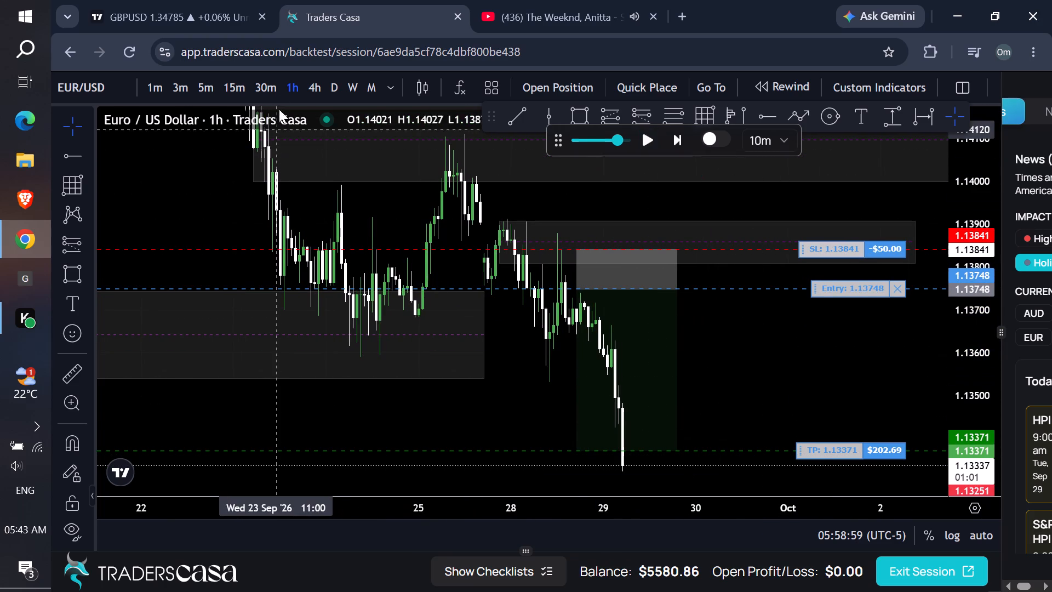
Check price against the short entry on the 15-minute chart, and delete the short position drawing from the 1-hour chart.
left_click(239, 90)
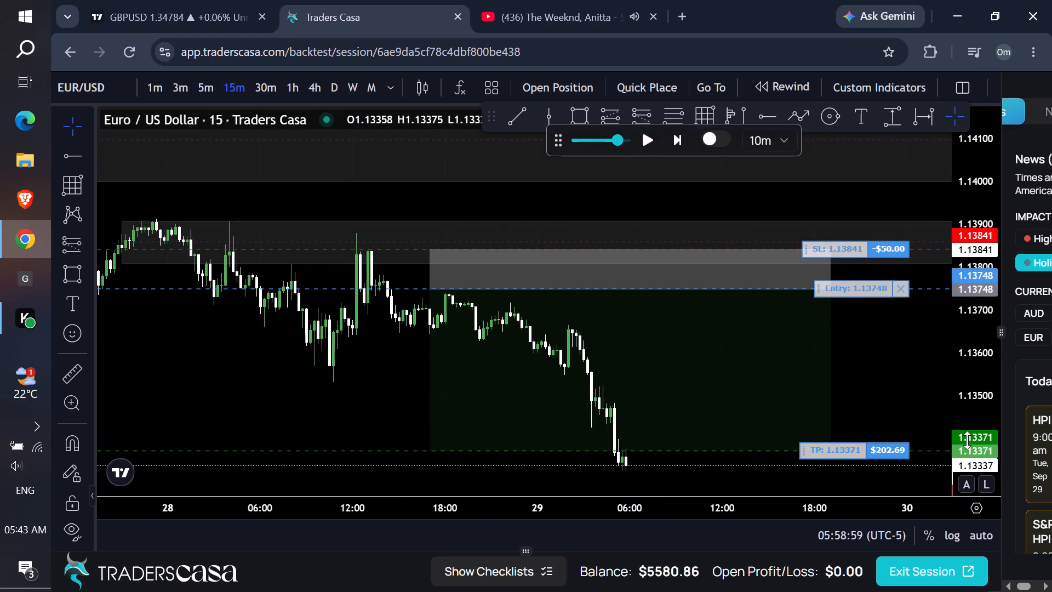
left_click_drag(987, 446, 829, 160)
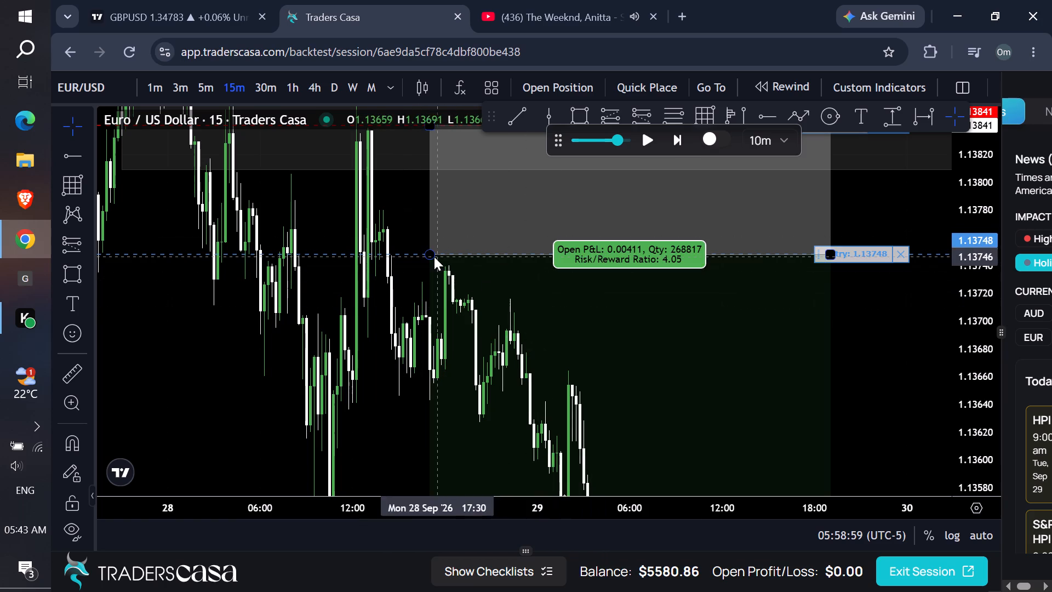
left_click(294, 92)
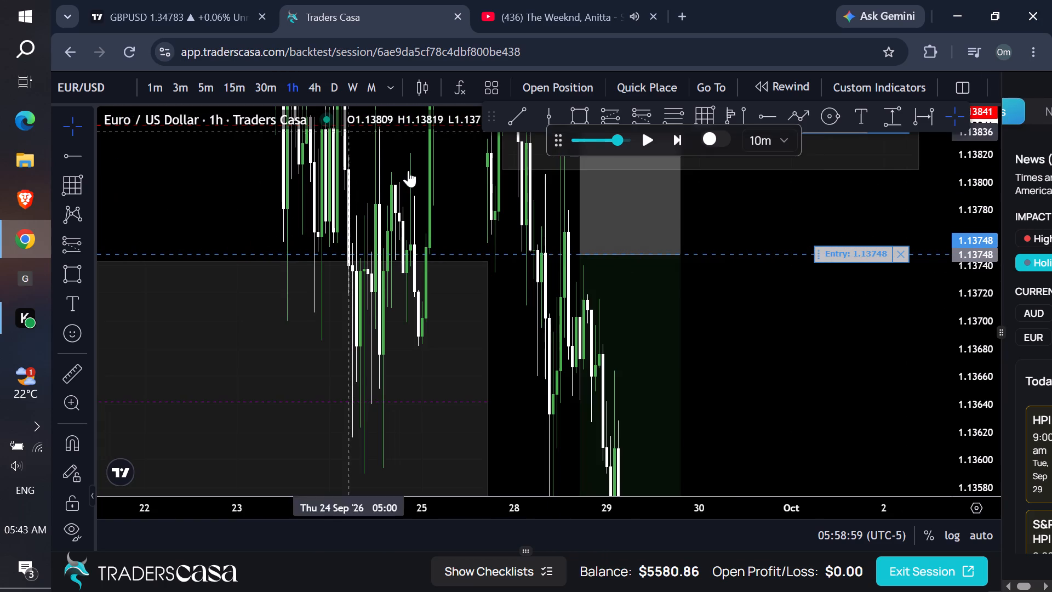
left_click_drag(584, 256, 571, 281)
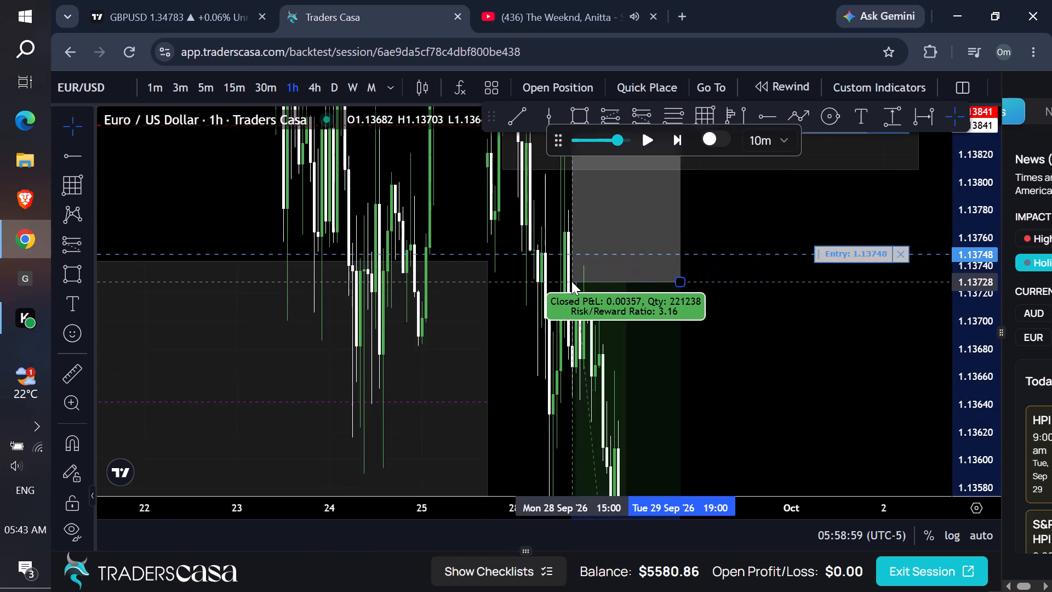
left_click_drag(571, 281, 573, 281)
left_click(909, 181)
Cancel the pending sell limit order at 1.13748.
left_click_drag(992, 197, 990, 232)
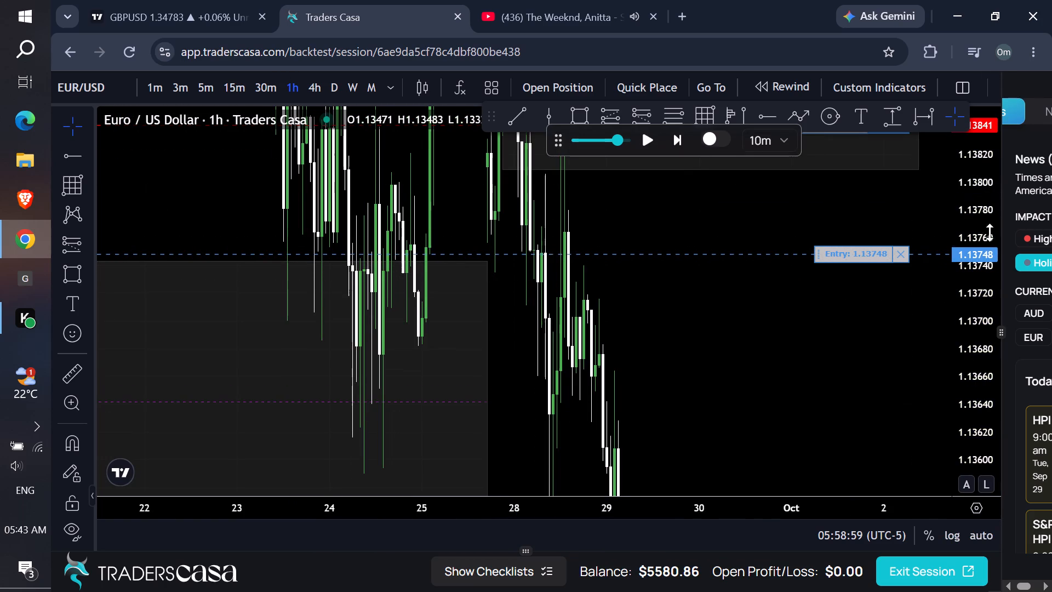
left_click_drag(990, 232, 920, 374)
left_click(905, 281)
left_click_drag(972, 282, 911, 422)
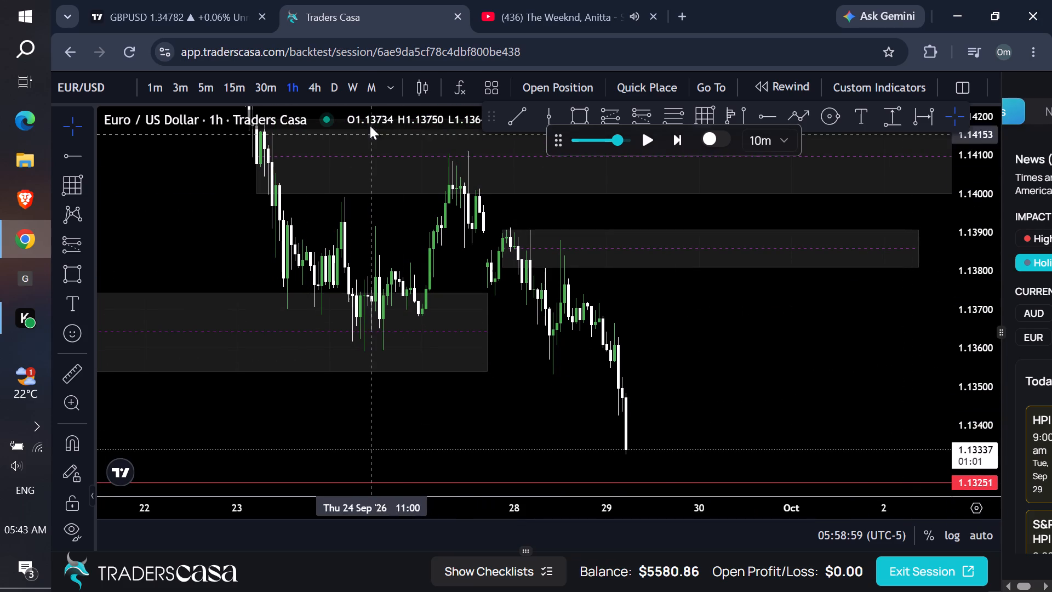
Delete the two supply zones from the 4-hour chart: the small one just above 1.1380 and the wider one above 1.1400.
left_click(314, 91)
left_click_drag(984, 271, 989, 322)
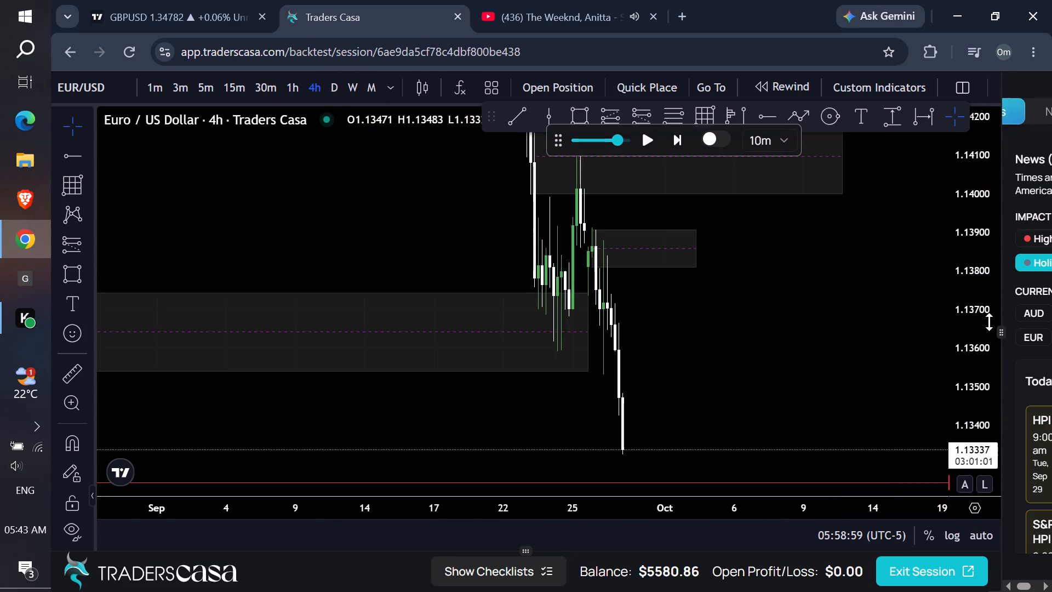
left_click_drag(989, 322, 917, 448)
left_click(694, 295)
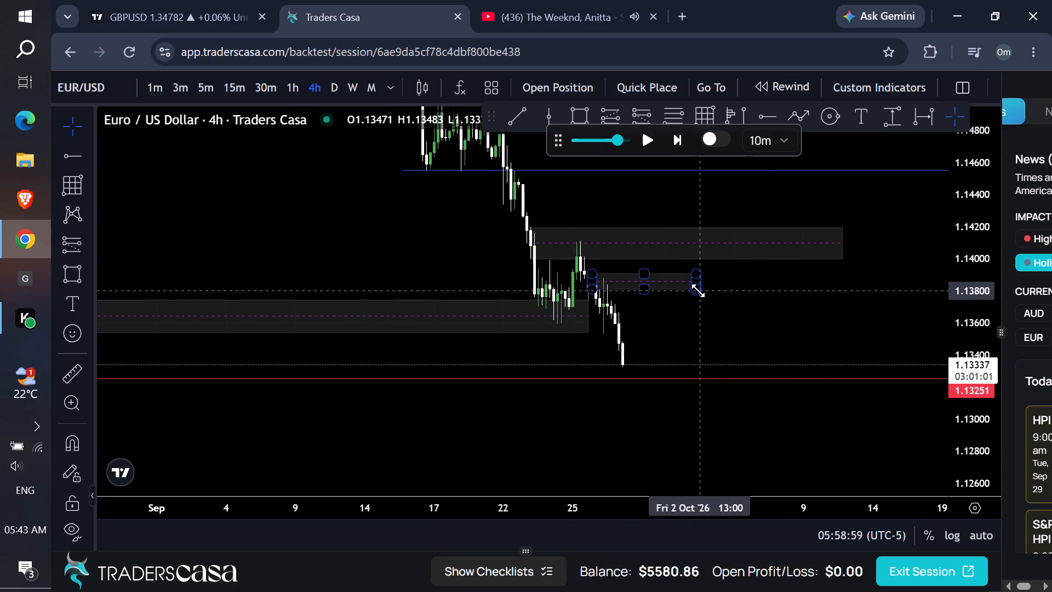
left_click(698, 291)
left_click(949, 173)
left_click(845, 223)
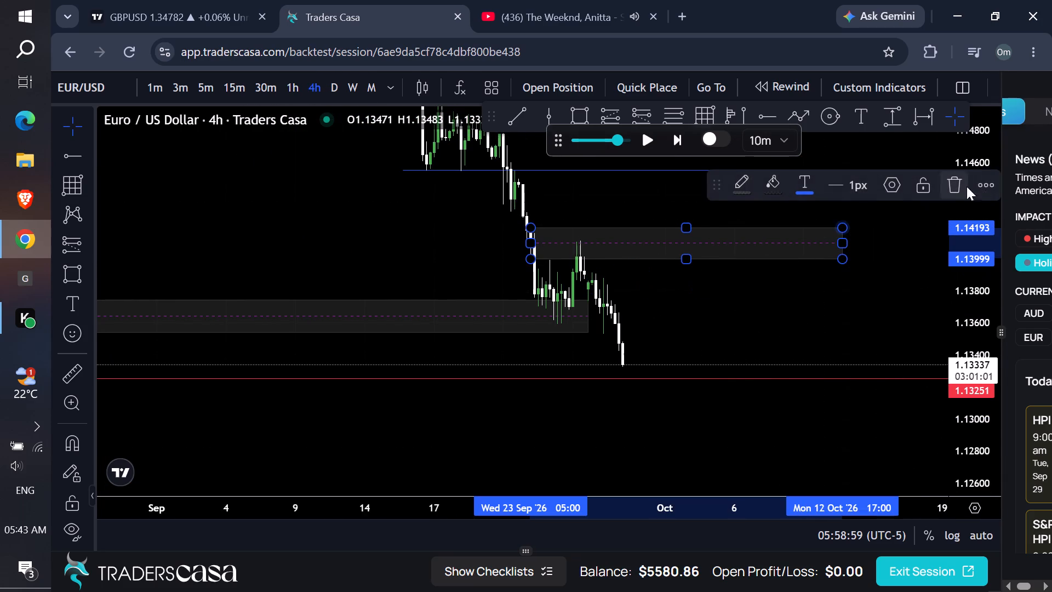
left_click(956, 180)
Delete the demand zone between about 1.1354 and 1.1374 from the daily chart.
left_click_drag(993, 297, 926, 259)
left_click(335, 96)
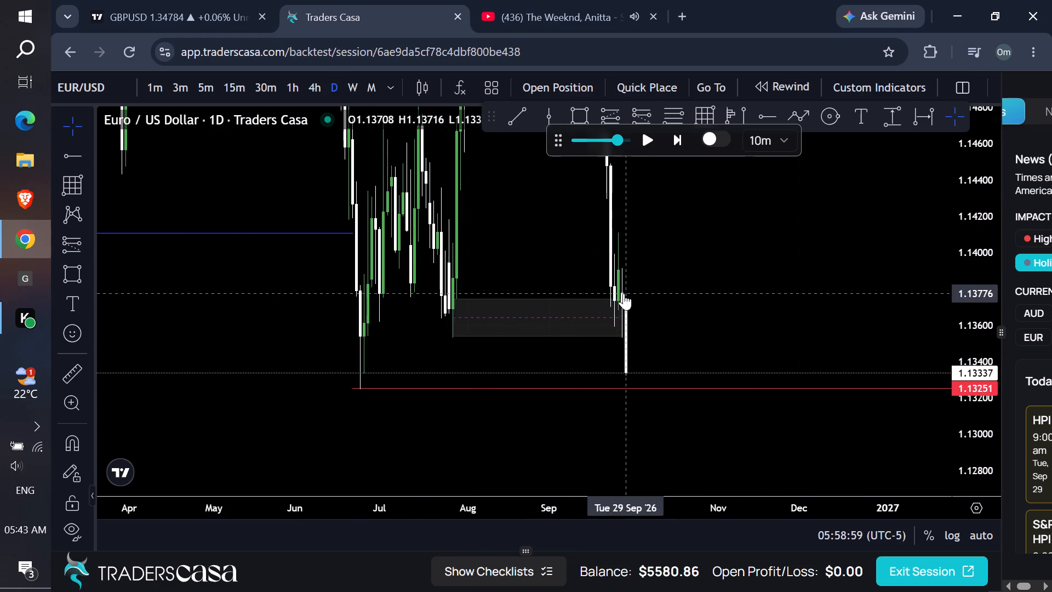
left_click(622, 293)
left_click(943, 184)
Replay the daily chart until about 20:58 on 29 September.
scroll(679, 195, "up", 3)
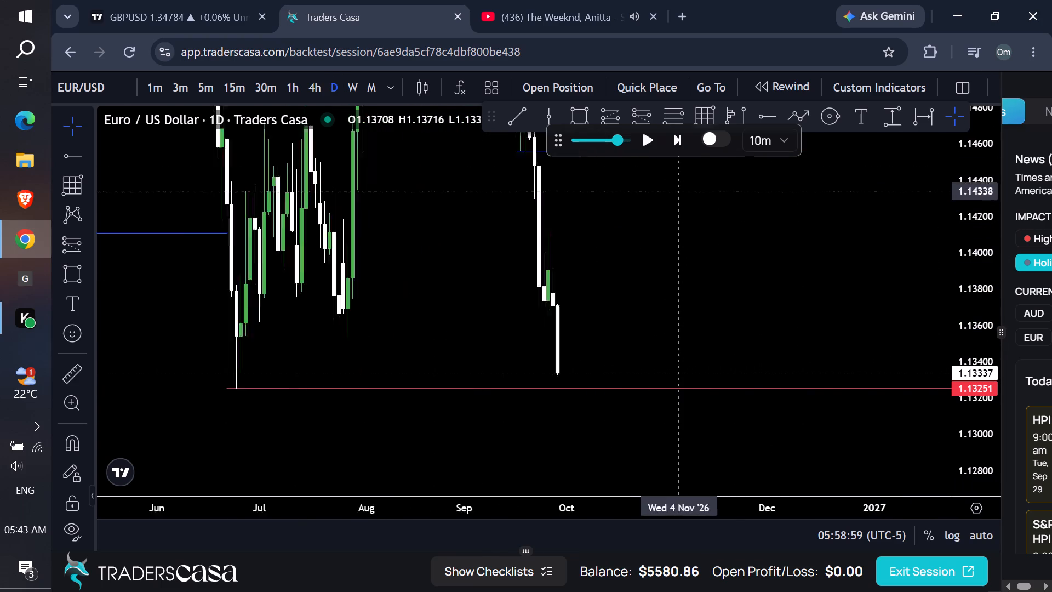
left_click(655, 148)
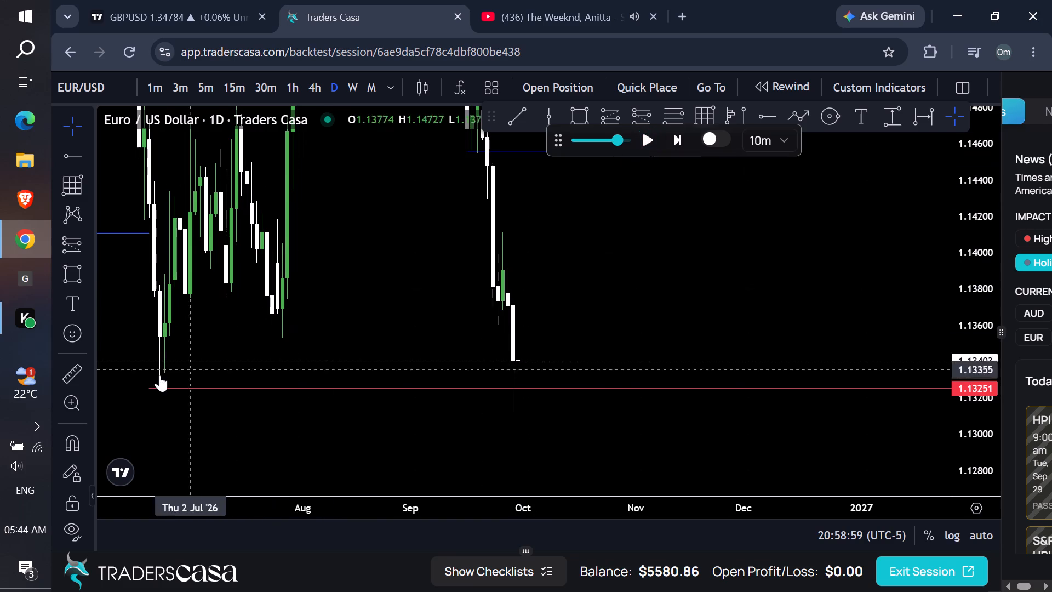
Move the red horizontal line's start to the 24 June candle, at price 1.13269.
left_click_drag(146, 389, 159, 385)
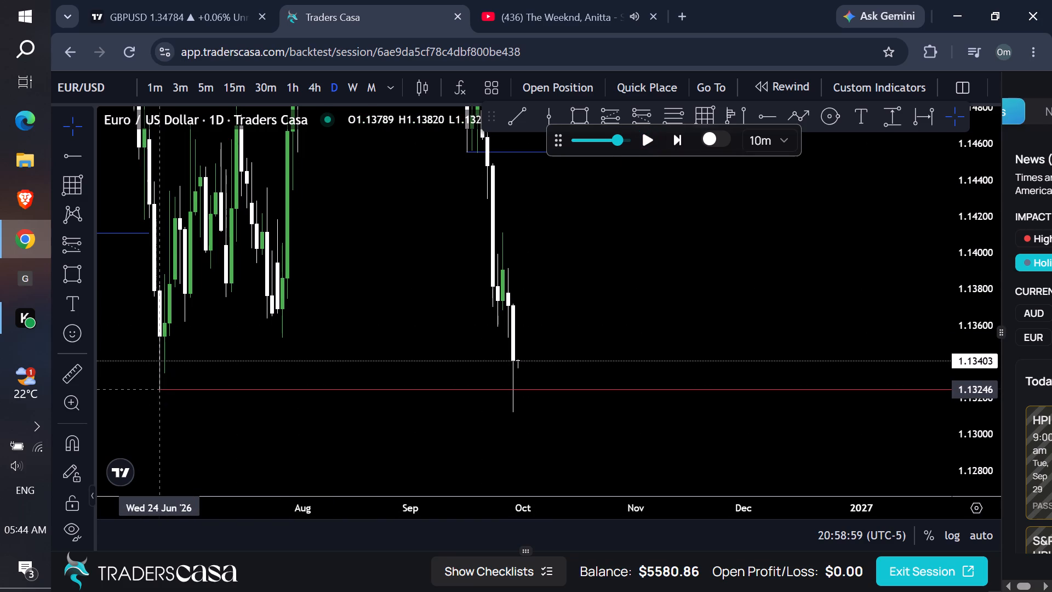
left_click(246, 354)
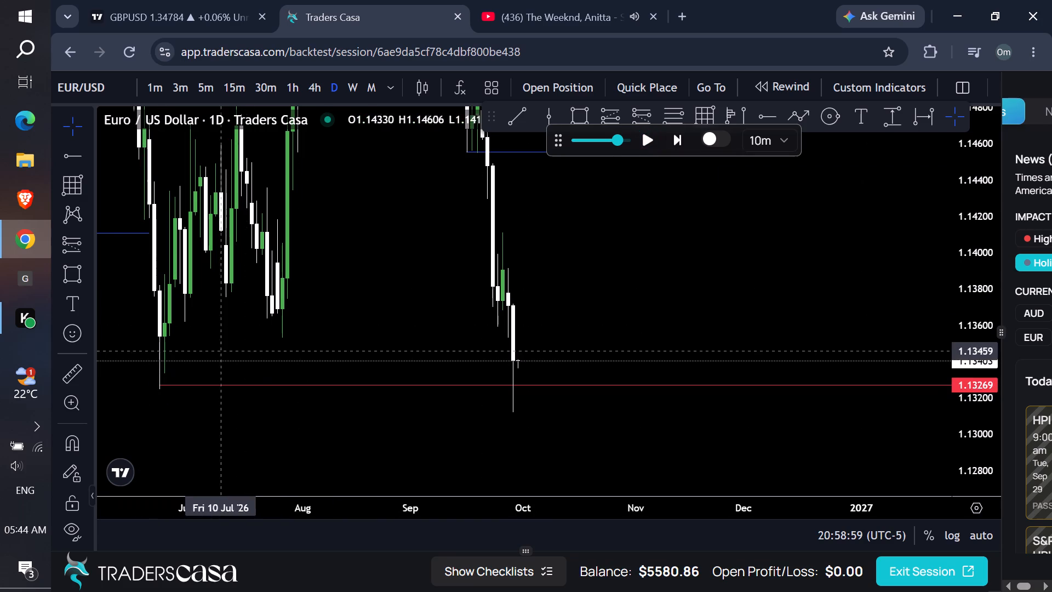
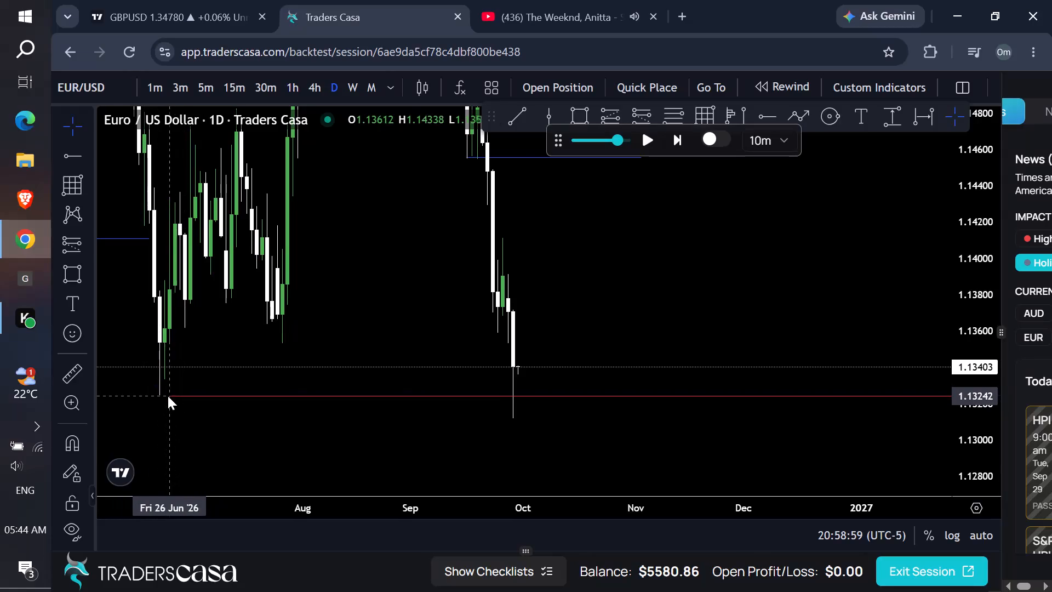
Run the EUR/USD replay forward on the daily chart to about 01:08 on 30 September.
left_click_drag(283, 341, 289, 340)
scroll(580, 283, "down", 1)
scroll(580, 283, "up", 1)
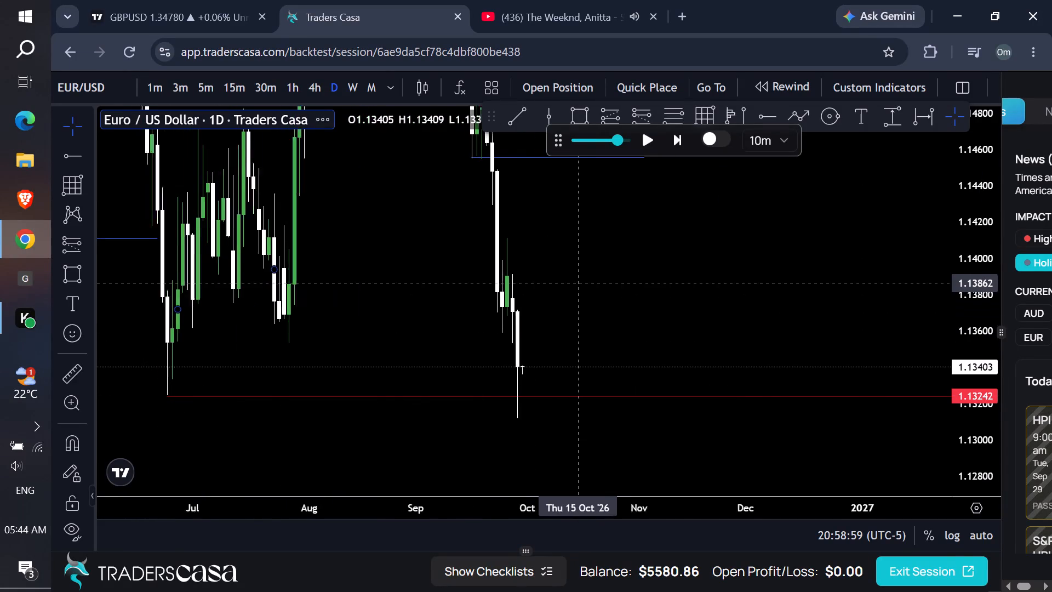
scroll(580, 283, "up", 3)
left_click_drag(509, 307, 607, 314)
left_click_drag(630, 312, 619, 291)
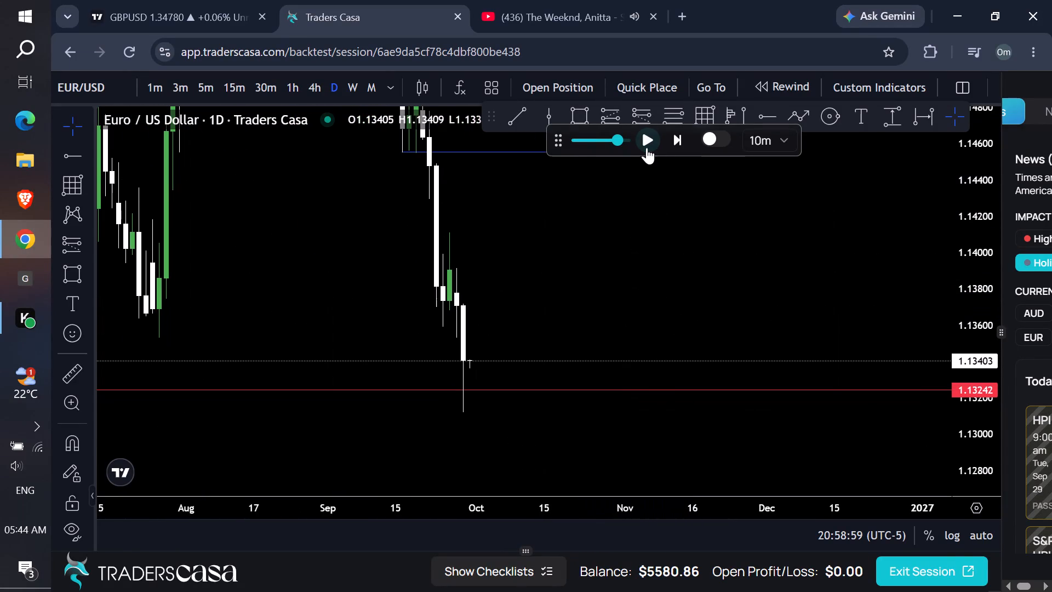
left_click(647, 147)
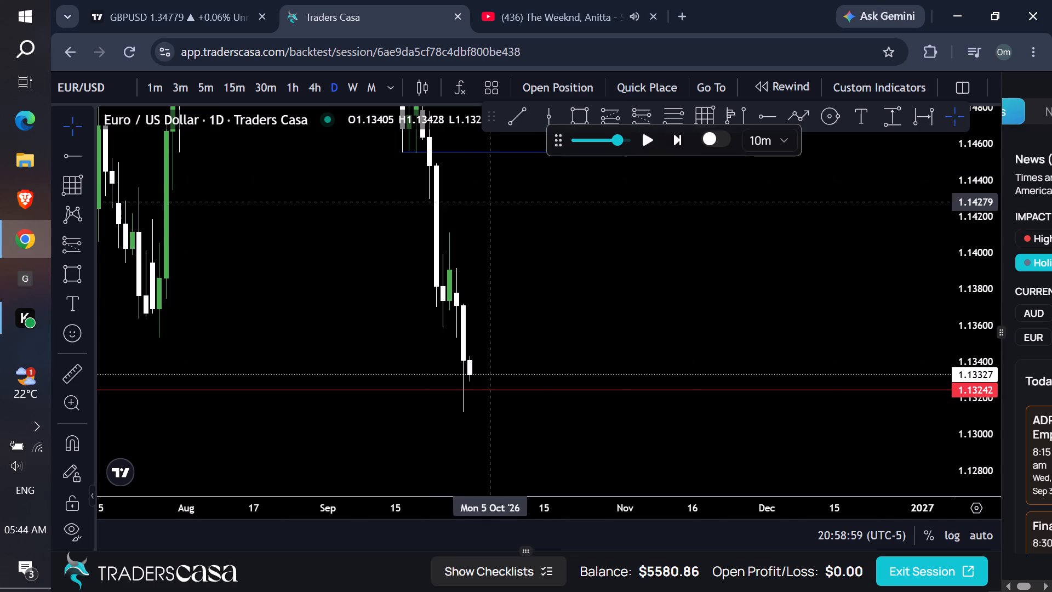
On the 1-hour chart, draw a rectangle zone from about 1.13355 to 1.13118, spanning 29 September 13:00 to 30 September 23:00.
left_click_drag(547, 236, 603, 208)
left_click(313, 86)
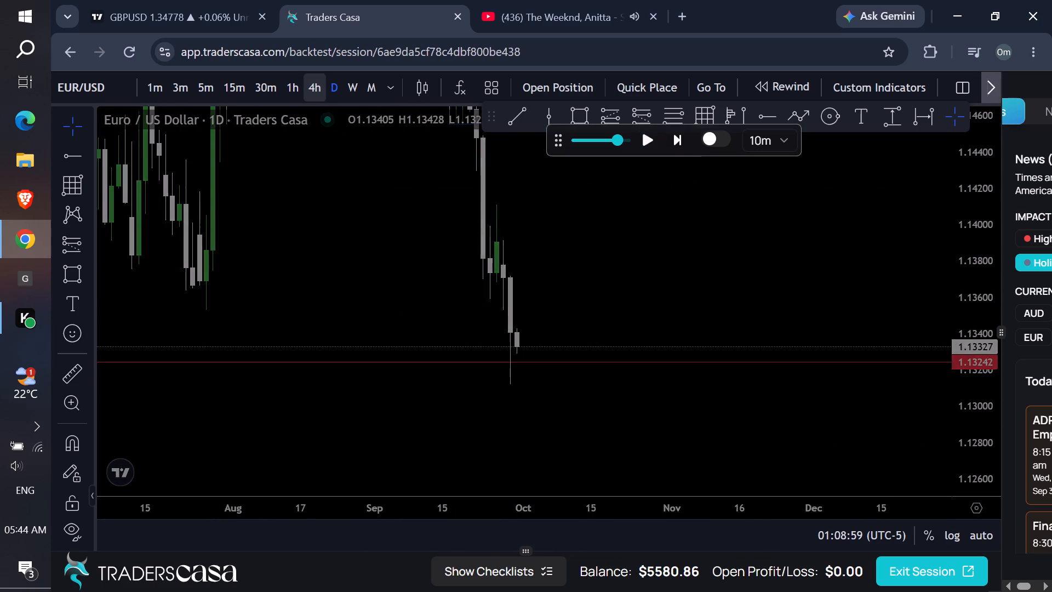
left_click(298, 95)
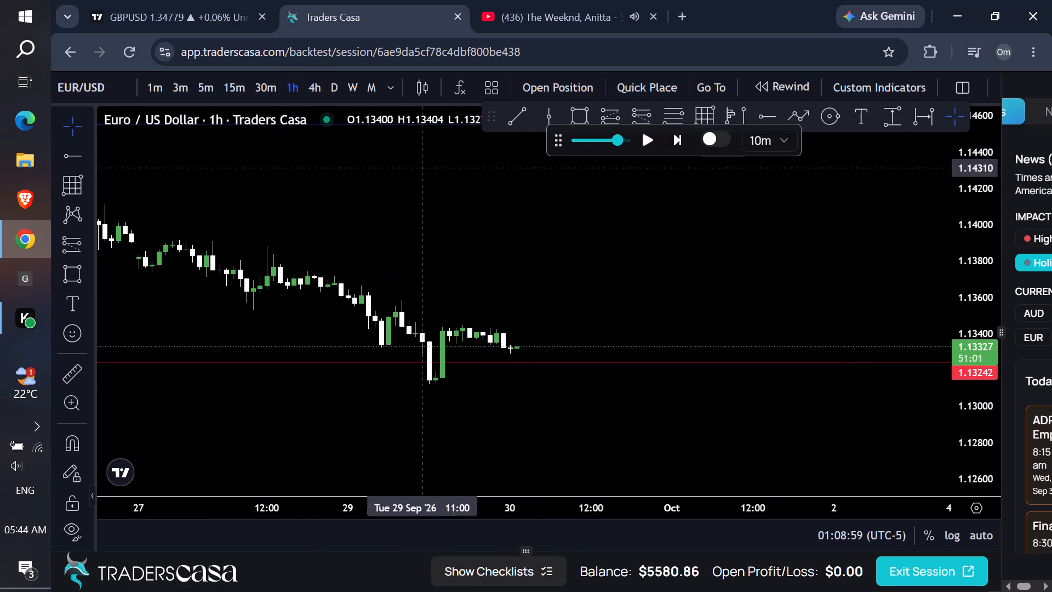
left_click_drag(982, 441, 750, 173)
left_click_drag(640, 356, 629, 210)
left_click_drag(652, 257, 636, 227)
left_click(579, 119)
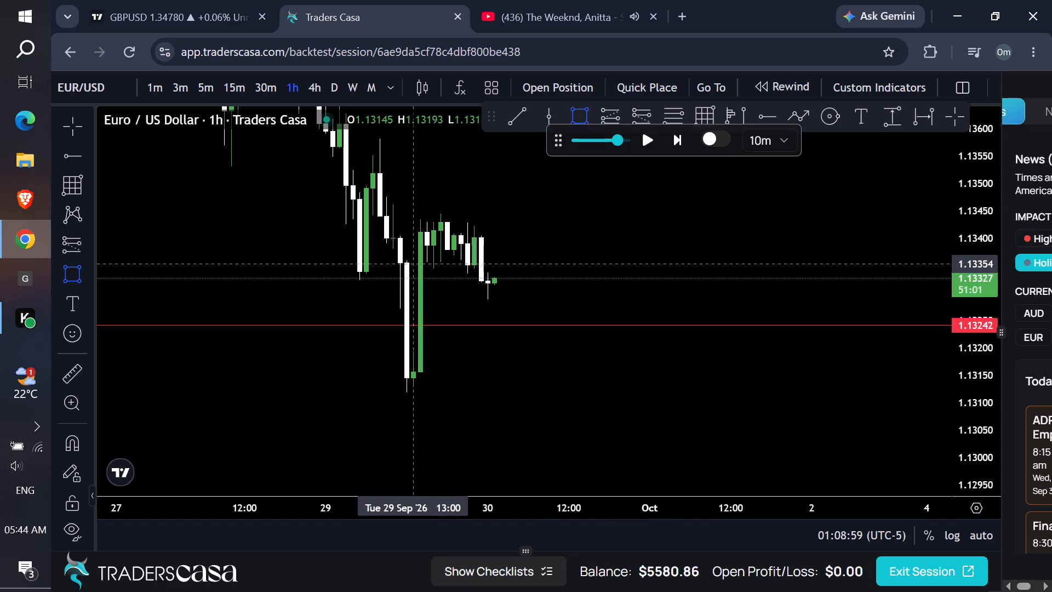
left_click(416, 263)
left_click_drag(647, 392, 648, 389)
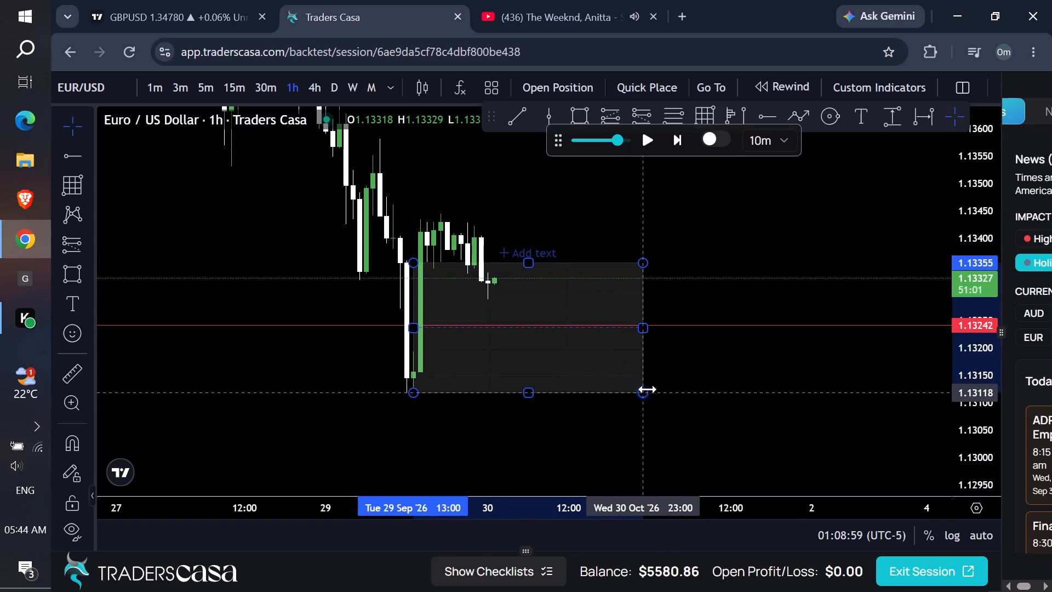
left_click_drag(648, 389, 648, 374)
left_click_drag(646, 206, 637, 288)
On the daily chart, draw a horizontal ray at about 1.14112 from the high of the late-September bullish candle.
left_click(324, 90)
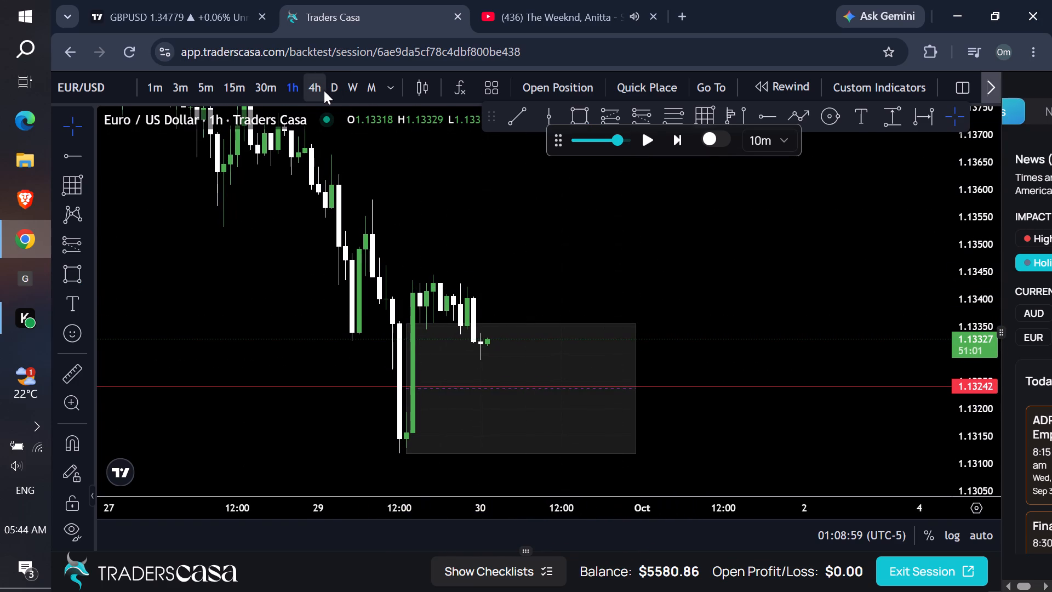
left_click_drag(972, 251, 900, 437)
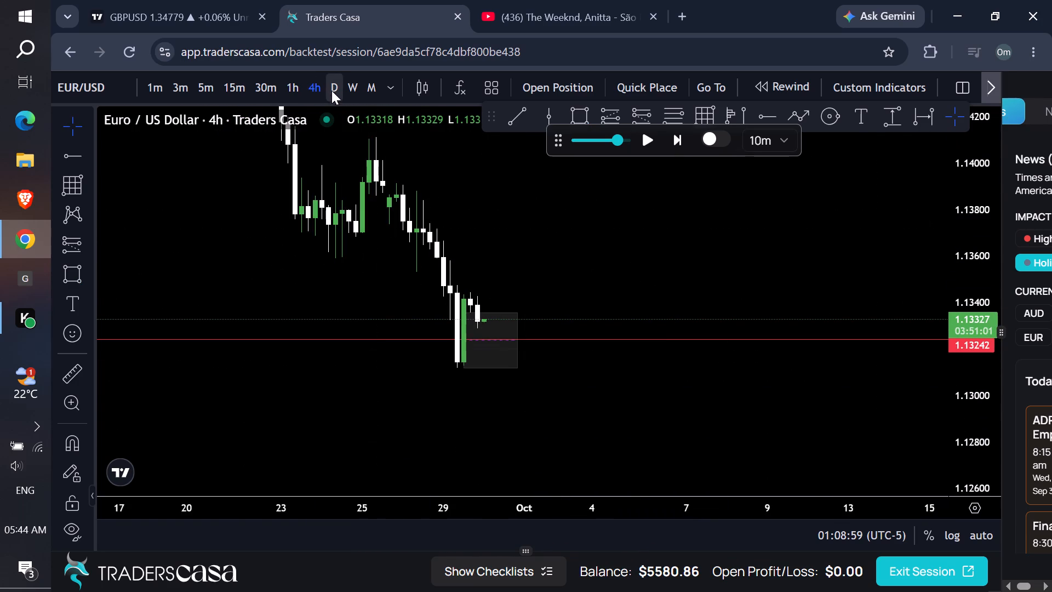
left_click(330, 88)
left_click_drag(634, 219, 621, 243)
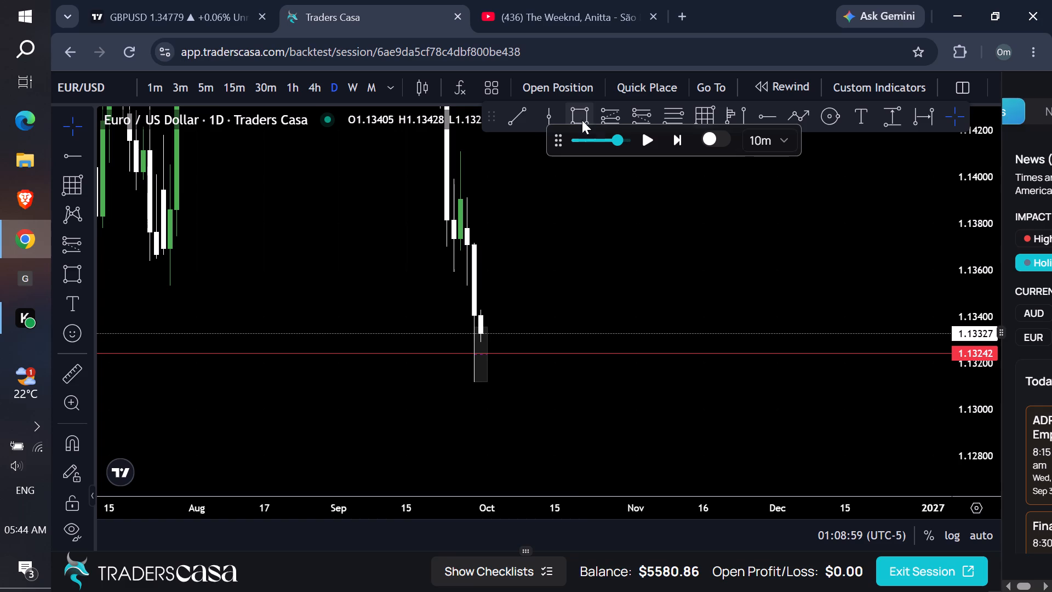
left_click(582, 117)
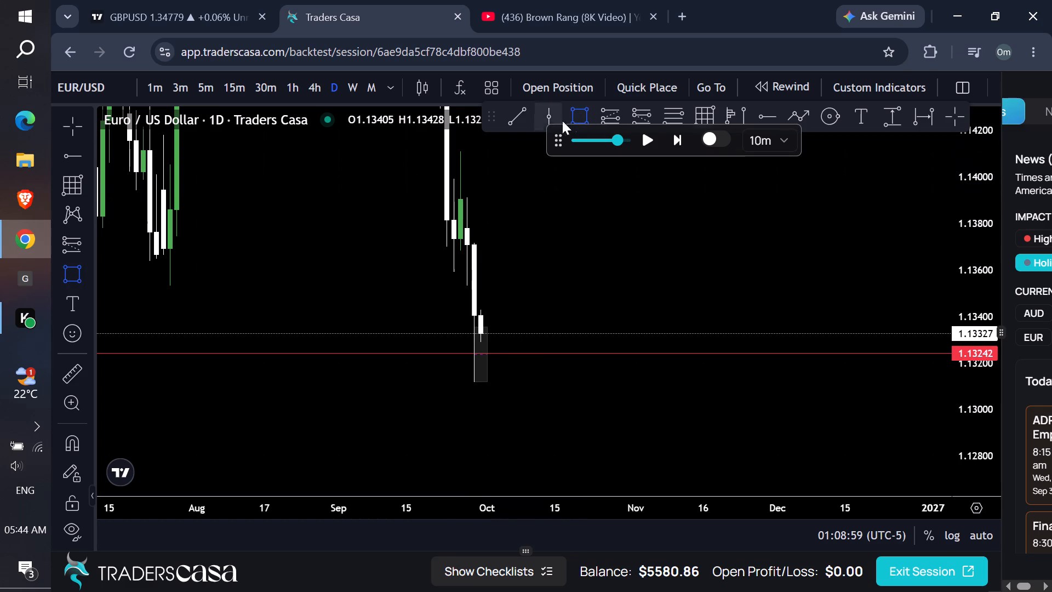
left_click(762, 115)
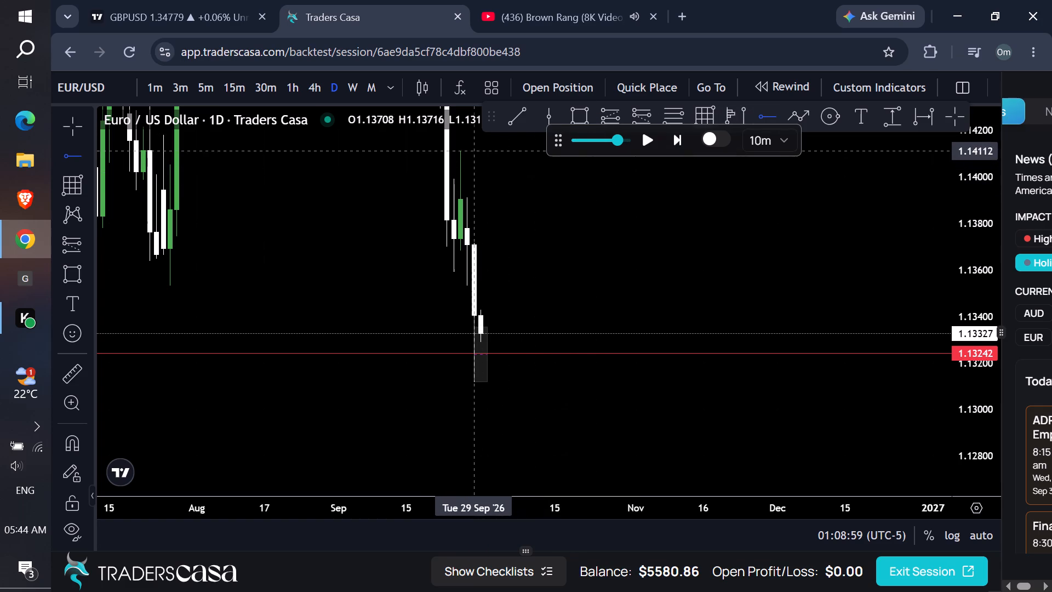
left_click(459, 151)
left_click(511, 196)
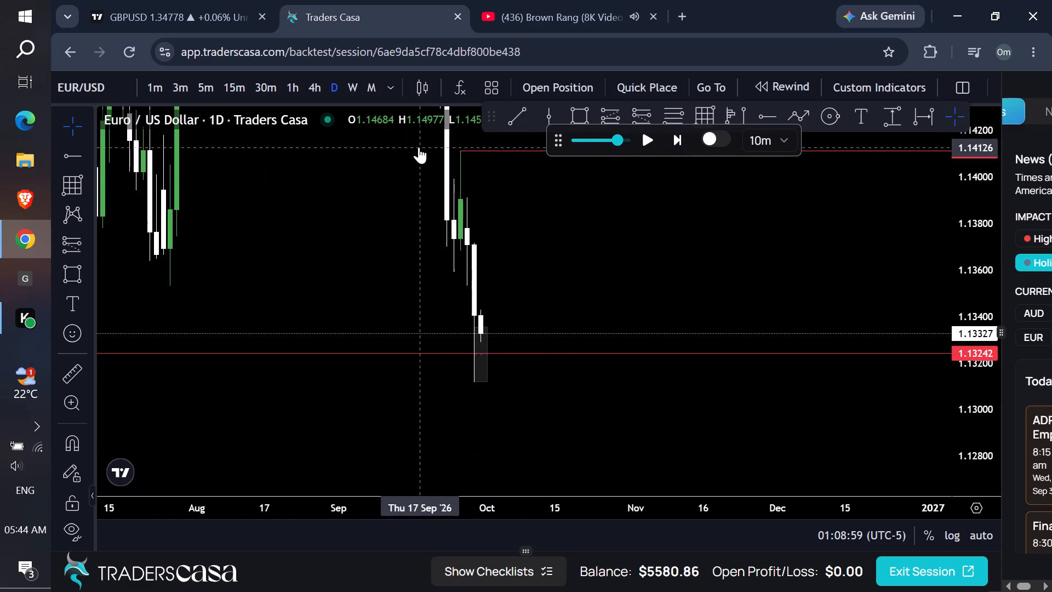
On the 1-hour chart, advance the replay in short bursts to about 05:18 on 30 September.
left_click(307, 93)
left_click_drag(971, 419, 826, 260)
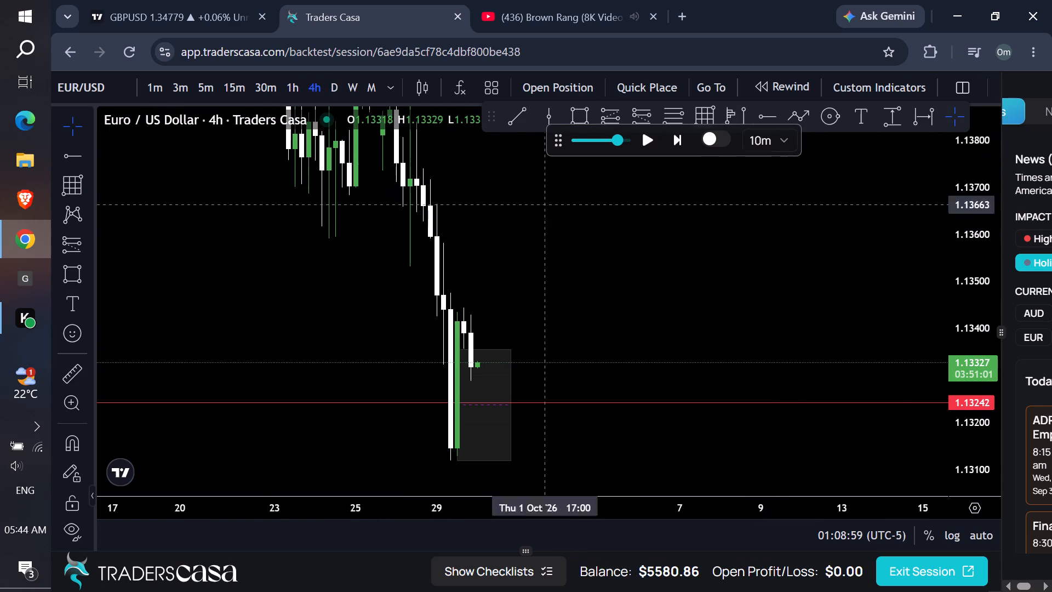
left_click(287, 93)
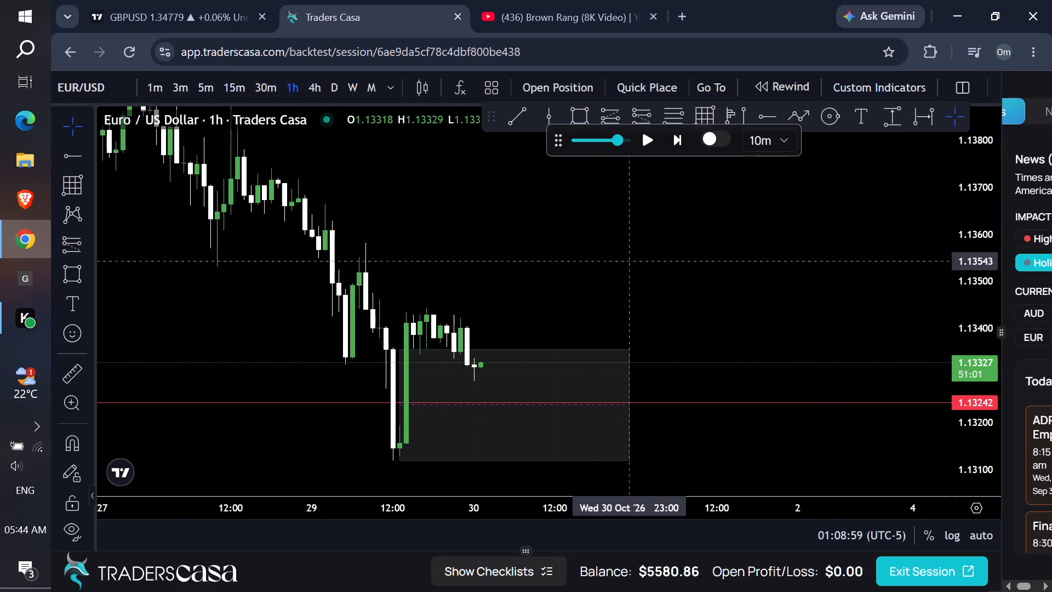
left_click_drag(640, 251, 654, 153)
left_click_drag(681, 188, 687, 183)
left_click(649, 140)
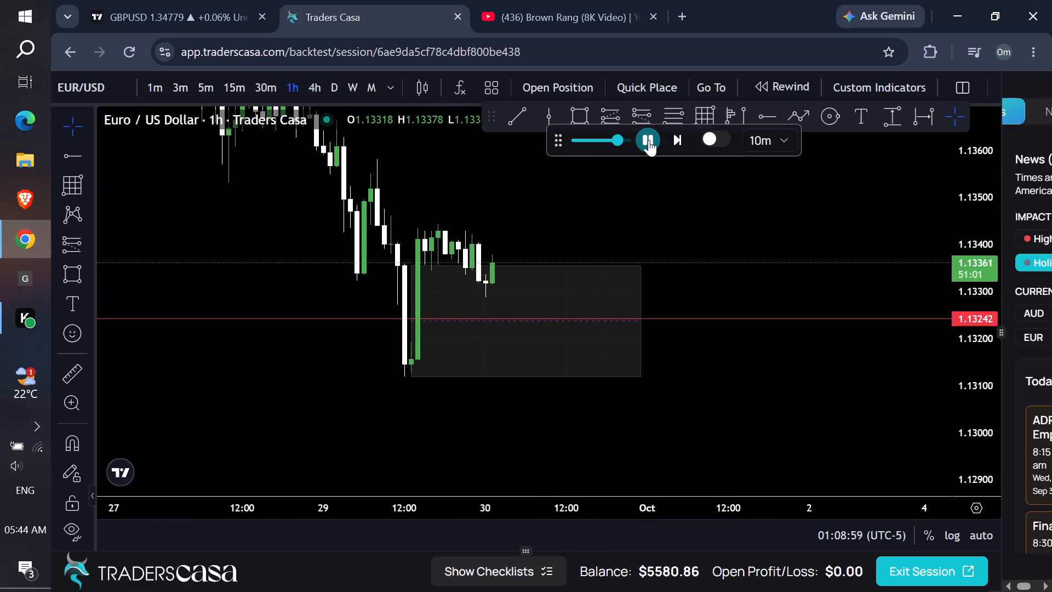
left_click(649, 140)
left_click(649, 140)
left_click(649, 140)
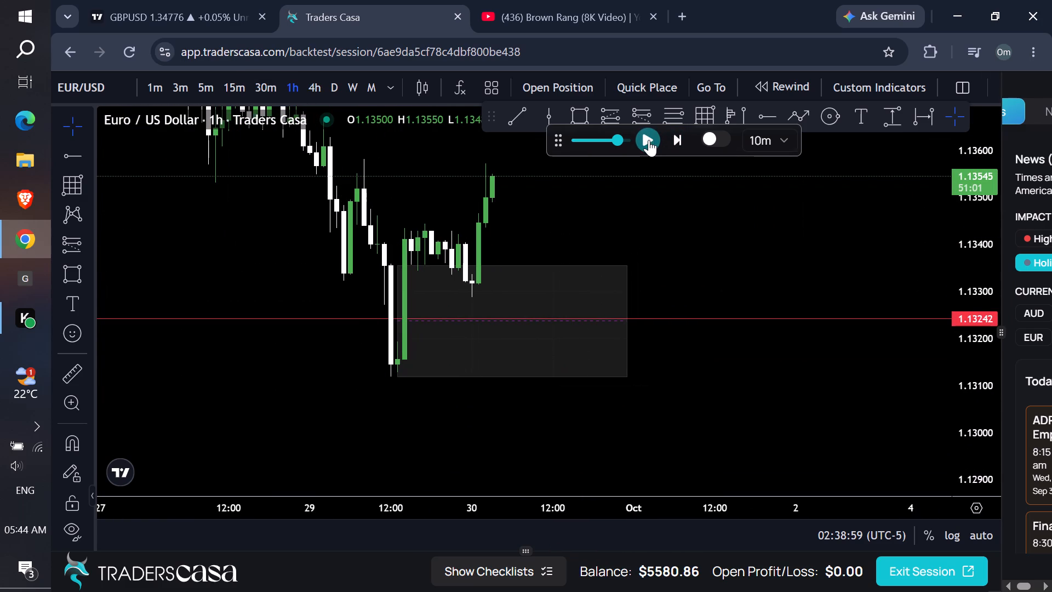
left_click(634, 142)
left_click(645, 140)
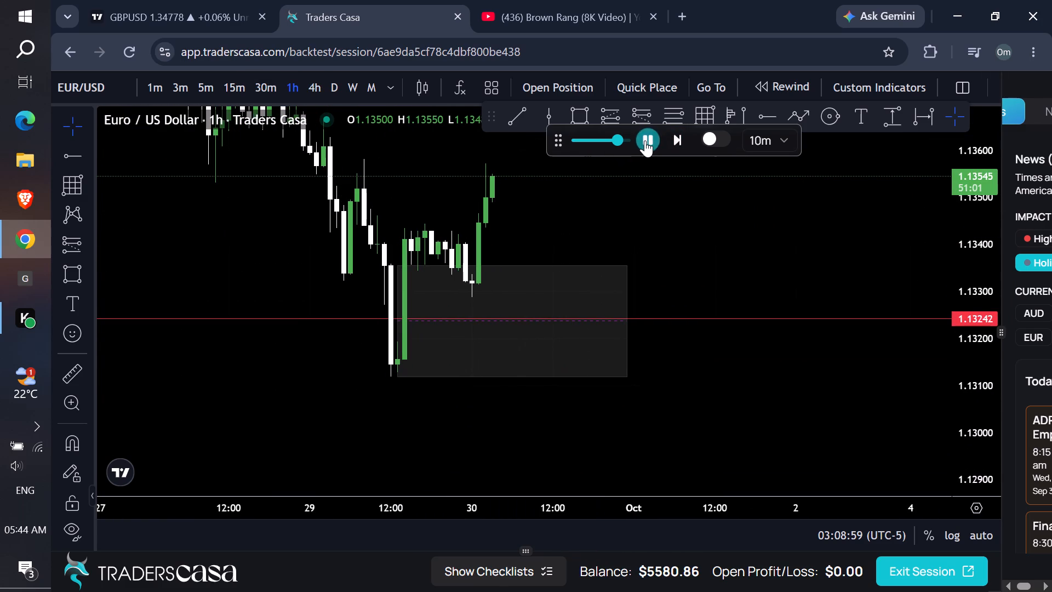
left_click(645, 140)
left_click_drag(617, 184, 616, 217)
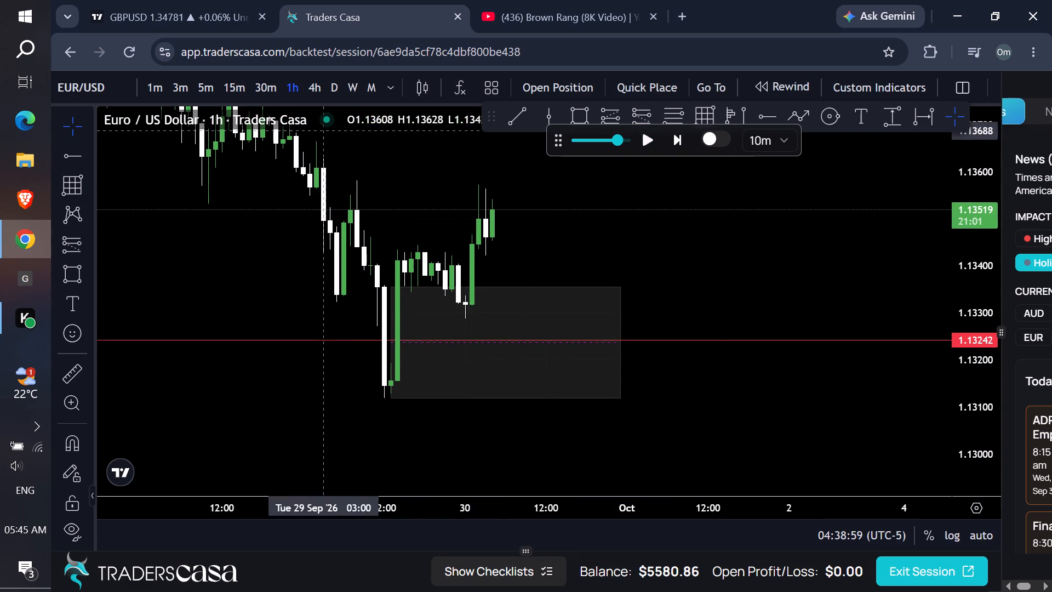
double_click(643, 145)
double_click(645, 144)
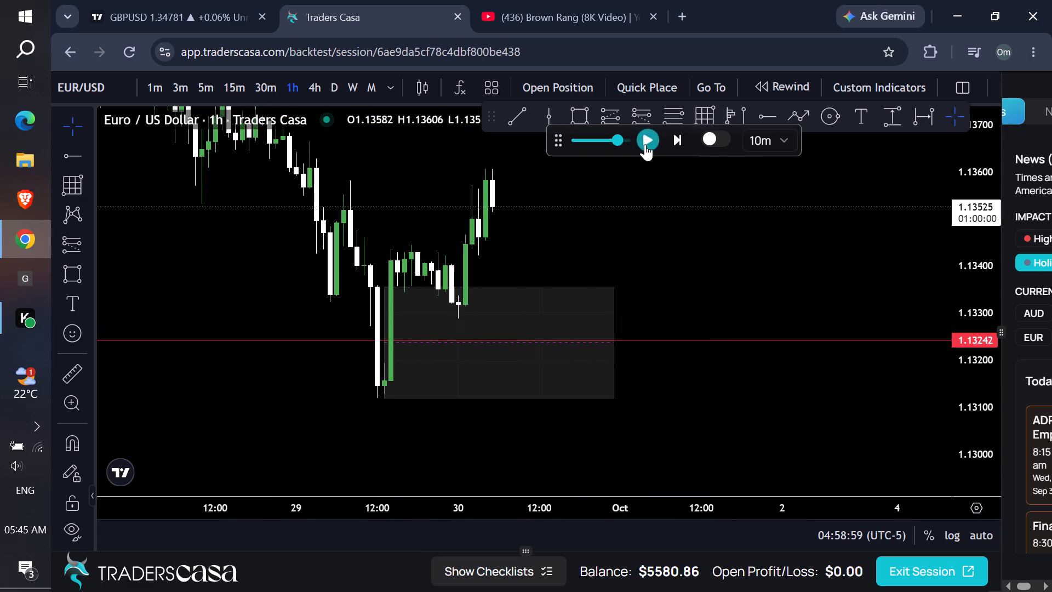
Examine the latest price move on the 15-minute and 5-minute charts.
left_click(235, 94)
left_click_drag(624, 224, 632, 291)
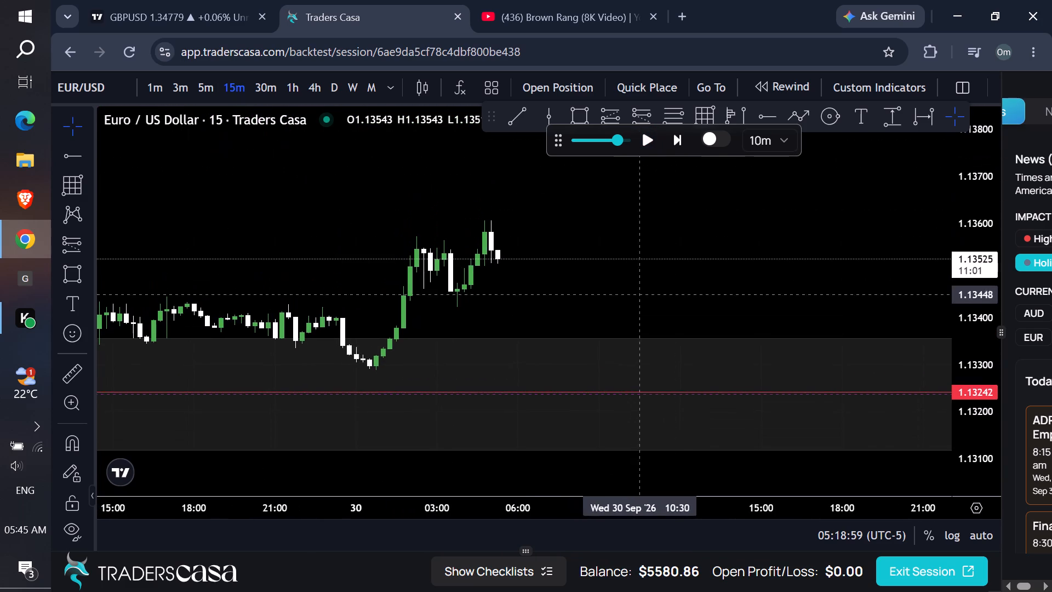
left_click_drag(980, 407, 848, 184)
left_click_drag(677, 252, 671, 326)
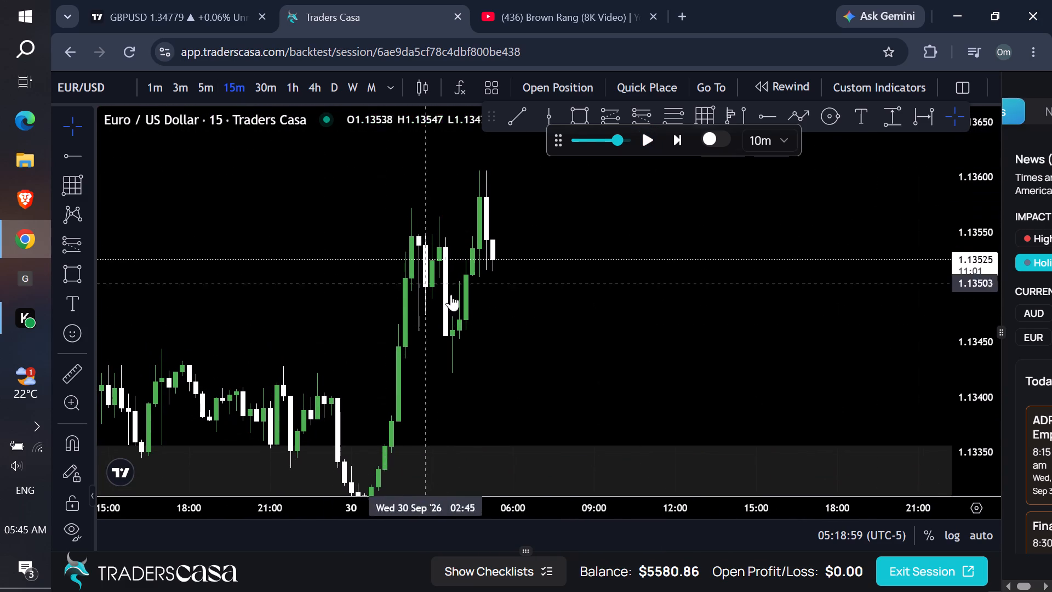
left_click(210, 91)
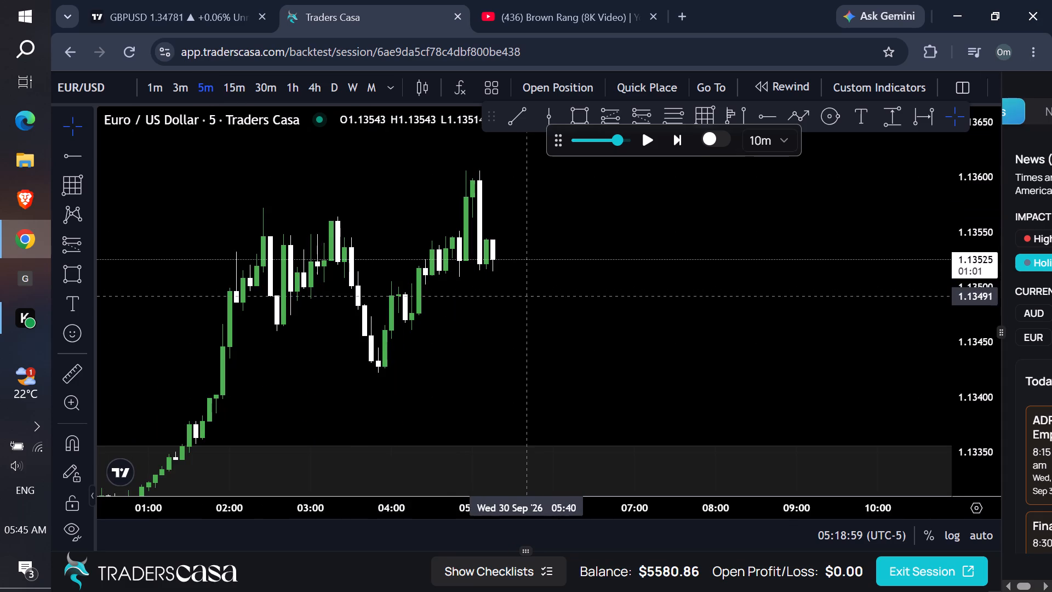
Return to the 1-hour chart and run the replay forward to about 12:38 on 30 September.
left_click(294, 89)
left_click_drag(987, 236, 836, 456)
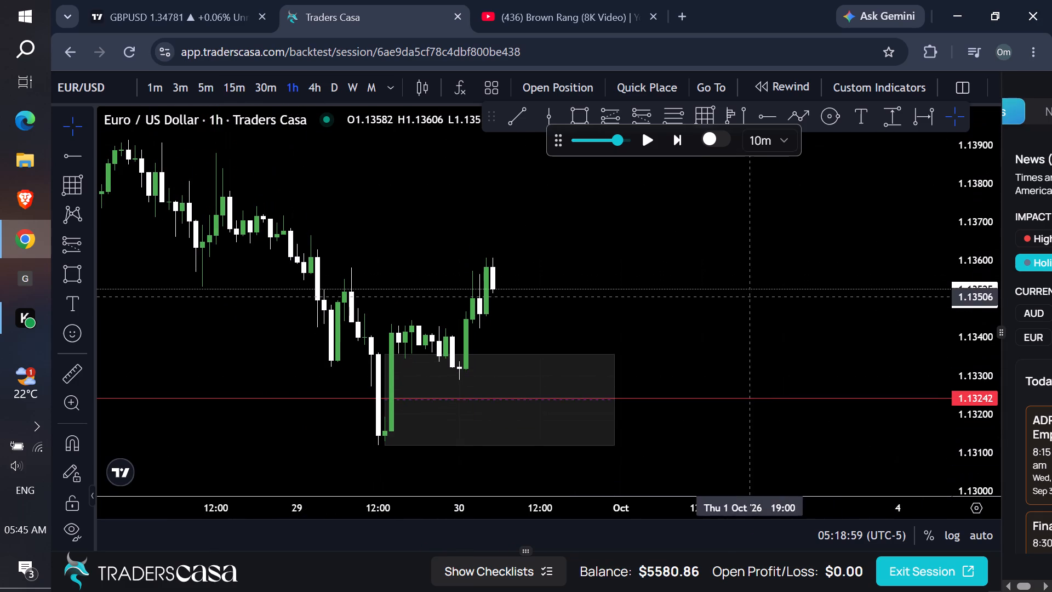
left_click(651, 144)
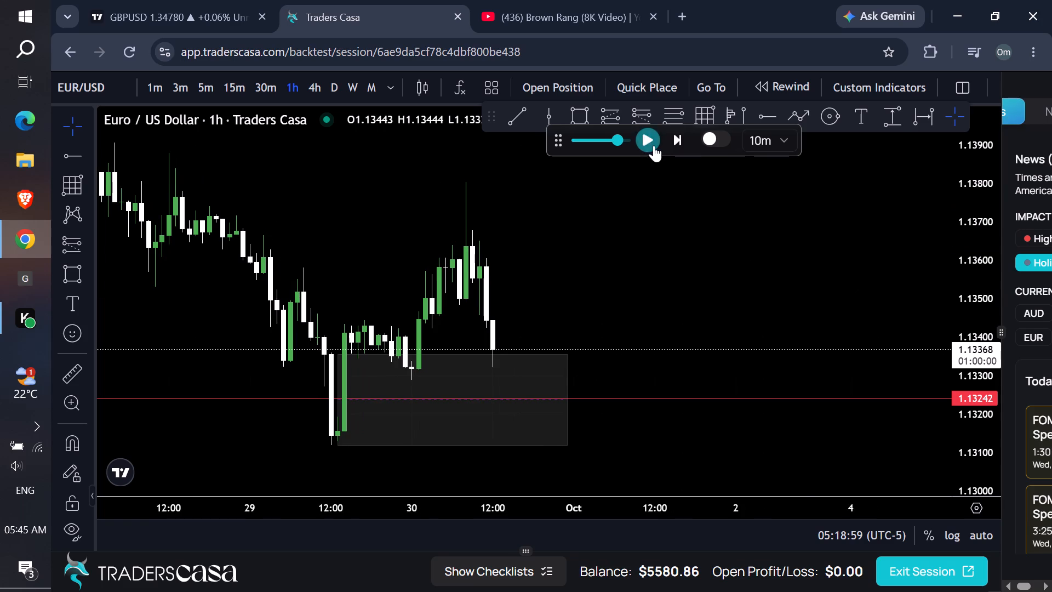
On the 4-hour chart, move and resize the rectangle zone to span about 1.13431 to 1.13288 around the latest pullback low.
left_click_drag(970, 389, 901, 281)
left_click_drag(768, 294, 811, 247)
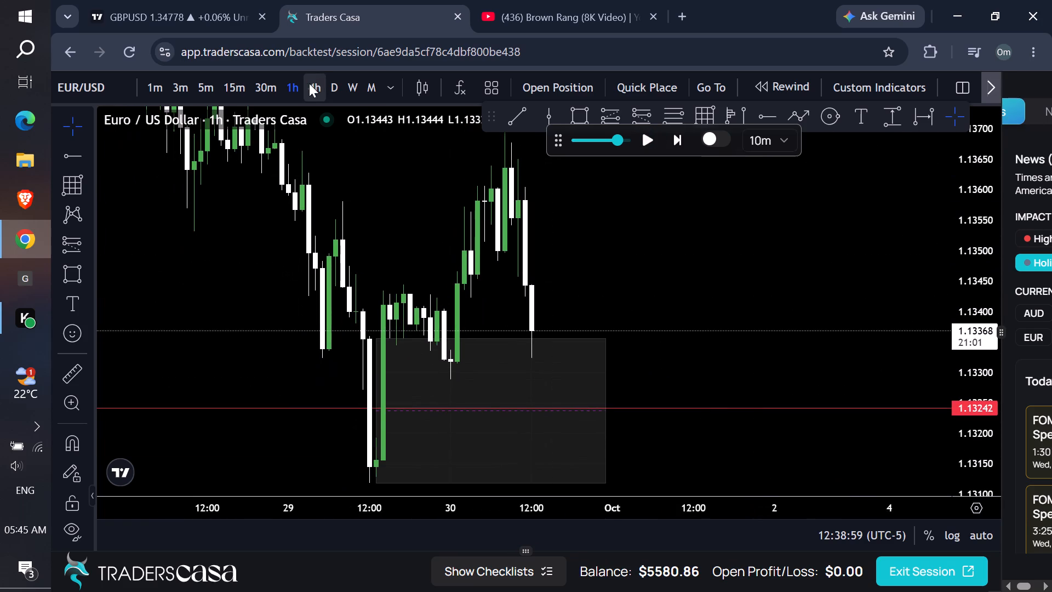
left_click(309, 83)
left_click_drag(971, 223, 839, 424)
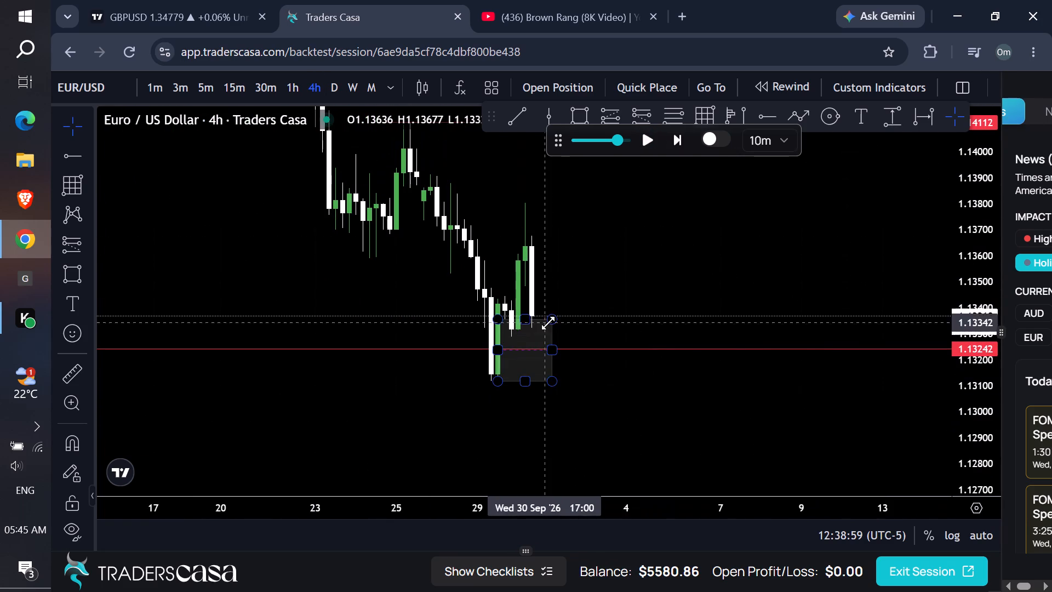
left_click(541, 315)
left_click_drag(542, 316, 547, 311)
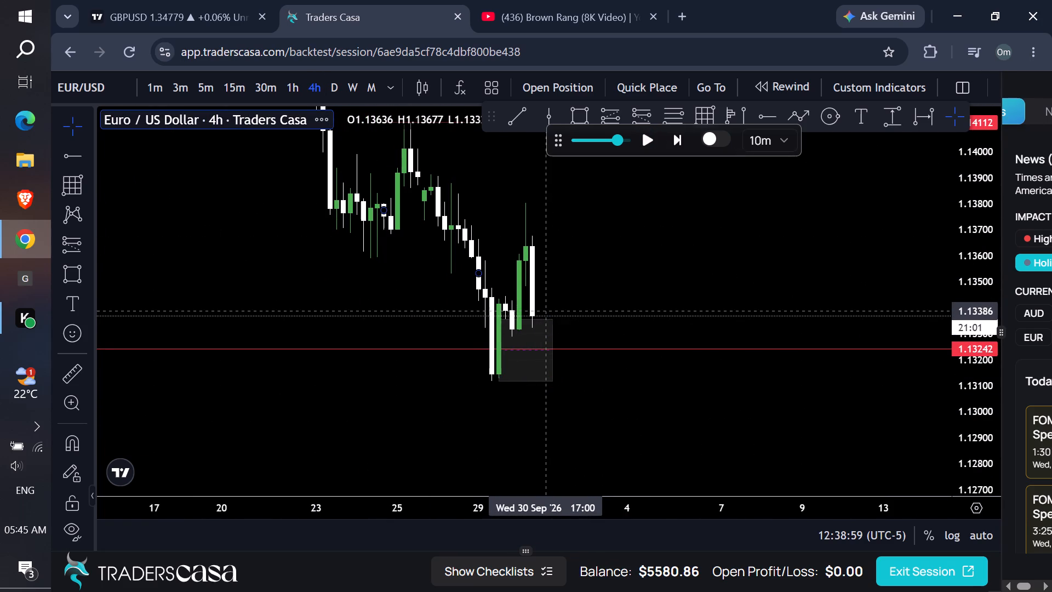
left_click_drag(541, 318, 557, 300)
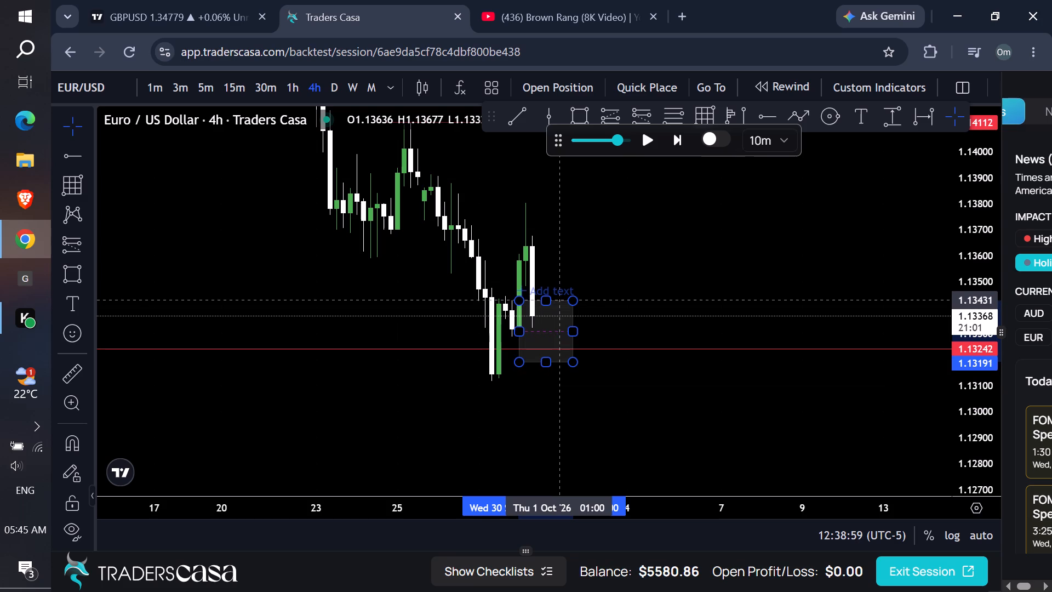
left_click_drag(557, 300, 551, 300)
left_click_drag(568, 364, 570, 337)
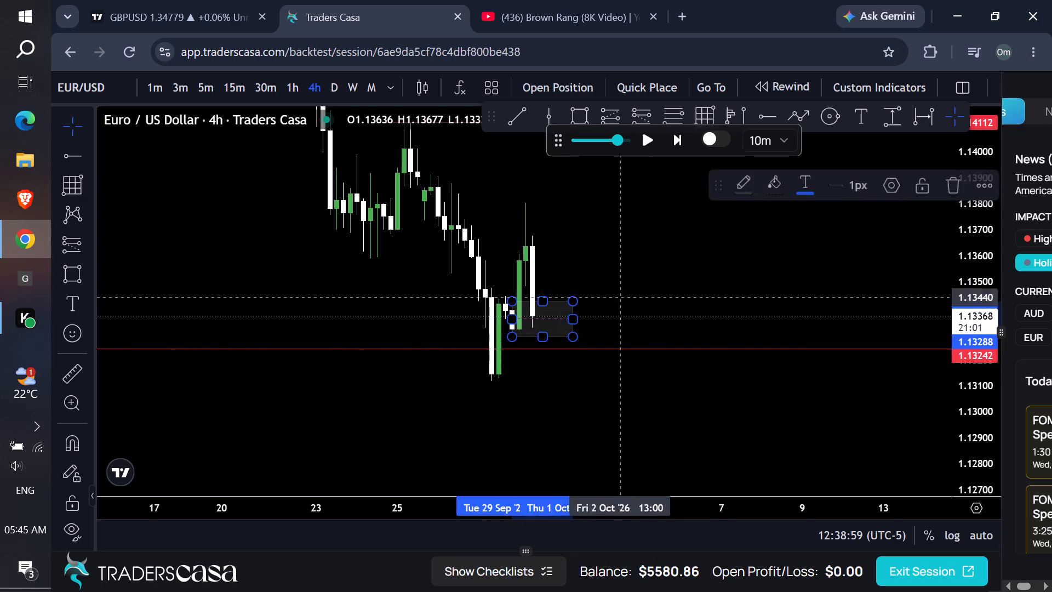
Draw a narrow rectangle zone below the 1.14112 ray, with its upper edge at about 1.13908, extending rightward from 25 September.
left_click_drag(651, 276, 650, 335)
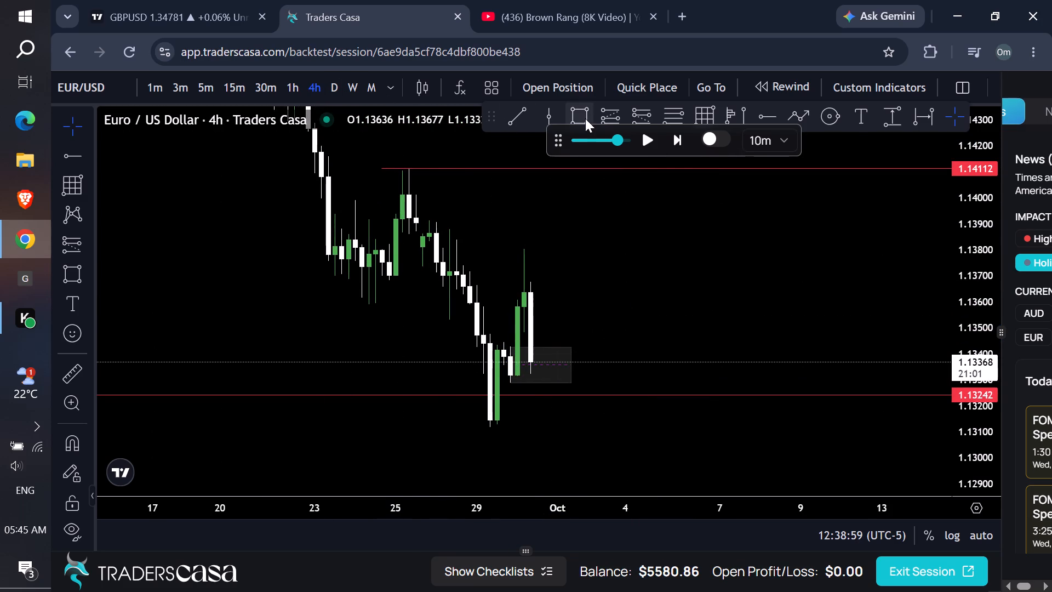
left_click(585, 118)
left_click(418, 221)
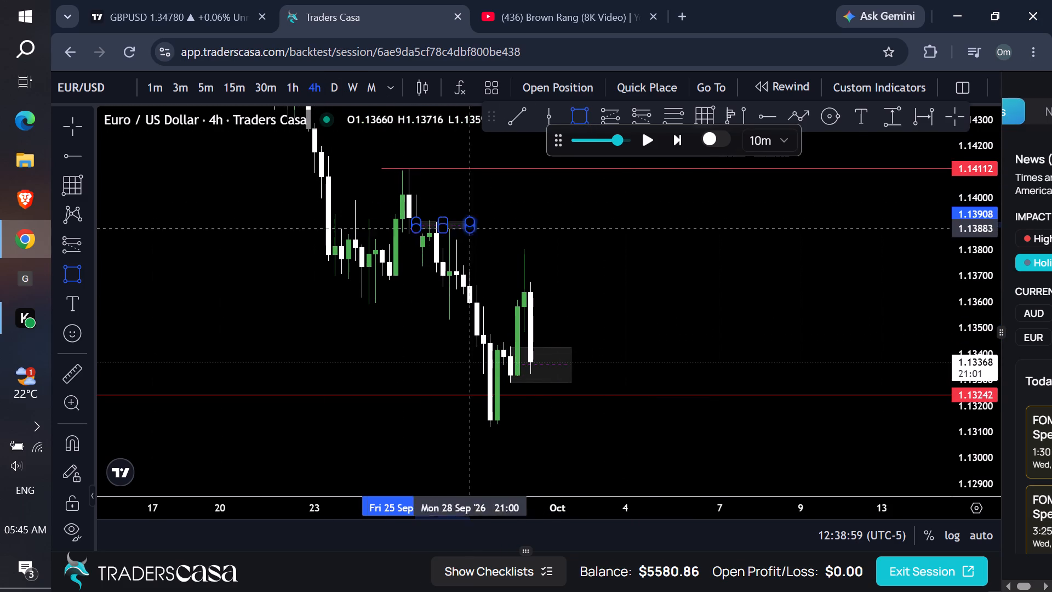
left_click(663, 232)
left_click(759, 287)
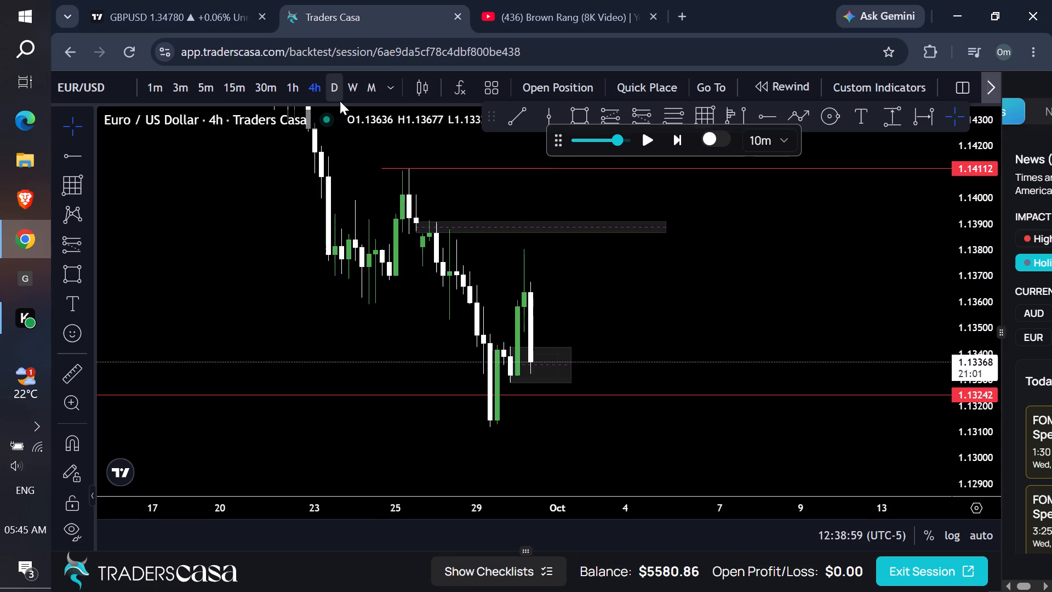
Review both rectangle zones on the daily chart and return to the 1-hour chart.
left_click(340, 101)
left_click_drag(708, 265, 670, 251)
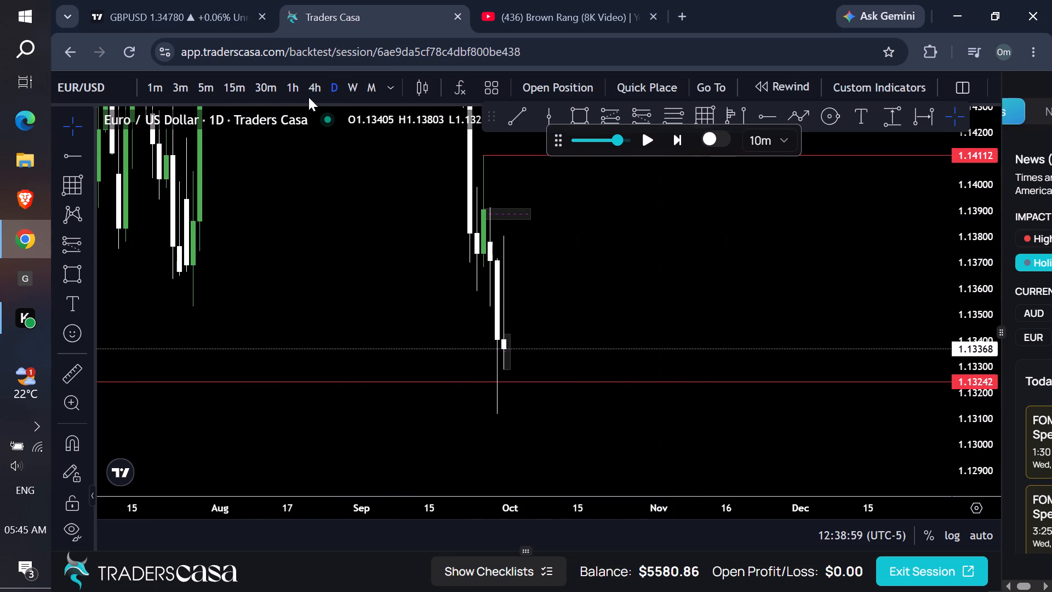
left_click(313, 94)
left_click(289, 87)
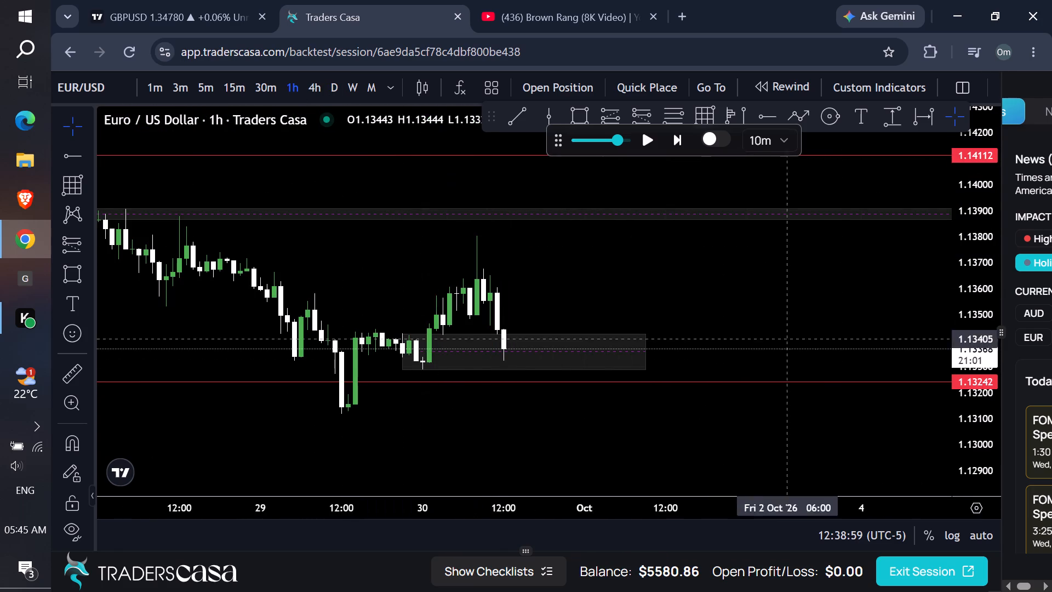
Set the replay interval to 3m and run the 1-hour replay forward to about 13:26 on 30 September.
left_click_drag(958, 432, 891, 269)
left_click(780, 145)
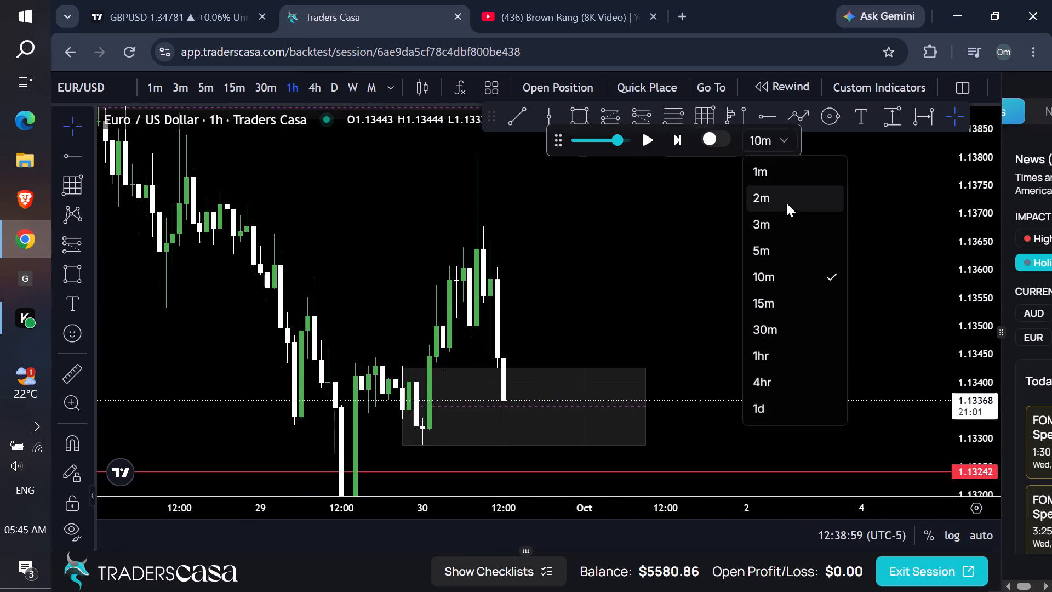
left_click(788, 220)
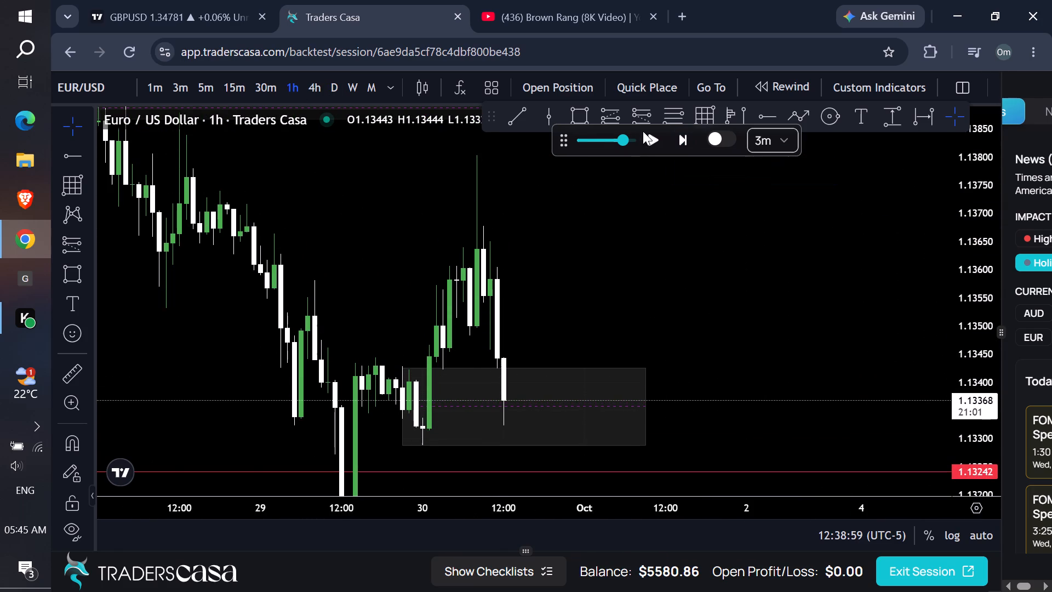
left_click(649, 140)
left_click(653, 144)
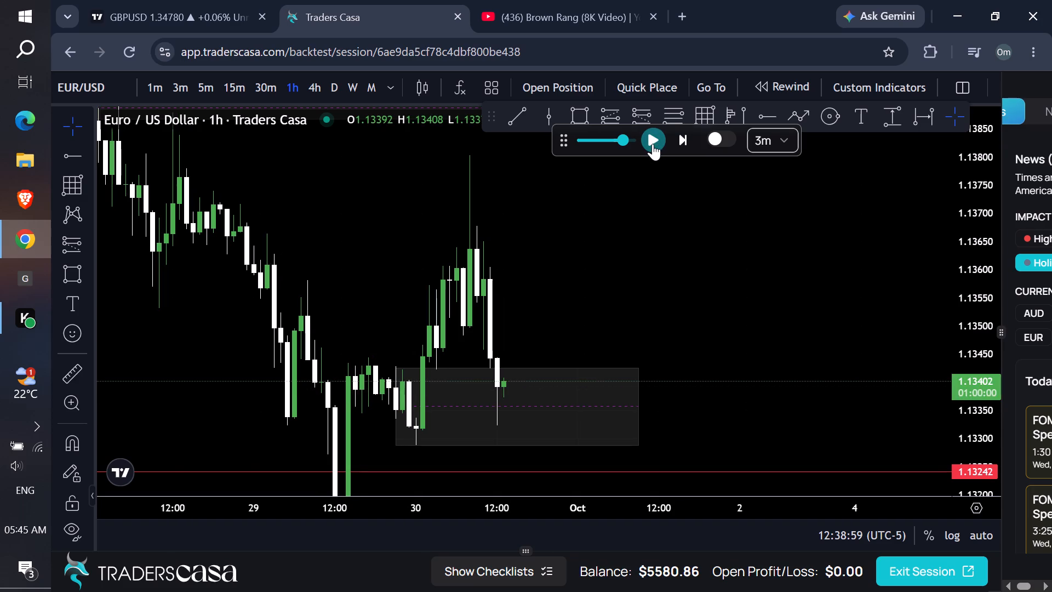
left_click(653, 144)
left_click(653, 144)
Examine the latest price action inside the rectangle zone on the 5-minute chart and return to the 1-hour chart.
left_click(210, 90)
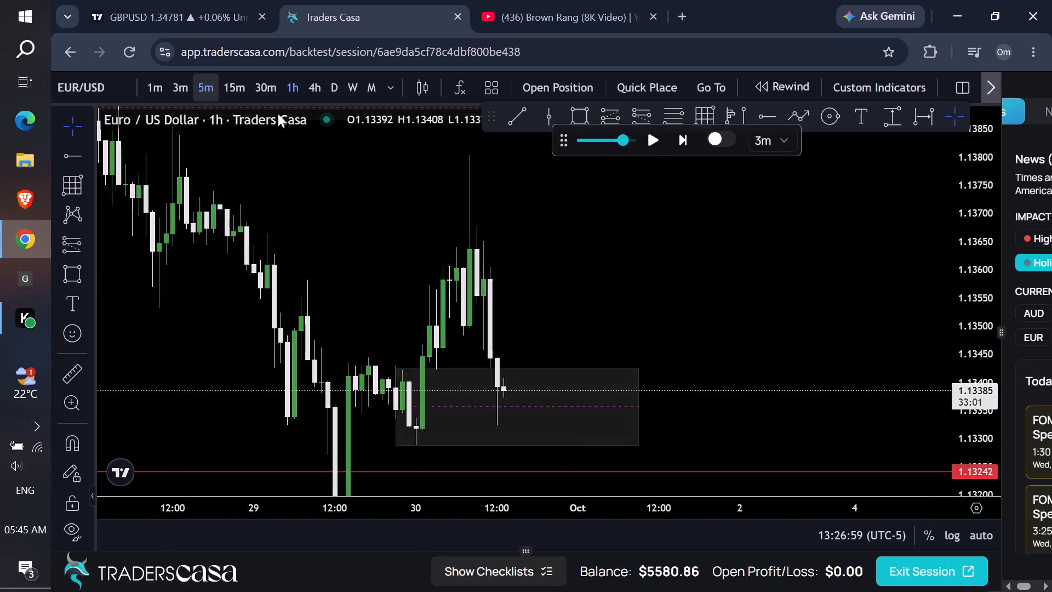
left_click_drag(709, 302, 737, 227)
left_click_drag(977, 413, 753, 150)
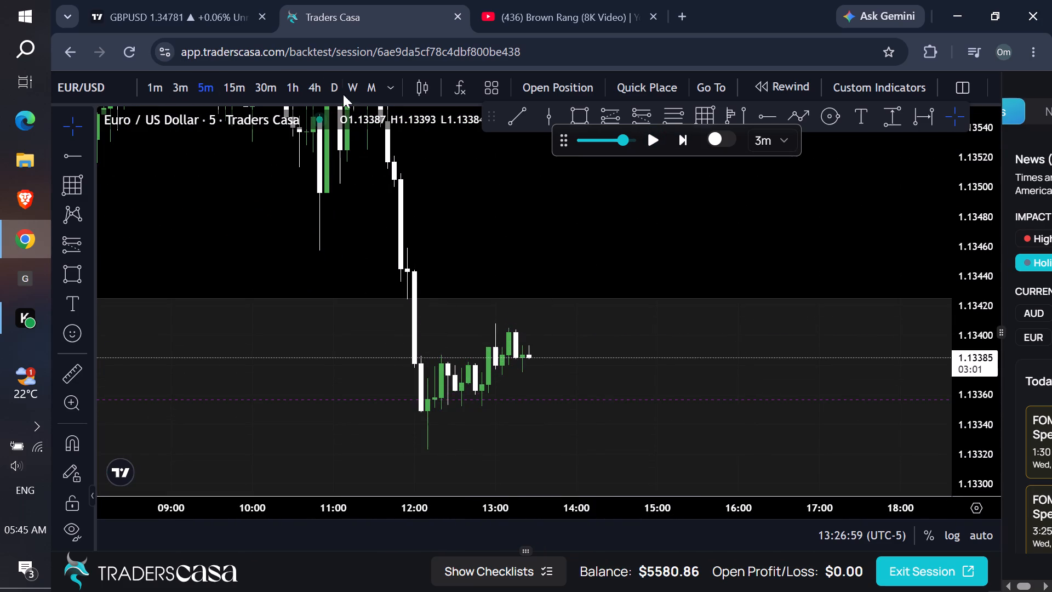
left_click(301, 91)
Run the replay forward on the 1-hour chart to about 17:47 on 30 September.
left_click_drag(639, 194, 645, 189)
left_click(652, 138)
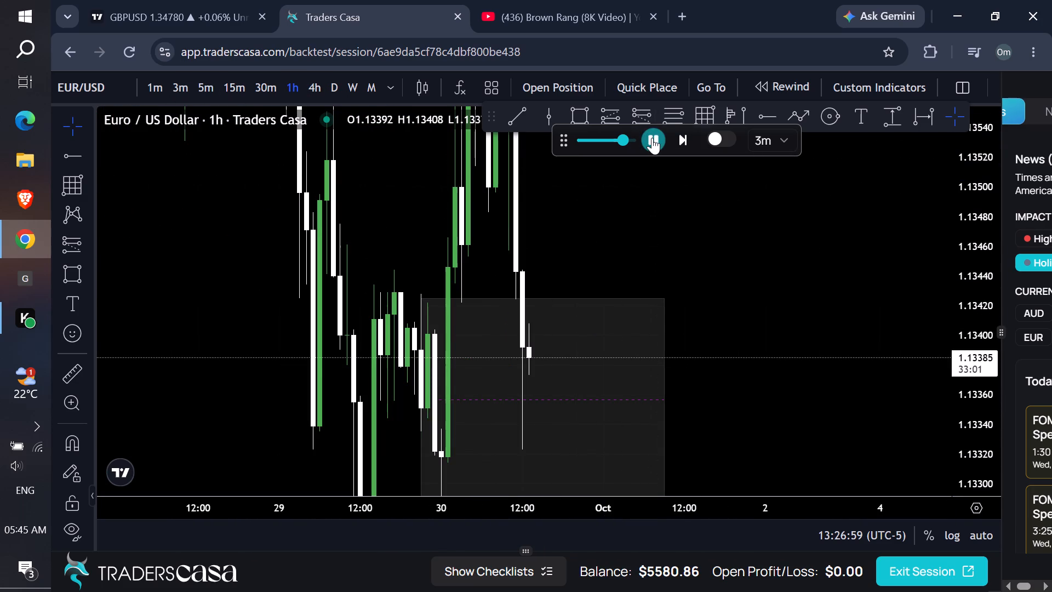
left_click(652, 138)
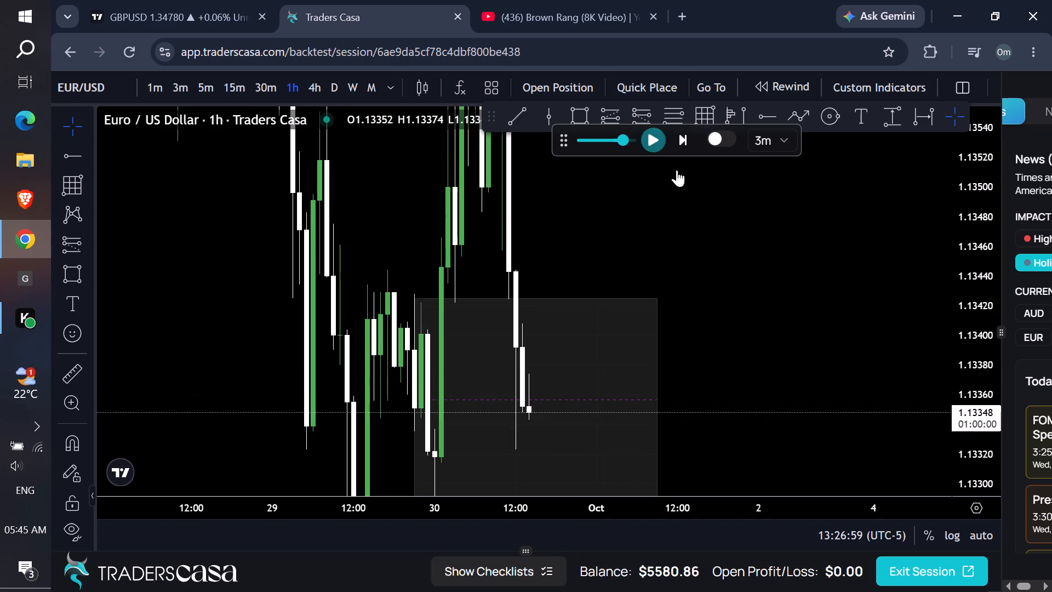
left_click_drag(964, 221, 872, 388)
left_click_drag(836, 348, 831, 326)
left_click(655, 139)
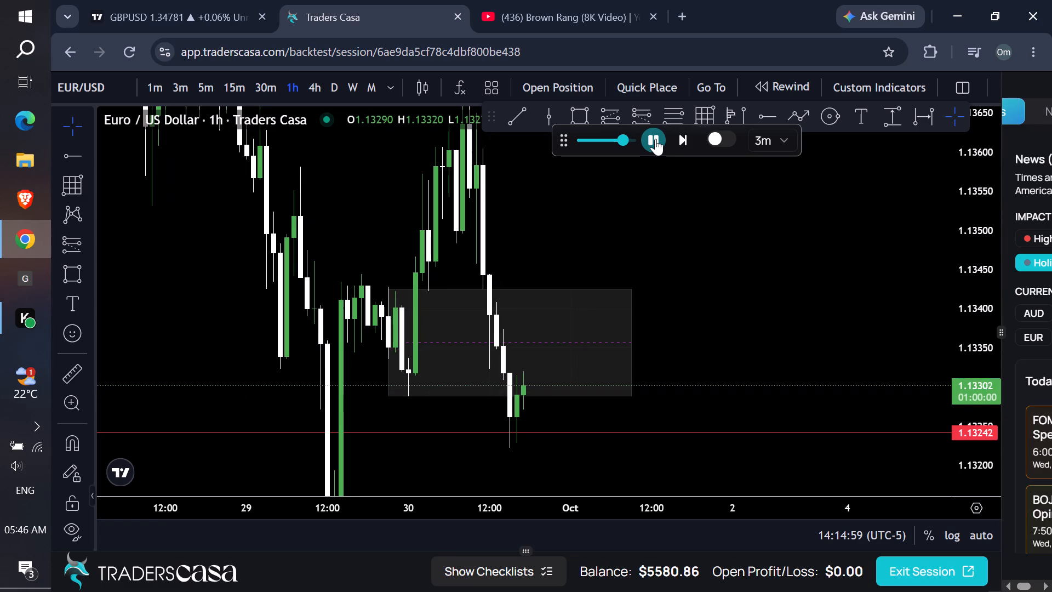
left_click_drag(725, 304, 807, 226)
left_click_drag(981, 251, 958, 354)
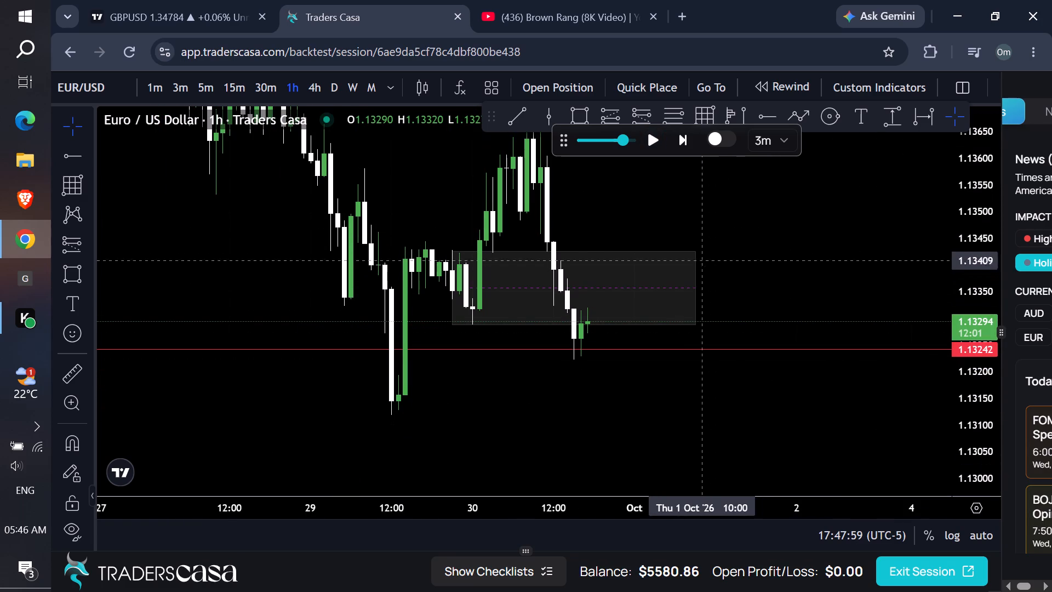
left_click_drag(694, 248, 697, 255)
On the 4-hour chart, continue the replay with the interval set to 10m, stopping at about 22:01 on 30 September.
left_click(304, 87)
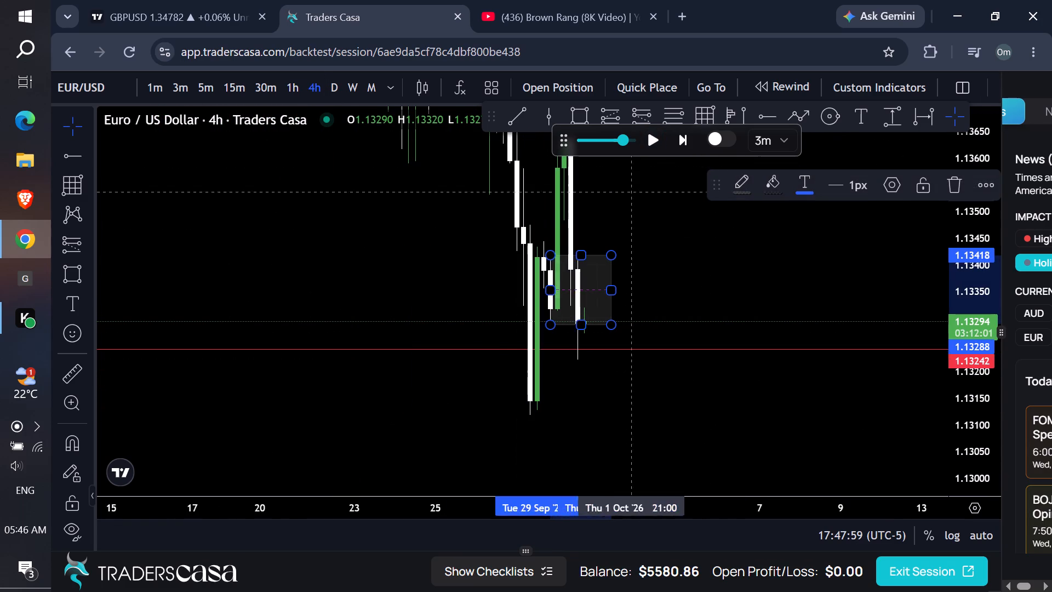
left_click_drag(641, 193, 599, 204)
left_click(650, 136)
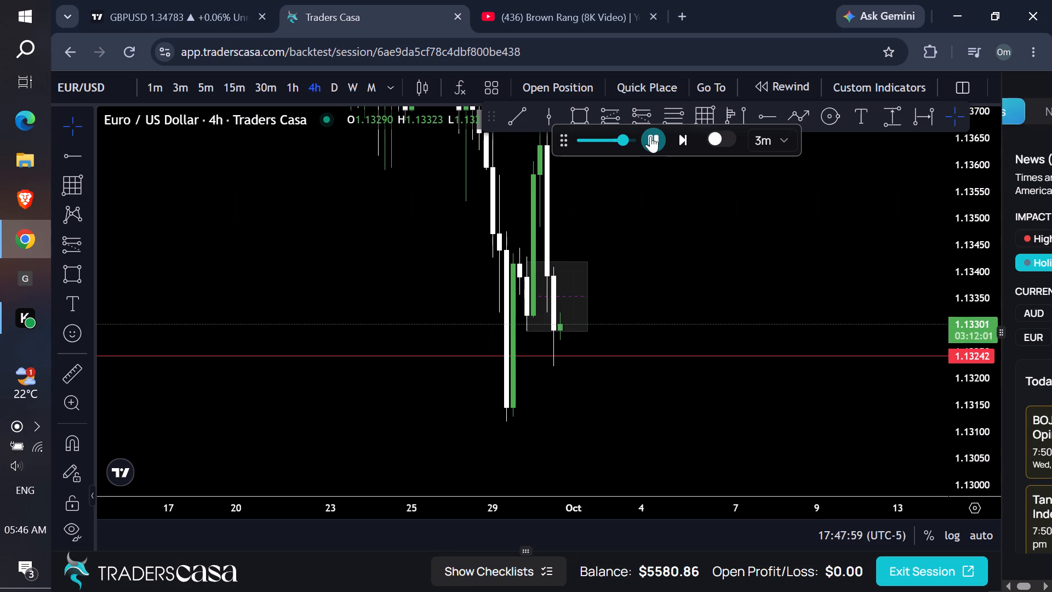
left_click(766, 145)
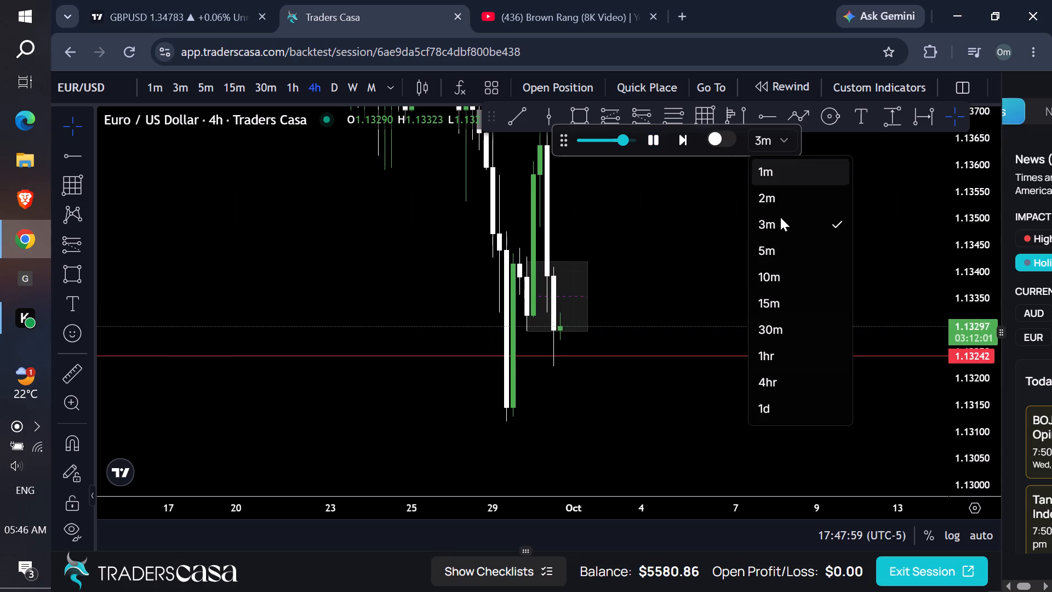
left_click(784, 269)
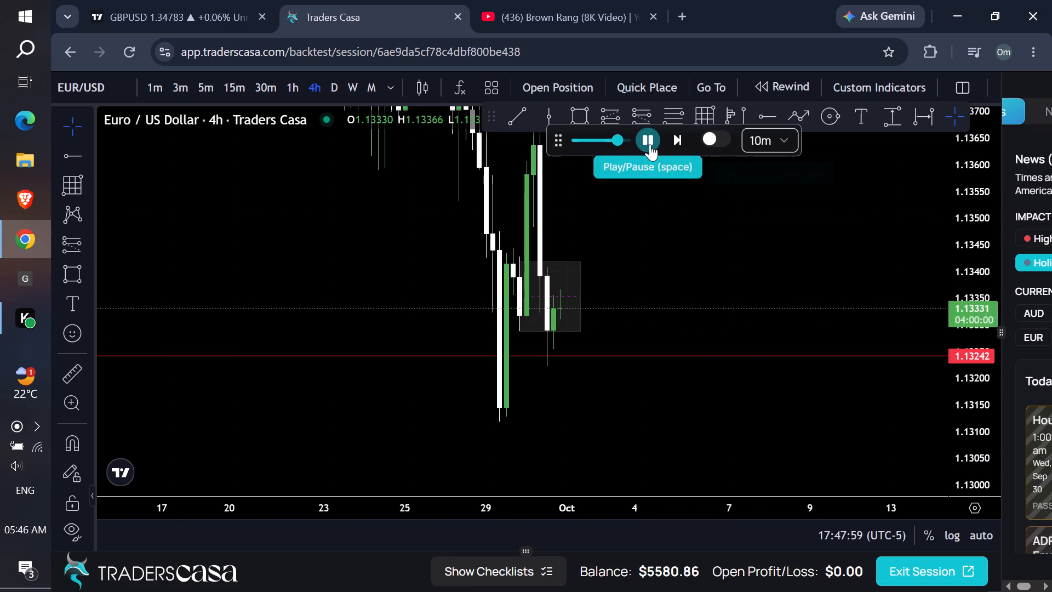
left_click(650, 144)
Compare the price action around the zone on the 1-hour and 15-minute charts and return to the 4-hour chart.
left_click(293, 88)
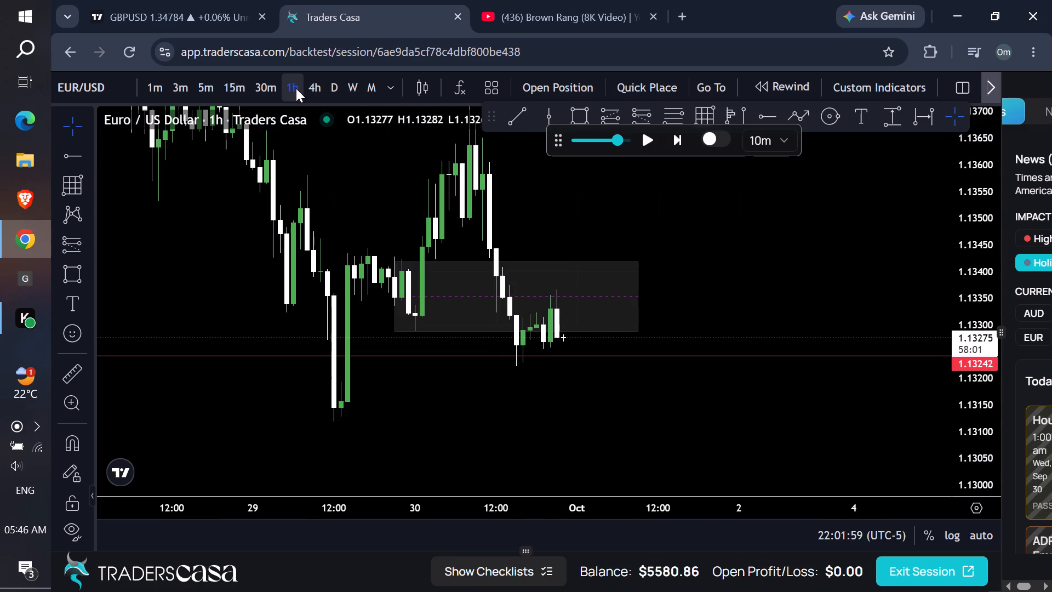
left_click(223, 89)
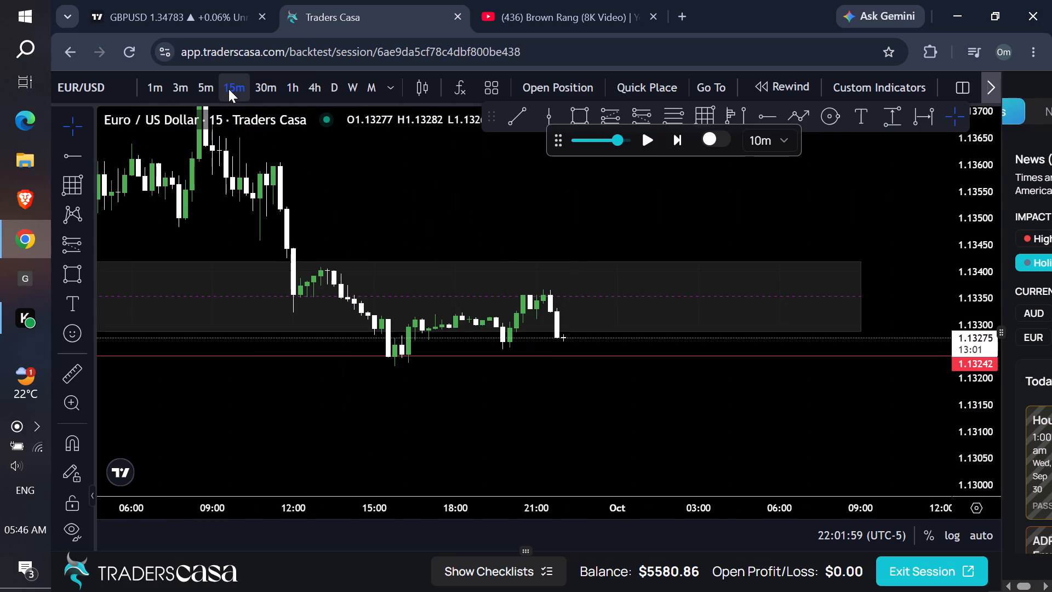
left_click(316, 91)
left_click(556, 162)
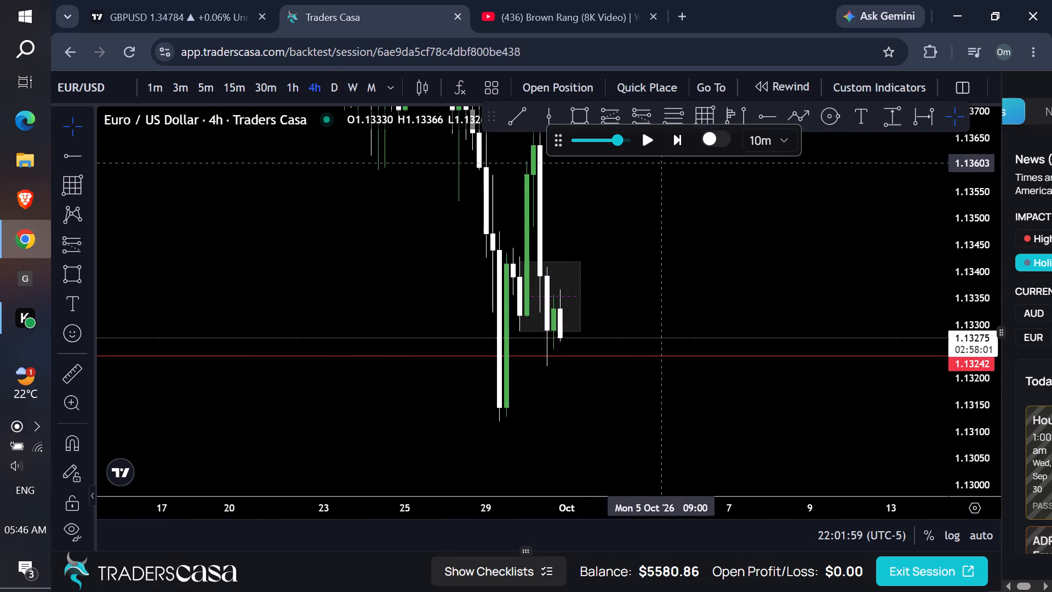
Run the 4-hour replay forward to about 01:31 on 1 October.
left_click(646, 141)
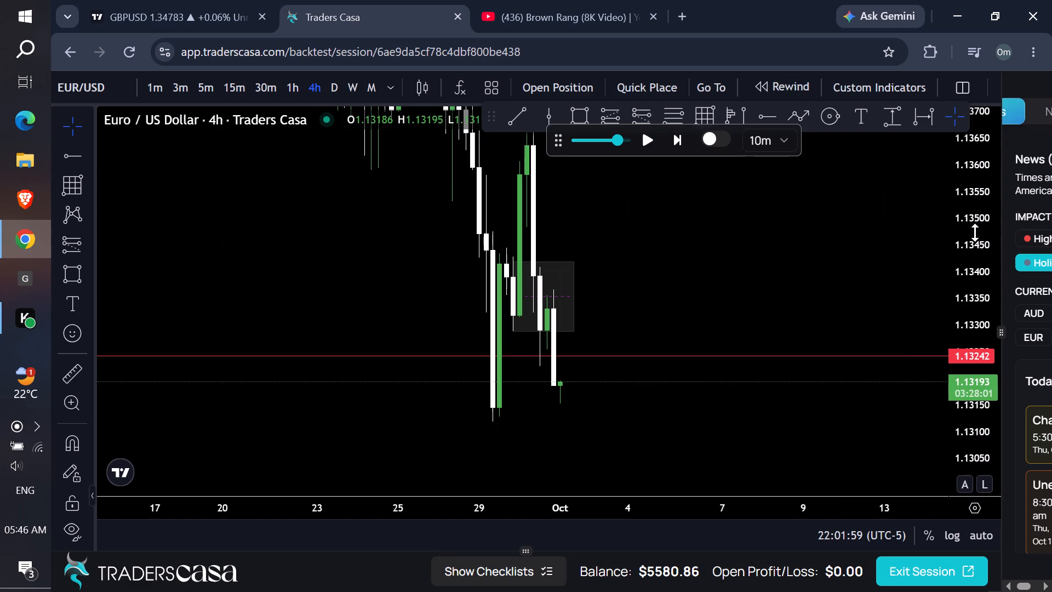
Move the lower rectangle zone up beside the 30 September swing high and enlarge it to span about 1.13675 to 1.13400.
left_click_drag(964, 217, 883, 330)
left_click_drag(778, 251, 781, 309)
scroll(771, 252, "up", 1)
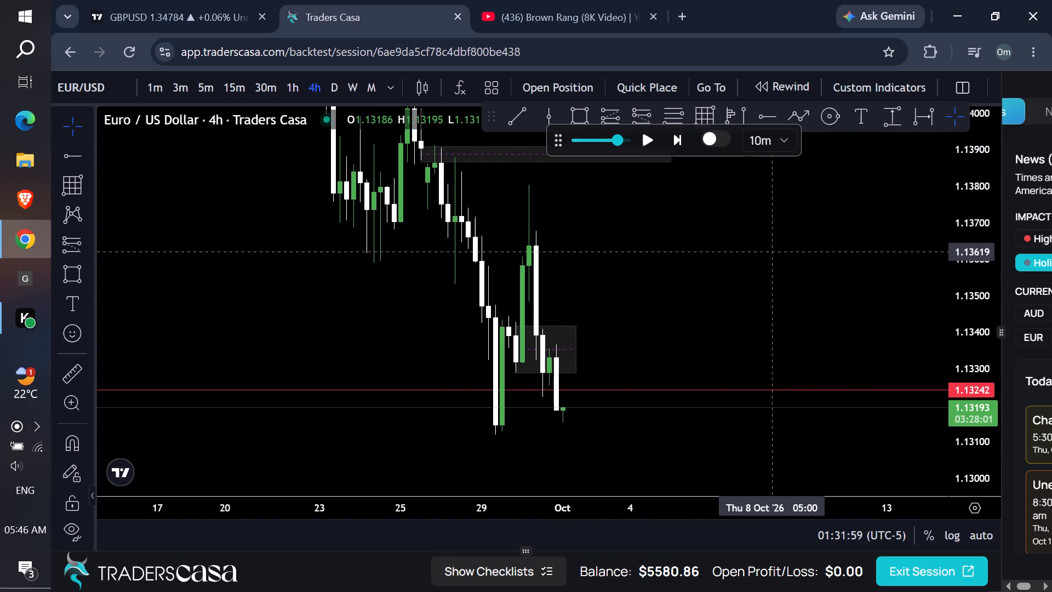
scroll(771, 252, "down", 1)
scroll(771, 252, "up", 1)
scroll(770, 252, "down", 1)
left_click_drag(959, 253, 940, 293)
left_click_drag(784, 298, 786, 293)
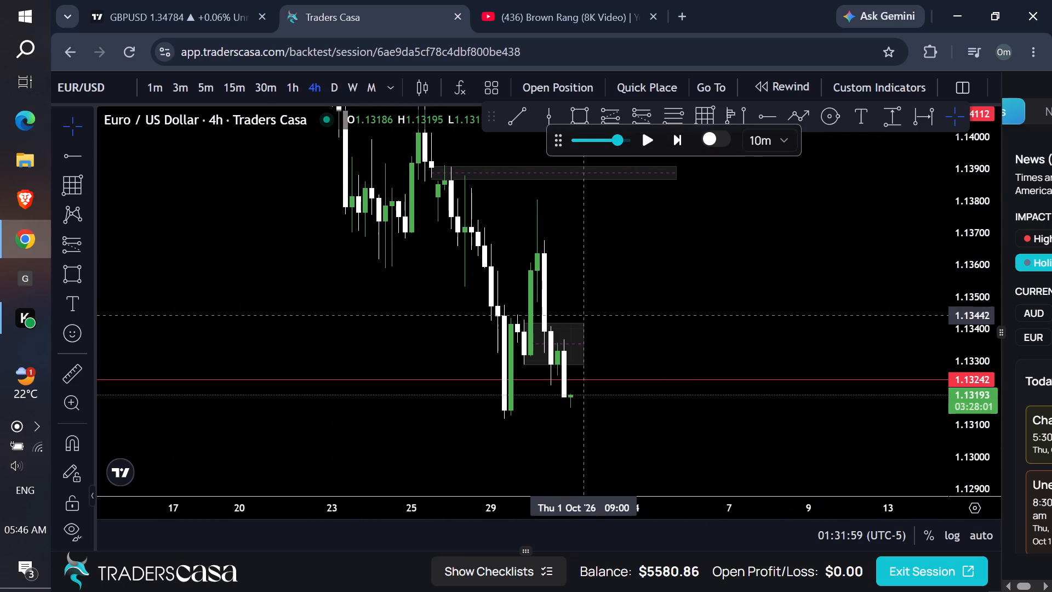
left_click_drag(571, 323, 588, 244)
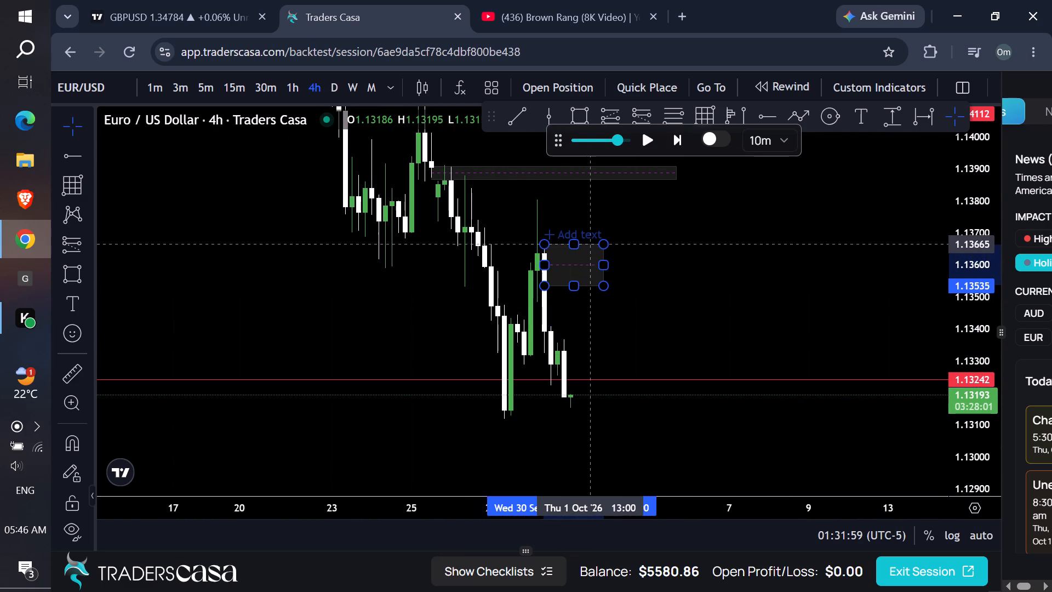
left_click_drag(588, 244, 592, 244)
left_click(603, 278)
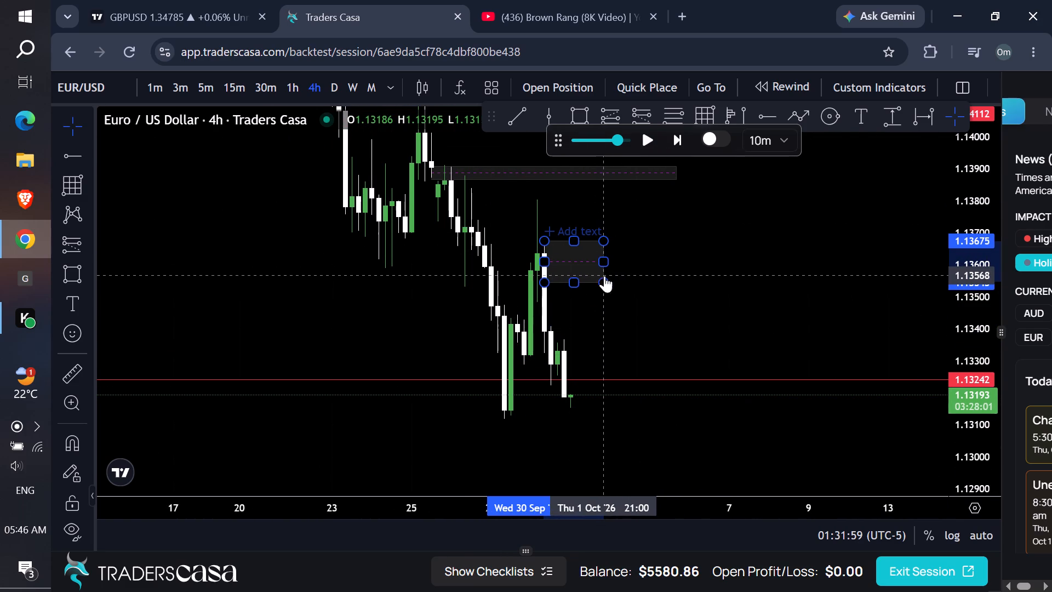
left_click_drag(607, 283, 692, 328)
Continue the replay on the 4-hour chart and the 1-hour chart to about 08:31 on 1 October.
left_click_drag(809, 336, 787, 286)
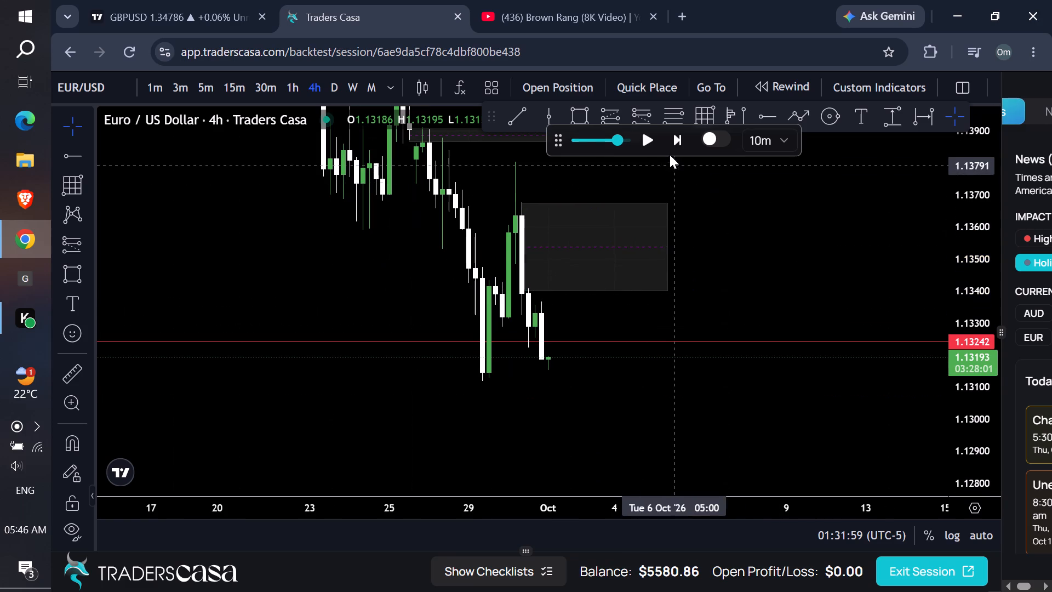
left_click(654, 144)
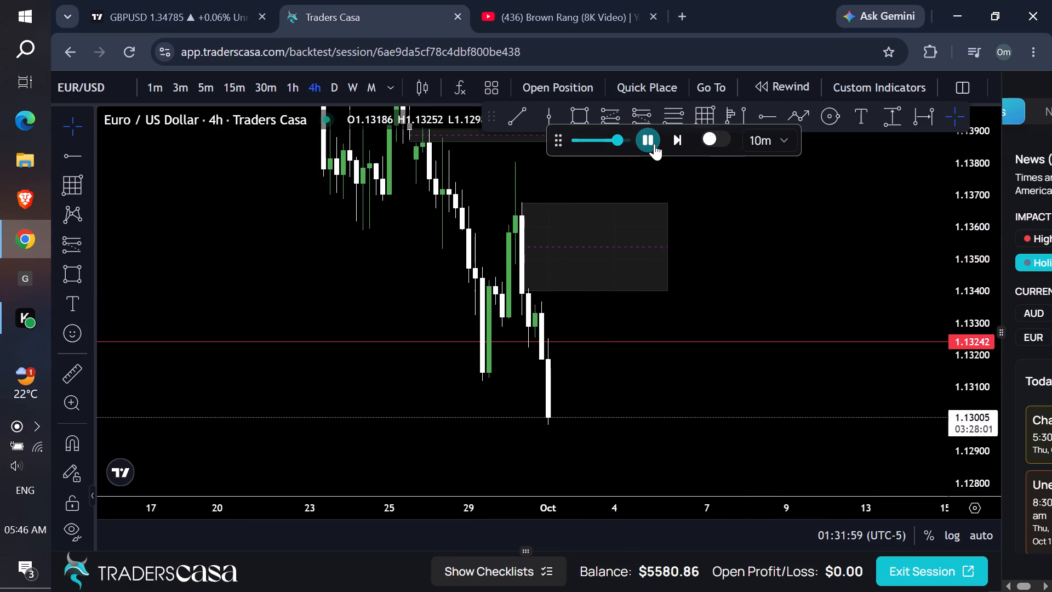
left_click(289, 97)
scroll(605, 307, "down", 1)
left_click_drag(695, 372, 661, 312)
left_click_drag(680, 326, 670, 309)
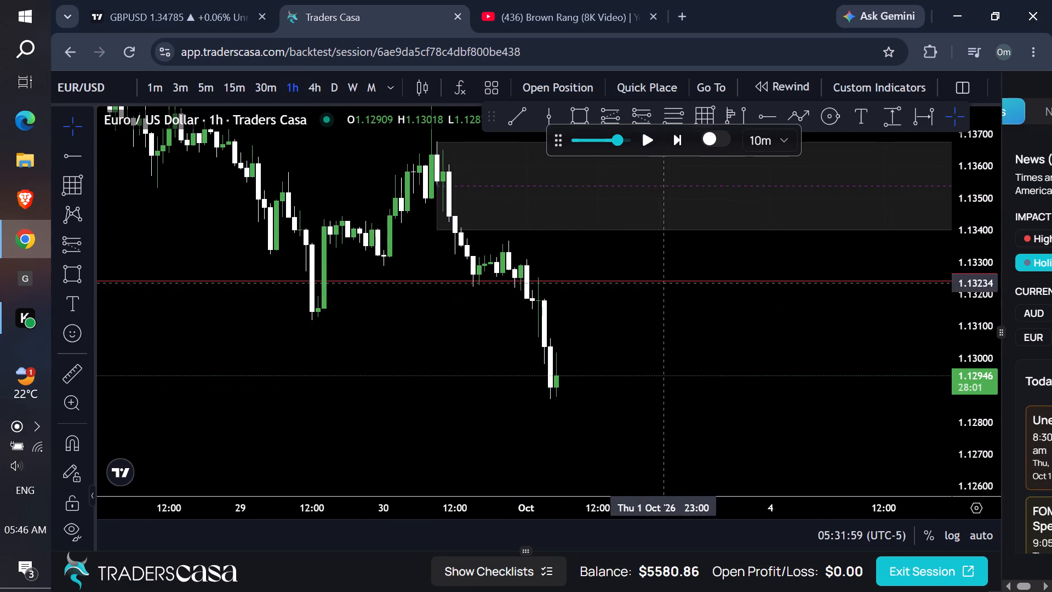
left_click(641, 142)
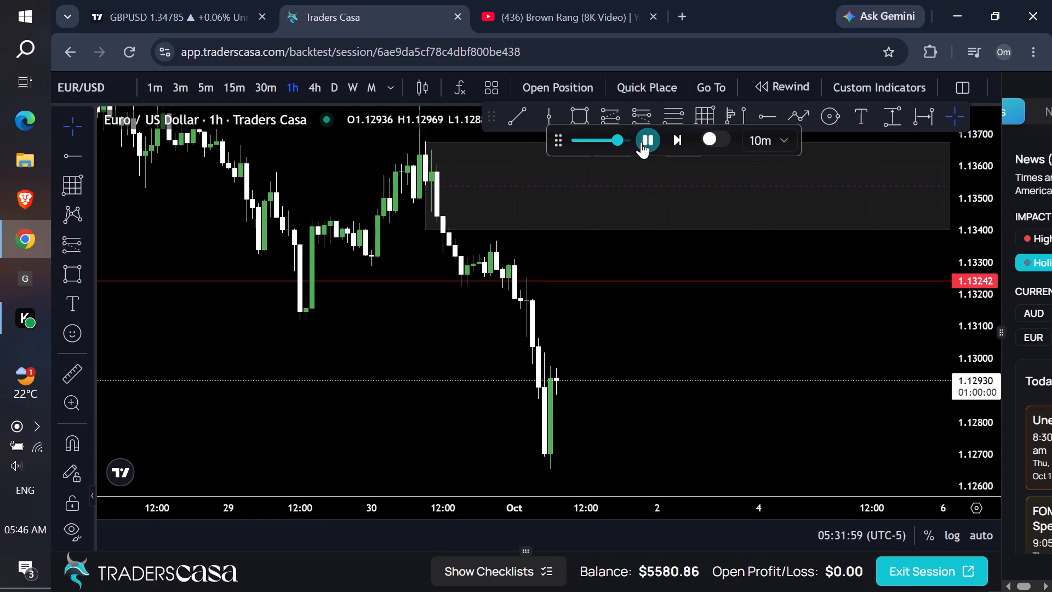
Draw a rectangle zone from about 1.13254 to 1.13064, spanning 02:00 to 21:00 on 1 October.
left_click(583, 117)
left_click(519, 277)
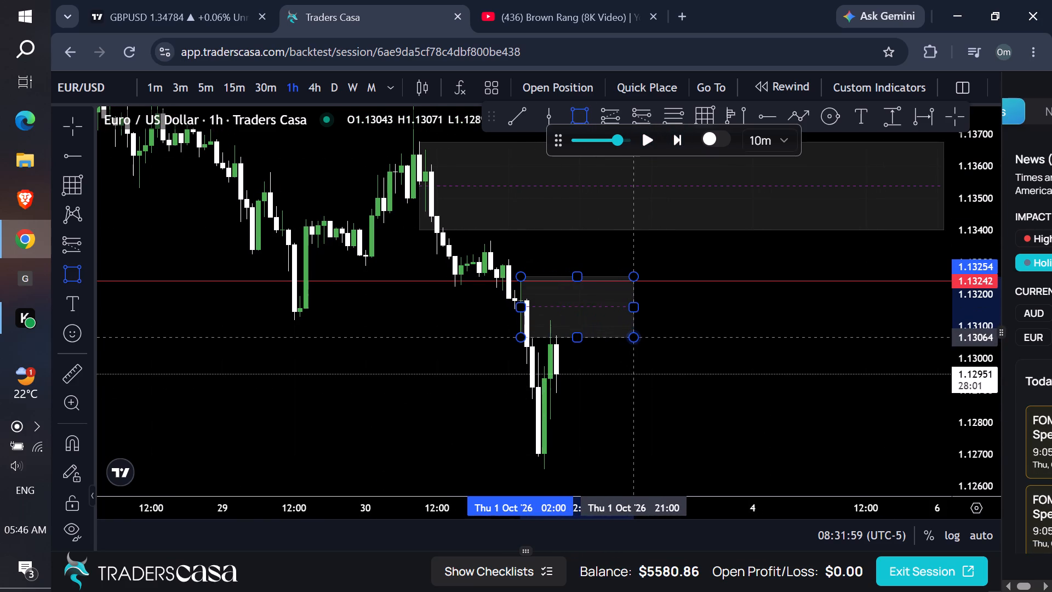
left_click(636, 337)
Run the 1-hour replay forward to about 09:11 on 1 October.
left_click_drag(752, 365, 783, 365)
left_click_drag(967, 430, 864, 271)
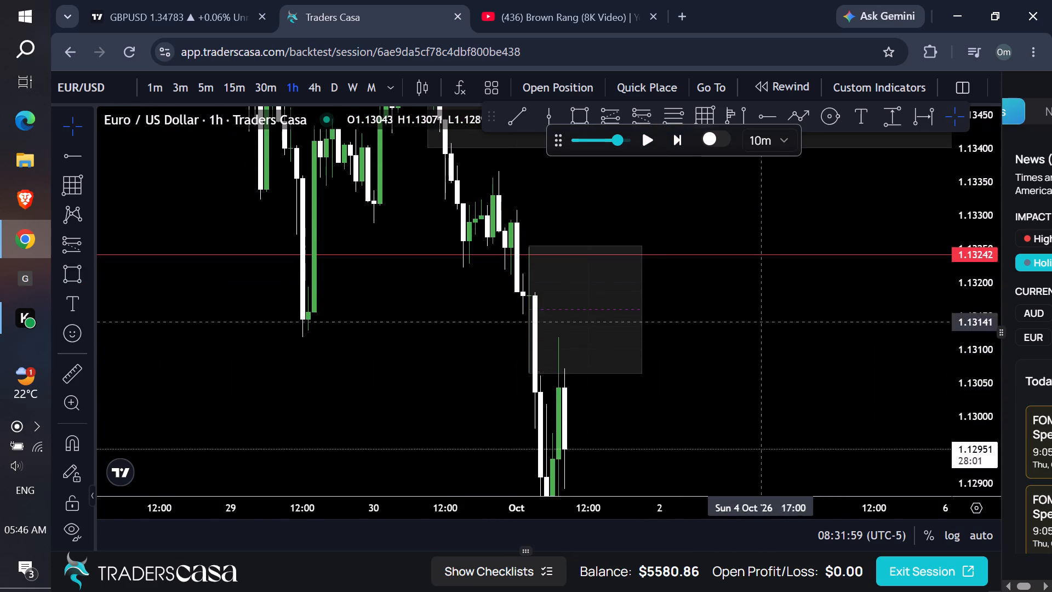
left_click_drag(720, 382, 691, 248)
left_click_drag(973, 236, 950, 305)
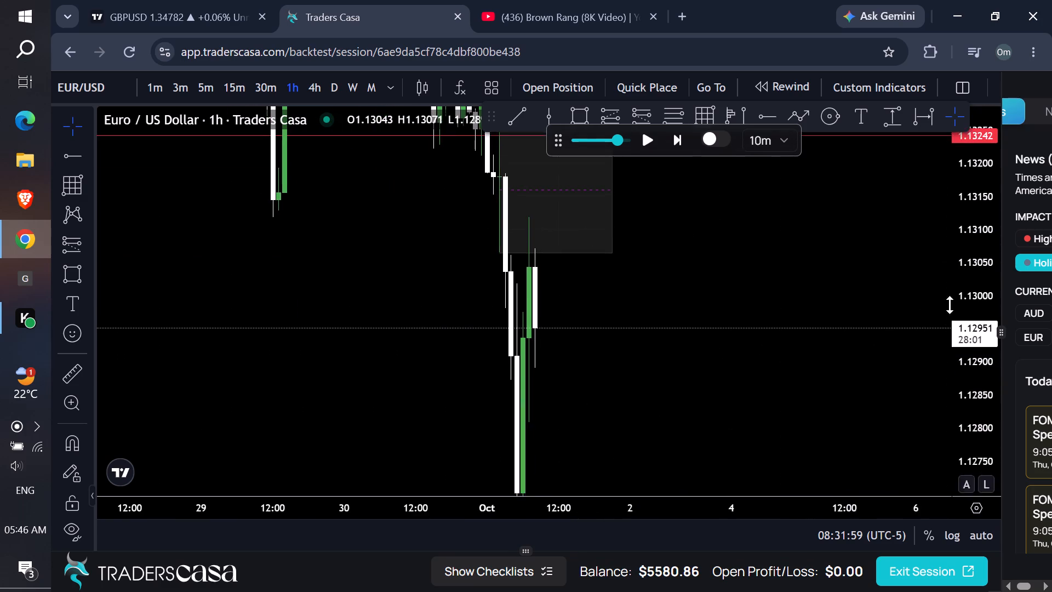
left_click_drag(950, 305, 901, 369)
double_click(642, 141)
double_click(644, 139)
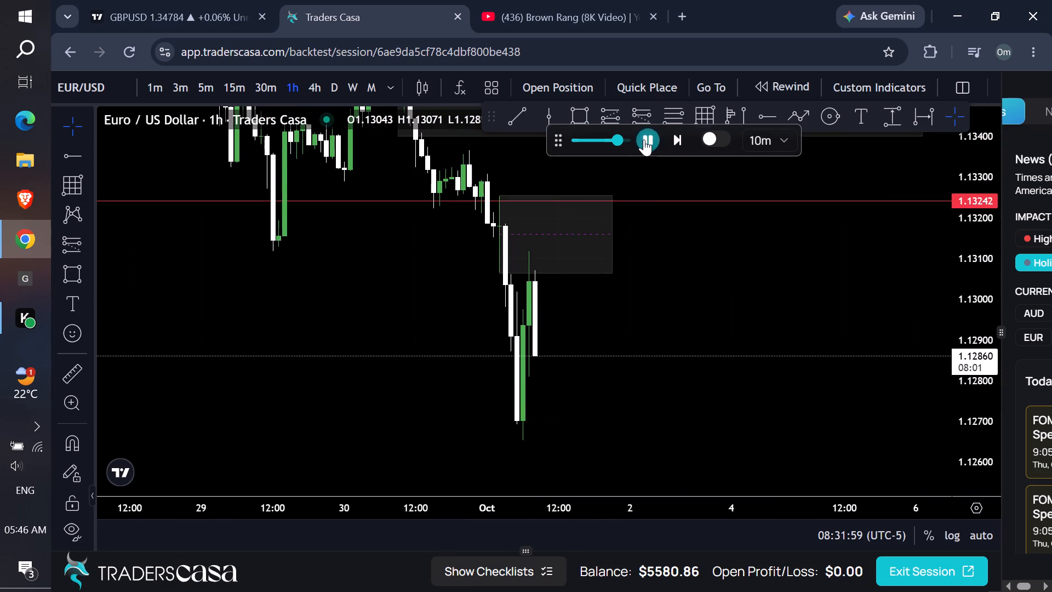
Review price against the marked zones and levels on the 15-minute, 5-minute, 4-hour and weekly charts.
left_click(230, 93)
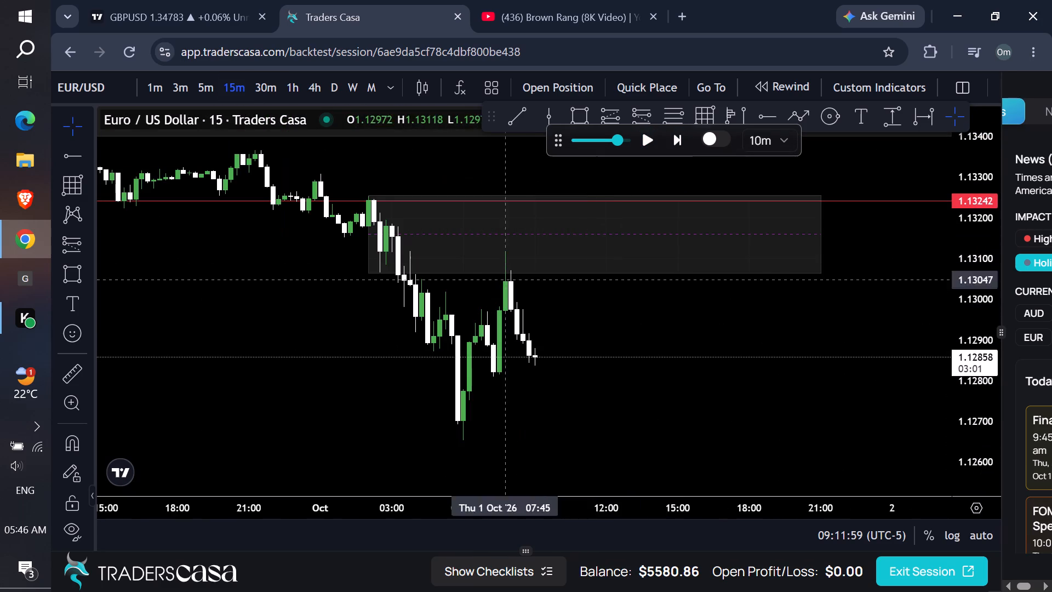
left_click(204, 93)
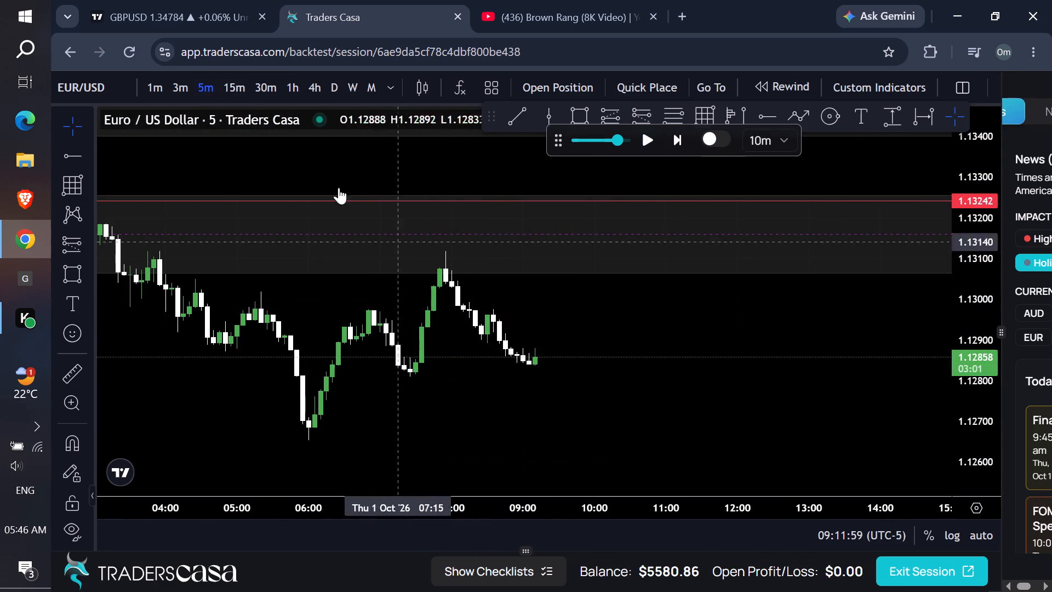
left_click(318, 94)
left_click_drag(971, 265, 878, 489)
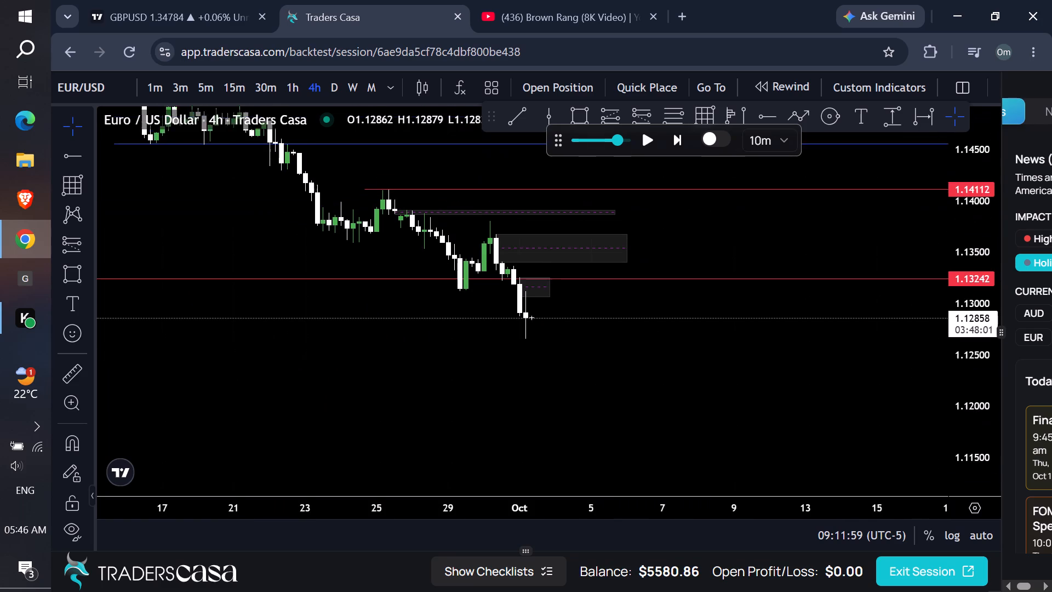
left_click(355, 94)
left_click_drag(972, 277, 946, 437)
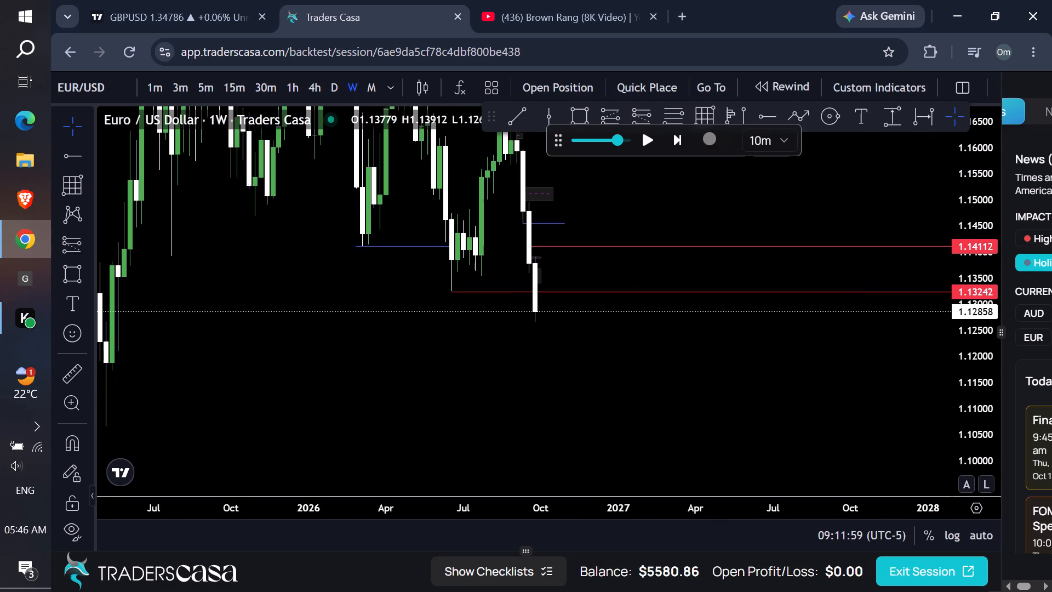
left_click_drag(946, 437, 930, 436)
scroll(569, 367, "down", 1)
scroll(569, 367, "up", 1)
scroll(569, 367, "down", 1)
left_click_drag(602, 372, 681, 362)
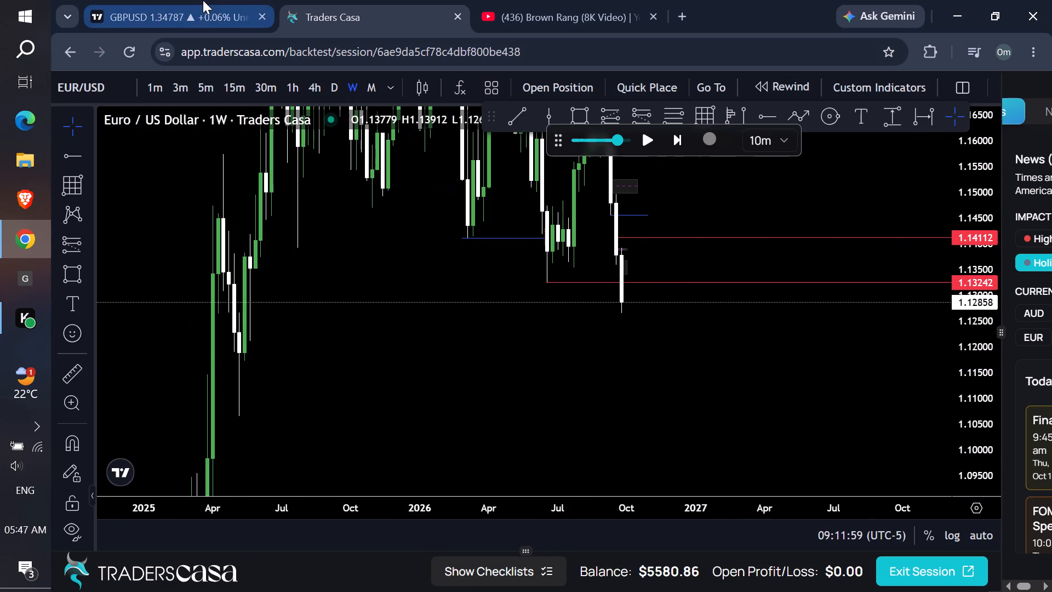
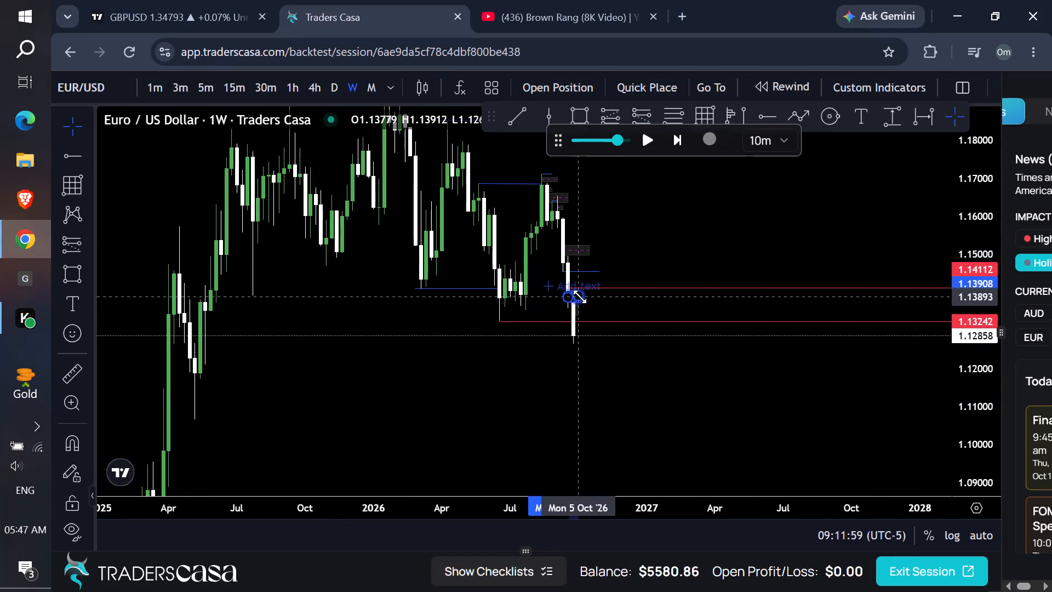
Delete the small zone near 1.139 and the short horizontal line at 1.14554 on the weekly chart.
left_click(954, 185)
scroll(707, 235, "up", 2)
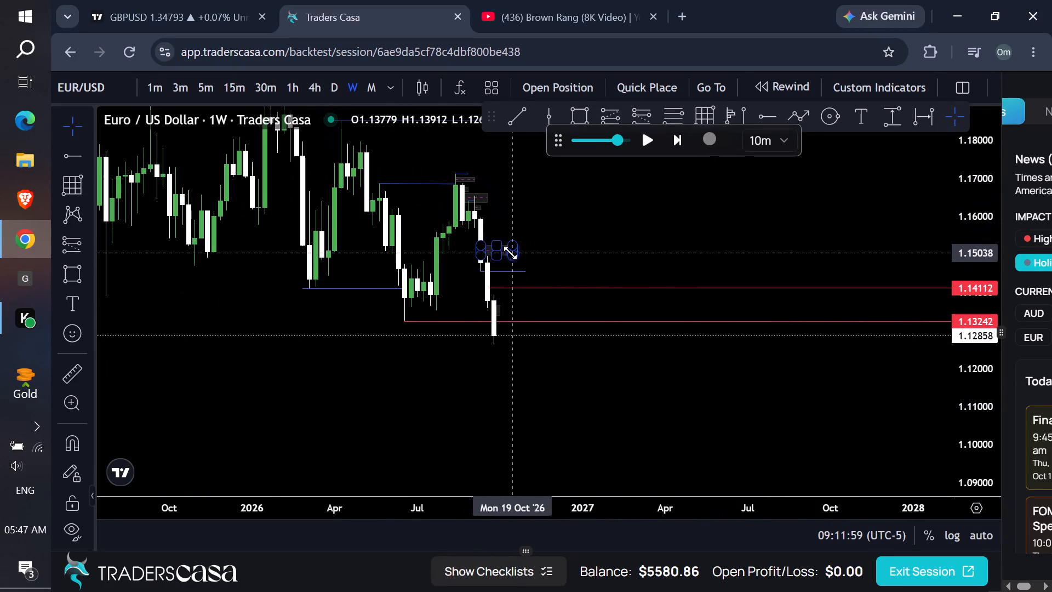
left_click(521, 272)
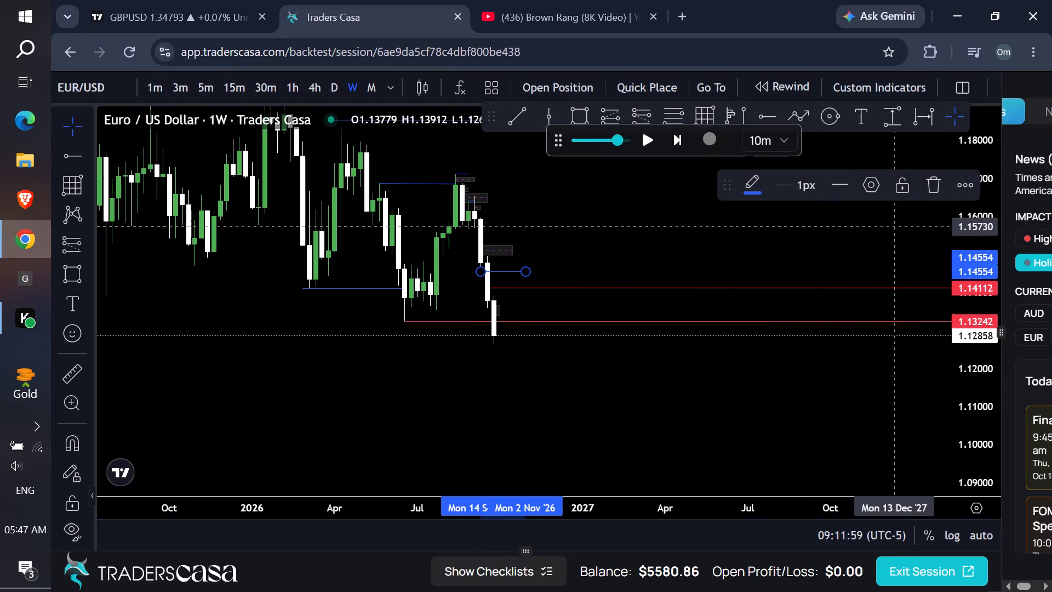
left_click(929, 189)
Examine the remaining levels and zones against price on the monthly chart, returning to the weekly chart.
left_click_drag(977, 349, 928, 280)
left_click(367, 88)
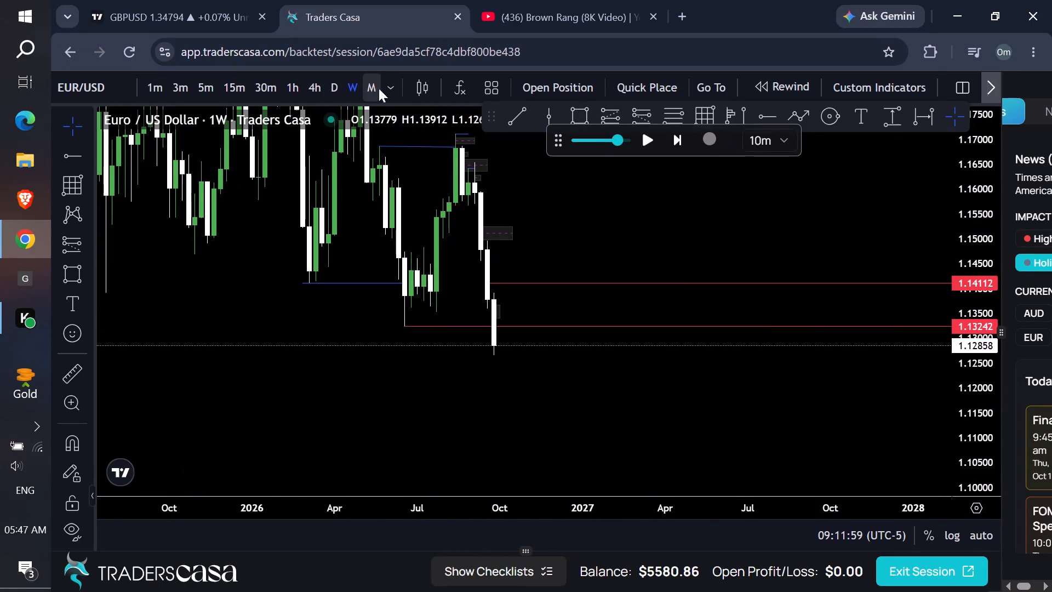
left_click_drag(976, 225, 865, 407)
left_click_drag(627, 266, 833, 264)
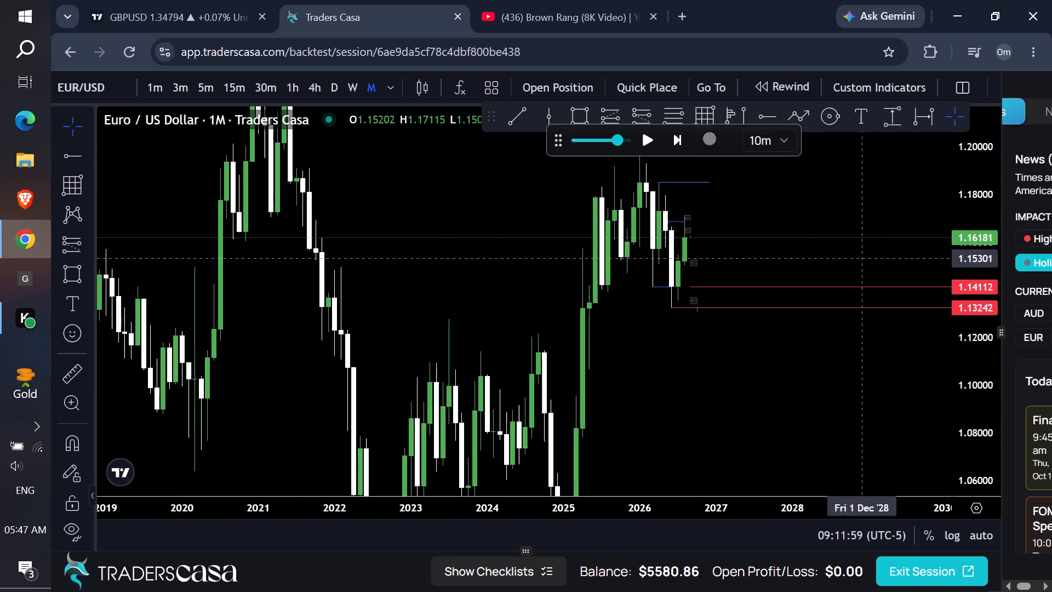
scroll(775, 246, "down", 1)
scroll(775, 246, "up", 5)
left_click_drag(357, 90, 362, 90)
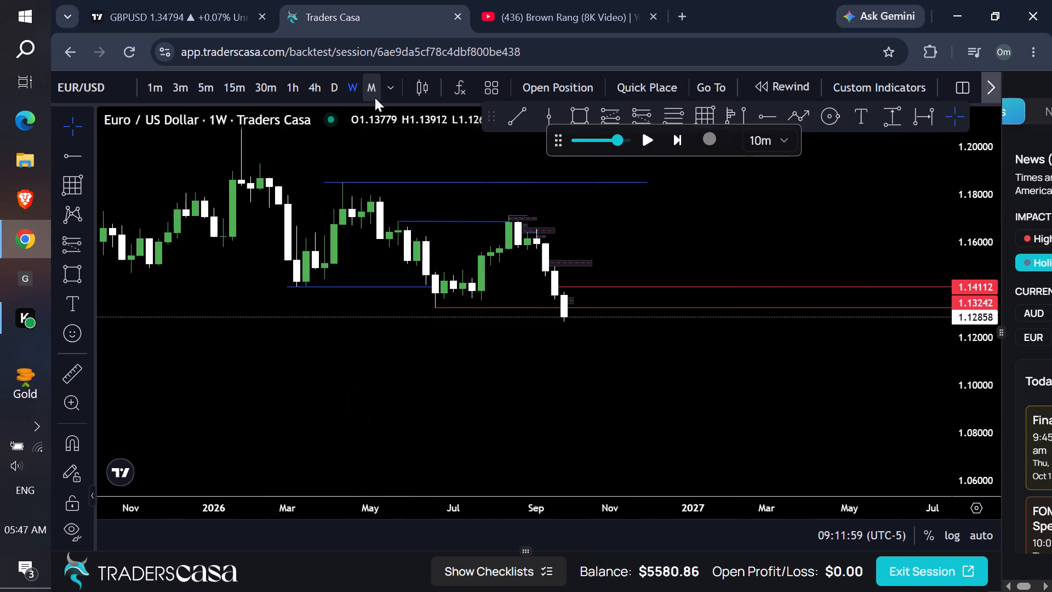
Enlarge the upper weekly zone to span about 1.1574 to 1.1495, from 31 August to late December 2026.
left_click_drag(969, 430, 856, 207)
scroll(727, 203, "down", 3)
scroll(730, 240, "up", 1)
scroll(731, 241, "down", 1)
left_click_drag(818, 213, 740, 249)
left_click_drag(590, 219, 573, 188)
left_click_drag(622, 210, 685, 225)
left_click(728, 235)
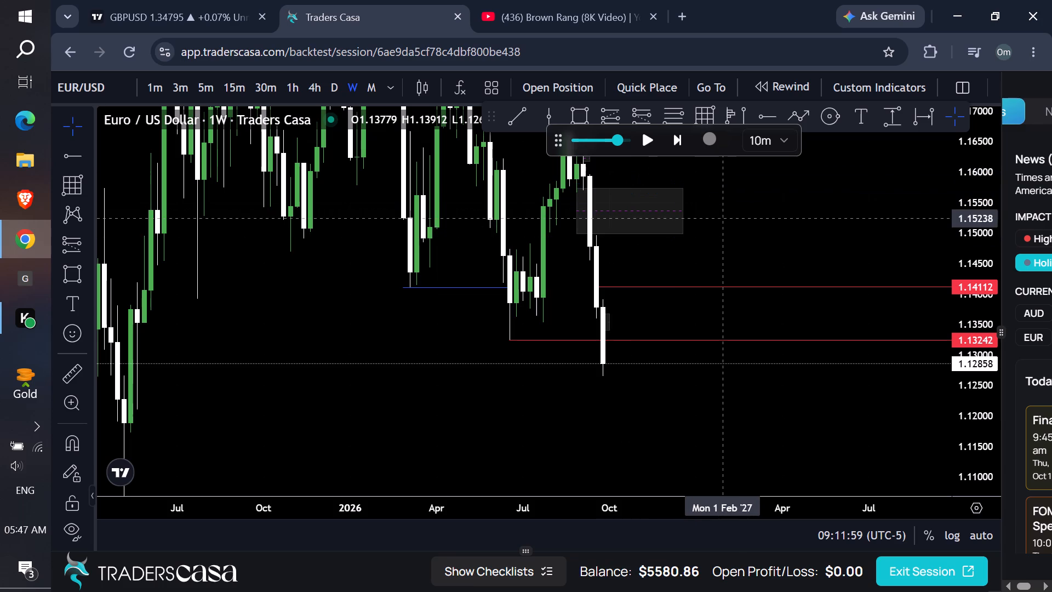
left_click_drag(678, 232, 684, 230)
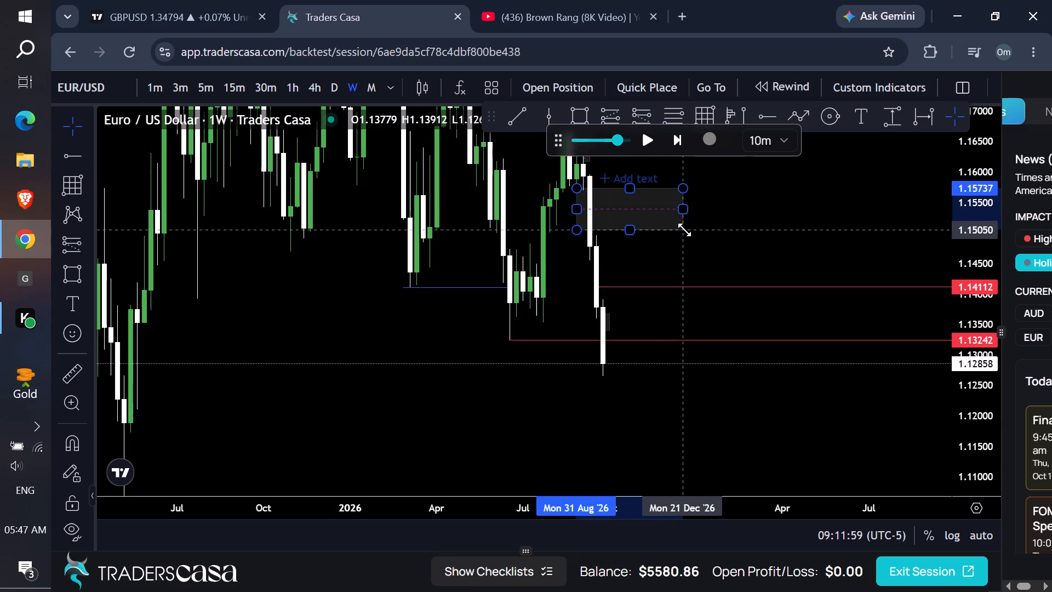
left_click_drag(684, 230, 690, 235)
left_click(718, 248)
Delete the 1.14112 horizontal ray and the small zone between 1.13675 and 1.13401 on the weekly chart.
left_click(662, 287)
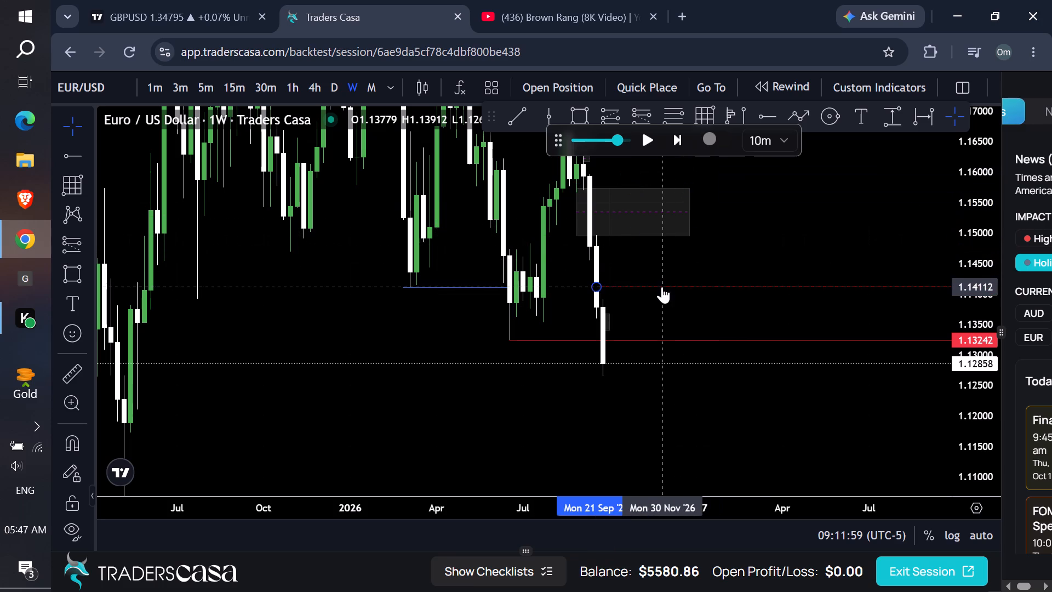
left_click(936, 178)
left_click(604, 316)
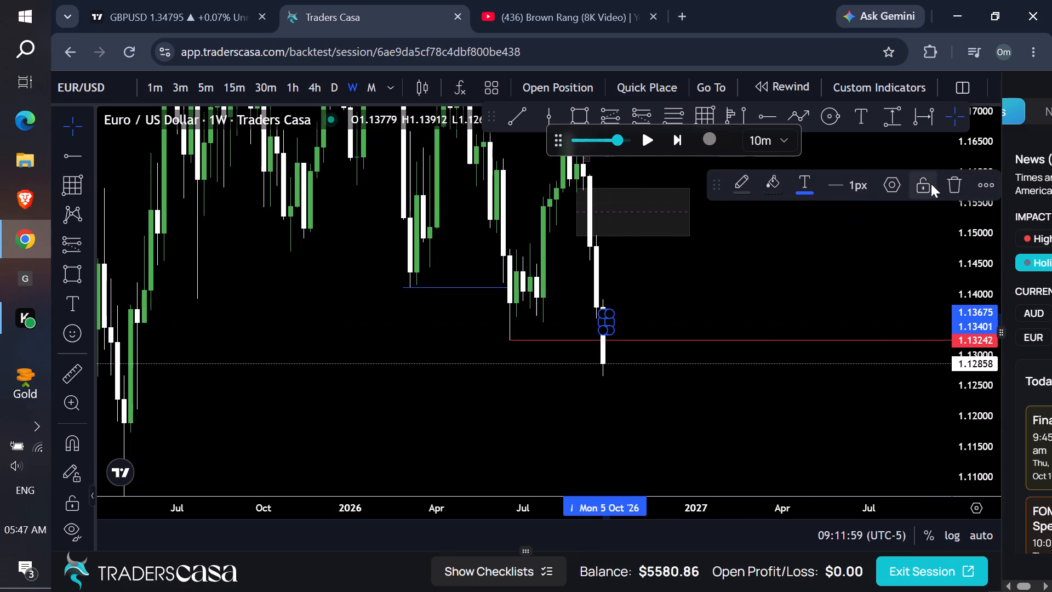
left_click(942, 181)
Delete the small zone just below the 1.13242 level at the start of October on the daily chart.
left_click_drag(984, 320, 948, 246)
left_click(339, 89)
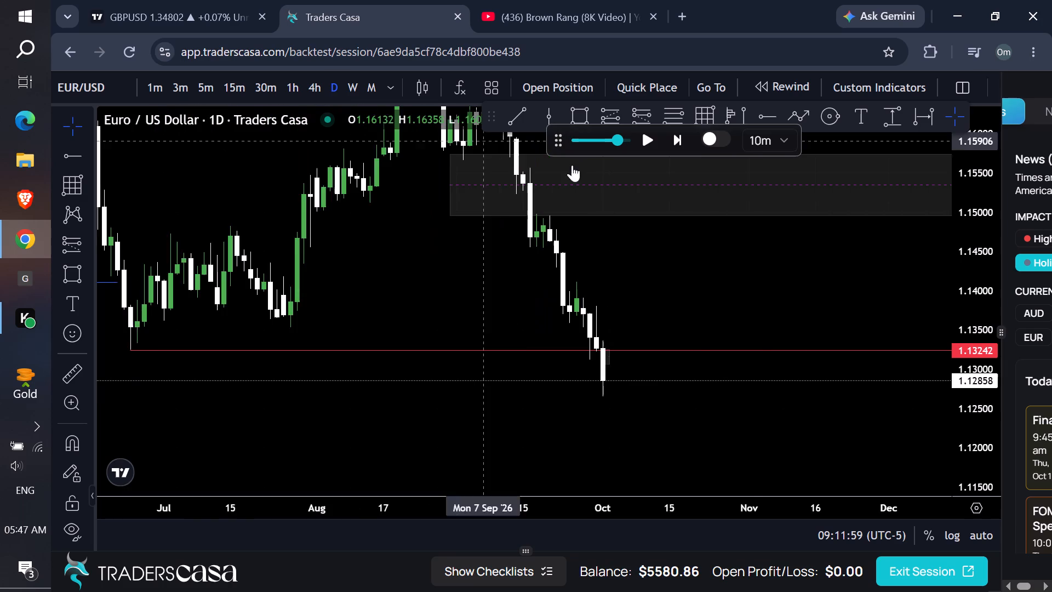
scroll(767, 253, "down", 3)
left_click_drag(977, 396, 952, 343)
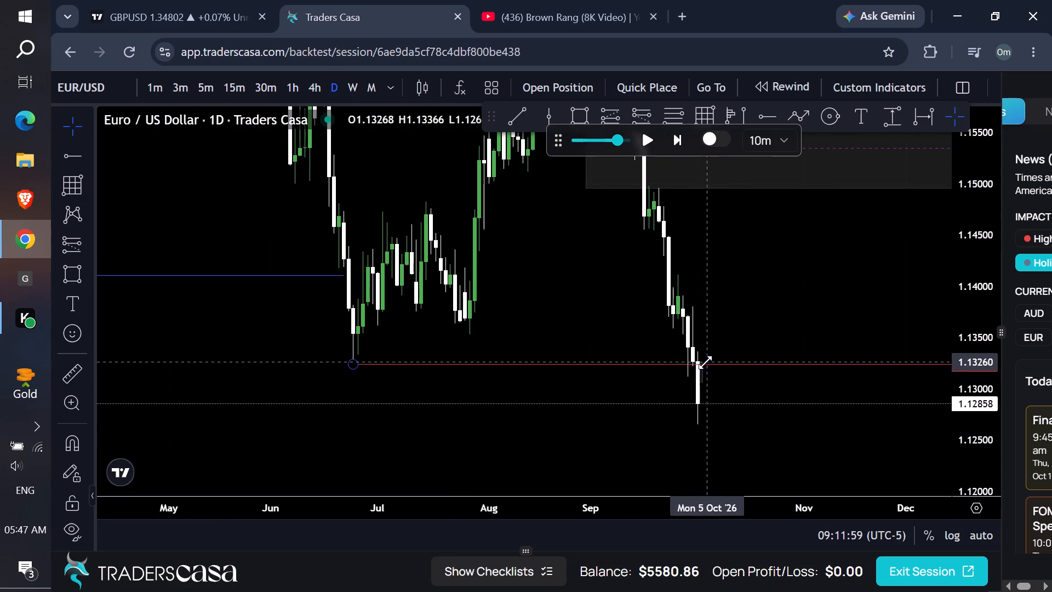
left_click(698, 361)
left_click(954, 183)
Run the replay forward on the daily chart to about 13:51 on 1 October.
left_click_drag(883, 272, 865, 277)
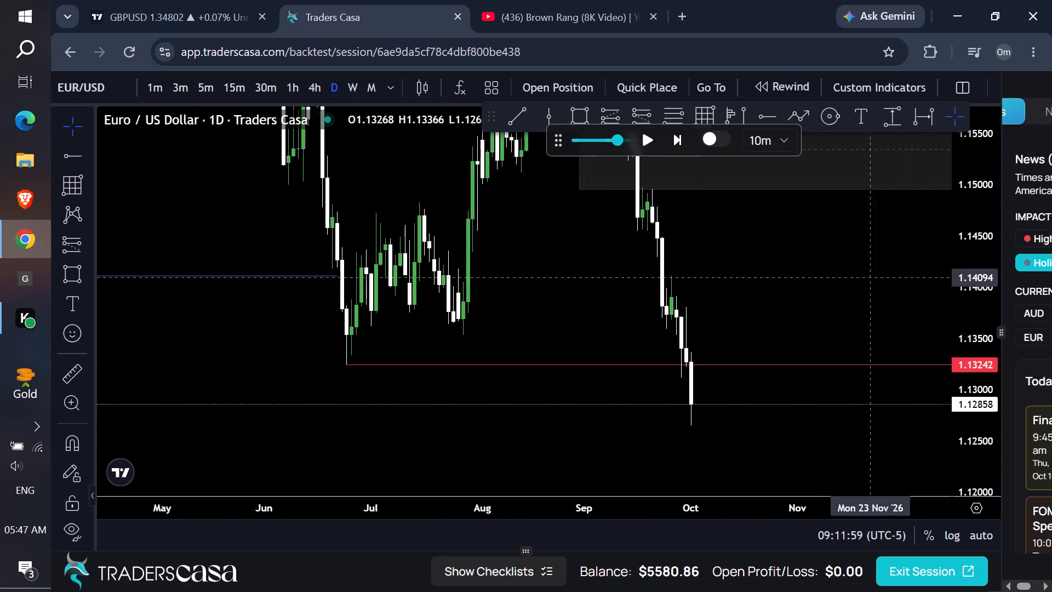
left_click_drag(865, 277, 727, 251)
left_click_drag(628, 248, 649, 215)
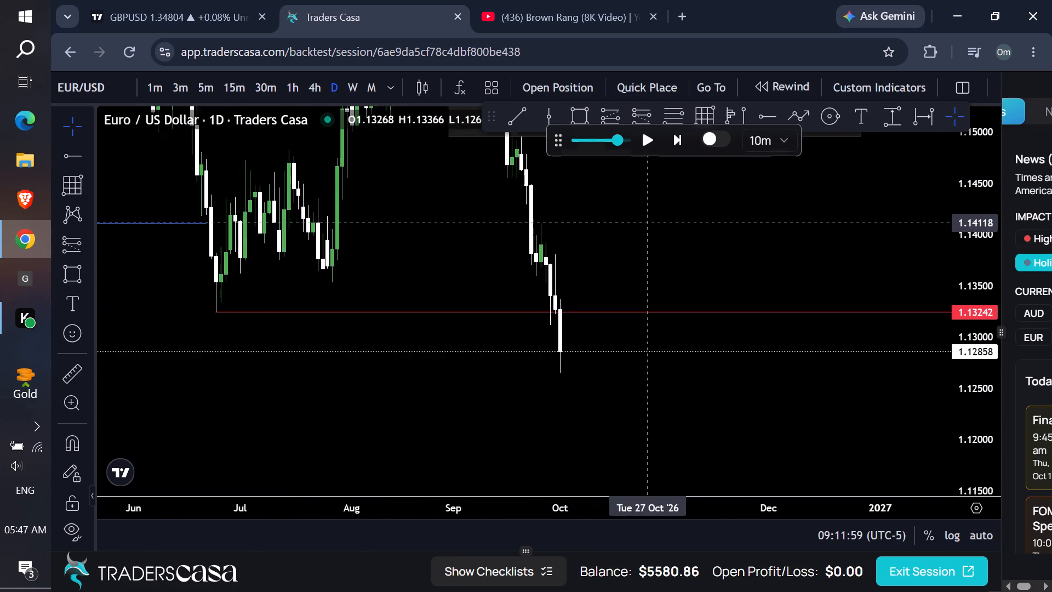
left_click_drag(649, 215, 653, 203)
left_click(647, 141)
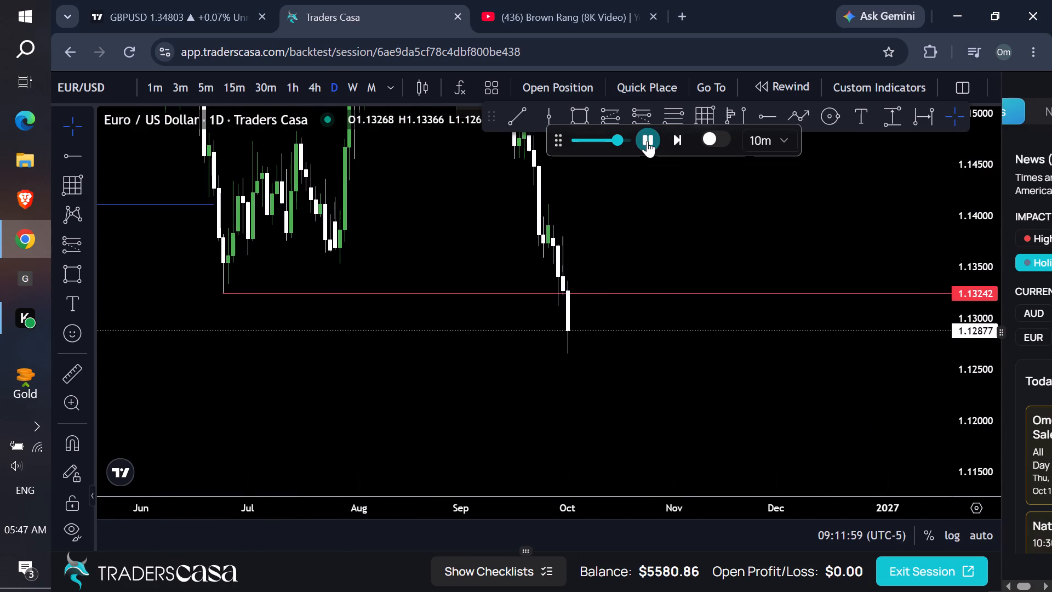
left_click(647, 141)
left_click(647, 141)
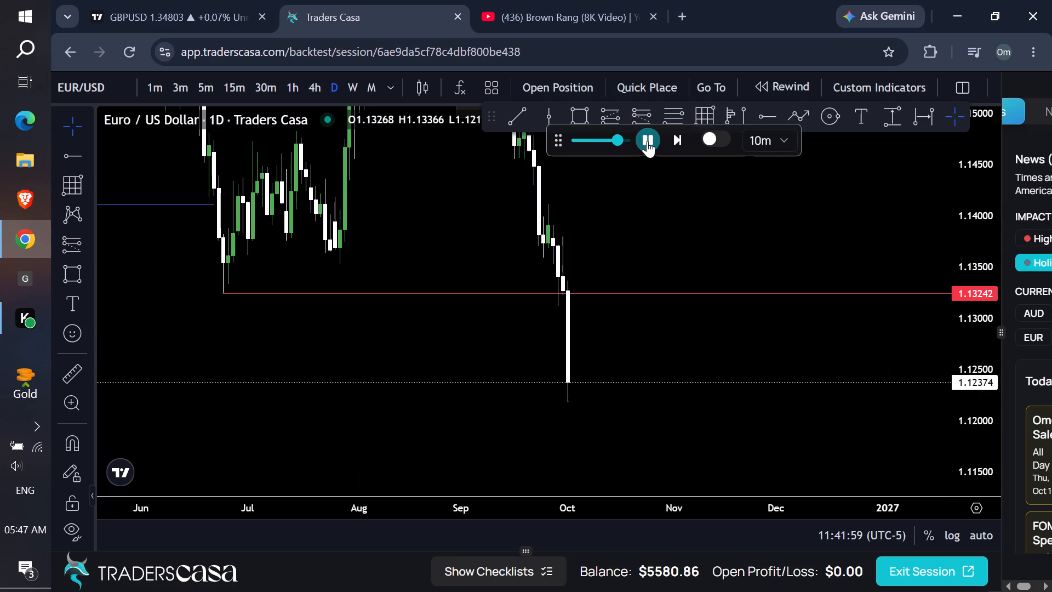
left_click(647, 141)
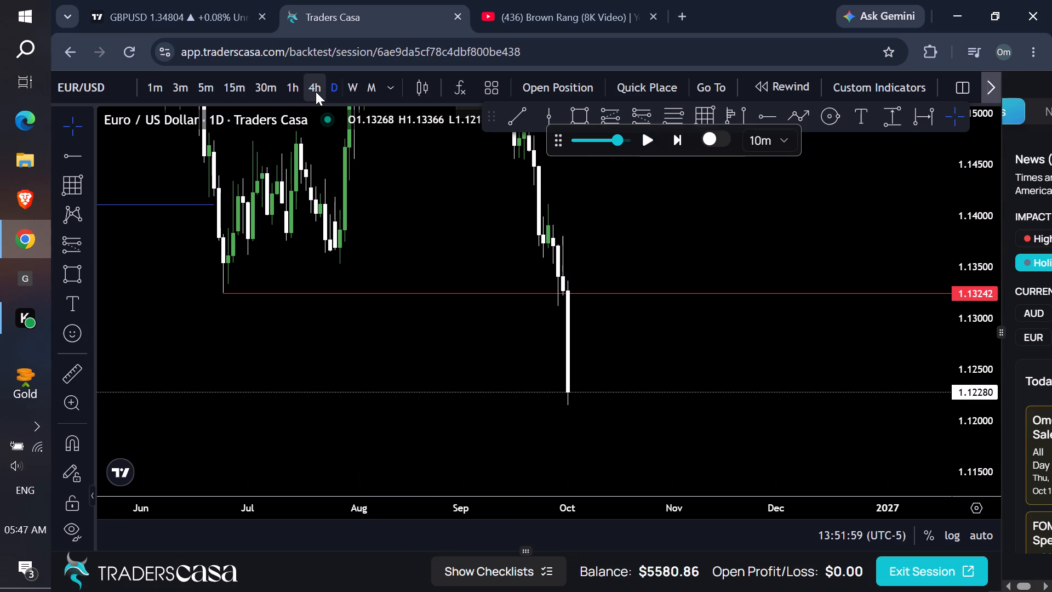
Draw a rectangle zone on the 1-hour chart from about 1.1301 to 1.1286, spanning 07:00 to 12:00 on 1 October.
left_click(312, 92)
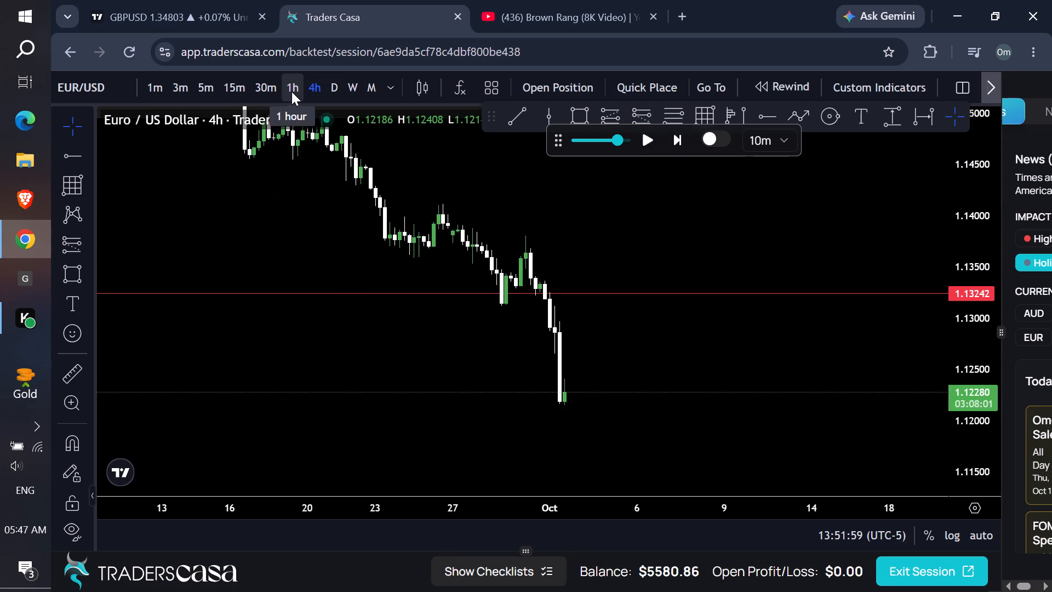
left_click(291, 92)
scroll(631, 303, "down", 2)
scroll(659, 318, "up", 1)
scroll(660, 319, "down", 1)
scroll(663, 321, "up", 1)
scroll(667, 322, "down", 1)
left_click_drag(789, 358, 780, 339)
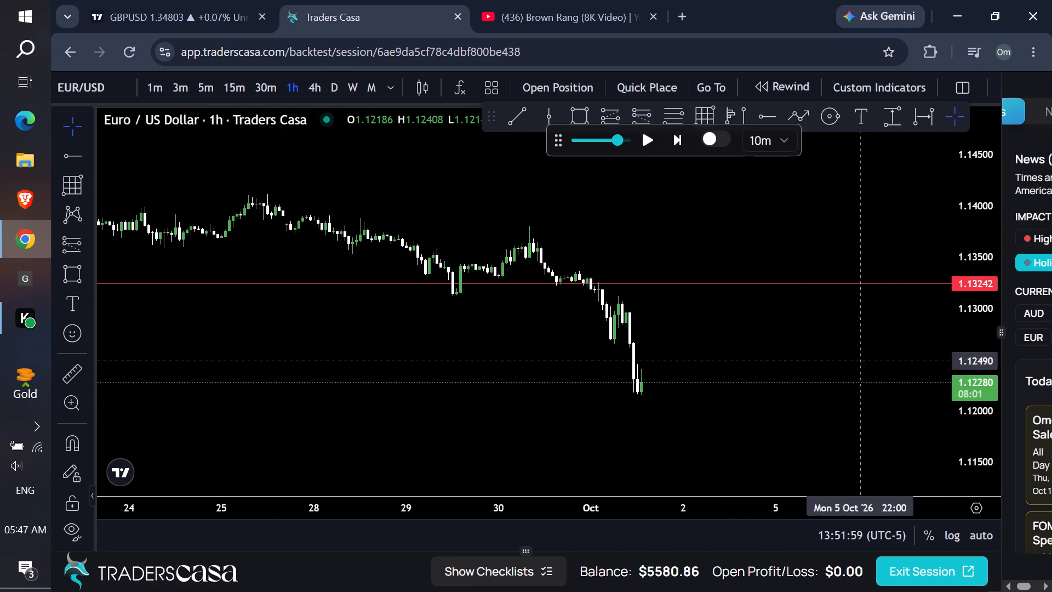
left_click_drag(979, 440, 871, 191)
scroll(648, 333, "up", 1)
scroll(648, 332, "down", 1)
scroll(648, 331, "up", 4)
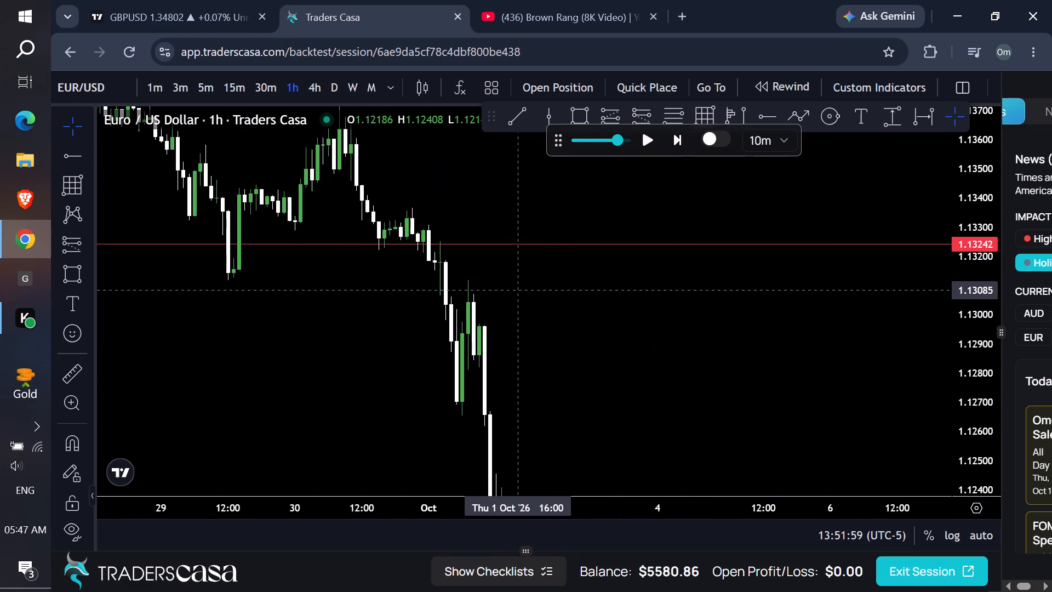
left_click(584, 119)
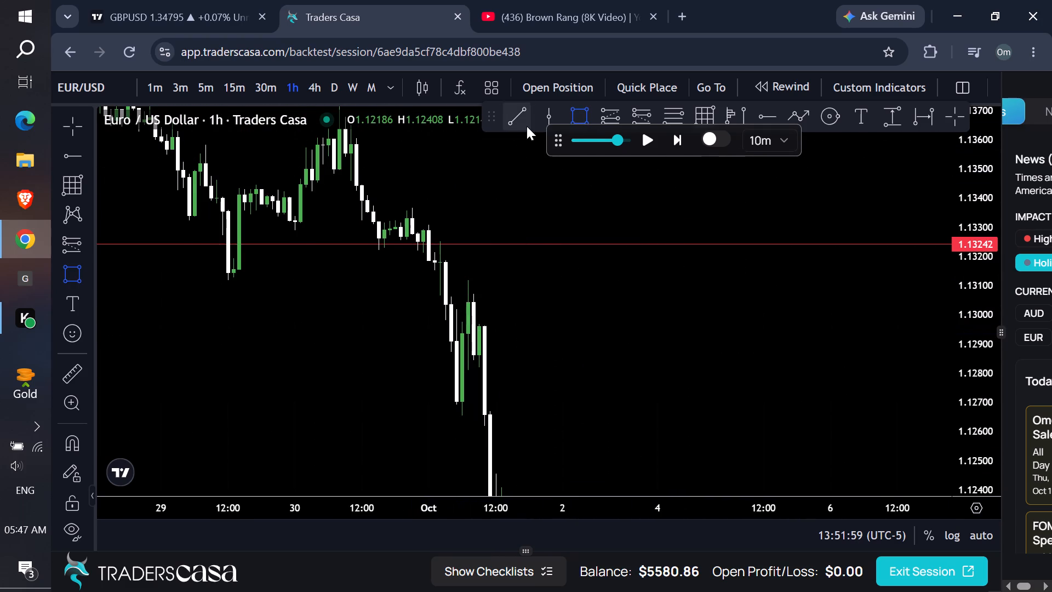
left_click_drag(469, 310, 470, 317)
left_click_drag(495, 356, 496, 363)
left_click(544, 352)
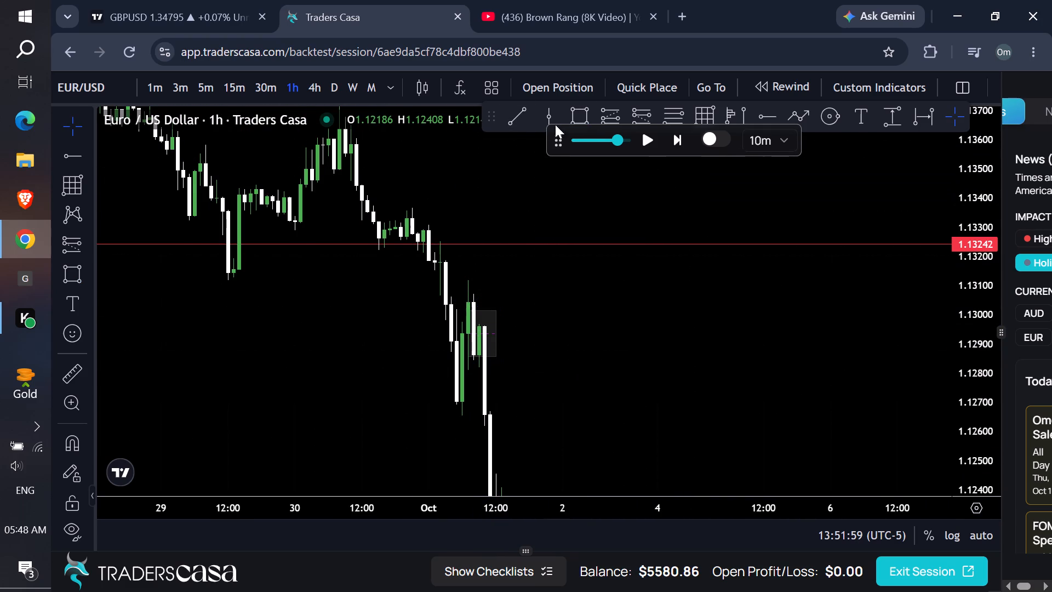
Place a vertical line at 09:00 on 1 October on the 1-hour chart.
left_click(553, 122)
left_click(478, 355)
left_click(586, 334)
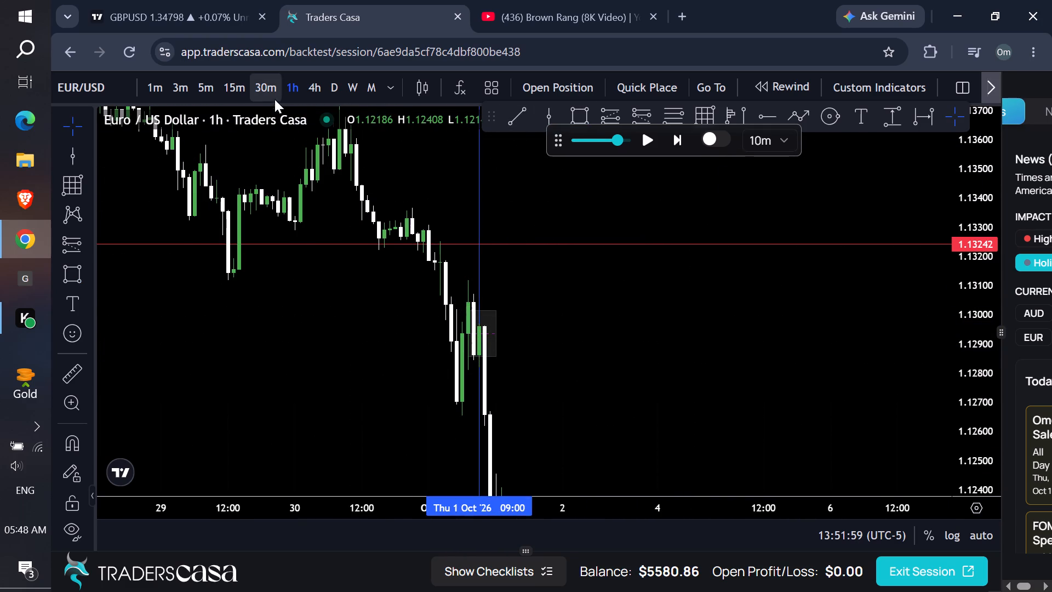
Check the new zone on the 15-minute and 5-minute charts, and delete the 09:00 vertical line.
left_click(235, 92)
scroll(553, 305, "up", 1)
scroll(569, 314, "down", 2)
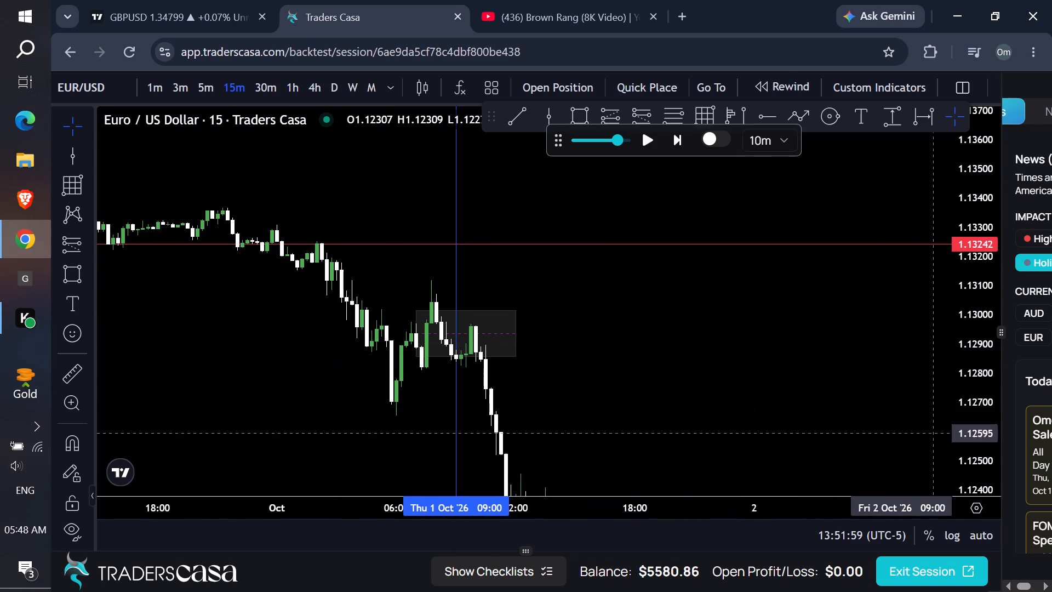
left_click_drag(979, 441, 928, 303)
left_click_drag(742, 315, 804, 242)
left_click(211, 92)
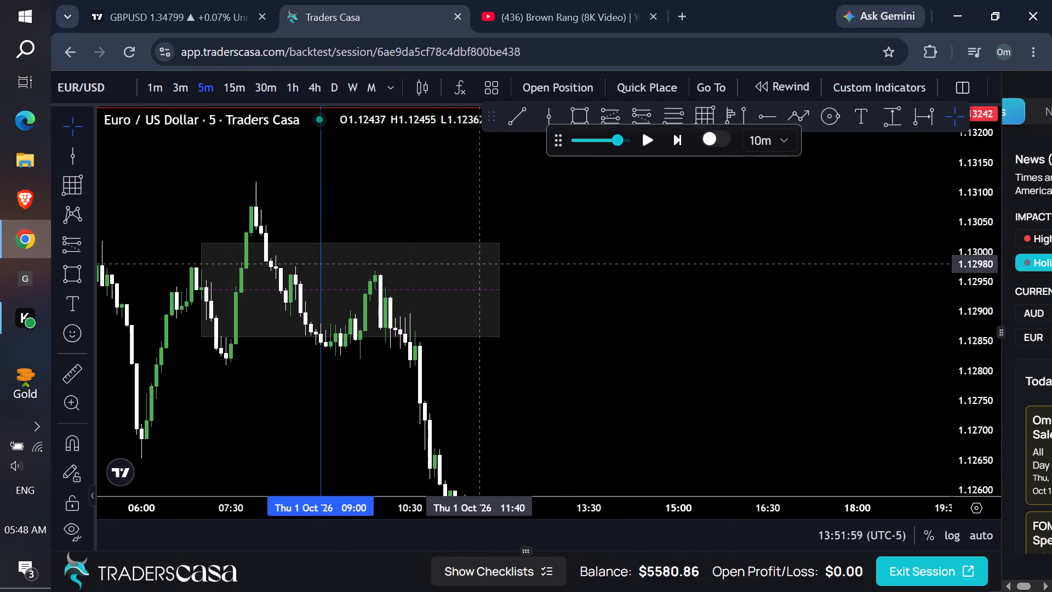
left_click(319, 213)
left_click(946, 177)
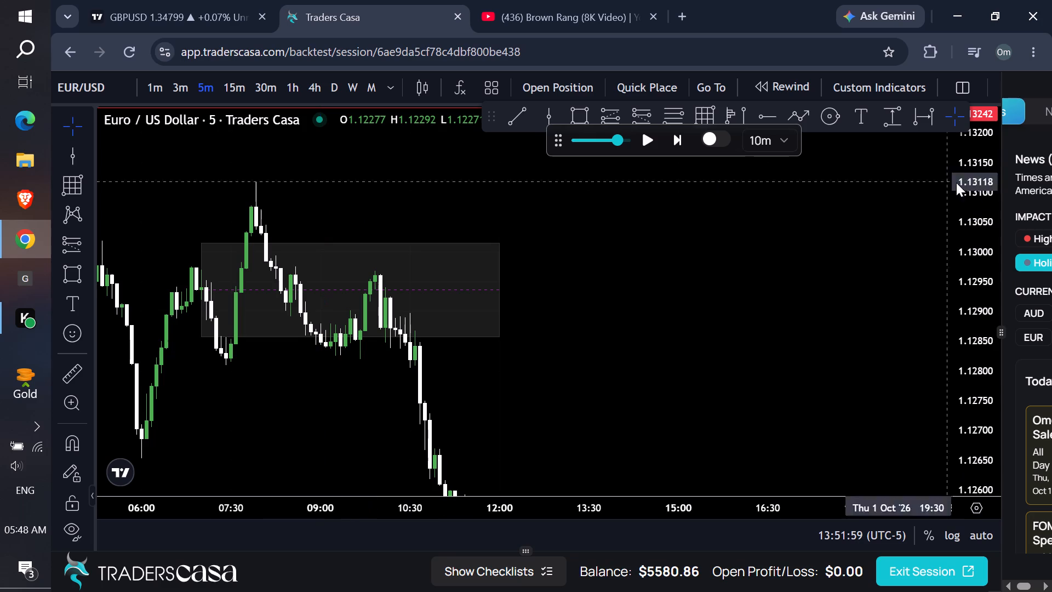
Review price against the marked zones and the 1.13242 level on the daily and weekly charts.
left_click_drag(974, 181, 896, 300)
left_click(338, 92)
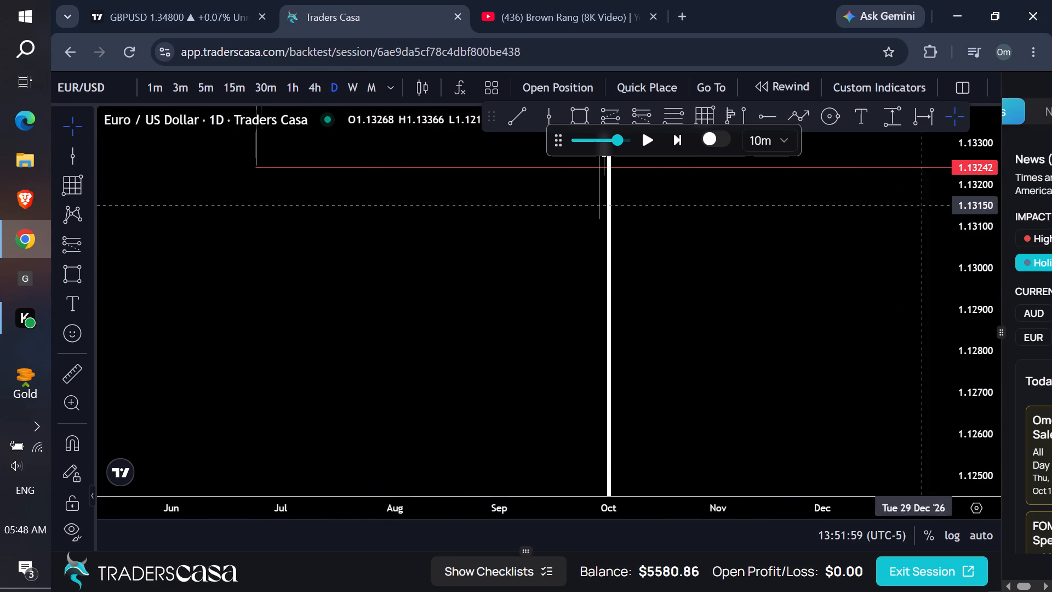
left_click_drag(964, 214, 756, 553)
left_click(348, 76)
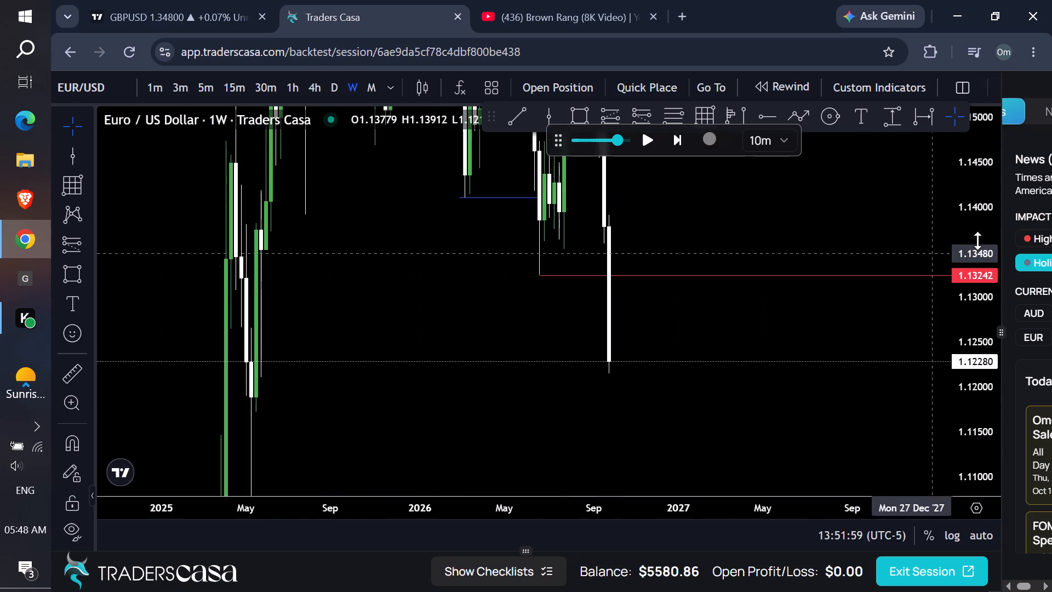
left_click_drag(992, 251, 798, 446)
left_click_drag(731, 422, 733, 411)
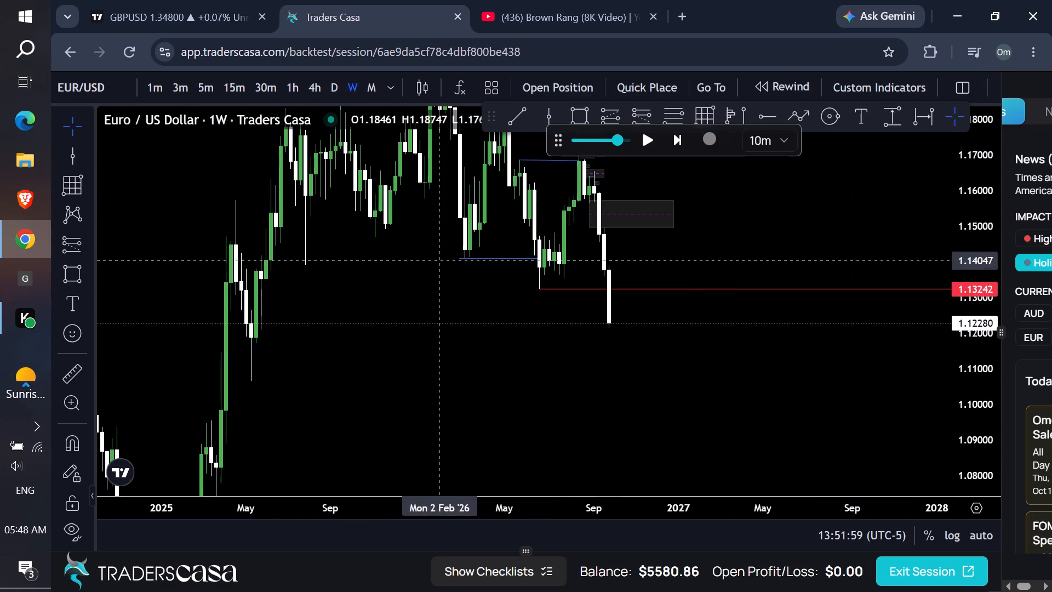
left_click(331, 87)
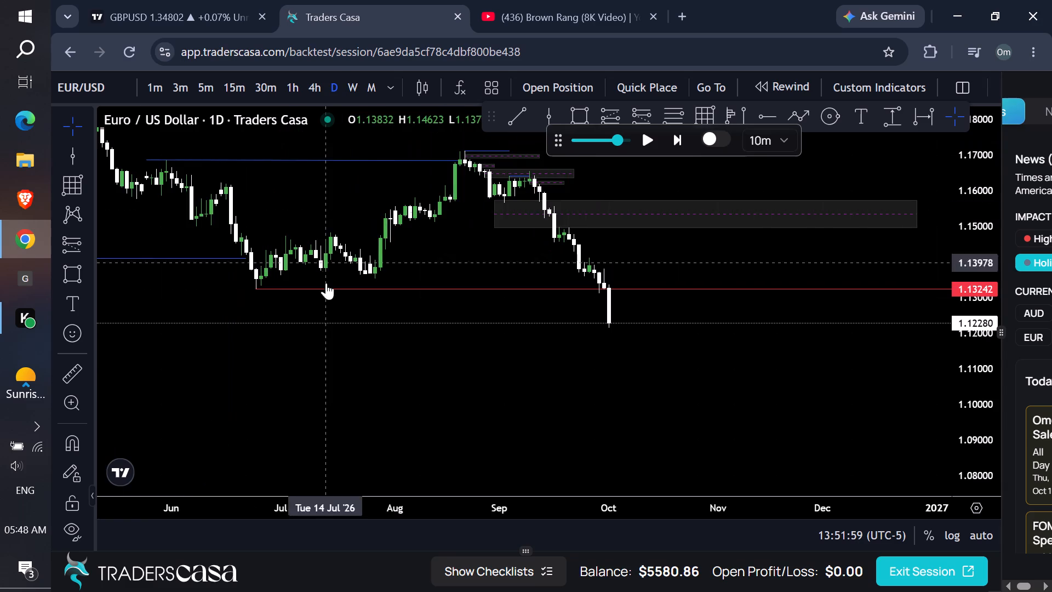
Place a horizontal ray at 1.12131 on the daily chart, starting from the late-May 2025 low.
scroll(308, 367, "down", 1)
scroll(305, 372, "up", 1)
scroll(305, 373, "down", 2)
scroll(304, 373, "up", 1)
scroll(302, 373, "down", 1)
scroll(260, 302, "up", 1)
scroll(260, 302, "down", 1)
scroll(260, 302, "up", 1)
scroll(260, 302, "down", 3)
scroll(260, 302, "up", 1)
scroll(260, 302, "down", 1)
left_click_drag(249, 326, 664, 331)
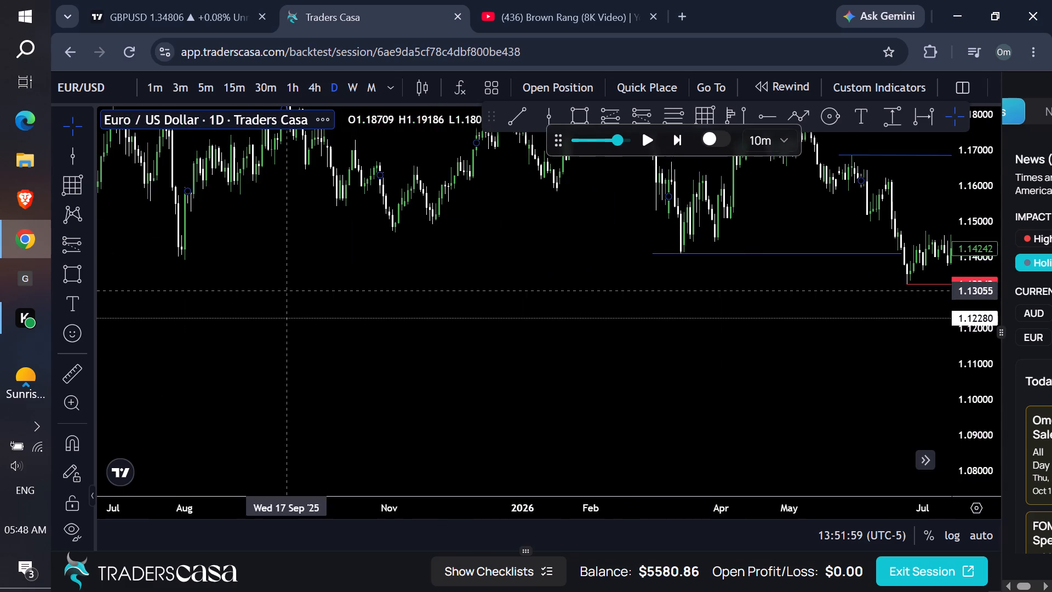
left_click_drag(289, 295, 871, 297)
left_click_drag(421, 312, 356, 276)
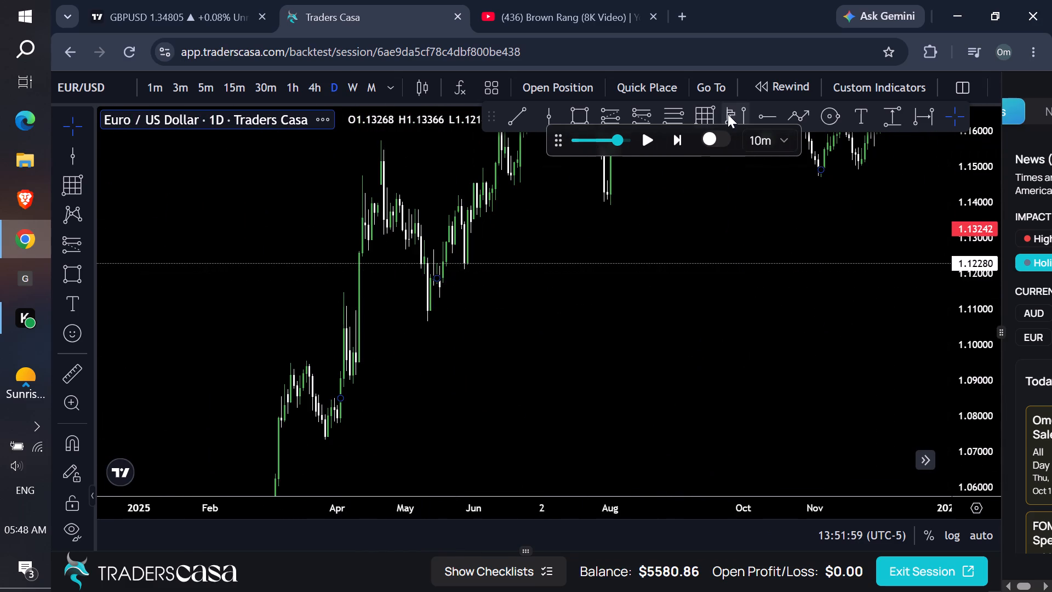
left_click(777, 114)
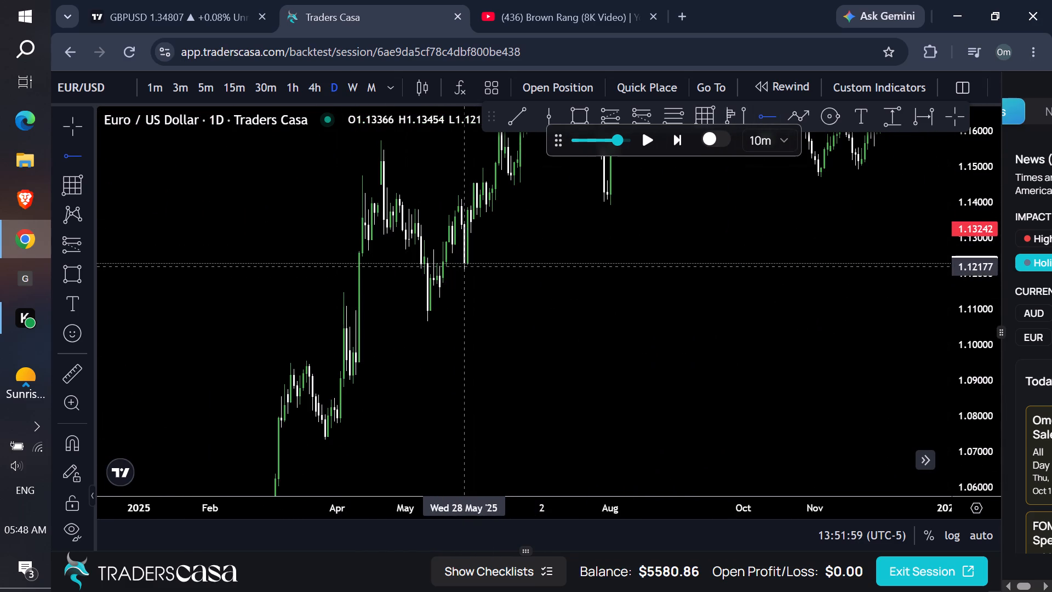
left_click(464, 267)
left_click(553, 241)
left_click(465, 267)
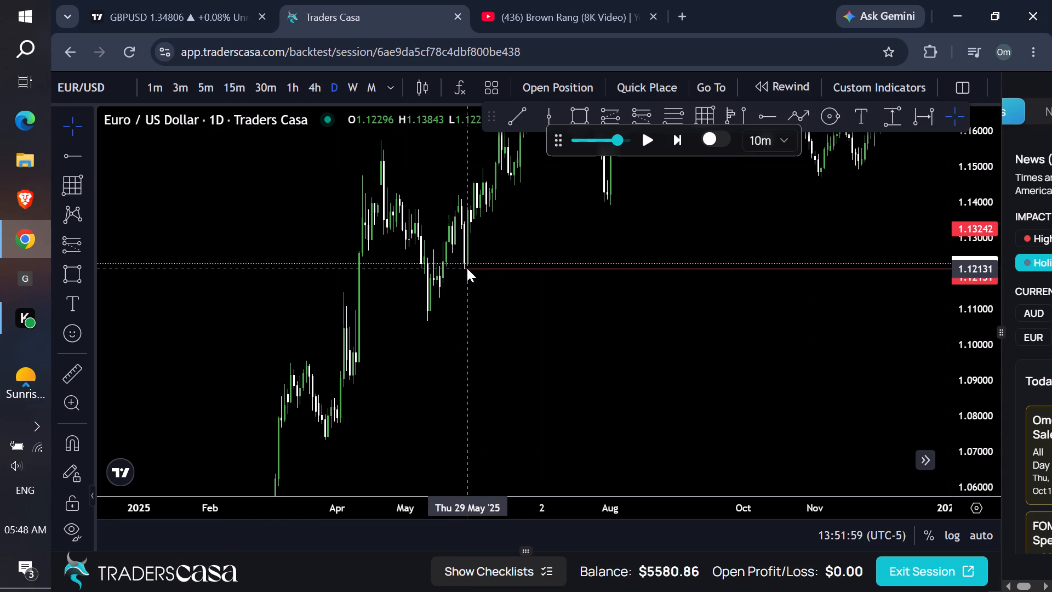
left_click(552, 242)
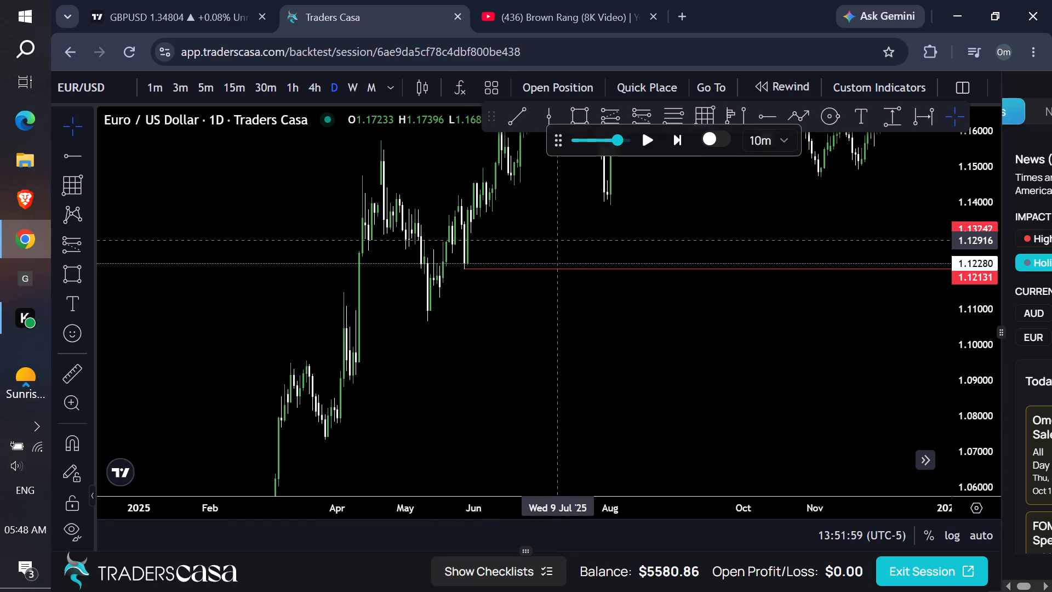
left_click_drag(674, 244, 306, 288)
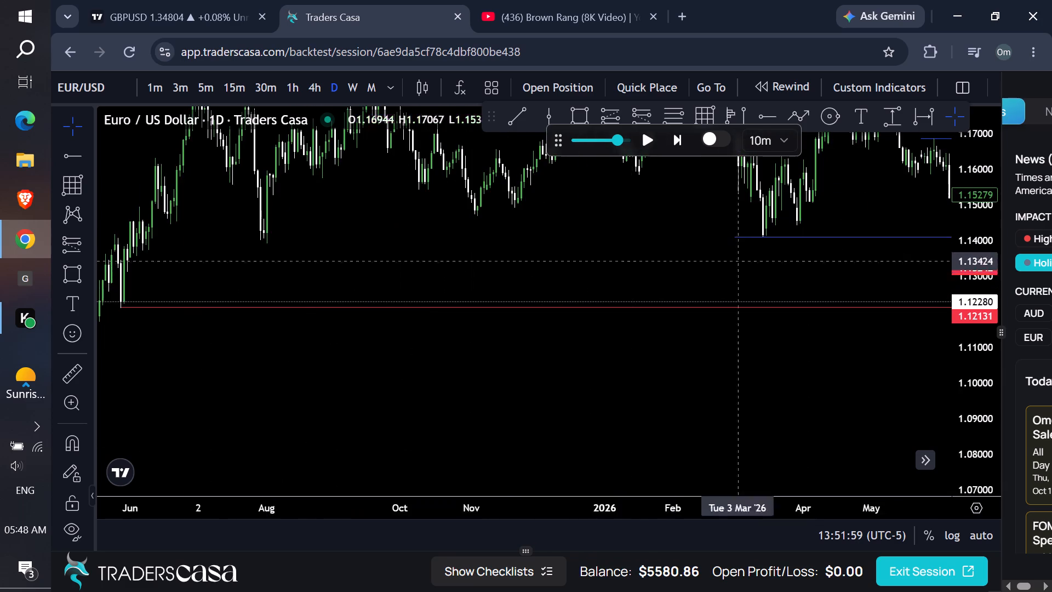
Replay price on the daily chart from the 1.12131 level test through to 21:01:59 on 1 October.
left_click_drag(747, 267, 296, 271)
scroll(778, 299, "up", 3)
scroll(779, 299, "down", 1)
scroll(779, 299, "up", 2)
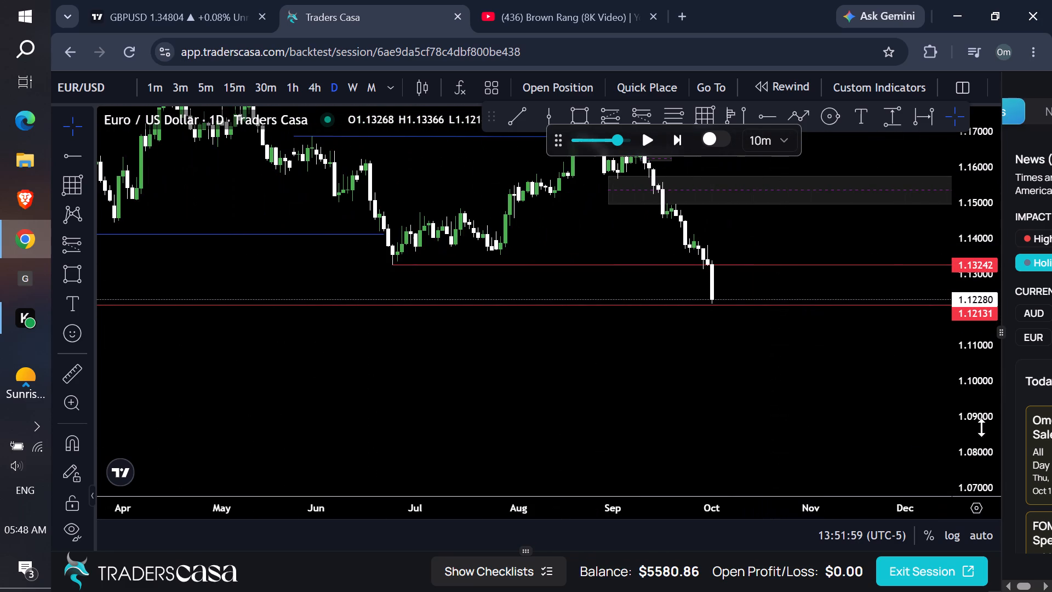
left_click_drag(979, 428, 854, 160)
left_click_drag(817, 241, 722, 238)
left_click(650, 141)
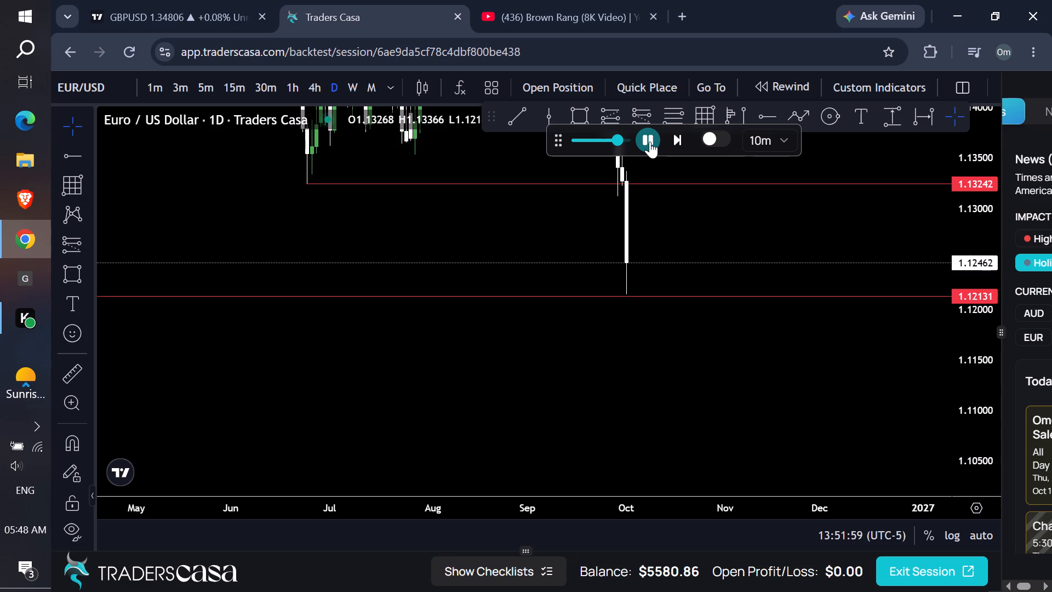
left_click_drag(709, 218, 682, 305)
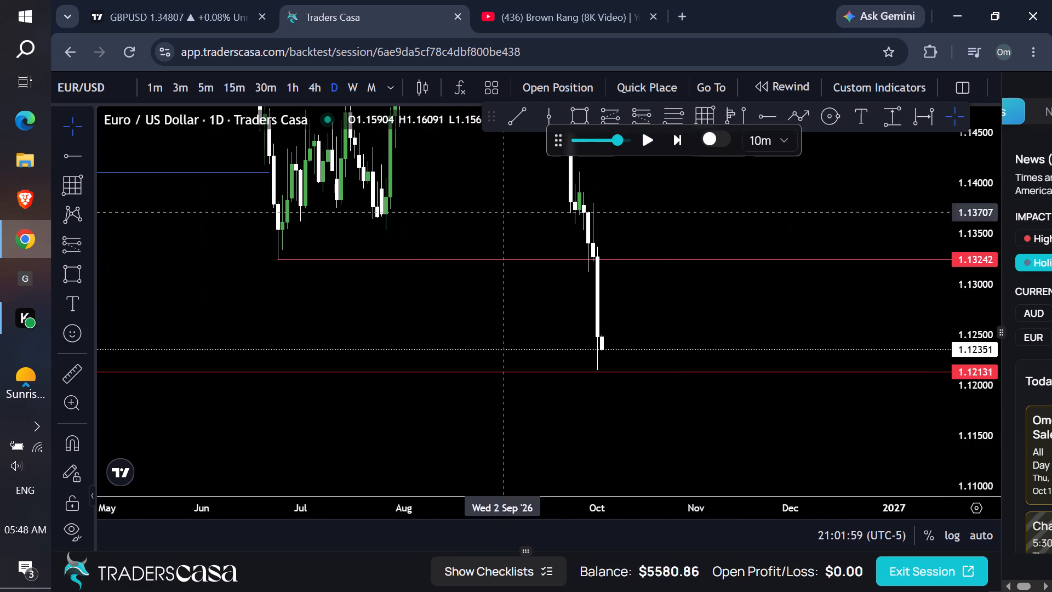
Draw a rectangle zone on the 4-hour chart from 1 October 05:00, spanning about 1.12667 down to 1.12468.
left_click(310, 85)
left_click_drag(966, 429, 851, 252)
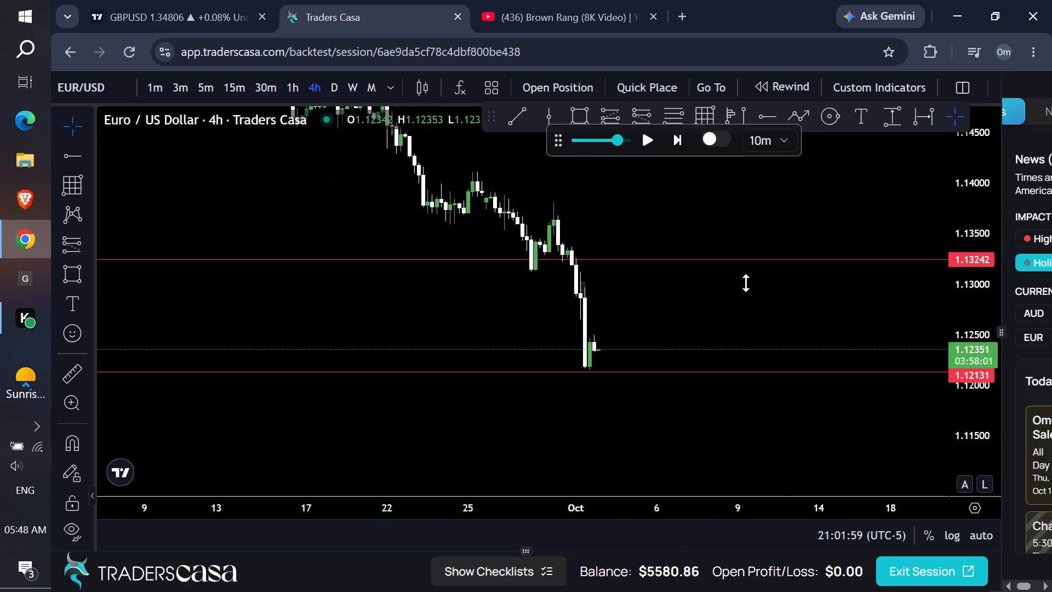
left_click_drag(719, 301, 740, 253)
left_click_drag(985, 408, 942, 329)
scroll(745, 303, "up", 7)
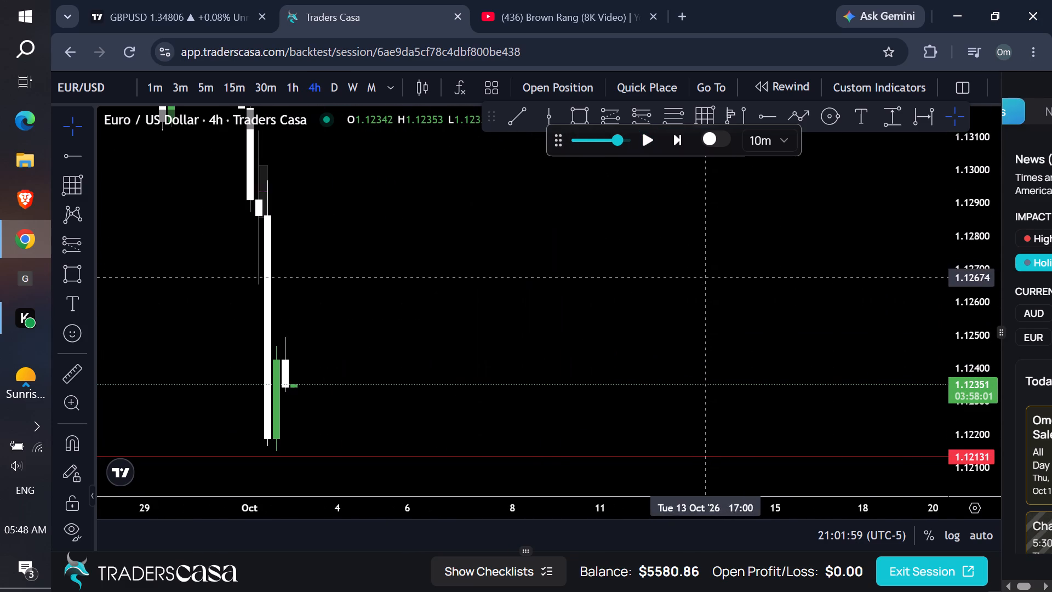
left_click(576, 116)
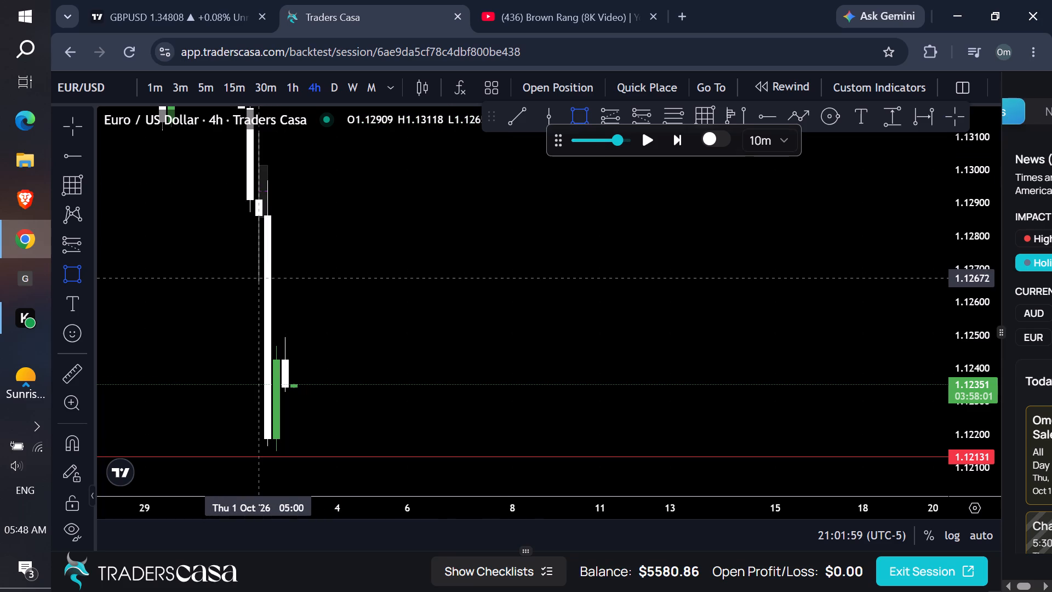
left_click(257, 280)
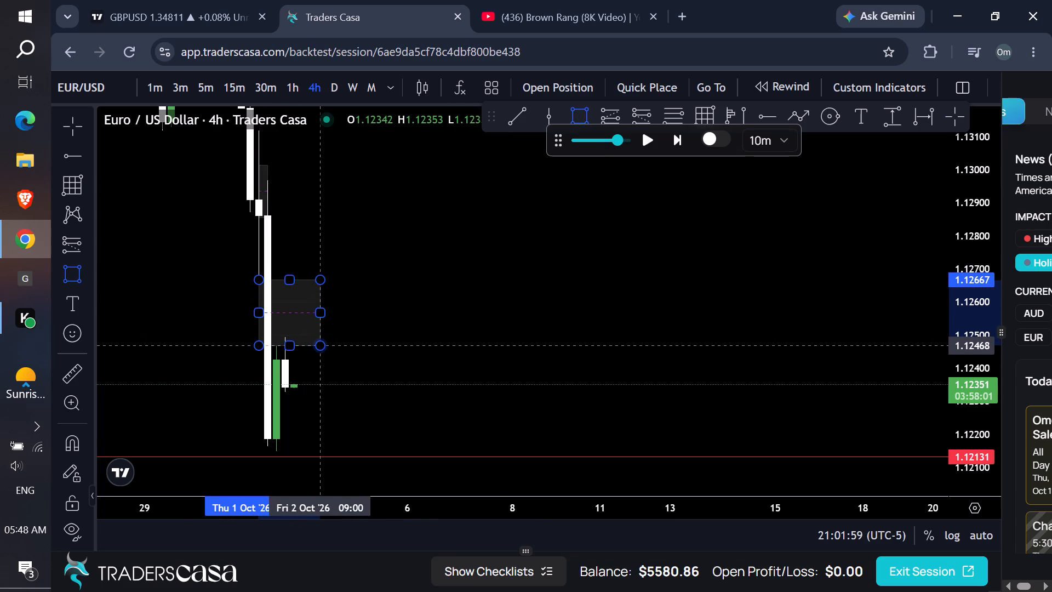
left_click(323, 346)
left_click_drag(371, 337, 522, 281)
Draw a short position on the 15-minute chart below the new zone, with entry at 1.12432 and stop at 1.12495.
left_click(241, 93)
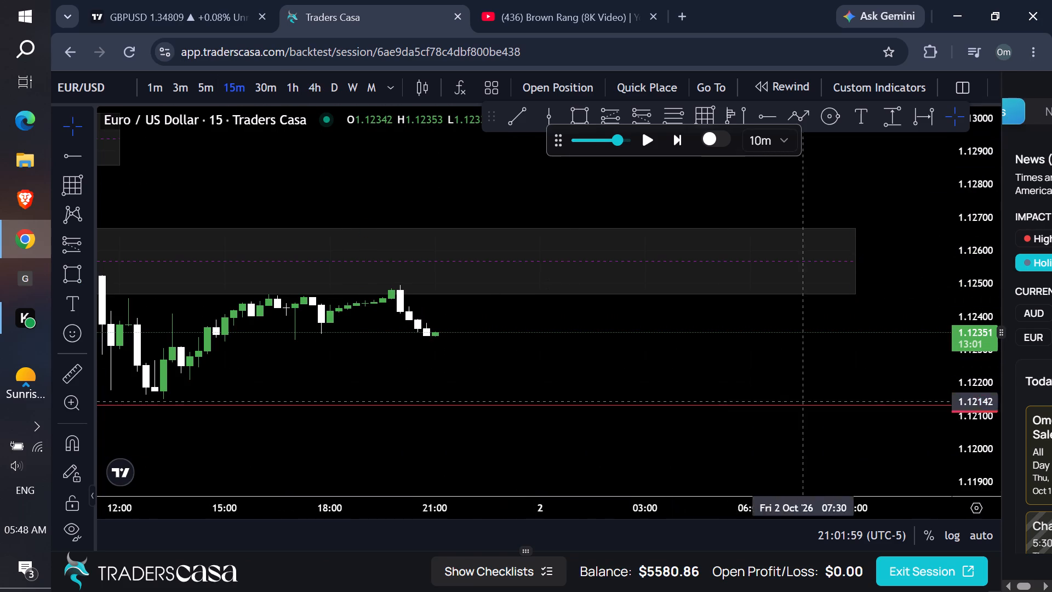
left_click_drag(986, 466, 860, 175)
scroll(651, 227, "down", 1)
scroll(649, 265, "up", 1)
scroll(649, 272, "down", 3)
scroll(656, 296, "up", 1)
left_click_drag(736, 327, 665, 276)
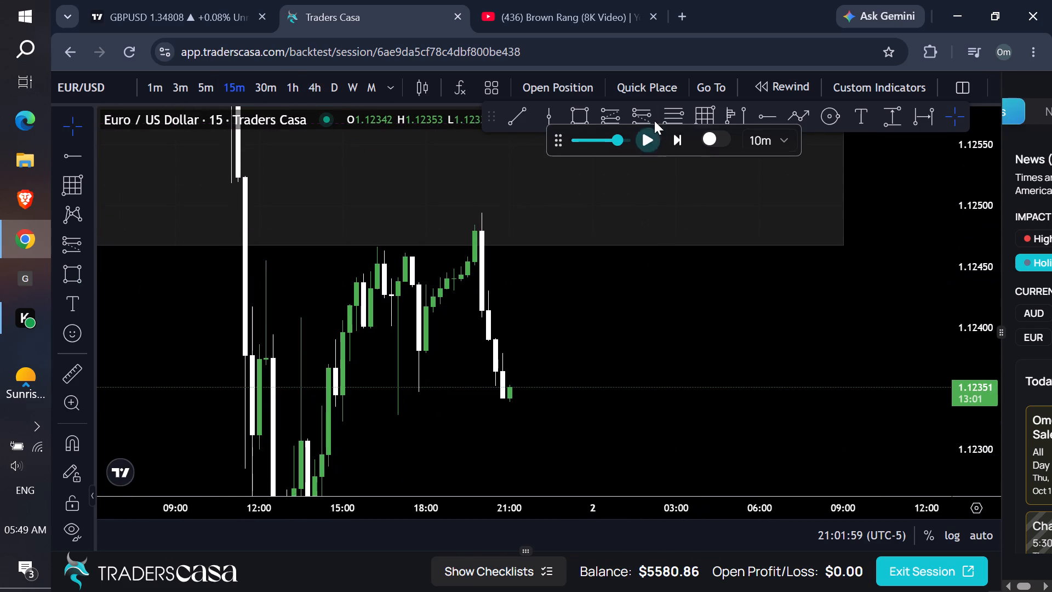
left_click(647, 111)
left_click(528, 289)
left_click_drag(515, 177, 512, 206)
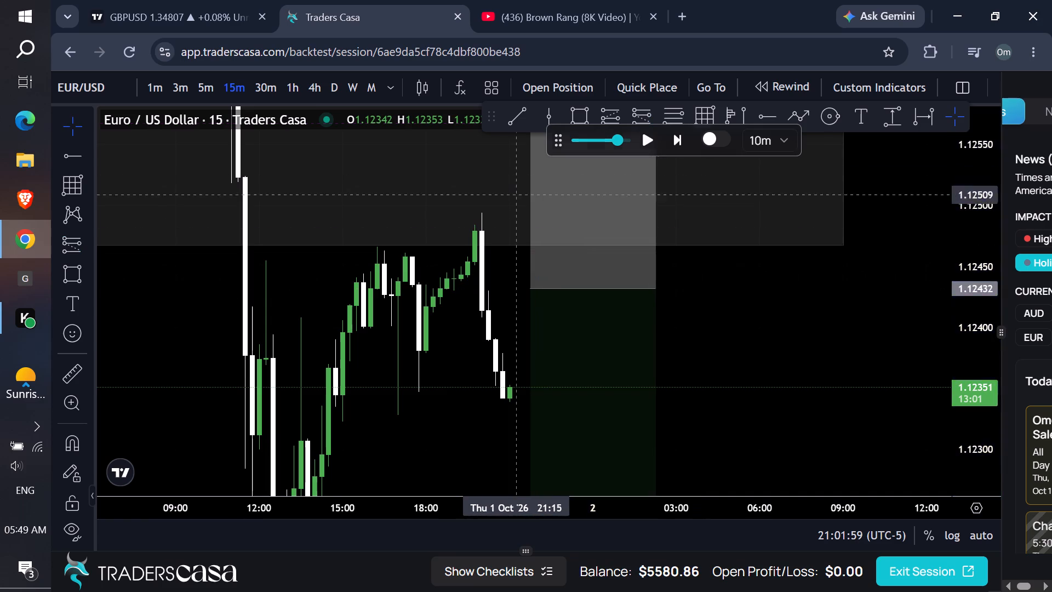
left_click_drag(512, 206, 499, 333)
left_click_drag(517, 189, 515, 351)
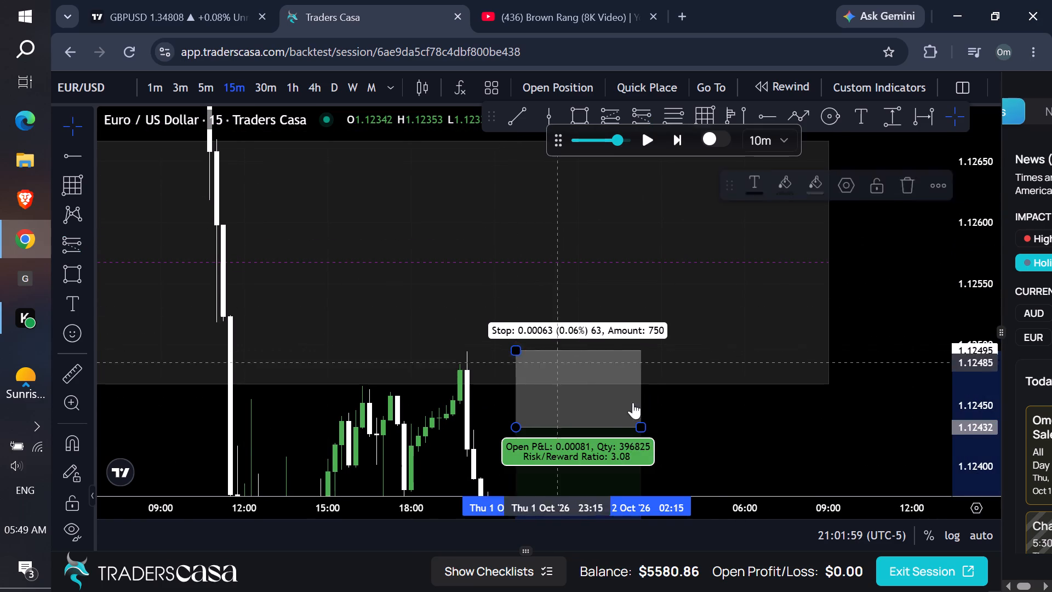
Set the short position's target to 1.12146, just above the 1.12131 ray.
left_click_drag(793, 454, 857, 250)
scroll(877, 218, "down", 1)
scroll(877, 218, "up", 1)
scroll(878, 219, "down", 1)
scroll(882, 221, "up", 1)
scroll(887, 223, "down", 1)
left_click_drag(979, 230, 848, 400)
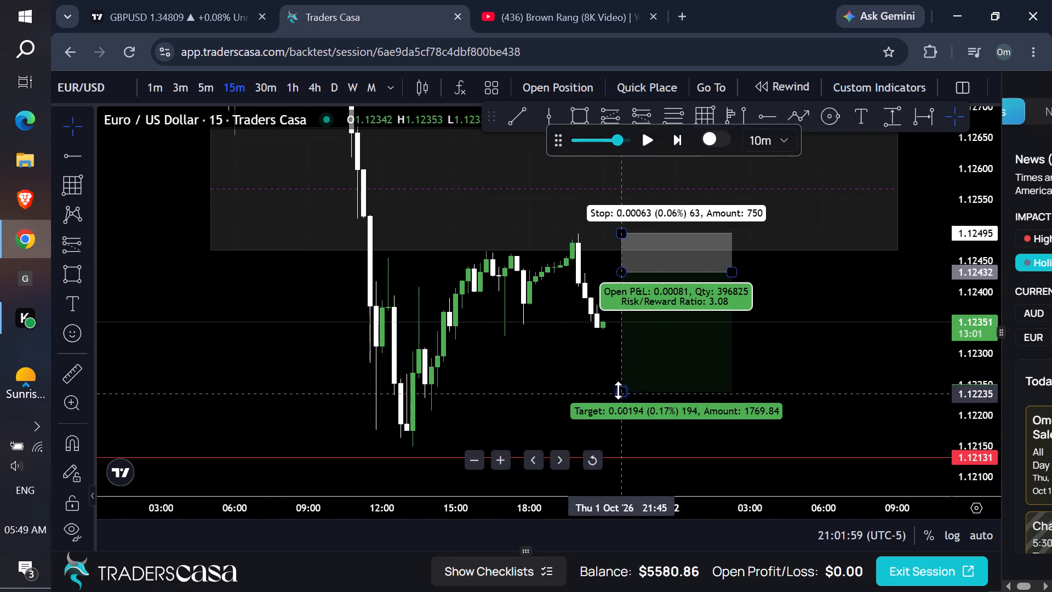
left_click_drag(619, 389, 627, 448)
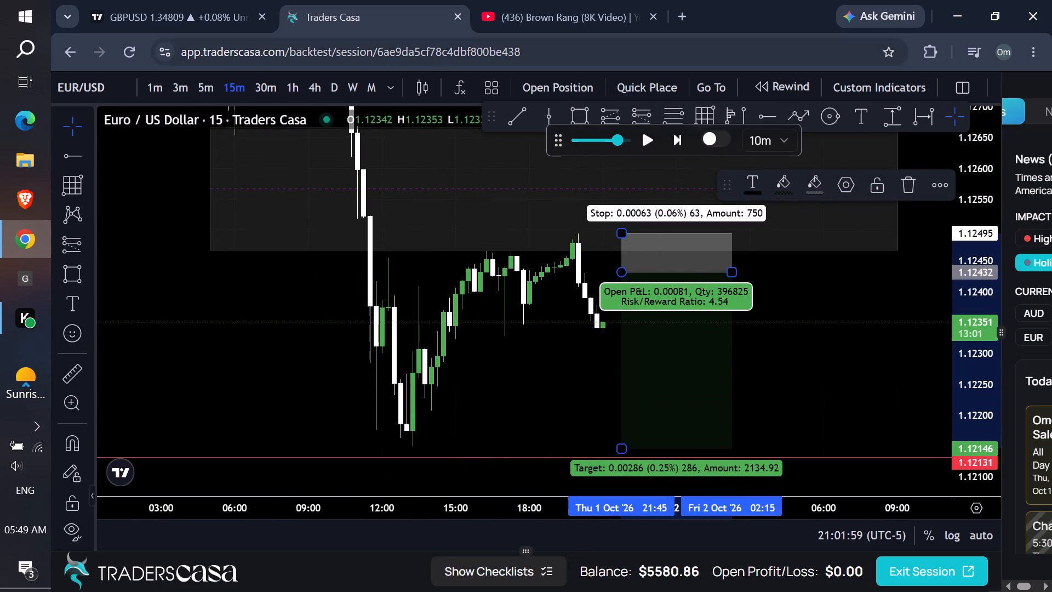
Place a sell limit order at 1.12432 with take profit 1.12146, stop loss 1.12495 and 1% risk of the initial balance.
left_click(563, 92)
left_click(537, 528)
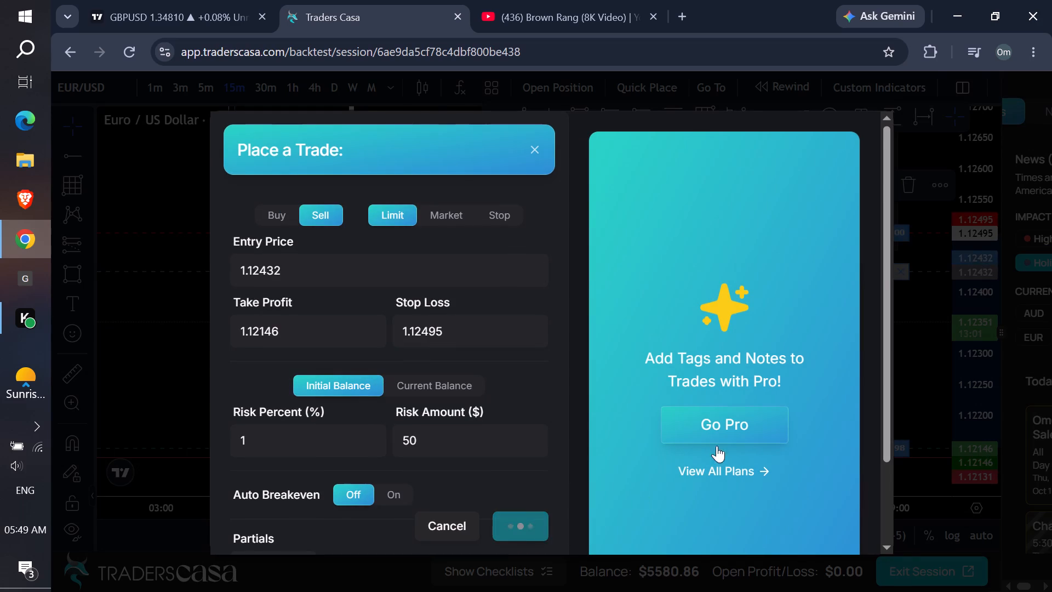
left_click(748, 368)
Set the replay step to 2 minutes and replay the pending order on the 1-hour chart to 00:13:59 on 2 October.
left_click_drag(843, 362, 614, 345)
left_click(300, 86)
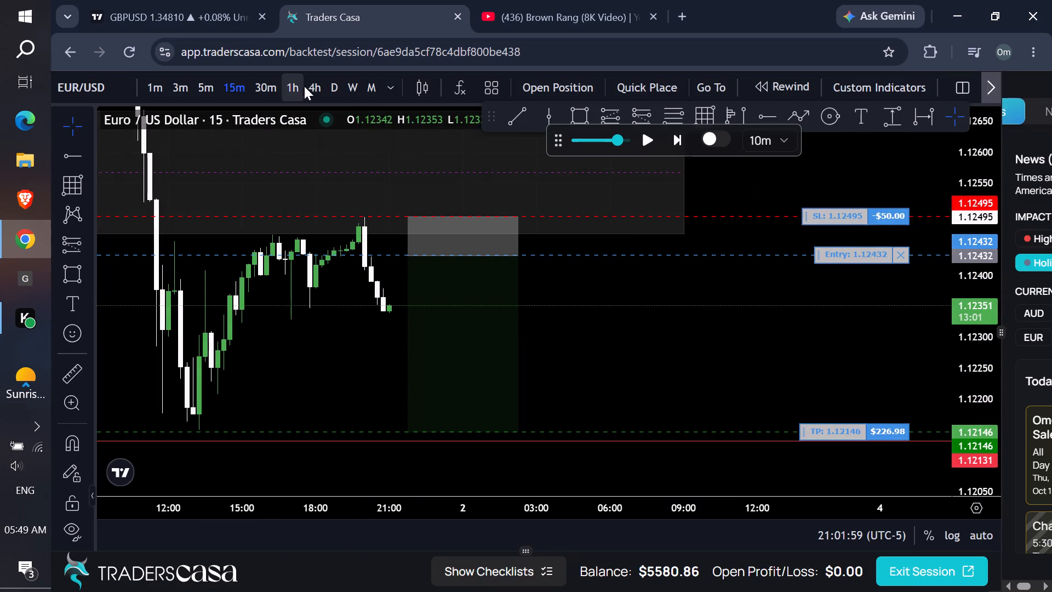
left_click(774, 133)
left_click(776, 187)
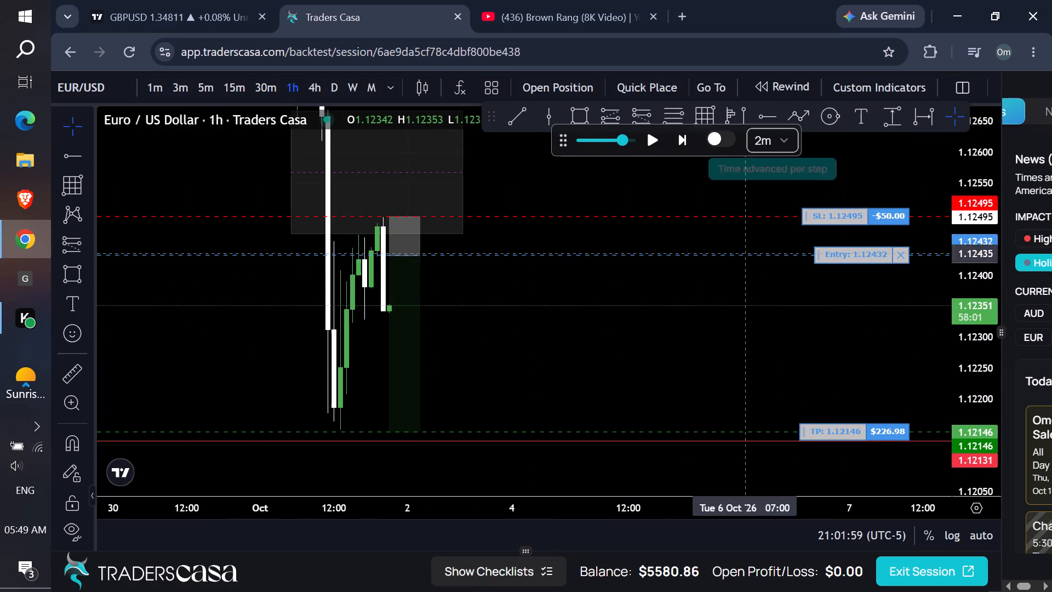
left_click_drag(685, 294, 763, 301)
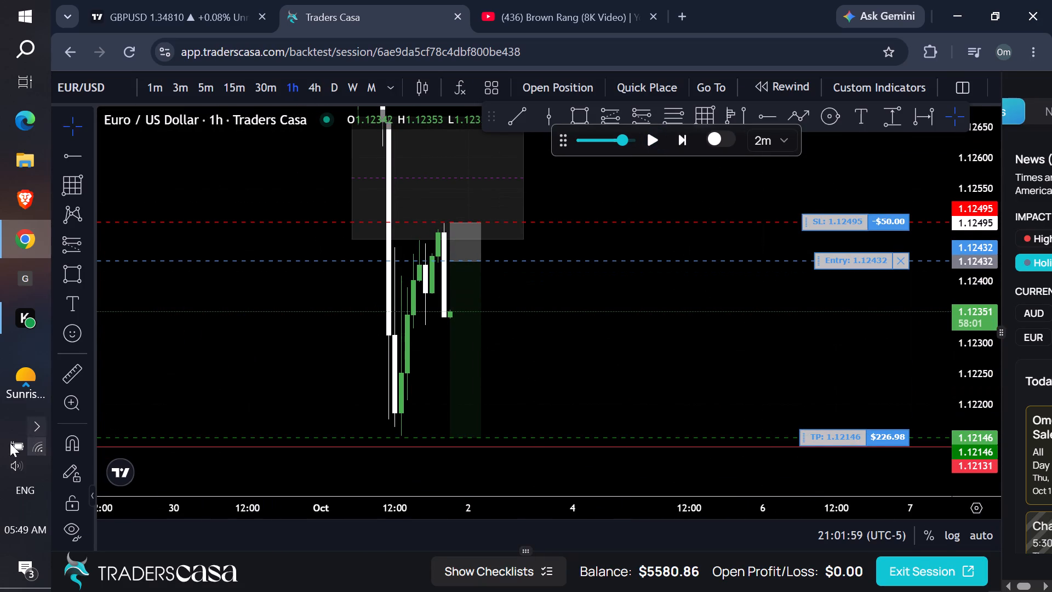
left_click(6, 443)
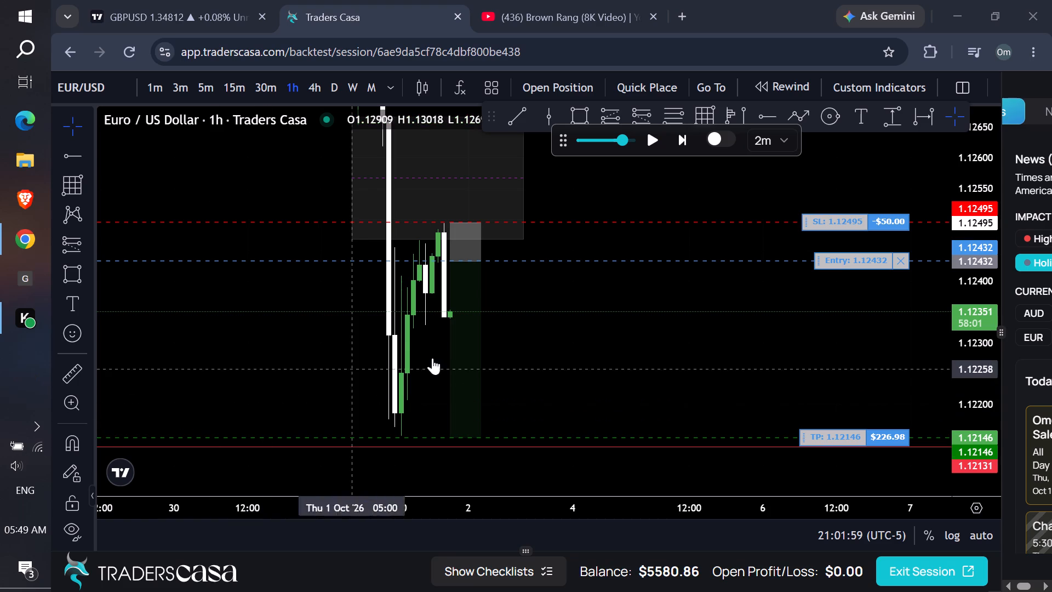
left_click(647, 360)
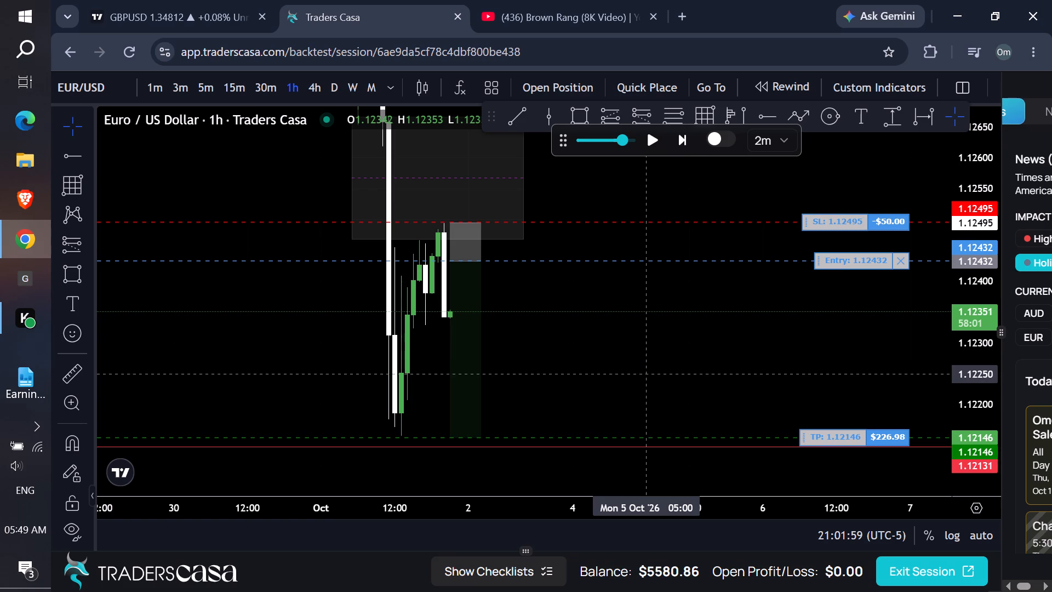
left_click(640, 328)
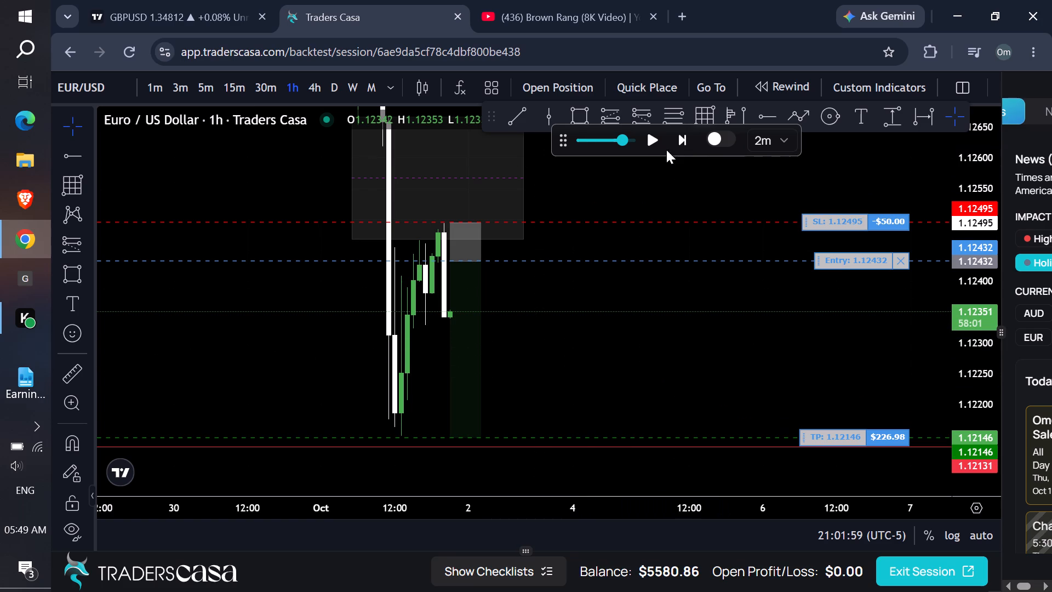
left_click(649, 143)
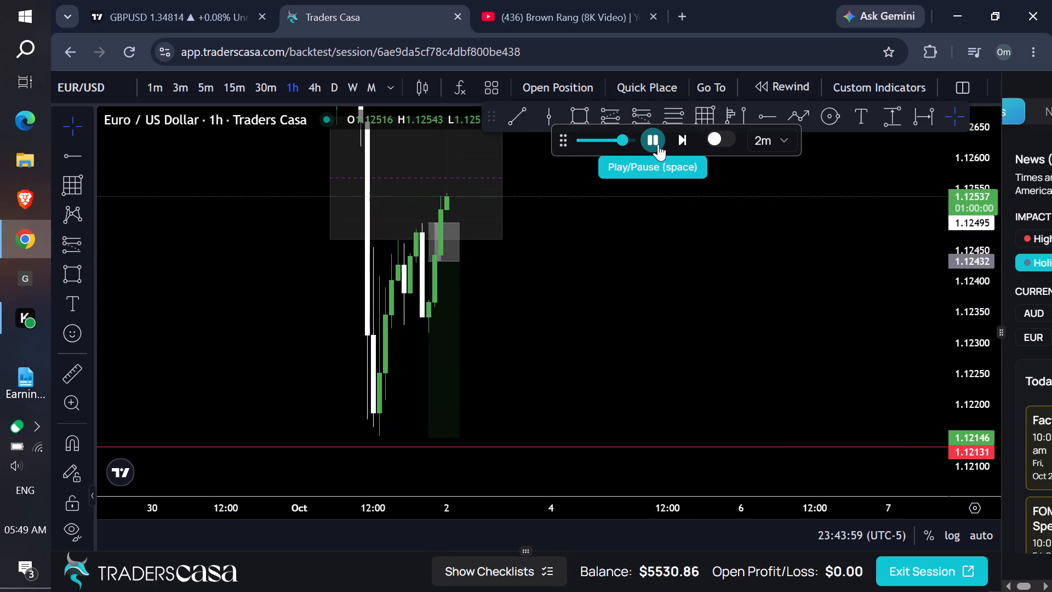
Delete the short position drawing from the 1-hour chart.
left_click(454, 278)
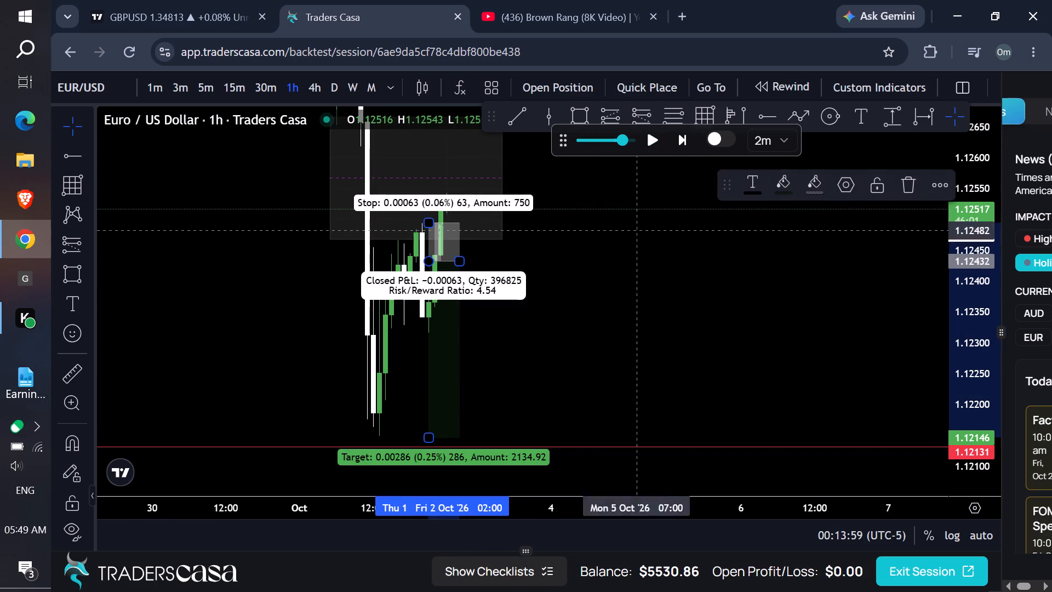
left_click(911, 191)
Examine price against the 1 October zone and the 1.12131 ray on the 4-hour chart.
left_click_drag(682, 236, 697, 249)
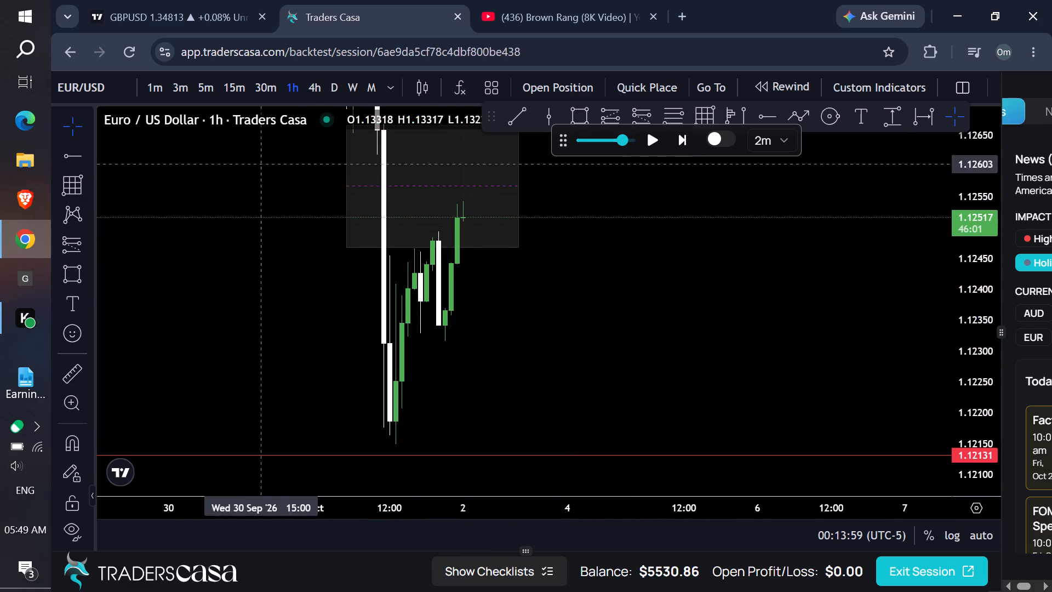
left_click(306, 88)
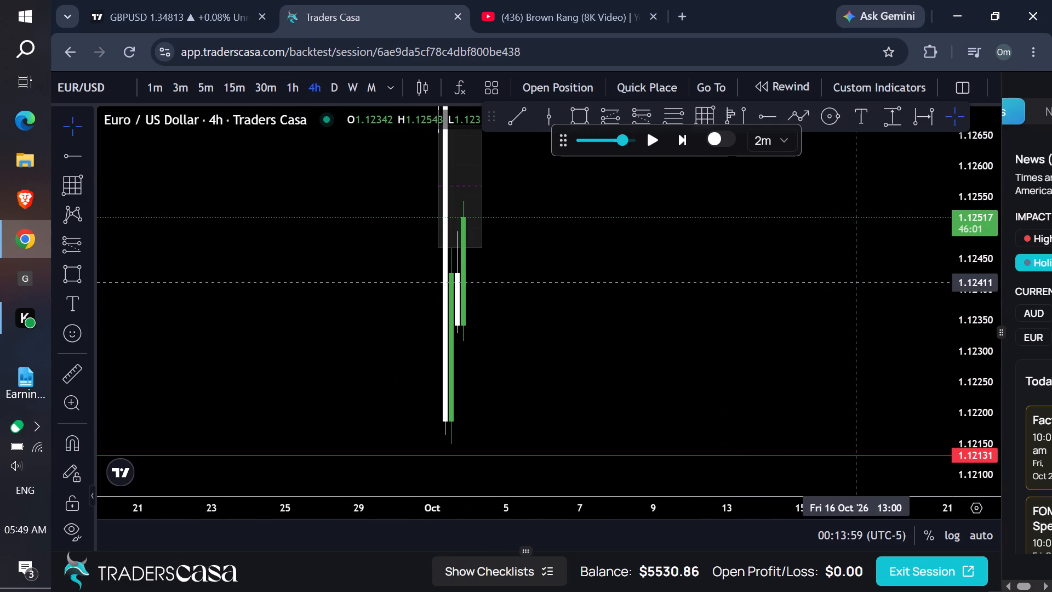
left_click_drag(961, 226, 916, 428)
left_click_drag(675, 321, 784, 340)
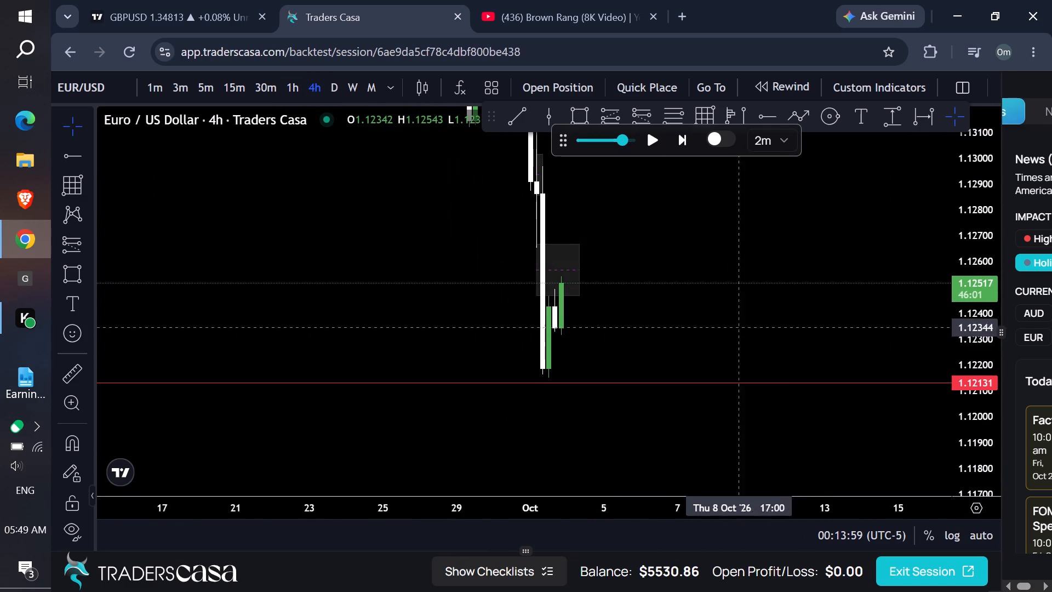
scroll(623, 286, "up", 1)
scroll(623, 285, "down", 1)
scroll(622, 285, "up", 2)
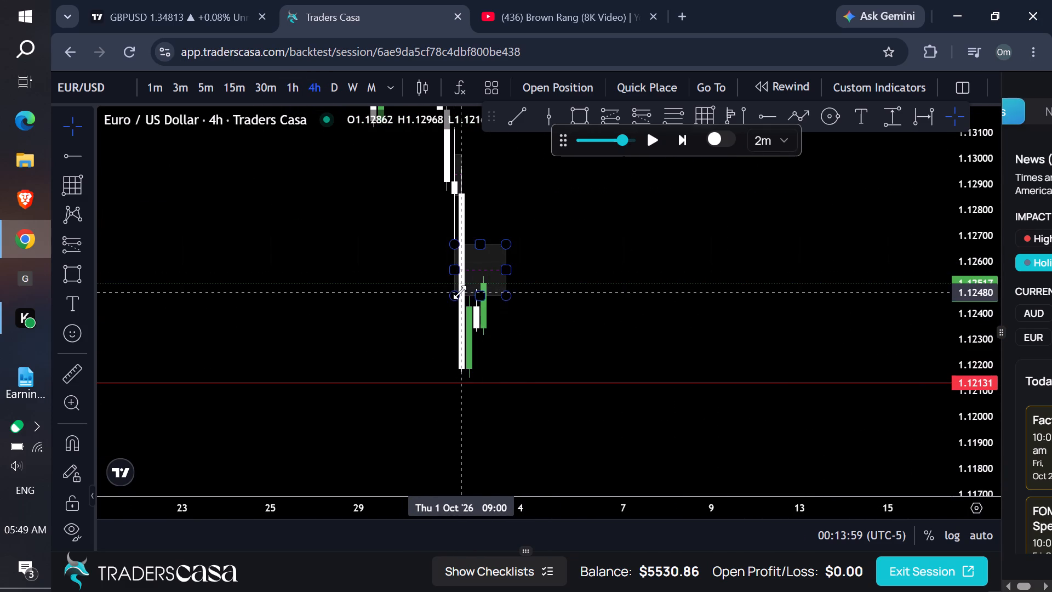
Move the 1.12131 horizontal ray on the daily chart to the 28 May 2025 low at about 1.12108.
left_click(334, 89)
left_click_drag(278, 314, 302, 334)
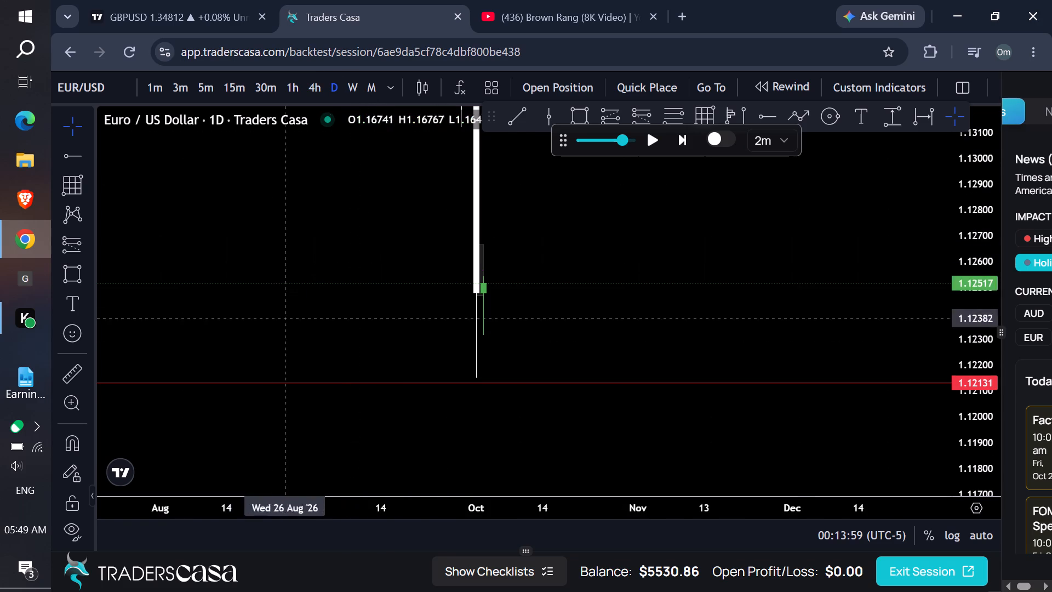
left_click_drag(302, 334, 987, 349)
left_click_drag(521, 378, 1051, 362)
left_click_drag(428, 343, 1051, 340)
left_click_drag(361, 329, 1051, 344)
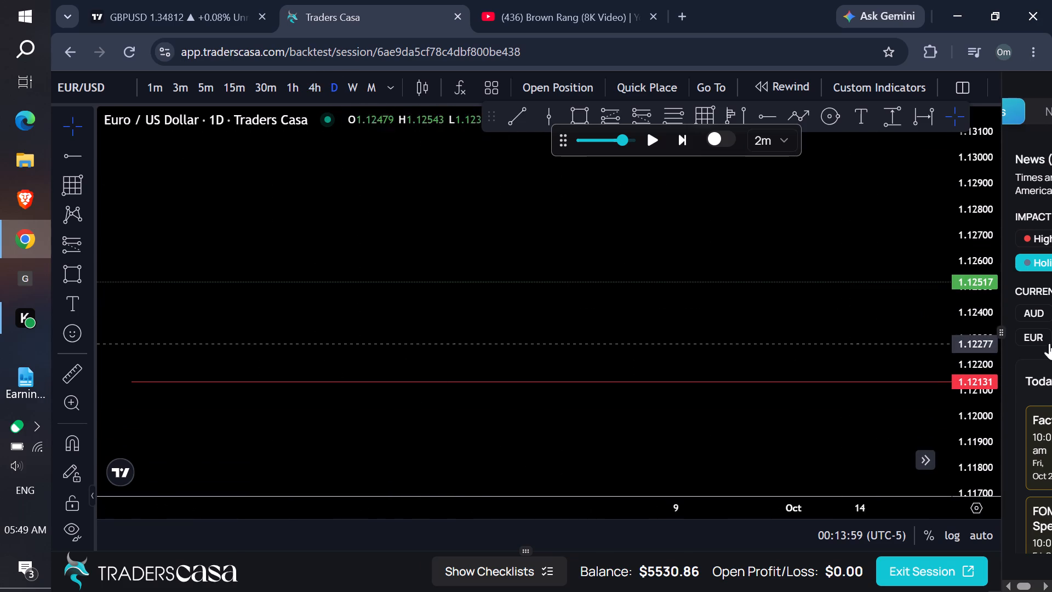
left_click_drag(358, 348, 693, 369)
left_click_drag(413, 394, 426, 398)
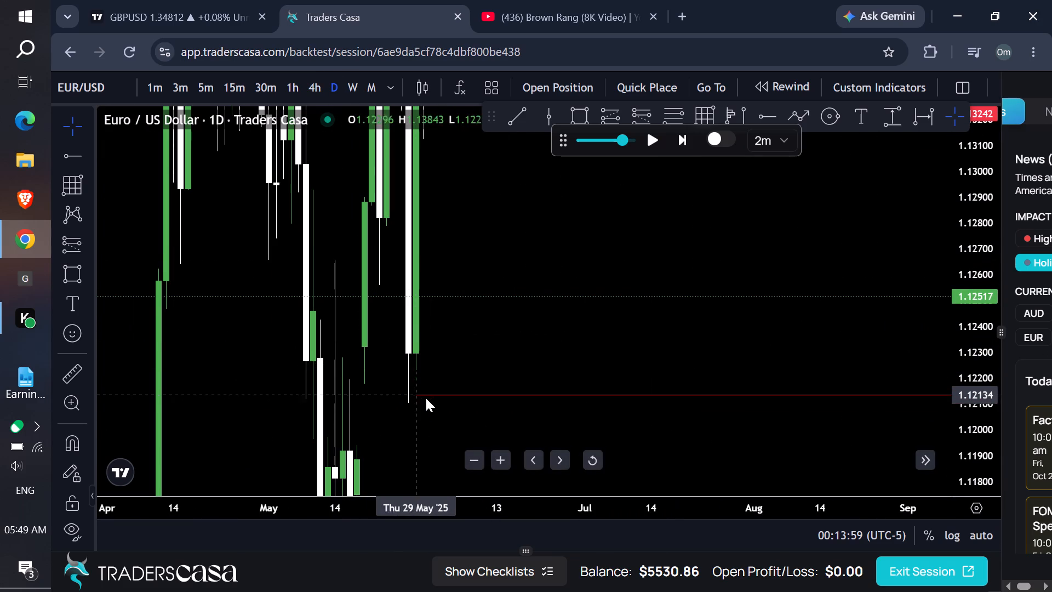
left_click_drag(426, 398, 411, 402)
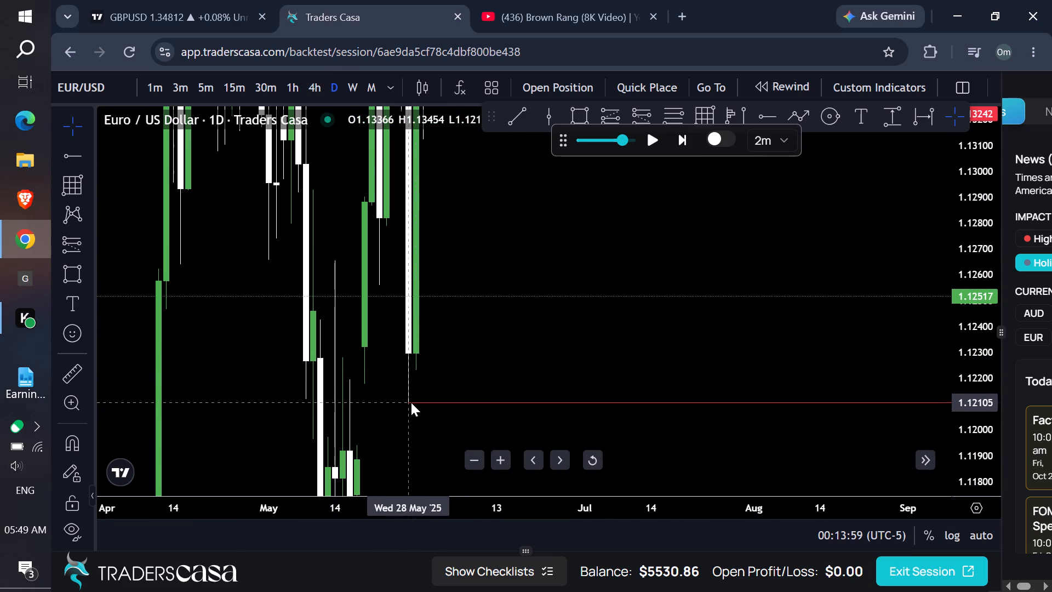
left_click_drag(411, 402, 408, 402)
On the 4-hour chart, draw a rectangle zone from the 28 May 2025 17:00 candle, spanning about 1.12560 to 1.12102.
left_click(311, 89)
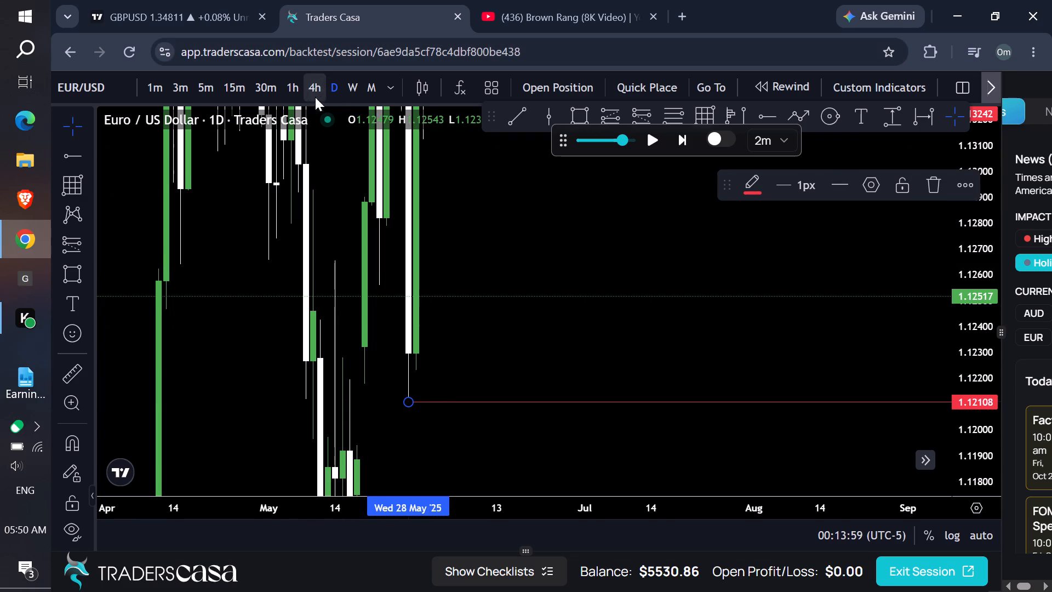
left_click_drag(325, 365, 973, 352)
left_click_drag(372, 348, 1032, 362)
left_click_drag(524, 366, 1051, 368)
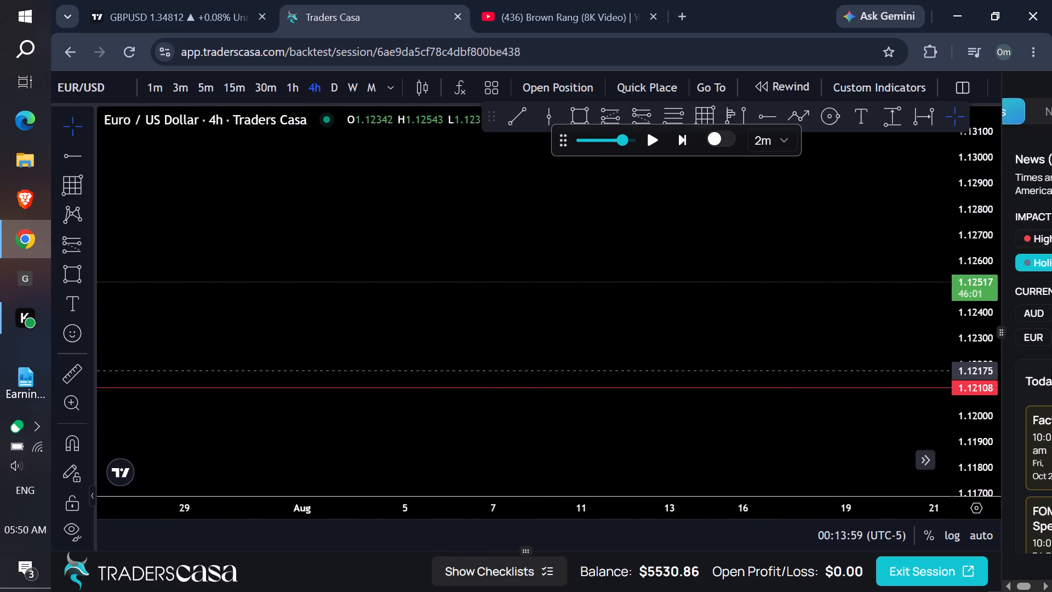
left_click_drag(1051, 368, 1050, 368)
left_click_drag(611, 360, 1051, 369)
left_click_drag(644, 360, 1051, 362)
left_click_drag(494, 350, 1051, 357)
left_click_drag(613, 348, 1051, 361)
left_click_drag(593, 367, 1049, 371)
left_click_drag(584, 367, 874, 376)
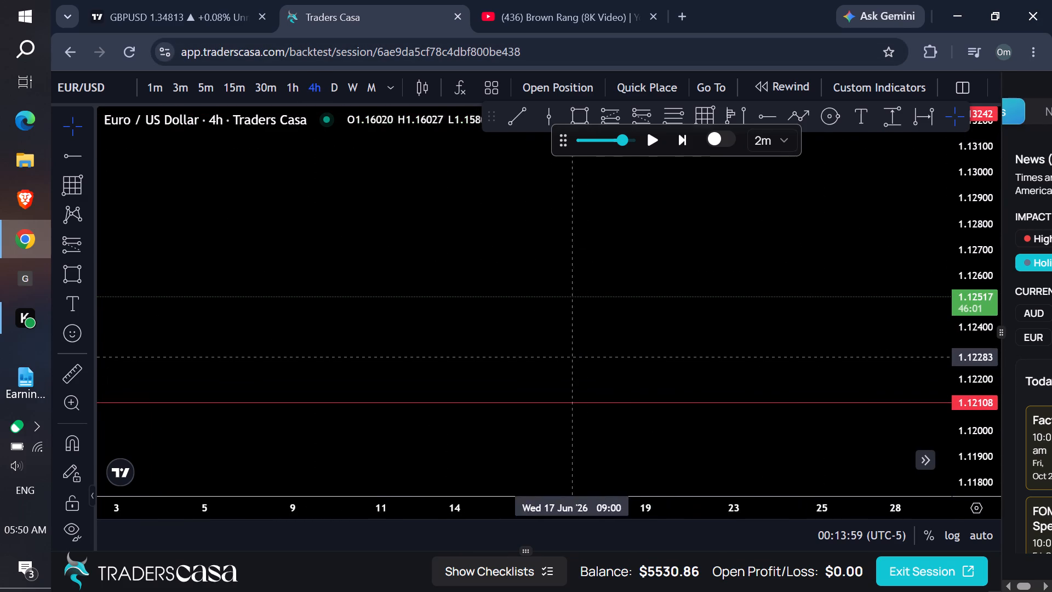
left_click_drag(564, 359, 1051, 371)
left_click_drag(578, 362, 1051, 360)
left_click_drag(260, 345, 935, 341)
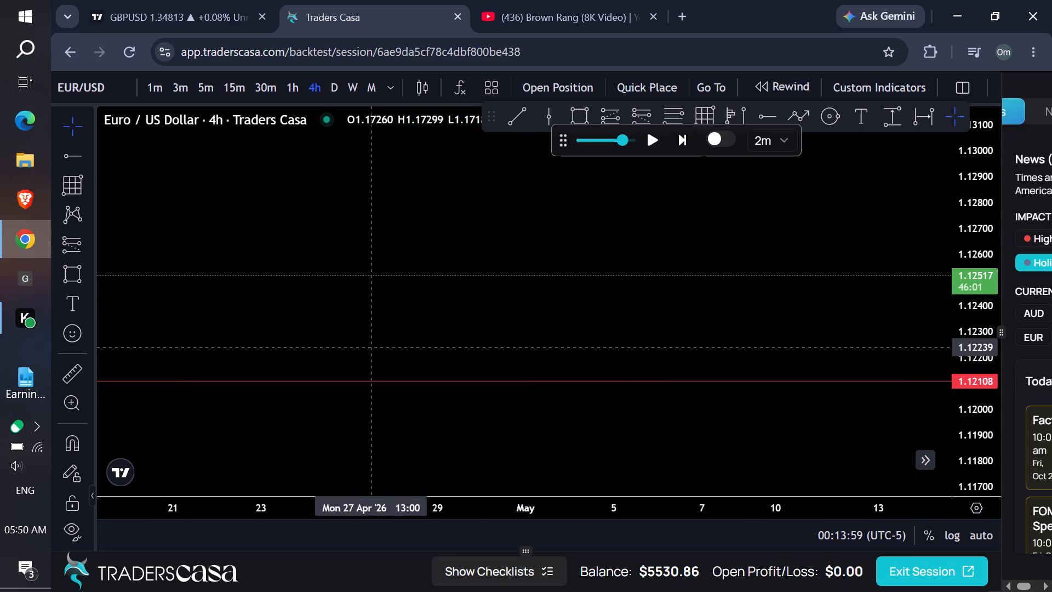
left_click_drag(379, 349, 1051, 343)
left_click_drag(437, 341, 1051, 340)
left_click_drag(461, 326, 1051, 327)
left_click_drag(308, 311, 1051, 311)
left_click_drag(484, 313, 1051, 305)
left_click_drag(346, 300, 1051, 315)
left_click_drag(459, 306, 1051, 304)
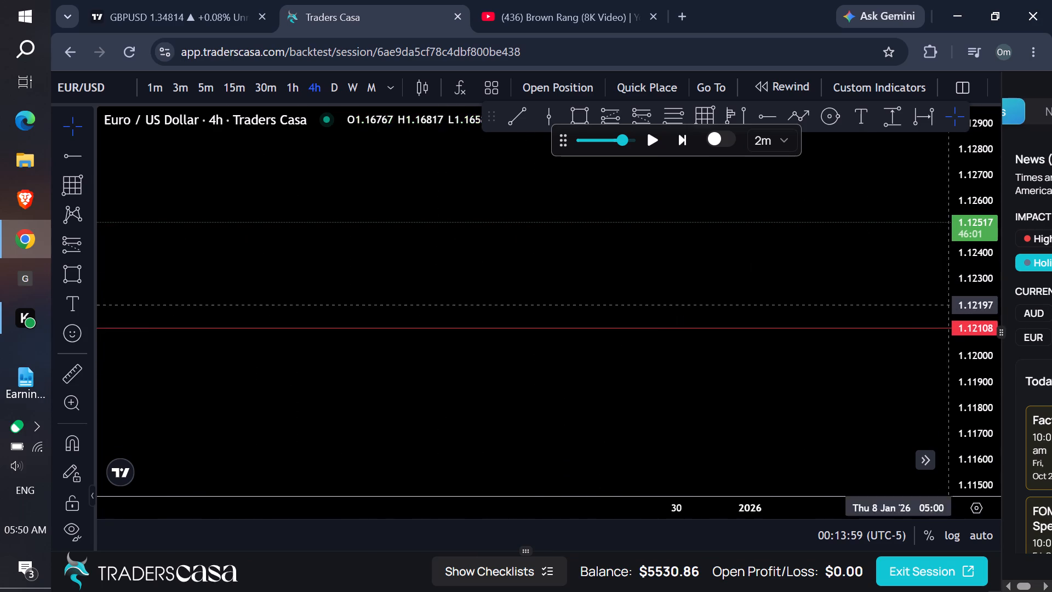
left_click_drag(551, 306, 1051, 306)
left_click_drag(608, 305, 981, 292)
left_click_drag(521, 269, 1049, 264)
left_click_drag(589, 247, 1050, 255)
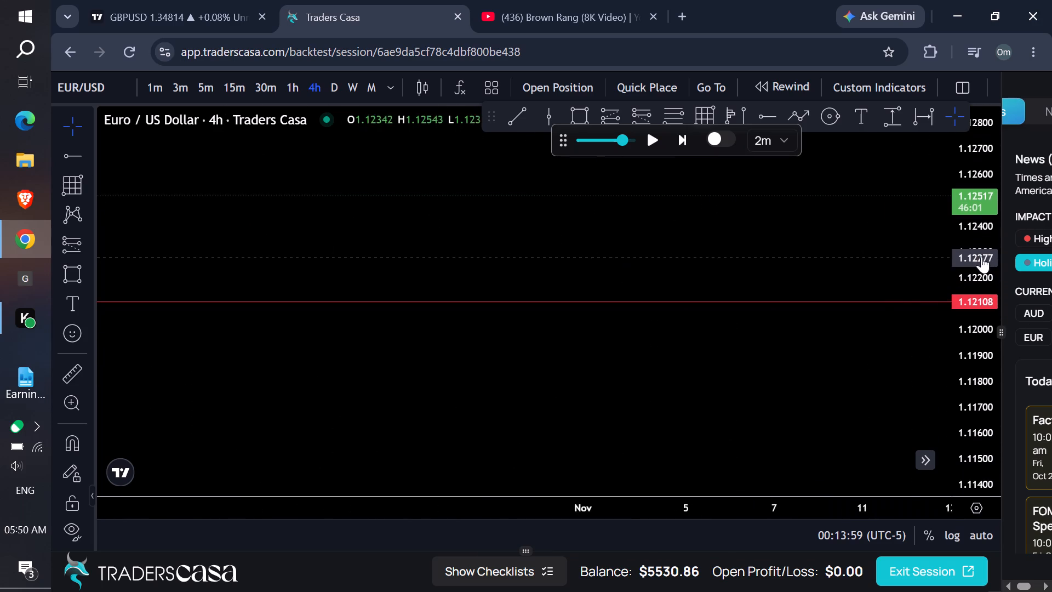
left_click_drag(517, 250, 1051, 266)
left_click_drag(199, 280, 897, 268)
left_click_drag(297, 287, 1008, 282)
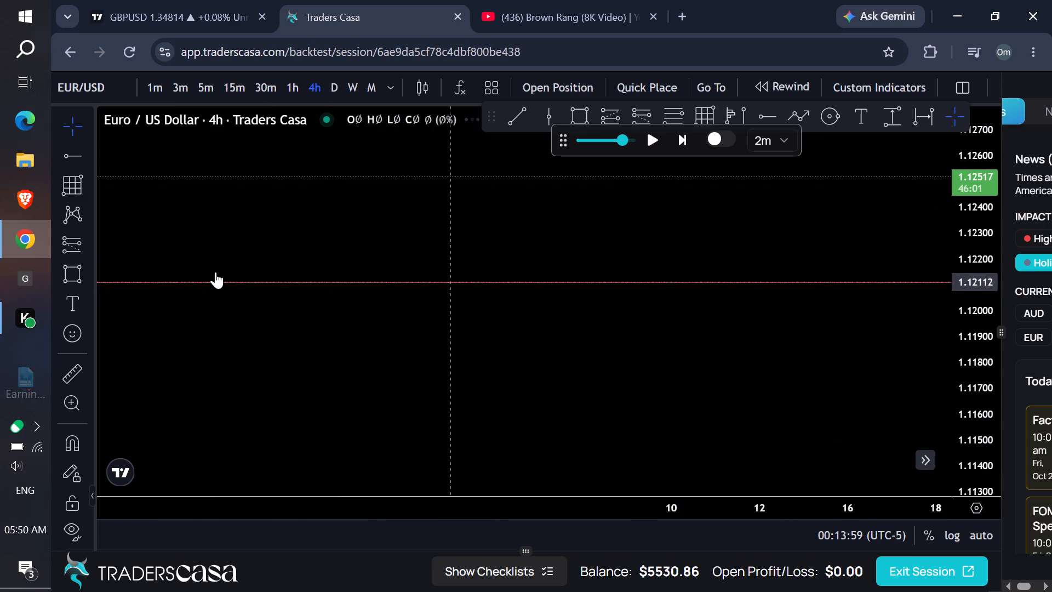
left_click_drag(190, 266, 879, 274)
left_click_drag(320, 263, 937, 270)
left_click_drag(284, 265, 1050, 278)
left_click_drag(369, 271, 1014, 273)
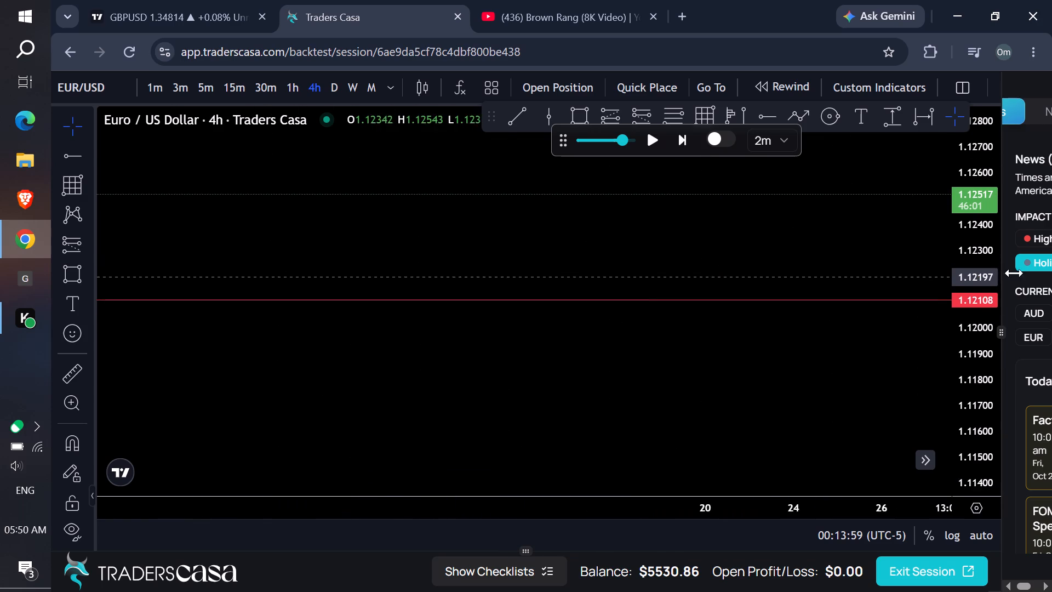
left_click_drag(1014, 273, 1051, 271)
left_click_drag(211, 261, 1032, 274)
left_click_drag(286, 263, 449, 282)
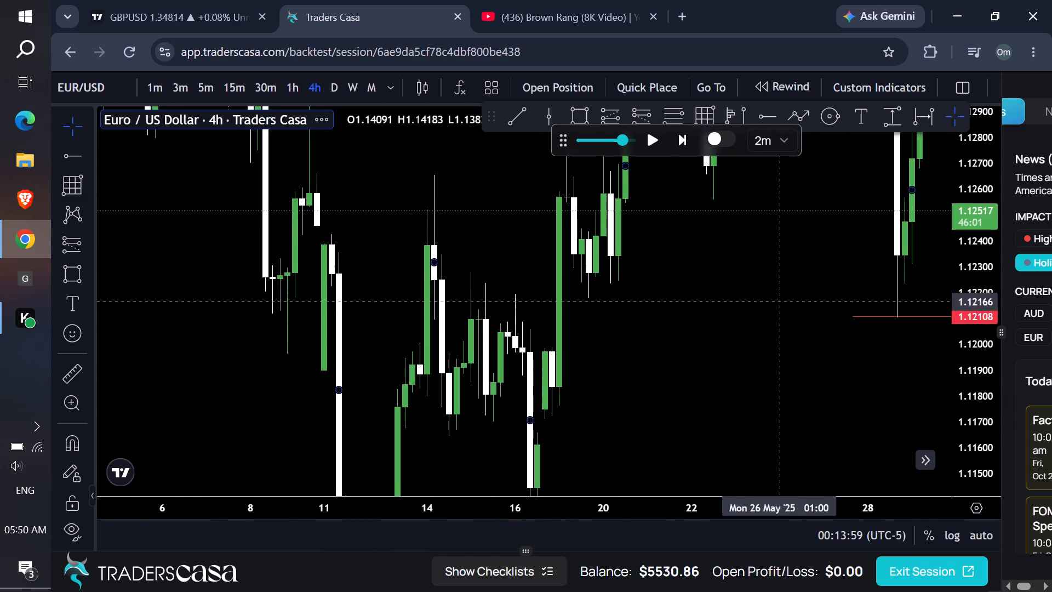
left_click_drag(777, 302, 547, 341)
left_click_drag(838, 287, 734, 299)
left_click(579, 116)
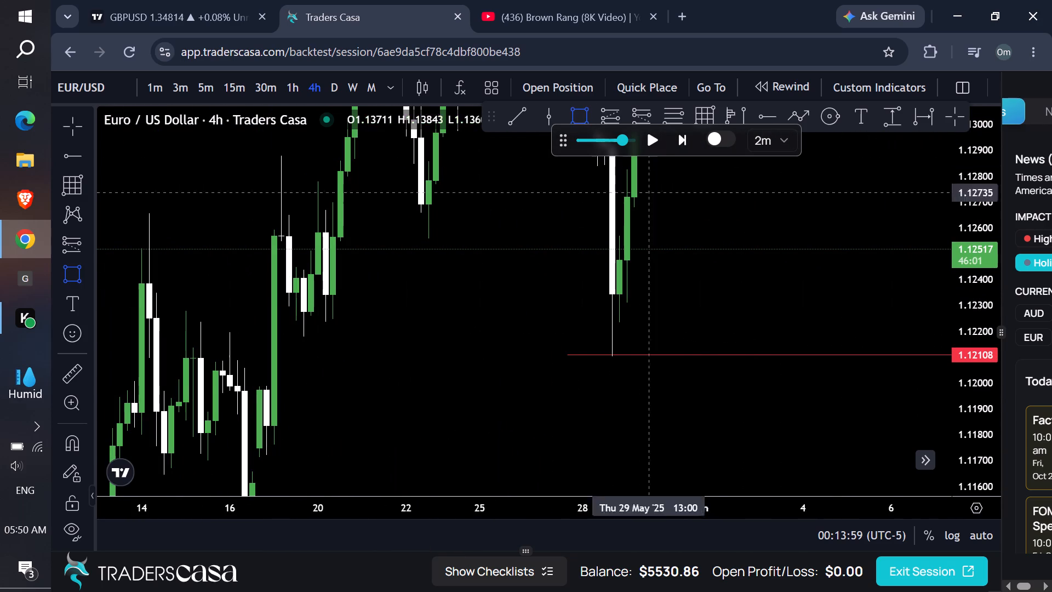
left_click(615, 238)
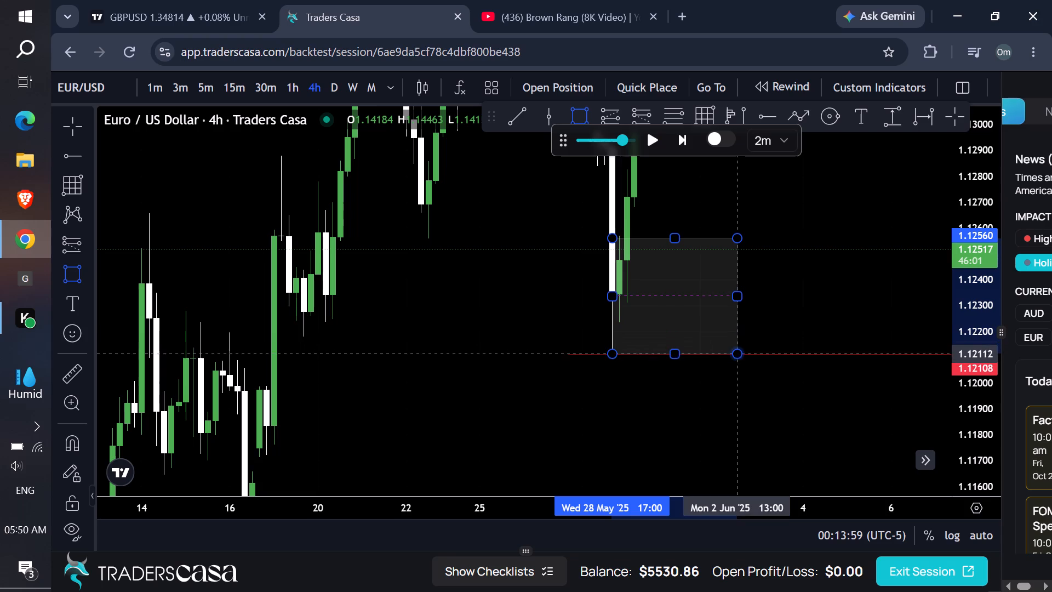
left_click(737, 356)
Extend the 28 May 2025 zone forward past the current price candles to about 21 October 2026, finishing on the daily chart.
left_click_drag(738, 300, 824, 314)
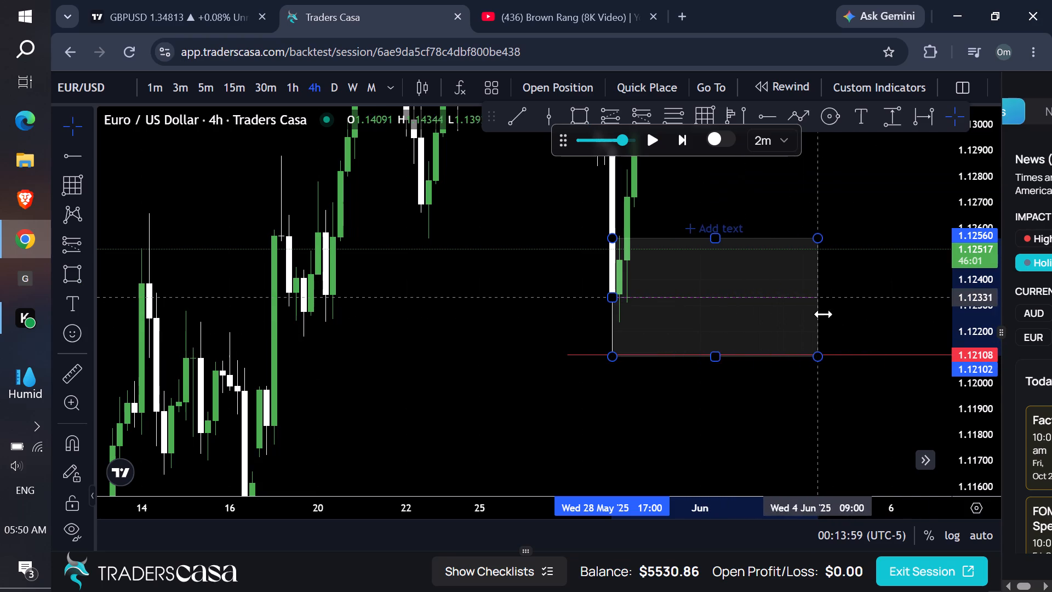
left_click_drag(824, 314, 967, 306)
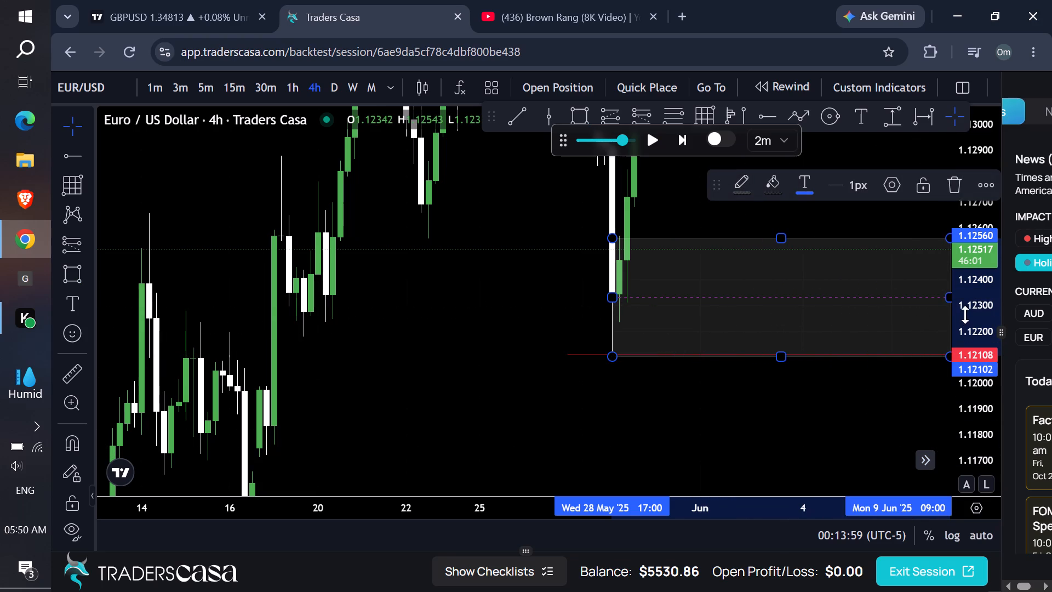
left_click_drag(950, 298, 975, 299)
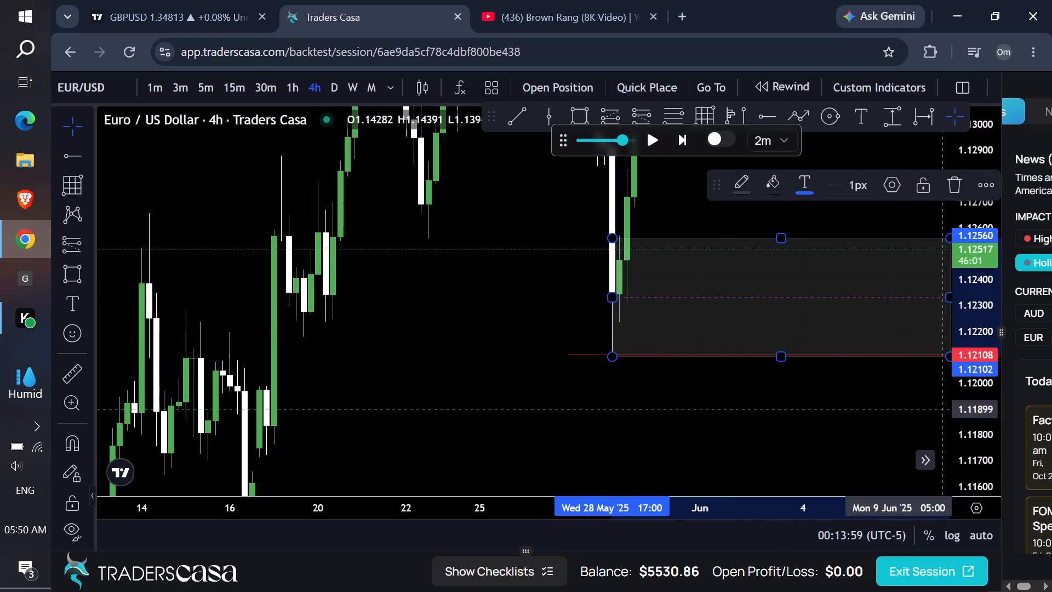
left_click(925, 458)
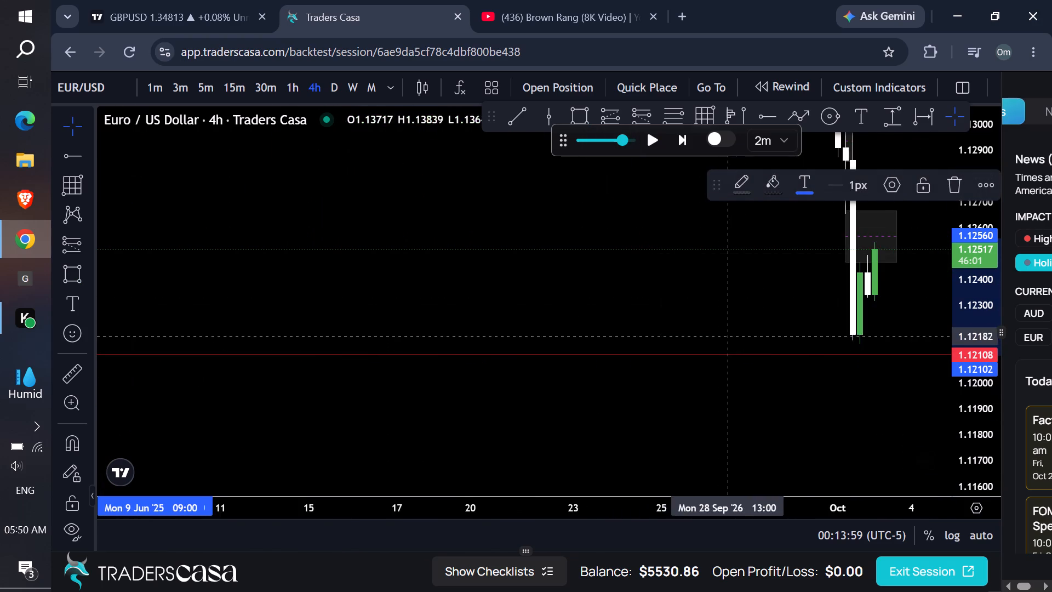
scroll(746, 346, "down", 2)
scroll(753, 350, "up", 1)
scroll(753, 350, "down", 3)
scroll(753, 350, "up", 1)
scroll(753, 350, "down", 1)
scroll(716, 342, "up", 1)
scroll(690, 339, "down", 1)
scroll(656, 329, "up", 1)
scroll(640, 320, "down", 3)
scroll(552, 237, "up", 1)
left_click(339, 79)
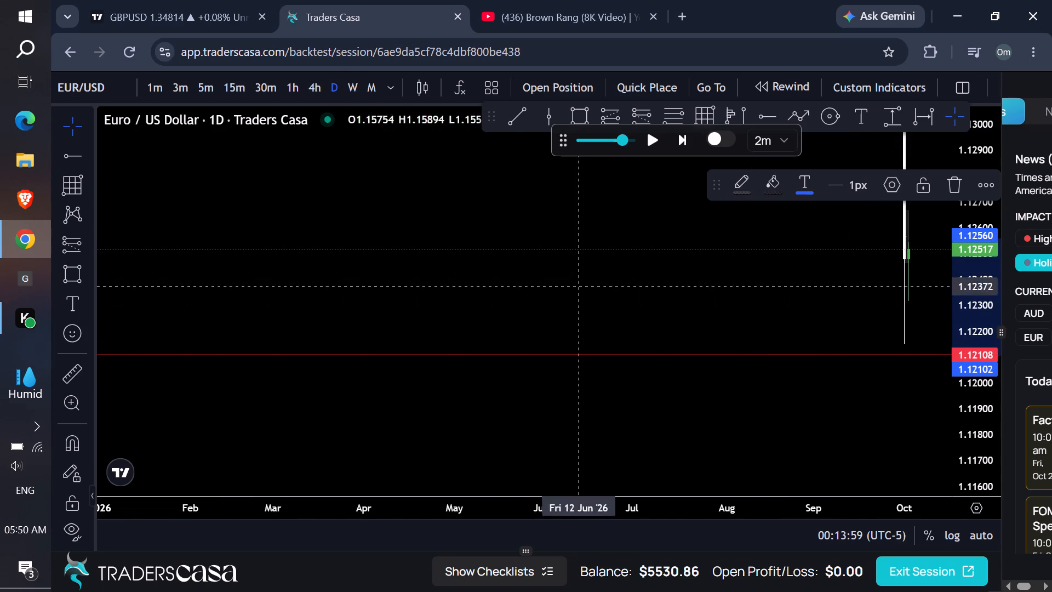
scroll(411, 276, "down", 1)
scroll(410, 291, "up", 1)
scroll(410, 292, "down", 1)
scroll(409, 293, "up", 1)
scroll(409, 293, "down", 3)
scroll(405, 304, "up", 1)
left_click_drag(354, 309, 483, 326)
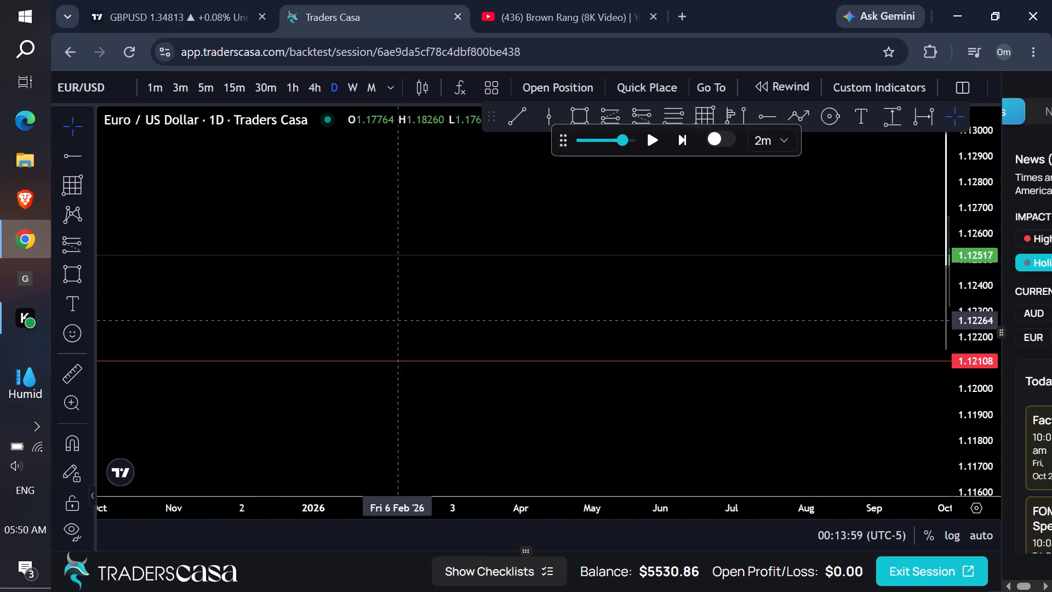
left_click_drag(483, 326, 760, 310)
left_click_drag(197, 290, 448, 299)
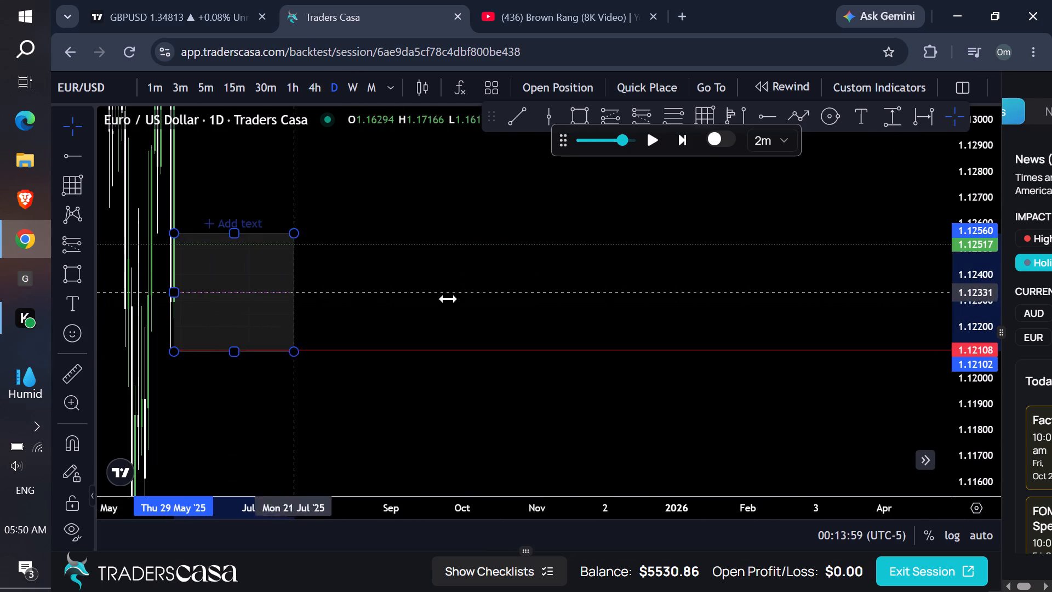
left_click_drag(448, 299, 1051, 259)
left_click_drag(901, 220, 397, 270)
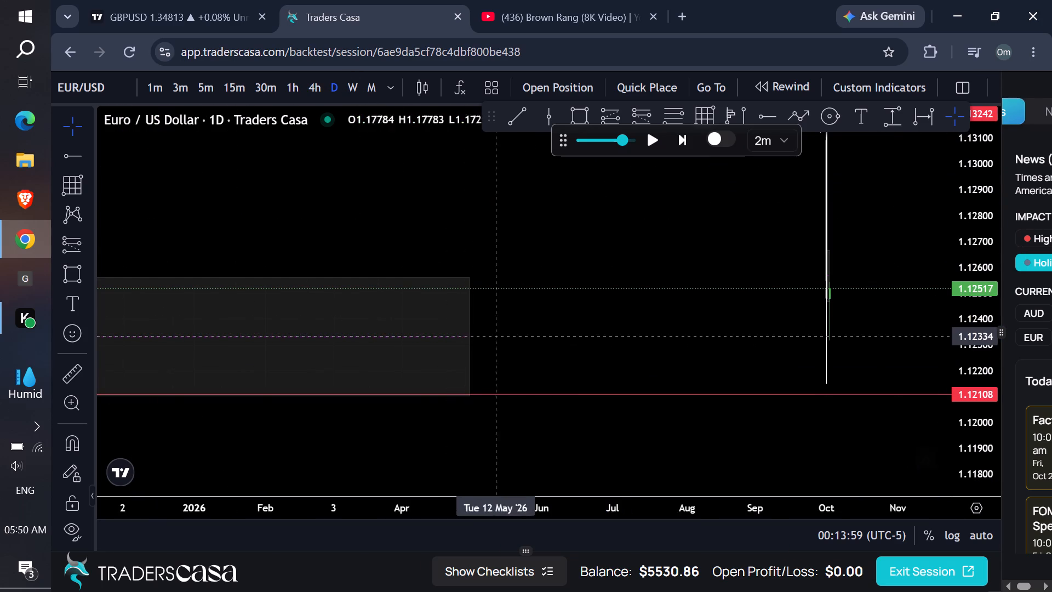
left_click_drag(470, 335, 872, 308)
left_click_drag(881, 249, 854, 241)
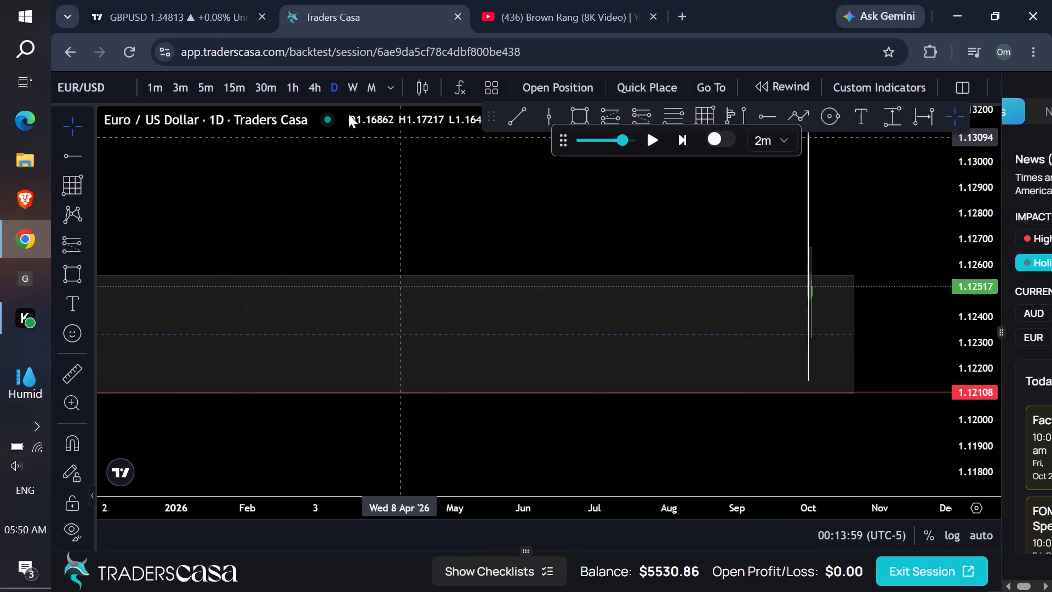
Examine current price against the extended 28 May 2025 zone on the 4-hour and daily charts.
left_click(319, 90)
scroll(809, 187, "down", 1)
scroll(809, 187, "up", 5)
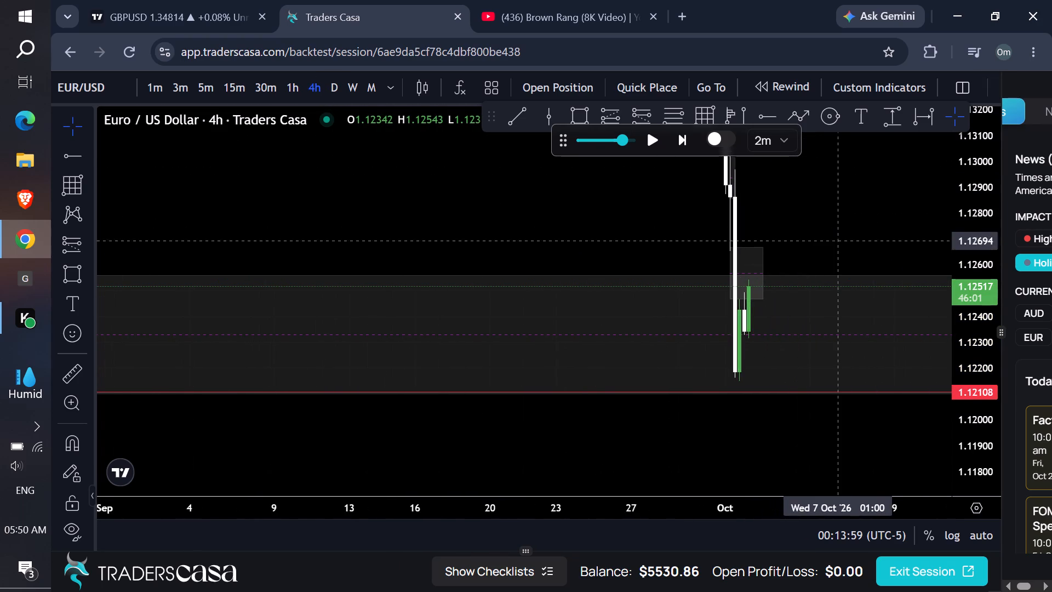
scroll(828, 248, "up", 5)
left_click_drag(979, 251, 950, 276)
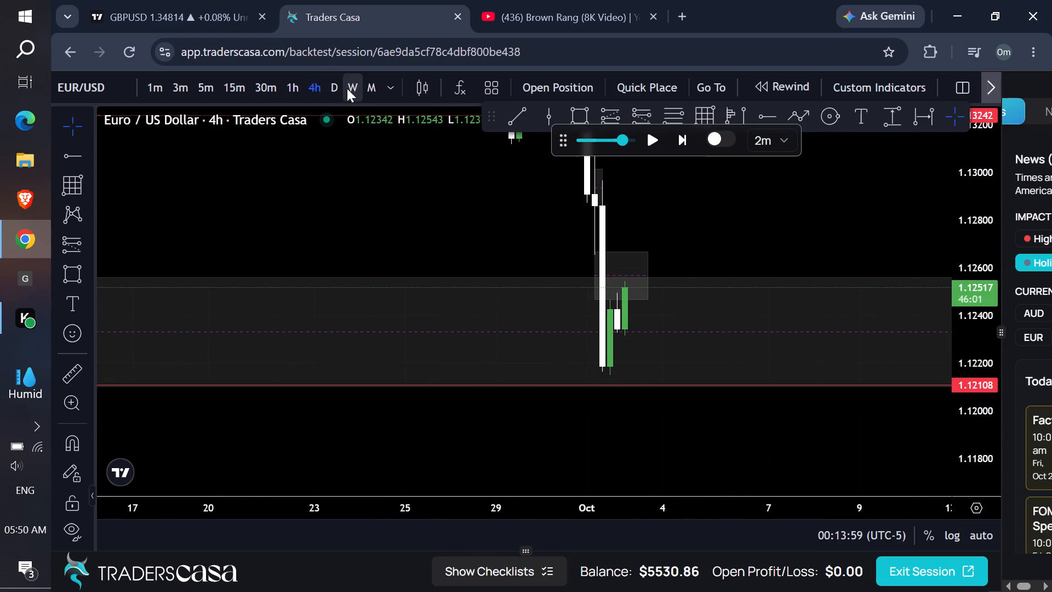
left_click(321, 88)
left_click(331, 87)
left_click_drag(965, 219, 891, 301)
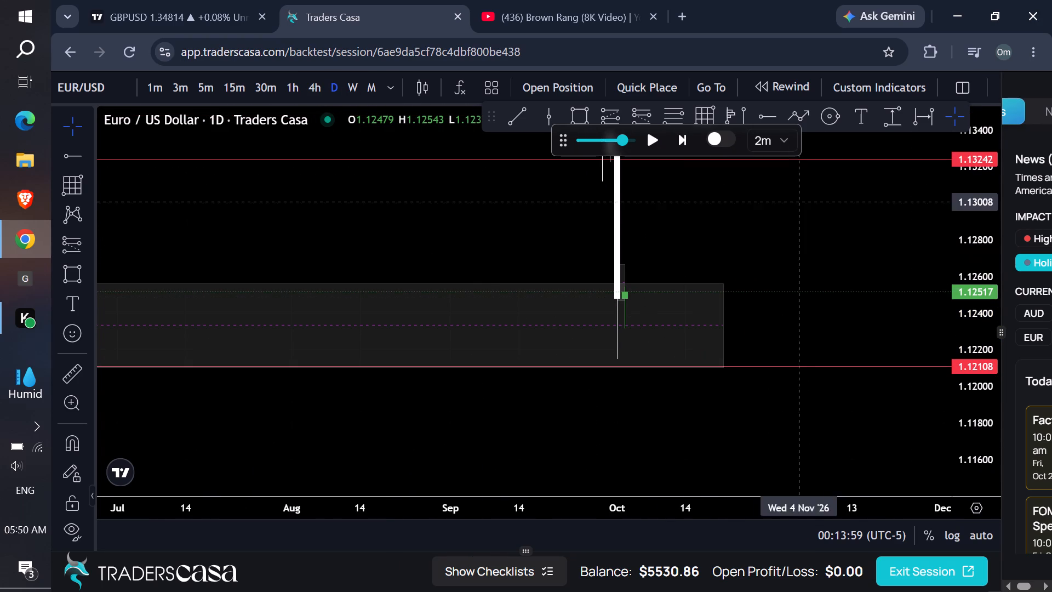
Set the replay step to 15 minutes and return to the plain cursor.
left_click(776, 122)
left_click(790, 142)
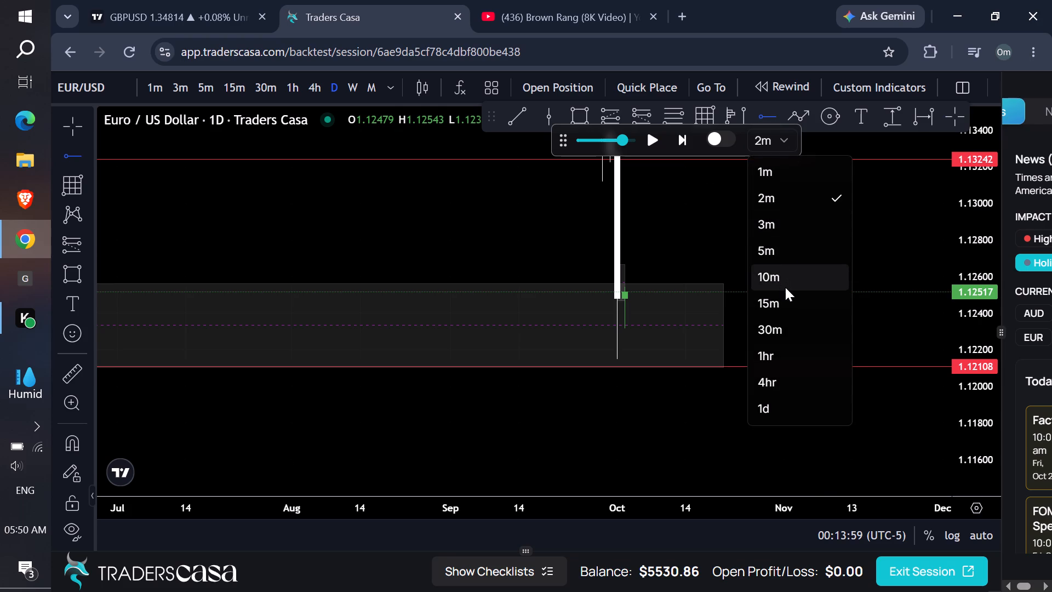
left_click(784, 304)
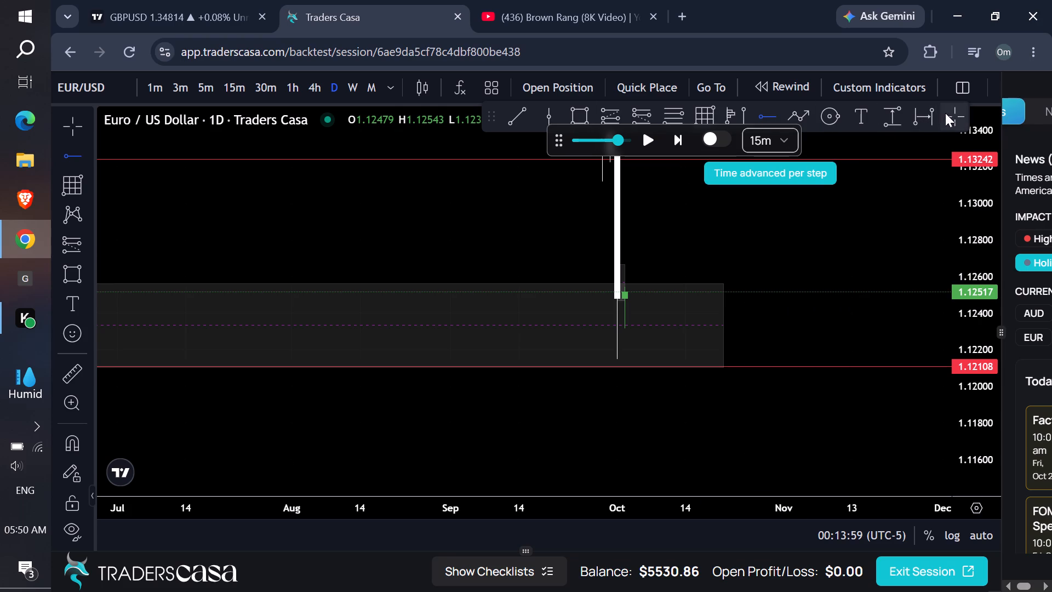
left_click(945, 113)
Switch to YouTube, resume the paused Brown Rang video, and return to the Traders Casa backtest.
left_click(580, 6)
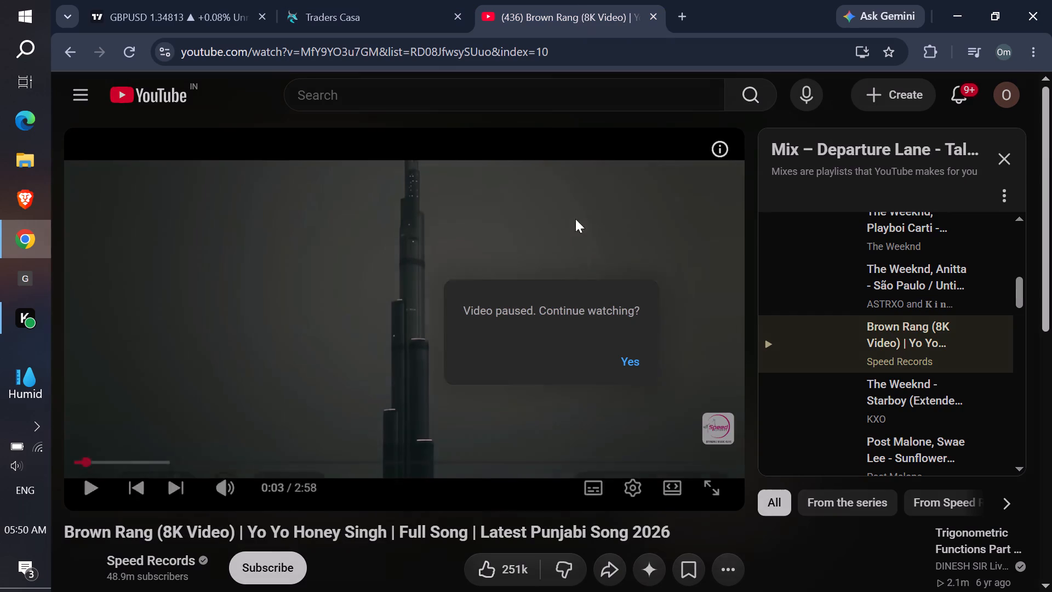
left_click(632, 357)
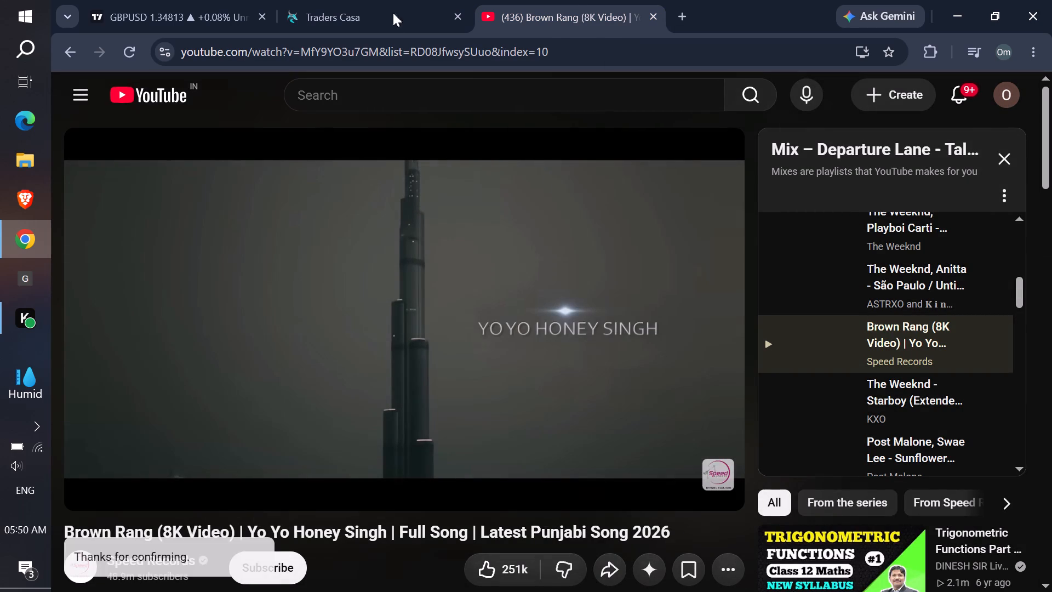
left_click(369, 3)
Delete the small narrow rectangle topped at 1.13014 on the 1 October candles of the 4-hour chart.
left_click_drag(754, 230, 751, 235)
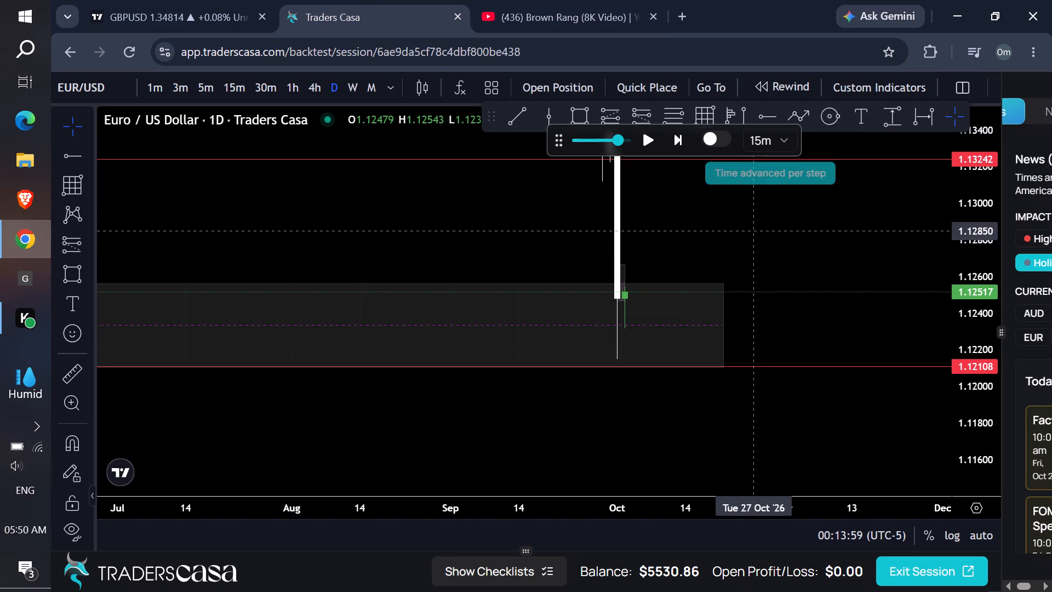
left_click_drag(751, 235, 703, 262)
scroll(557, 231, "up", 3)
scroll(607, 281, "up", 3)
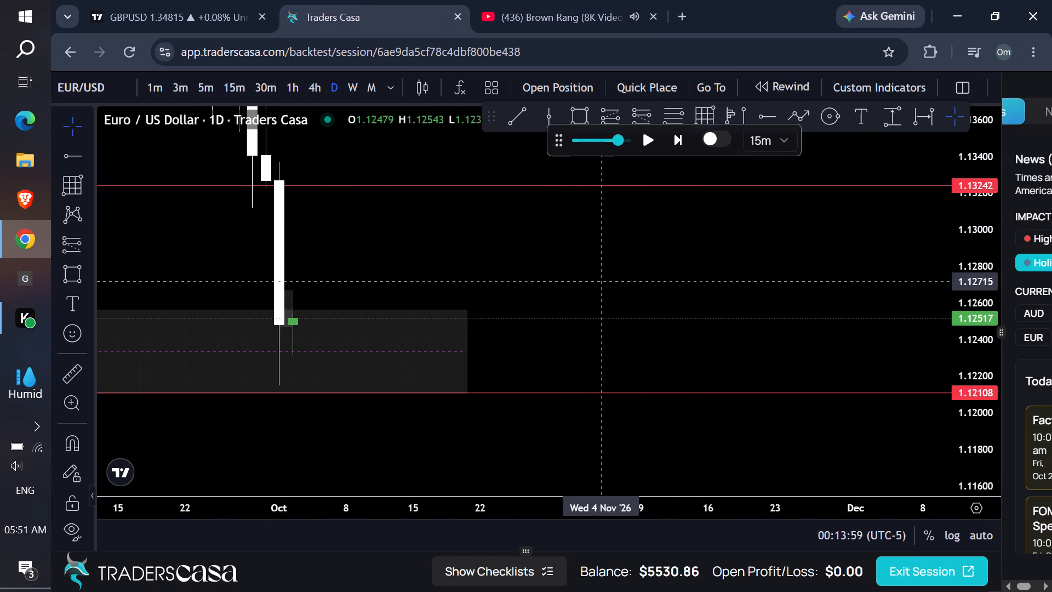
left_click_drag(540, 274, 615, 284)
left_click(327, 293)
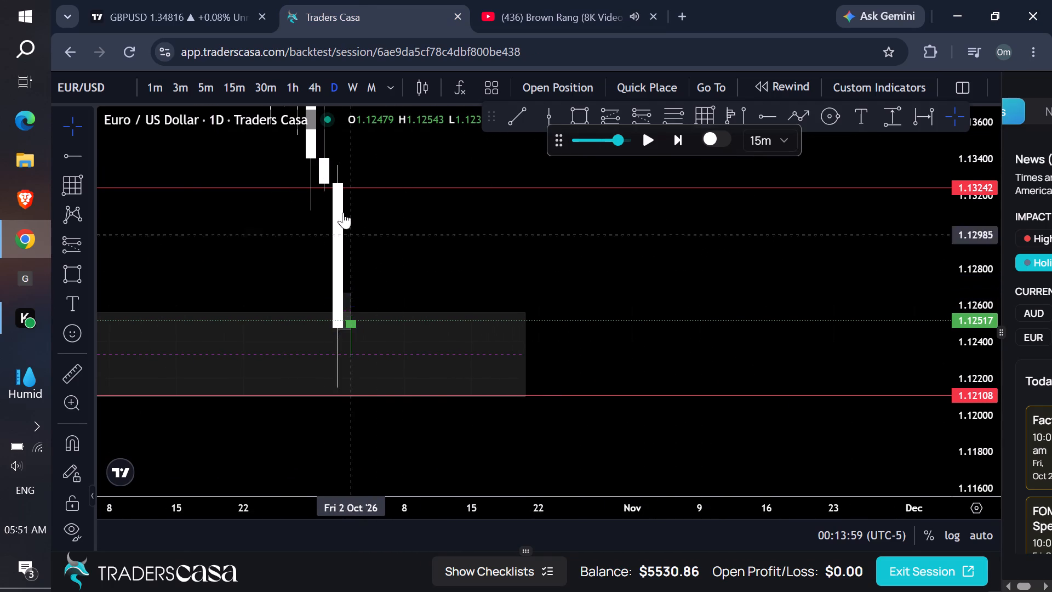
left_click(308, 86)
scroll(408, 220, "down", 1)
scroll(409, 221, "up", 1)
scroll(411, 225, "down", 1)
scroll(416, 234, "up", 1)
scroll(416, 234, "down", 3)
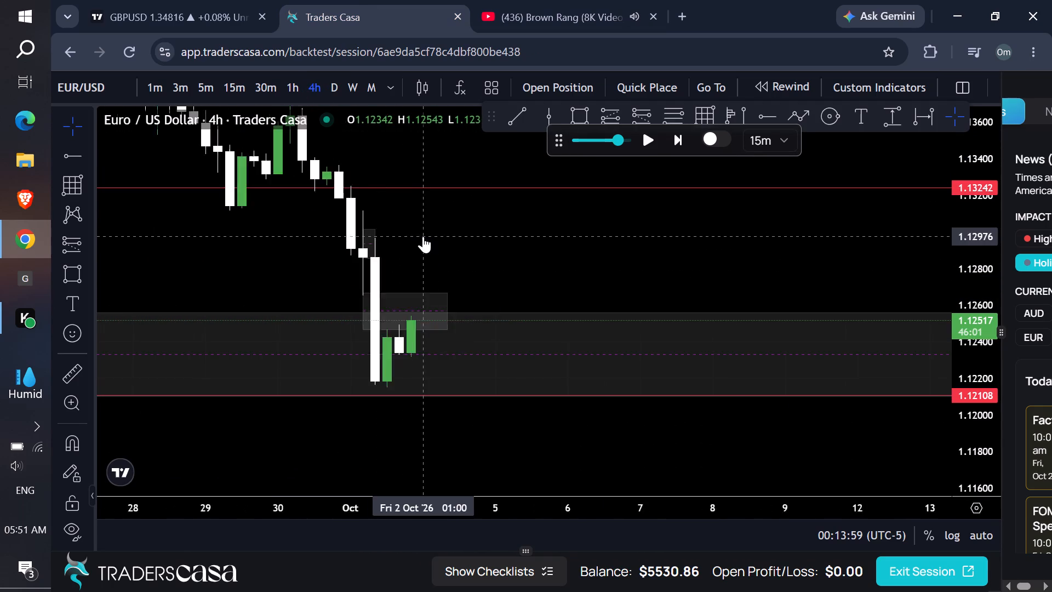
scroll(423, 236, "down", 2)
scroll(434, 232, "up", 1)
scroll(440, 230, "down", 1)
left_click(528, 255)
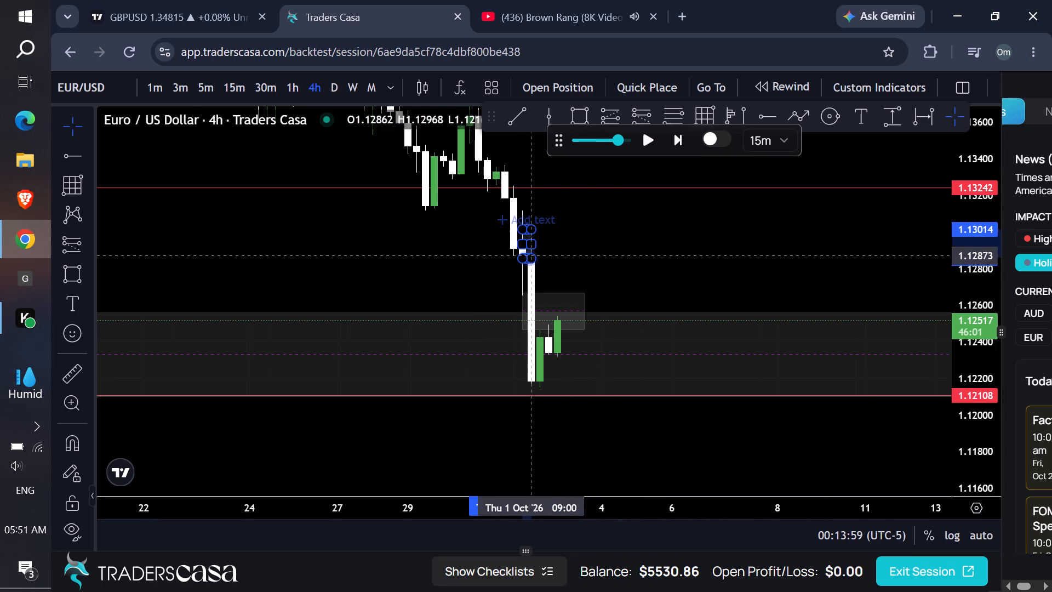
left_click(962, 182)
Resize the remaining 1 October zone to span 1.12667 up to about 1.1309, ending at 4 October 17:00.
left_click(588, 309)
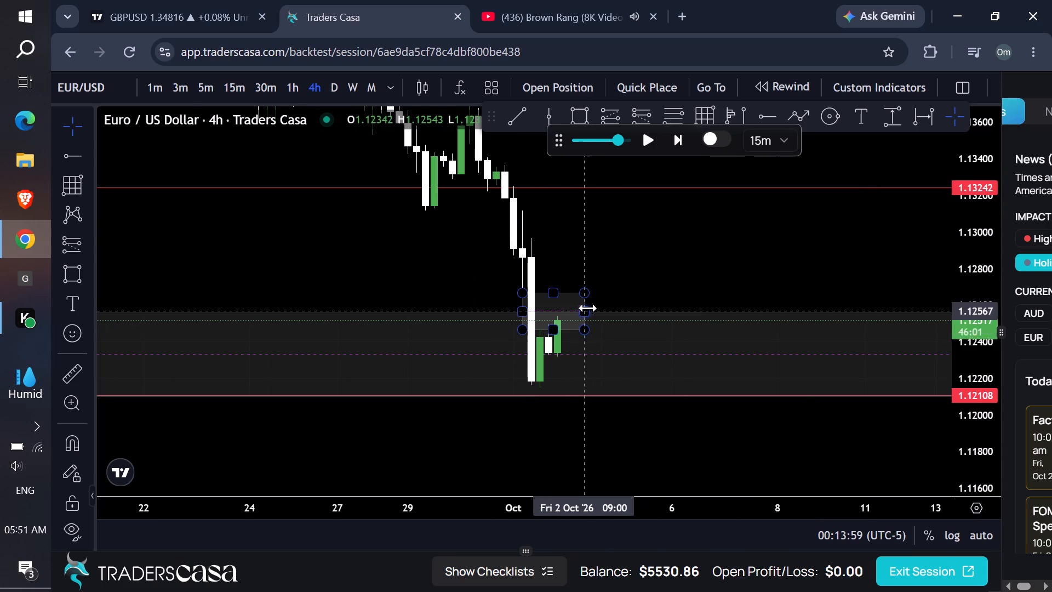
left_click_drag(584, 329, 601, 216)
left_click(603, 213)
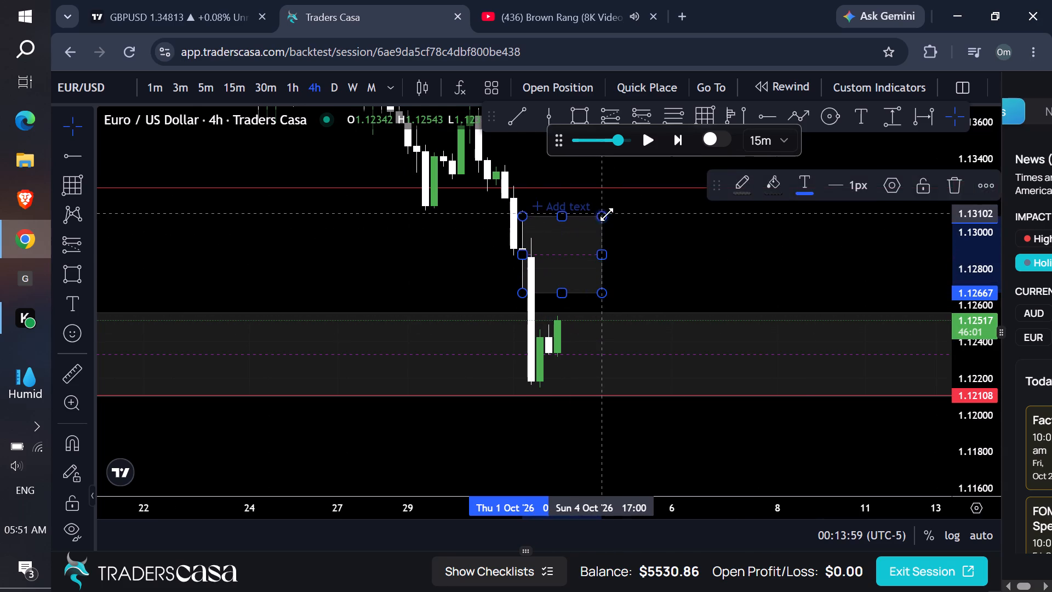
left_click_drag(708, 247, 713, 235)
Play the 4-hour replay forward in 15-minute steps to about 05:59 on 2 October and pause it.
left_click(649, 143)
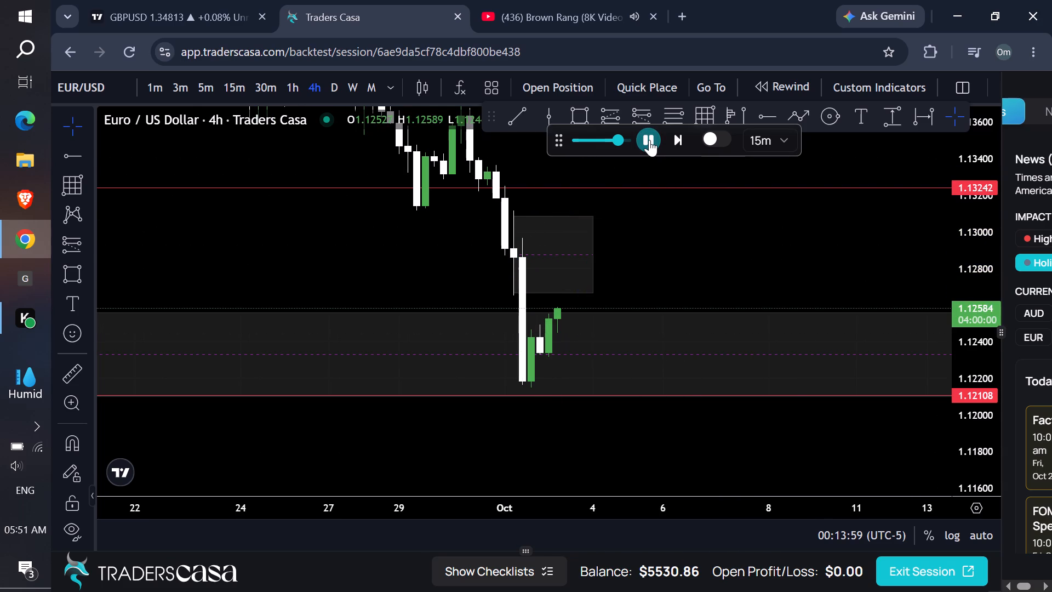
left_click(649, 140)
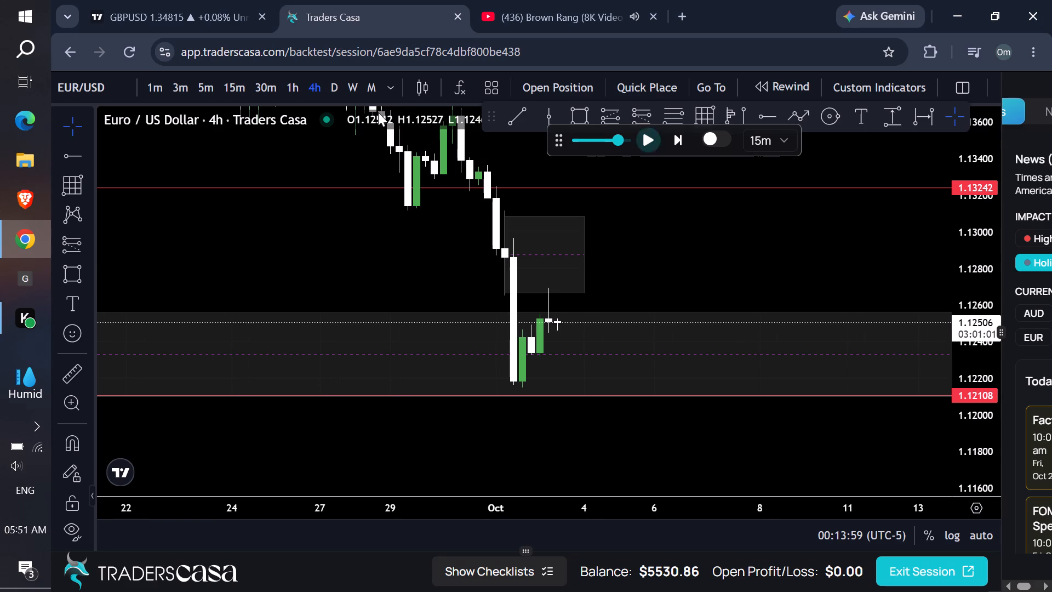
On the 15-minute chart, draw a short position at 2 October 05:30 with entry 1.12561 and stop 1.12695.
left_click(225, 79)
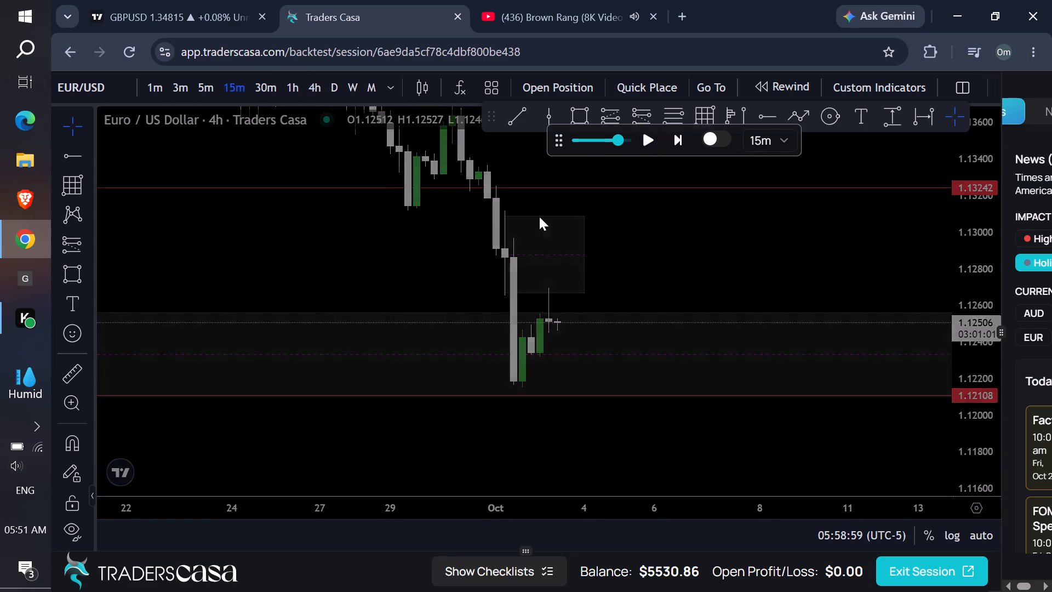
scroll(791, 309, "down", 2)
scroll(819, 333, "up", 1)
scroll(821, 334, "down", 3)
left_click_drag(963, 447, 868, 135)
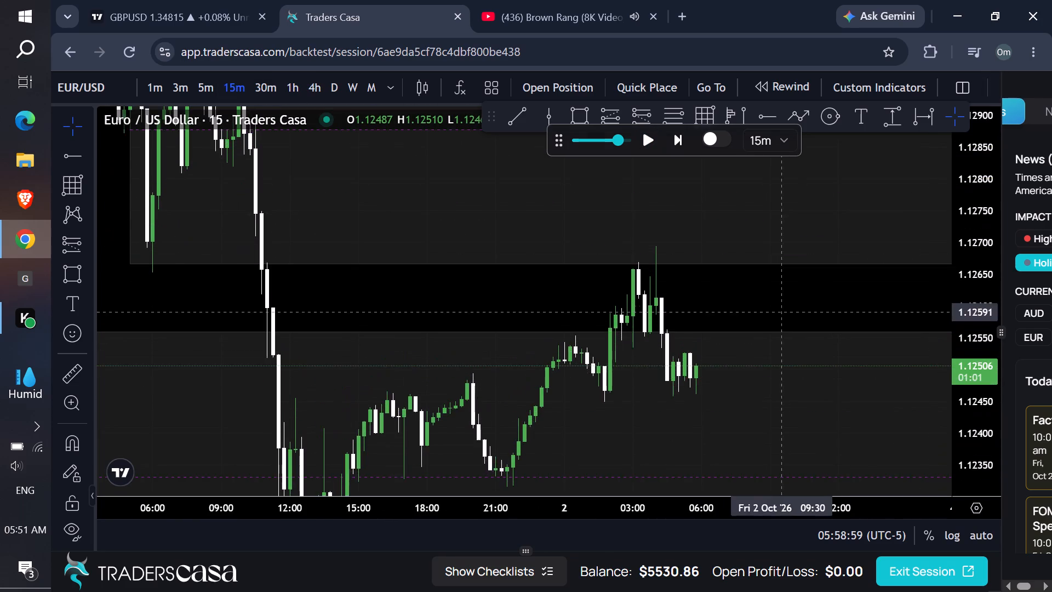
left_click_drag(781, 306, 667, 255)
left_click(645, 115)
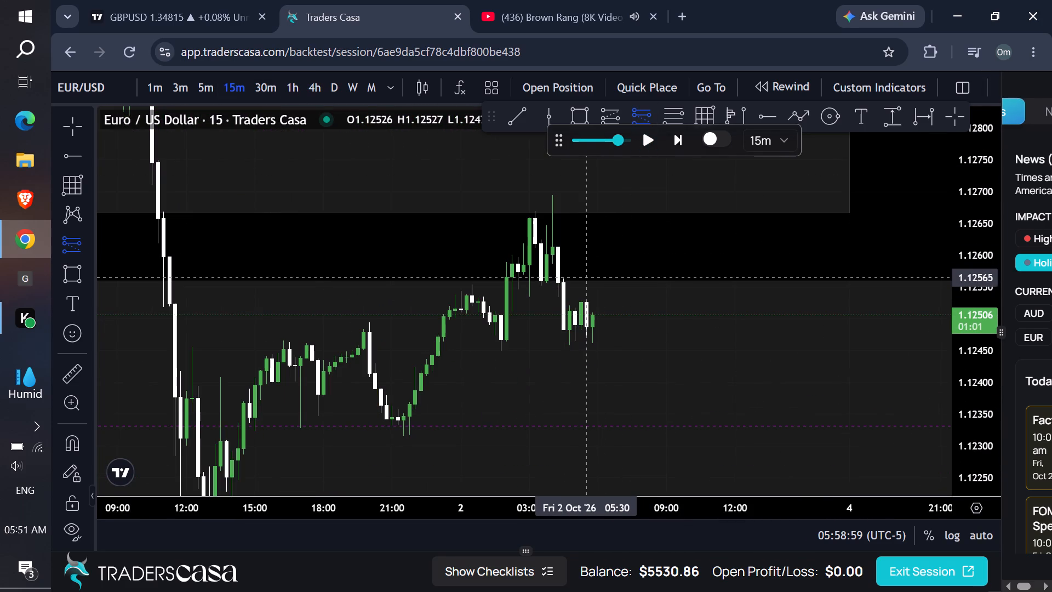
left_click(588, 280)
left_click_drag(588, 174, 589, 174)
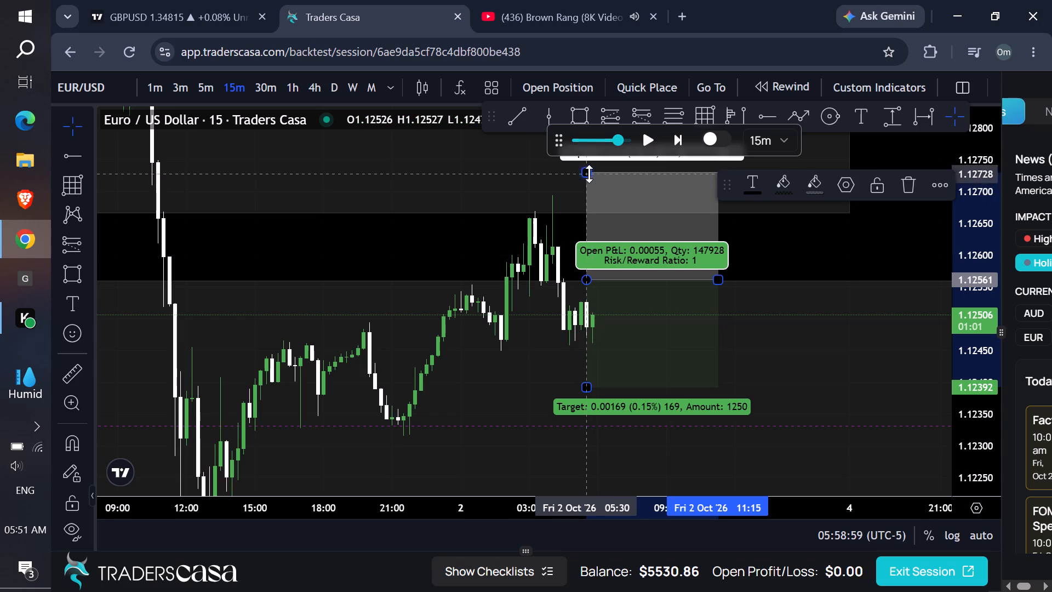
left_click_drag(589, 174, 588, 194)
Extend the short position's target below the 1.12108 level to 1.12023.
scroll(793, 250, "up", 1)
scroll(830, 257, "down", 3)
left_click_drag(962, 255, 887, 360)
left_click_drag(630, 360, 622, 464)
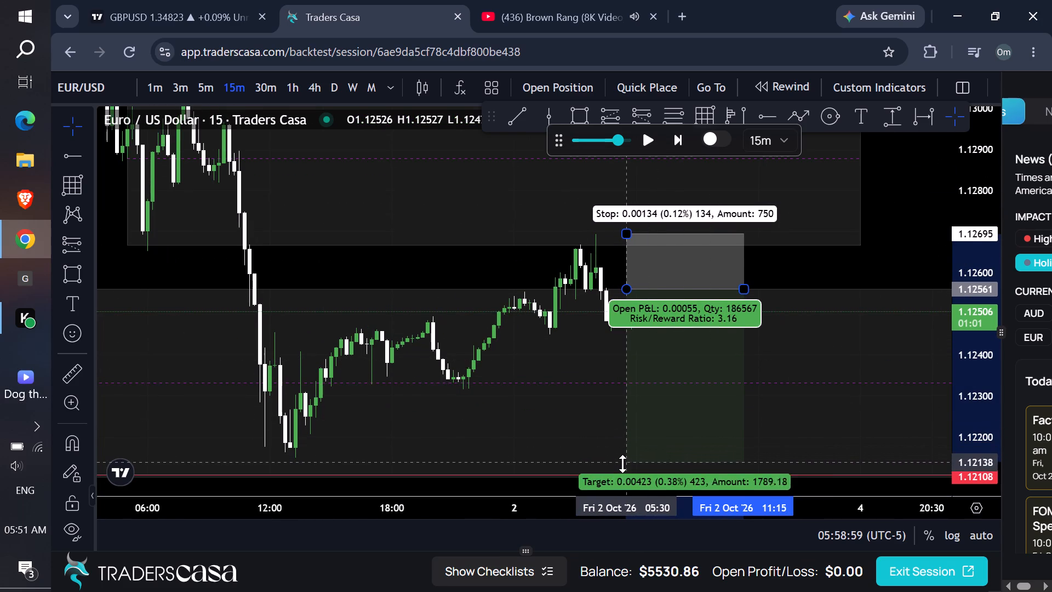
left_click_drag(622, 464, 622, 497)
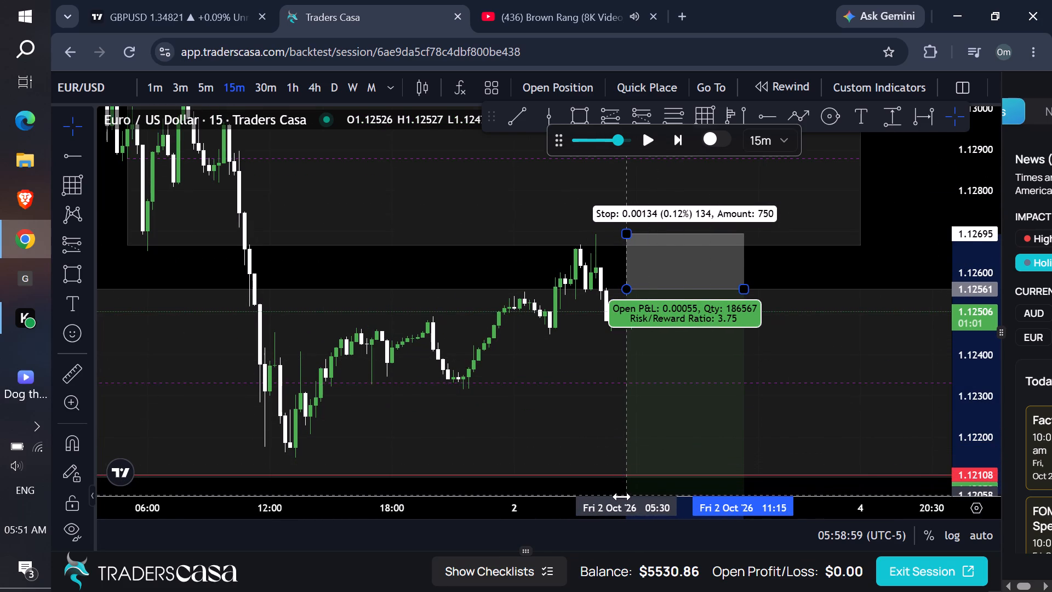
left_click_drag(622, 497, 621, 502)
left_click_drag(961, 304, 884, 405)
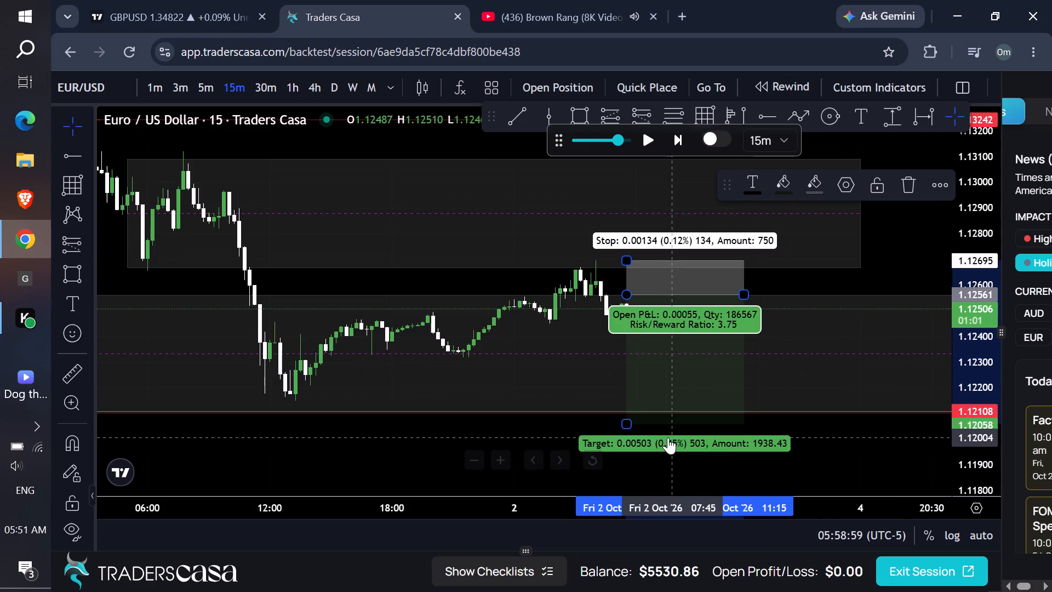
left_click_drag(628, 424, 631, 433)
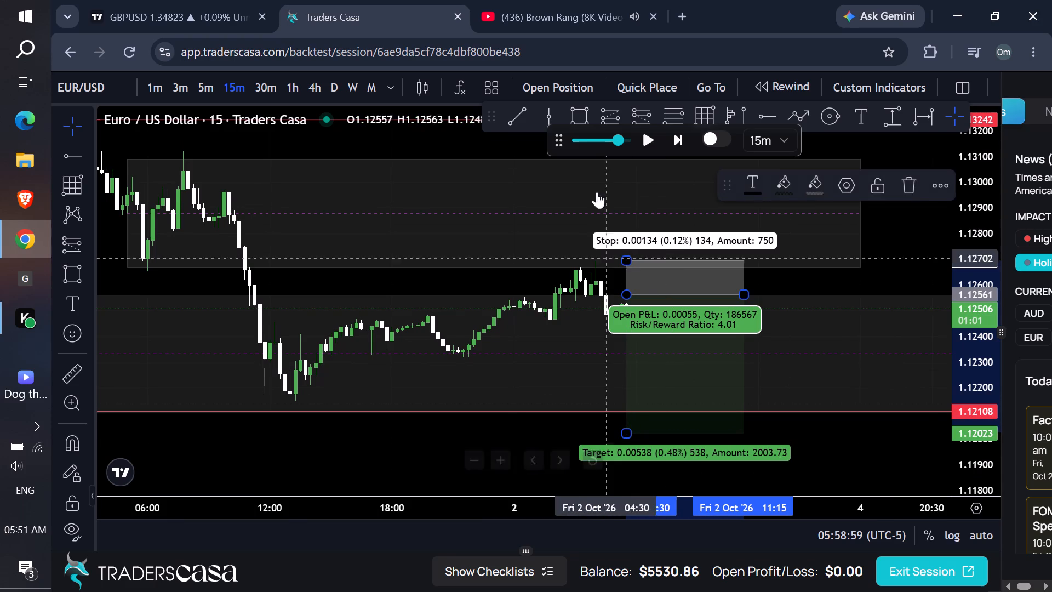
Place a sell limit order at 1.12561 with take profit 1.12023, stop loss 1.12695 and 1% risk.
left_click(560, 75)
left_click(539, 519)
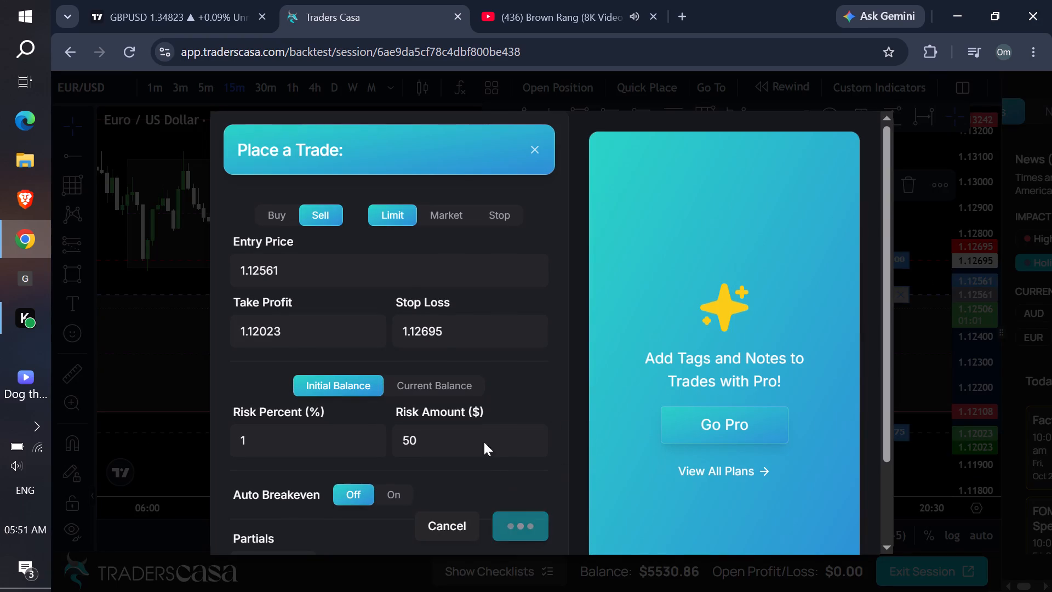
Switch to the 1-hour chart, set the replay step to 3 minutes and play the sell trade out to its close.
left_click(291, 87)
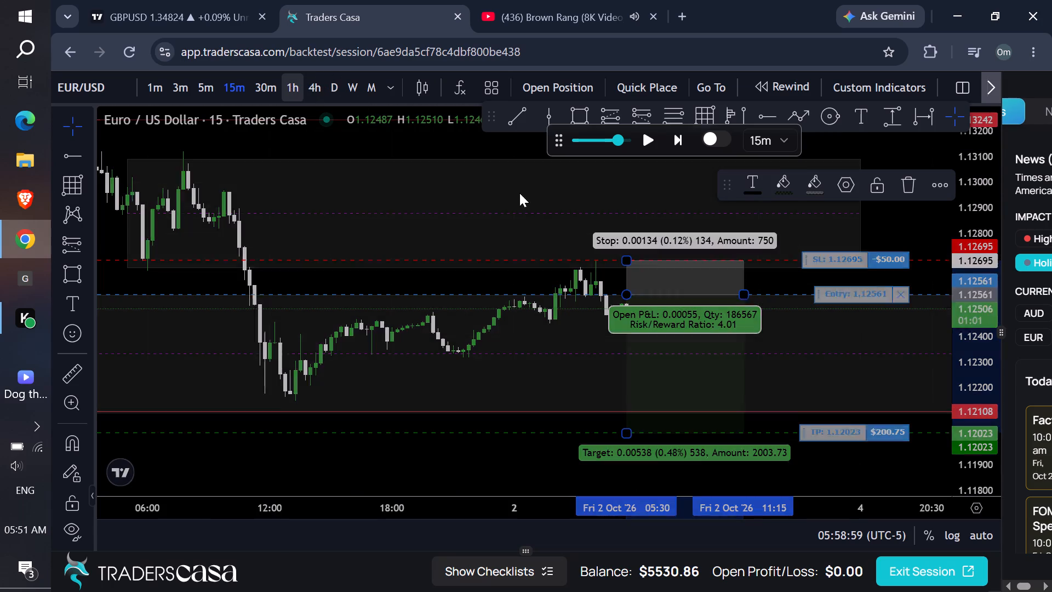
scroll(802, 244, "up", 1)
scroll(804, 243, "down", 1)
left_click(811, 241)
left_click(776, 139)
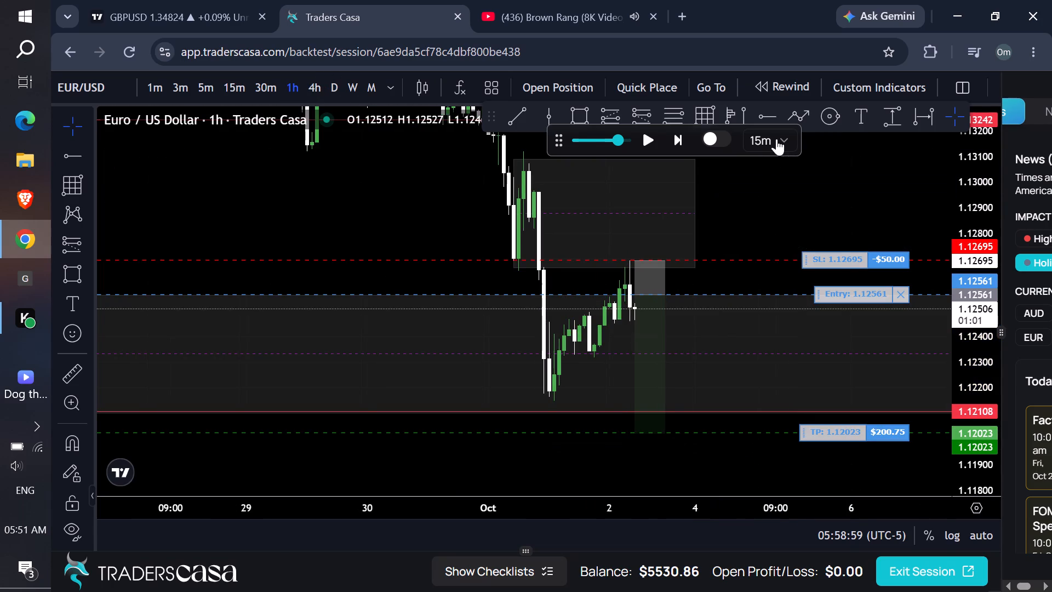
left_click(774, 216)
left_click_drag(763, 224, 756, 218)
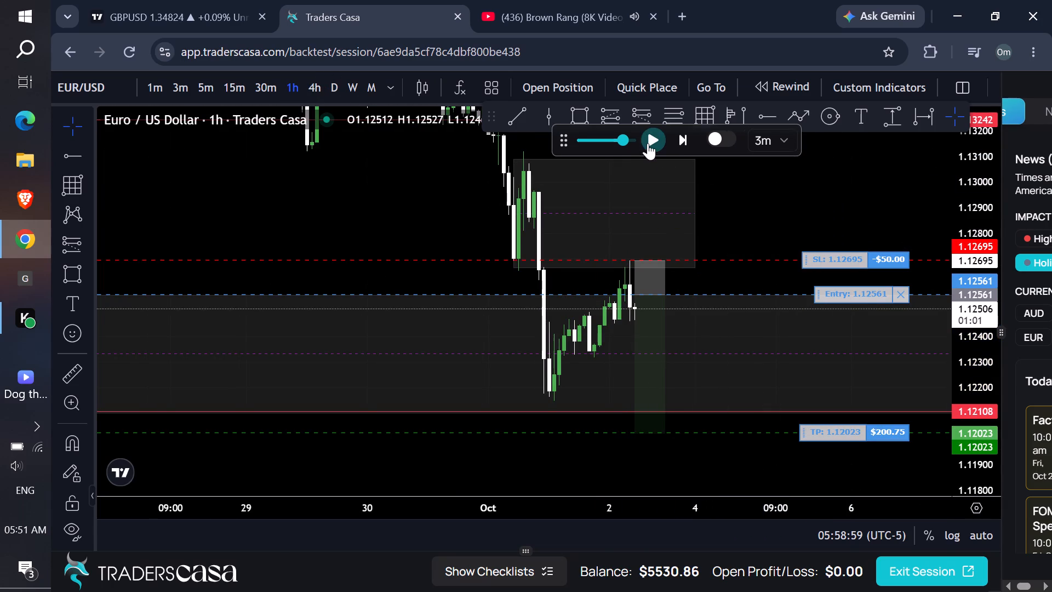
left_click(650, 143)
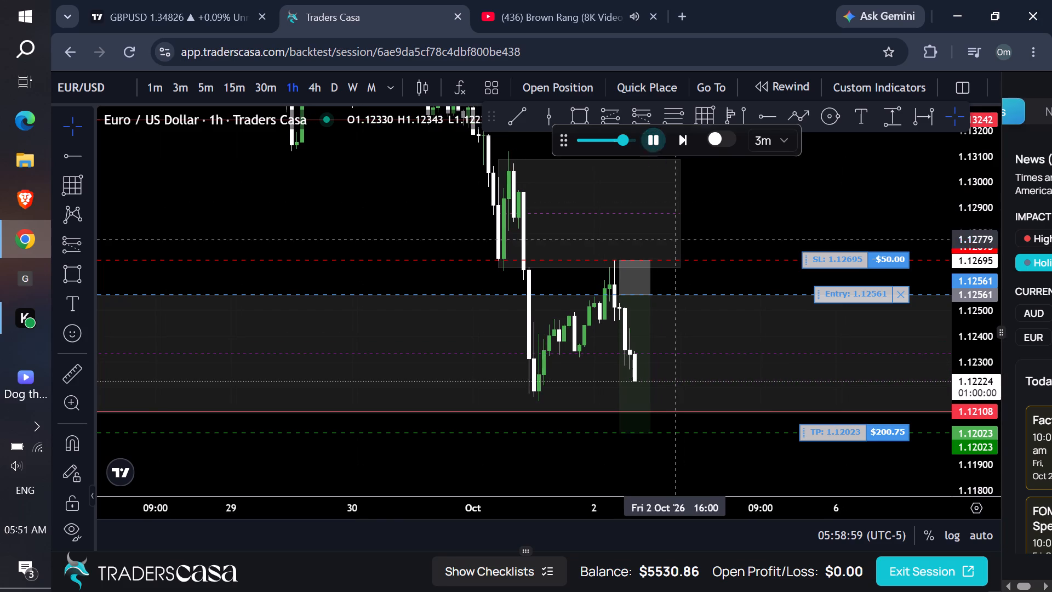
left_click_drag(792, 198, 787, 198)
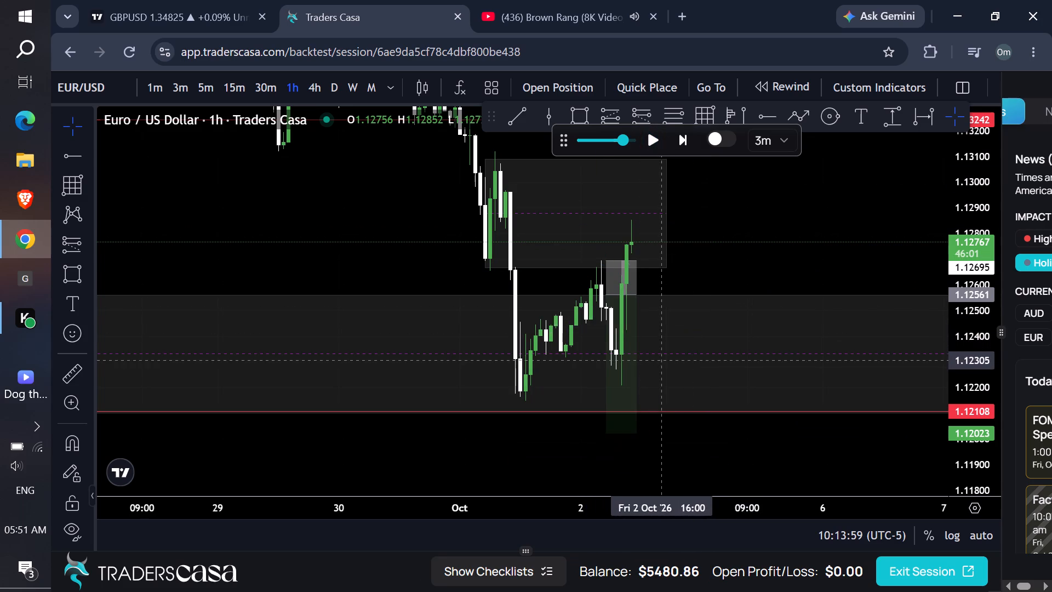
Delete the short position drawing from the 2 October candles on the 15-minute chart.
left_click_drag(671, 360, 685, 335)
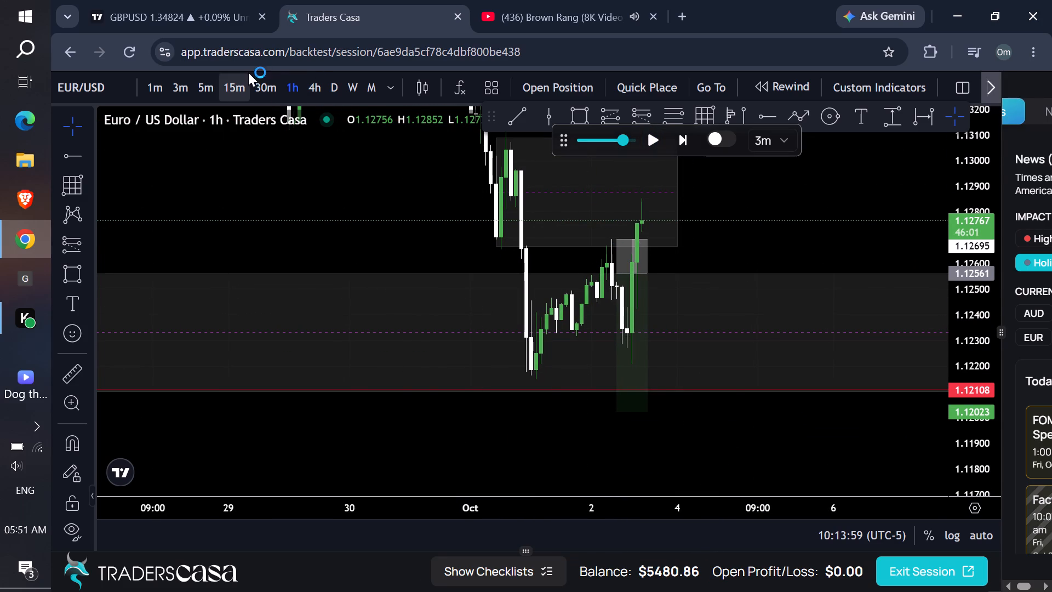
left_click(239, 87)
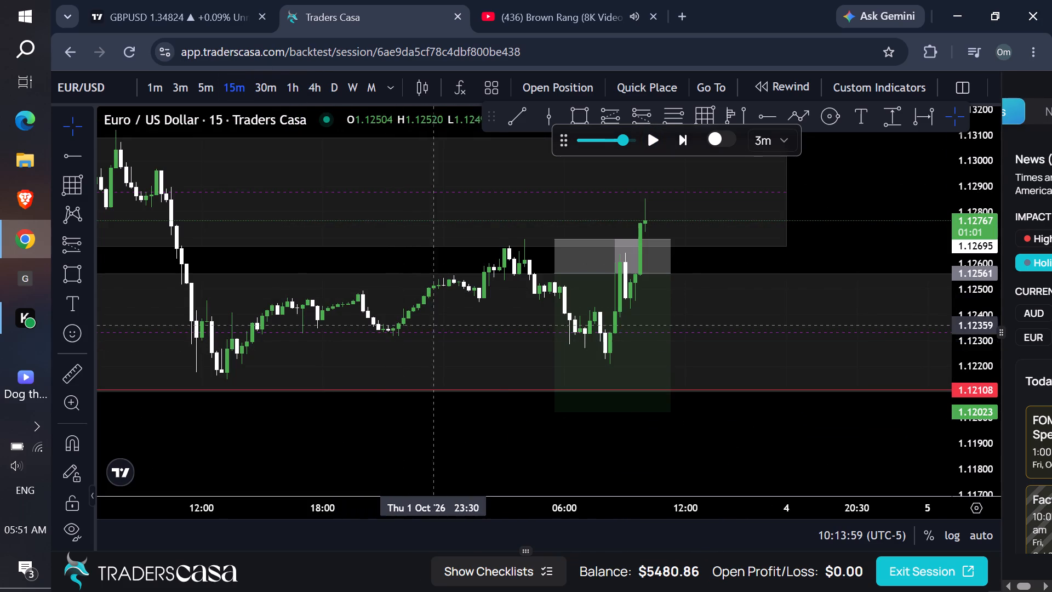
left_click(603, 340)
left_click(902, 186)
On the daily chart, place a vertical line at Monday 5 October 2026, just after the latest candle.
left_click_drag(865, 198, 832, 218)
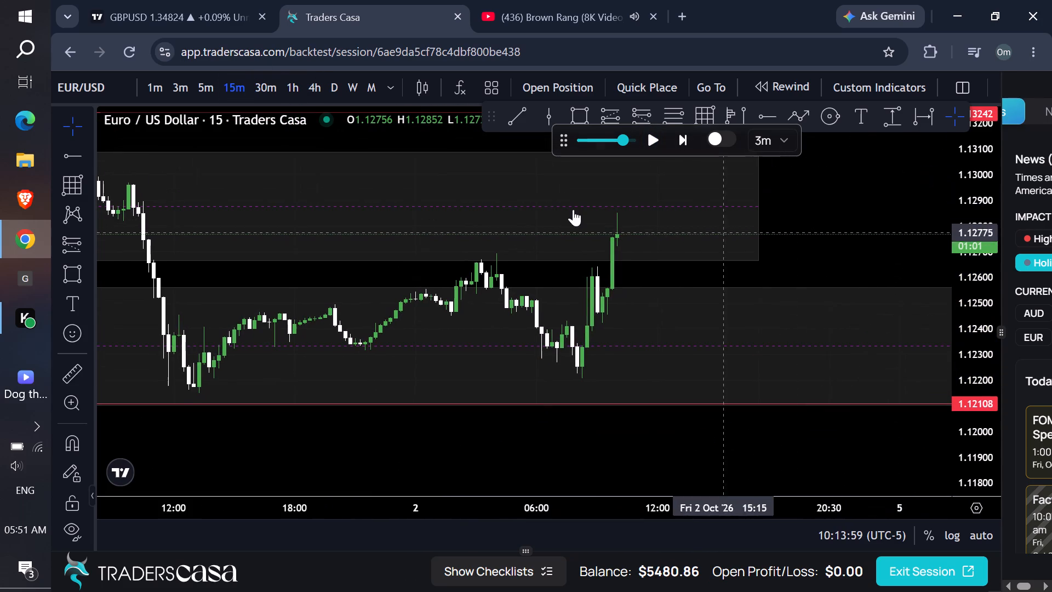
left_click(334, 96)
scroll(745, 222, "up", 4)
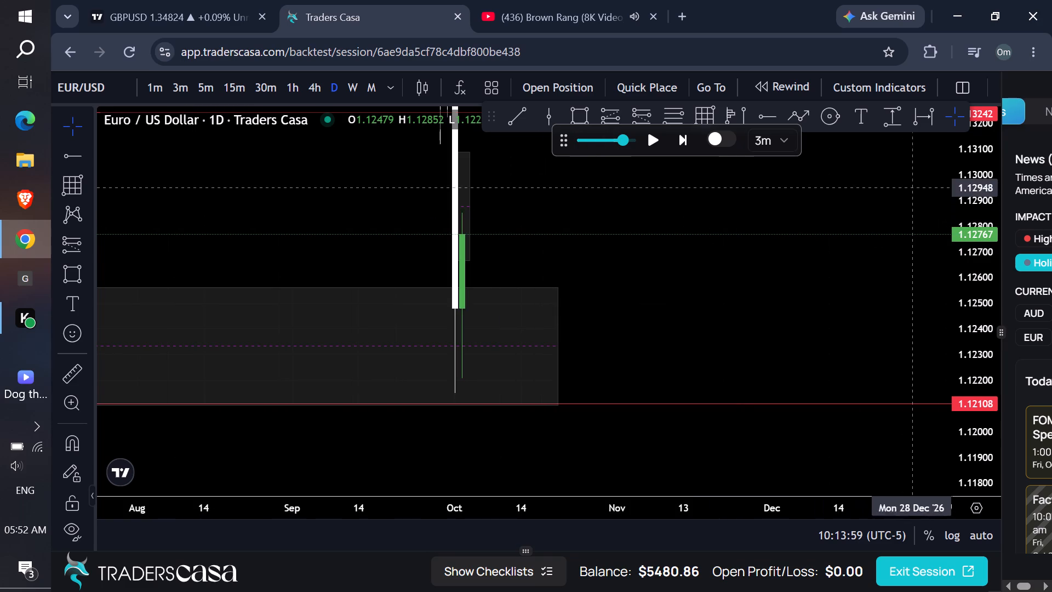
left_click_drag(973, 193, 881, 314)
left_click(559, 115)
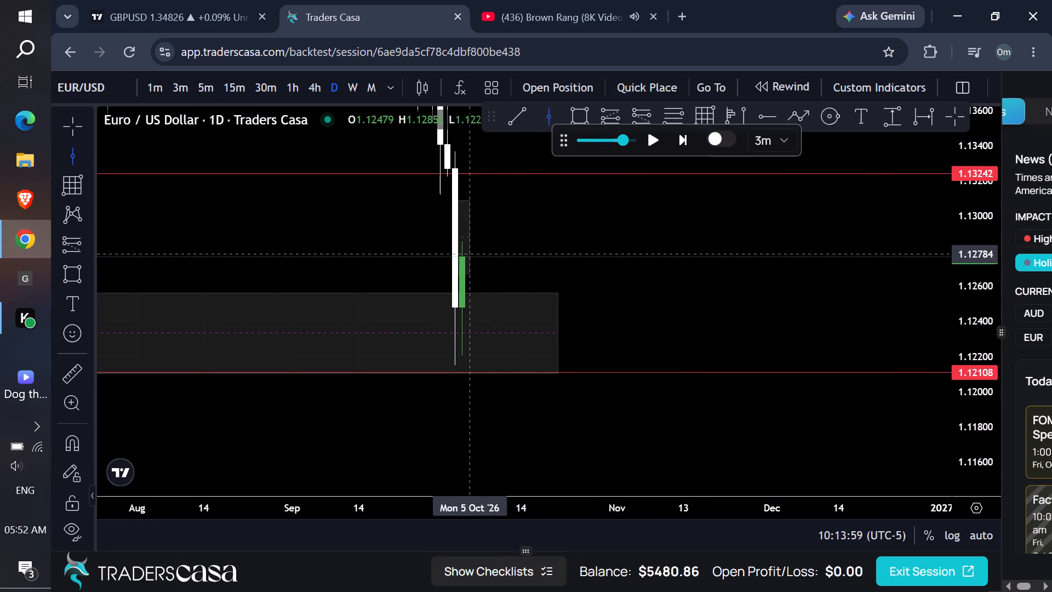
left_click(471, 254)
left_click(520, 243)
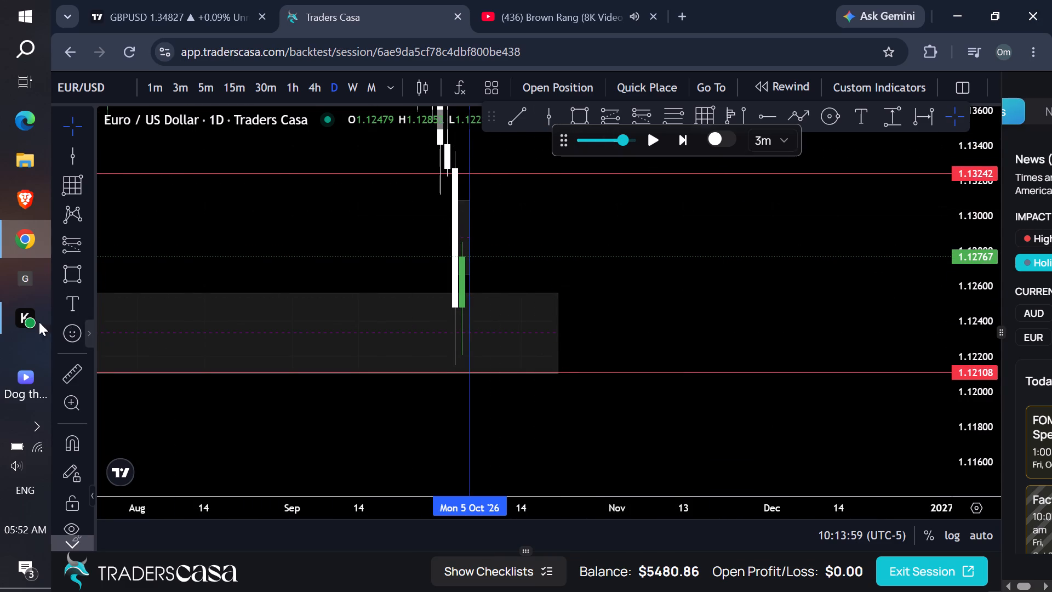
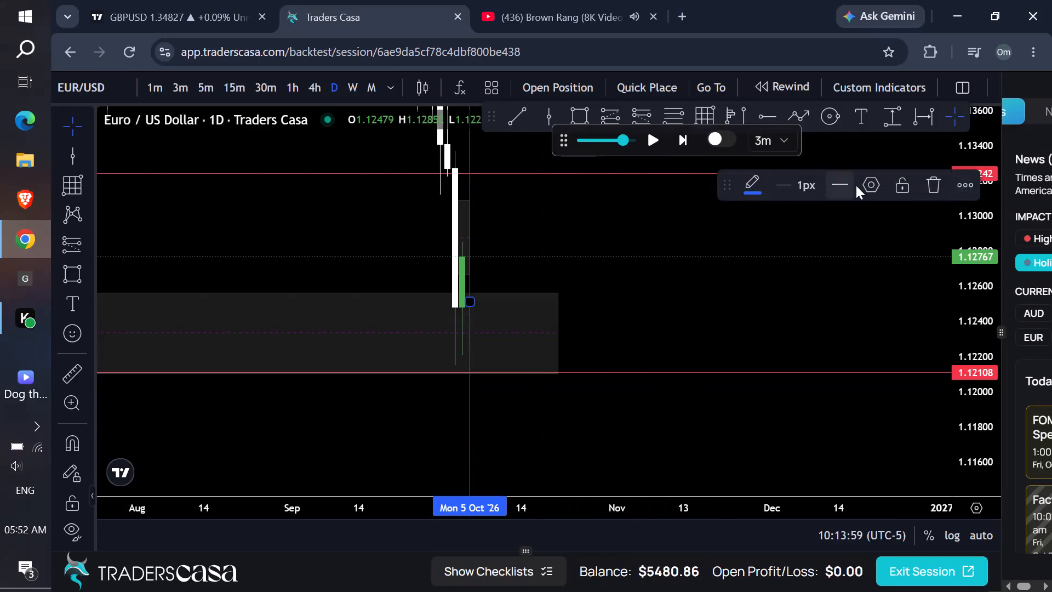
Delete the vertical line at Monday 5 October 2026 from the daily chart.
left_click(931, 183)
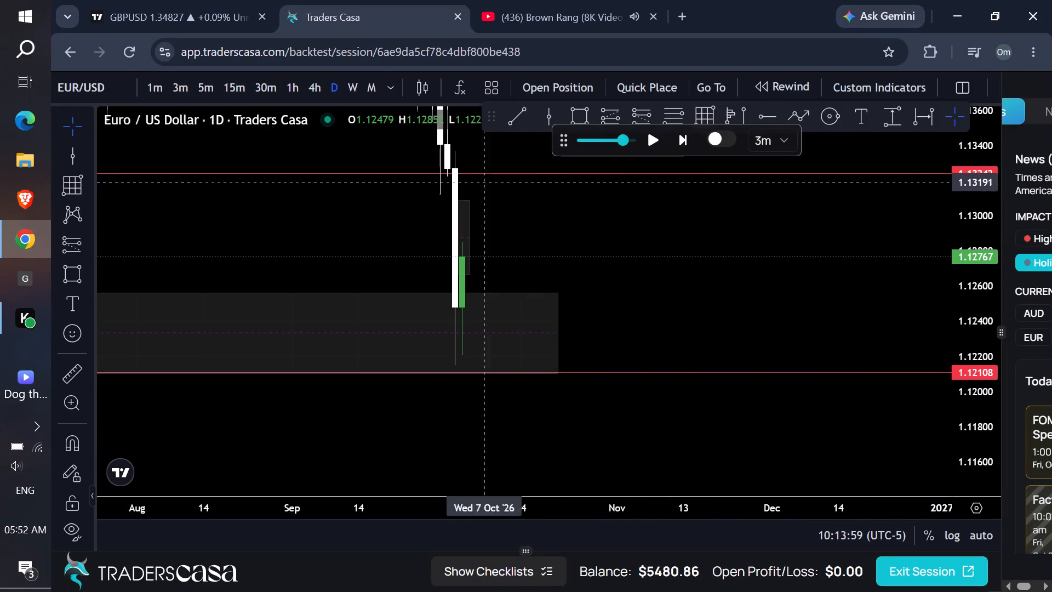
Switch to the 4-hour chart, set the replay step to 15 minutes and play price forward through Friday 2 October.
left_click(311, 88)
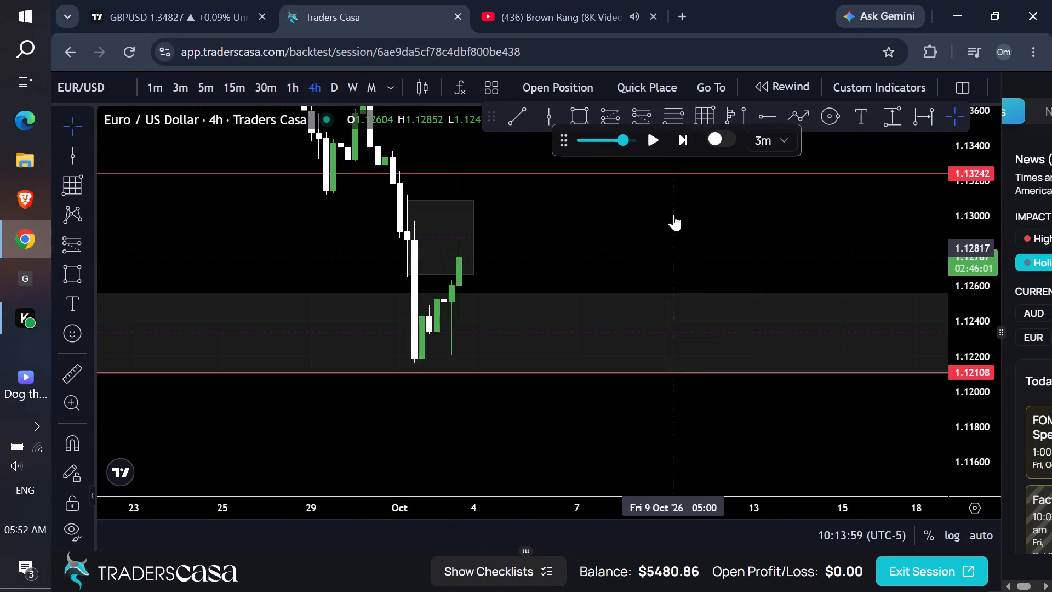
left_click_drag(674, 214, 688, 228)
left_click_drag(986, 378, 930, 287)
left_click_drag(737, 217, 751, 311)
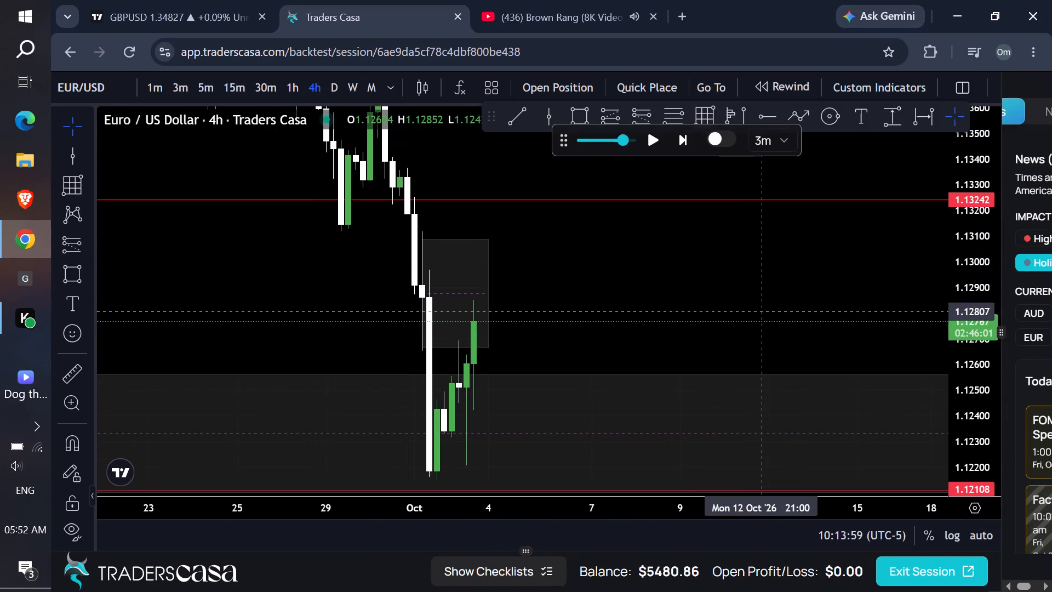
left_click_drag(759, 314, 754, 297)
left_click(770, 138)
left_click(786, 305)
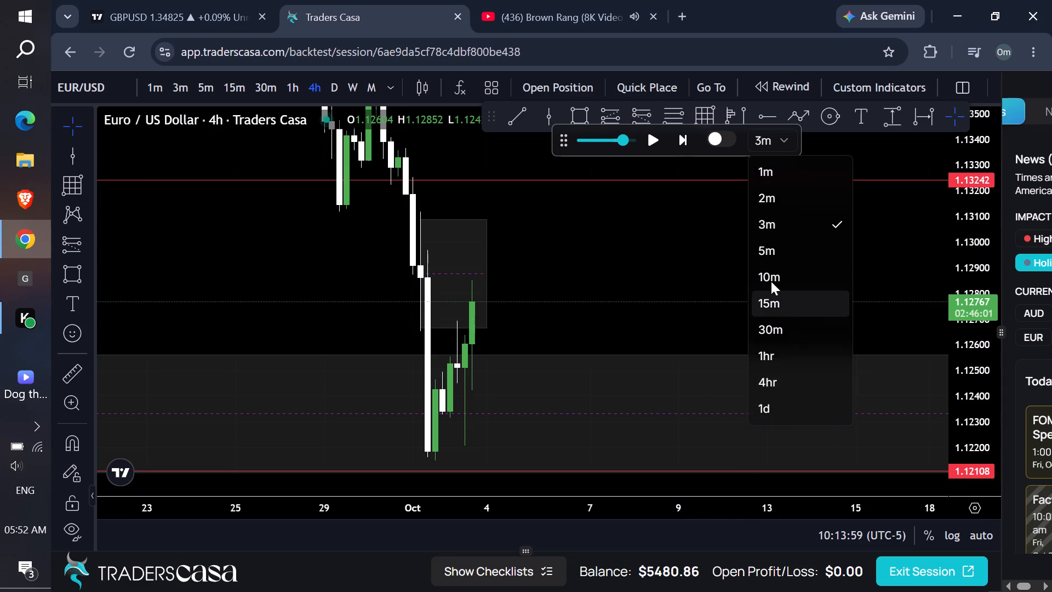
left_click(653, 140)
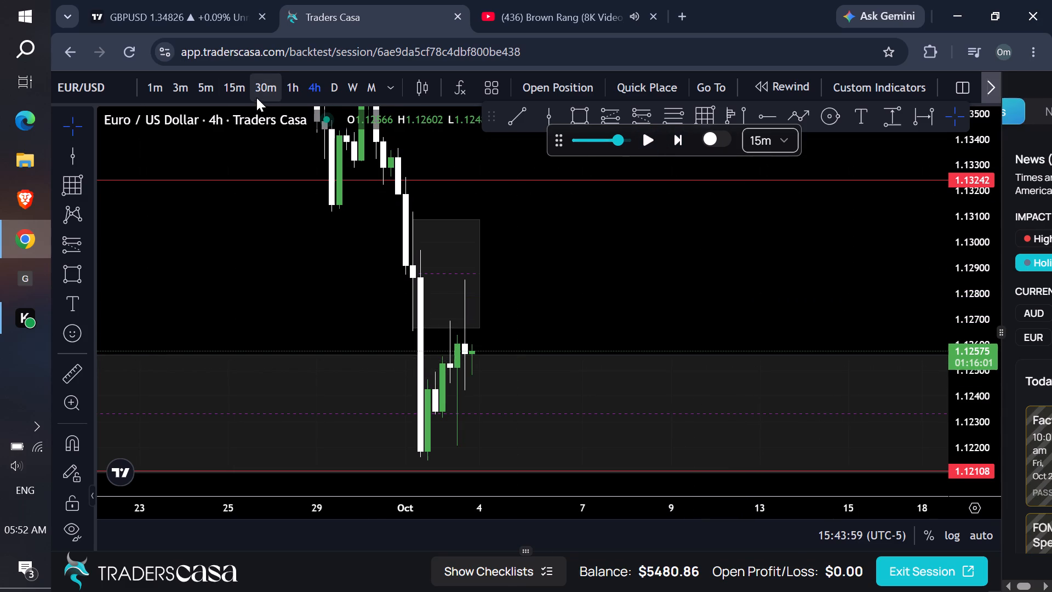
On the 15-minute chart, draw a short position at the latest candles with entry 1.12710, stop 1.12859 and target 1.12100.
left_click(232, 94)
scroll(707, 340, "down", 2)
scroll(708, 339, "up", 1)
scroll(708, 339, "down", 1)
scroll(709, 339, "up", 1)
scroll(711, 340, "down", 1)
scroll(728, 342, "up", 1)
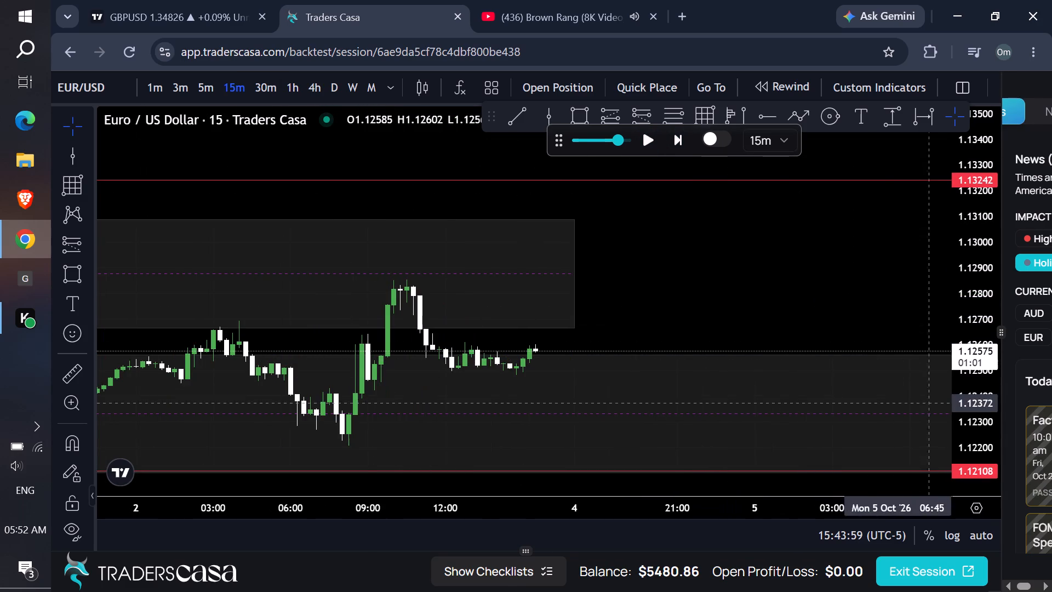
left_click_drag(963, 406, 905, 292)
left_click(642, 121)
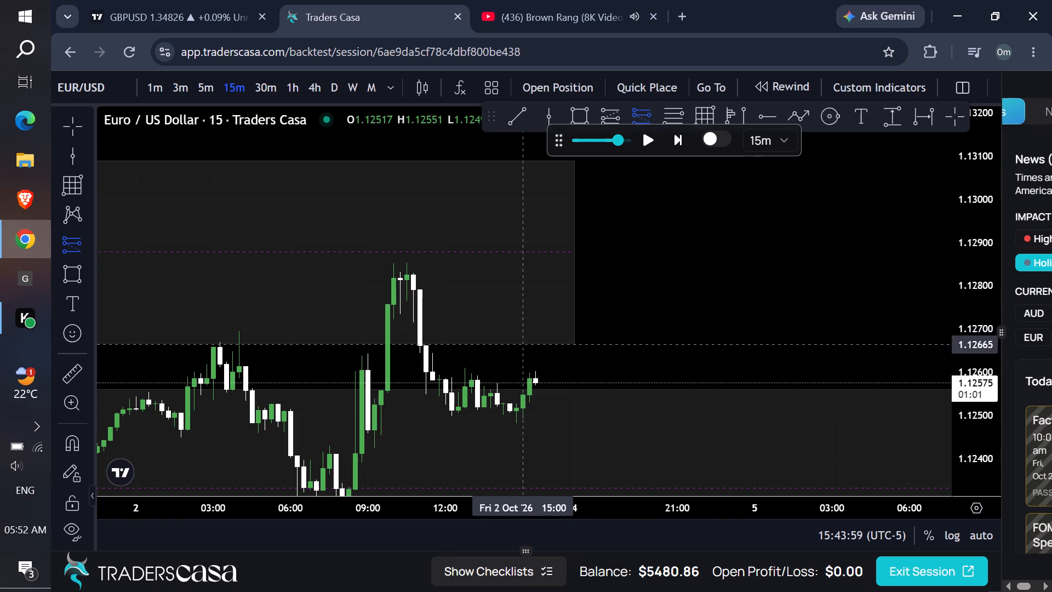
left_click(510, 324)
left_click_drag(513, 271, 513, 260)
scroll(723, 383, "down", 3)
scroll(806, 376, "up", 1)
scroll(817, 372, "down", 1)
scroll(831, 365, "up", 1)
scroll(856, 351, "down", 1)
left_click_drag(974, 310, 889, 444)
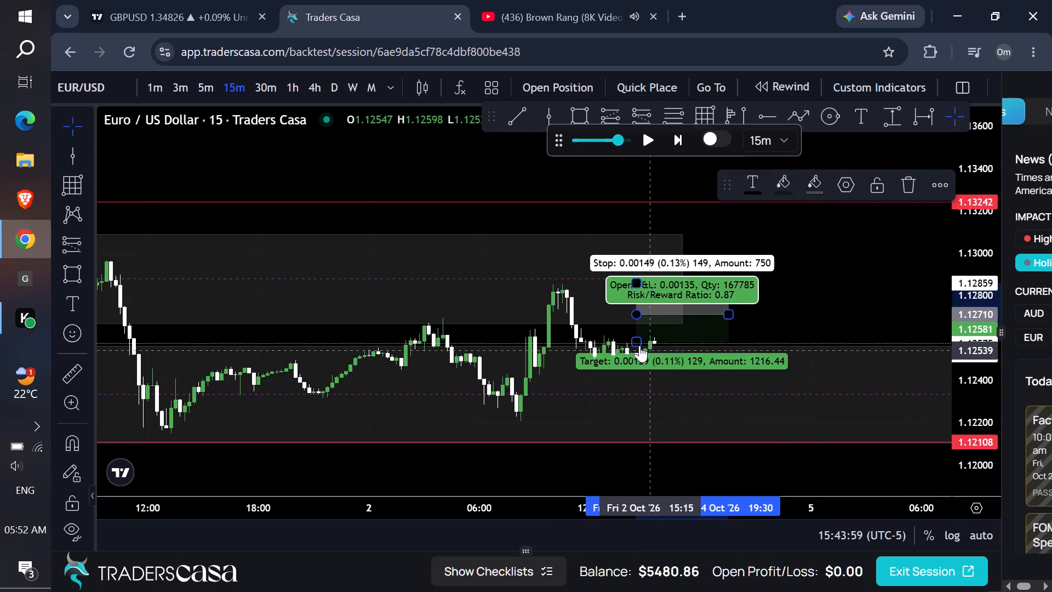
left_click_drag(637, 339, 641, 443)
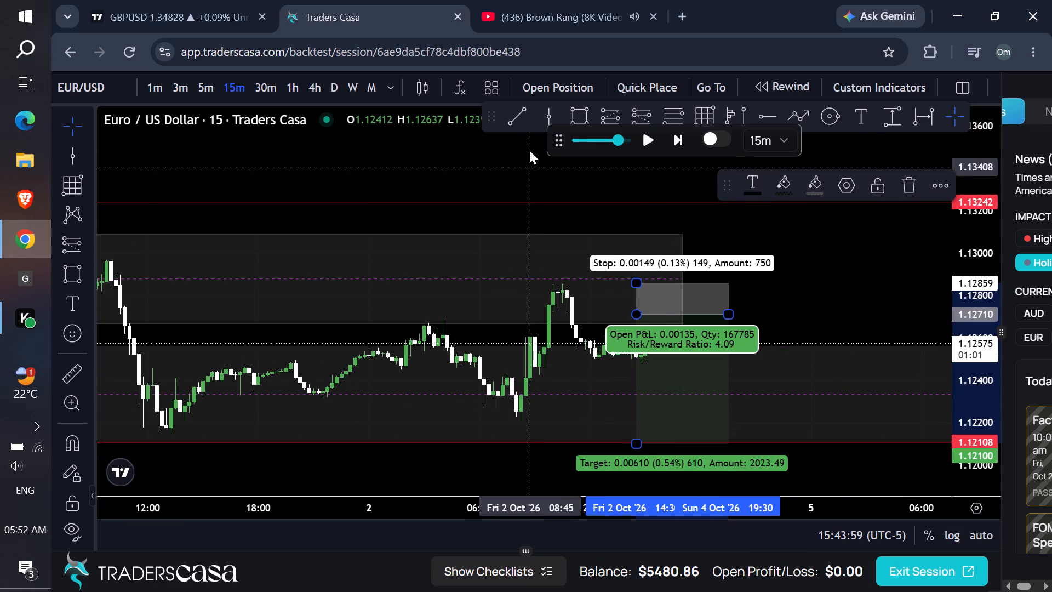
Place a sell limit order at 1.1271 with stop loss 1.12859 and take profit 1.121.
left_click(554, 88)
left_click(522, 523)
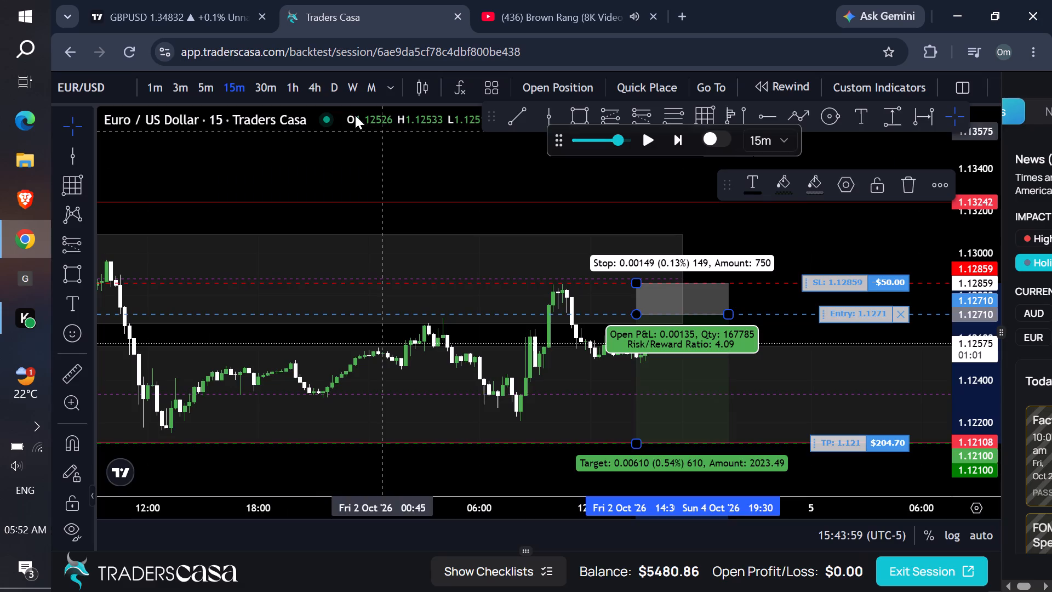
Switch to the 4-hour chart and play the replay forward in 15-minute steps with the sell limit order pending.
left_click(317, 95)
left_click(756, 246)
left_click_drag(755, 270, 755, 269)
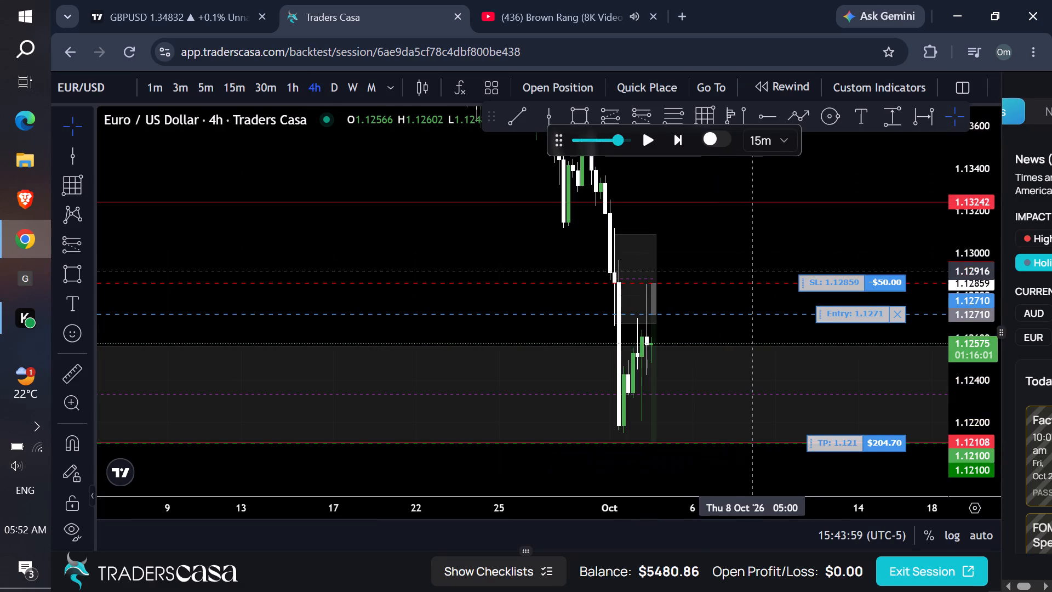
left_click_drag(755, 269, 723, 219)
left_click(649, 144)
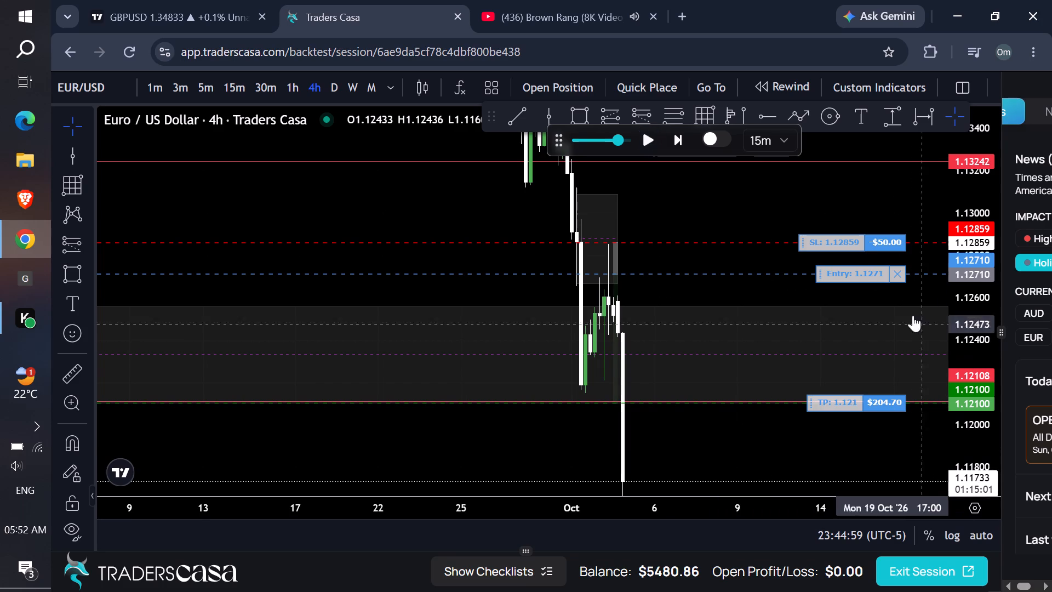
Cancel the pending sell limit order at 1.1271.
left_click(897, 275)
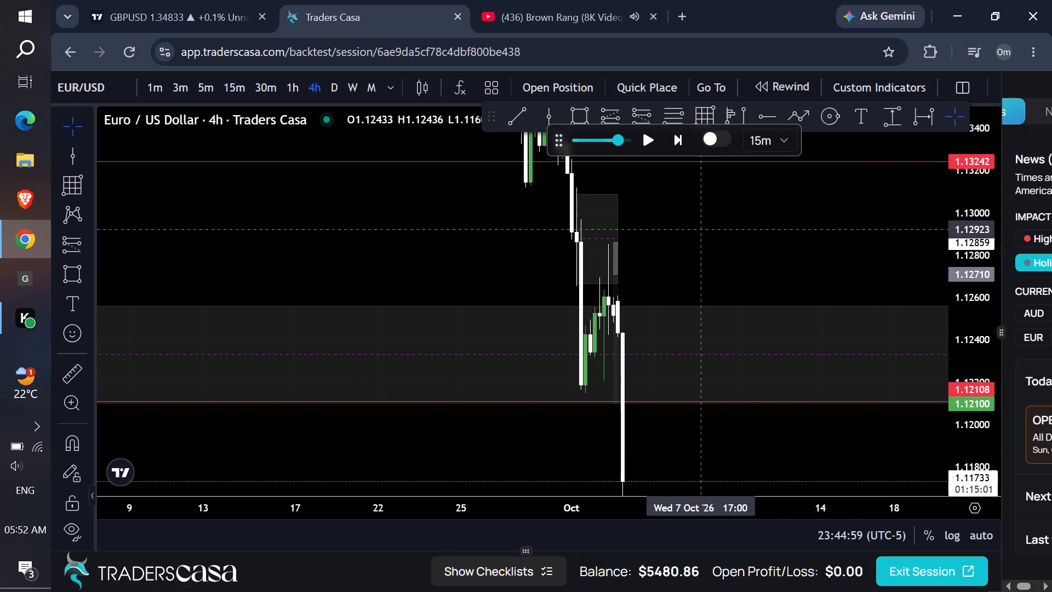
On the 1-hour chart, raise the lower edge of the 1 October supply zone rectangle to about 1.1282.
left_click(298, 94)
left_click_drag(699, 265, 652, 243)
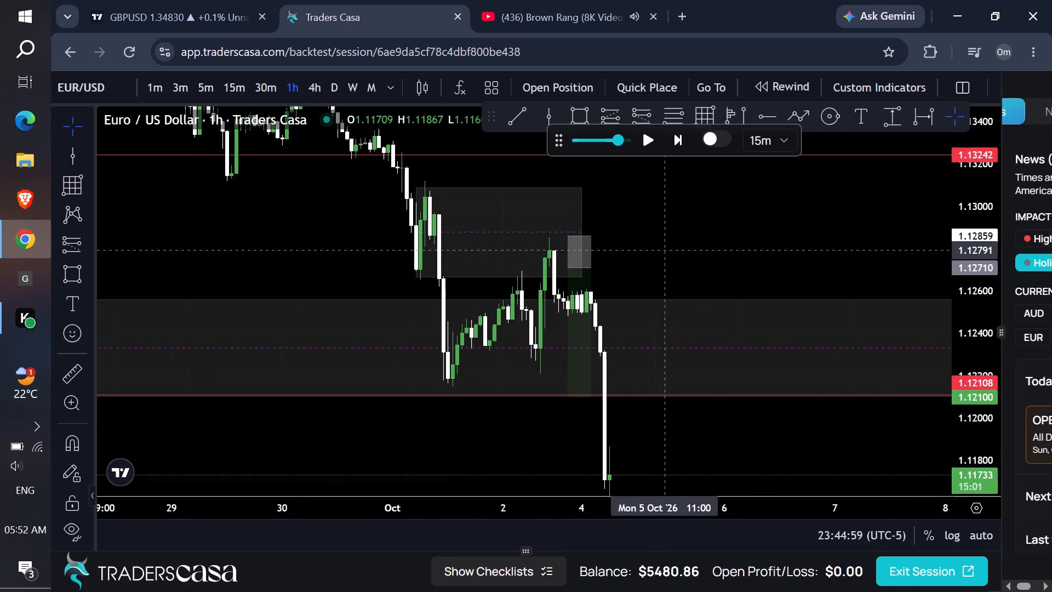
left_click_drag(652, 243, 611, 208)
left_click_drag(363, 235, 381, 210)
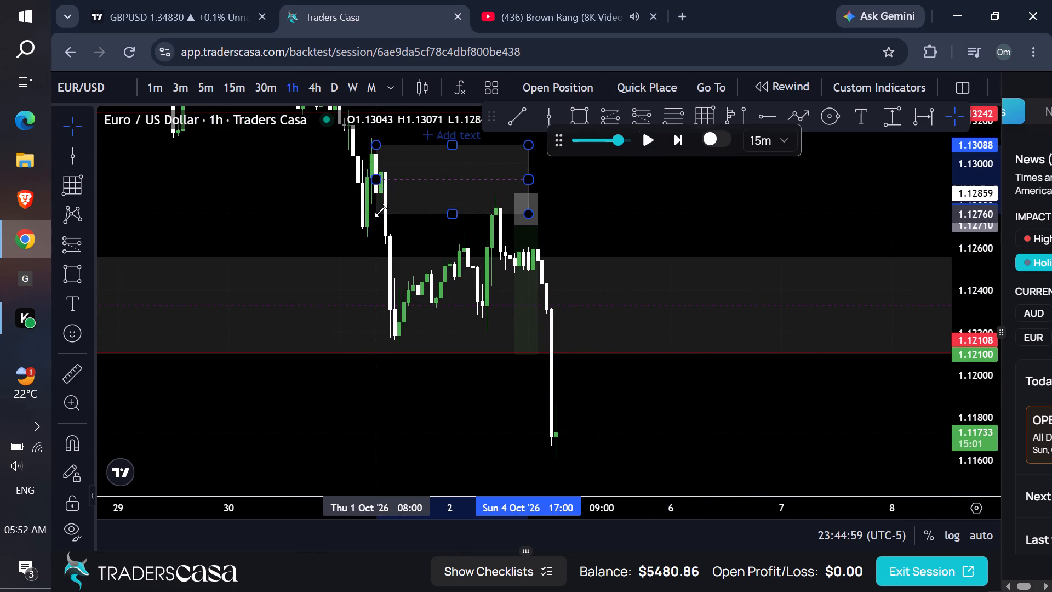
left_click_drag(381, 210, 379, 201)
left_click(666, 208)
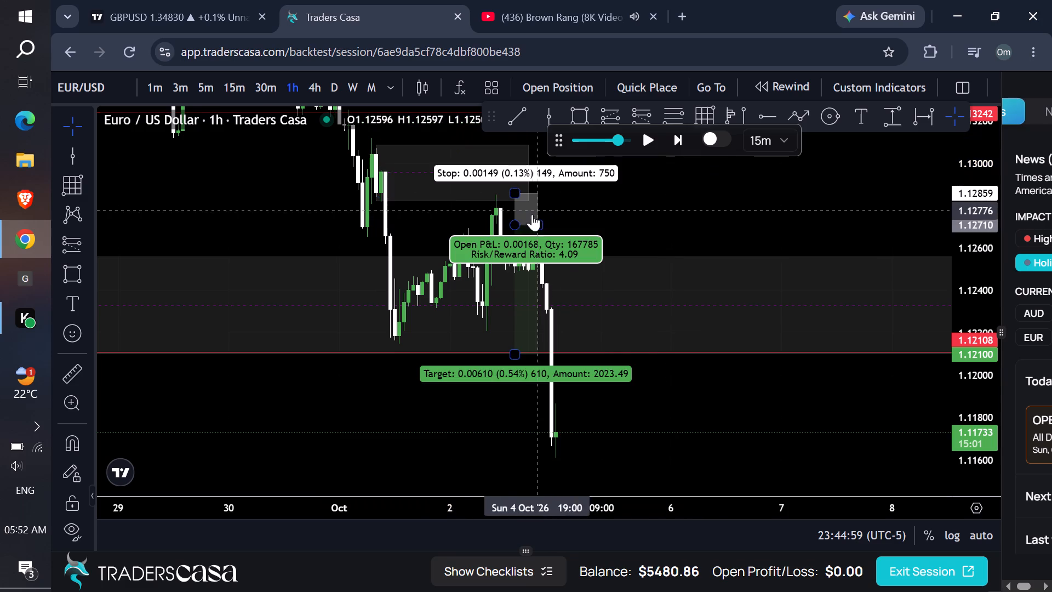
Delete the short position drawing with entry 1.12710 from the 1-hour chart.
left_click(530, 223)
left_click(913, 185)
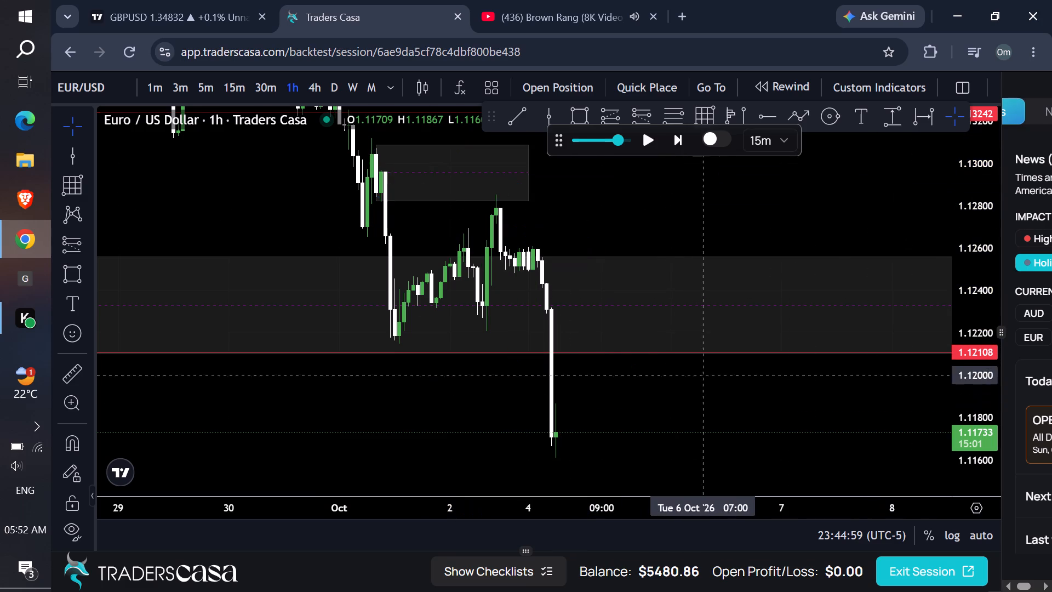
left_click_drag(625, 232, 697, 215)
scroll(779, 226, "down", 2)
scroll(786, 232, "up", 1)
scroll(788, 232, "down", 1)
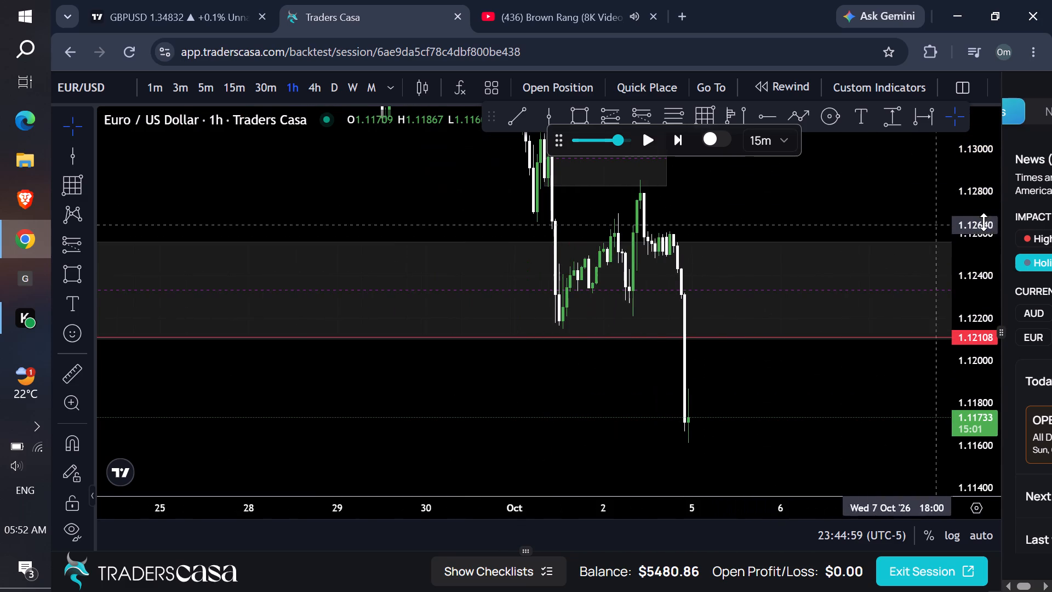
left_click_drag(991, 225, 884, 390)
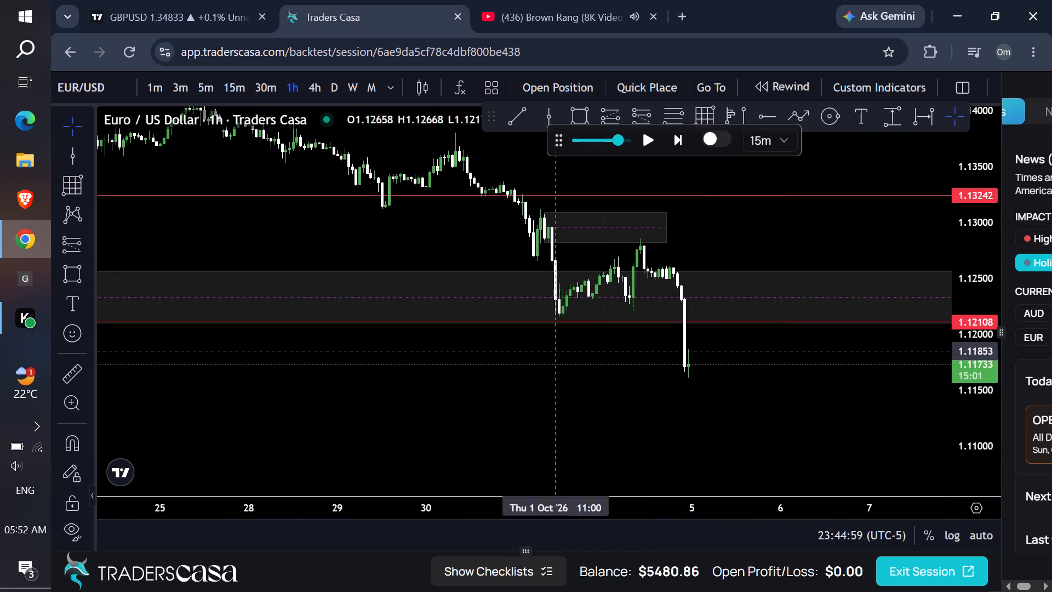
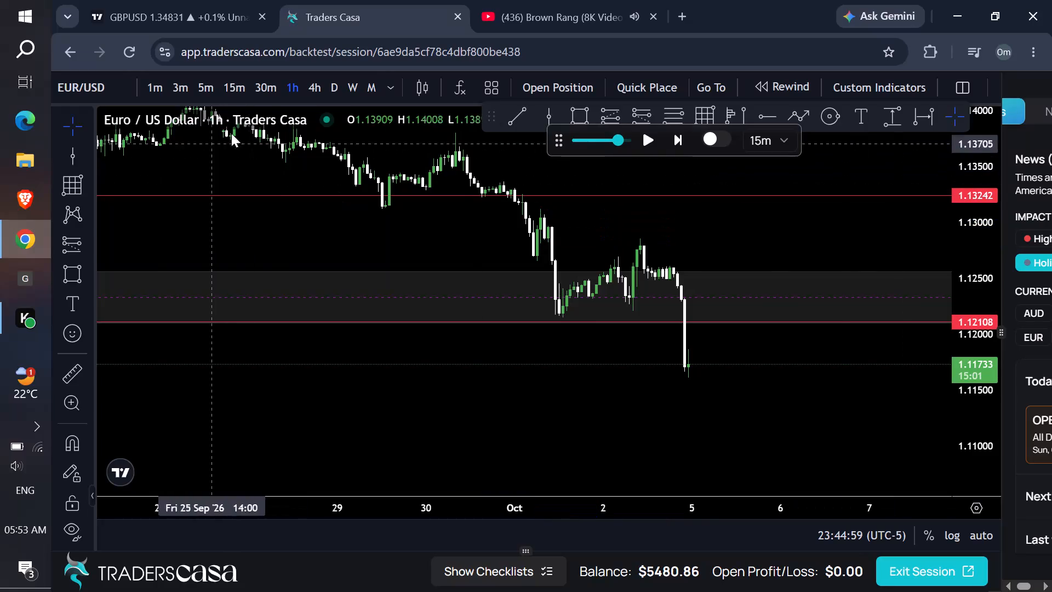
On the weekly chart, delete the demand zone rectangle that starts at 26 May 2025 and spans about 1.1211 to 1.1256.
left_click(342, 88)
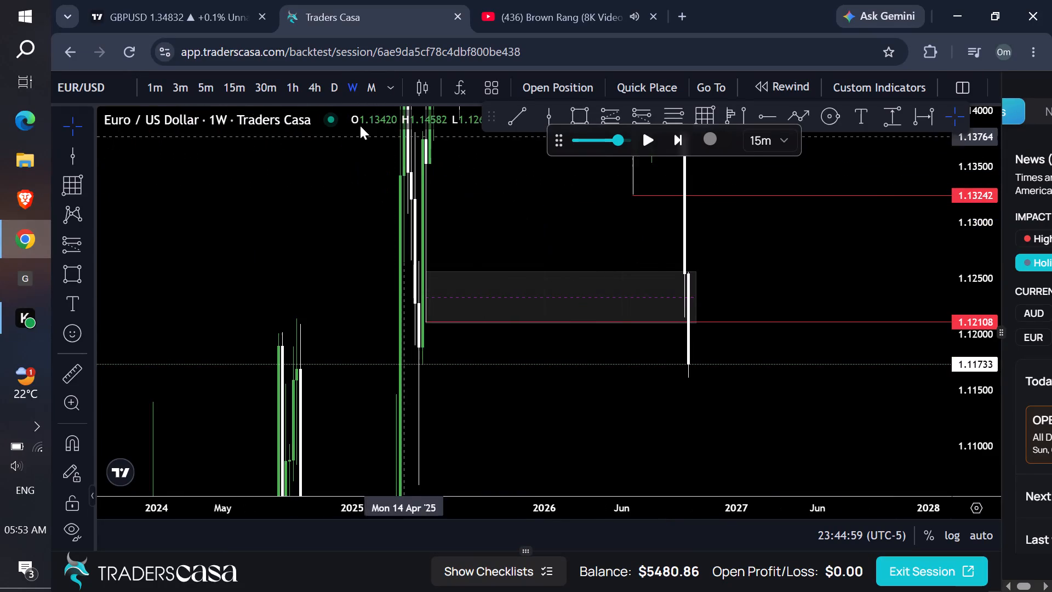
scroll(736, 233, "up", 5)
scroll(736, 233, "down", 1)
left_click_drag(980, 254, 868, 405)
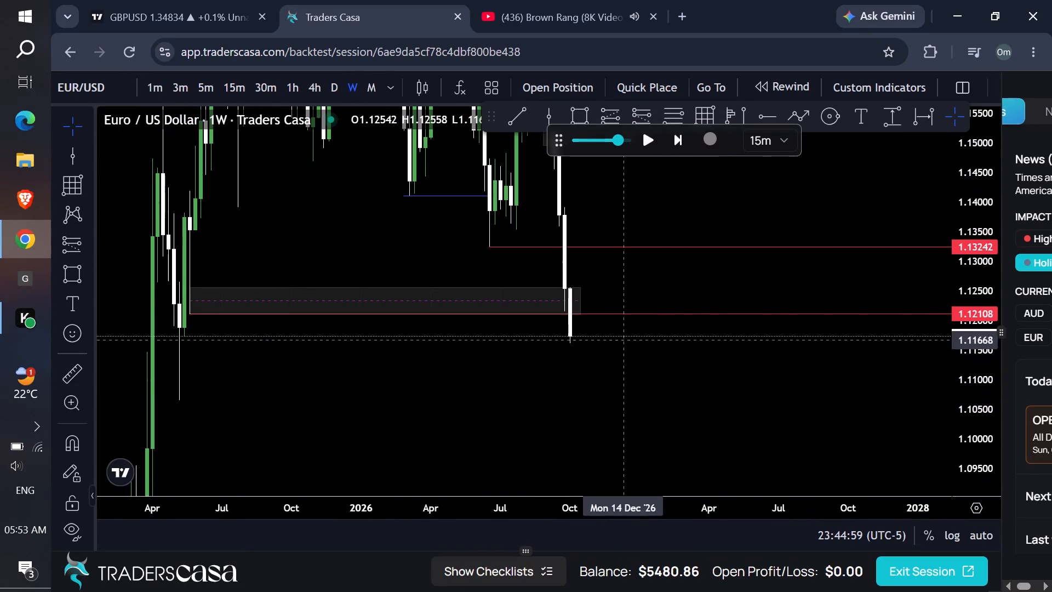
left_click(189, 316)
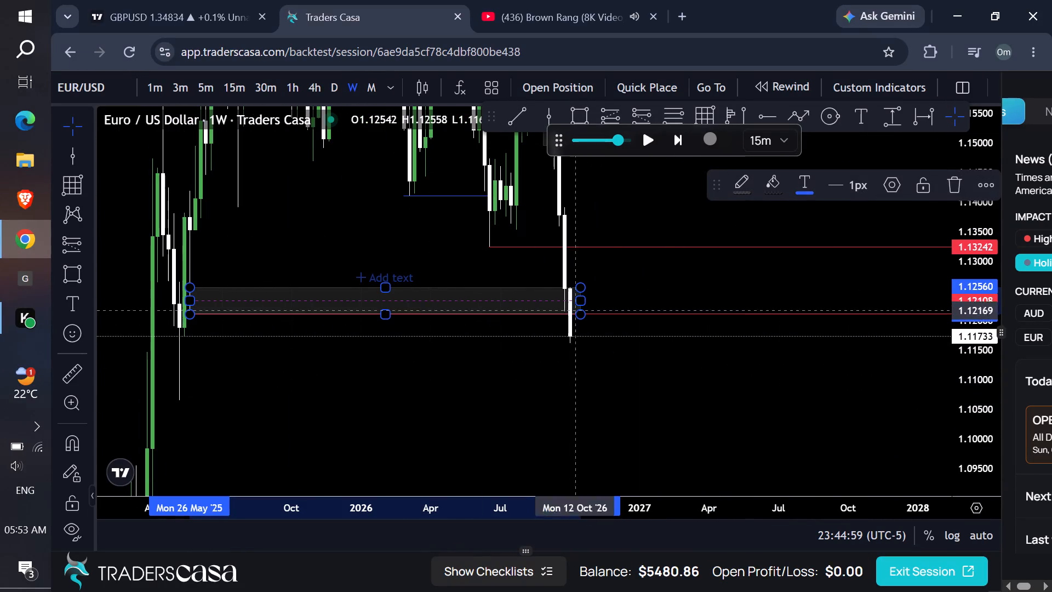
left_click(946, 179)
Move the 1.12108 horizontal ray down to the May 2025 swing low at 1.10640 on the weekly chart.
left_click_drag(188, 311, 195, 320)
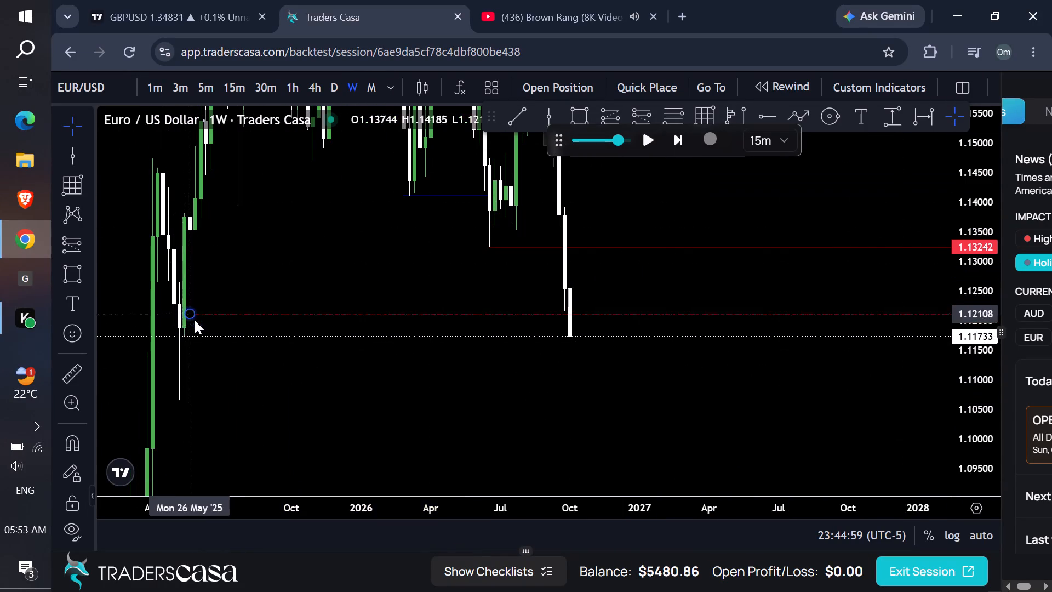
left_click_drag(195, 320, 179, 401)
left_click_drag(239, 339, 247, 335)
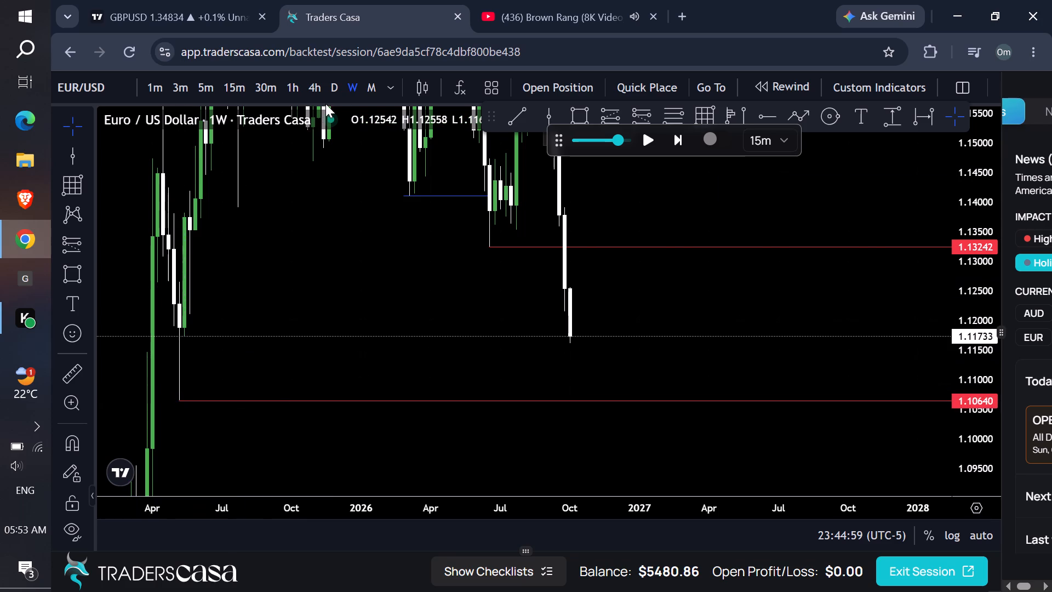
On the daily chart, add a horizontal ray from the 19 May 2025 candle's low at about 1.11335.
left_click(329, 88)
scroll(351, 316, "up", 1)
scroll(340, 341, "down", 5)
left_click_drag(283, 368, 932, 315)
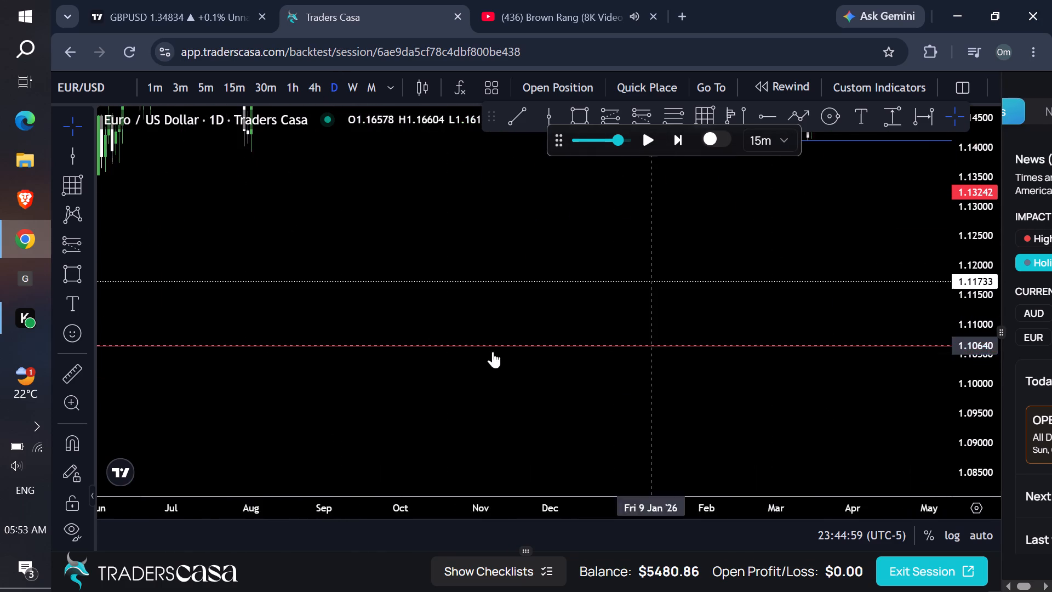
left_click_drag(333, 330, 868, 291)
left_click_drag(656, 266, 613, 280)
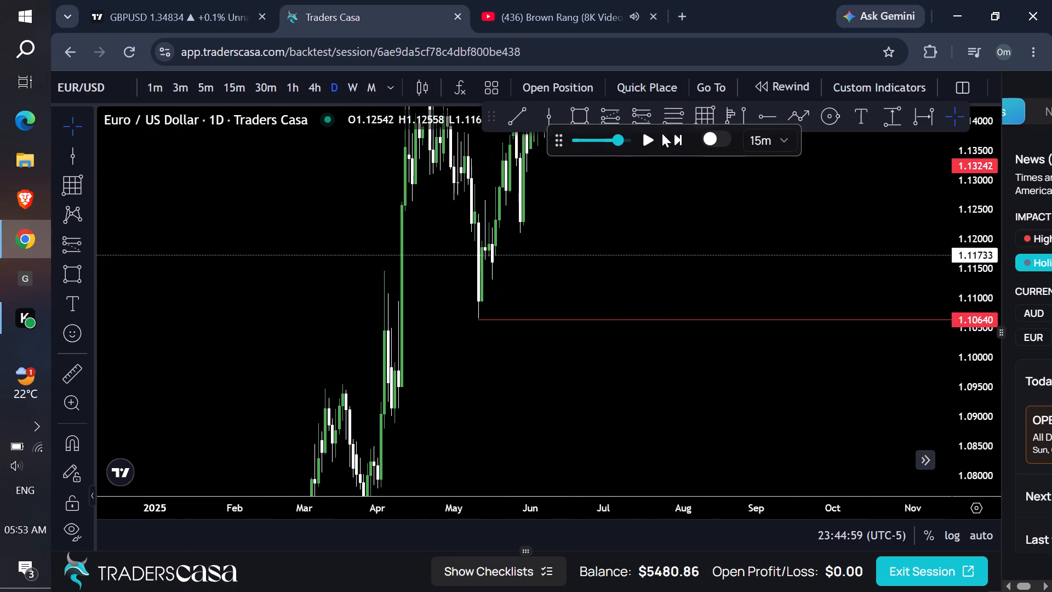
left_click(774, 120)
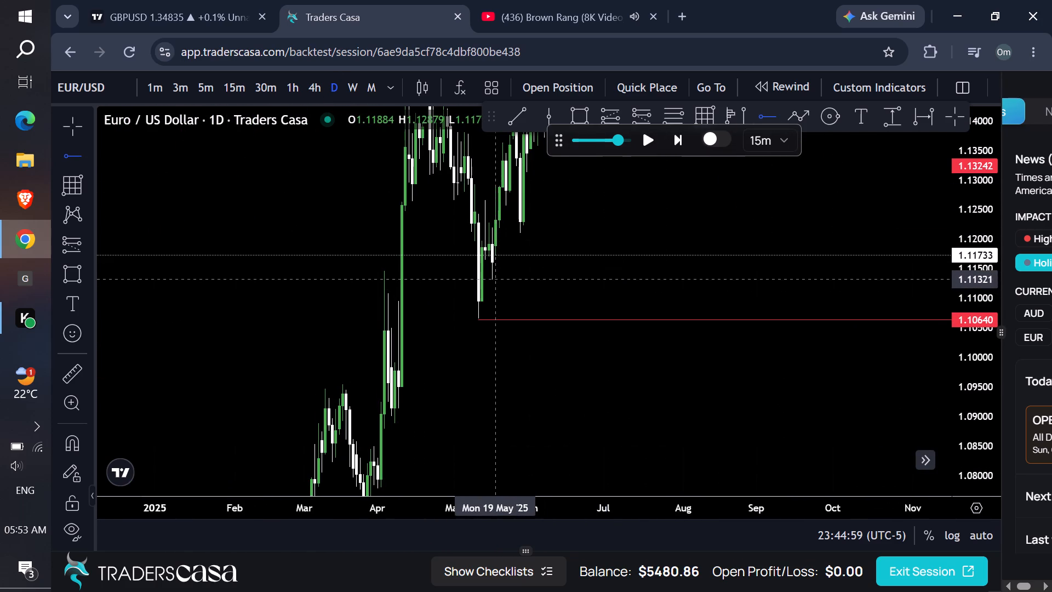
left_click(492, 278)
Delete the 1.13242 horizontal ray that starts at the 24 June 2026 low on the daily chart.
left_click_drag(743, 228, 426, 295)
left_click_drag(820, 256, 521, 278)
left_click_drag(789, 261, 385, 293)
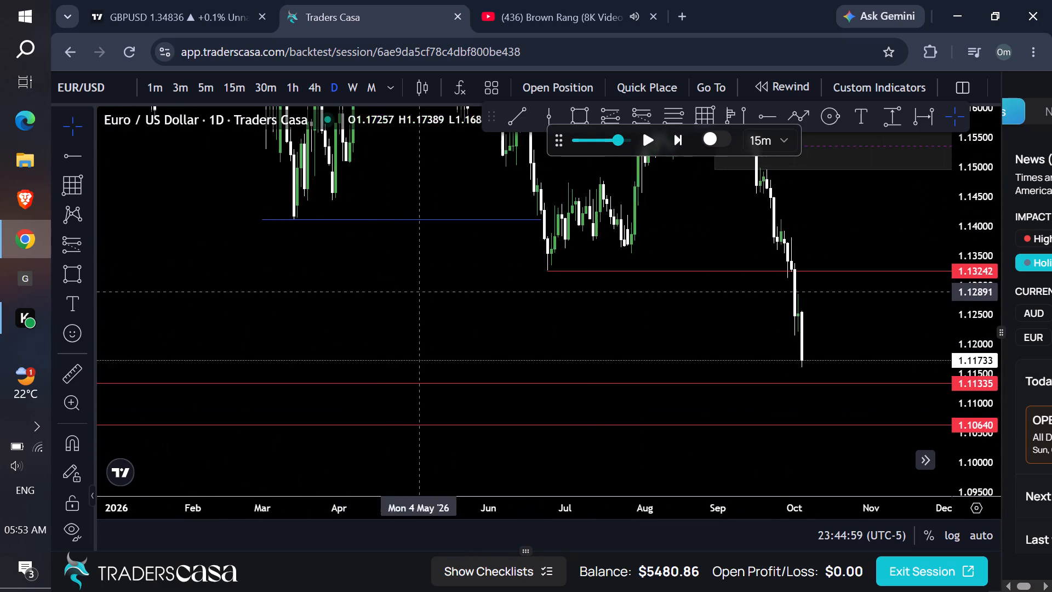
left_click_drag(618, 316, 507, 322)
scroll(506, 322, "up", 5)
left_click(567, 274)
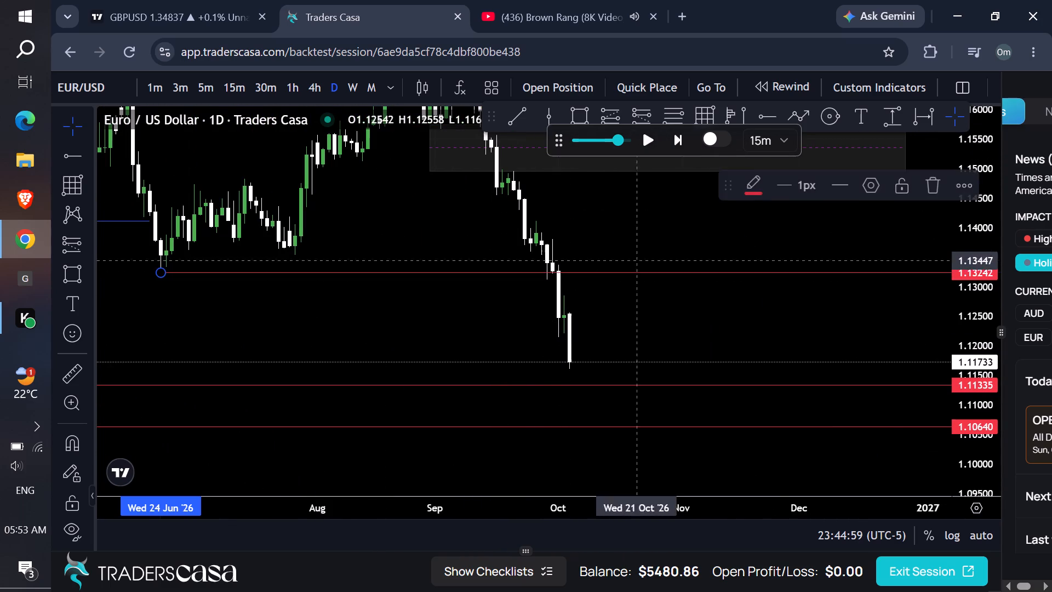
left_click(931, 193)
Switch to the 4-hour chart and play the replay forward in 15-minute steps into 5 October.
left_click_drag(969, 369, 874, 253)
left_click_drag(707, 322, 680, 264)
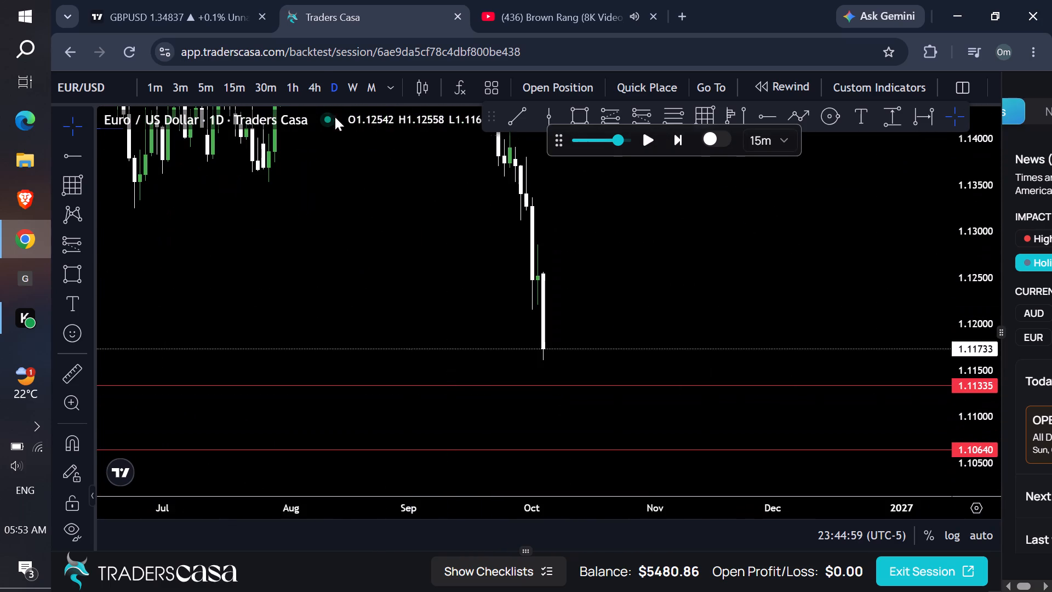
left_click(321, 92)
left_click_drag(963, 406, 842, 218)
left_click_drag(697, 256, 690, 241)
left_click(650, 143)
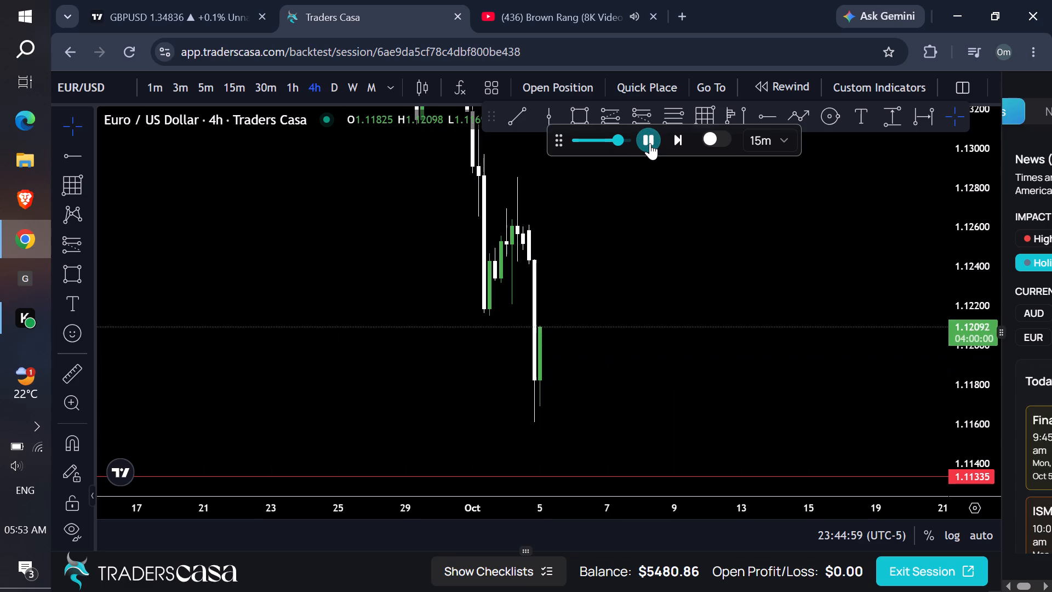
Draw a supply zone rectangle from the 2 October candles, spanning about 1.1218 to 1.1243, on the 4-hour chart.
left_click(587, 116)
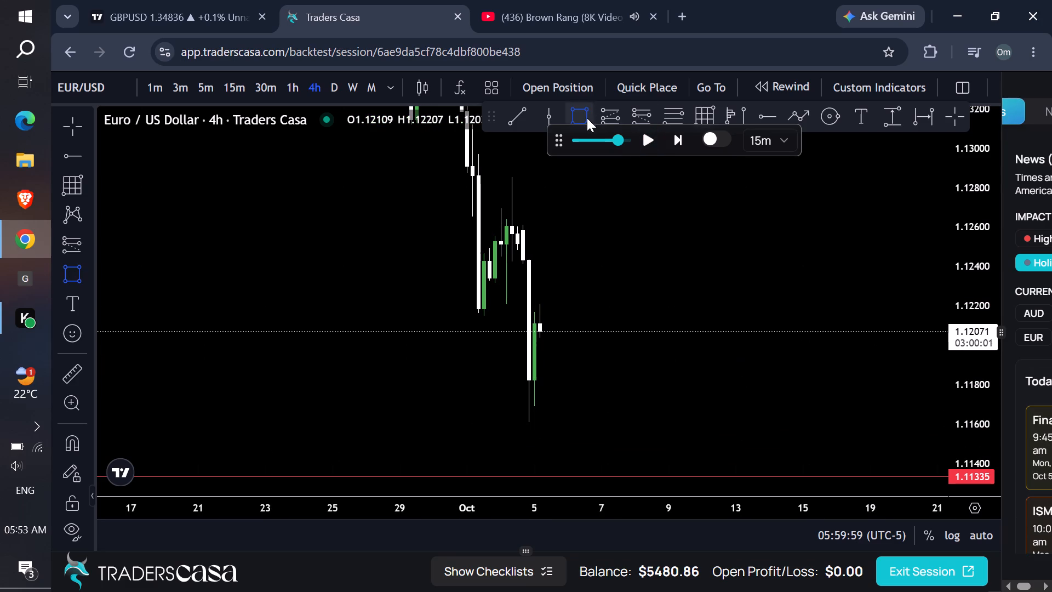
left_click(505, 261)
left_click(613, 310)
Advance the replay in short bursts of 15-minute steps to about 10:15 on 5 October, pausing in between.
left_click_drag(715, 283, 683, 230)
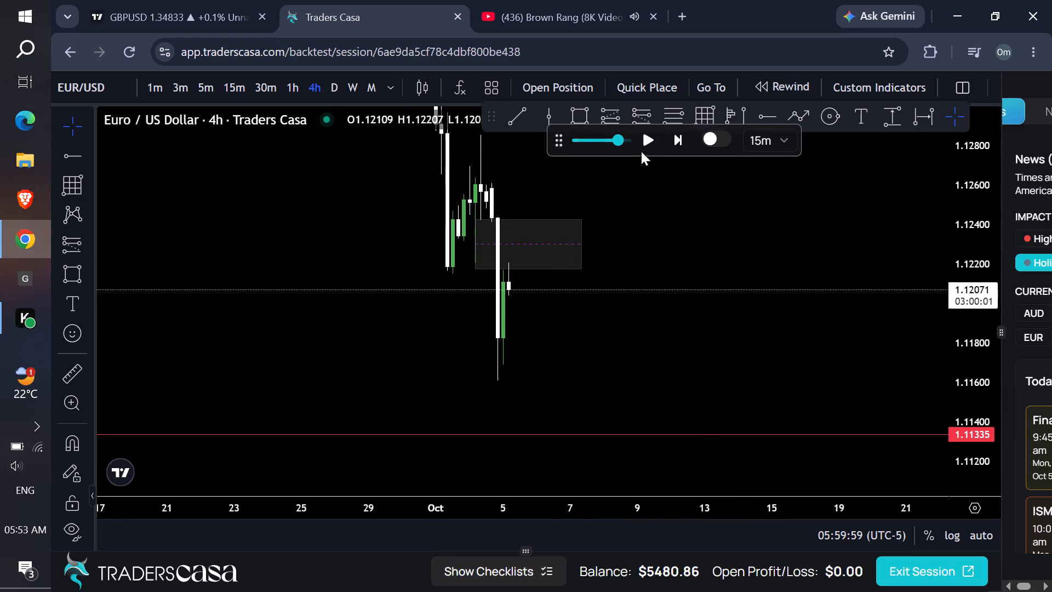
left_click(646, 146)
left_click(646, 146)
left_click(646, 146)
left_click(646, 146)
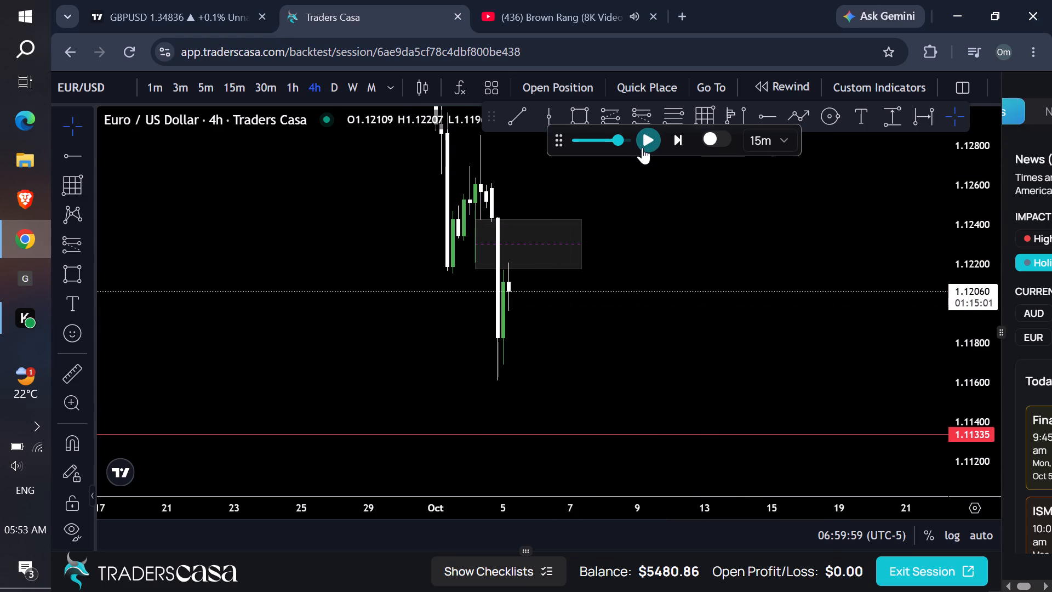
double_click(649, 146)
left_click(649, 146)
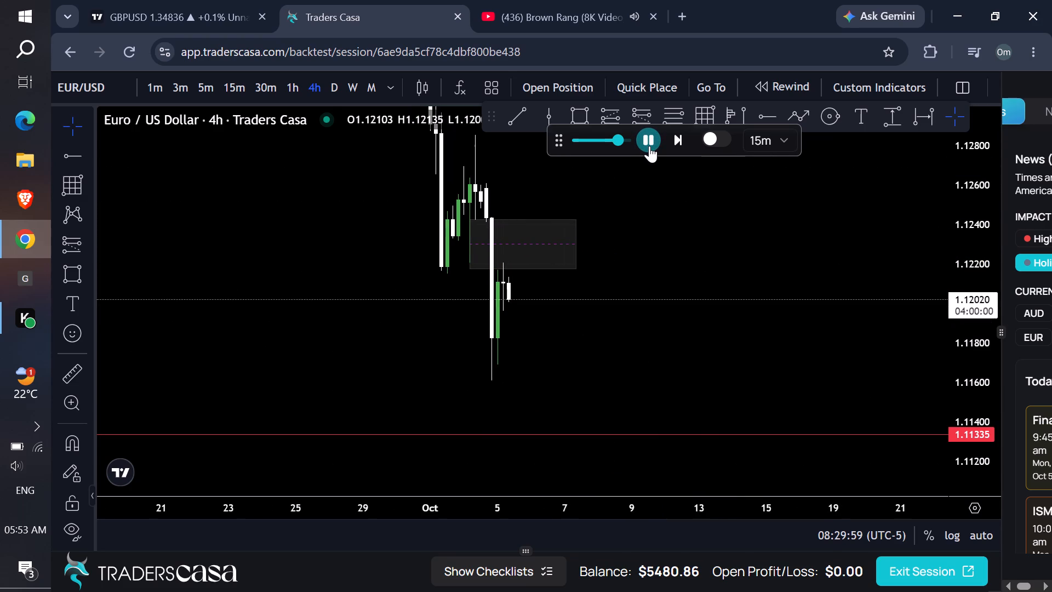
left_click(649, 146)
On the 15-minute chart, draw a short position with entry 1.11938, stop 1.12143 and target 1.11109.
left_click(240, 96)
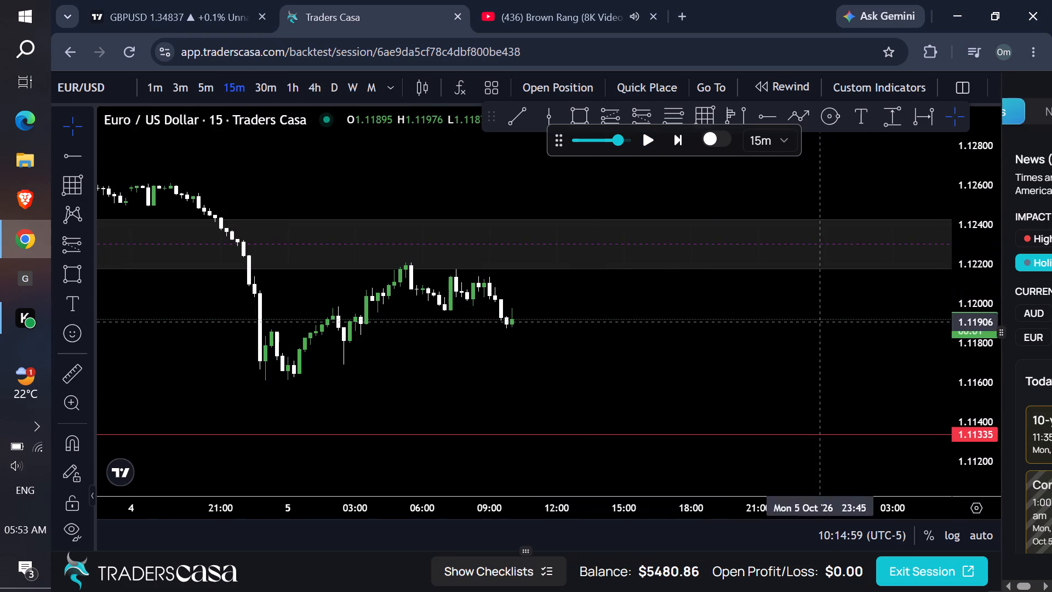
left_click_drag(985, 411, 800, 186)
left_click(646, 112)
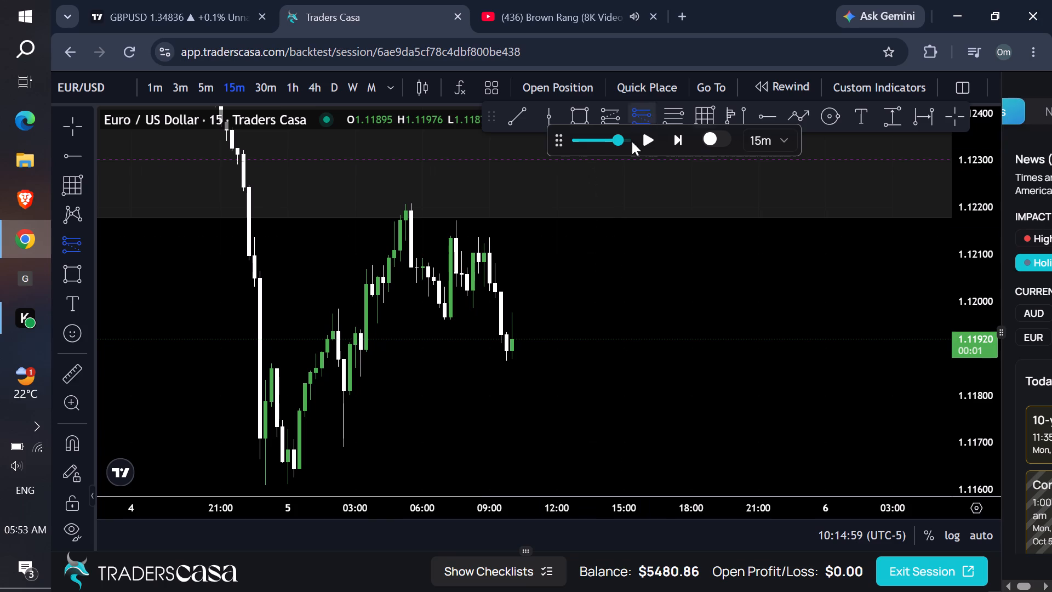
left_click(513, 330)
left_click_drag(514, 235, 525, 234)
scroll(822, 258, "down", 4)
left_click_drag(963, 258, 910, 415)
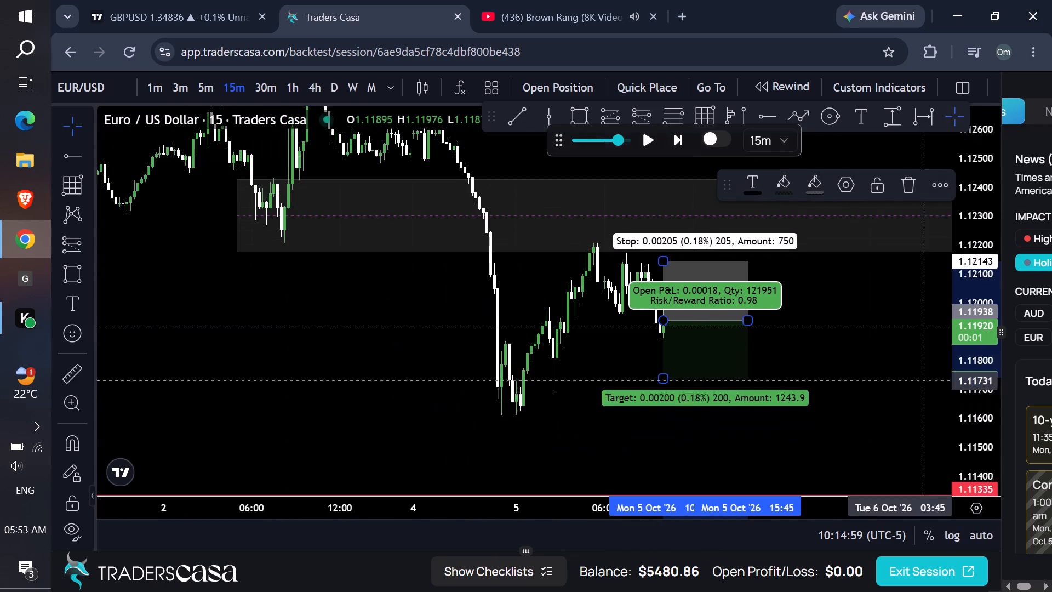
left_click_drag(910, 415, 868, 463)
left_click_drag(662, 352, 670, 425)
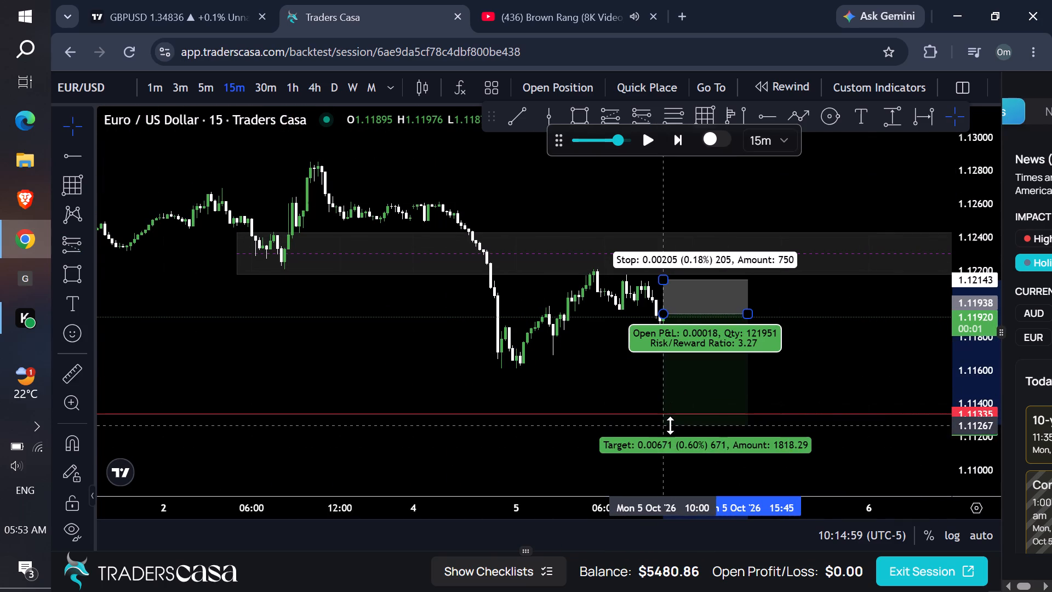
left_click_drag(670, 425, 673, 447)
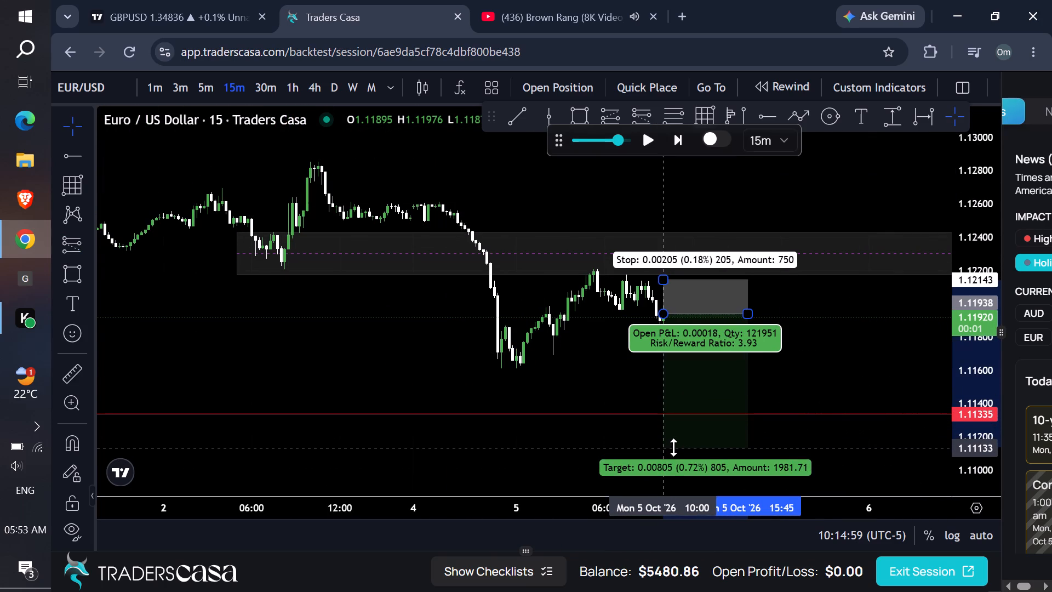
left_click_drag(673, 447, 674, 452)
Place a sell limit order at 1.11938 with take profit 1.11109 and stop loss 1.12143, risking 1% of the initial balance.
left_click(565, 85)
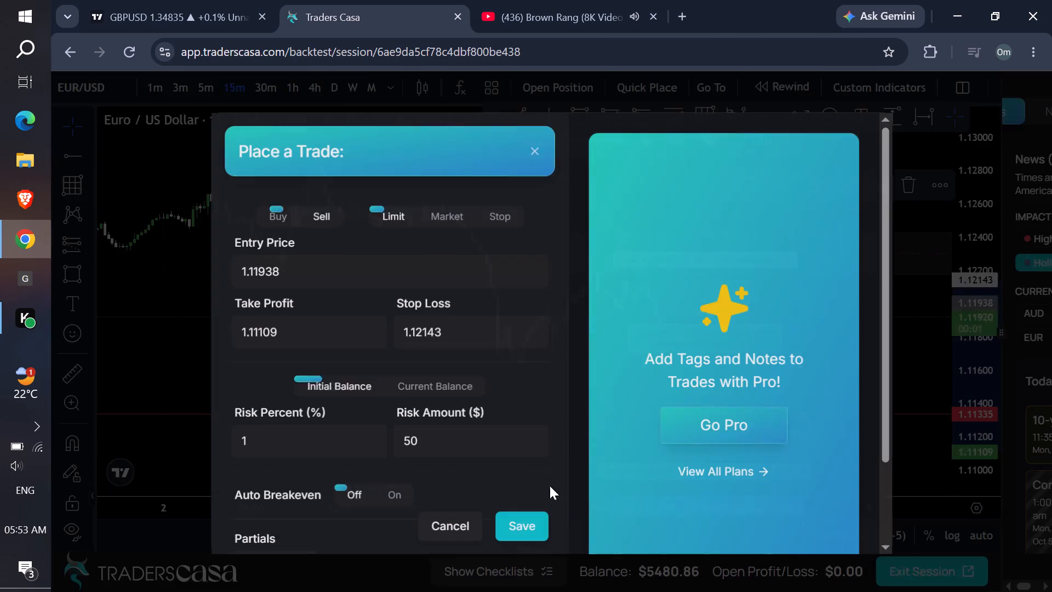
left_click(524, 528)
Switch to the 1-hour chart, set the replay step to 5 minutes and play forward with the sell order active.
left_click(296, 82)
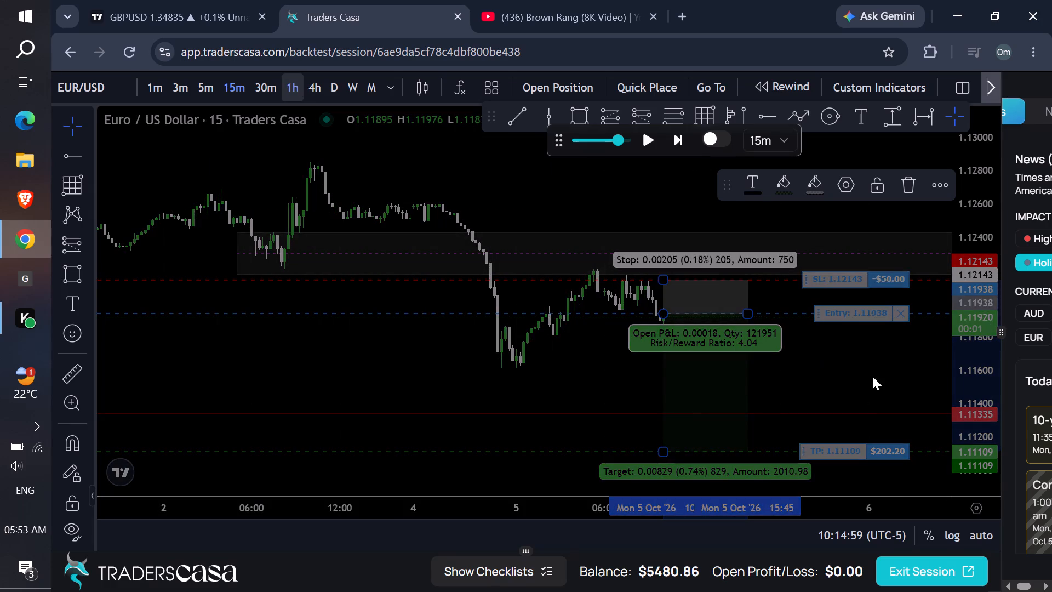
left_click(872, 376)
left_click_drag(841, 363, 783, 334)
left_click(788, 138)
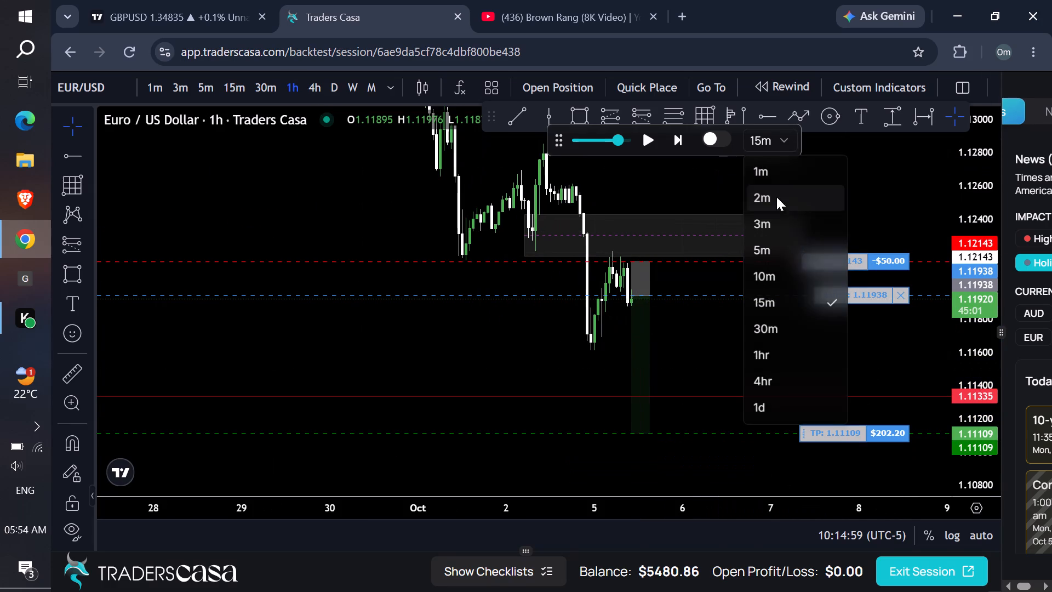
left_click(775, 243)
left_click(838, 221)
left_click(656, 142)
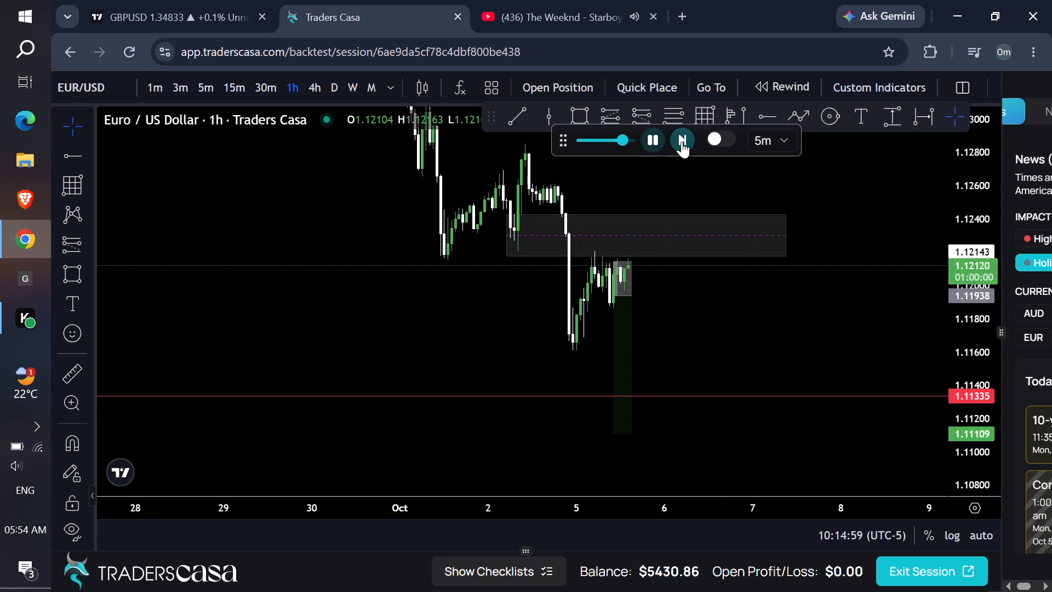
Delete the short position drawing with entry 1.11938 from the 1-hour chart.
left_click_drag(624, 313, 631, 313)
left_click(908, 179)
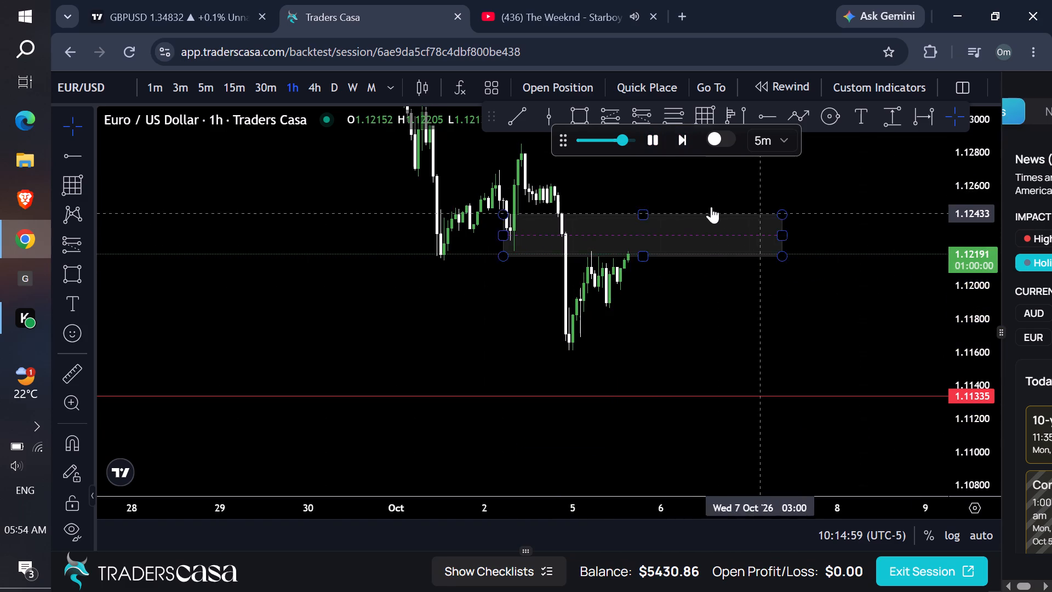
Pause the replay, switch to the 4-hour chart and play on in 15-minute steps until about 02:00 on 6 October.
left_click(654, 139)
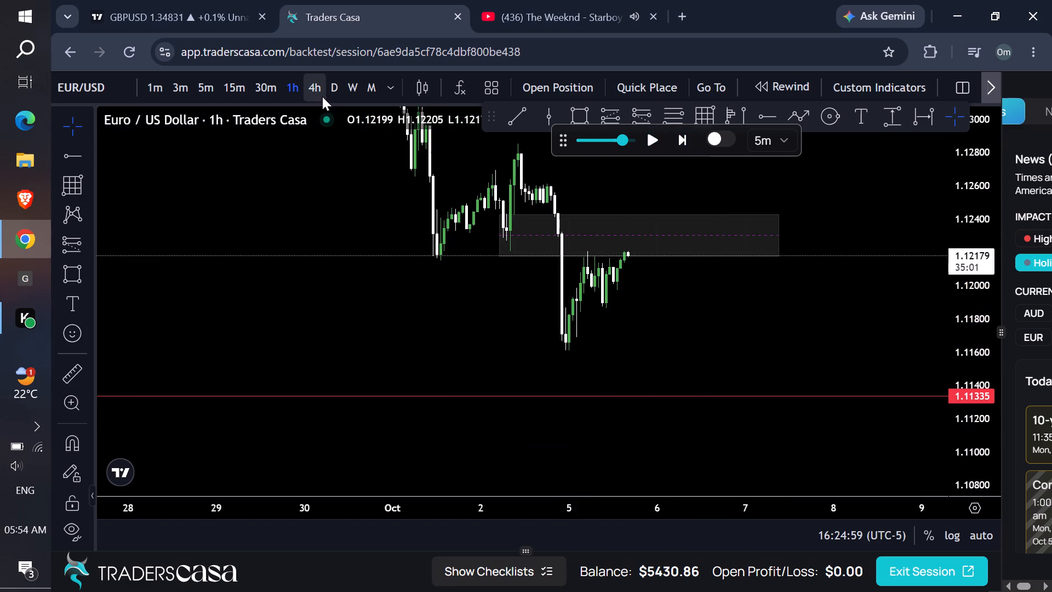
left_click(322, 96)
scroll(620, 287, "up", 6)
left_click_drag(587, 270, 661, 285)
left_click_drag(708, 311, 710, 313)
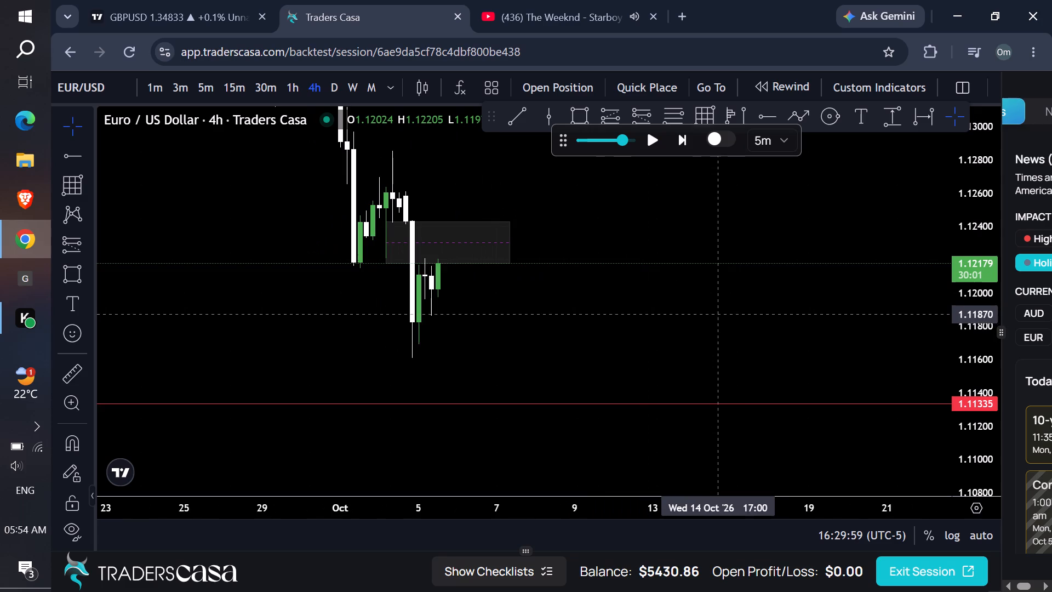
left_click_drag(710, 313, 753, 330)
left_click(773, 141)
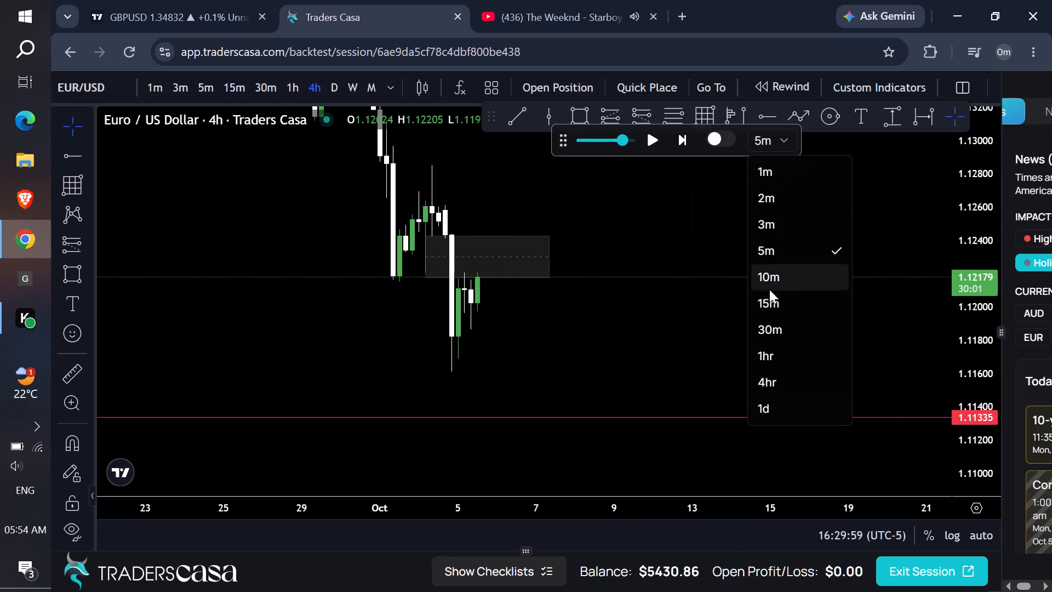
left_click(769, 297)
left_click(652, 138)
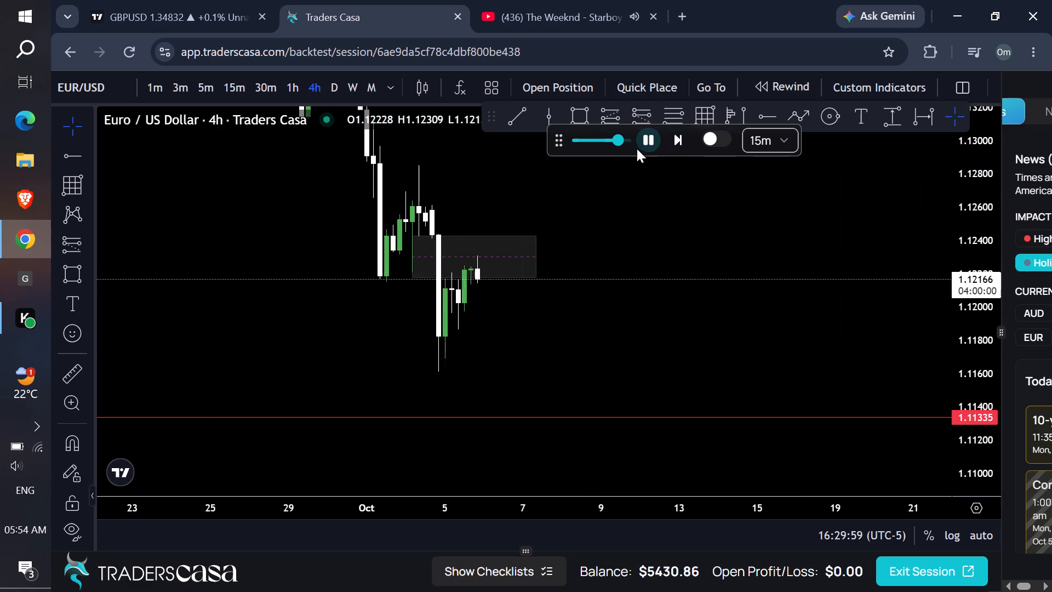
left_click(648, 141)
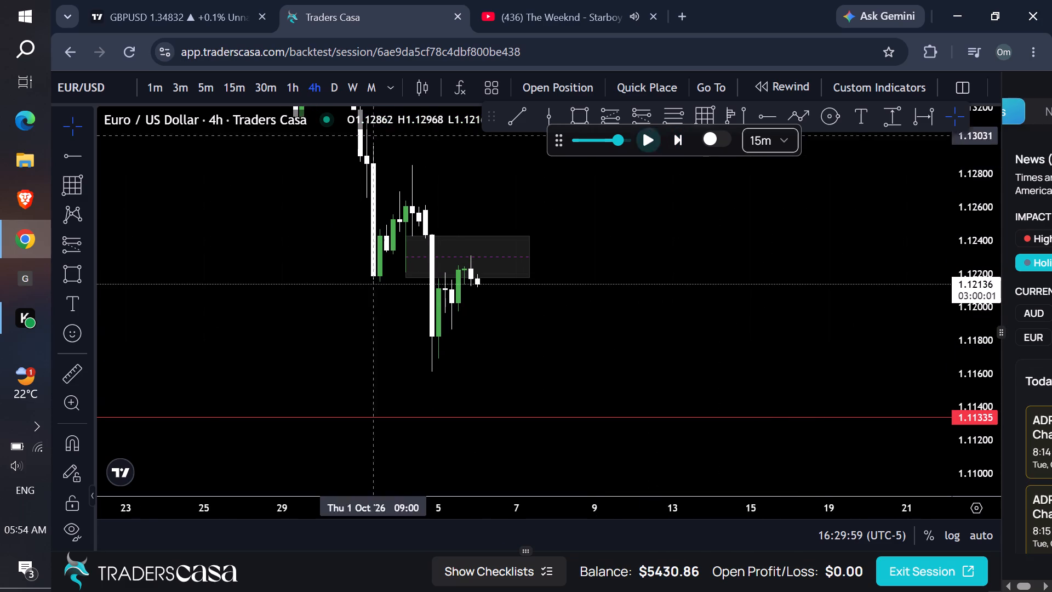
Examine the price action around the 1.1218 to 1.1243 supply zone on the 15-minute chart.
left_click(220, 90)
left_click_drag(969, 462, 909, 306)
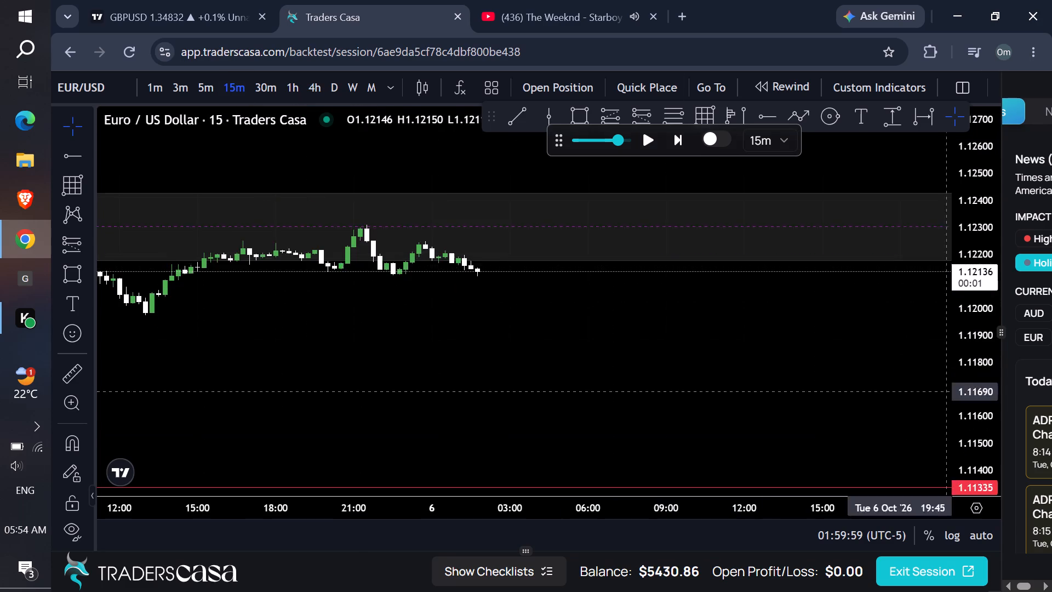
left_click_drag(909, 306, 751, 88)
scroll(456, 243, "down", 1)
scroll(478, 281, "up", 1)
scroll(502, 298, "down", 1)
scroll(541, 308, "up", 1)
scroll(572, 311, "down", 1)
scroll(600, 312, "up", 1)
scroll(625, 312, "down", 1)
left_click_drag(716, 270, 721, 407)
left_click_drag(678, 378, 700, 388)
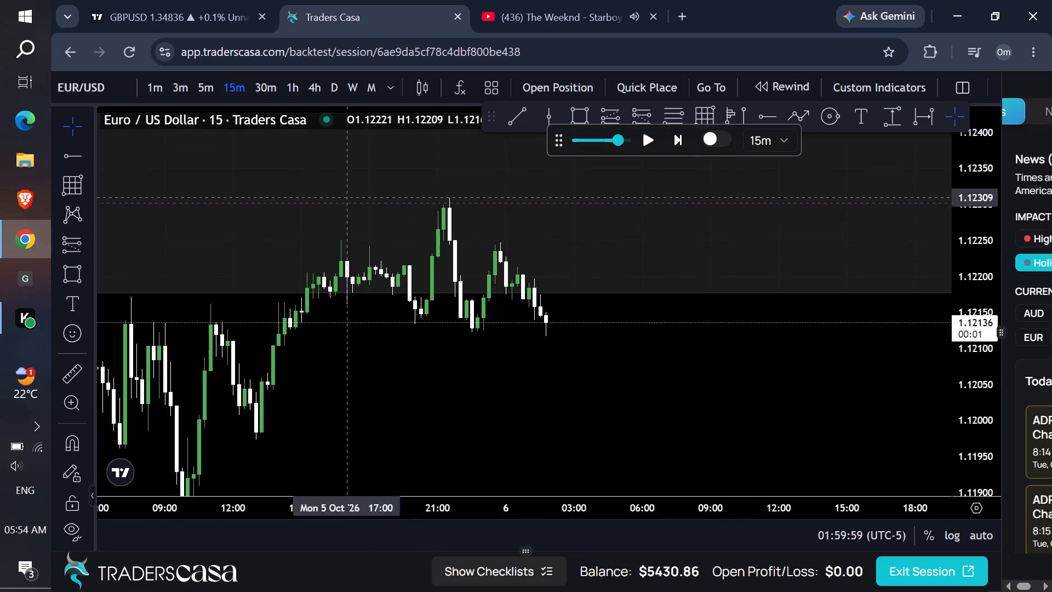
On the 4-hour chart, place a vertical line on the latest candle of 6 October 2026.
left_click(313, 94)
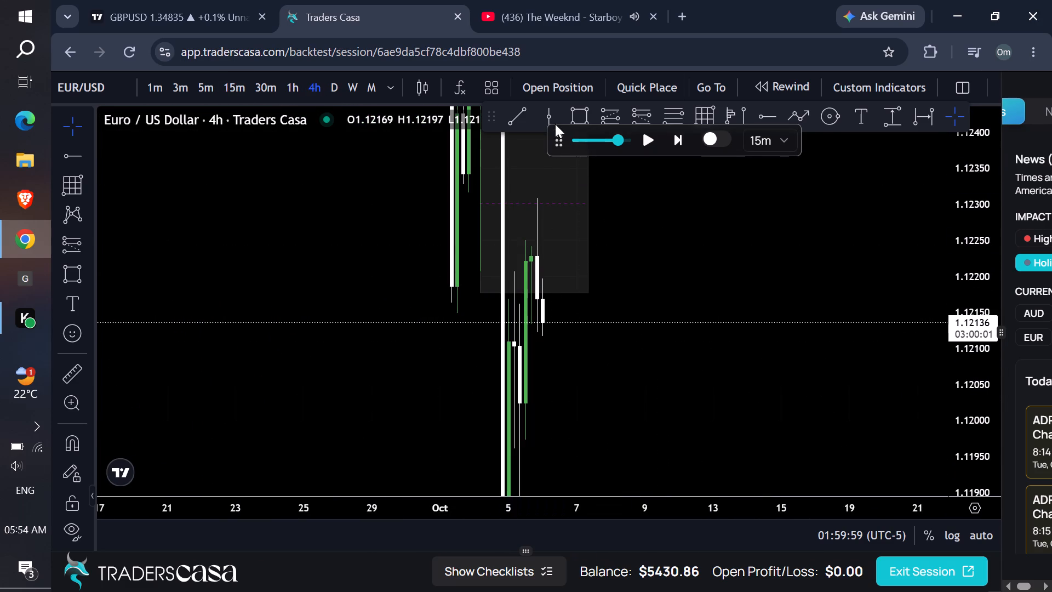
left_click(554, 124)
left_click(551, 124)
left_click(550, 119)
left_click(542, 274)
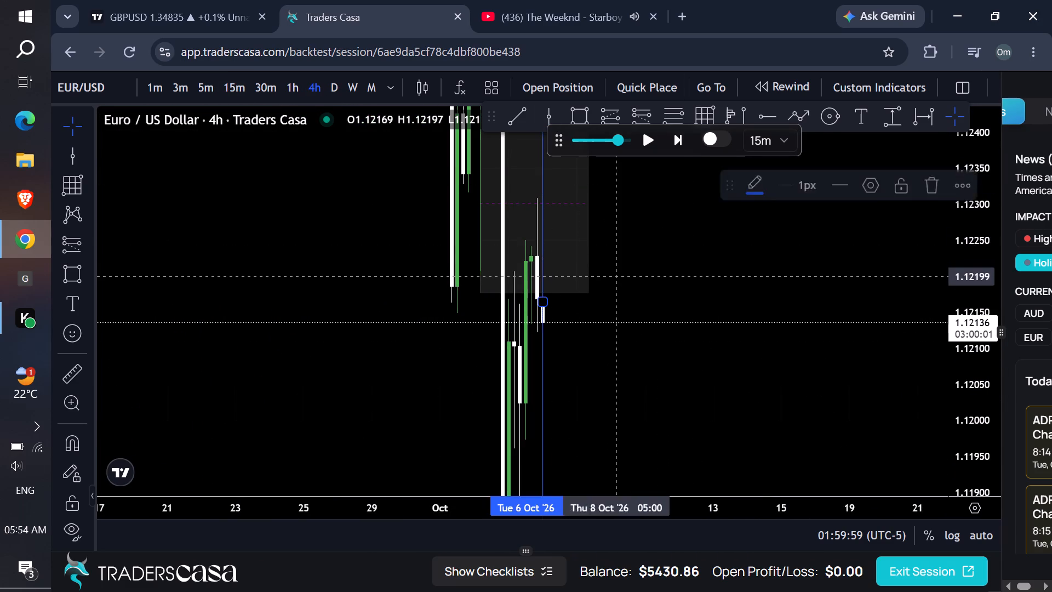
Check the 15-minute chart, and delete the vertical line on the 6 October candle from the 1-hour chart.
left_click(696, 271)
left_click(228, 88)
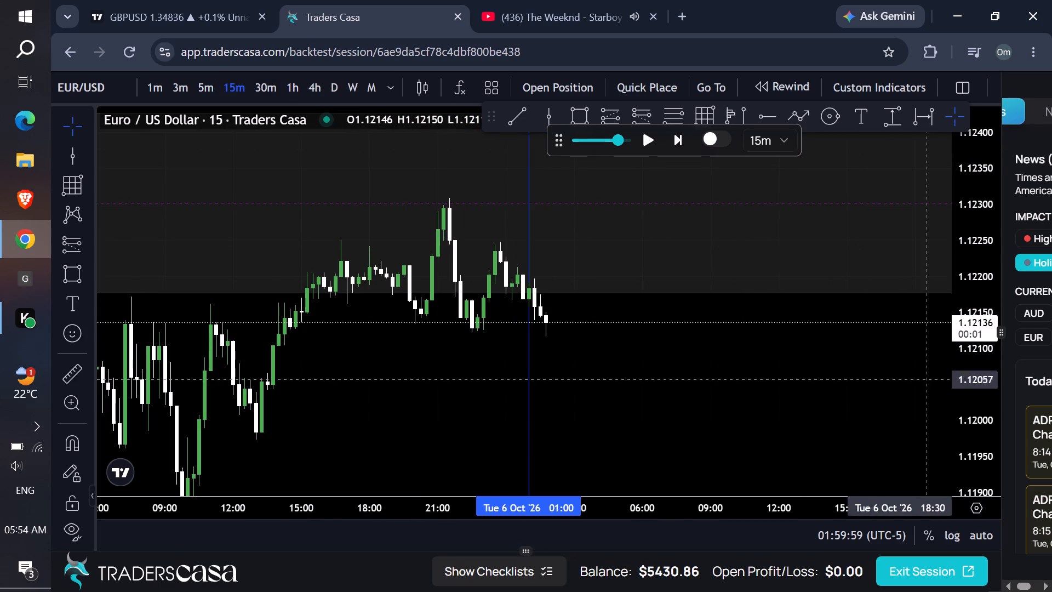
left_click_drag(976, 395, 944, 315)
left_click_drag(800, 252, 791, 286)
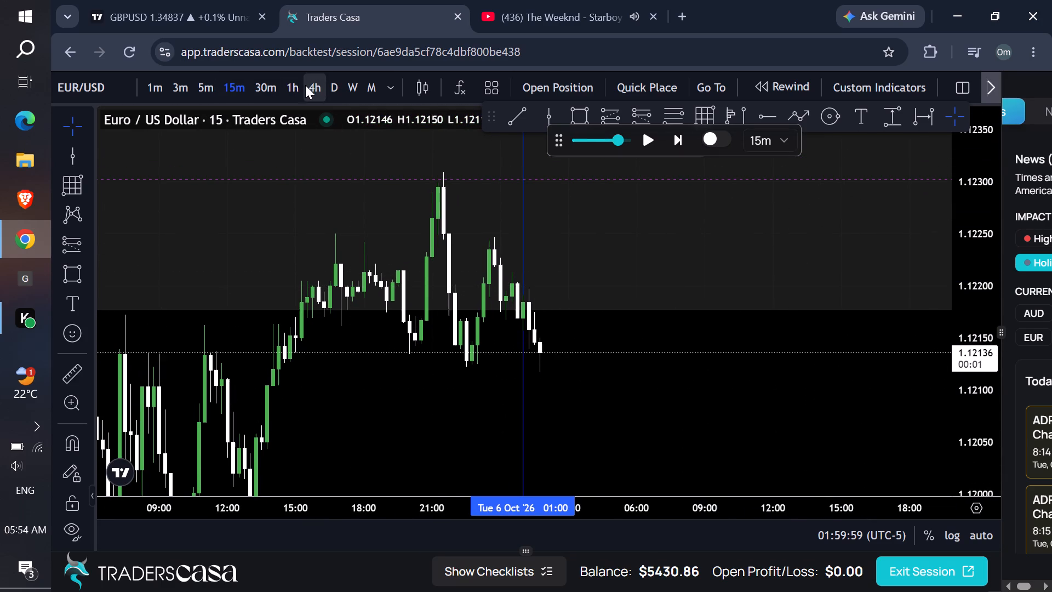
left_click(300, 88)
left_click_drag(956, 225, 833, 376)
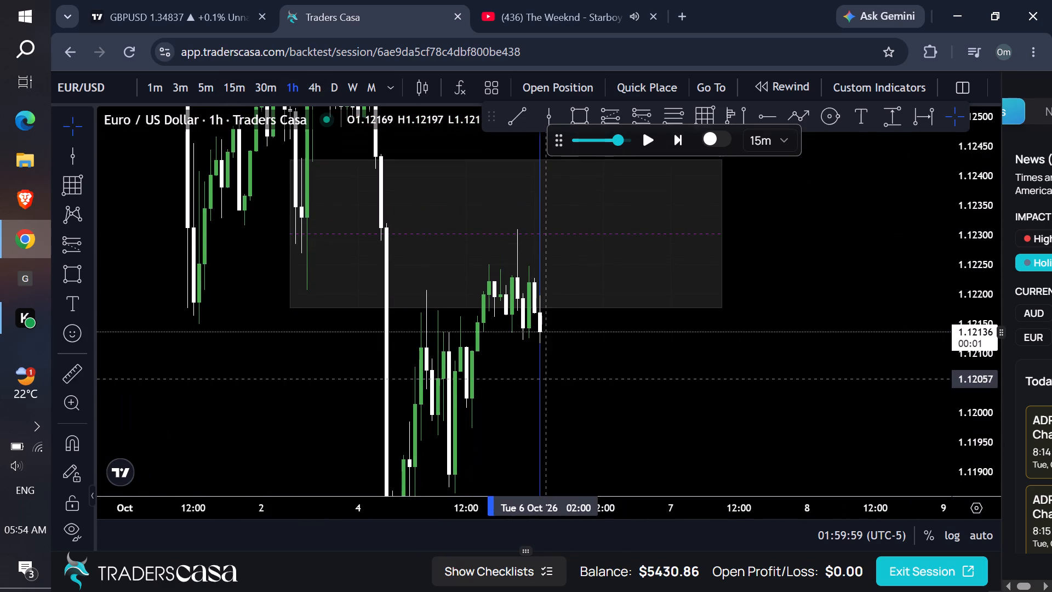
left_click(540, 378)
left_click(935, 190)
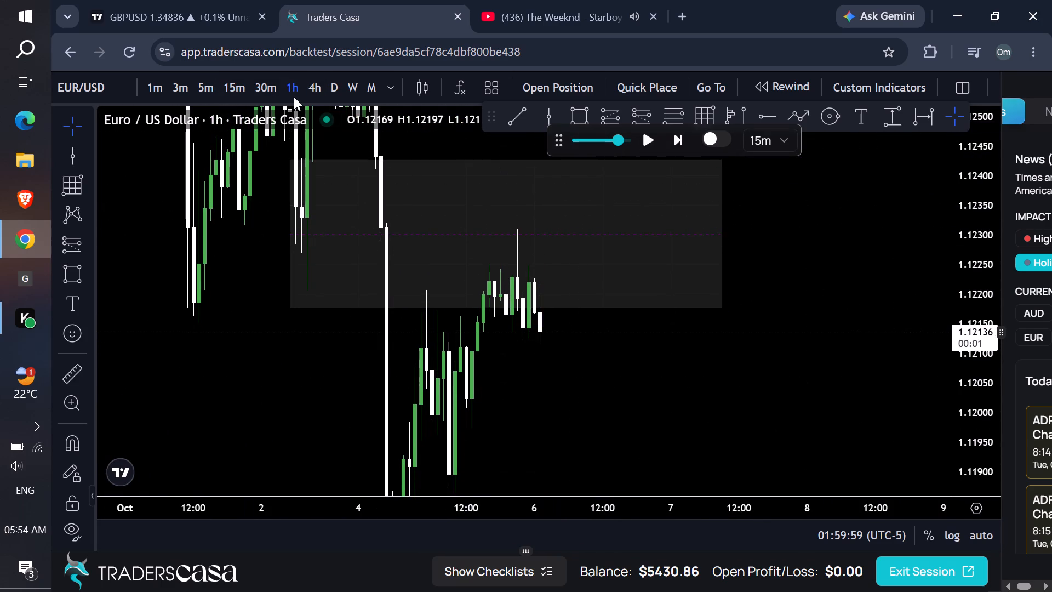
Play the replay on the 4-hour chart in 15-minute steps until about 07:30 on 6 October.
left_click(302, 90)
left_click(318, 89)
left_click_drag(972, 220, 873, 418)
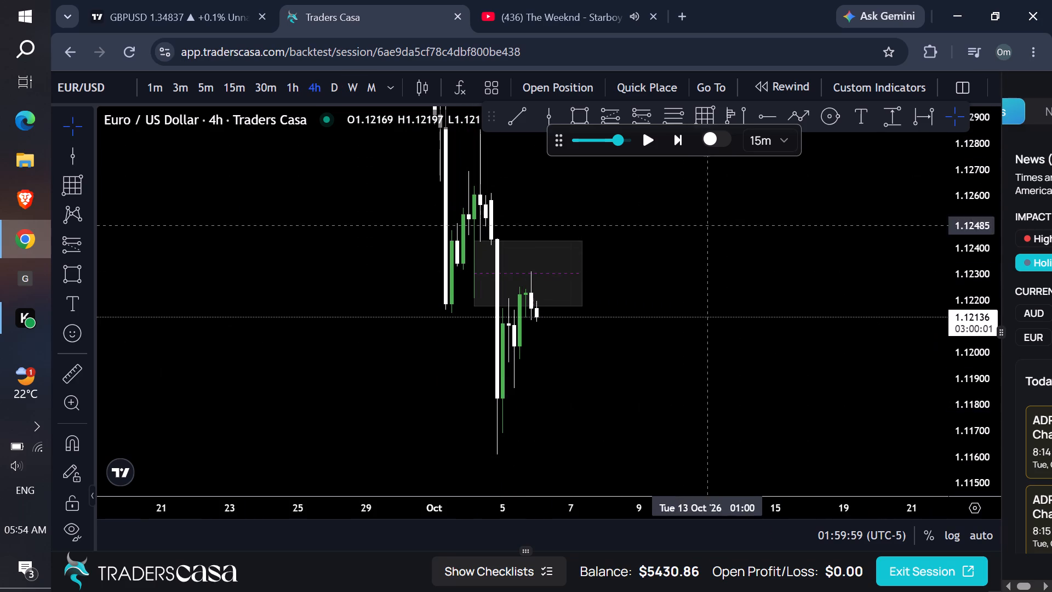
left_click(651, 144)
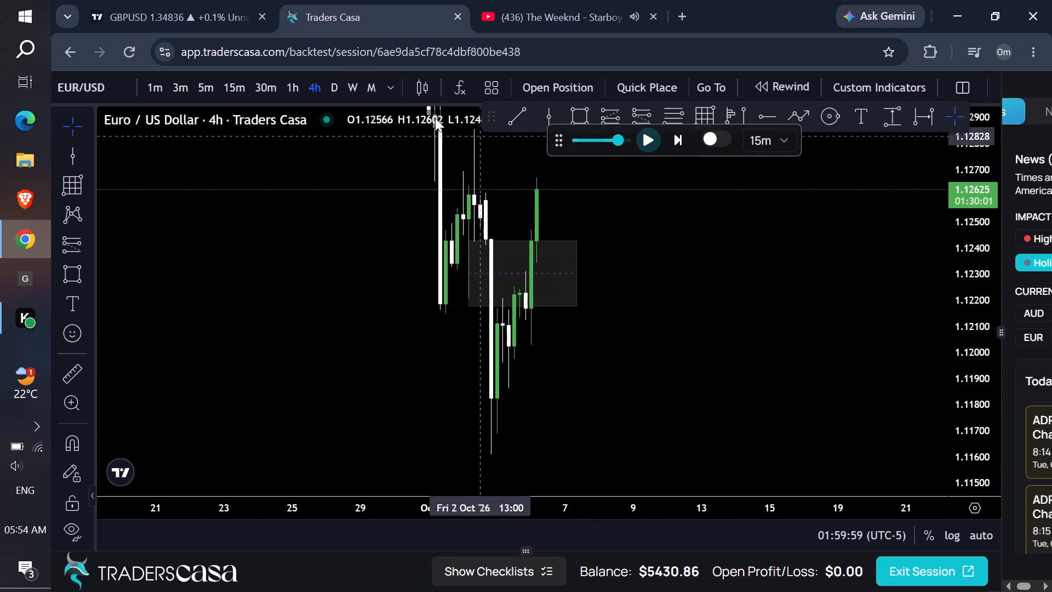
Examine the early October daily price action above the 1.11335 and 1.10640 levels.
left_click(336, 92)
left_click_drag(968, 203, 770, 522)
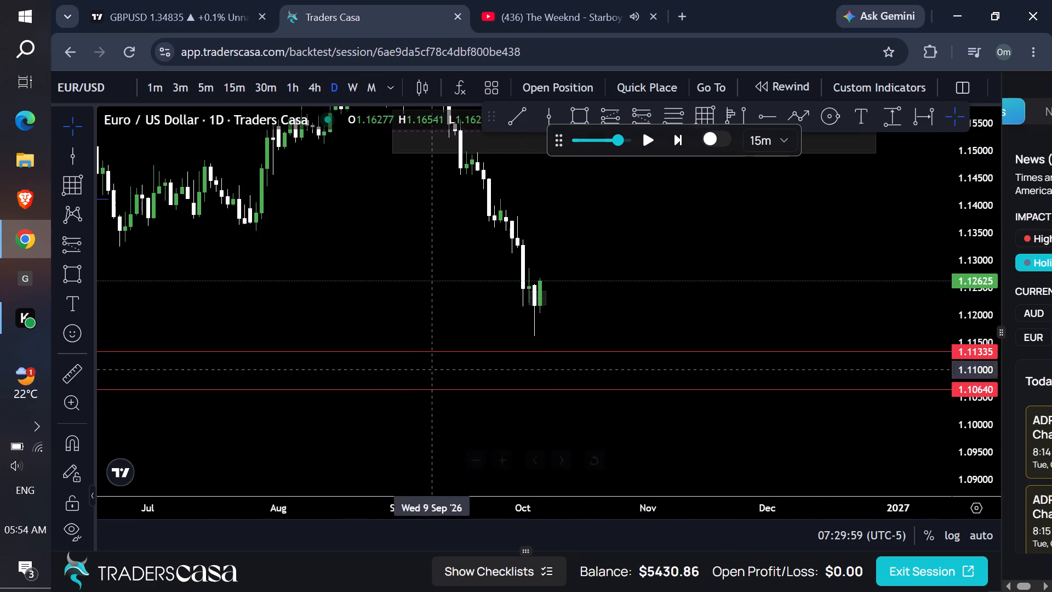
scroll(368, 343, "up", 1)
scroll(368, 343, "down", 1)
scroll(368, 343, "up", 1)
scroll(368, 343, "down", 1)
scroll(368, 343, "up", 1)
scroll(368, 342, "down", 1)
scroll(368, 341, "up", 1)
scroll(368, 341, "down", 1)
scroll(289, 320, "up", 1)
scroll(289, 320, "down", 1)
scroll(289, 320, "up", 1)
scroll(289, 320, "down", 1)
scroll(289, 321, "up", 1)
scroll(289, 321, "down", 3)
scroll(288, 321, "up", 1)
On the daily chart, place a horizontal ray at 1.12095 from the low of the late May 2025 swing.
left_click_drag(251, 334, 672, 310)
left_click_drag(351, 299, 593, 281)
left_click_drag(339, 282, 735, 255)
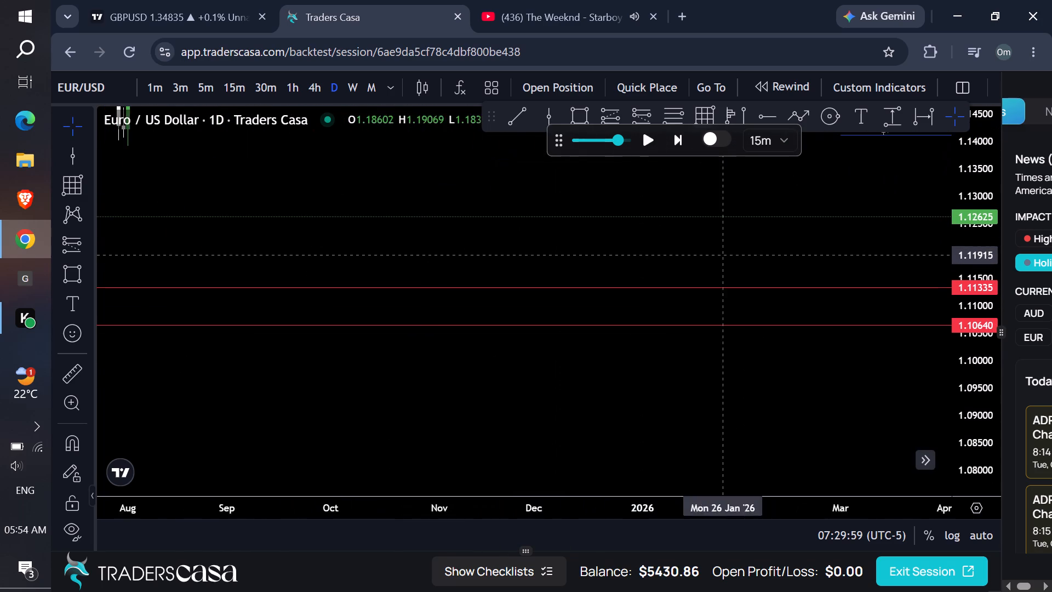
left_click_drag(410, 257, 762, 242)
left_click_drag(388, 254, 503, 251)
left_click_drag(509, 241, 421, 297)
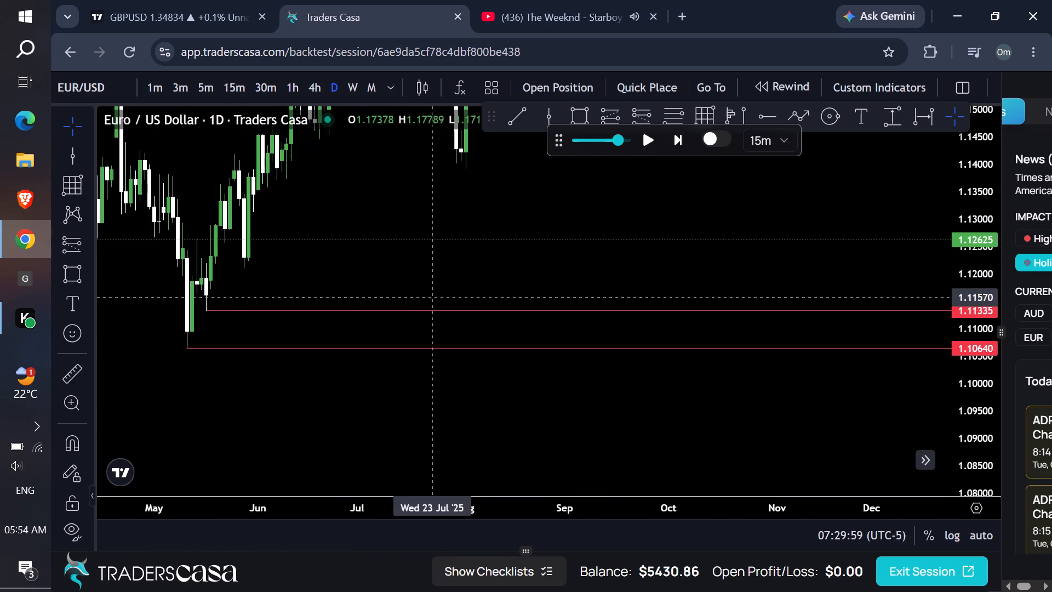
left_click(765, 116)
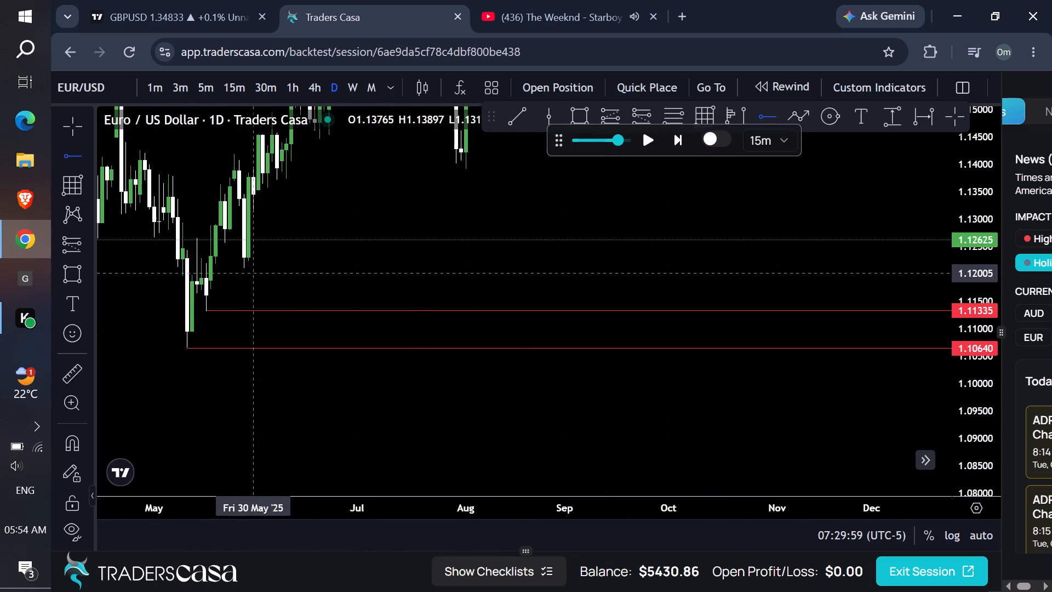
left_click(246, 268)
Return to the latest daily candles and delete the small supply rectangle between about 1.1218 and 1.1243.
left_click_drag(510, 234, 108, 271)
left_click_drag(798, 251, 139, 254)
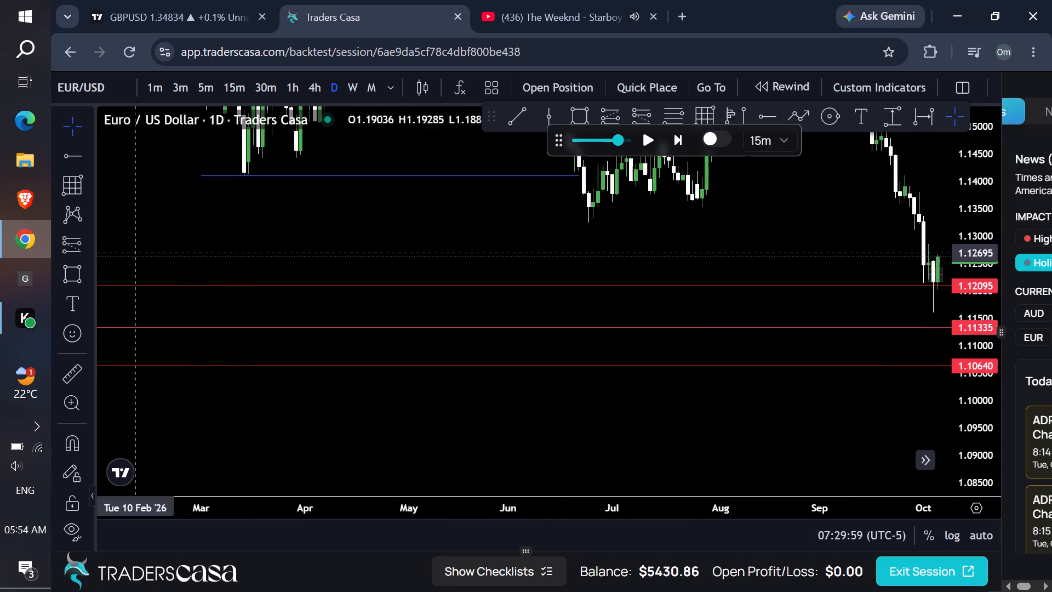
left_click_drag(528, 236, 431, 253)
scroll(690, 294, "up", 4)
scroll(690, 294, "down", 1)
scroll(690, 294, "up", 1)
left_click_drag(983, 407, 948, 272)
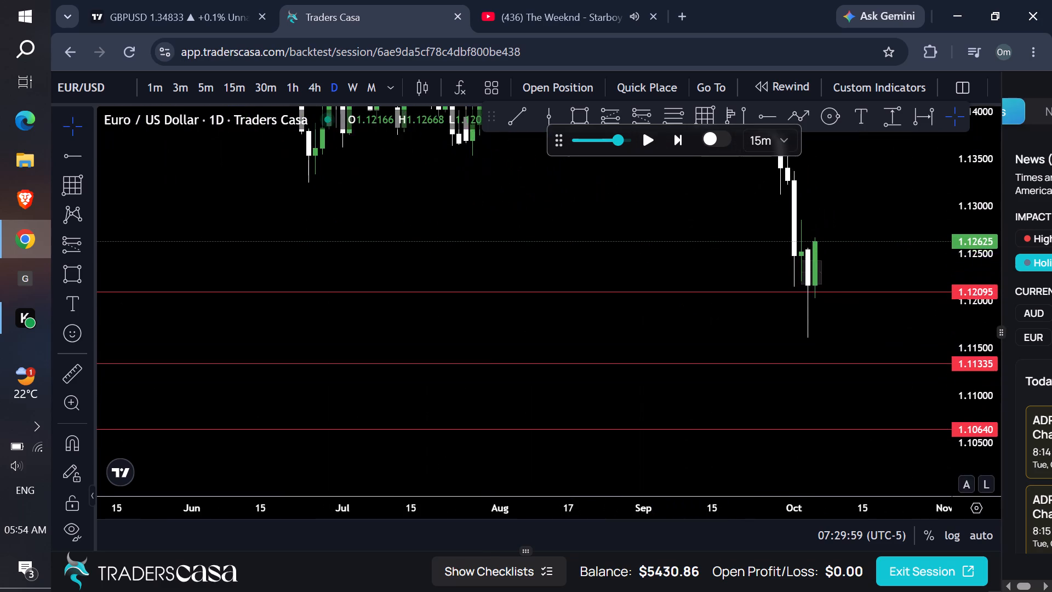
left_click_drag(948, 272, 938, 260)
left_click(825, 263)
left_click(975, 178)
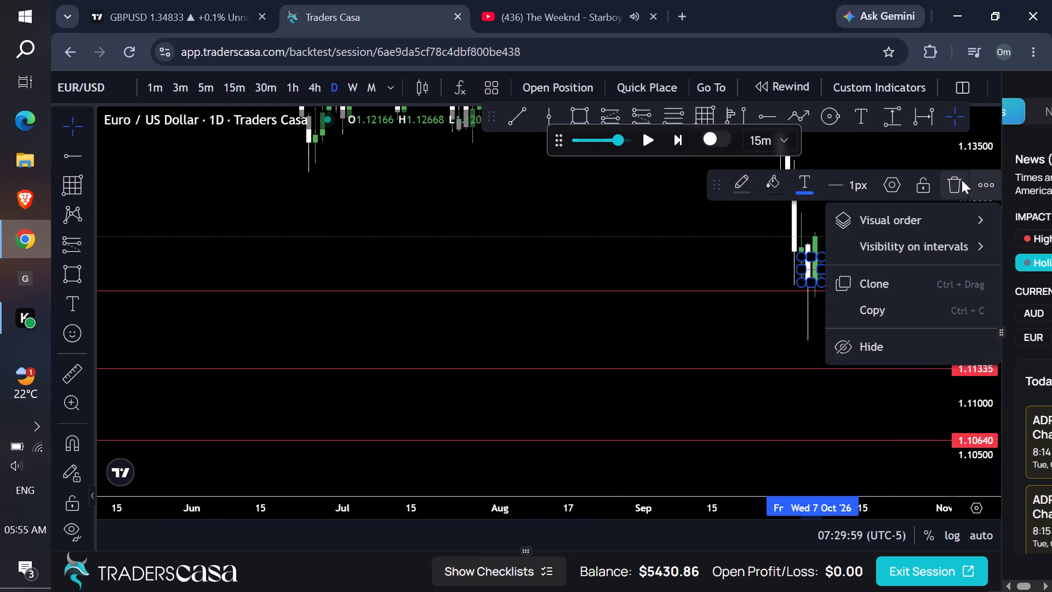
left_click(961, 181)
Draw a rectangle zone on the daily chart from 30 September at 1.13247 to about 22 October at about 1.1285.
left_click_drag(854, 229, 713, 262)
left_click_drag(755, 237, 698, 263)
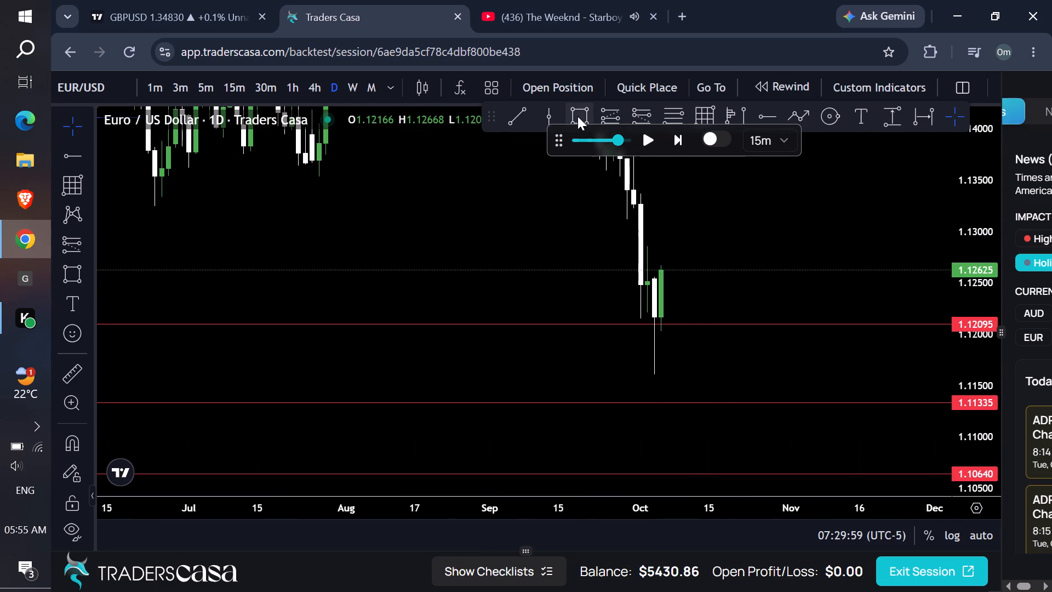
left_click(578, 116)
left_click(633, 206)
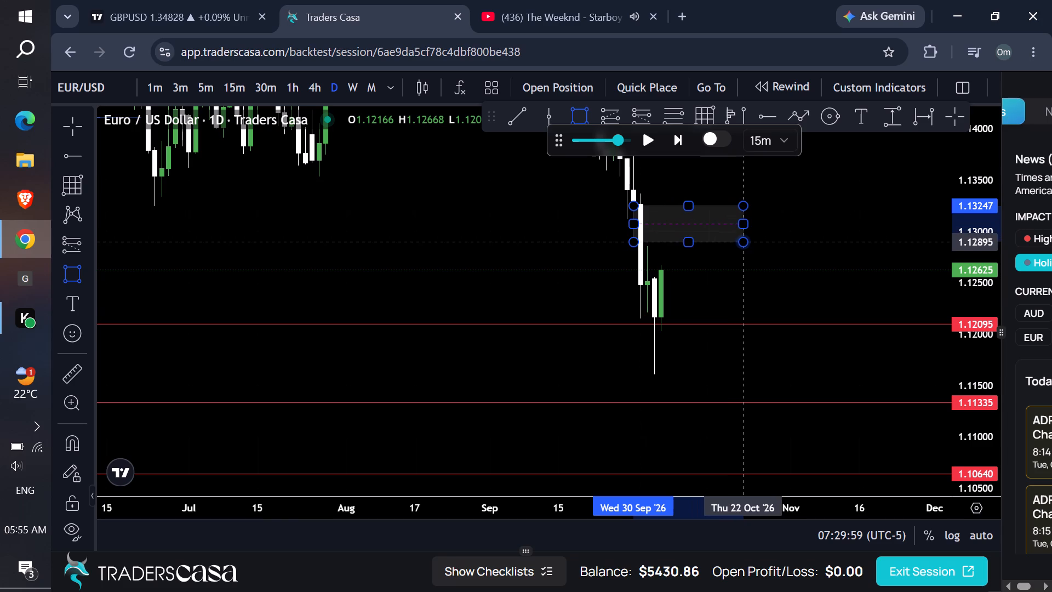
left_click(742, 247)
left_click_drag(799, 253, 794, 255)
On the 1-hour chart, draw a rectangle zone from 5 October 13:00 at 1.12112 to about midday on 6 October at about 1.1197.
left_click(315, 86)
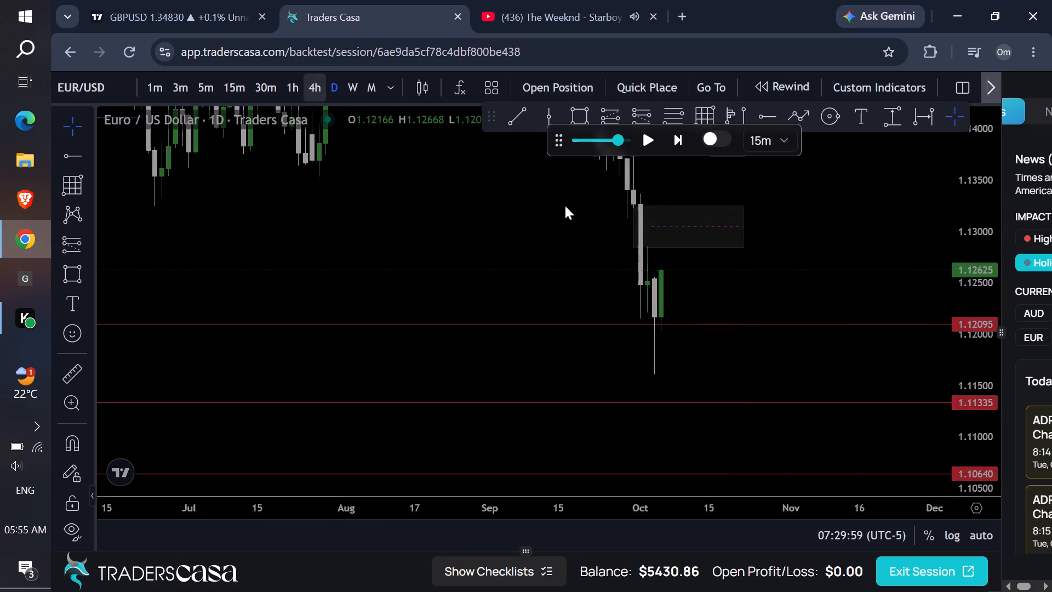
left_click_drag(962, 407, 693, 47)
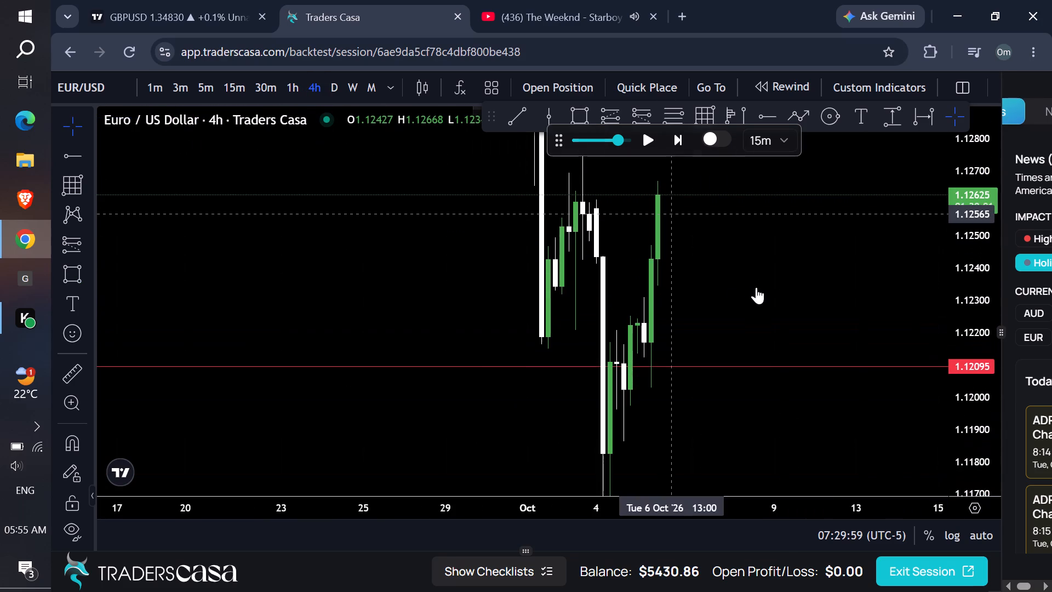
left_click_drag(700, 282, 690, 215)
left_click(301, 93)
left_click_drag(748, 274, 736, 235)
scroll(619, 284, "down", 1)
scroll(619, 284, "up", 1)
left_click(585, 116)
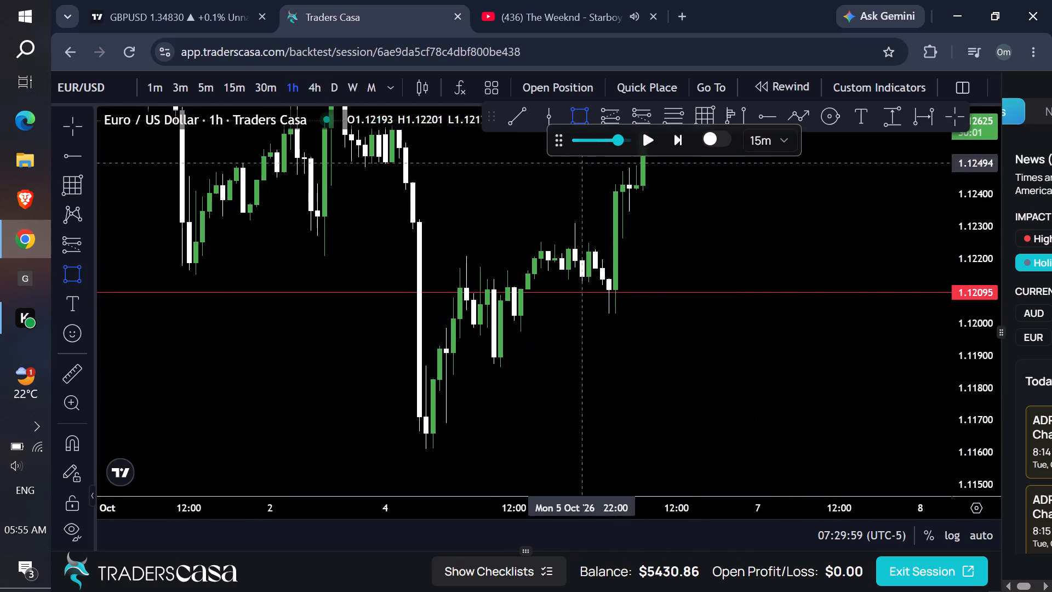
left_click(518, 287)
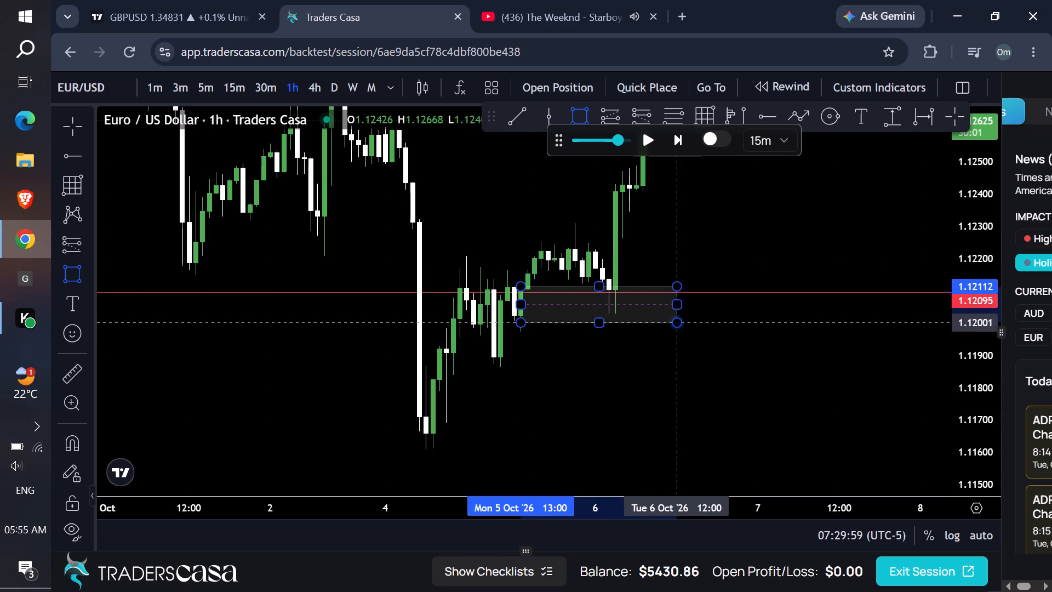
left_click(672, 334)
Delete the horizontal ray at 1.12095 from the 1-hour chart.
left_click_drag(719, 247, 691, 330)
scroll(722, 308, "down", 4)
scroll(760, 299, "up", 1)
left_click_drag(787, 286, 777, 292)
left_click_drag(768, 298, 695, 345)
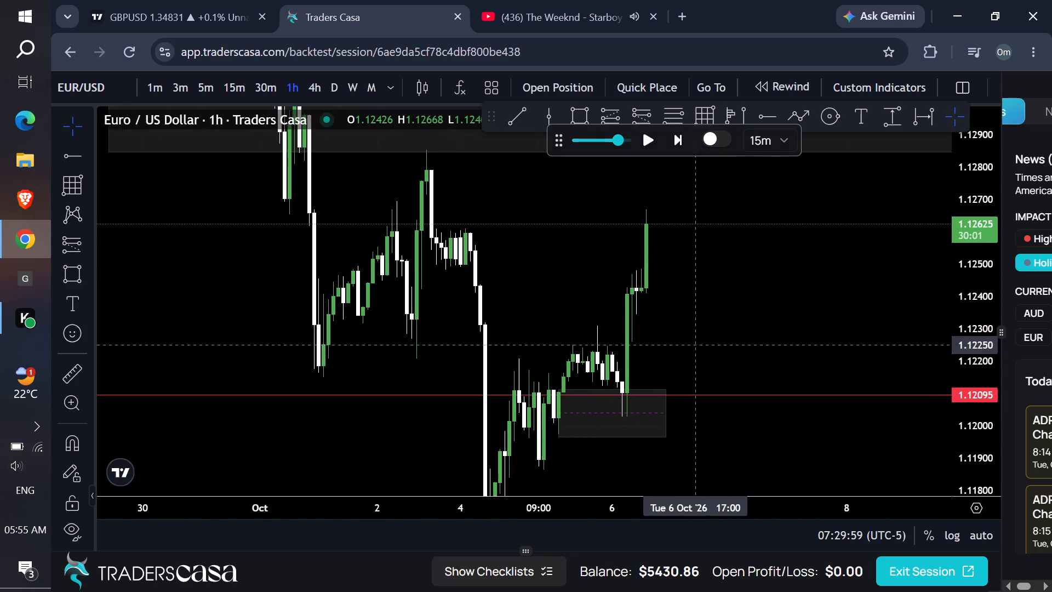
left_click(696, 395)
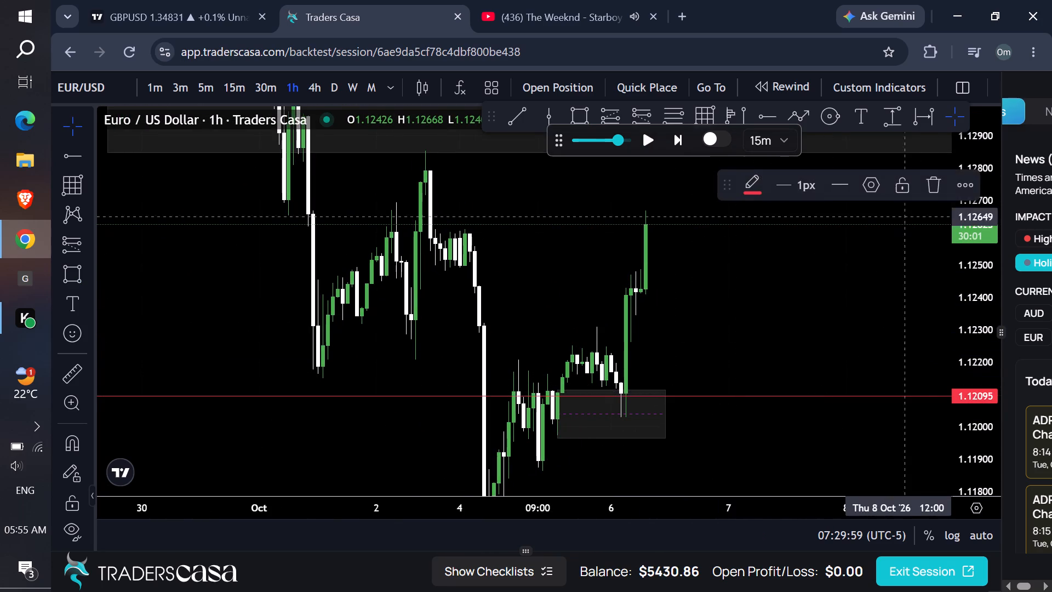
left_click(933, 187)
Play the replay on the 4-hour chart in 15-minute steps until about 13:45 on 7 October.
left_click(312, 88)
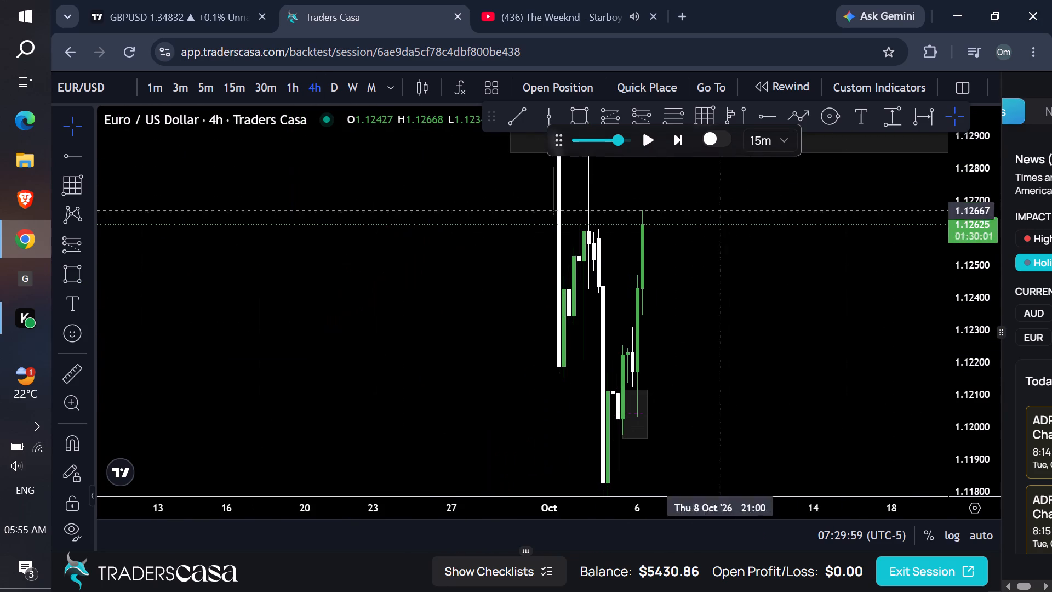
left_click_drag(960, 221, 921, 368)
left_click_drag(838, 321, 758, 299)
left_click_drag(734, 298, 704, 325)
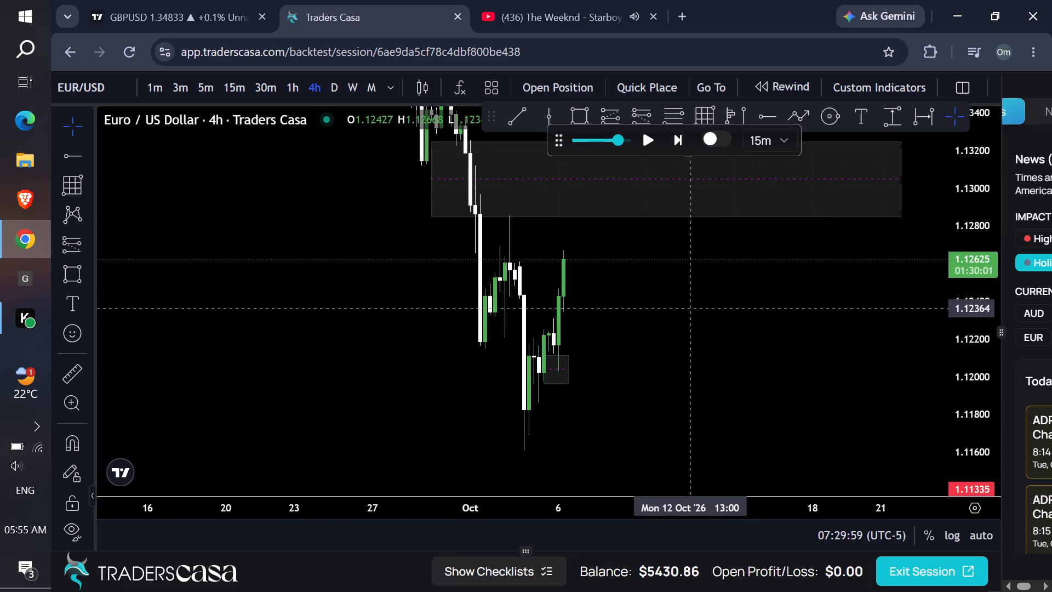
left_click(648, 143)
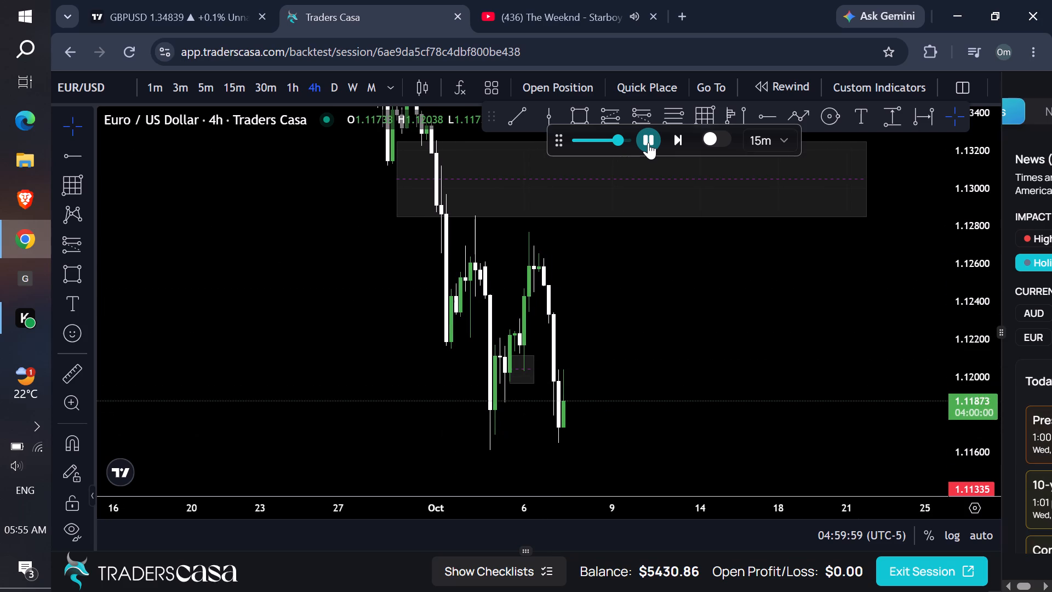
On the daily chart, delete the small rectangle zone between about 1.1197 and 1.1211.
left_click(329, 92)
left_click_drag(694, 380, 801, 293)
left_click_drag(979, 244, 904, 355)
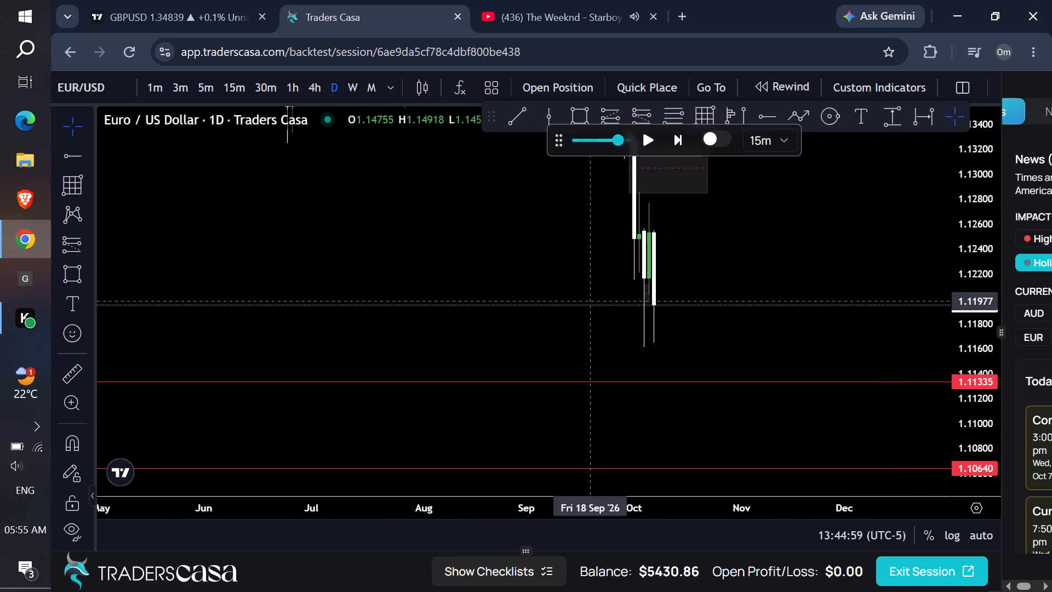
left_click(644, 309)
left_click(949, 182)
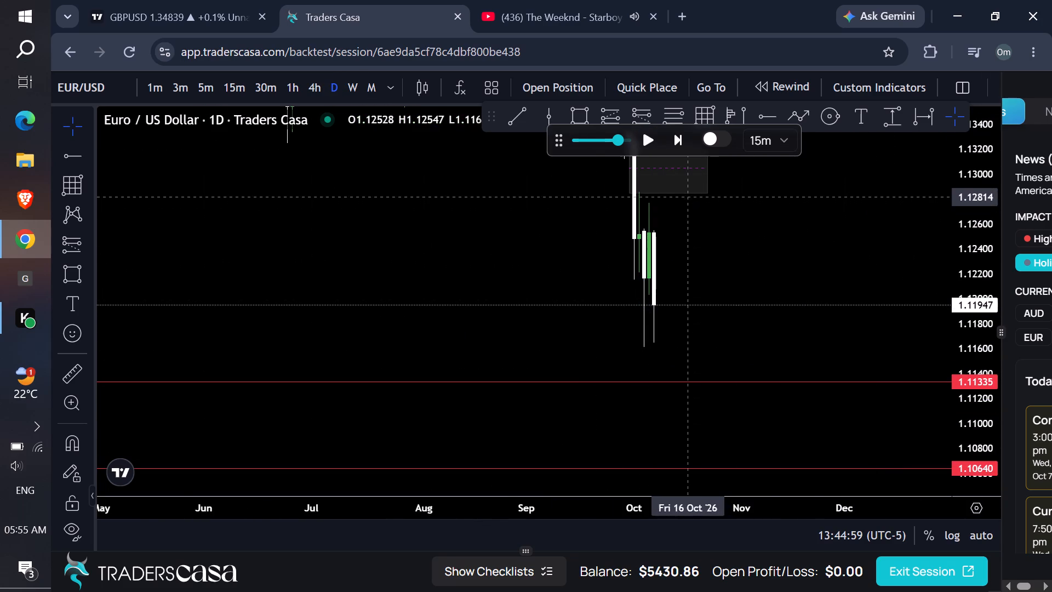
Place a horizontal ray at 1.11614 from the low of the 5 October daily candle.
scroll(687, 197, "up", 6)
scroll(687, 197, "down", 1)
left_click(775, 106)
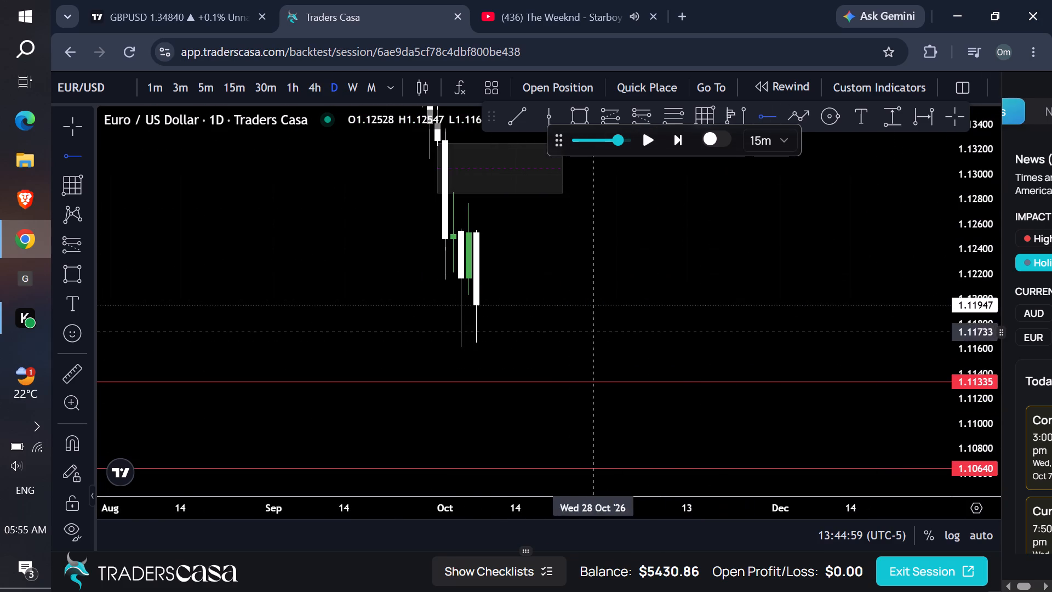
left_click(460, 346)
left_click(552, 302)
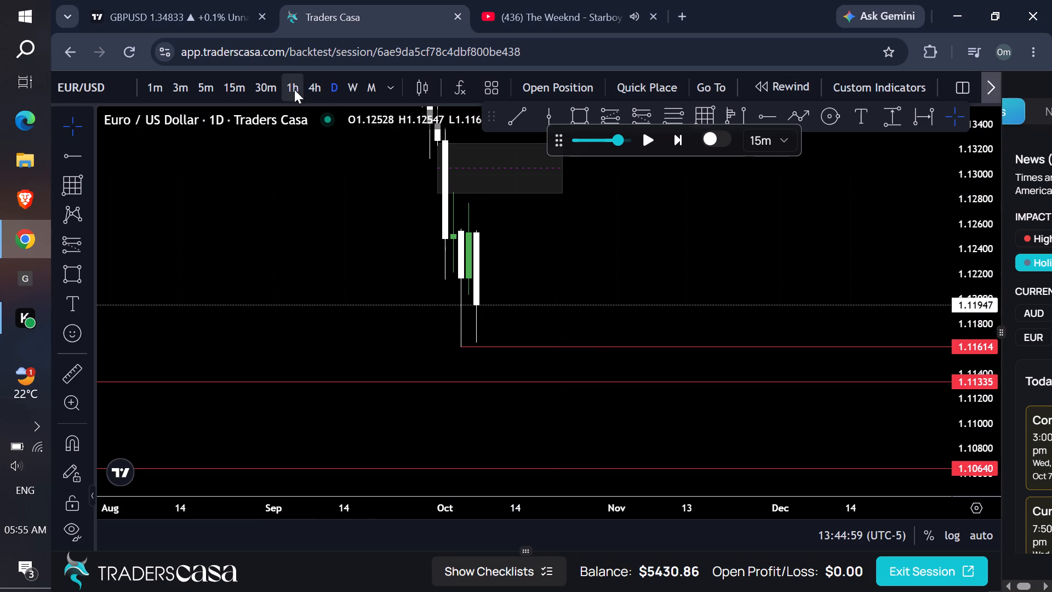
On the 4-hour chart, draw a rectangle zone from 2 October at 1.12617 to 7 October at about 1.1285.
left_click(309, 89)
scroll(530, 219, "down", 4)
left_click_drag(630, 238, 601, 307)
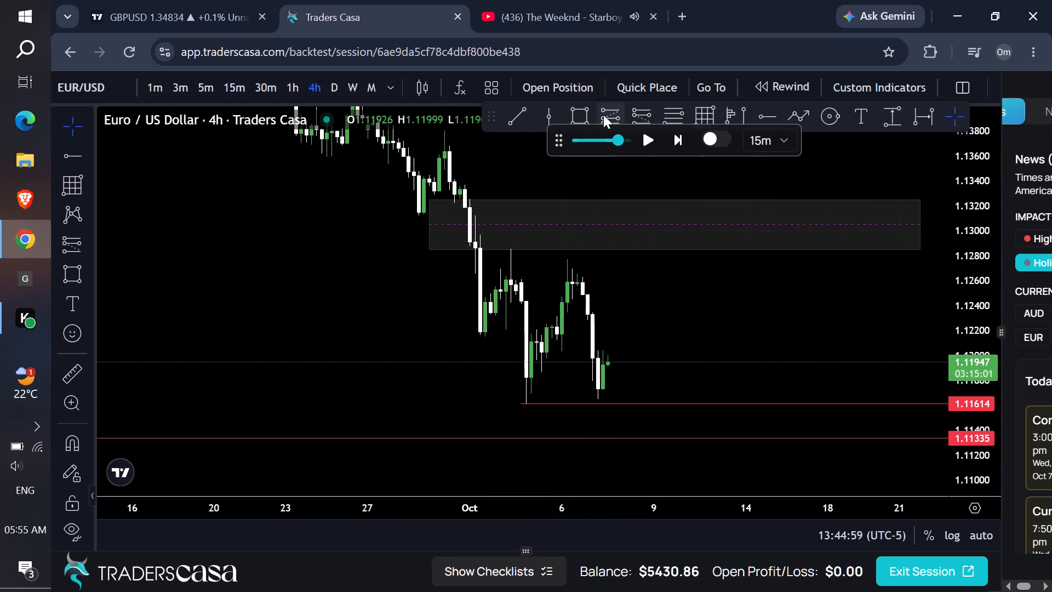
left_click(585, 118)
left_click(512, 278)
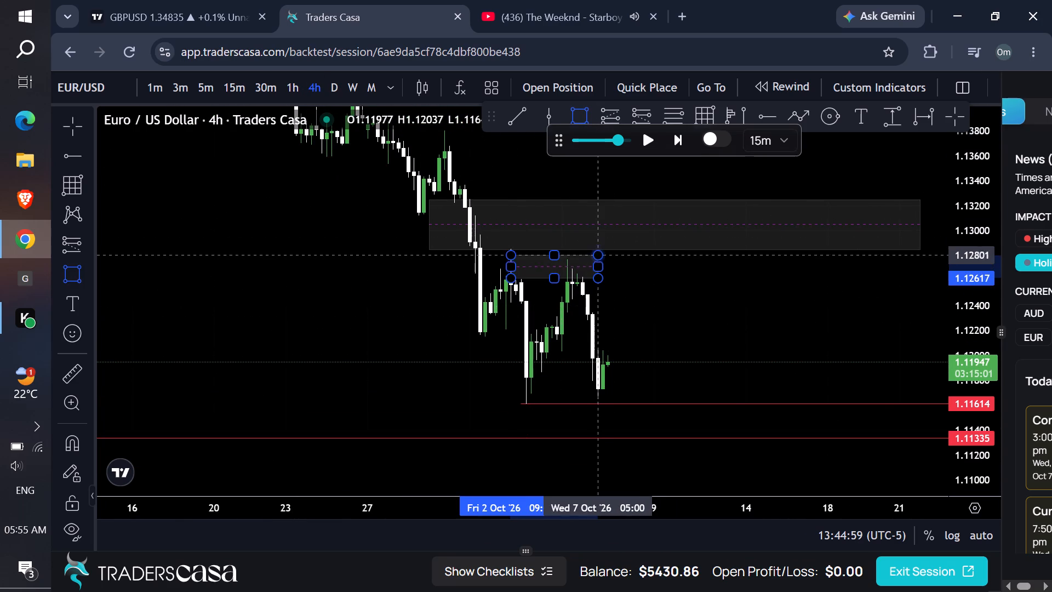
left_click(597, 250)
left_click(716, 292)
Play the replay on the 4-hour chart in 15-minute steps until about 06:15 on 8 October.
left_click_drag(957, 371, 865, 246)
left_click_drag(765, 307, 746, 292)
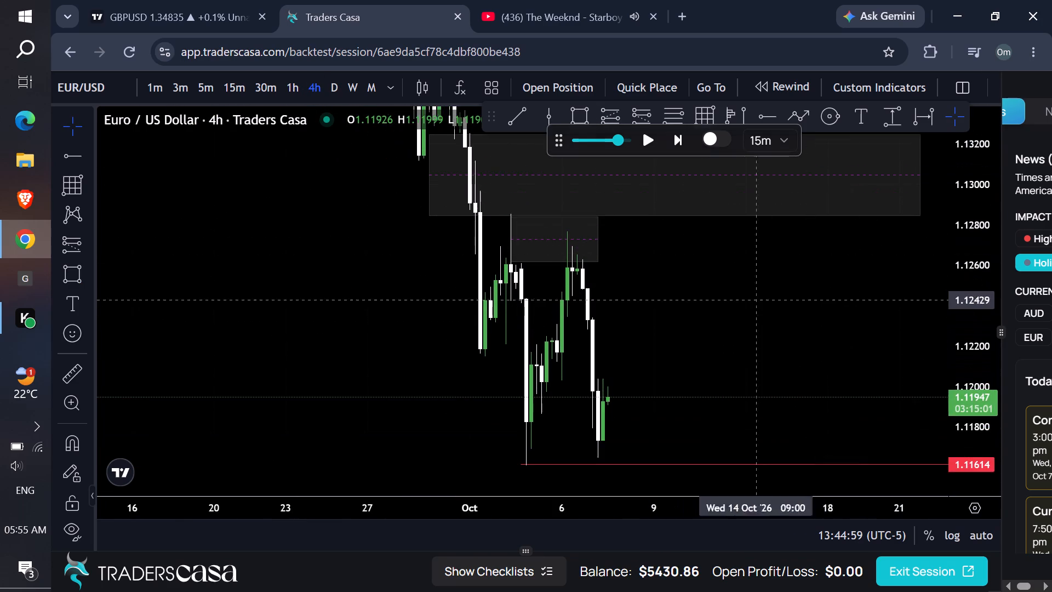
left_click_drag(746, 292, 669, 251)
left_click(647, 145)
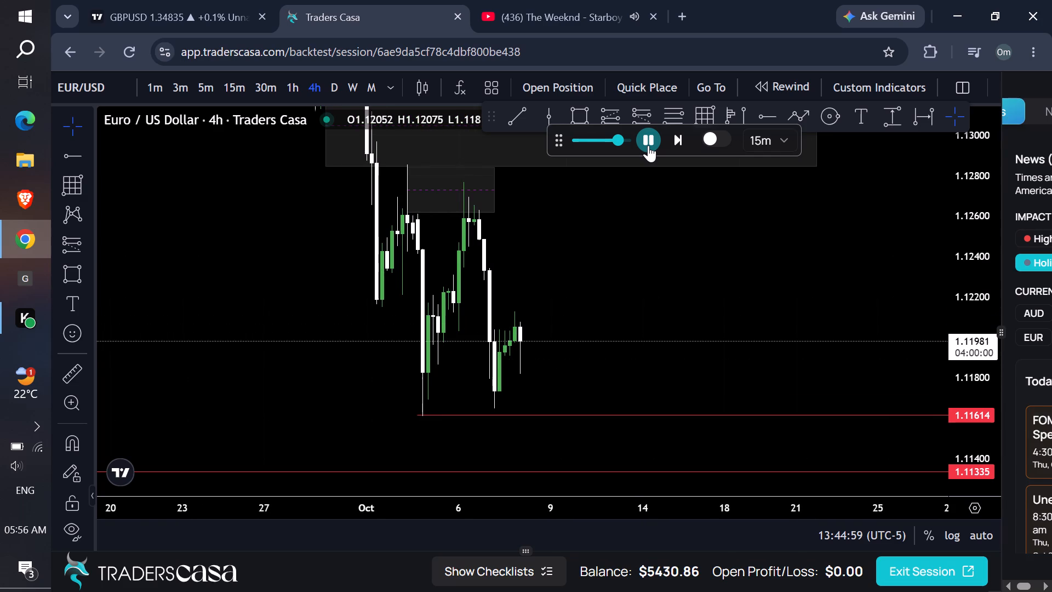
Check the 15-minute and 1-hour charts, and play the replay on the 4-hour chart in 15-minute steps until about 02:45 on 9 October.
left_click(237, 88)
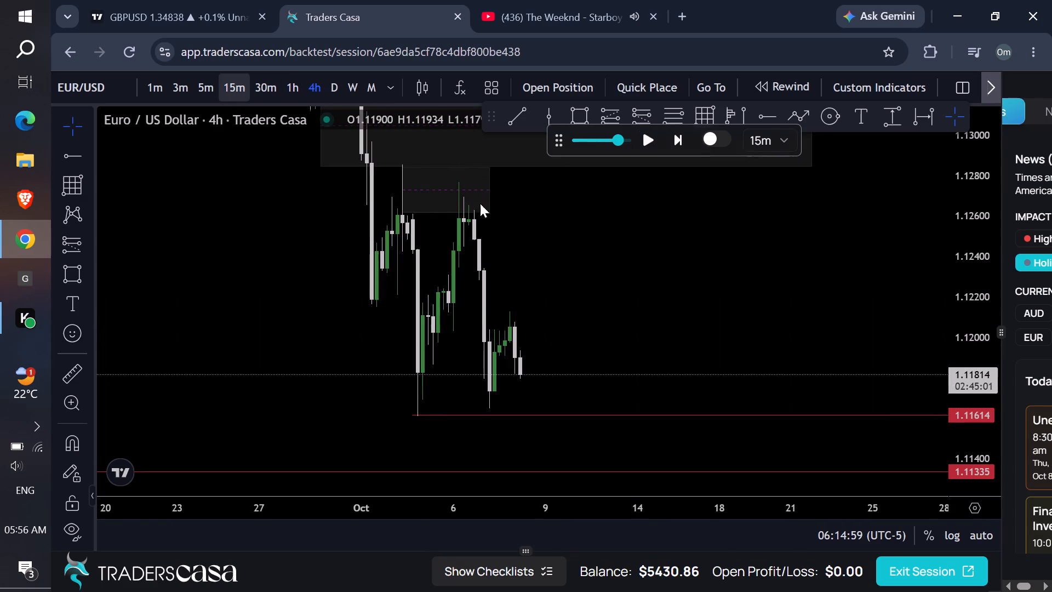
left_click_drag(978, 454, 693, 180)
left_click_drag(622, 346, 597, 194)
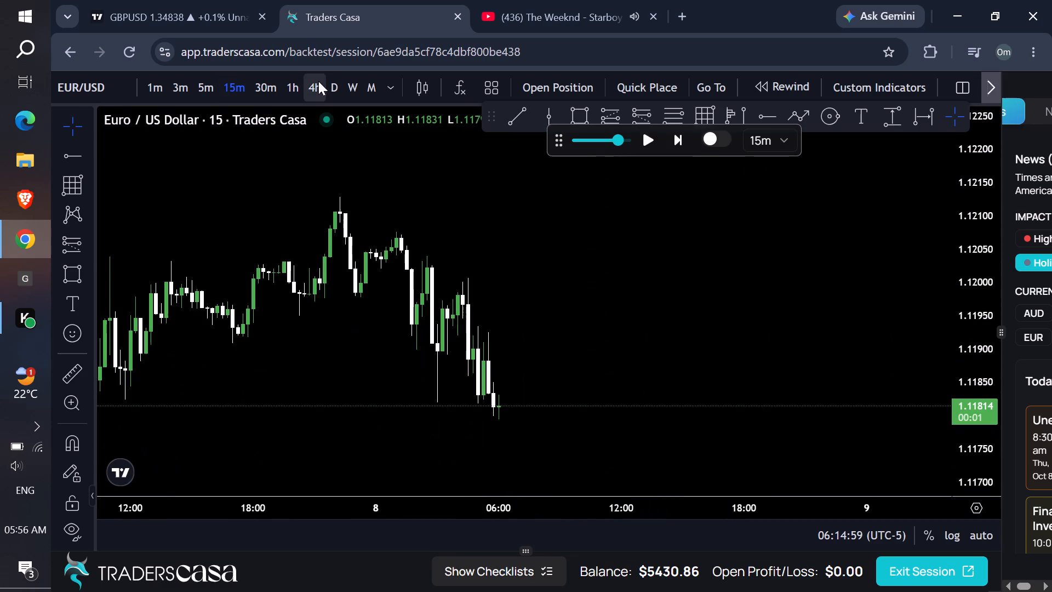
left_click(295, 87)
left_click_drag(962, 249, 827, 420)
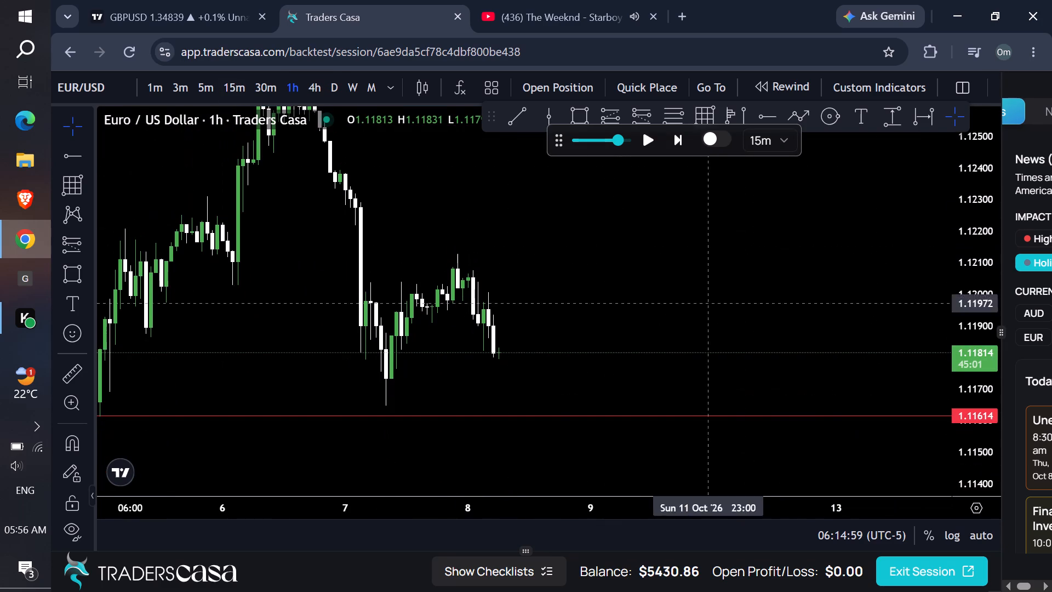
left_click(319, 93)
left_click(644, 144)
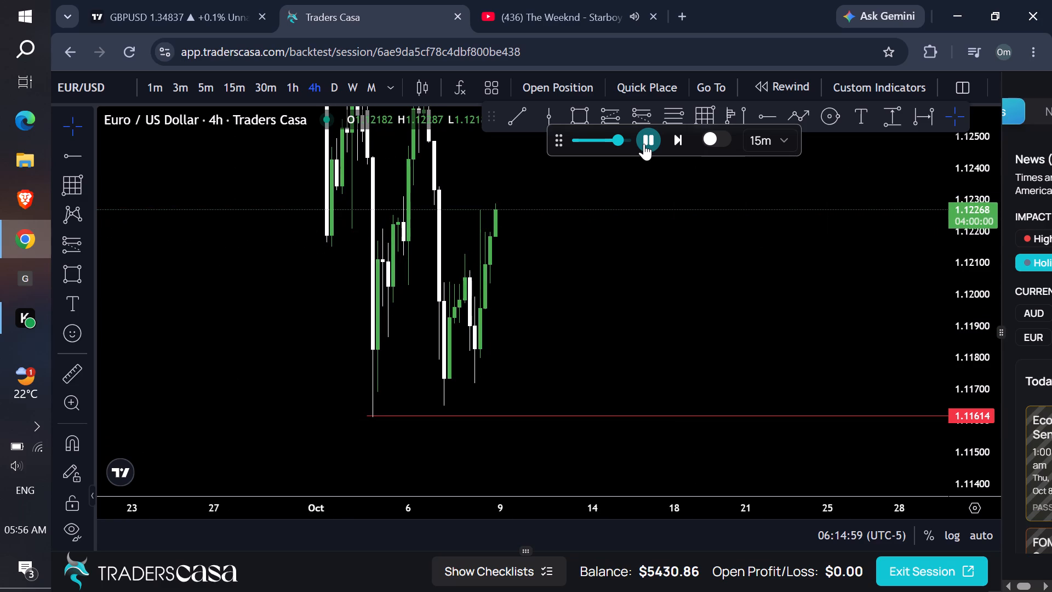
left_click_drag(658, 160, 736, 261)
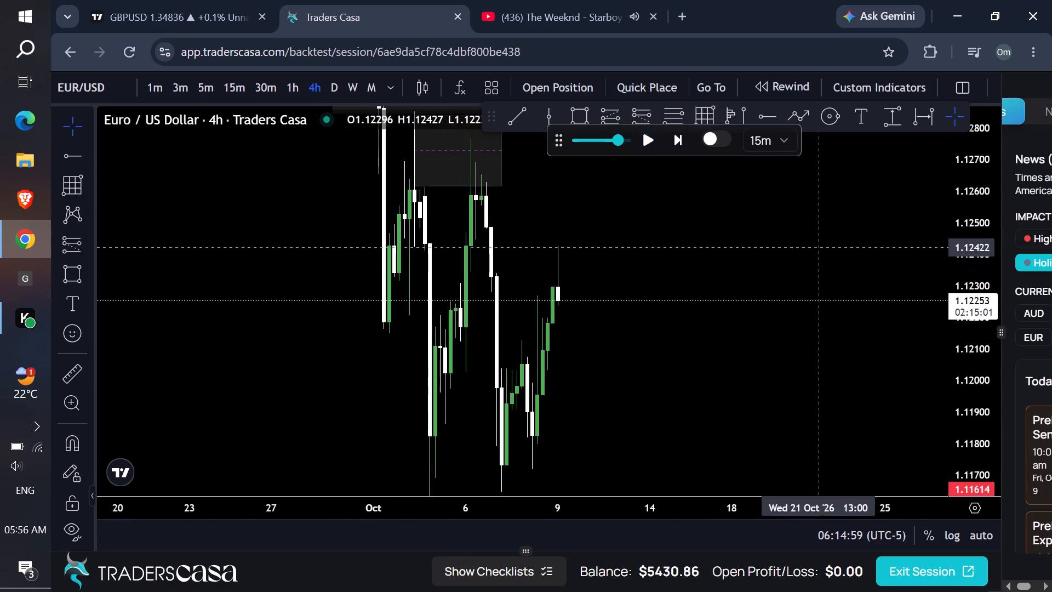
On the 4-hour chart, draw a rectangle zone from the 6 October high at 1.12769 down to about 1.1235, extending past 14 October.
left_click_drag(969, 241, 723, 300)
left_click(328, 86)
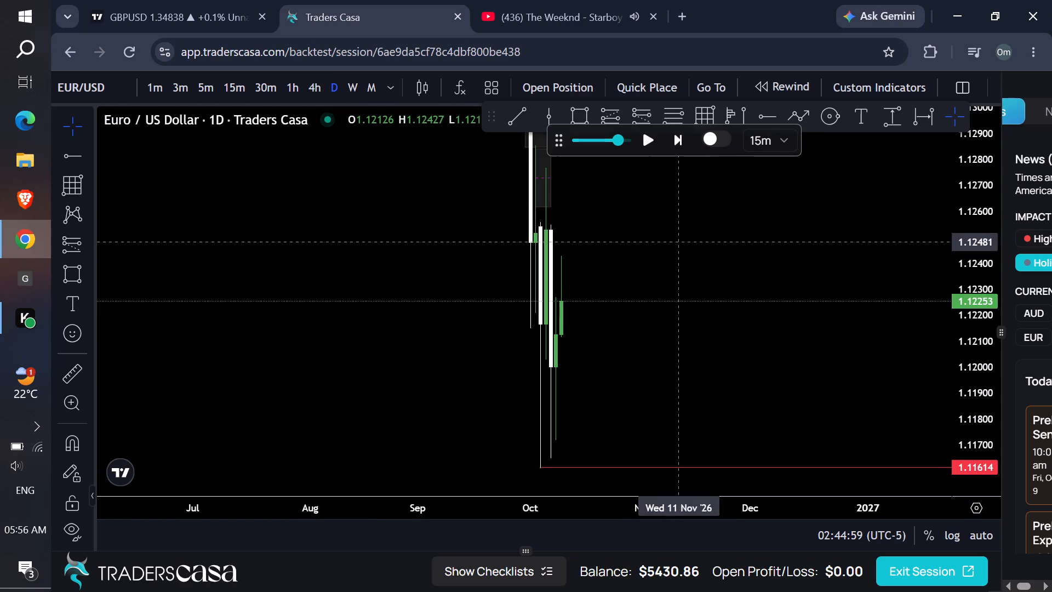
left_click_drag(679, 244, 631, 240)
left_click(312, 80)
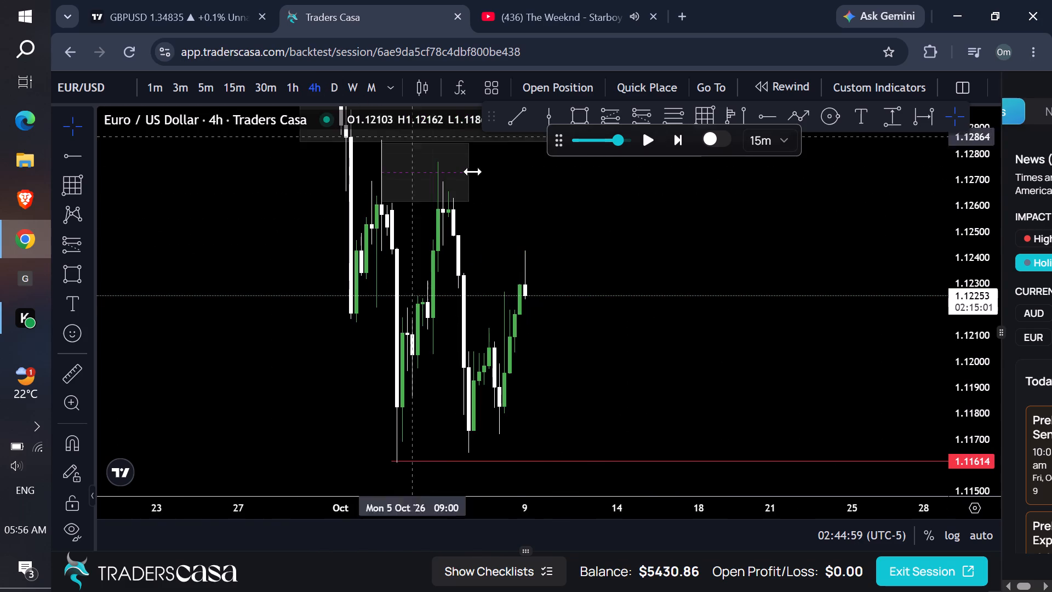
left_click(587, 116)
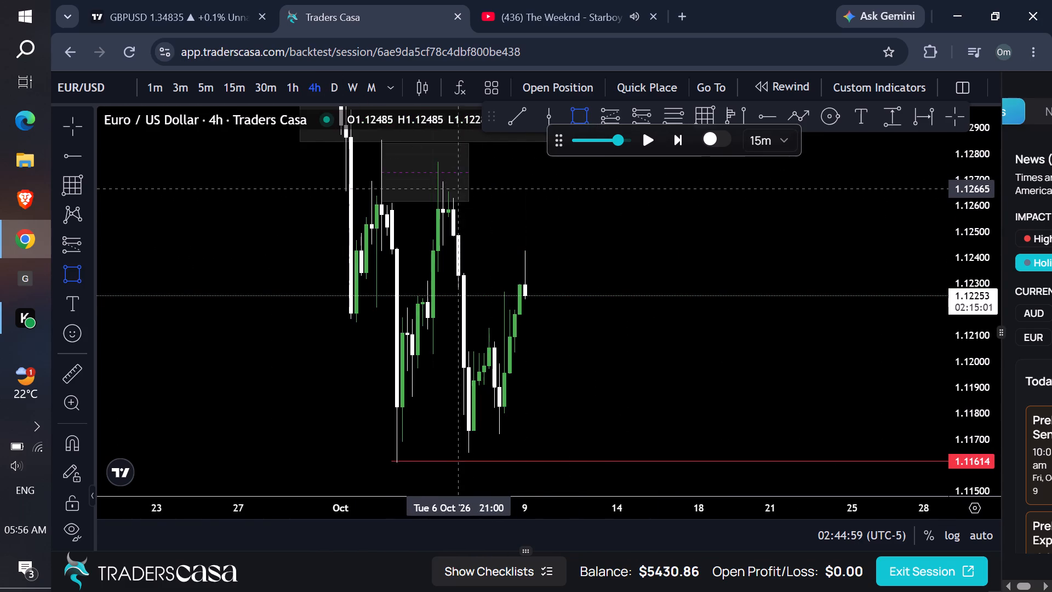
left_click(434, 162)
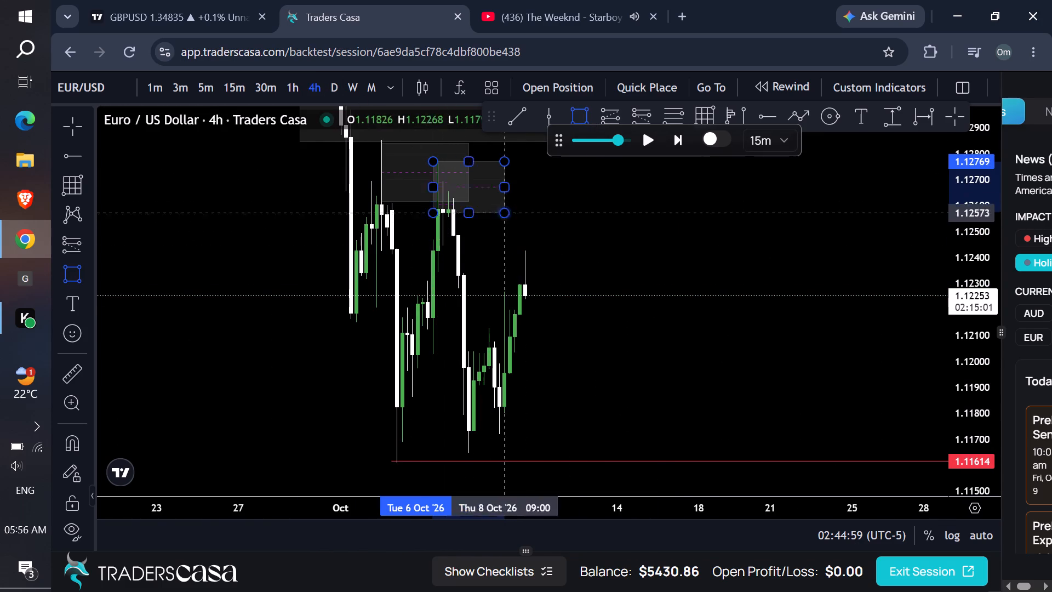
left_click(653, 269)
left_click(731, 259)
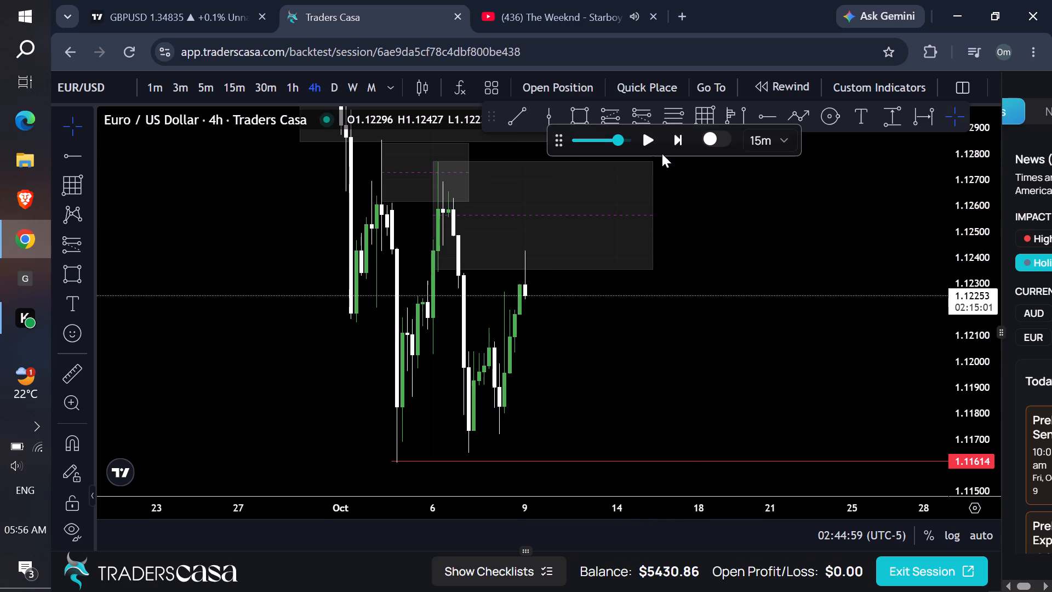
Advance the replay in 15-minute steps to about 05:30 on 9 October, viewing price on the 15-minute chart.
left_click(645, 141)
left_click(645, 141)
left_click(645, 141)
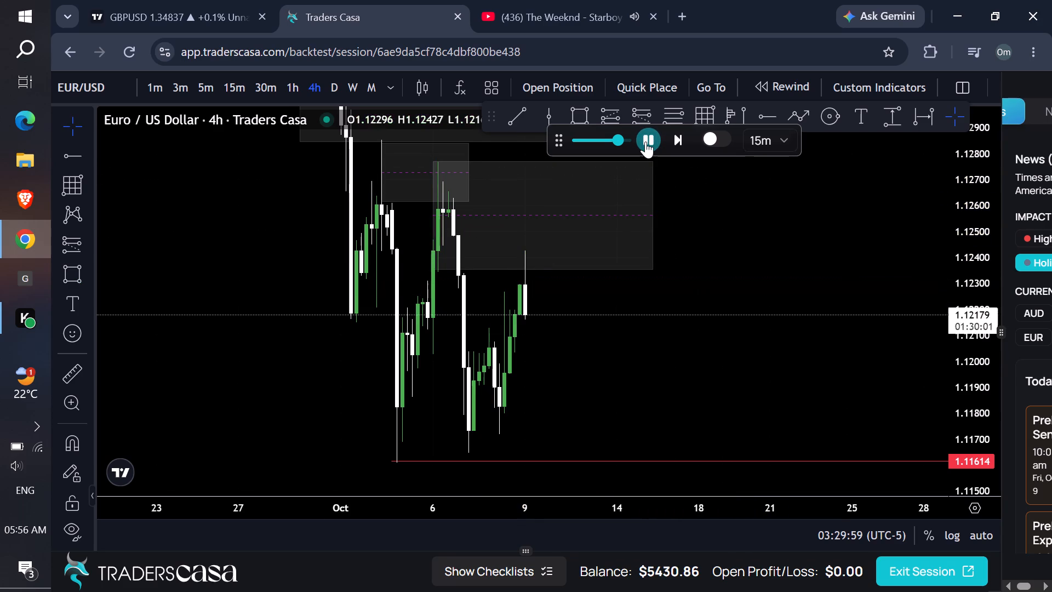
left_click(645, 141)
left_click(231, 93)
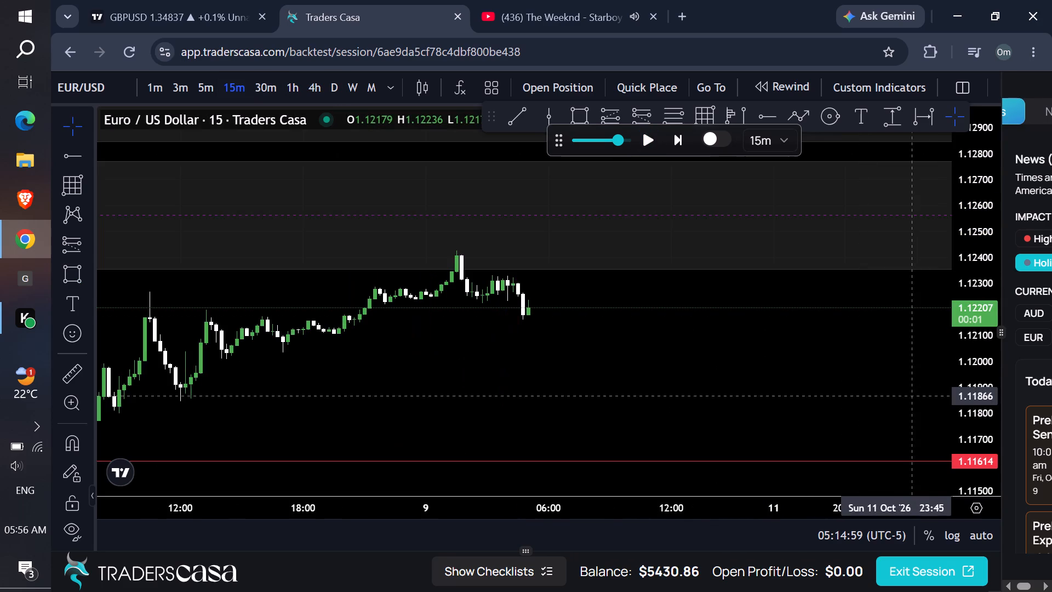
left_click_drag(978, 441, 824, 186)
left_click_drag(698, 234, 676, 245)
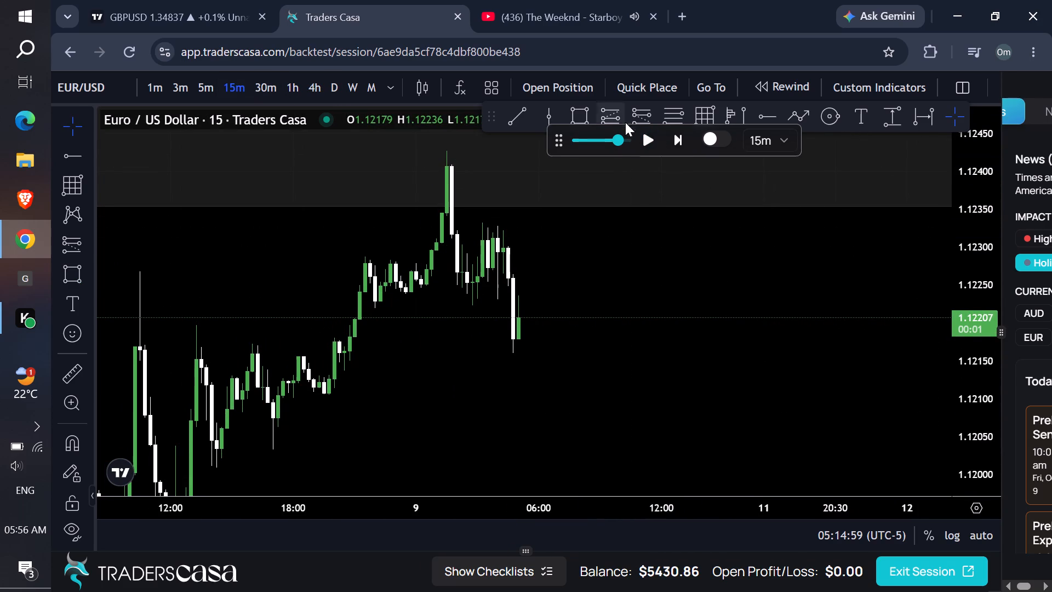
double_click(646, 144)
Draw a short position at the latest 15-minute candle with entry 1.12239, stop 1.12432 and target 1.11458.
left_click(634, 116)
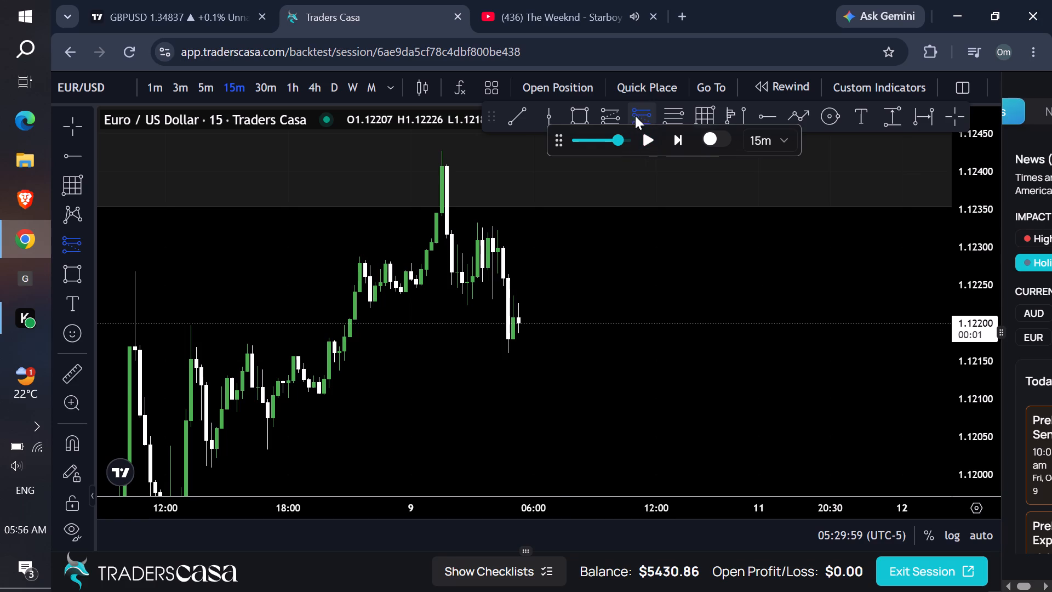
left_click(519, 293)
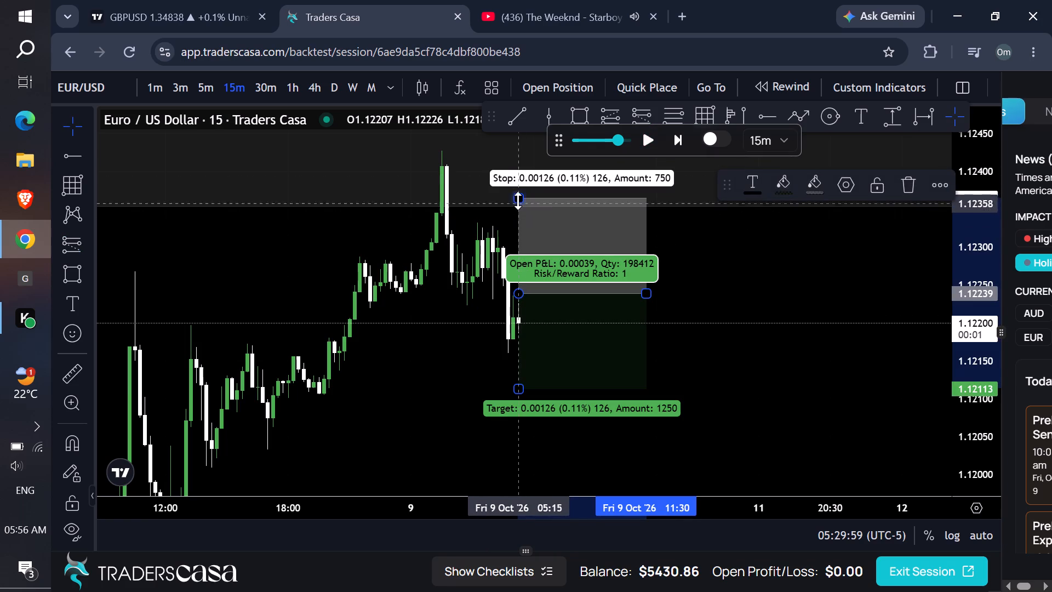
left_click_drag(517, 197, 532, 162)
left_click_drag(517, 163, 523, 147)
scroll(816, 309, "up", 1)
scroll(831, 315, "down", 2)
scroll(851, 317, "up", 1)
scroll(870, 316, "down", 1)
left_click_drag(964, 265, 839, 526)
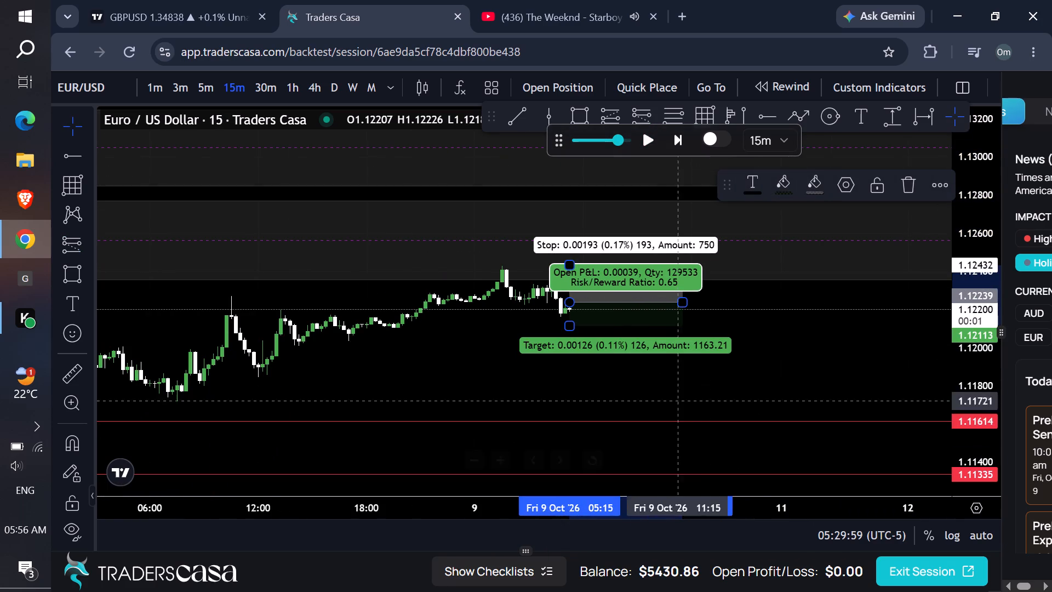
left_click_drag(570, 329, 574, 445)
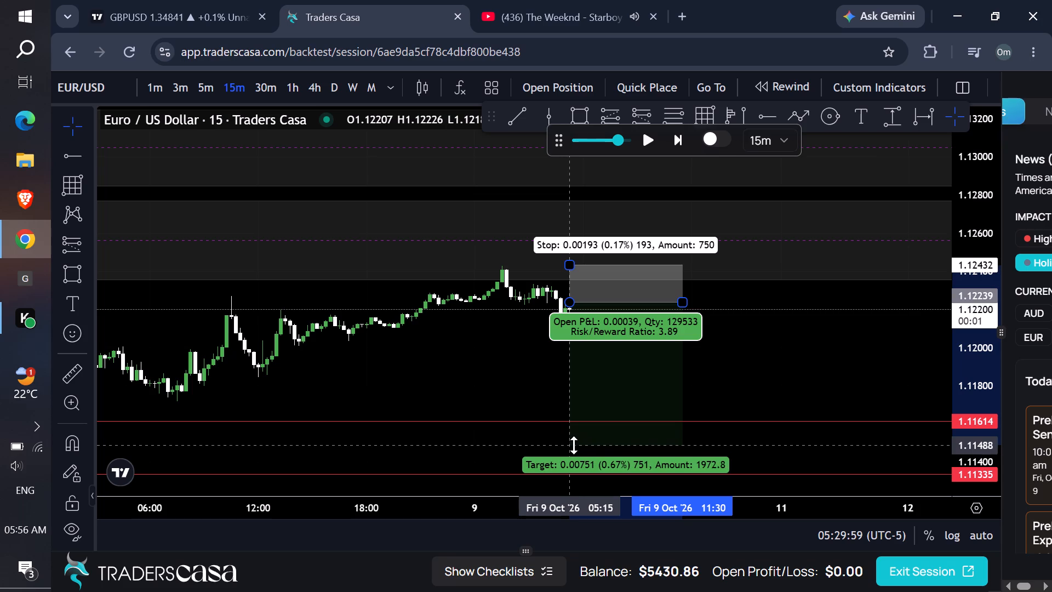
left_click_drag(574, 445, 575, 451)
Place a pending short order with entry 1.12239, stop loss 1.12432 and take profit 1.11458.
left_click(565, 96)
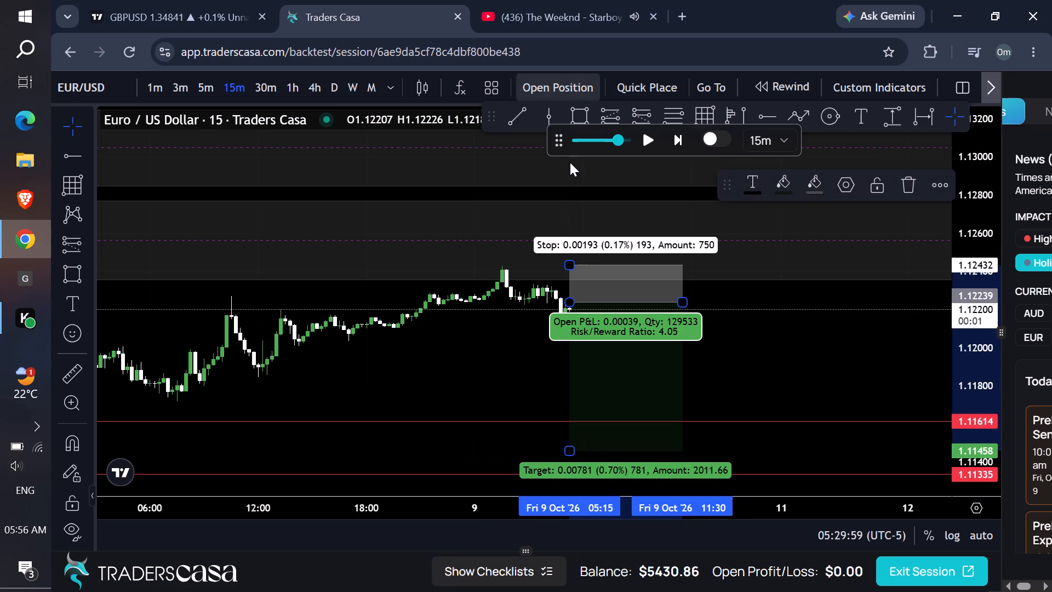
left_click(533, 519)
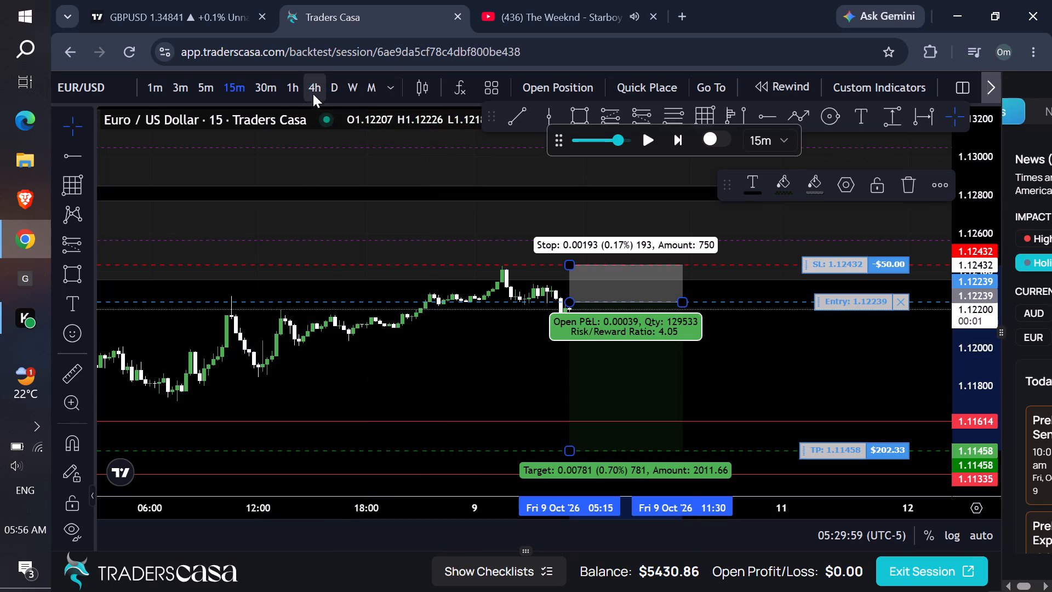
Play the replay on the 4-hour chart in 5-minute steps and widen the short position drawing.
left_click(313, 90)
left_click_drag(744, 350, 744, 345)
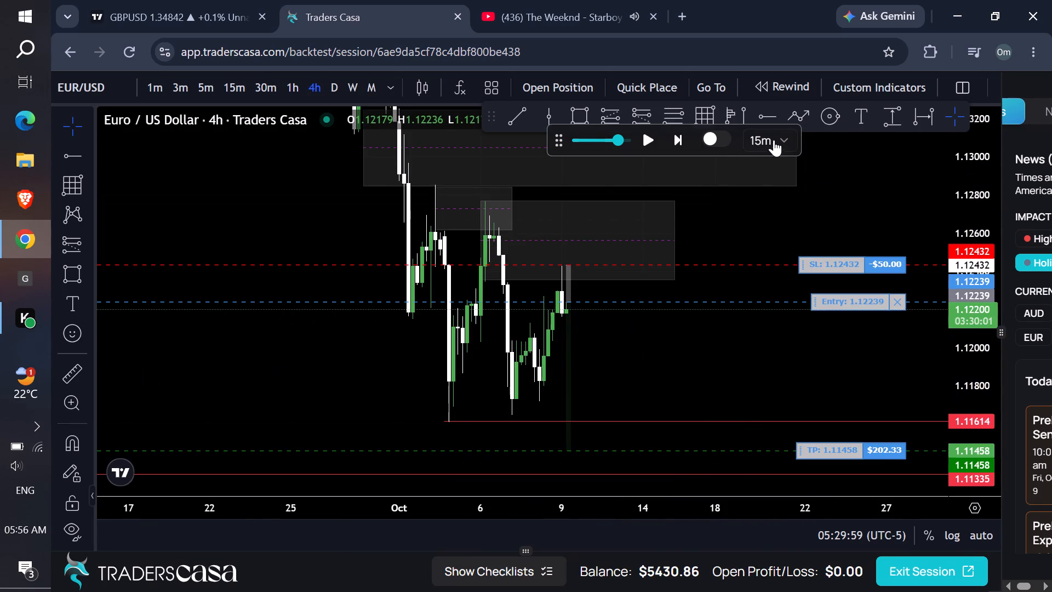
left_click(773, 140)
left_click(771, 245)
left_click(717, 357)
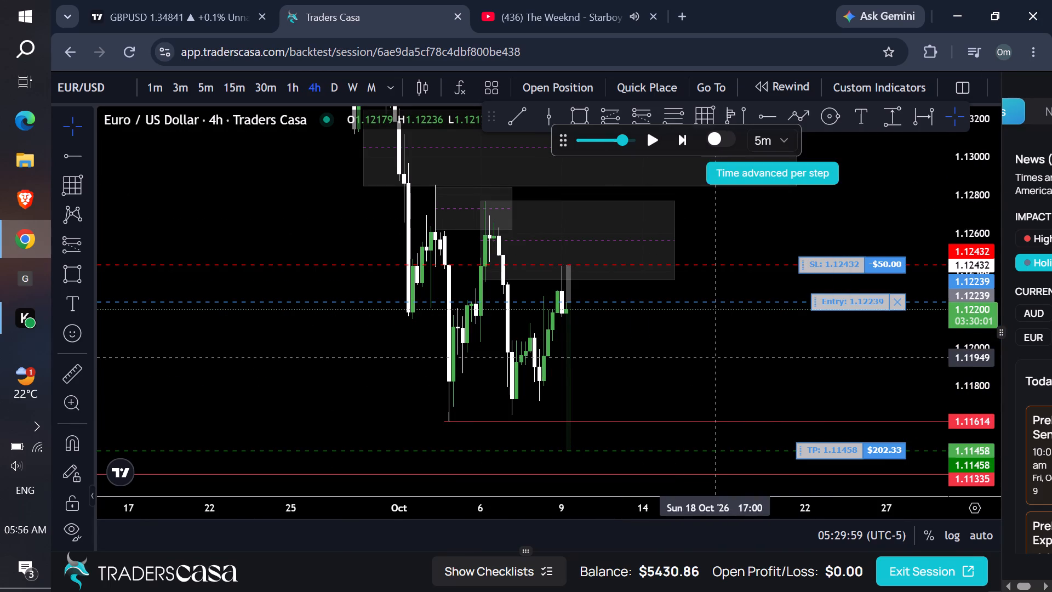
left_click(647, 141)
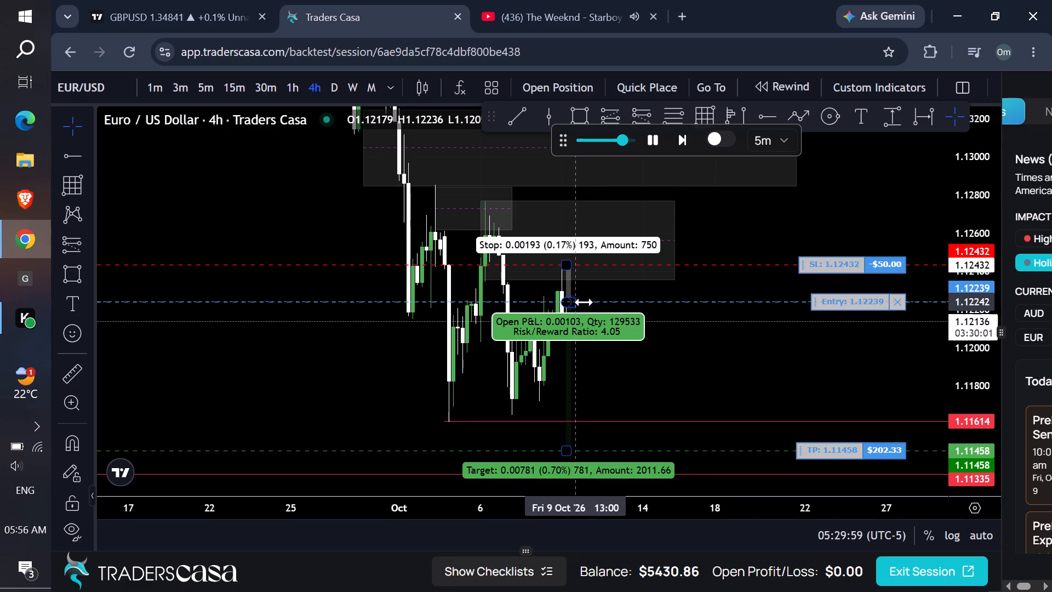
left_click_drag(576, 301, 632, 311)
left_click(710, 335)
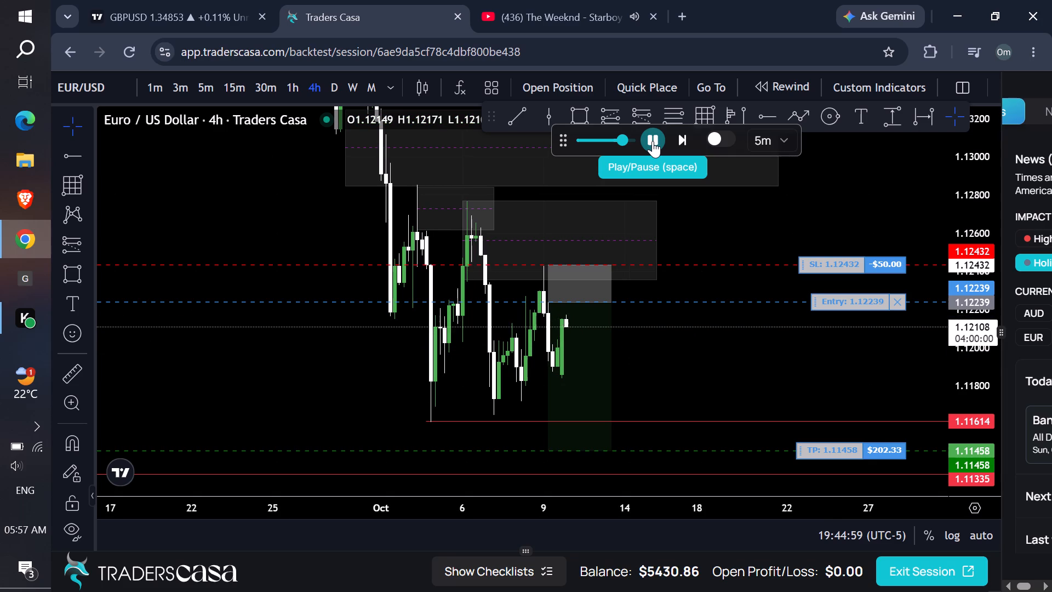
Set the replay step to 10 minutes and play on until about 14:05 on 12 October.
left_click(792, 138)
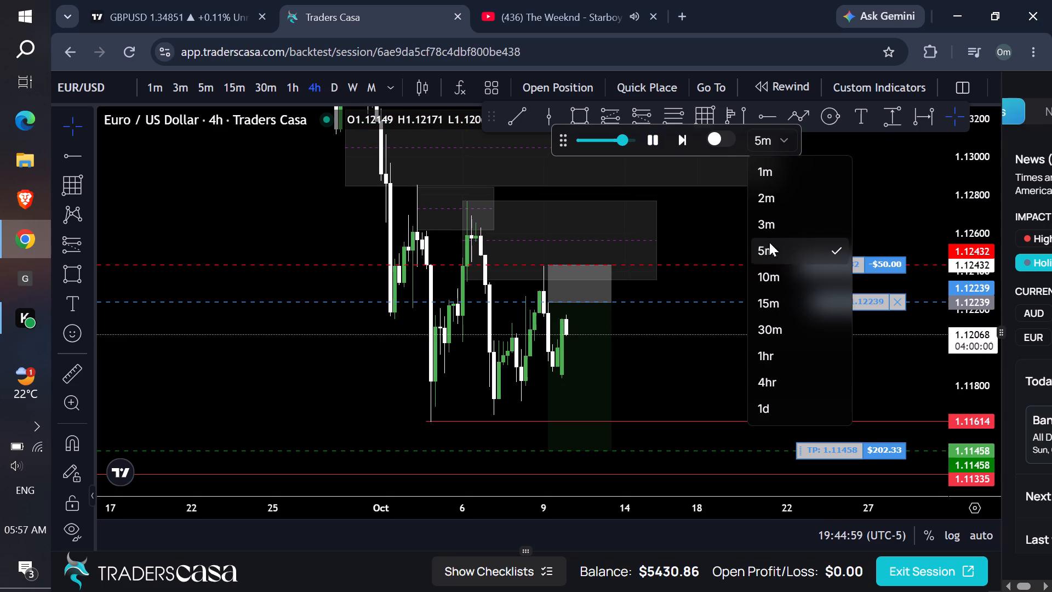
left_click(775, 277)
left_click(758, 227)
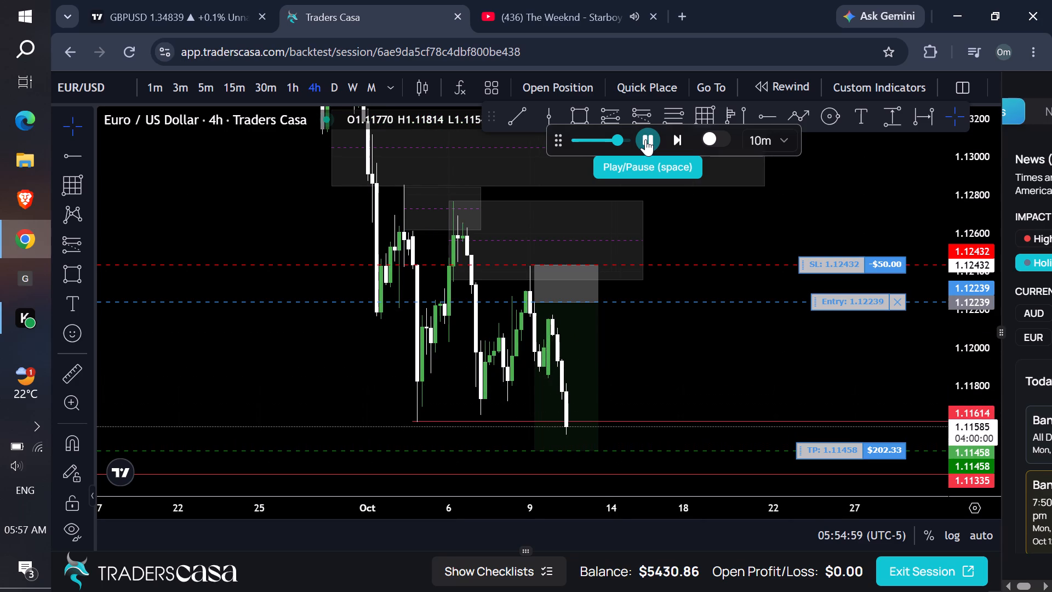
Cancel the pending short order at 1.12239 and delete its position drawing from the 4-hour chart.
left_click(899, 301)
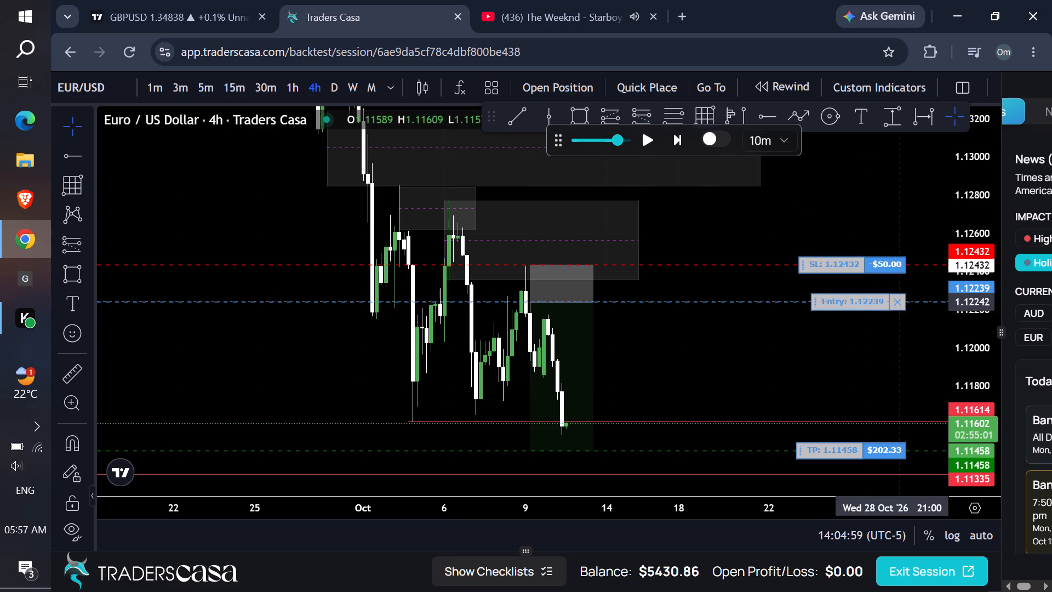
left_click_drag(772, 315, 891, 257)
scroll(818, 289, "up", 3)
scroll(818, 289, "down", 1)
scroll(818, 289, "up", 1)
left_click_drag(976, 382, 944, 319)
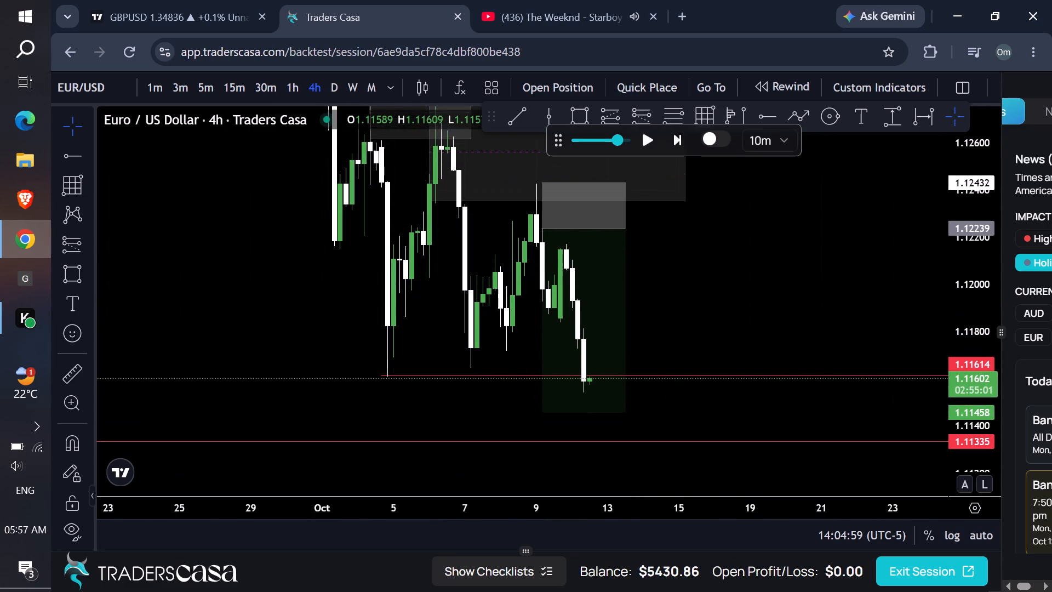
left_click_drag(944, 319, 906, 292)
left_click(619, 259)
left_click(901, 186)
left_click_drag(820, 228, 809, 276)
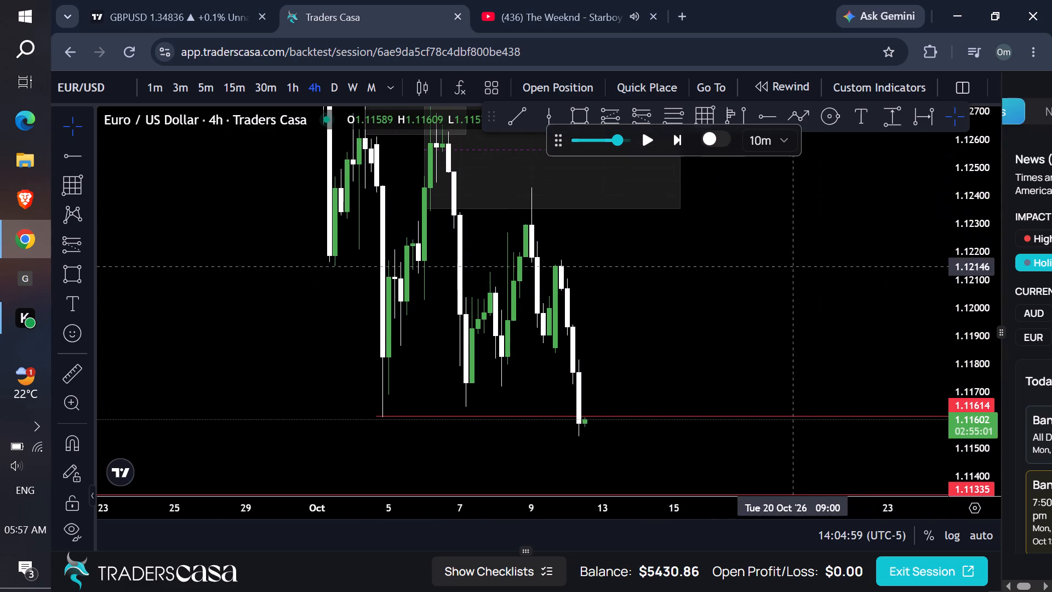
On the 4-hour chart, draw a small rectangle zone from 9 October at about 1.1216 to 12 October at about 1.1220.
left_click(580, 118)
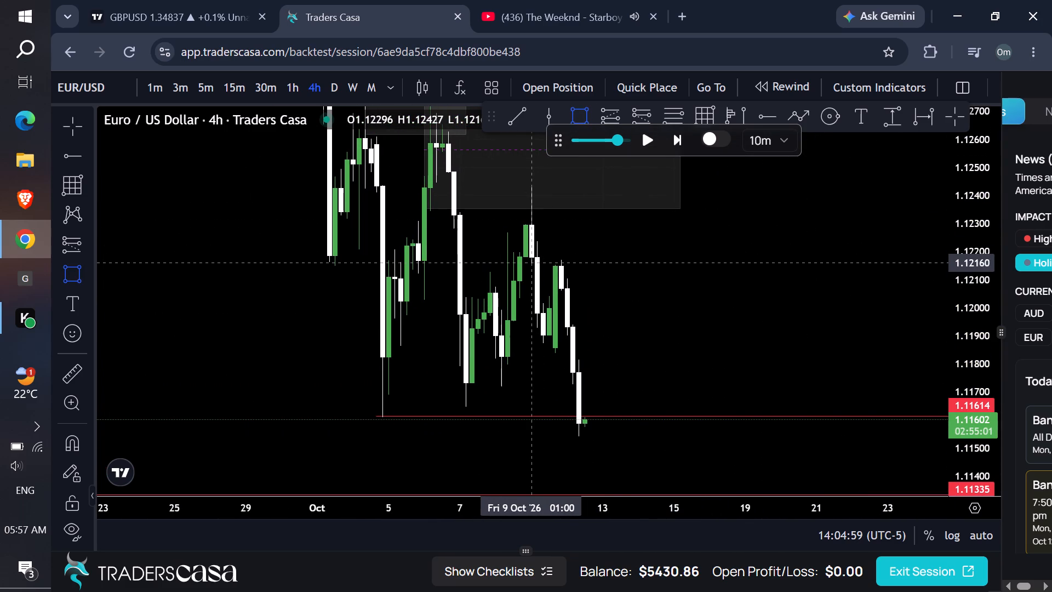
left_click(530, 263)
left_click(570, 251)
left_click(602, 248)
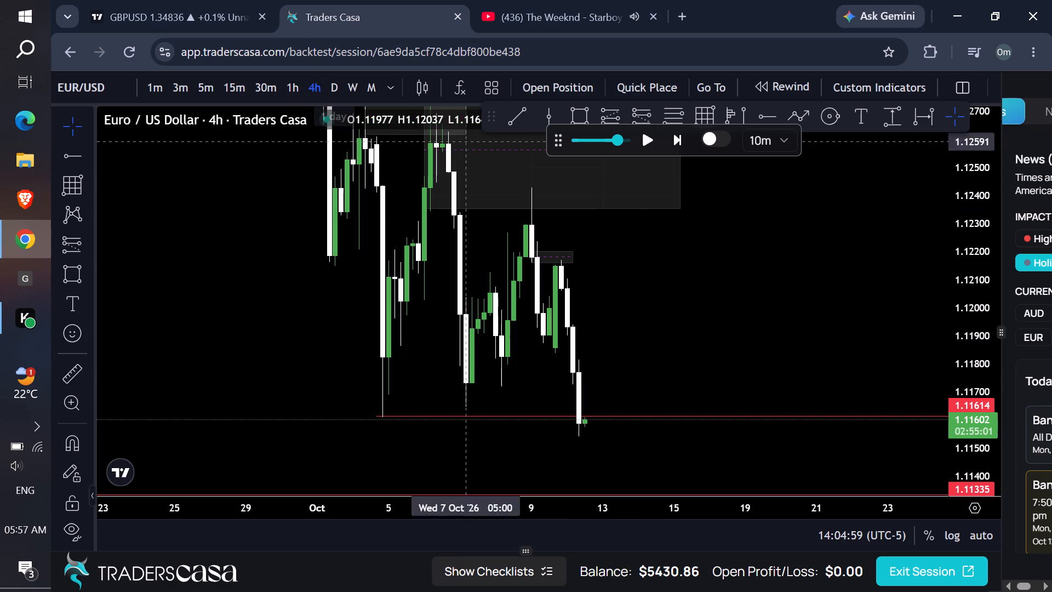
Place a vertical line on the 4-hour chart at 12 October 01:00.
left_click(542, 110)
left_click(567, 287)
left_click(632, 274)
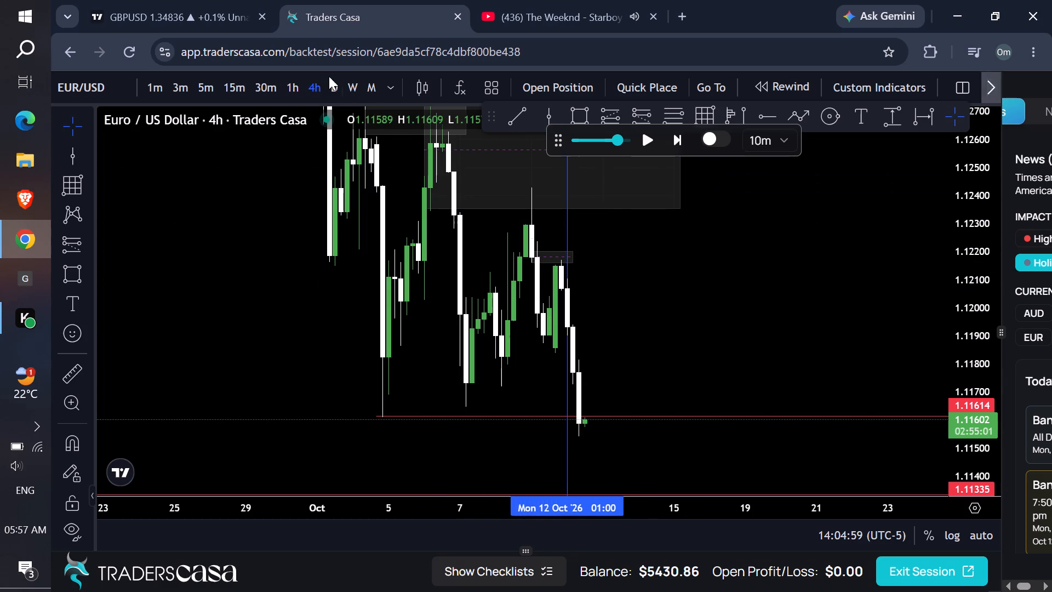
Examine the price action below the small zone around 12 October 01:00 on the 1-hour and 15-minute charts.
left_click(290, 84)
left_click_drag(651, 289, 667, 303)
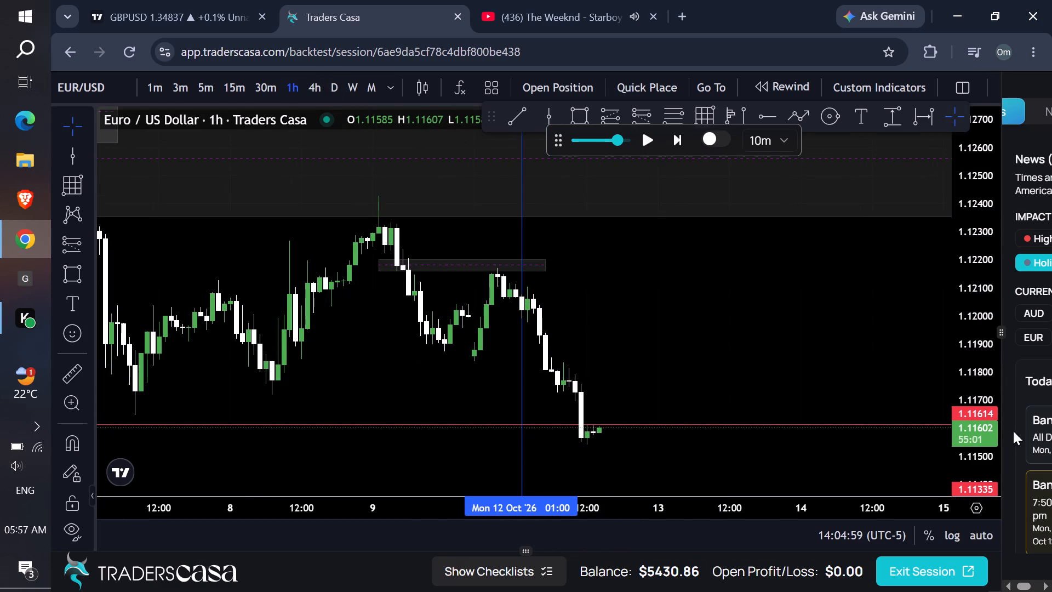
left_click_drag(977, 439, 870, 315)
left_click_drag(690, 267, 699, 333)
left_click(745, 332)
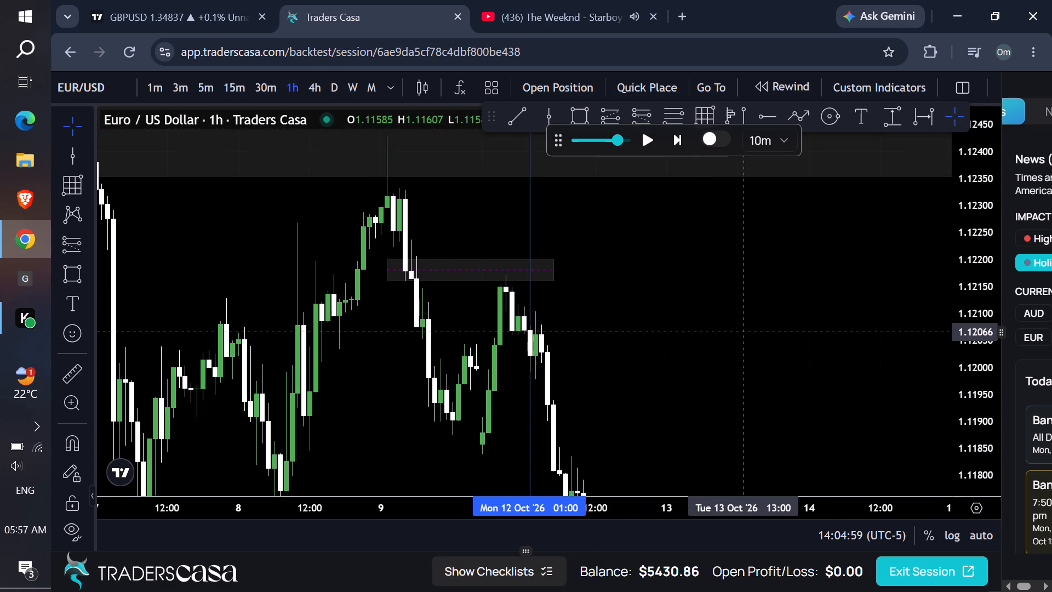
left_click_drag(696, 339, 726, 343)
left_click_drag(744, 349, 755, 344)
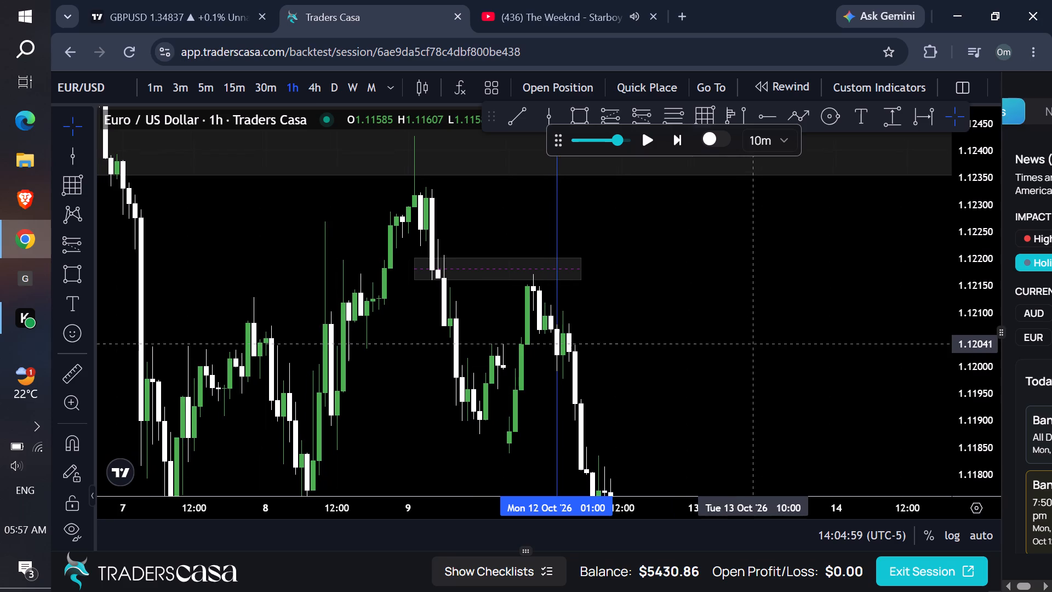
left_click_drag(755, 344, 758, 341)
left_click(232, 88)
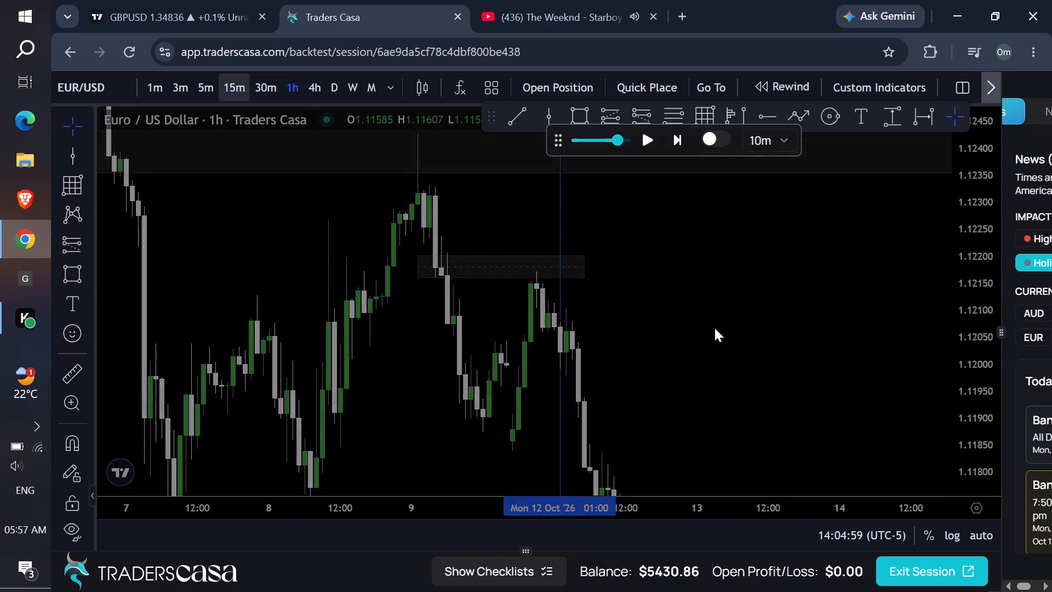
left_click_drag(539, 334, 681, 332)
left_click_drag(975, 433, 731, 111)
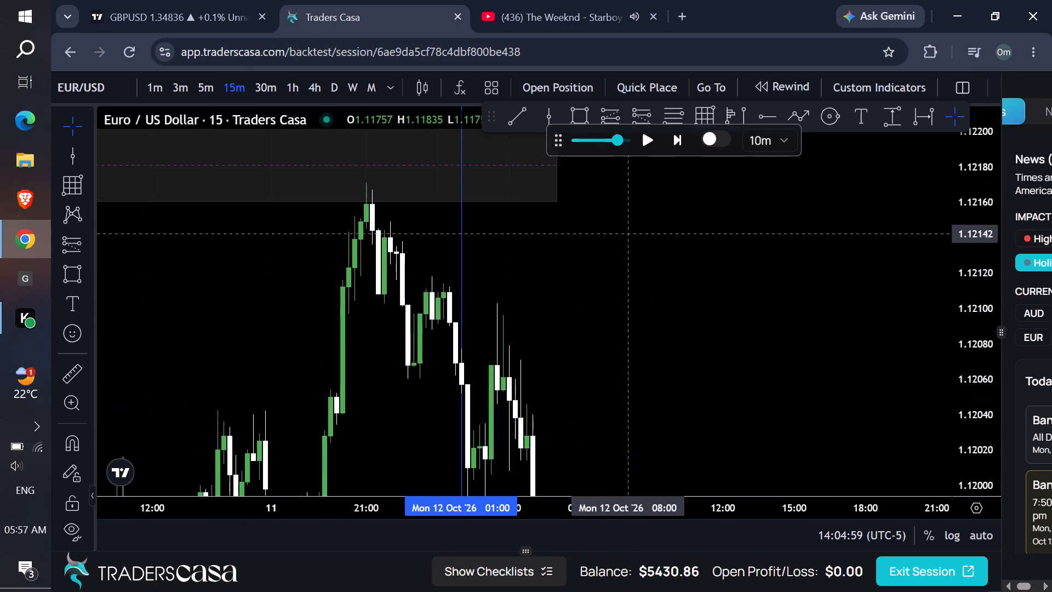
left_click_drag(643, 313, 655, 209)
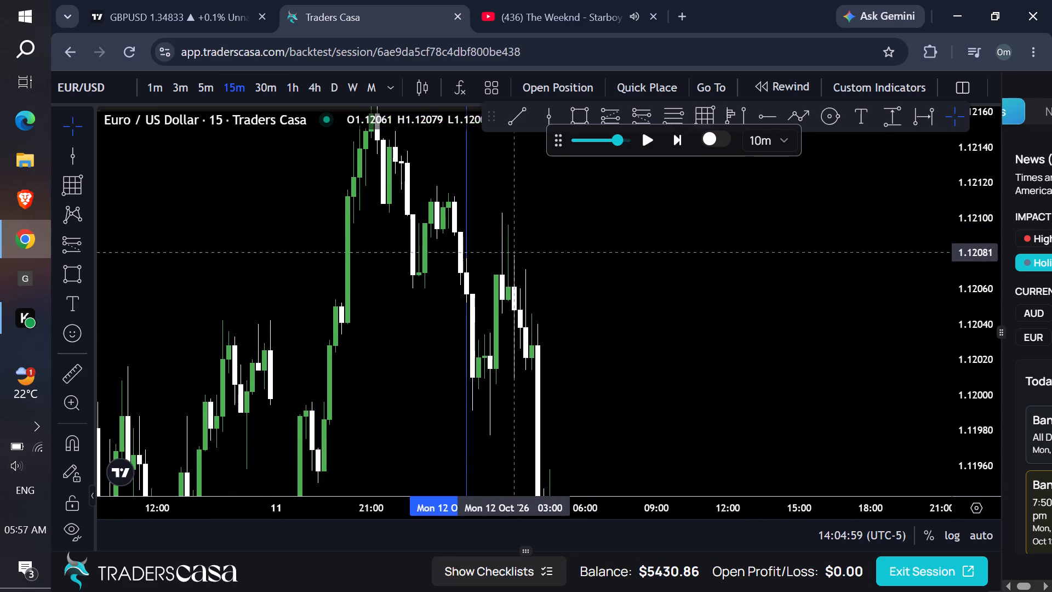
left_click_drag(574, 249, 574, 296)
left_click_drag(969, 229, 914, 287)
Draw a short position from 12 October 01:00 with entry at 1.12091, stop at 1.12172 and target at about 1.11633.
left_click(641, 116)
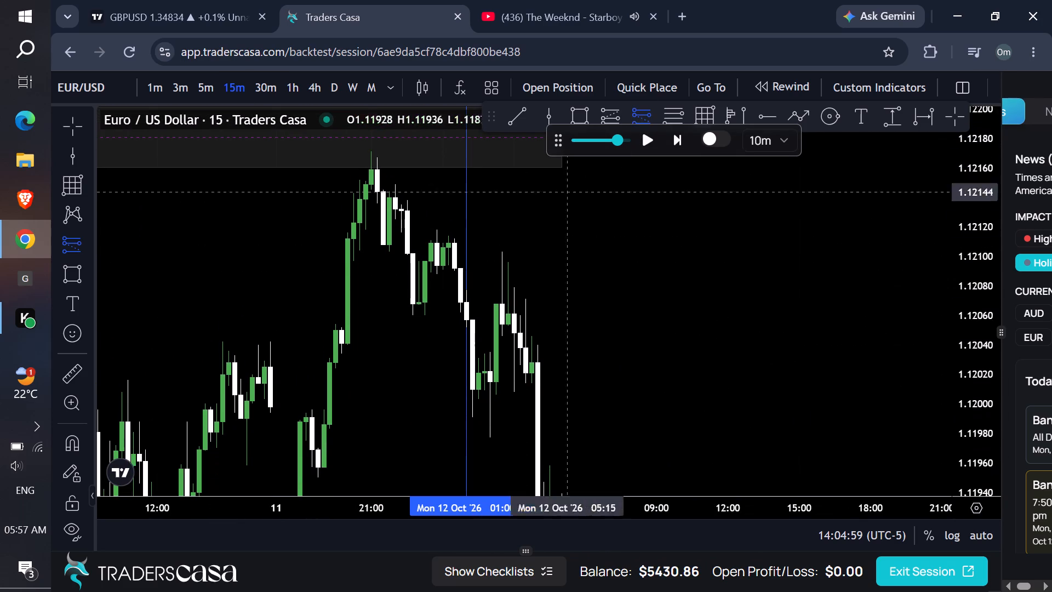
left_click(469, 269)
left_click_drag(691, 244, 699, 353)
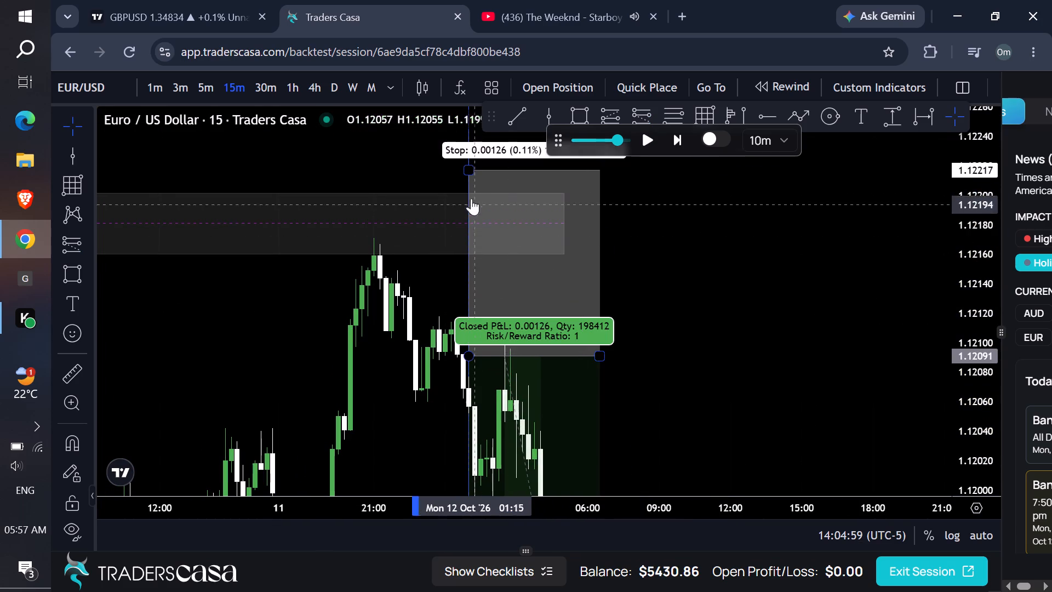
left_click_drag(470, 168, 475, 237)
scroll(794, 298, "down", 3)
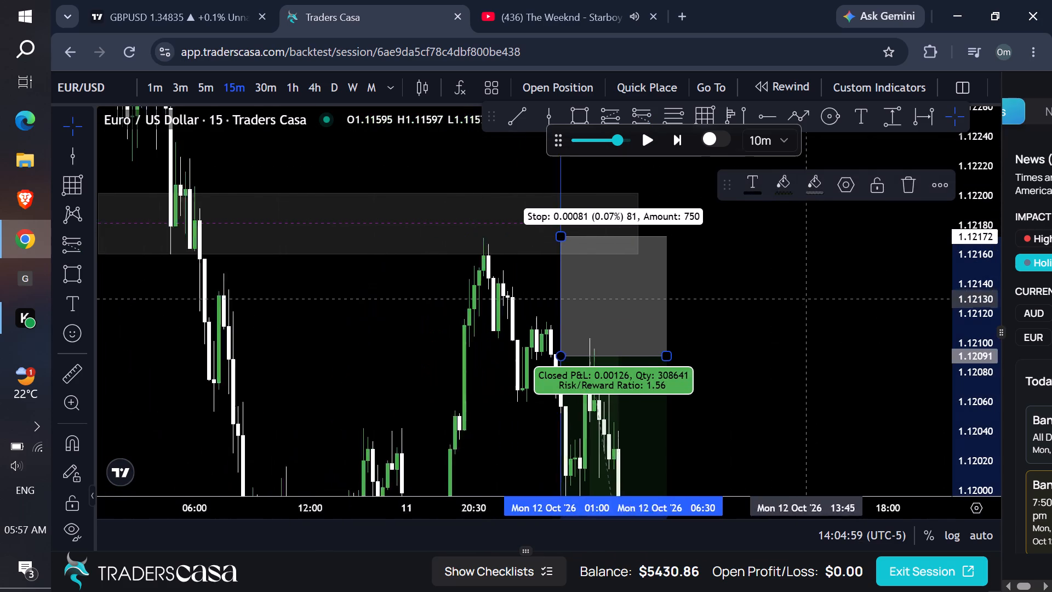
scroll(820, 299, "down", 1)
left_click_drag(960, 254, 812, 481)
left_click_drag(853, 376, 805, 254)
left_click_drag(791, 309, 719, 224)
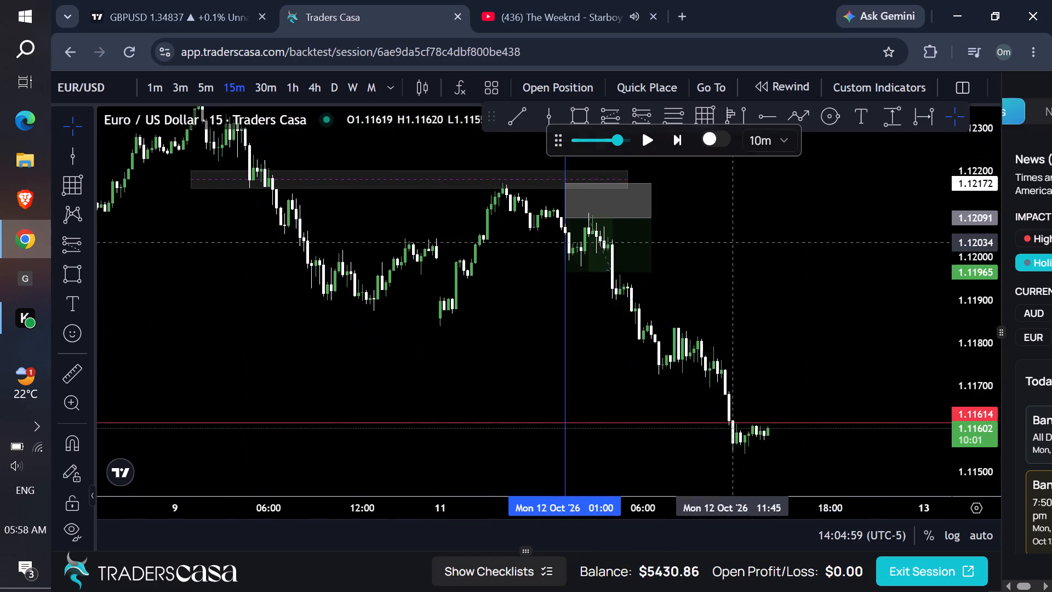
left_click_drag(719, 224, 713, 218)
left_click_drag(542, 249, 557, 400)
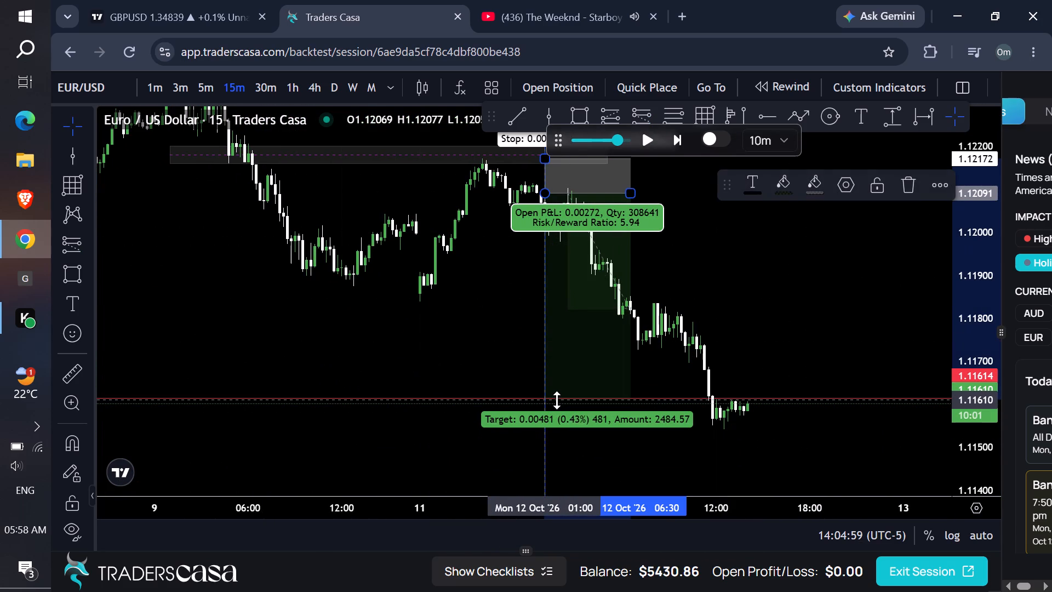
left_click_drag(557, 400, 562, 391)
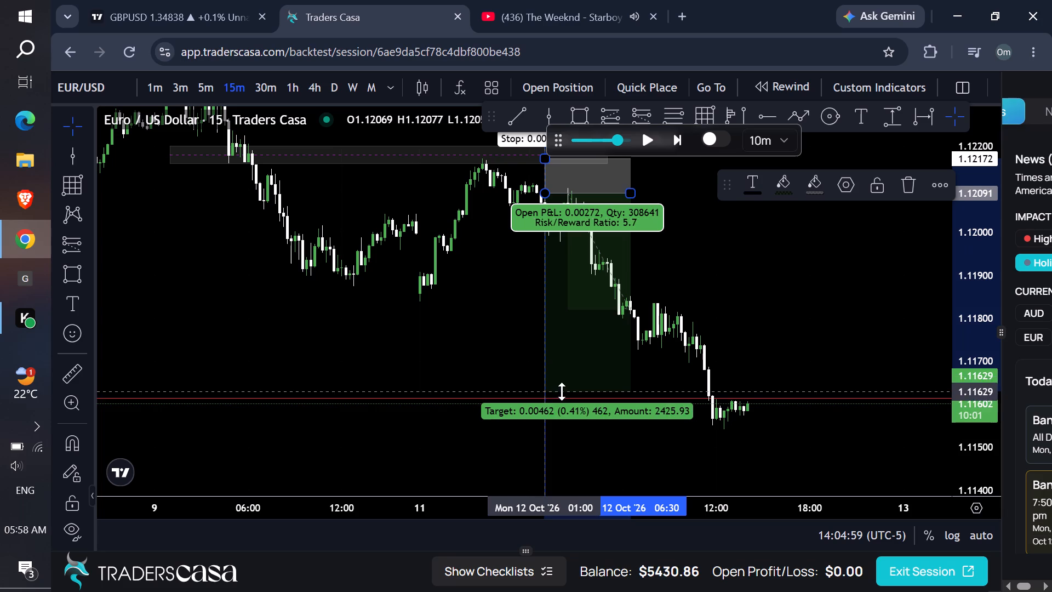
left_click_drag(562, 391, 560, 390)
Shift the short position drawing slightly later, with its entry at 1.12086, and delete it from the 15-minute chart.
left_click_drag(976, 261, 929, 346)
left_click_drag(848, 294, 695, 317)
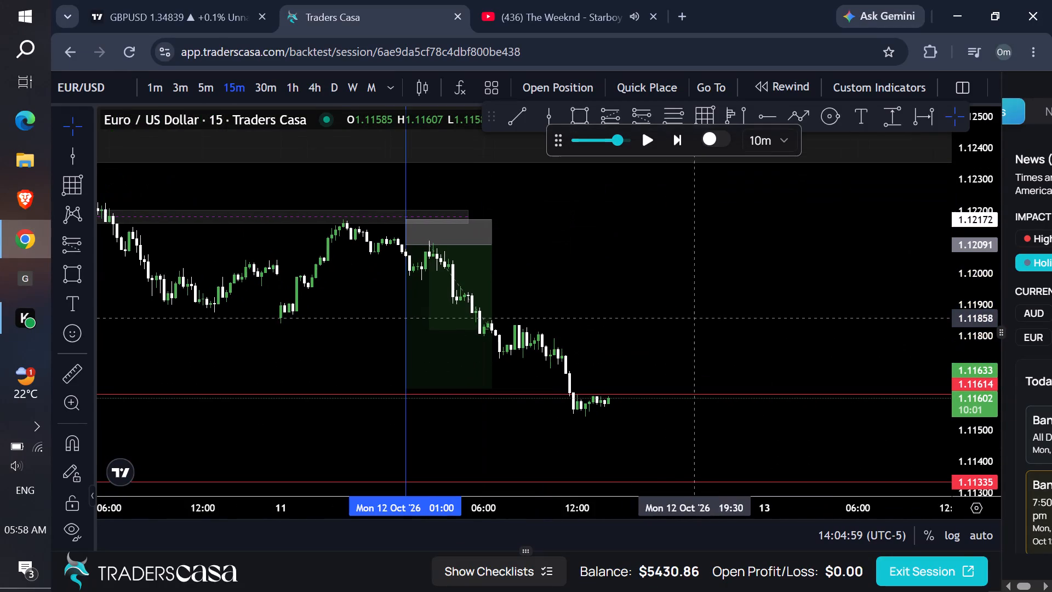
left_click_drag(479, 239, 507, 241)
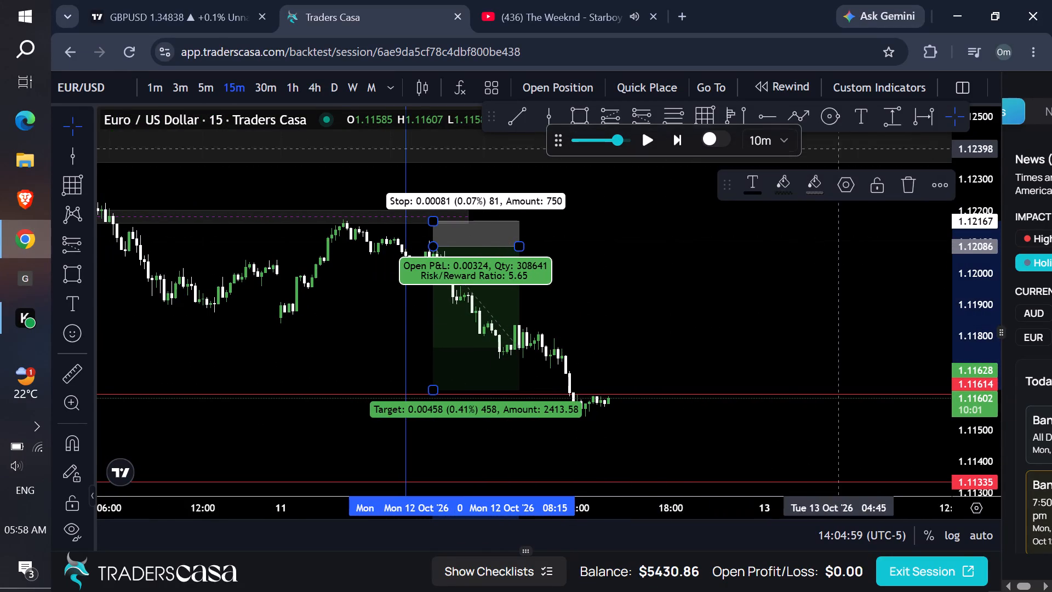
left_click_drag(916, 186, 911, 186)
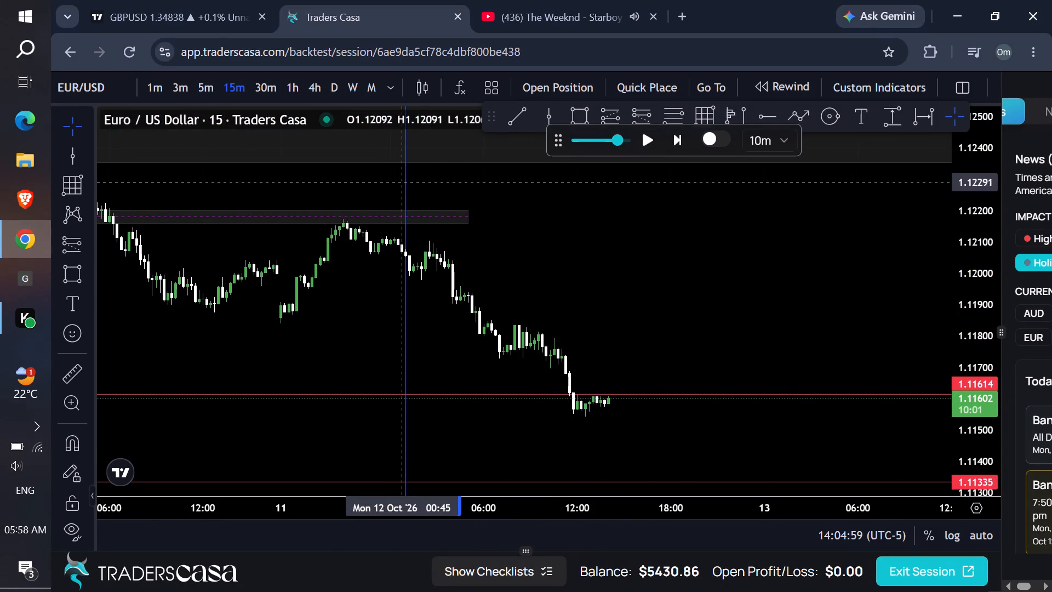
Delete the vertical line at 12 October 01:00.
left_click(404, 186)
left_click(927, 177)
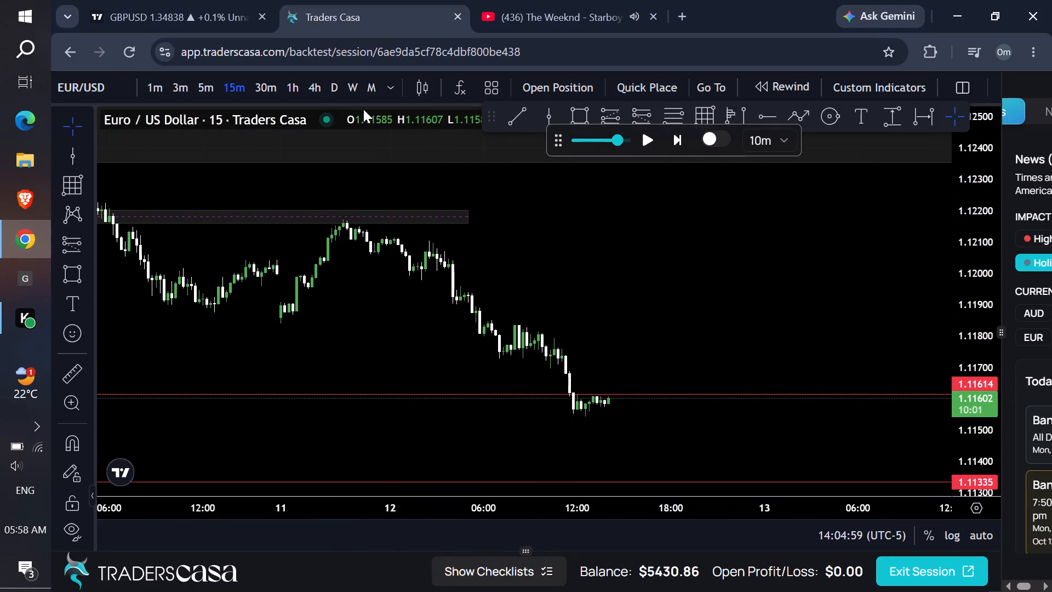
On the daily chart, delete the small rectangle zone between about 1.1216 and 1.1220.
left_click(337, 89)
left_click_drag(989, 223, 861, 341)
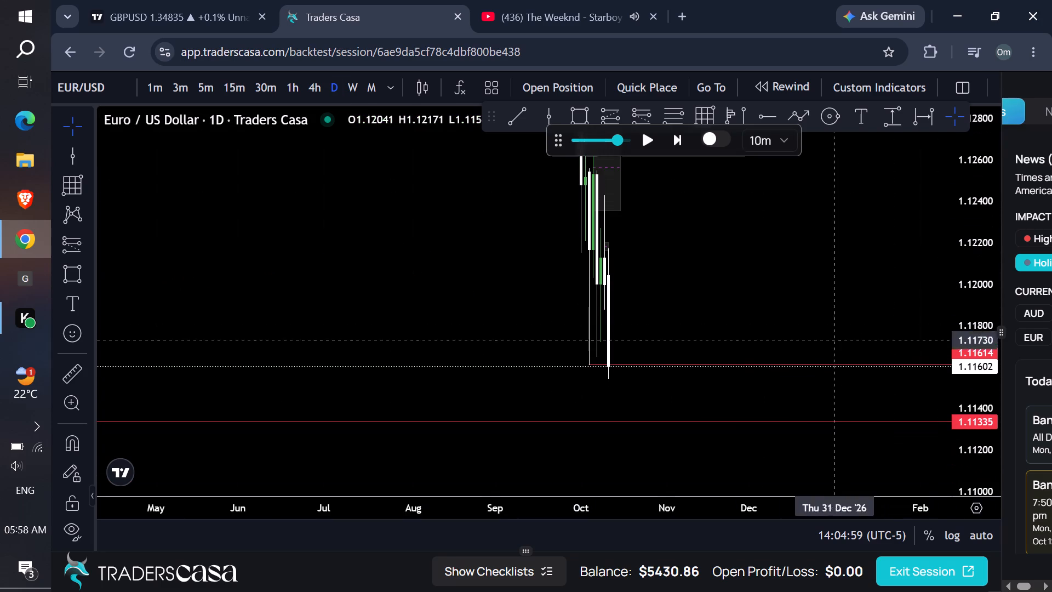
scroll(621, 265, "up", 3)
scroll(621, 265, "down", 1)
scroll(621, 265, "up", 2)
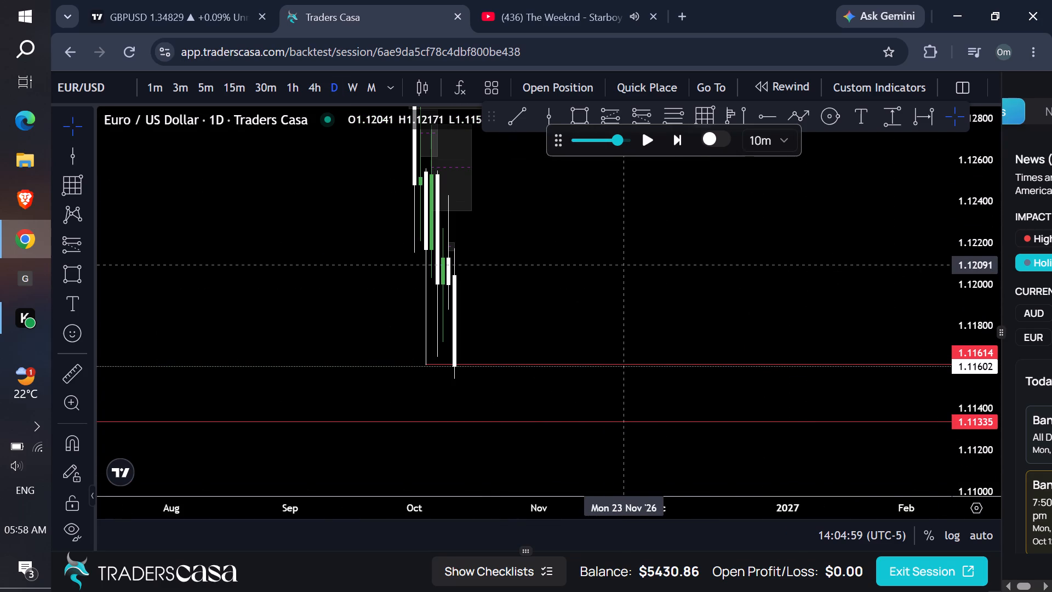
scroll(621, 265, "up", 1)
scroll(621, 265, "down", 1)
scroll(621, 265, "up", 1)
scroll(621, 265, "down", 1)
left_click(467, 244)
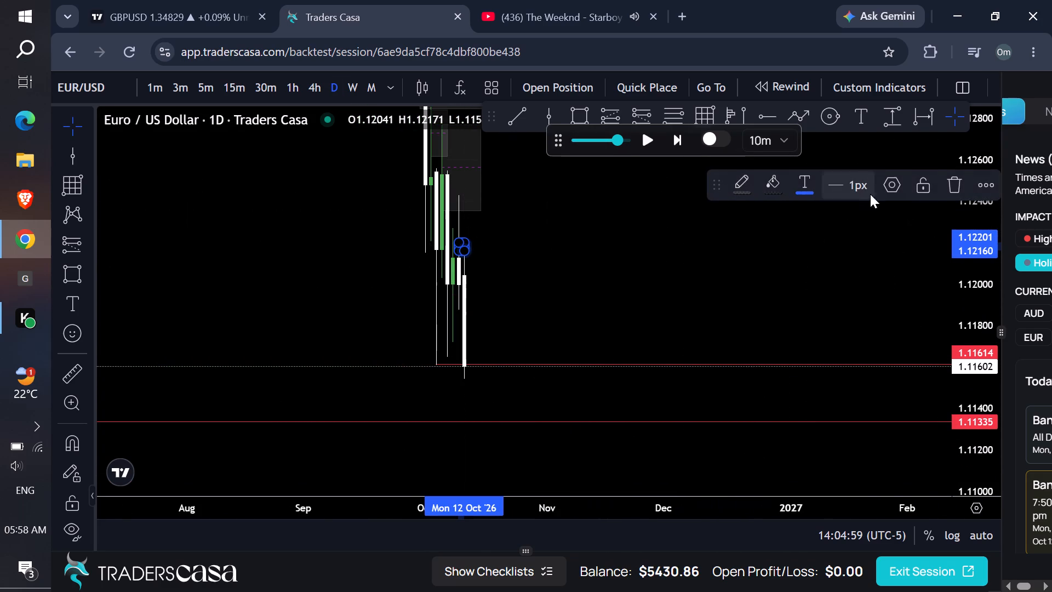
left_click(956, 180)
Delete the two overlapping daily-chart zones between about 1.1236 and 1.1285, just below the upper zone.
left_click_drag(967, 180, 854, 359)
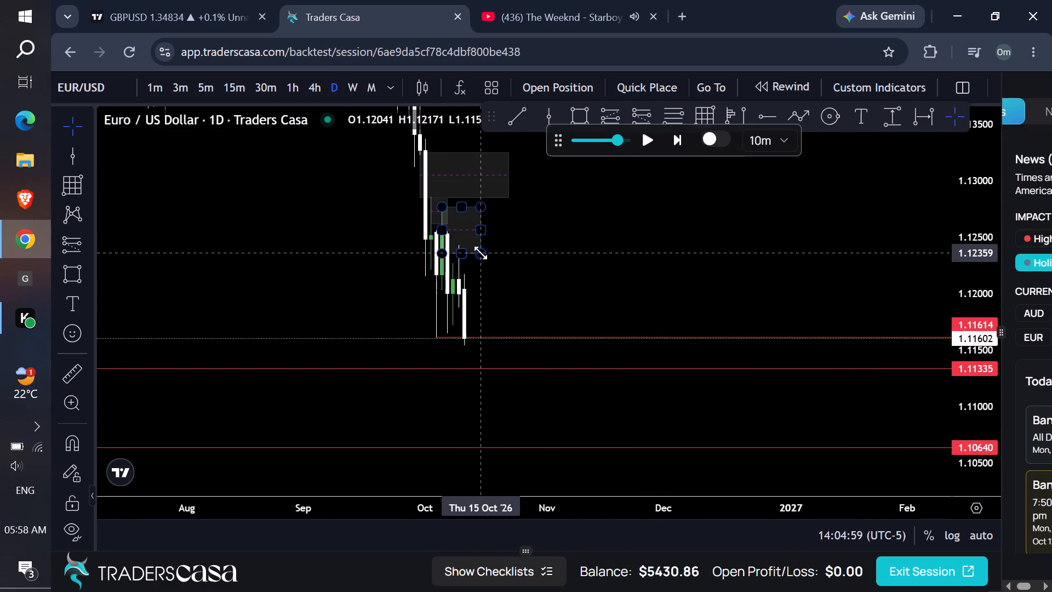
left_click(481, 253)
left_click(946, 190)
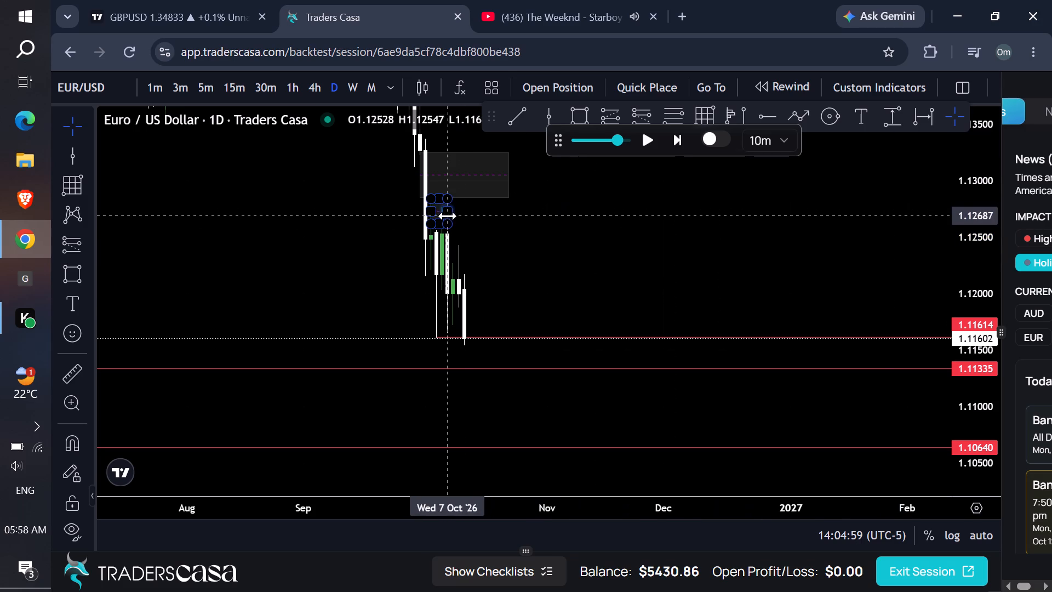
left_click(448, 216)
left_click(950, 185)
Play the replay forward on the daily chart to about 20:55 on 12 October.
scroll(580, 226, "up", 3)
scroll(548, 207, "down", 1)
scroll(542, 202, "up", 1)
left_click_drag(488, 217, 581, 212)
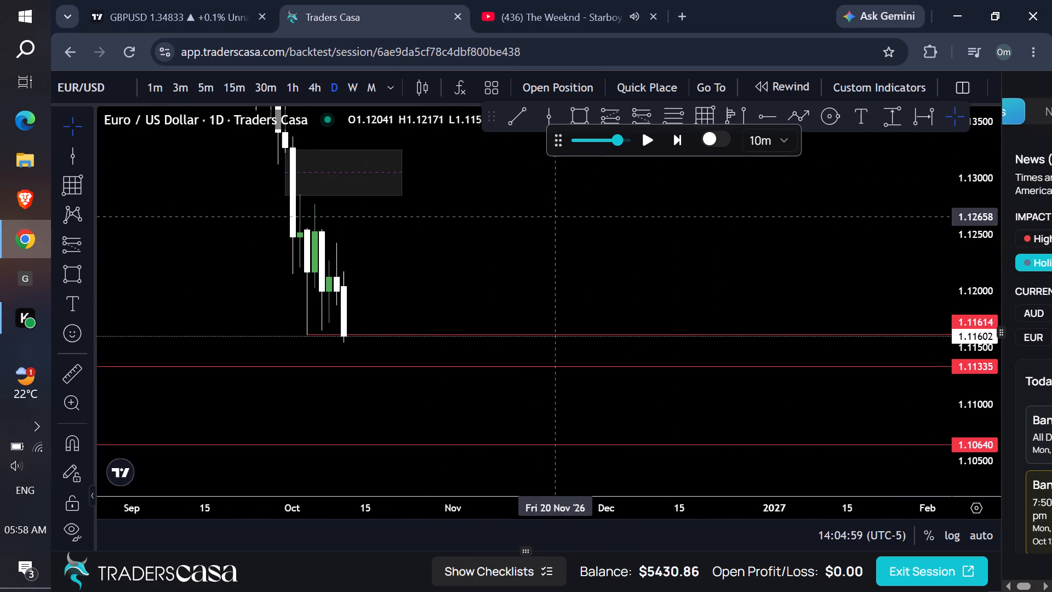
left_click_drag(626, 274, 714, 247)
left_click(651, 145)
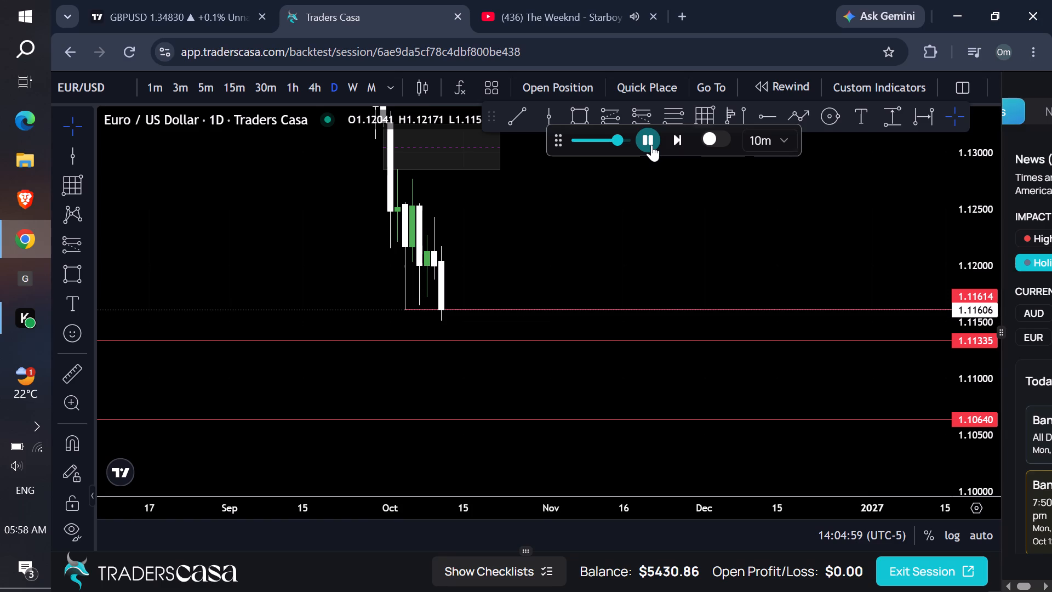
Adjust the red horizontal ray at the 5 October low to 1.11610.
left_click_drag(396, 307, 413, 316)
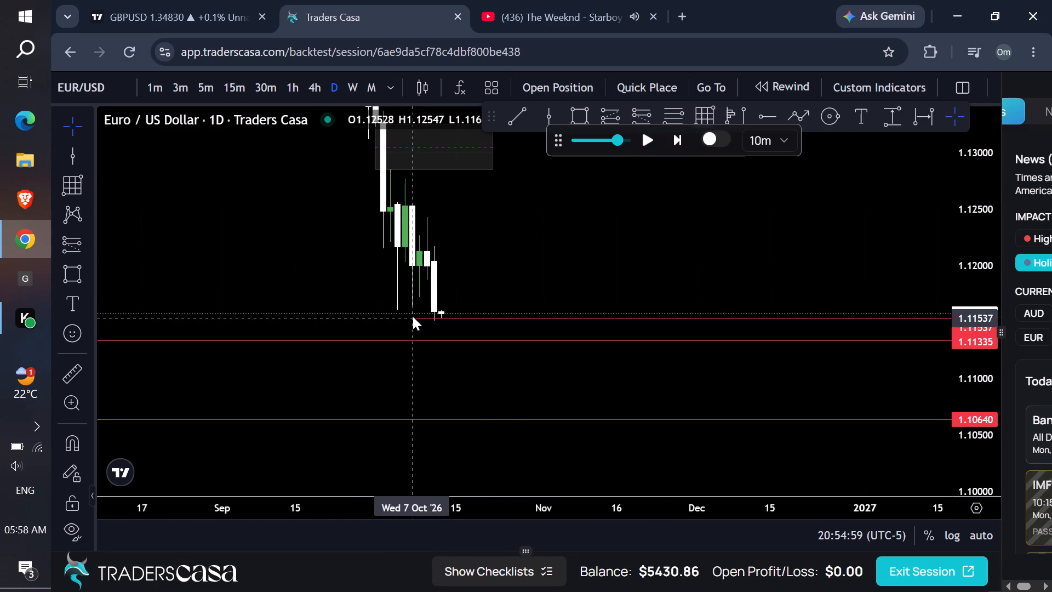
left_click_drag(413, 316, 401, 311)
left_click_drag(395, 310, 401, 311)
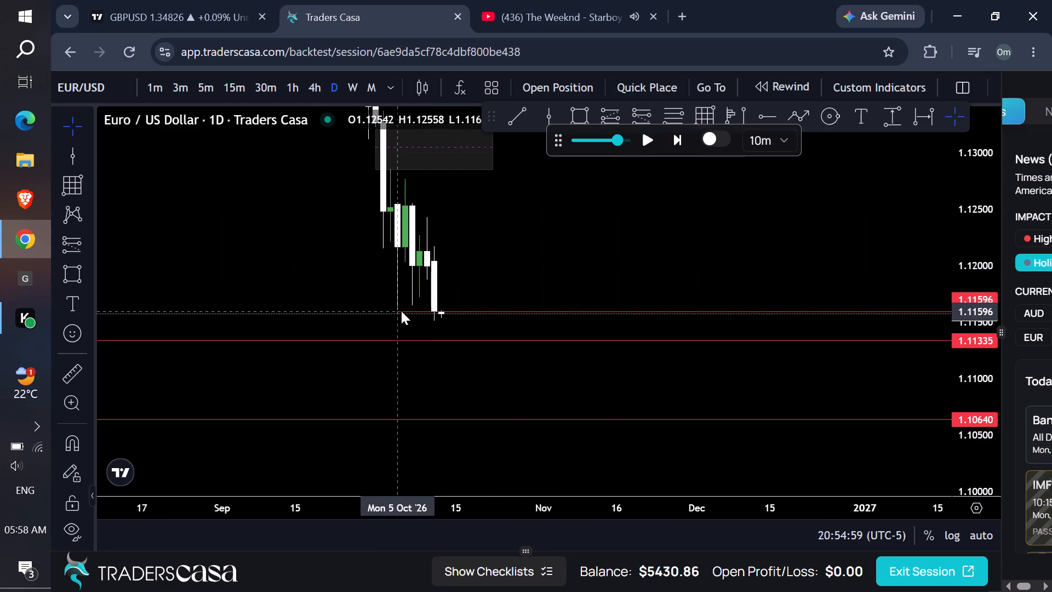
left_click_drag(401, 311, 401, 309)
On the 1-hour chart, draw a rectangle zone from 12 October 10:00 at 1.11802 to early 14 October at about 1.1169.
left_click_drag(483, 288, 501, 288)
left_click_drag(984, 437, 897, 292)
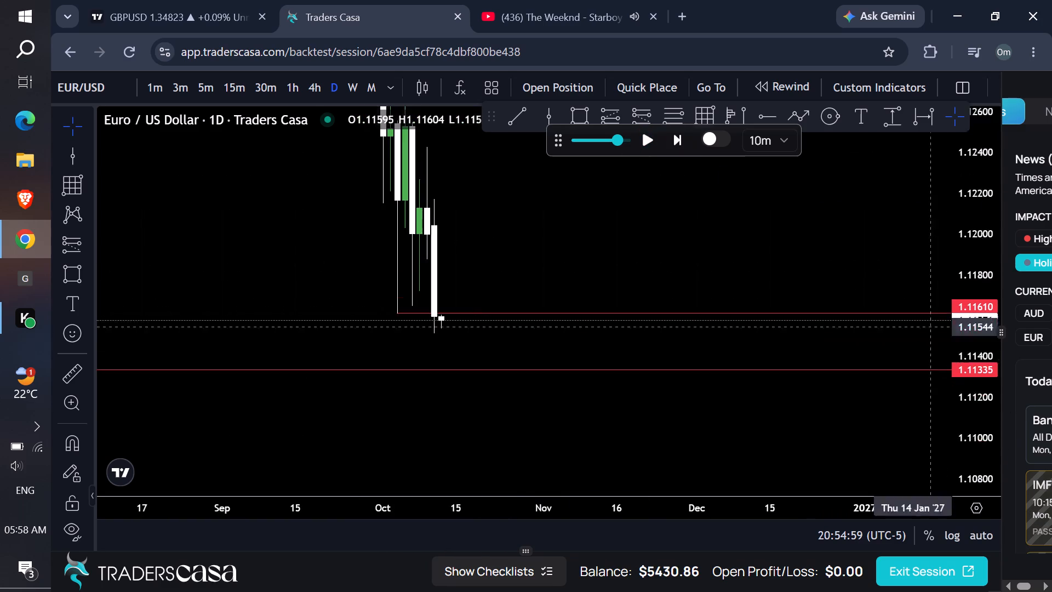
left_click_drag(897, 292, 764, 207)
left_click(312, 90)
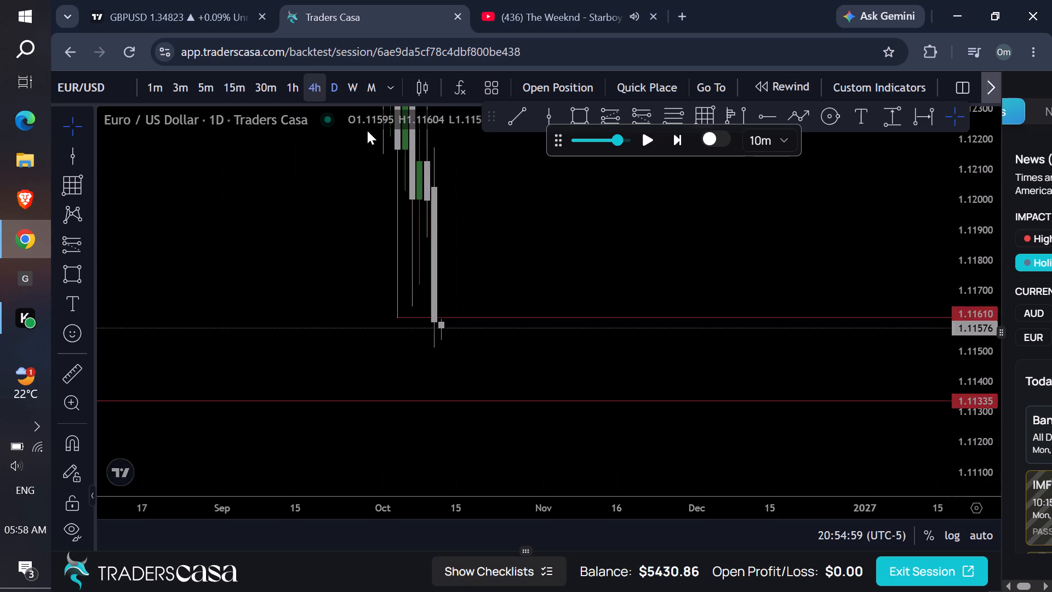
left_click_drag(546, 220, 533, 240)
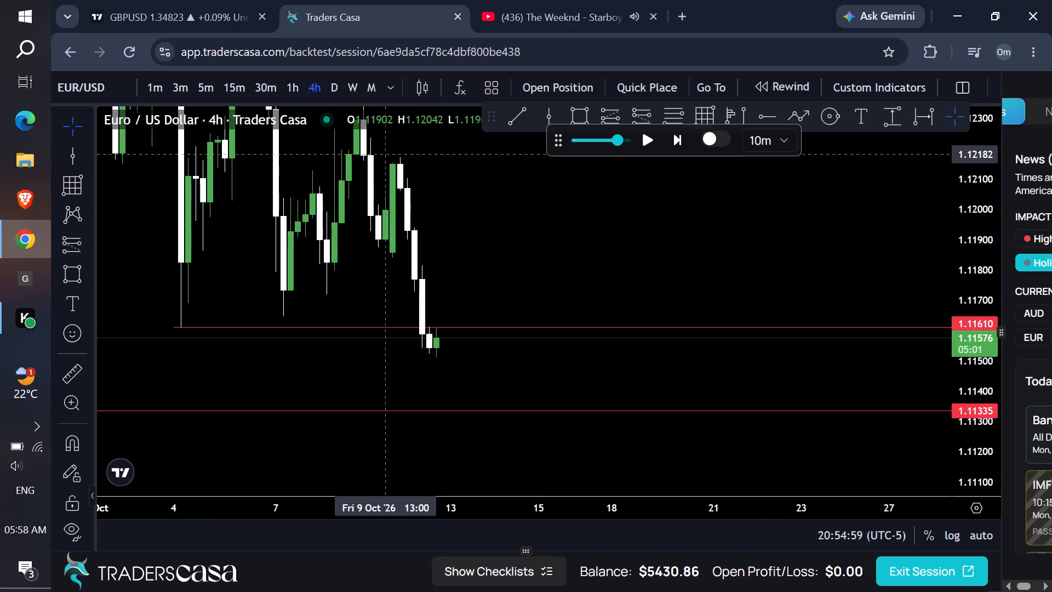
left_click(297, 98)
scroll(519, 251, "down", 1)
scroll(558, 257, "up", 1)
scroll(588, 257, "down", 1)
scroll(603, 258, "up", 1)
scroll(616, 255, "down", 1)
left_click(582, 119)
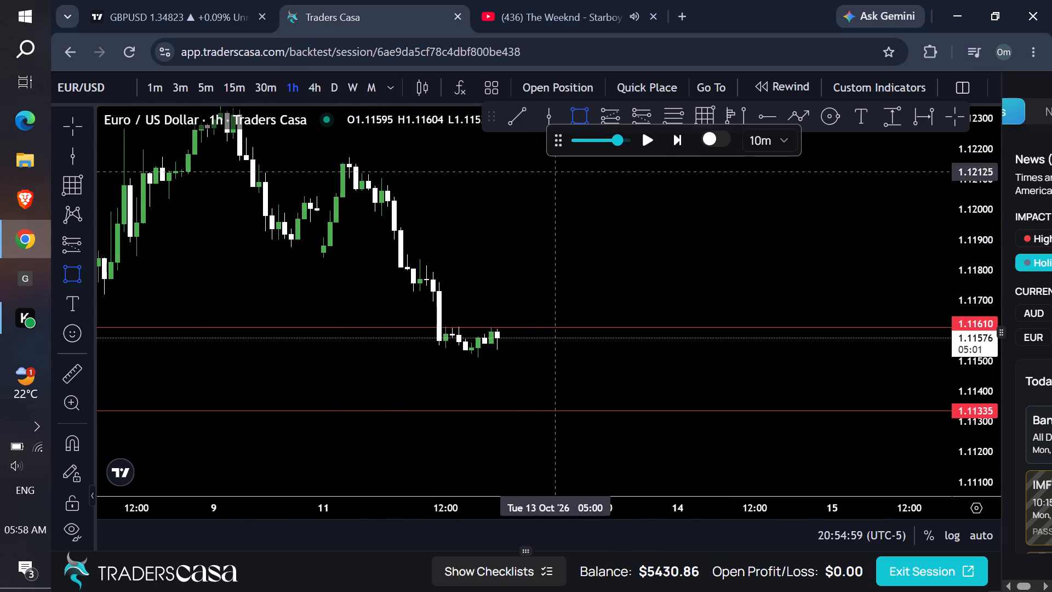
left_click(432, 269)
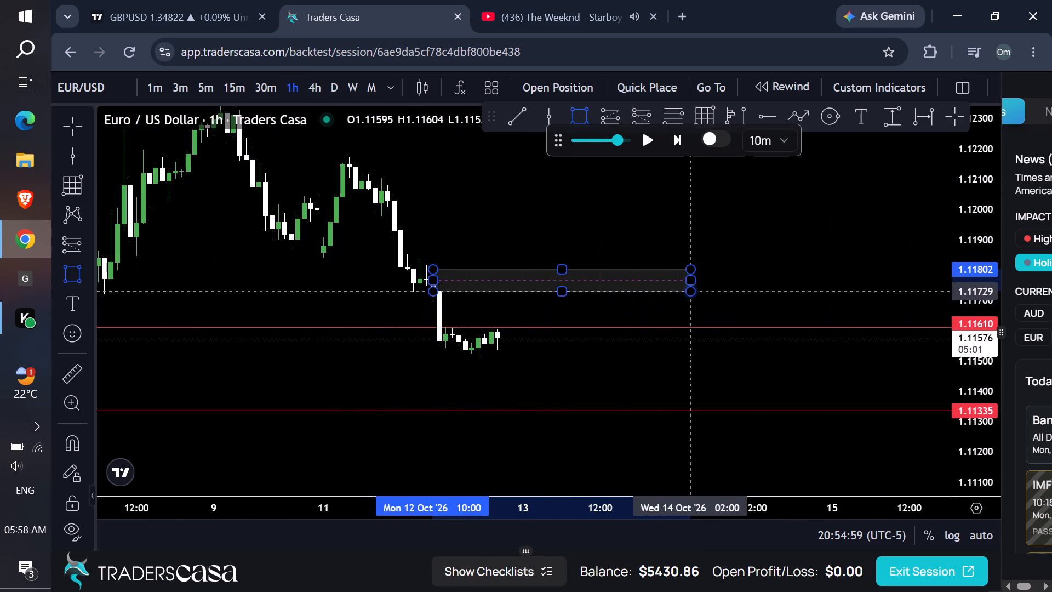
left_click(701, 303)
Play the replay forward in short bursts on the 1-hour chart to about 01:25 on 13 October.
left_click_drag(797, 291, 825, 272)
left_click_drag(973, 384, 901, 283)
left_click_drag(887, 279, 854, 239)
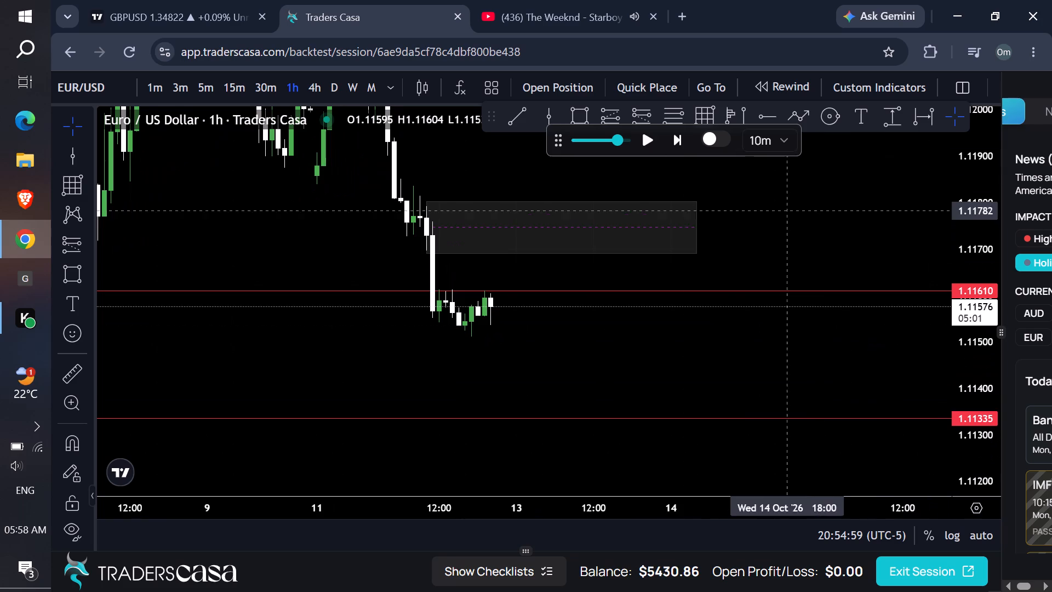
left_click(647, 135)
left_click(647, 136)
double_click(647, 136)
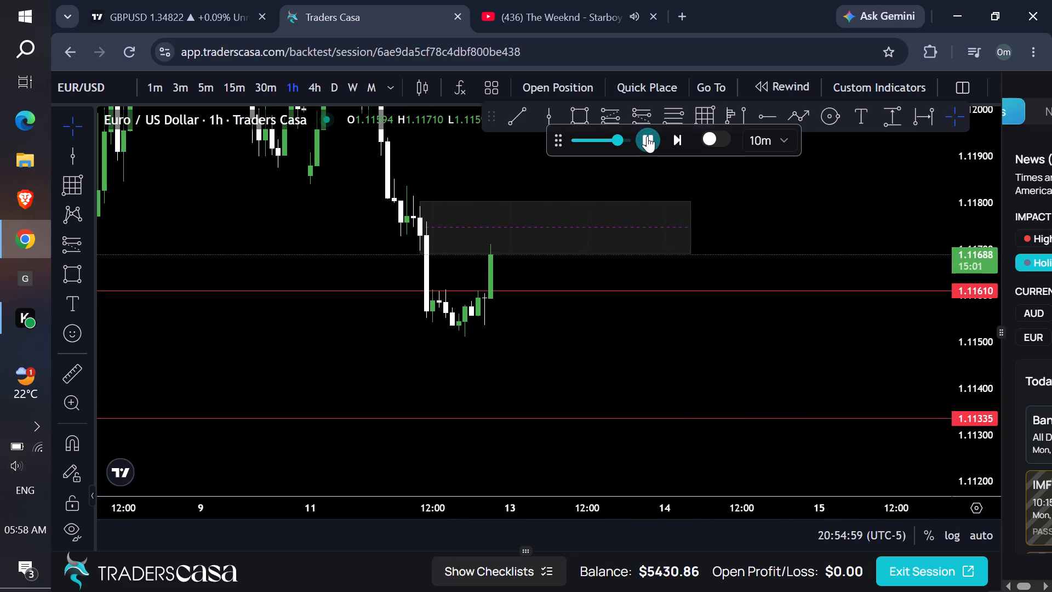
left_click(647, 136)
left_click(647, 136)
double_click(647, 136)
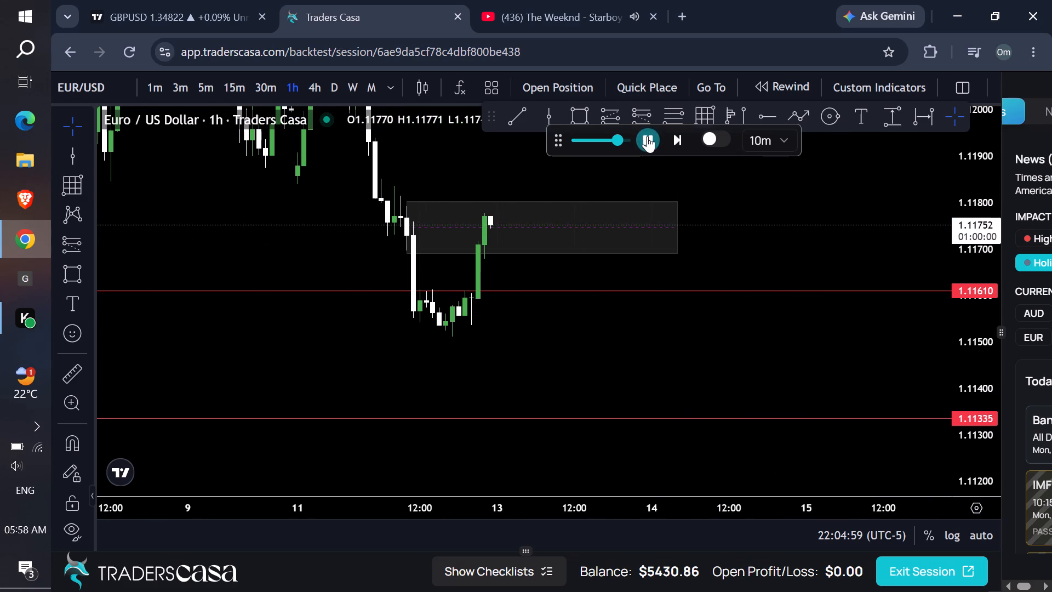
left_click(647, 136)
left_click(647, 136)
left_click(647, 136)
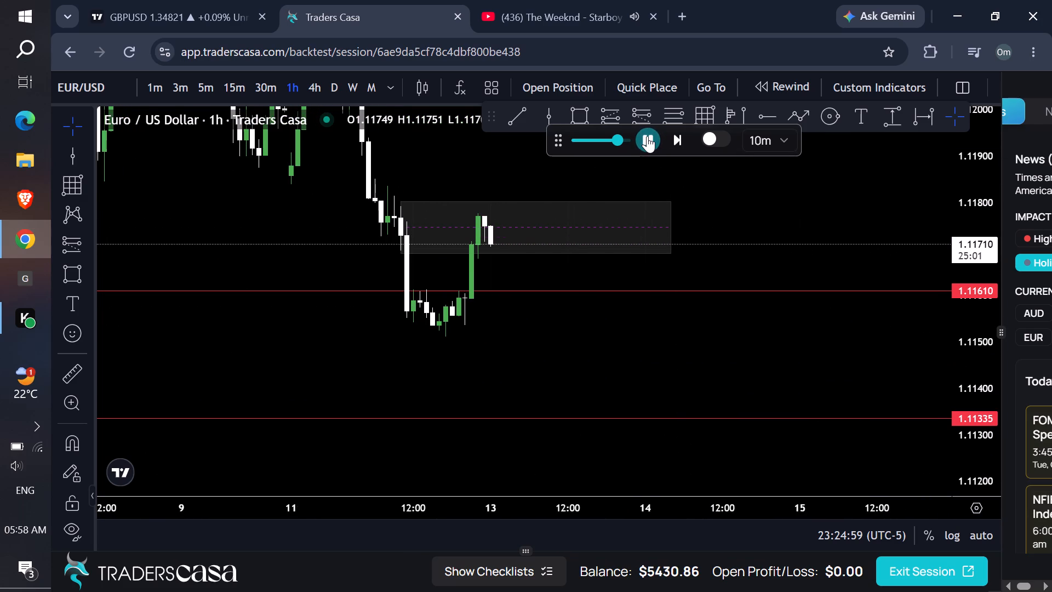
left_click(647, 136)
Examine the price action inside the rectangle zone on the 15-minute and 5-minute charts.
left_click(253, 87)
left_click(242, 89)
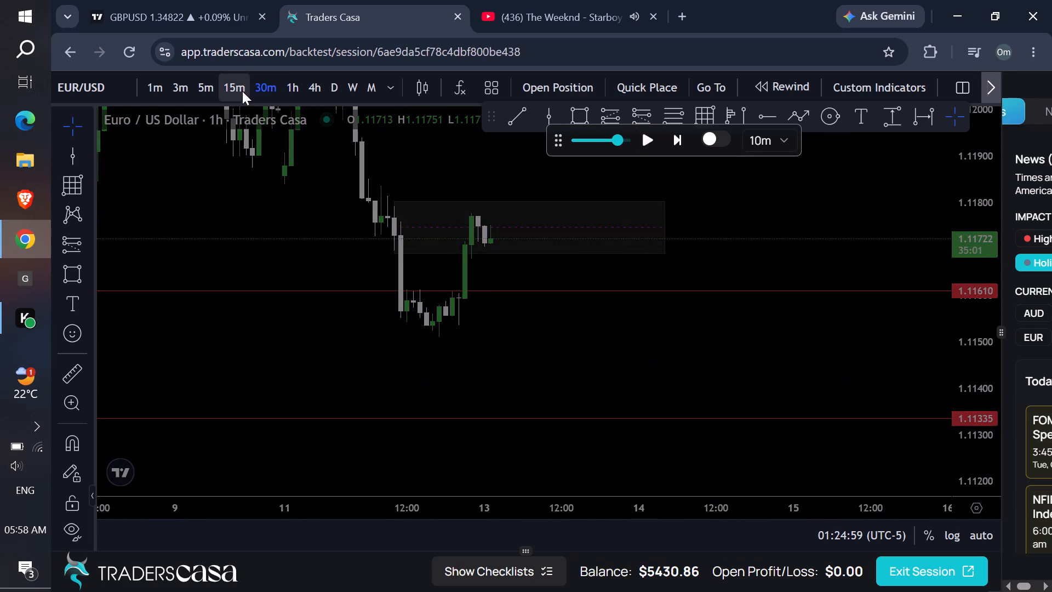
left_click_drag(722, 335, 712, 406)
left_click_drag(1000, 455, 813, 70)
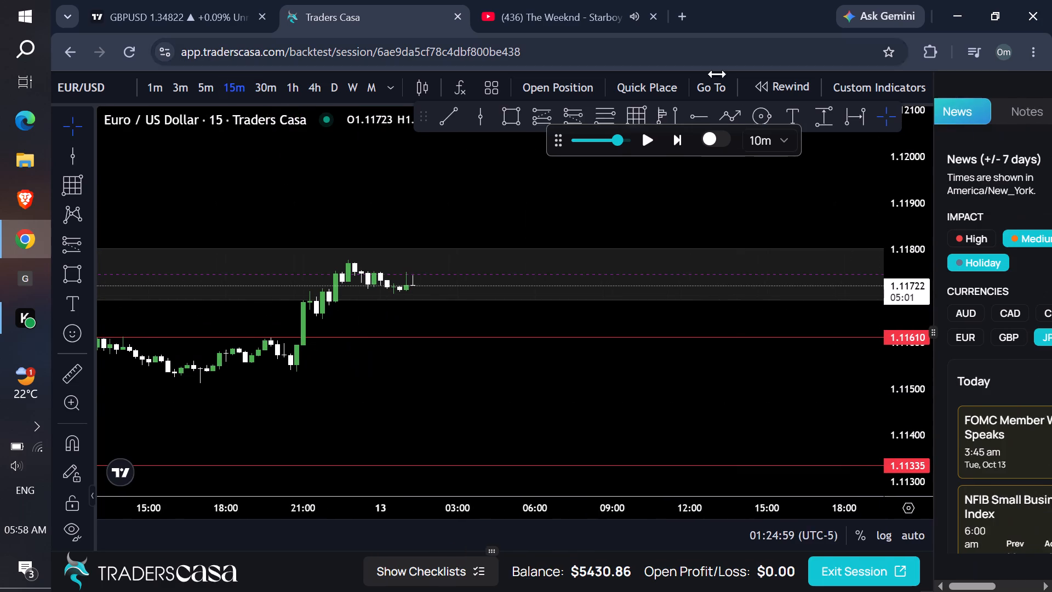
left_click_drag(784, 424, 759, 104)
left_click_drag(815, 338, 838, 338)
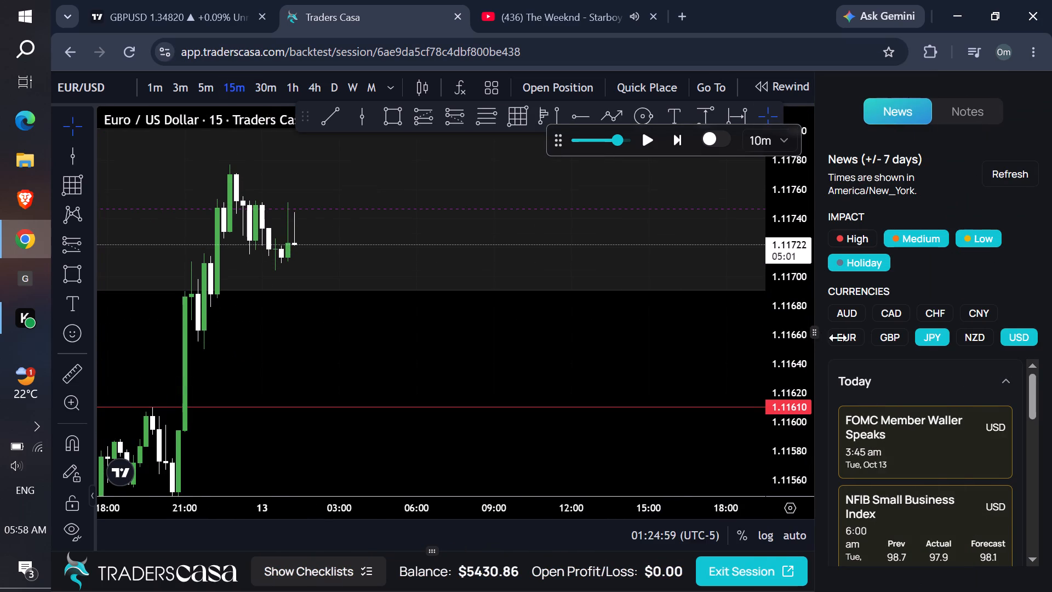
left_click_drag(838, 338, 1051, 288)
left_click_drag(723, 348, 714, 412)
left_click(202, 88)
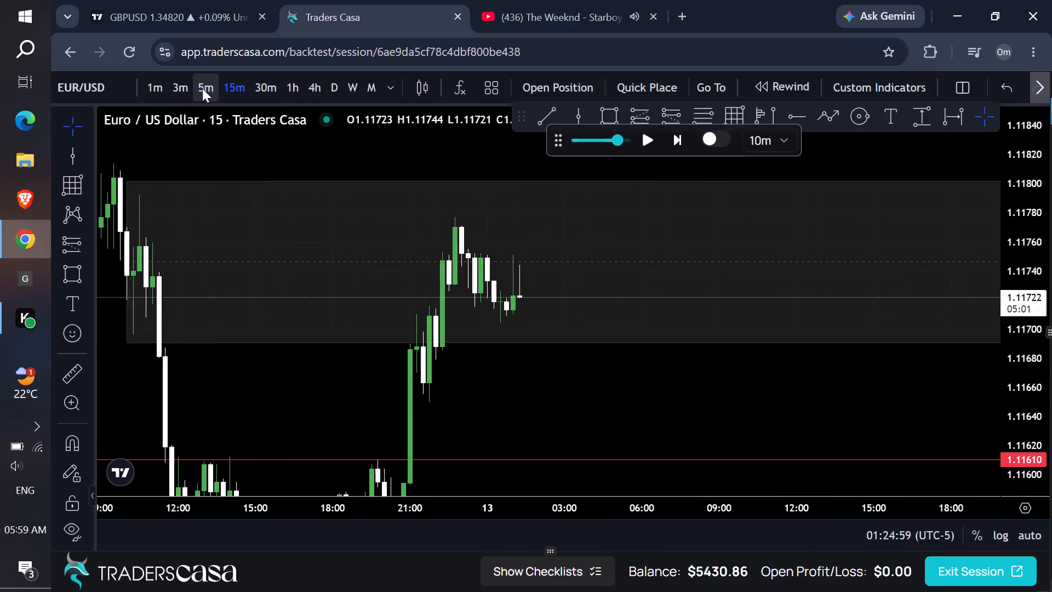
scroll(512, 227, "down", 3)
scroll(626, 255, "up", 1)
scroll(648, 257, "down", 4)
left_click_drag(791, 384, 659, 382)
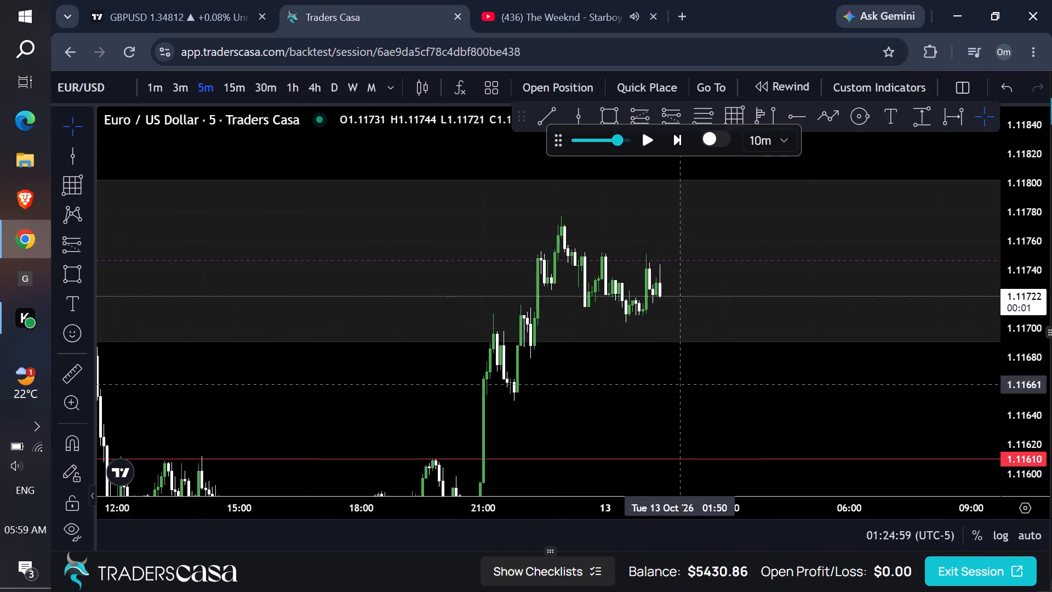
left_click_drag(659, 382, 656, 382)
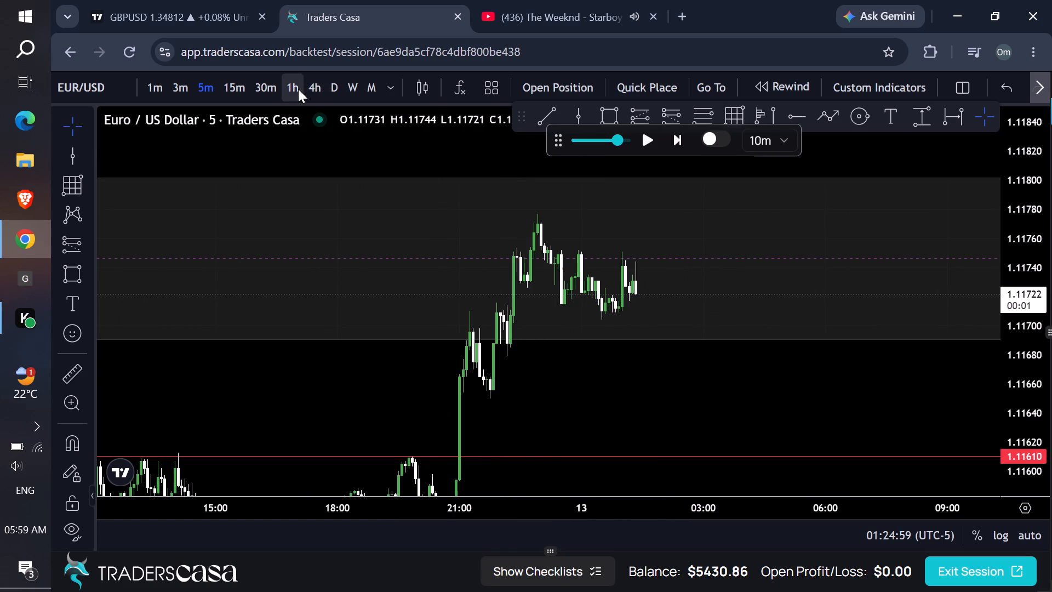
Return to the 1-hour chart and play the replay forward to about 02:55 on 13 October.
left_click(298, 89)
left_click(647, 142)
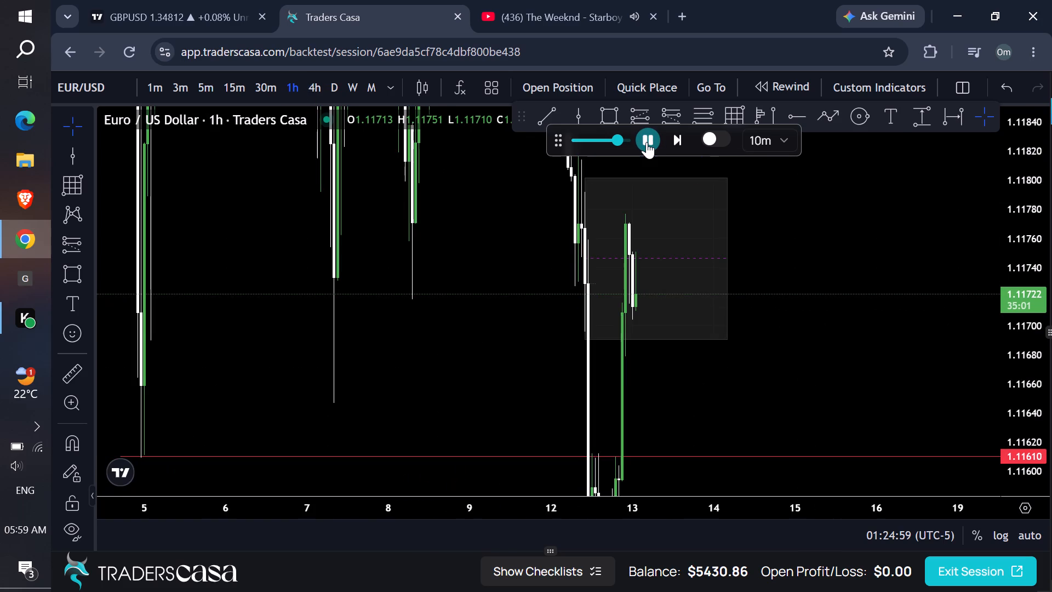
left_click(647, 142)
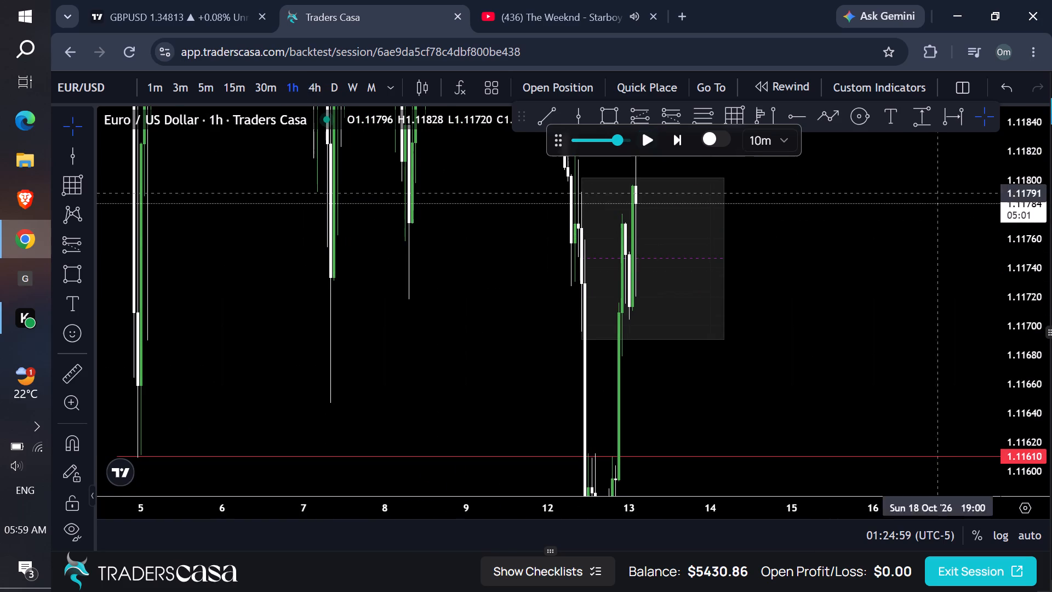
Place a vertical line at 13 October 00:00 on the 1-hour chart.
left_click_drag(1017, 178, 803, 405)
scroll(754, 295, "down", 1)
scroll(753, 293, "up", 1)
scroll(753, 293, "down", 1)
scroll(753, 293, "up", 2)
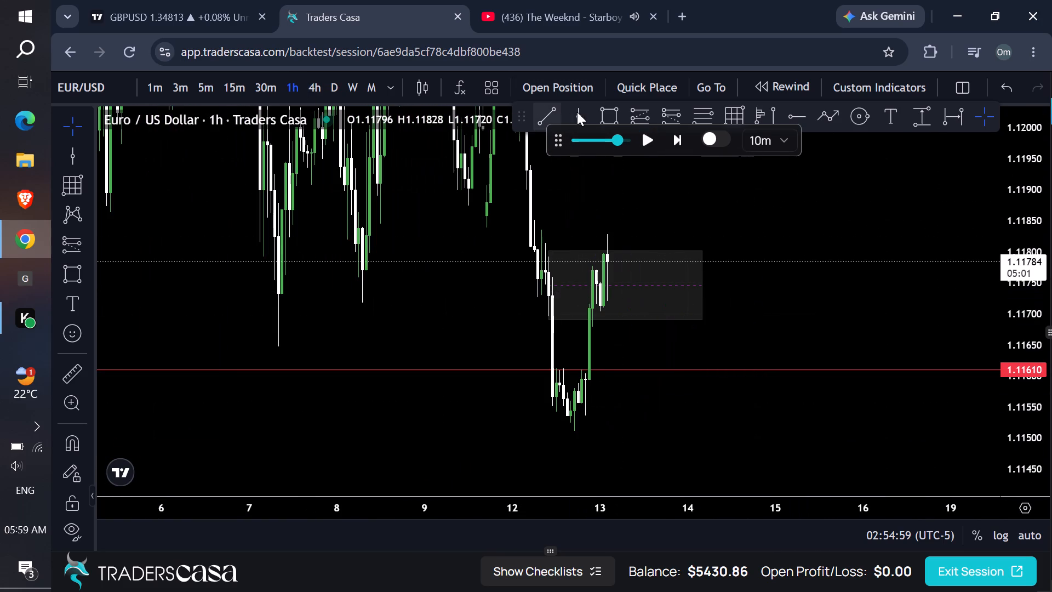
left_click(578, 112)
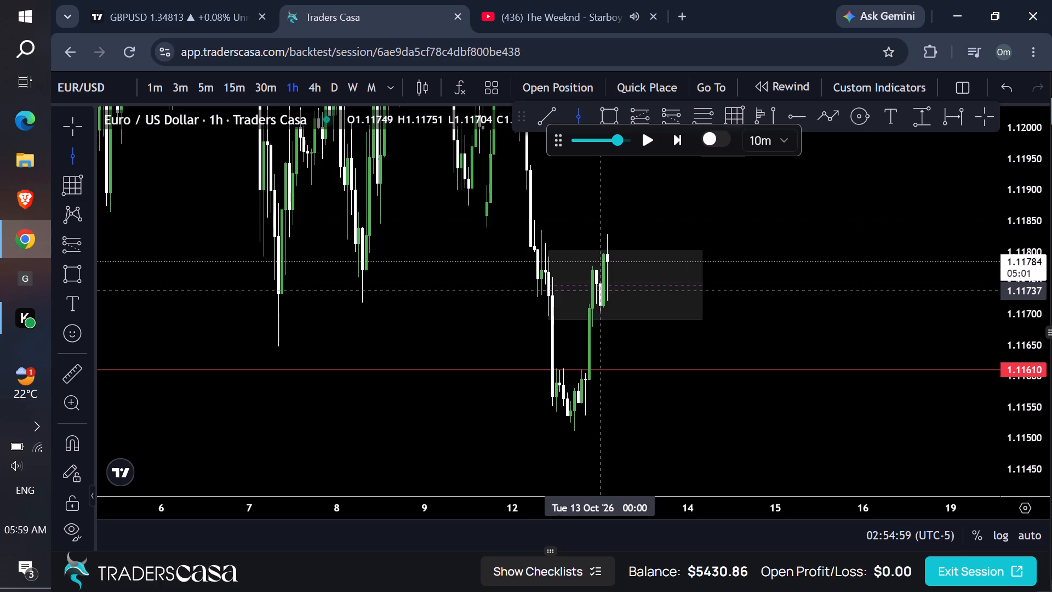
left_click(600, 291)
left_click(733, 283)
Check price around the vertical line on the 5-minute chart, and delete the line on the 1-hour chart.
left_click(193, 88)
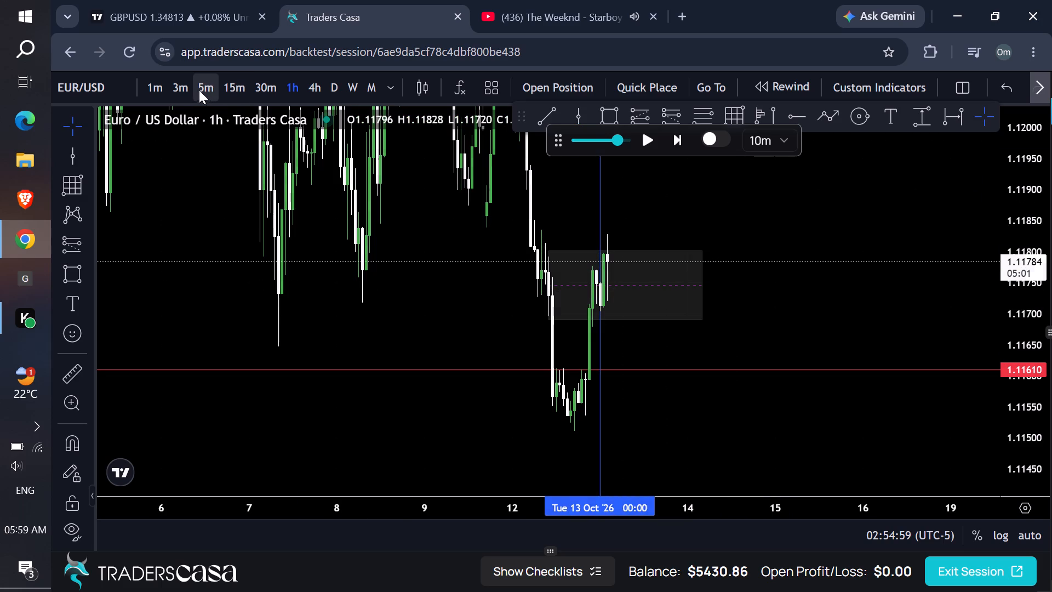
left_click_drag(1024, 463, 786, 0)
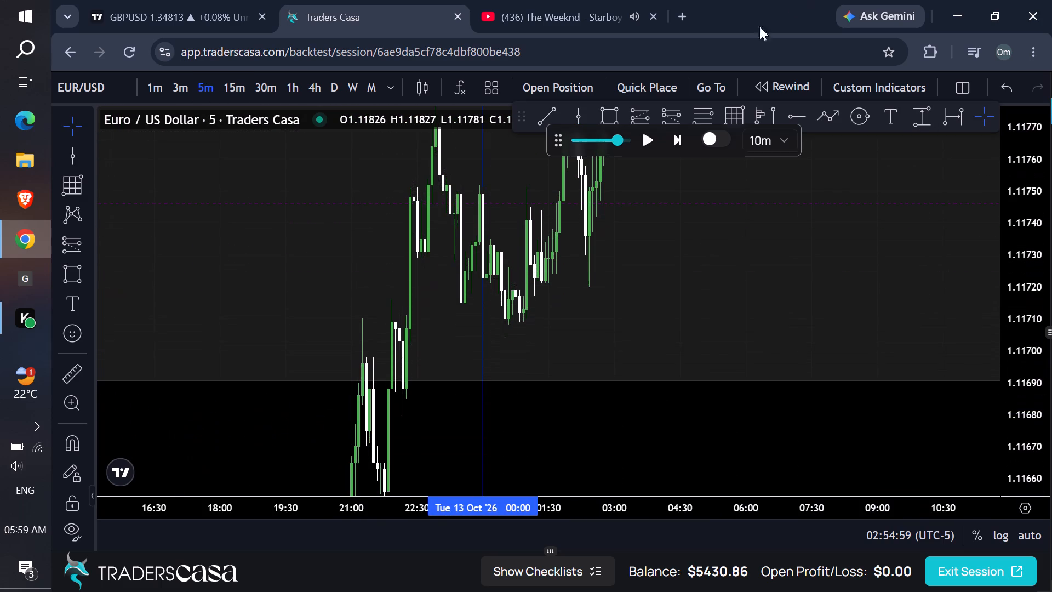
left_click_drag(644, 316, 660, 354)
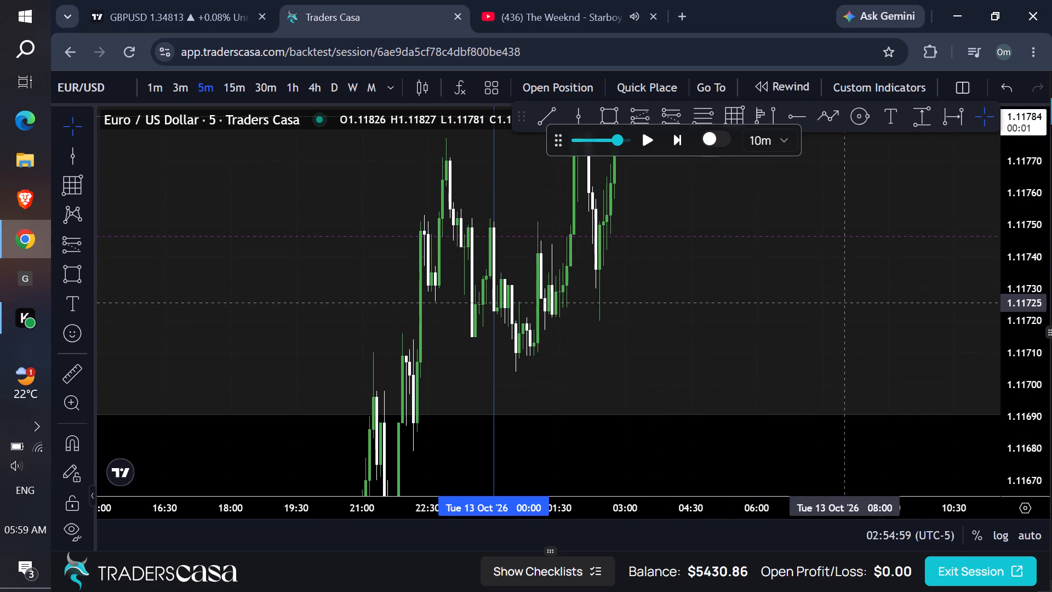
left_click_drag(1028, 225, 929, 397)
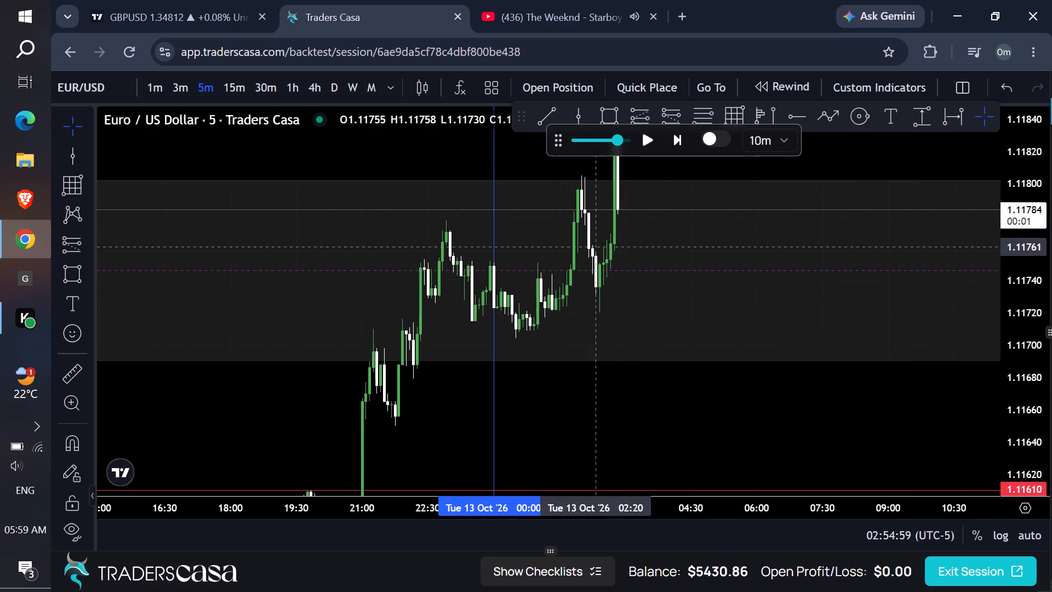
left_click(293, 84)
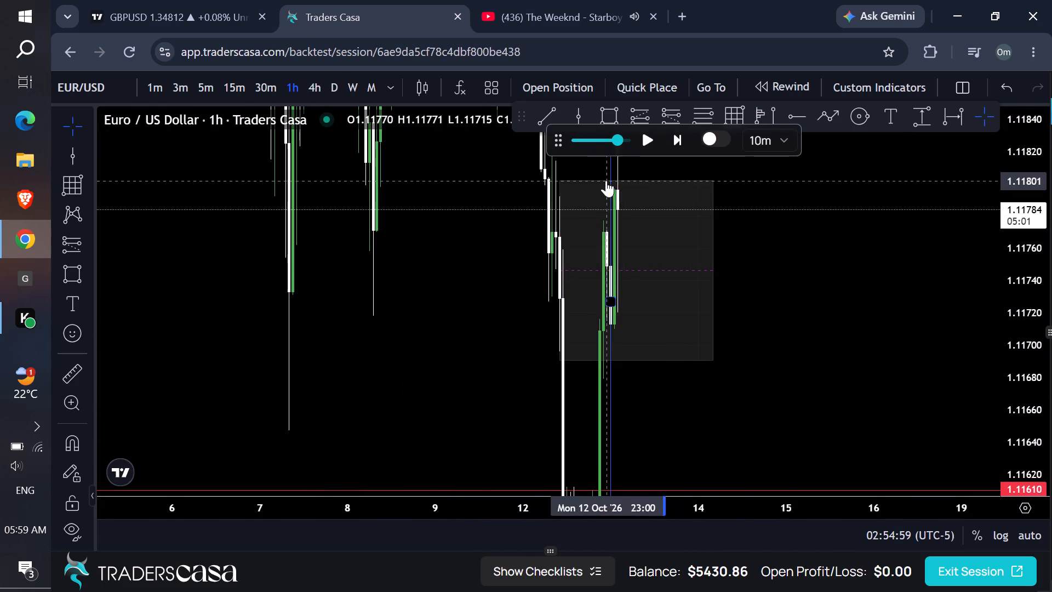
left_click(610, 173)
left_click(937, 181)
On the 4-hour chart, move and enlarge the rectangle zone to span 11 October 21:00 to about 20 October, from 1.12166 to about 1.1194.
left_click_drag(1014, 185, 872, 460)
left_click(338, 83)
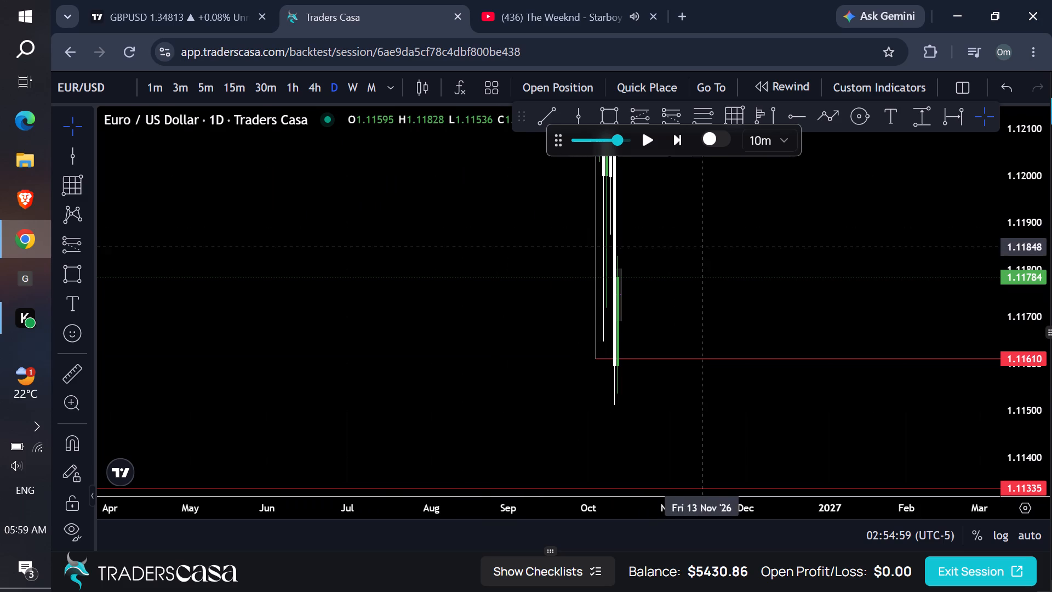
scroll(701, 276, "up", 3)
scroll(701, 276, "down", 1)
scroll(702, 276, "up", 1)
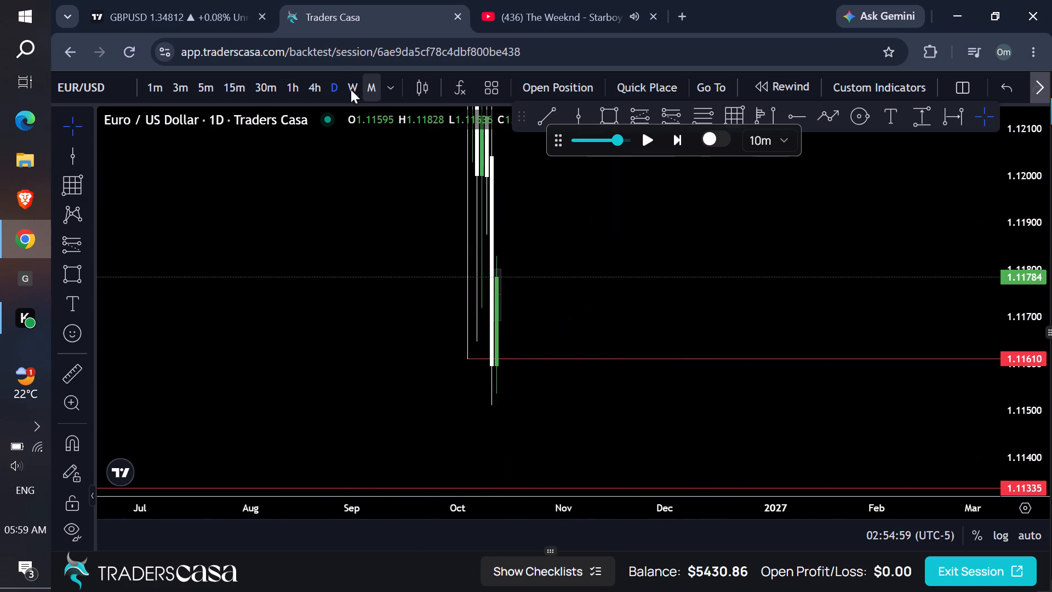
left_click(315, 92)
left_click_drag(997, 226, 999, 248)
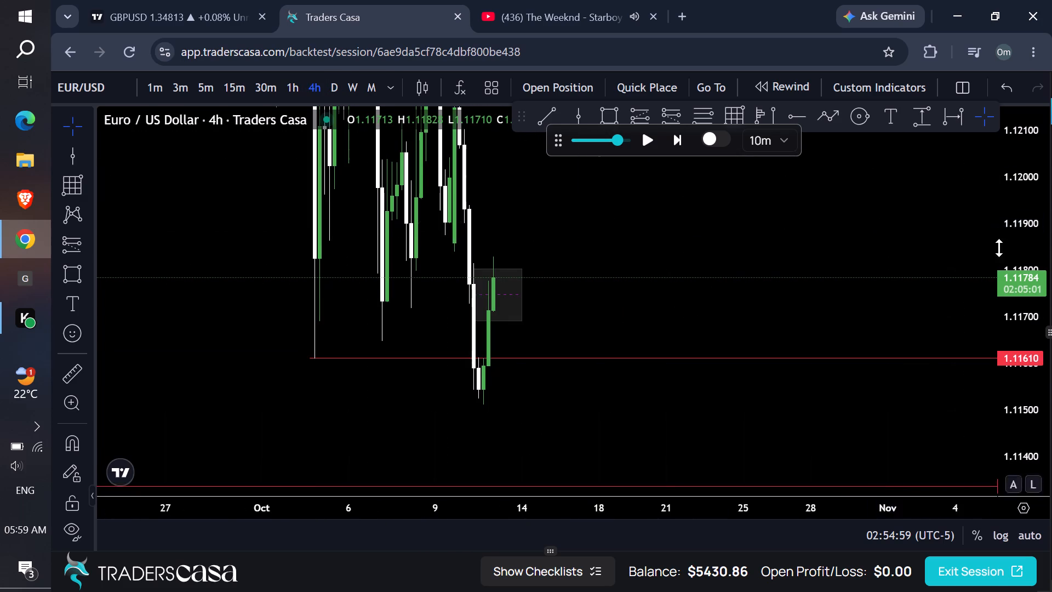
left_click_drag(999, 248, 970, 313)
left_click_drag(719, 300, 712, 304)
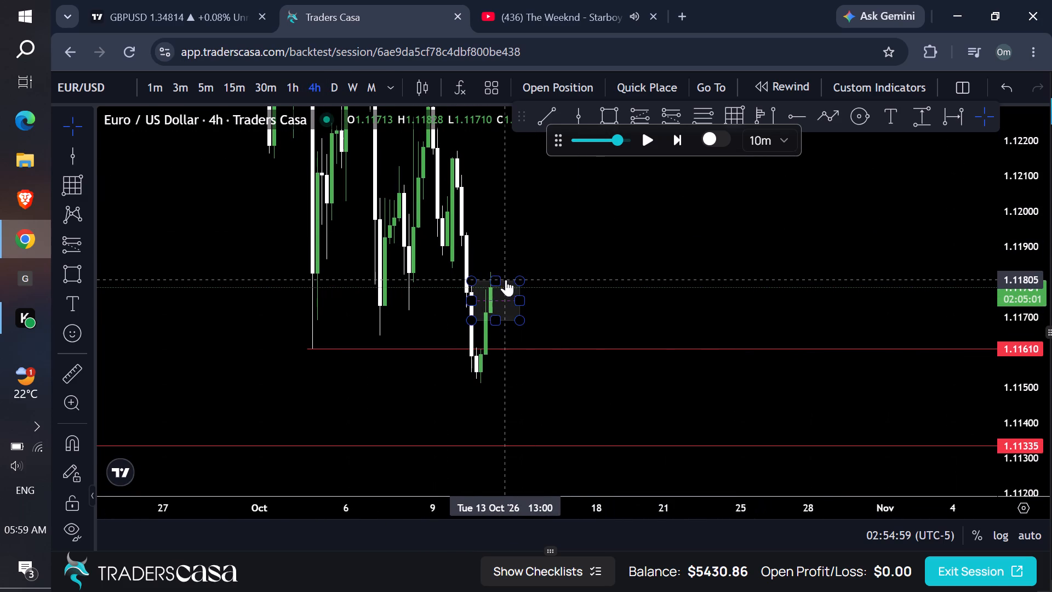
left_click_drag(505, 280, 491, 152)
left_click_drag(507, 191, 625, 214)
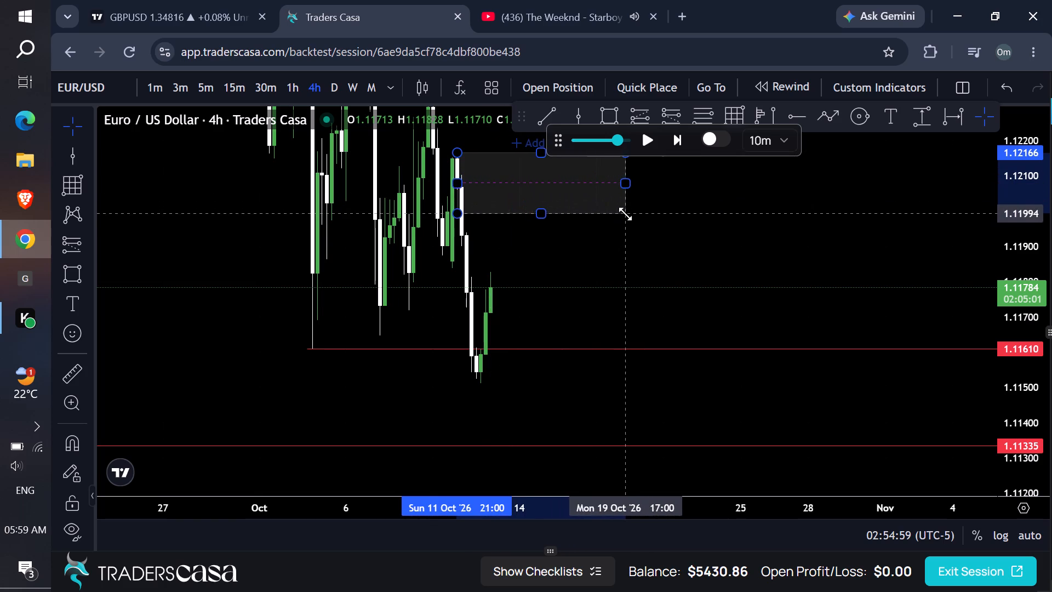
left_click_drag(625, 214, 645, 232)
left_click_drag(720, 258, 719, 244)
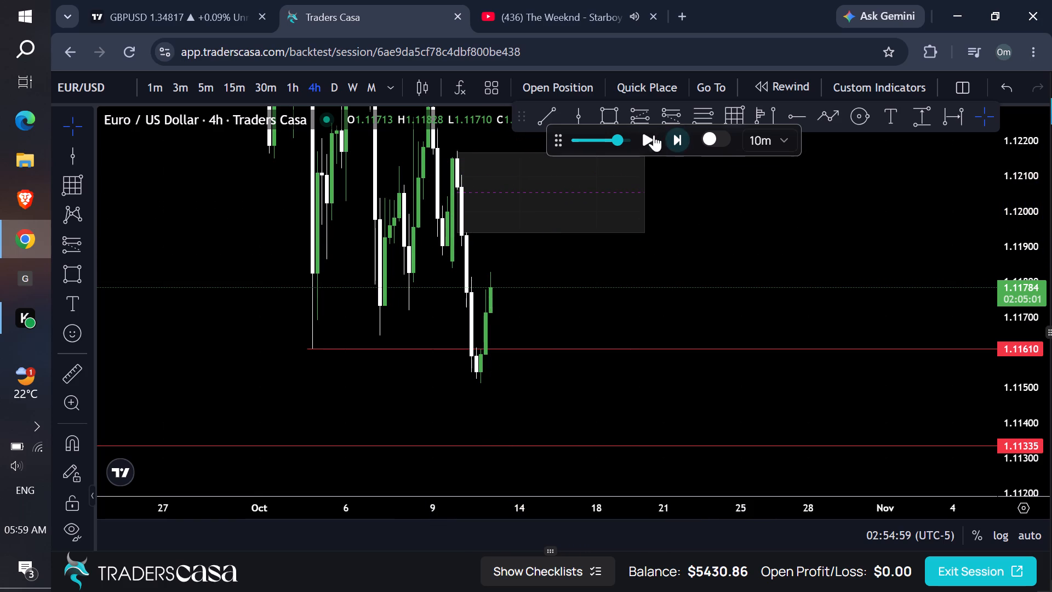
Play the replay forward on the 4-hour chart to about 05:55 on 13 October.
left_click(647, 137)
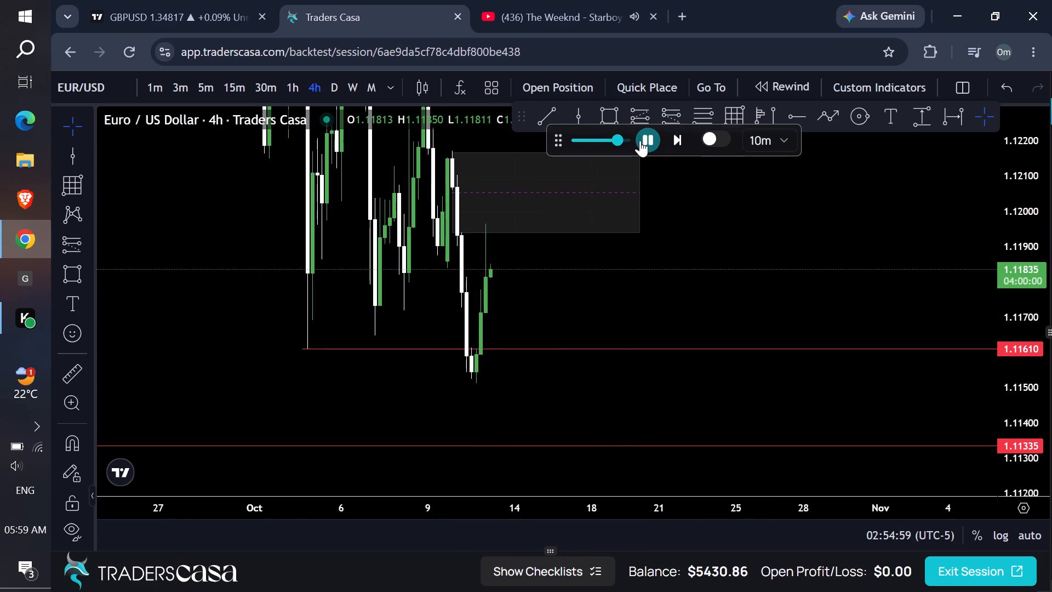
left_click(640, 140)
Check the 15-minute chart, and play the replay forward on the 1-hour chart to about 09:35 on 13 October.
left_click(236, 88)
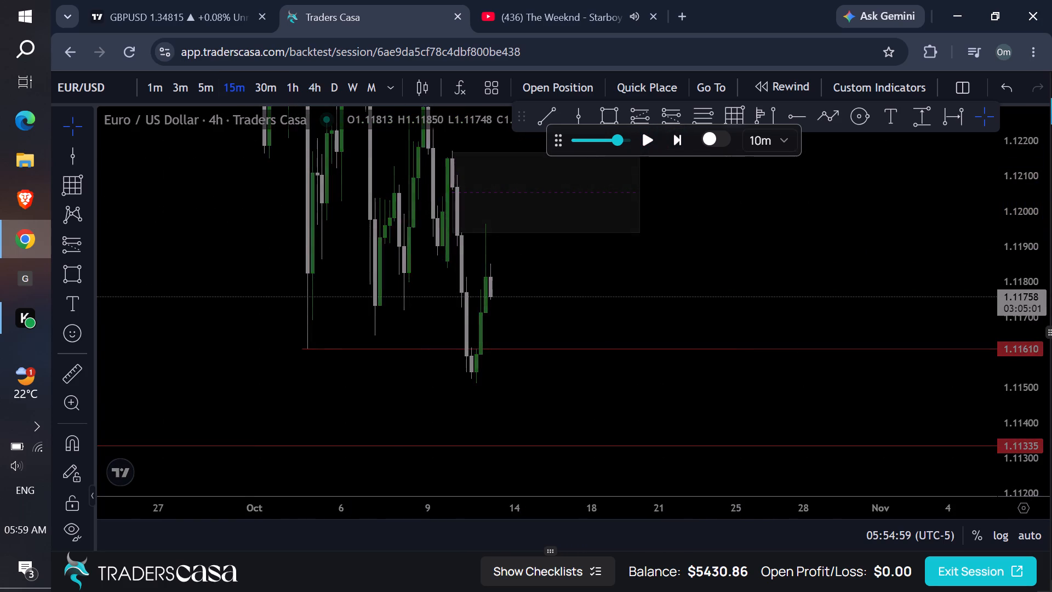
left_click_drag(631, 258, 636, 298)
left_click_drag(1028, 445, 787, 133)
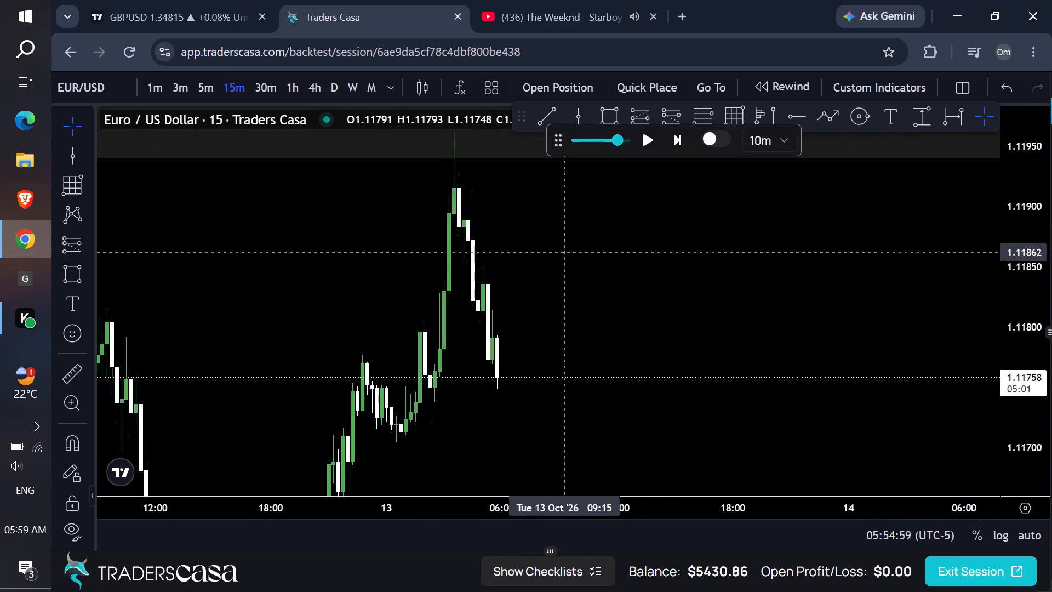
left_click(293, 86)
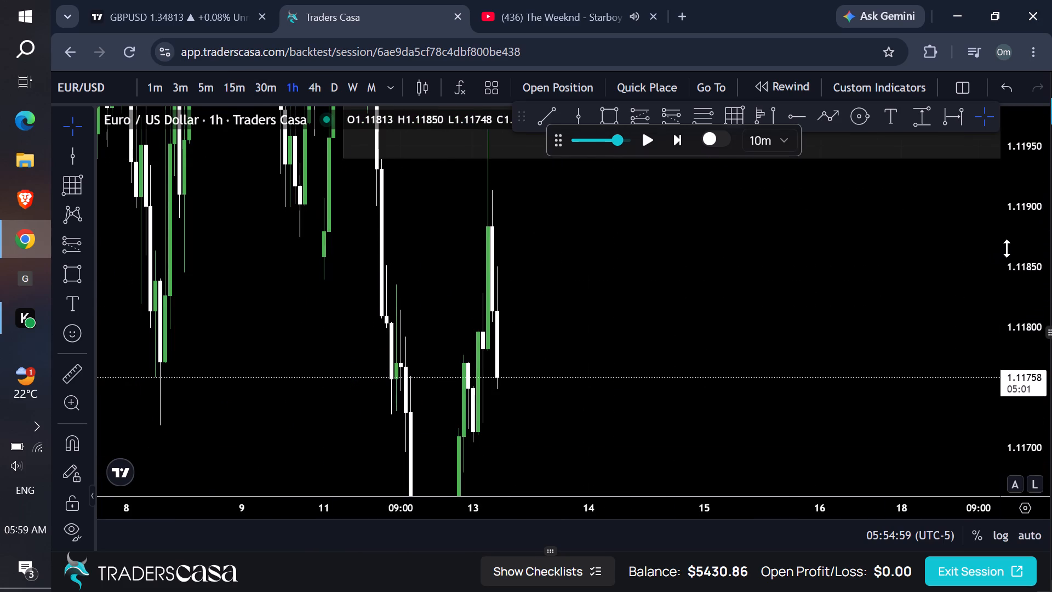
left_click_drag(1009, 257, 905, 514)
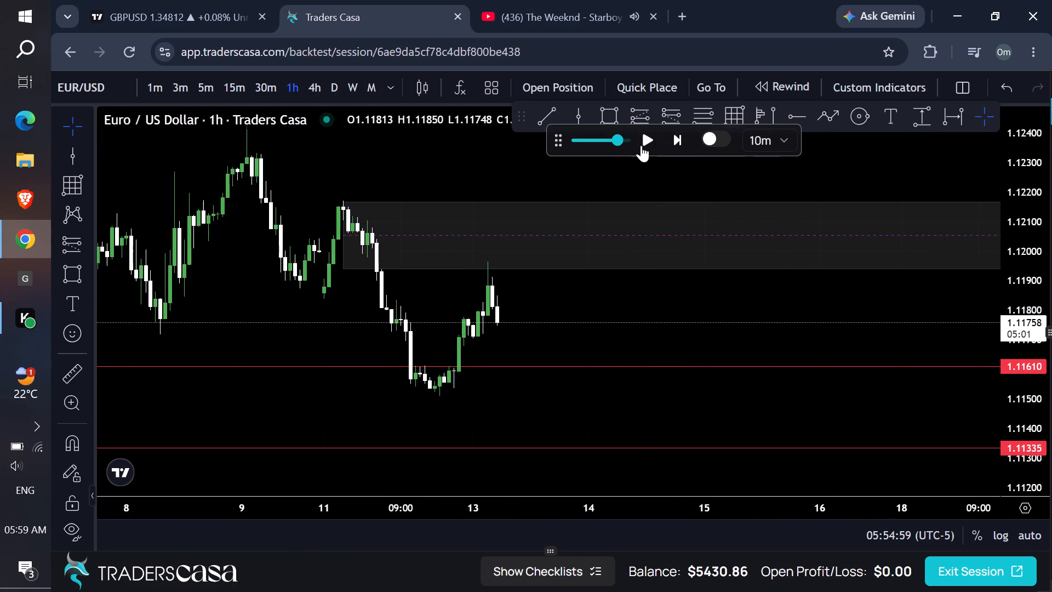
left_click(642, 145)
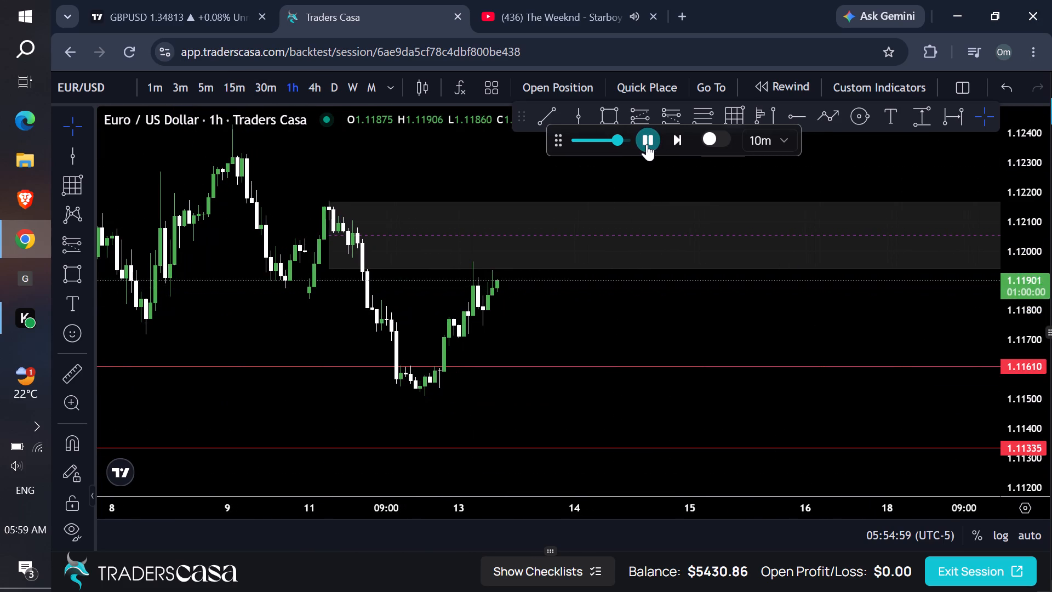
Play the replay forward in short bursts on the 4-hour chart to about 13:25 on 13 October.
left_click(319, 83)
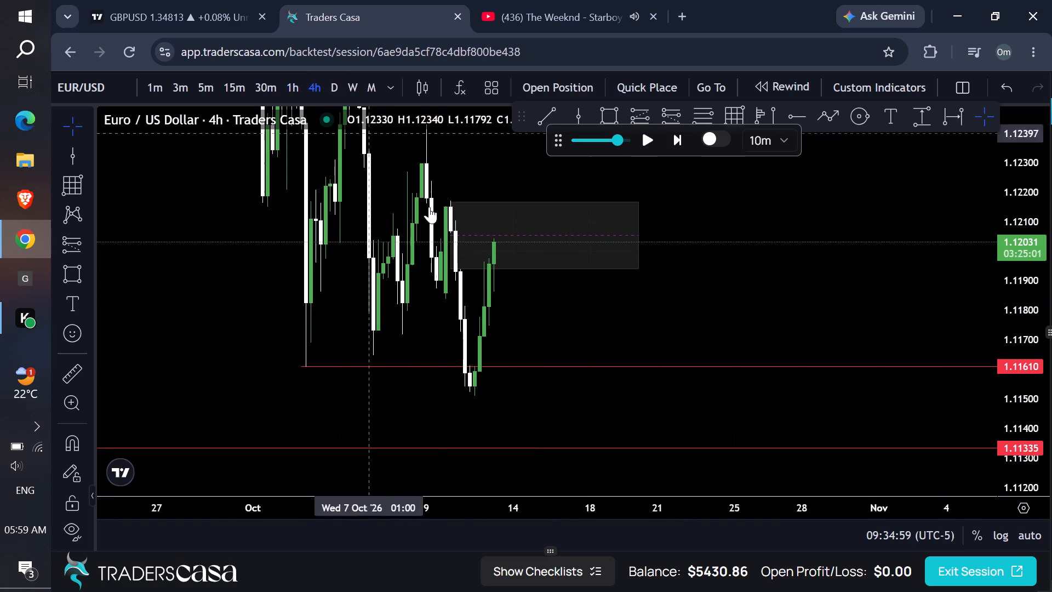
left_click(649, 139)
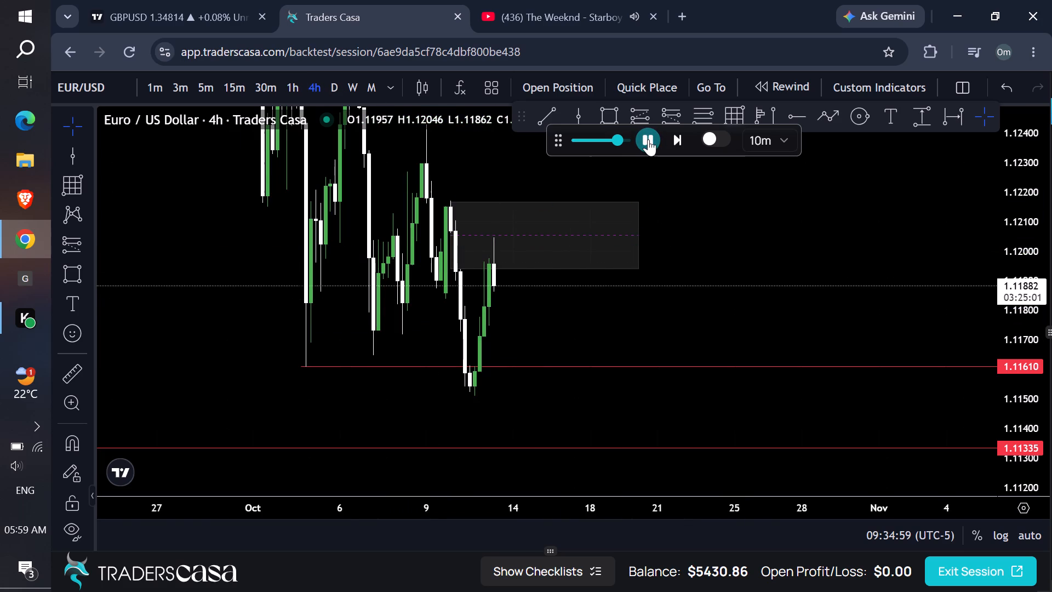
left_click(648, 139)
left_click(648, 139)
left_click(648, 139)
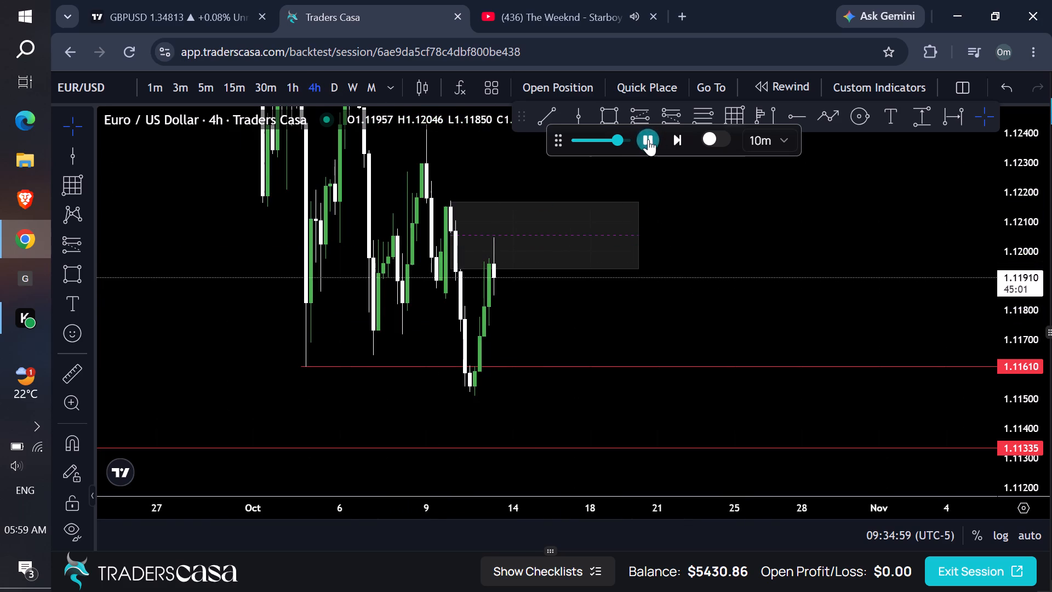
left_click(648, 139)
left_click(648, 139)
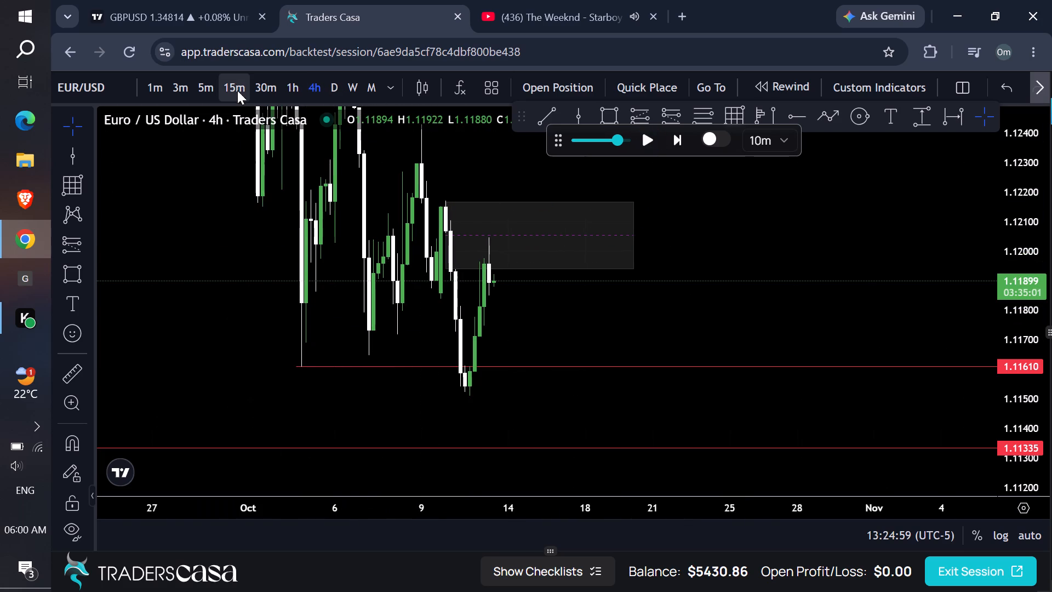
Examine how price reacts at the rectangle zone's lower edge on the 15-minute chart, and return to the 4-hour chart.
left_click(237, 90)
left_click_drag(1049, 456, 842, 75)
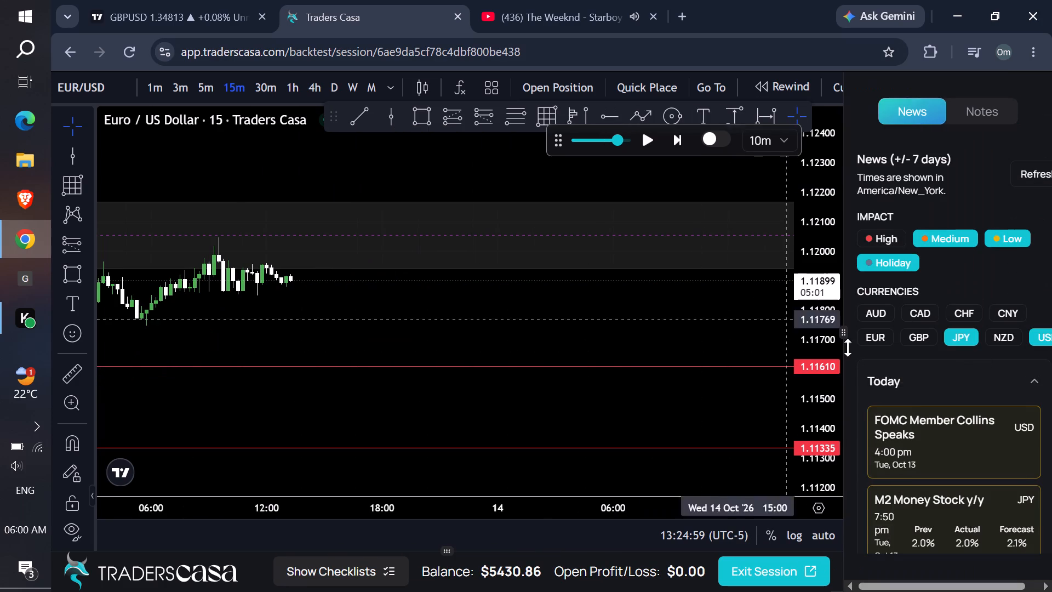
left_click_drag(846, 337, 1051, 342)
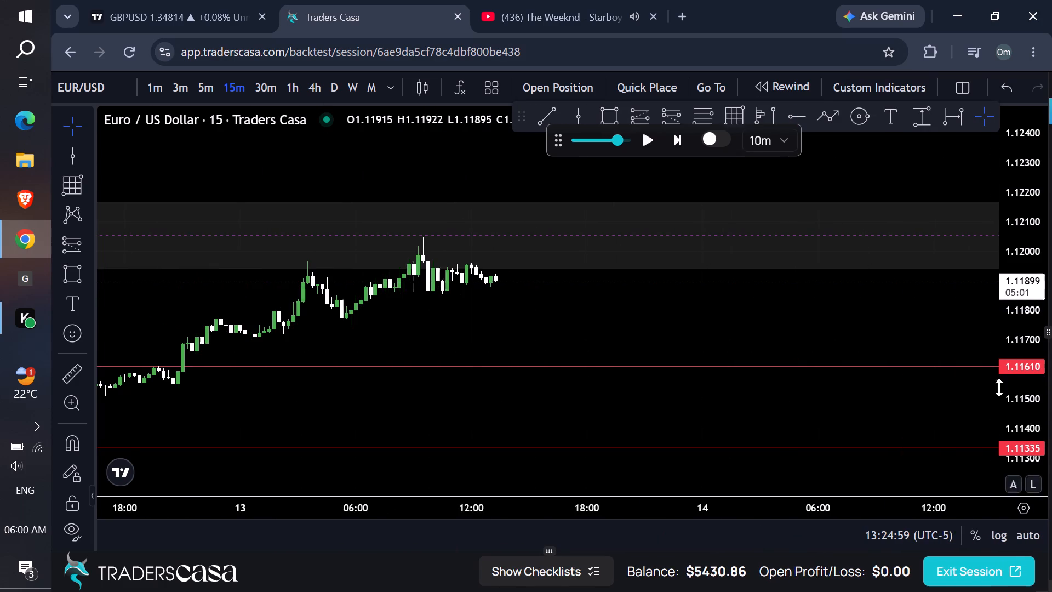
left_click_drag(1032, 433, 785, 0)
scroll(584, 264, "down", 3)
scroll(607, 266, "up", 1)
left_click_drag(767, 231, 683, 344)
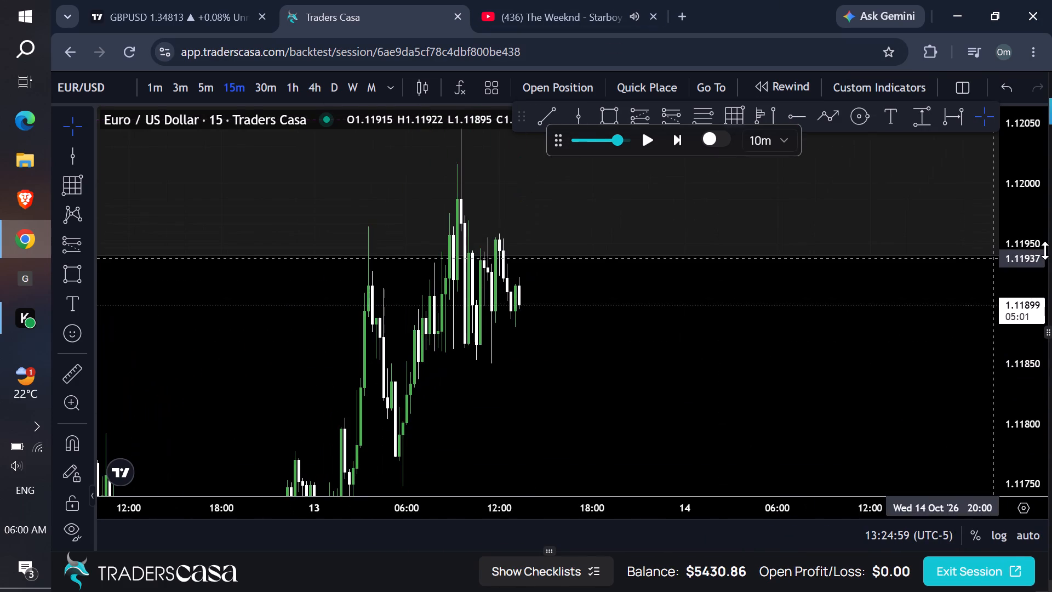
left_click_drag(1041, 257, 888, 392)
left_click(306, 84)
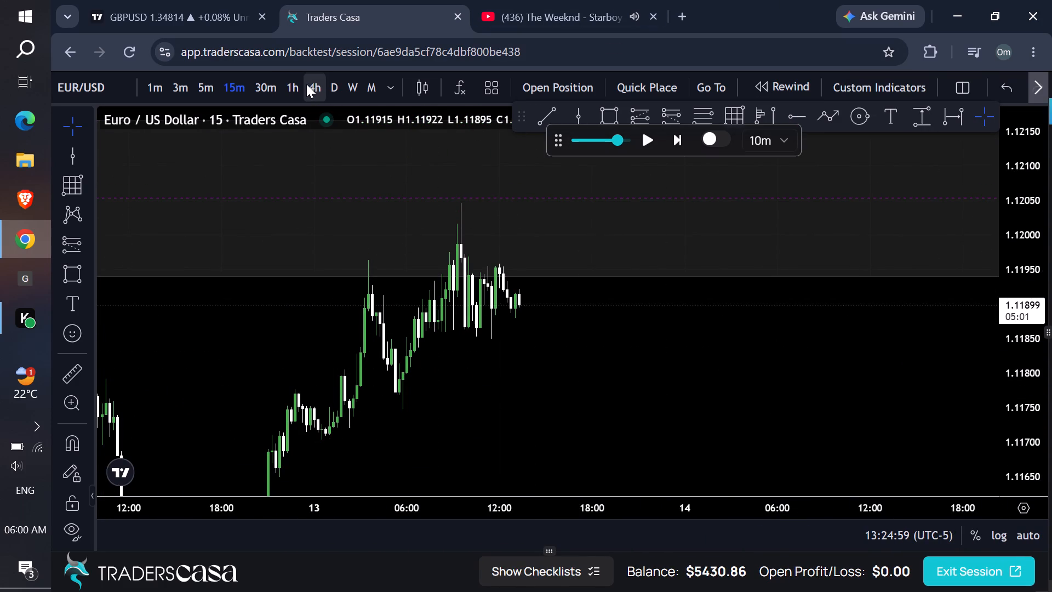
Play the replay forward on the 4-hour chart to about 05:35 on 14 October.
left_click_drag(1017, 206, 889, 400)
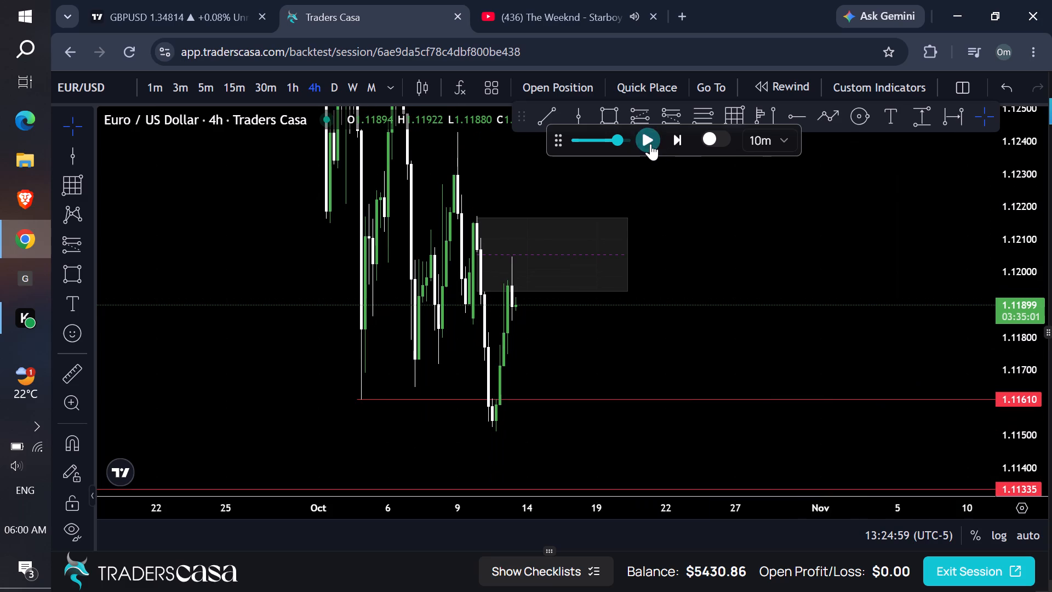
left_click(650, 144)
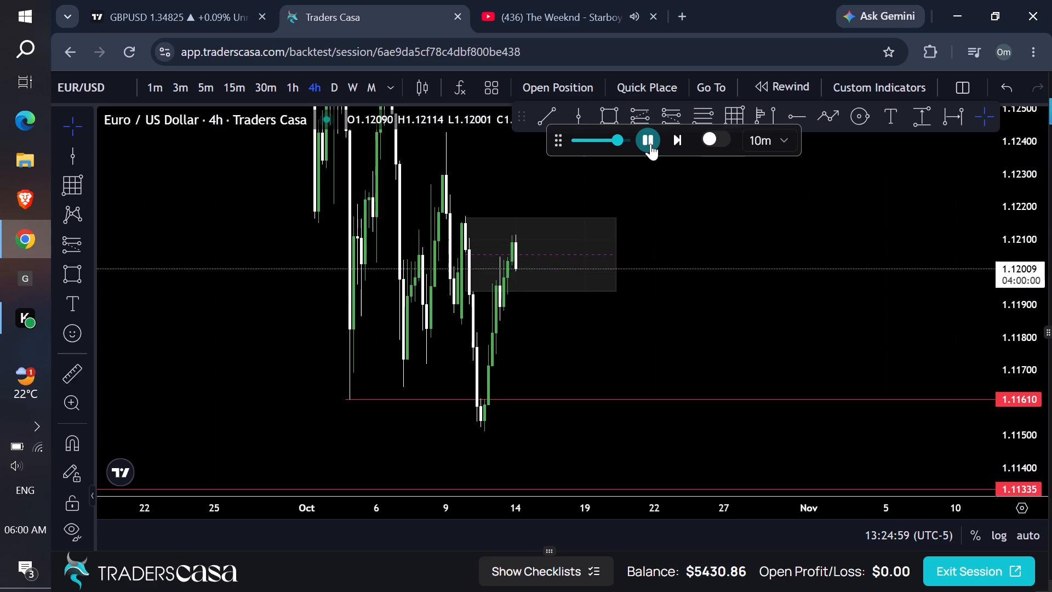
left_click(650, 144)
left_click(650, 144)
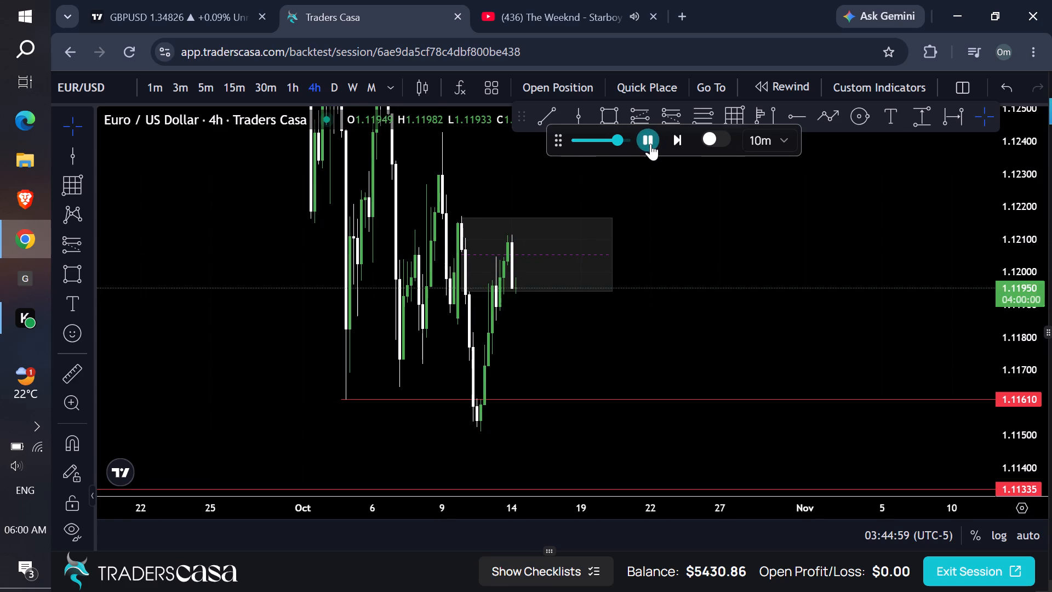
Draw a short position on the 15-minute chart at the latest candle, with entry at 1.12010 and stop at 1.12118.
left_click(291, 83)
left_click(235, 89)
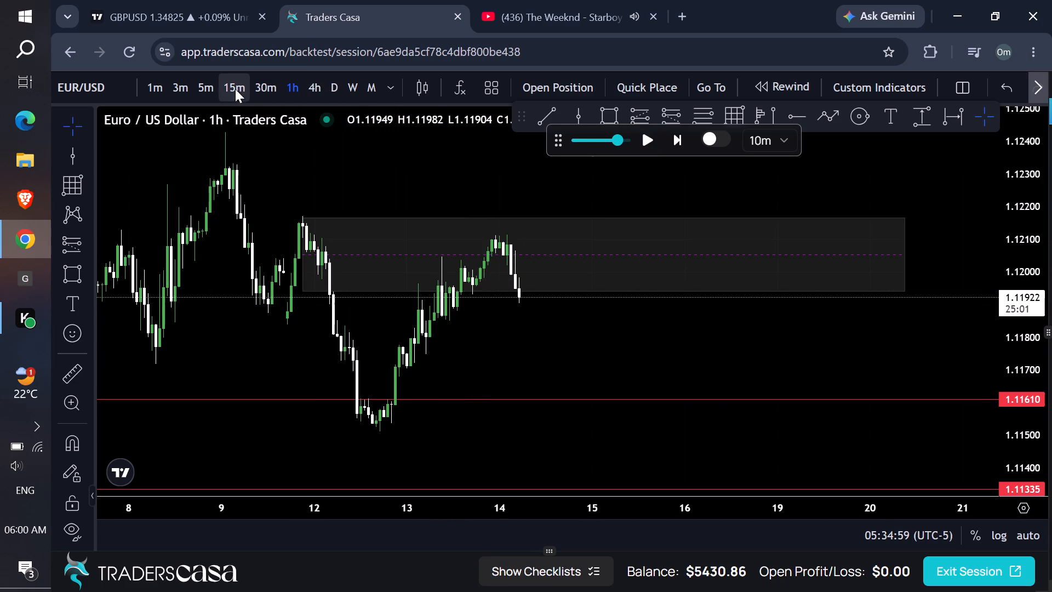
left_click_drag(796, 351, 800, 384)
left_click_drag(1034, 438, 947, 270)
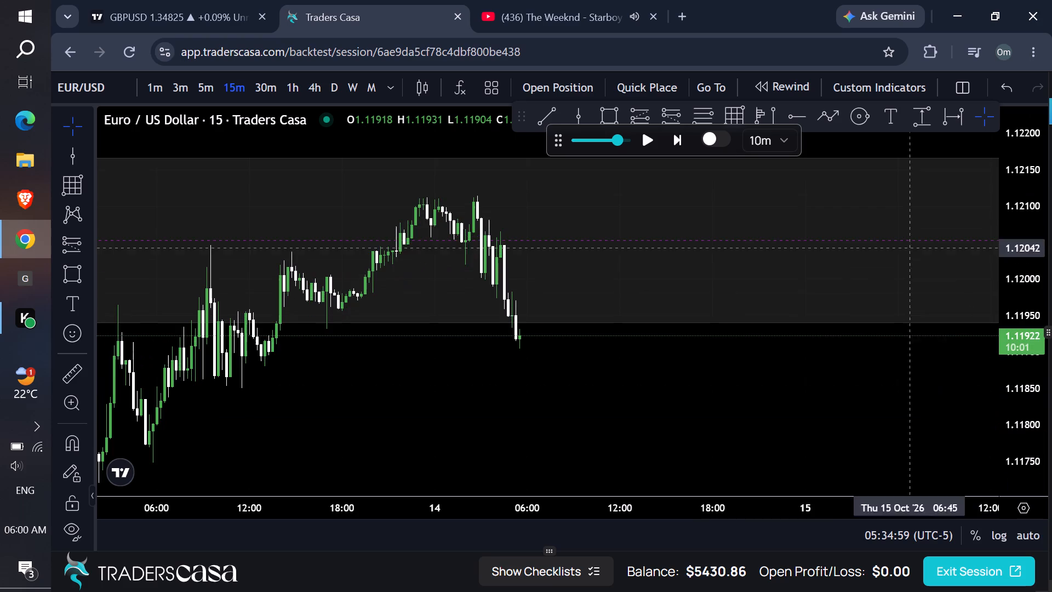
left_click(672, 124)
left_click(677, 118)
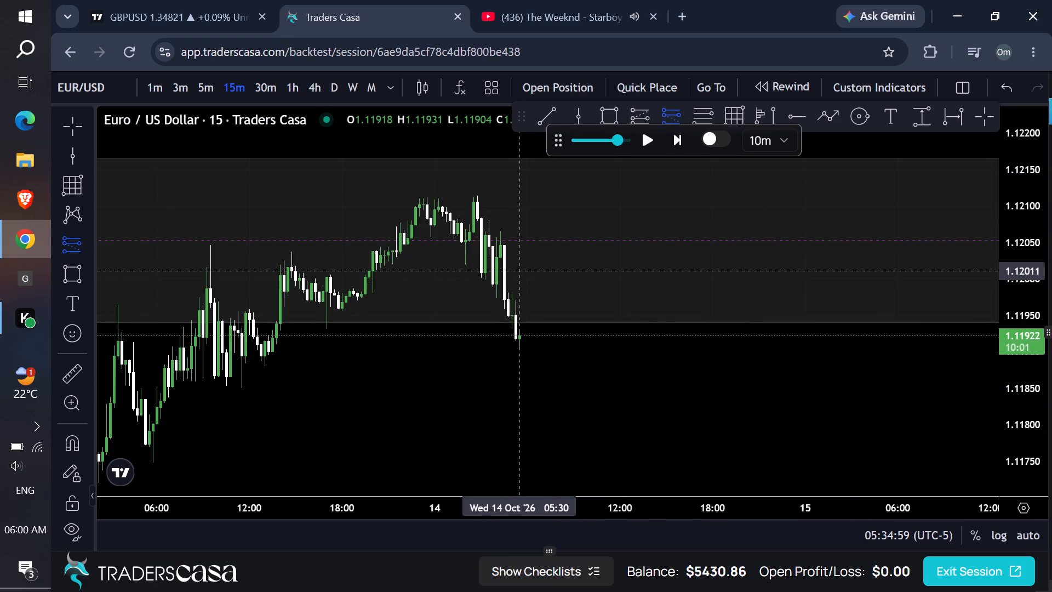
left_click(518, 272)
left_click_drag(522, 219, 529, 193)
Extend the short position's target down to 1.11582, just below the 1.11610 level.
scroll(802, 248, "down", 1)
scroll(830, 249, "up", 1)
scroll(854, 249, "down", 1)
scroll(910, 254, "up", 1)
left_click_drag(1015, 252, 909, 396)
scroll(737, 381, "down", 5)
scroll(724, 384, "up", 1)
scroll(723, 384, "down", 1)
scroll(720, 384, "up", 1)
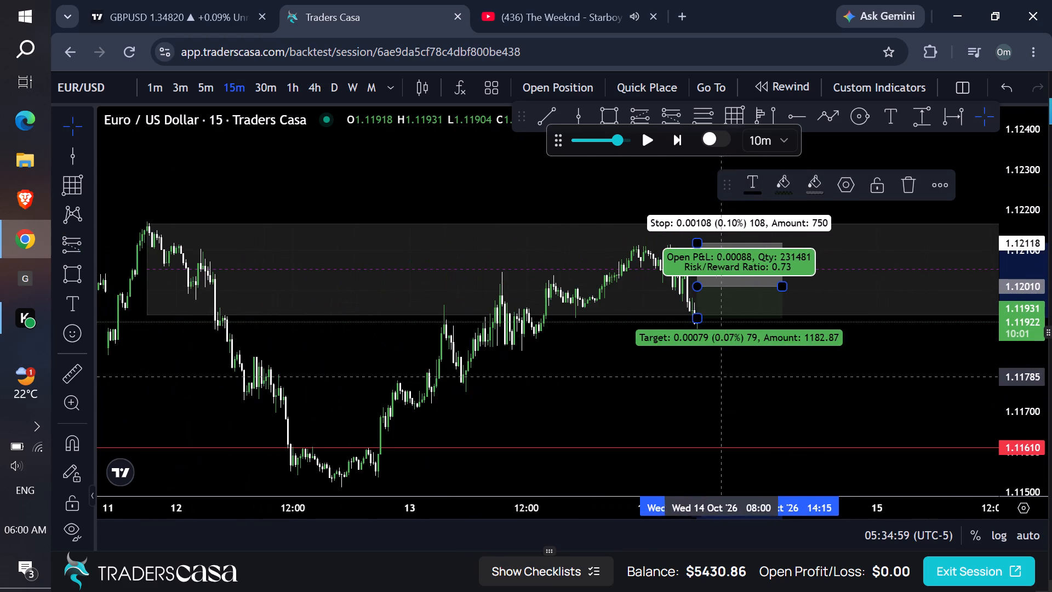
left_click_drag(697, 316, 696, 423)
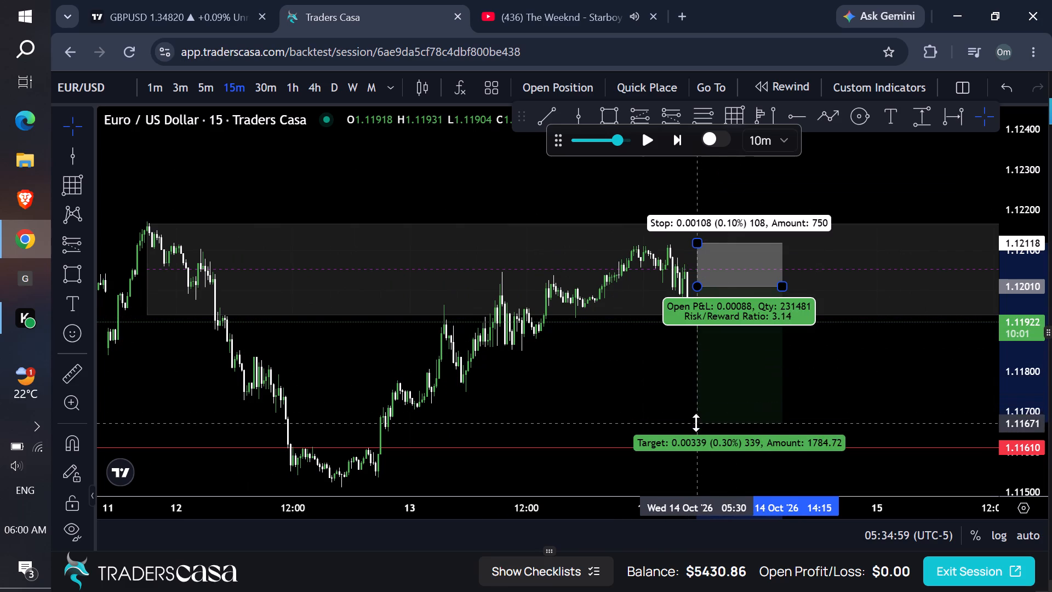
left_click_drag(696, 423, 696, 461)
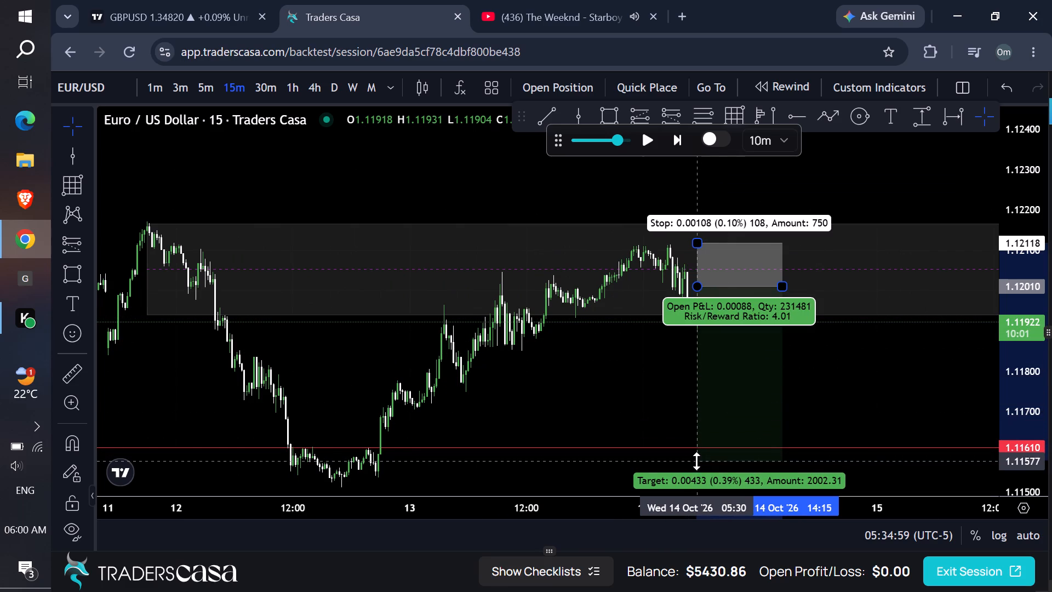
left_click_drag(696, 461, 695, 459)
Place a sell limit order at 1.1201 with take profit 1.11582, stop loss 1.12118 and 1% risk of the initial balance.
left_click(550, 85)
left_click(530, 517)
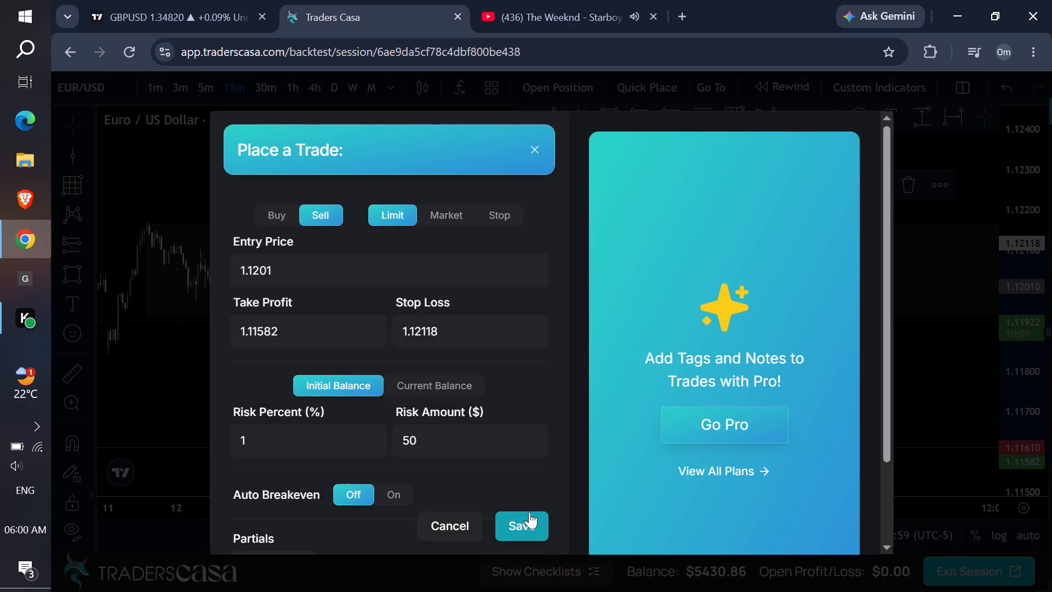
Play the replay forward on the 1-hour chart to about 09:35 on 14 October and check price against the sell limit order.
left_click(290, 91)
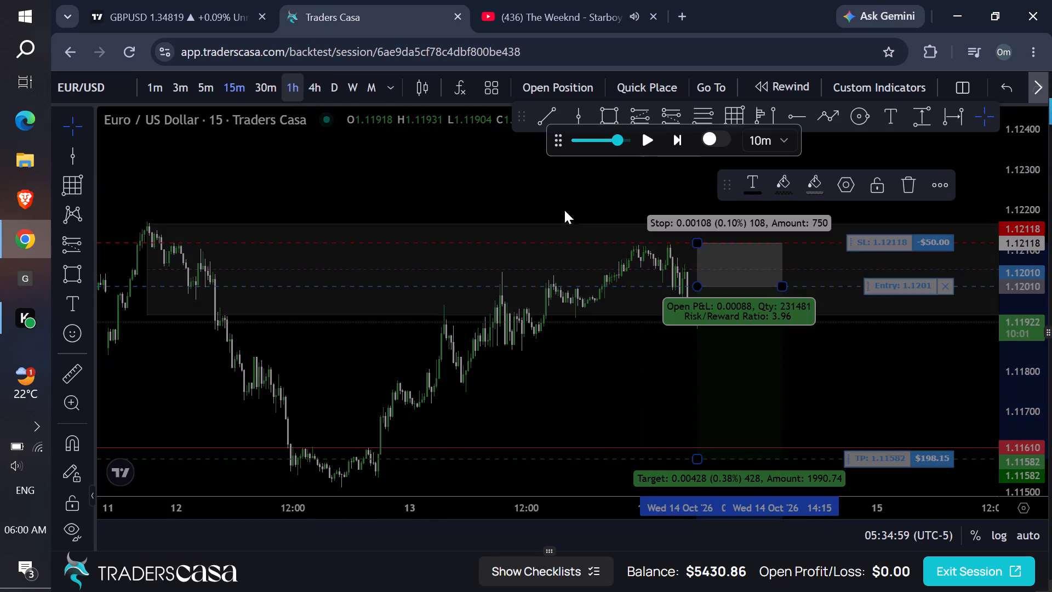
scroll(855, 362, "down", 1)
scroll(855, 362, "up", 4)
left_click_drag(799, 406, 798, 355)
left_click_drag(782, 378, 778, 350)
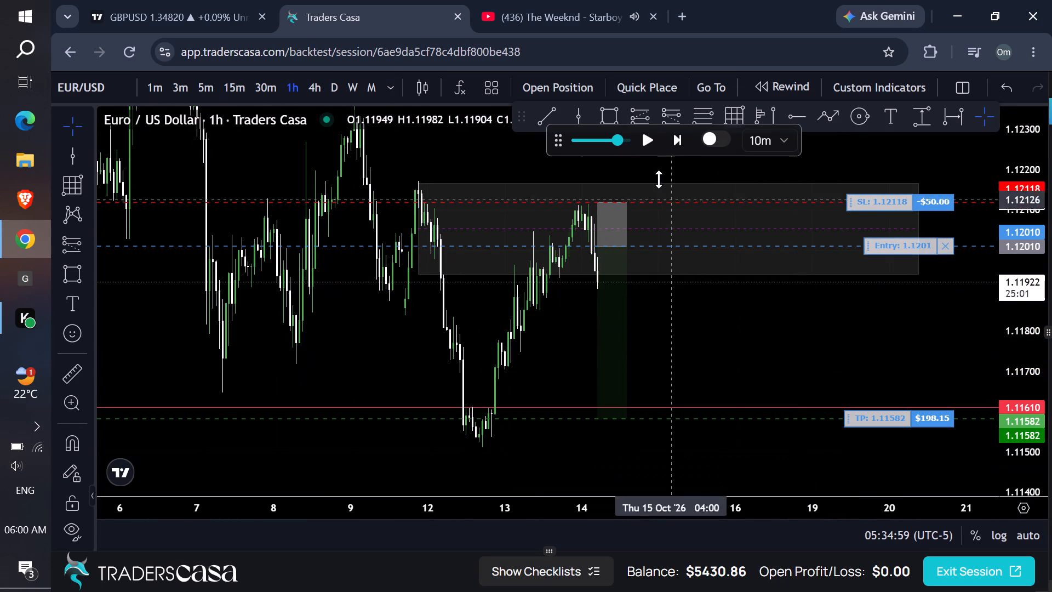
left_click(647, 145)
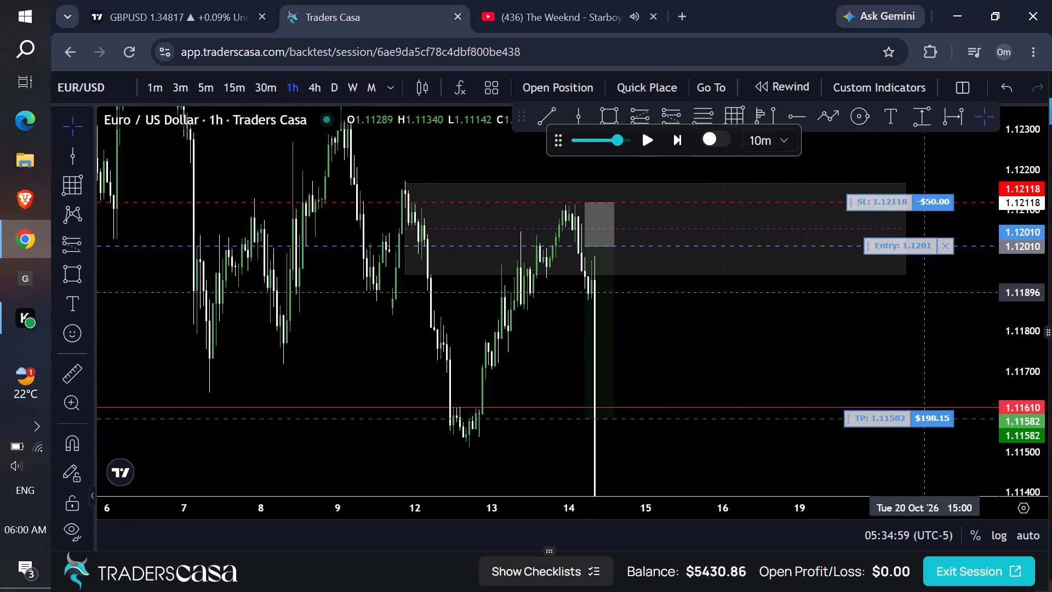
left_click_drag(1010, 306, 989, 398)
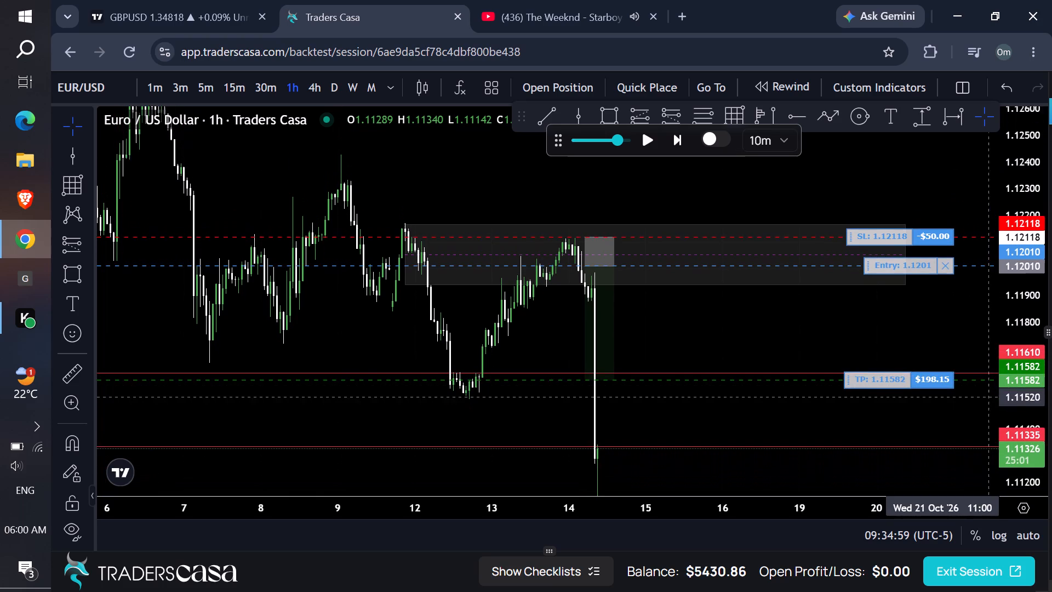
left_click_drag(989, 398, 979, 425)
left_click_drag(850, 407, 907, 402)
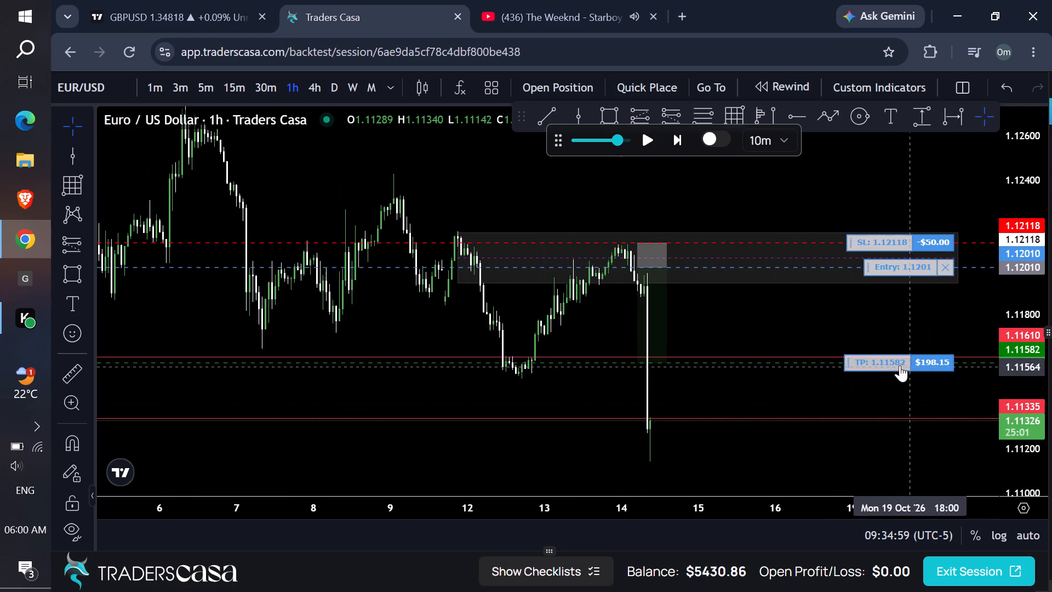
left_click_drag(1022, 361, 994, 328)
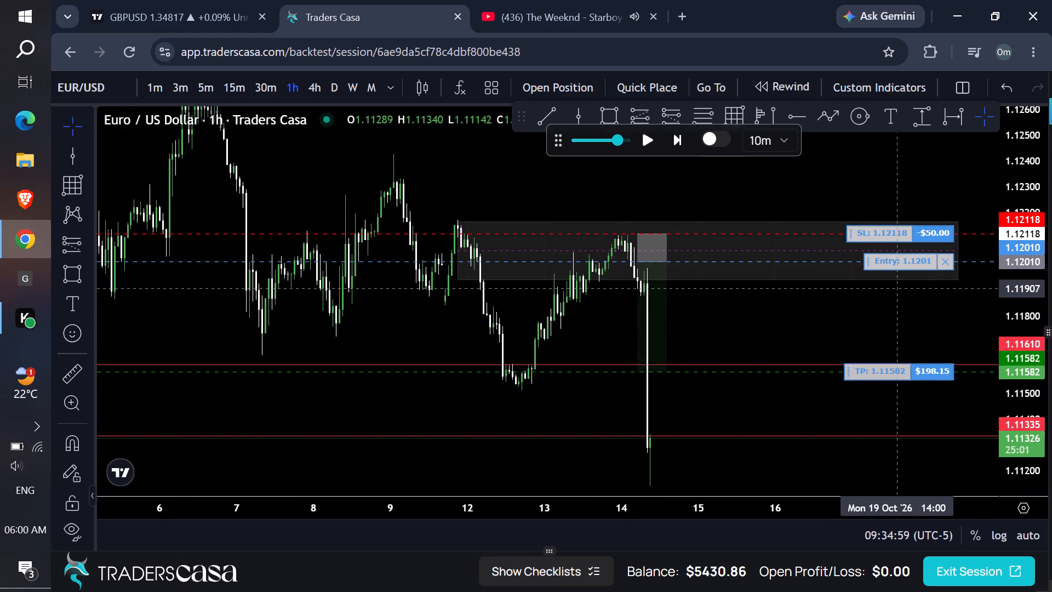
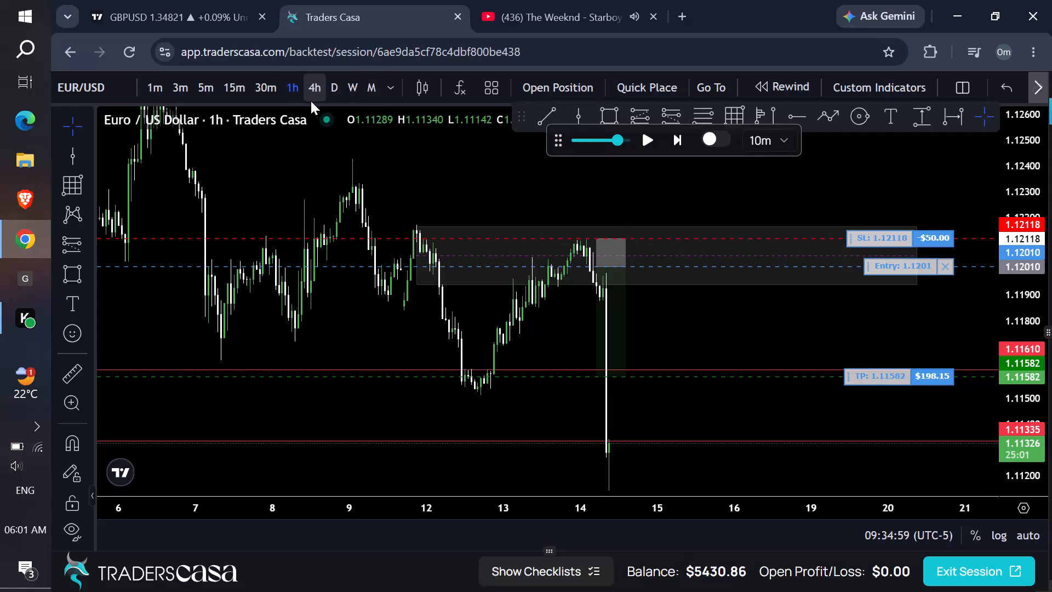
Cancel the pending sell limit order at 1.1201 on the 4-hour chart.
left_click(309, 88)
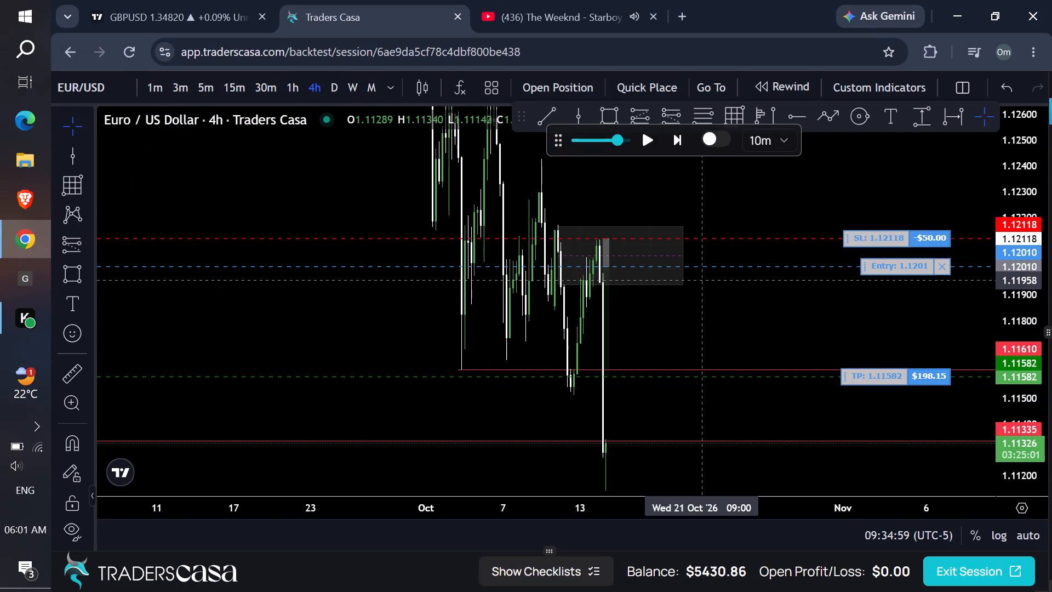
scroll(708, 297, "up", 3)
scroll(709, 300, "down", 1)
scroll(709, 300, "up", 2)
left_click_drag(666, 332, 801, 288)
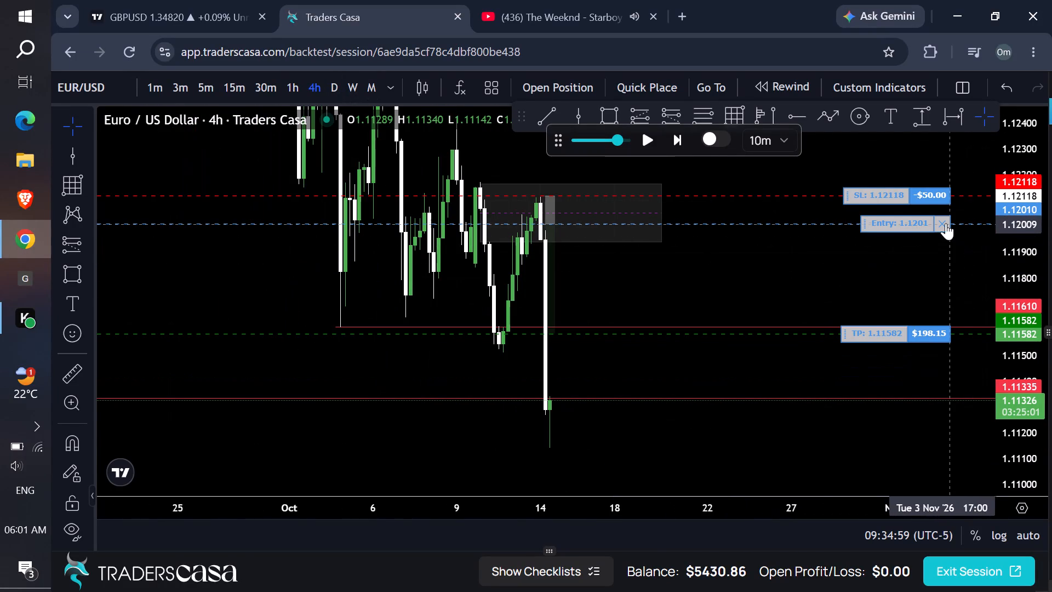
left_click(940, 223)
Delete the red horizontal ray at 1.11610.
left_click(625, 327)
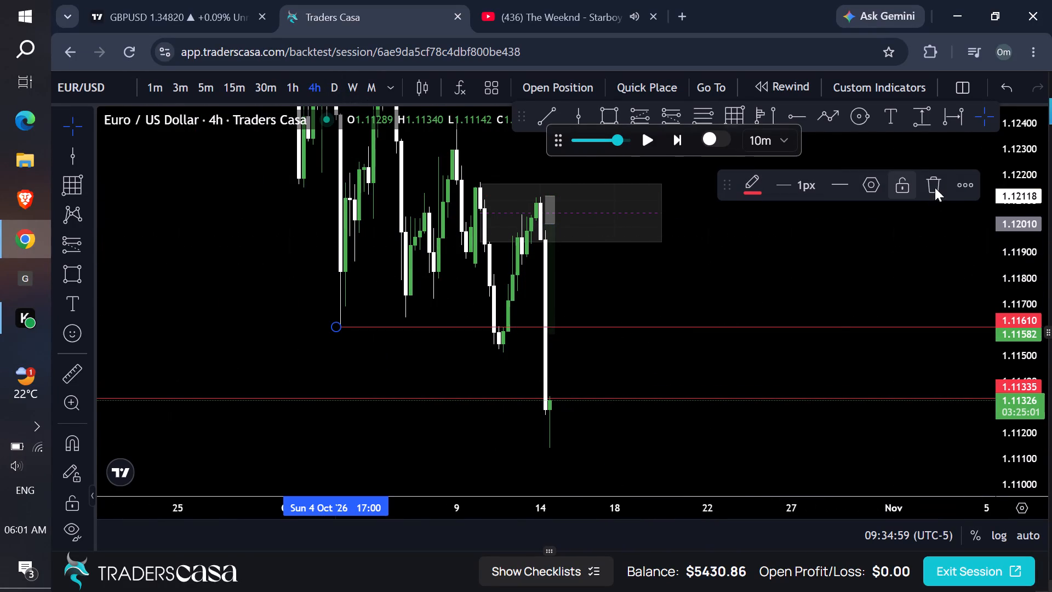
left_click(930, 189)
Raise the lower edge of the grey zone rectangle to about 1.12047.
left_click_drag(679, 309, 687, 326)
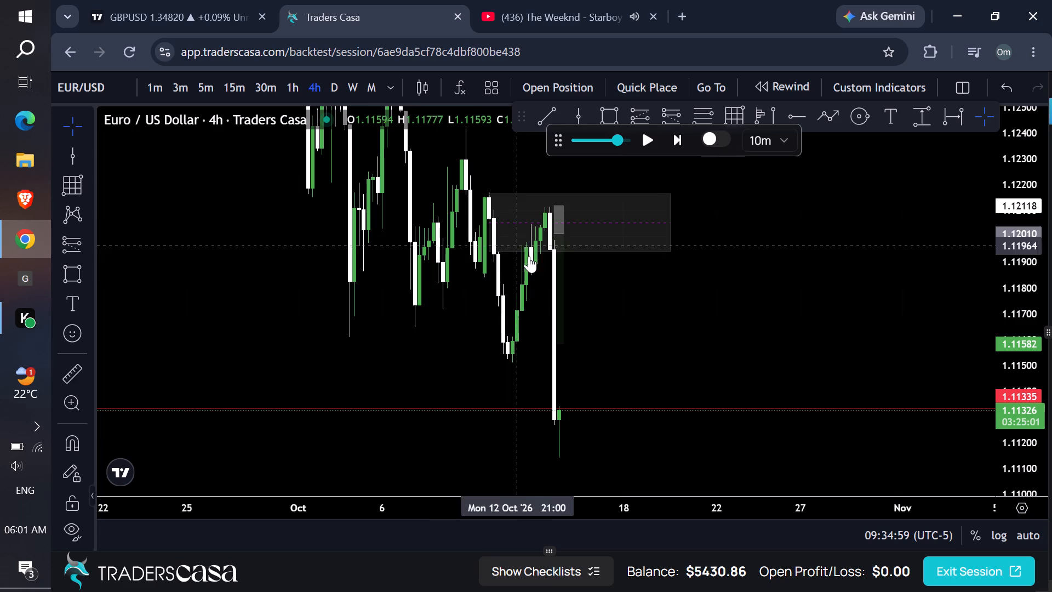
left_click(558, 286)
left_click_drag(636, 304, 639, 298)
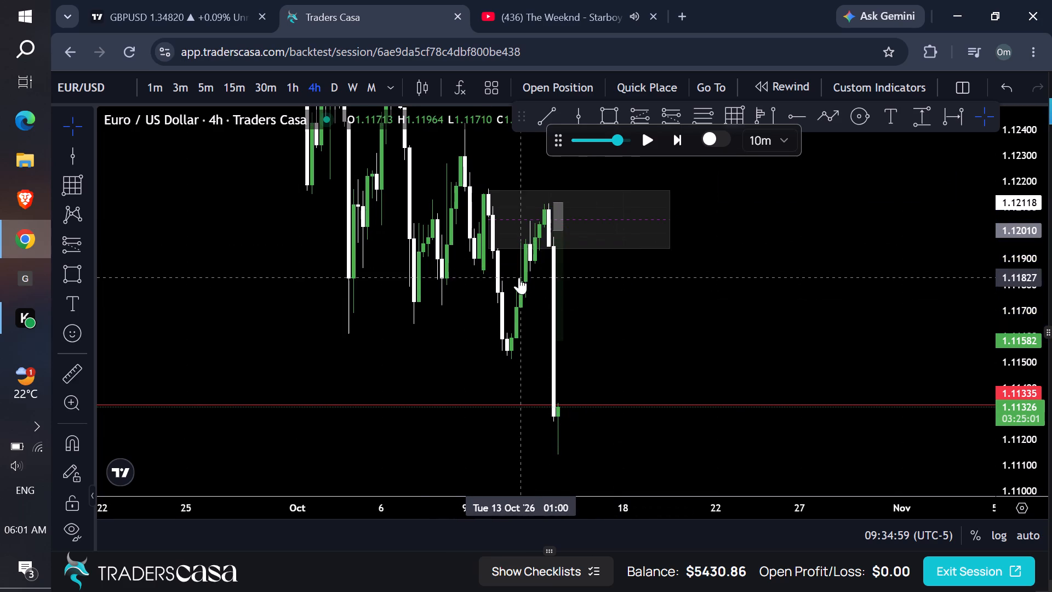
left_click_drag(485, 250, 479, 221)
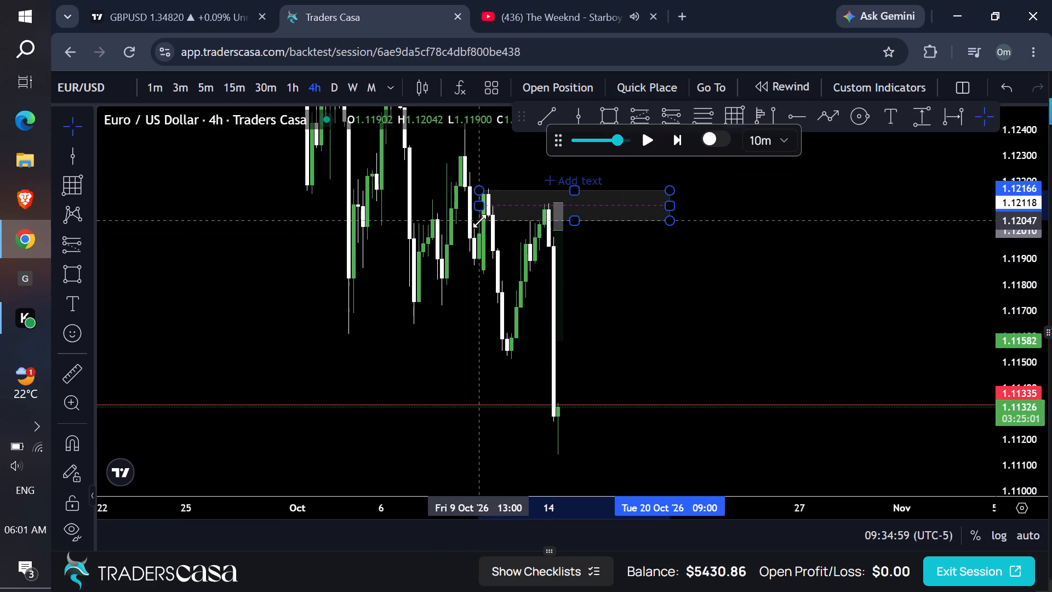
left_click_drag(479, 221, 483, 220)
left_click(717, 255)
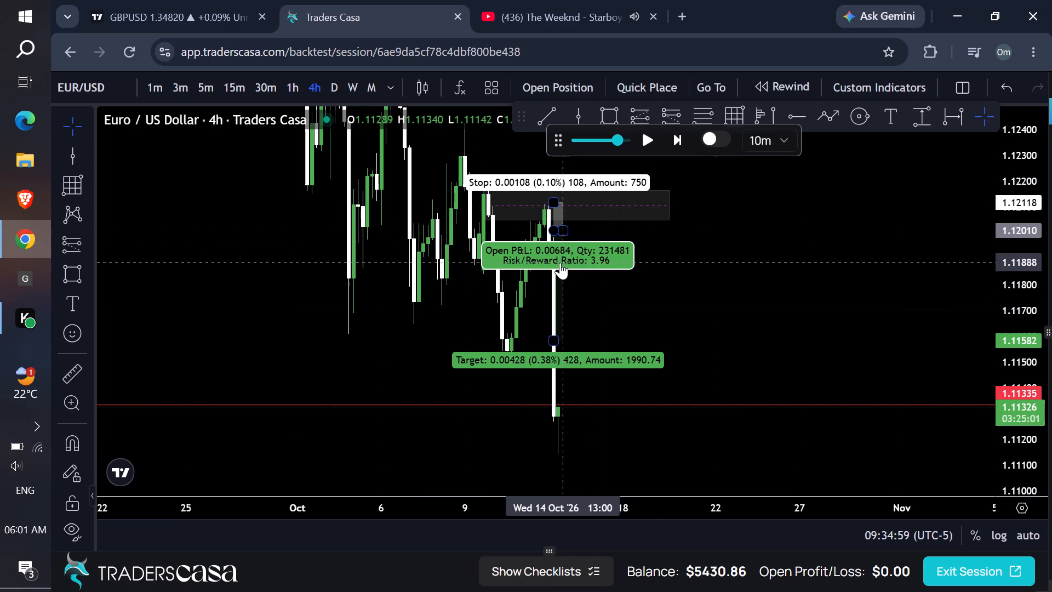
Delete the short position drawing and the grey zone rectangle around 1.121.
left_click(559, 264)
left_click(902, 182)
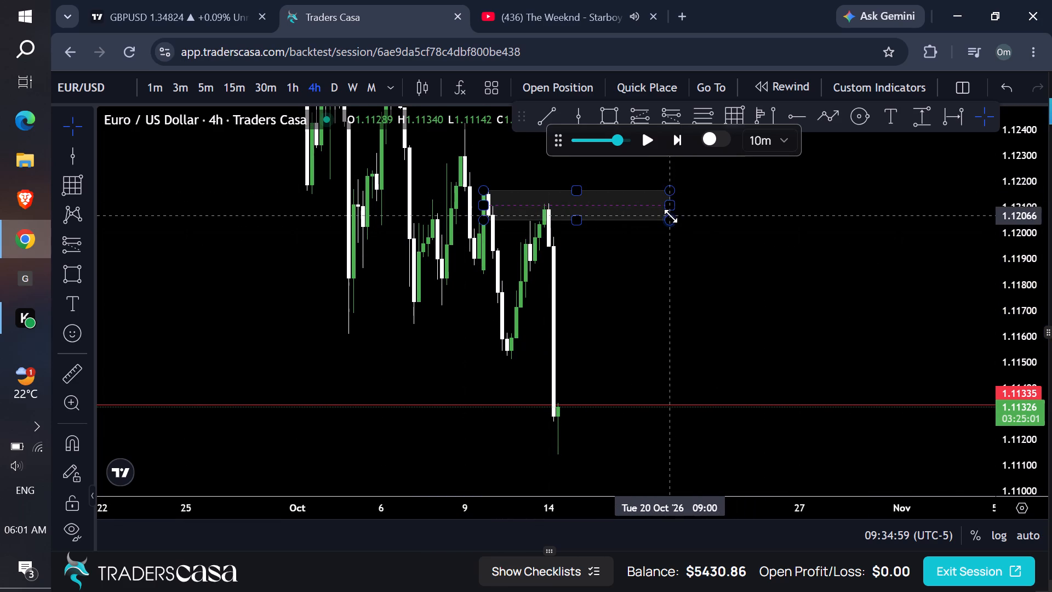
left_click(671, 216)
left_click(961, 177)
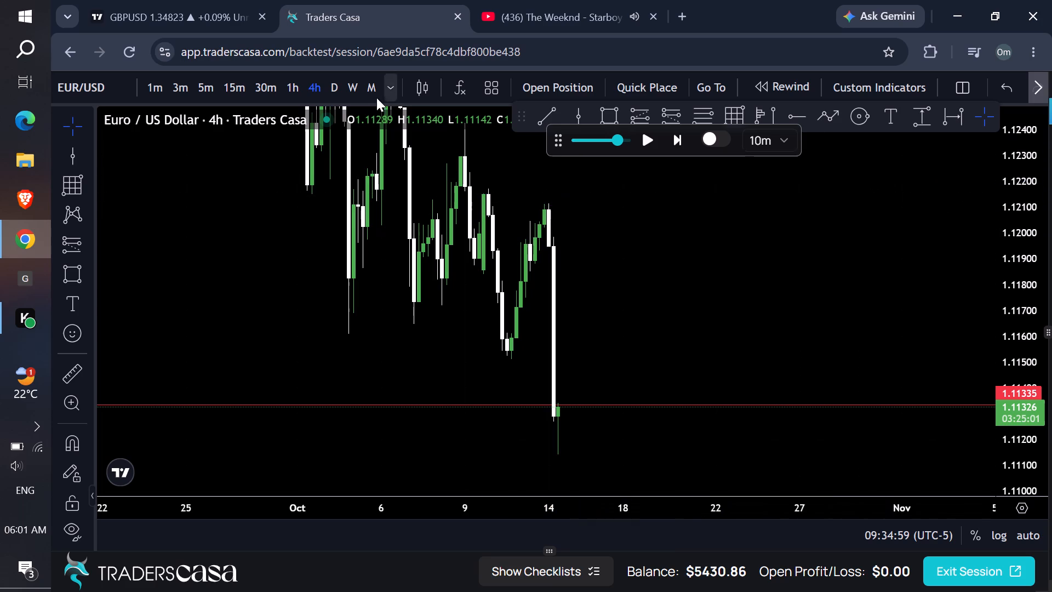
Check EUR/USD on the daily chart over a wider price range.
left_click(336, 90)
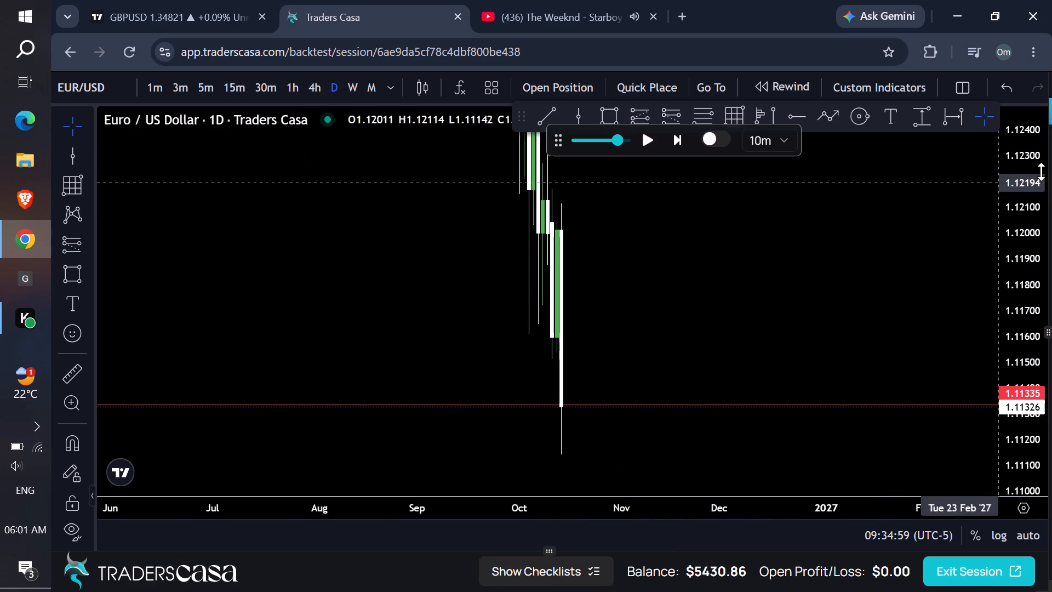
left_click_drag(1041, 172, 931, 385)
Switch to TradingView and examine live GBP/USD, AUD/USD and EUR/USD on the 1-hour chart against their marked zones.
left_click(170, 4)
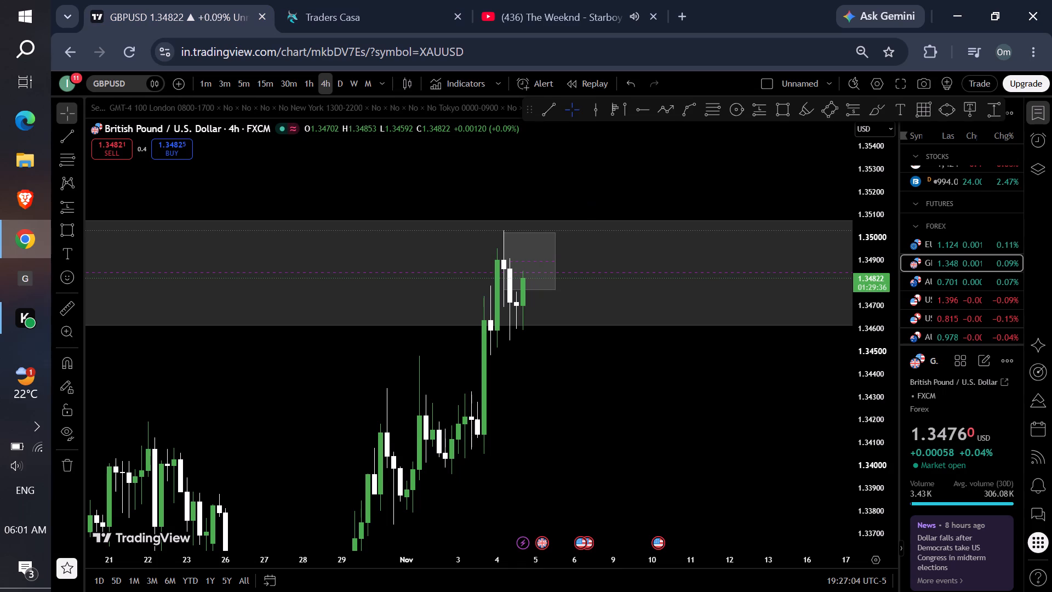
left_click_drag(870, 404, 824, 314)
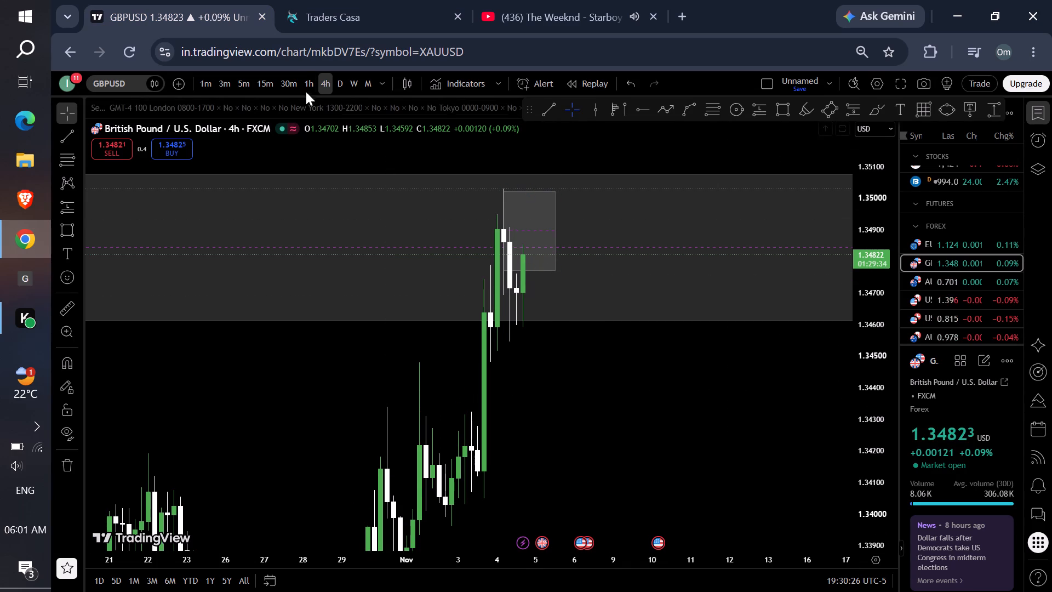
left_click(307, 90)
left_click_drag(690, 339, 685, 400)
left_click_drag(871, 446, 830, 355)
left_click(951, 280)
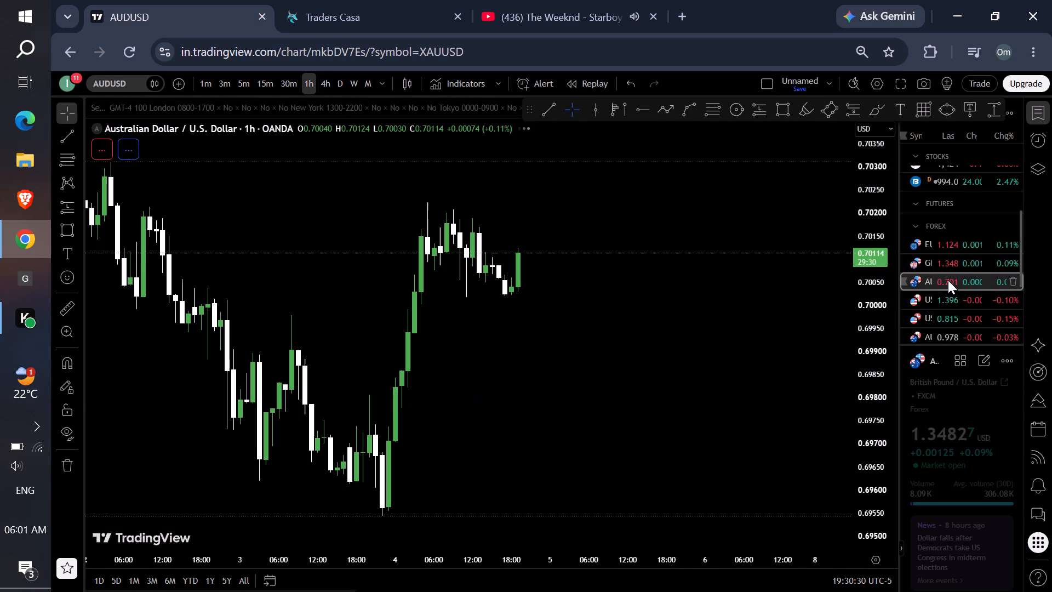
left_click(949, 244)
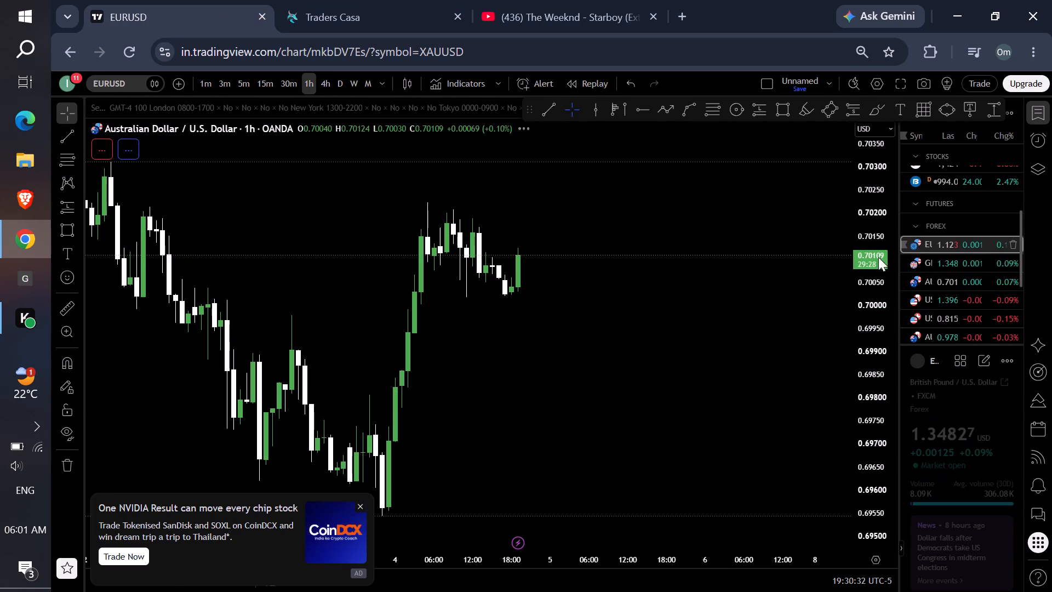
left_click_drag(701, 284, 700, 311)
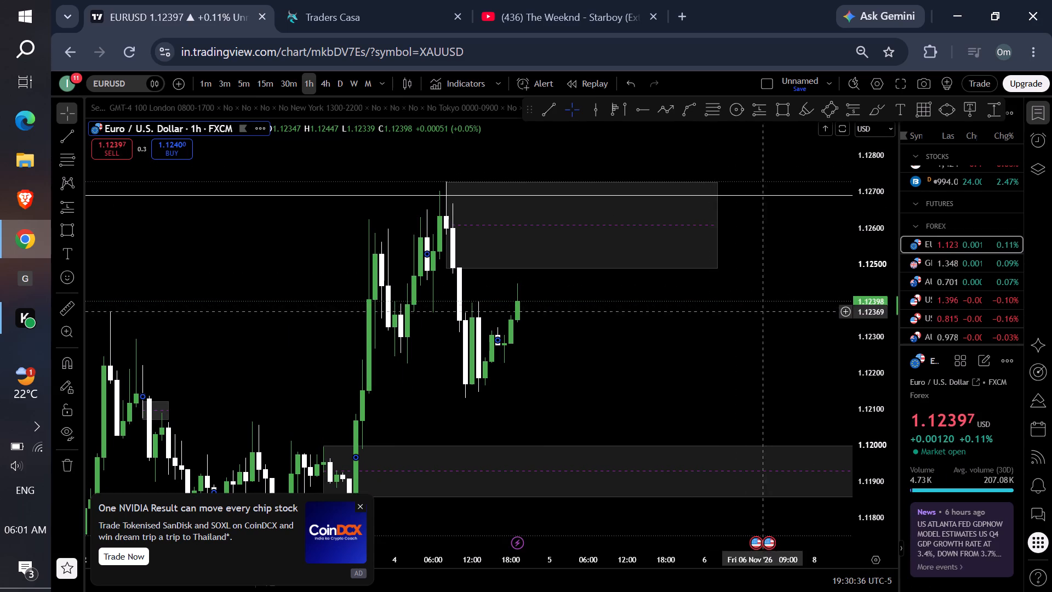
Examine USD/CAD on the 1-hour and 4-hour charts around its marked zones.
left_click(959, 298)
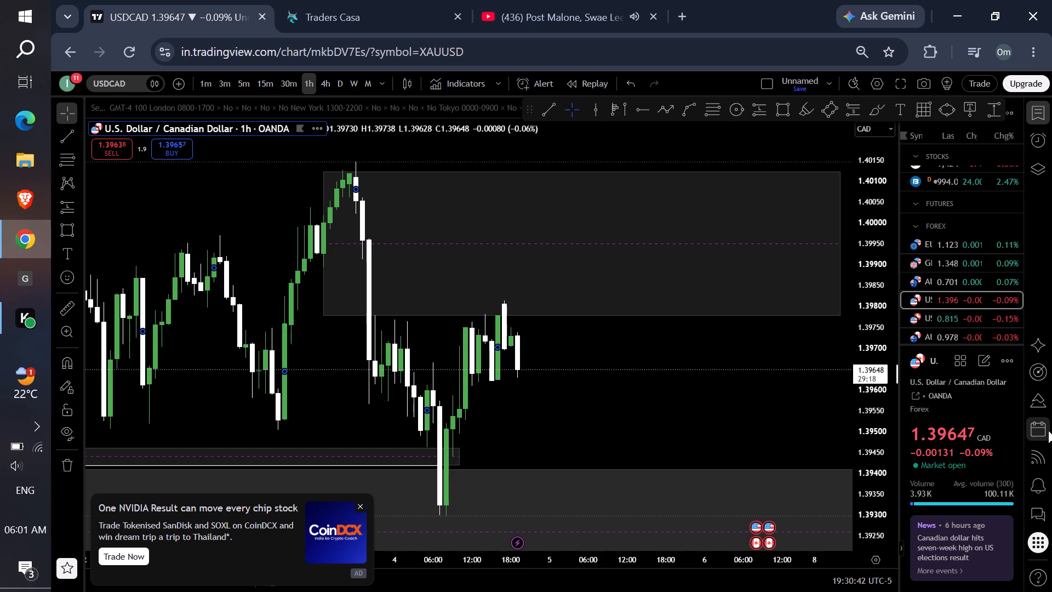
left_click(324, 79)
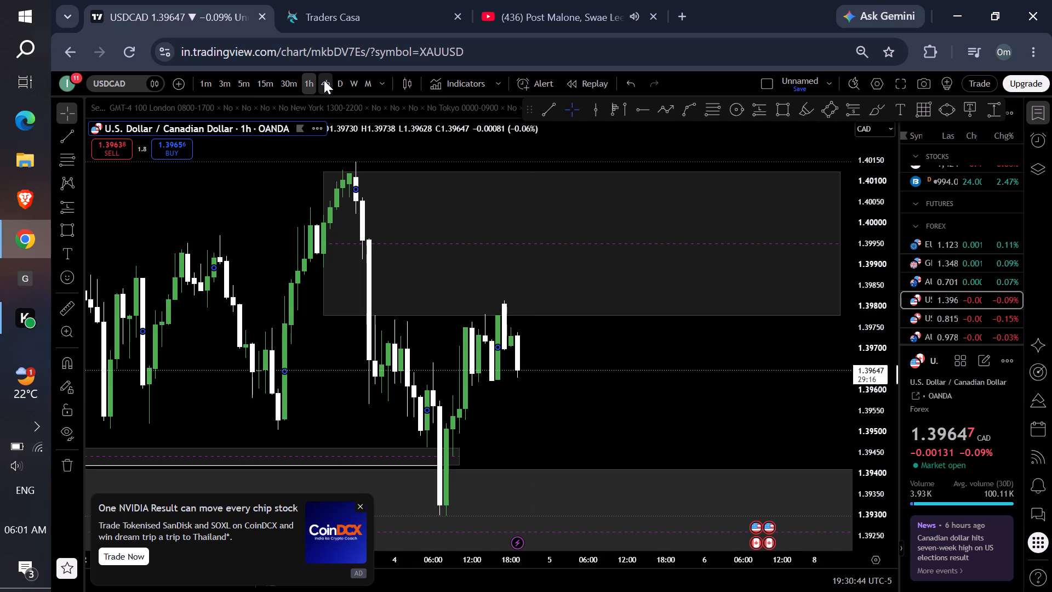
left_click_drag(863, 278, 827, 412)
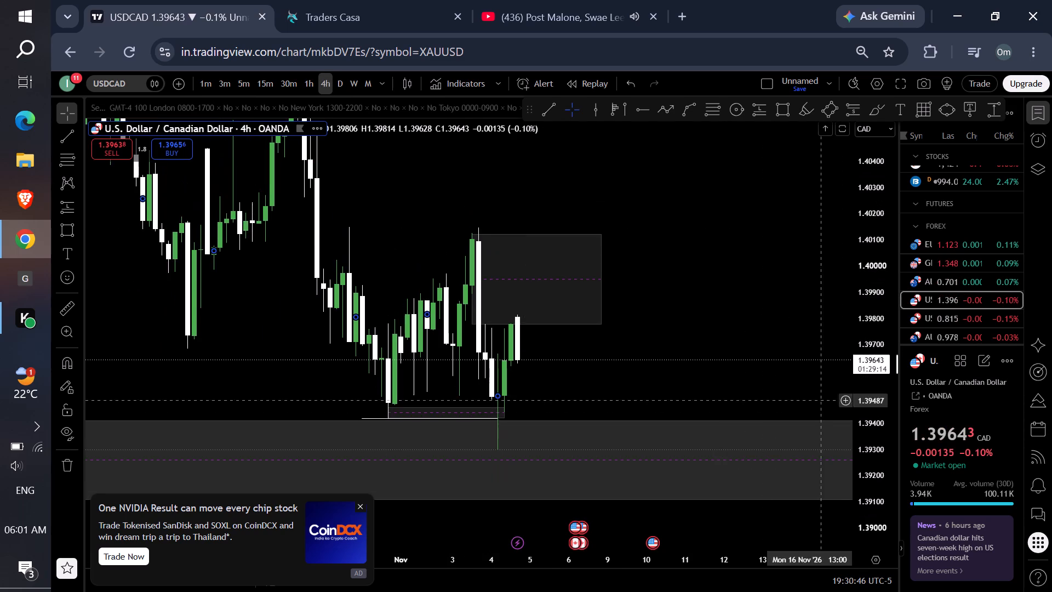
left_click_drag(712, 331, 742, 316)
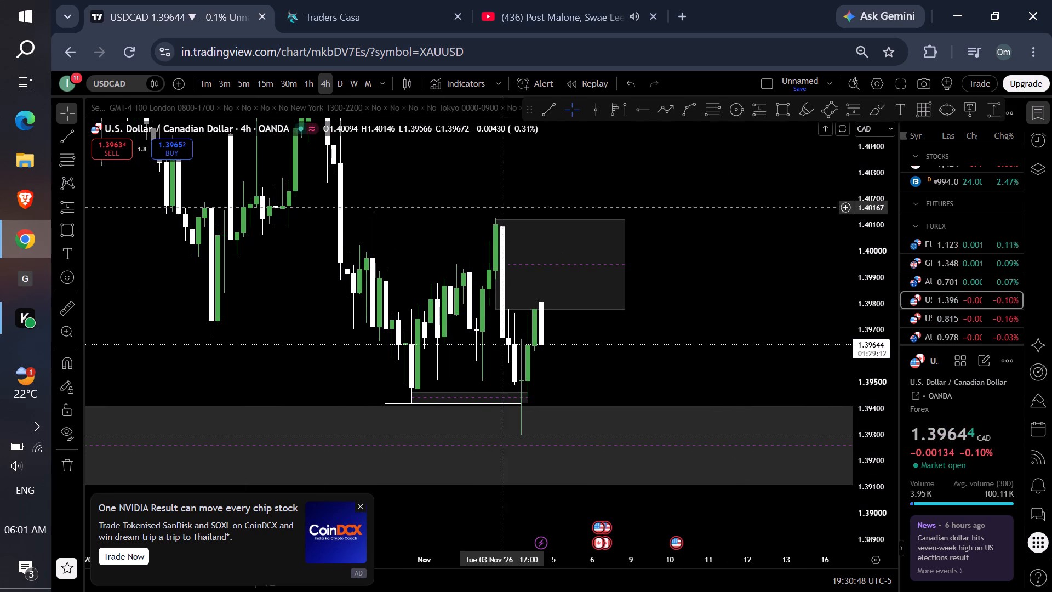
left_click(313, 84)
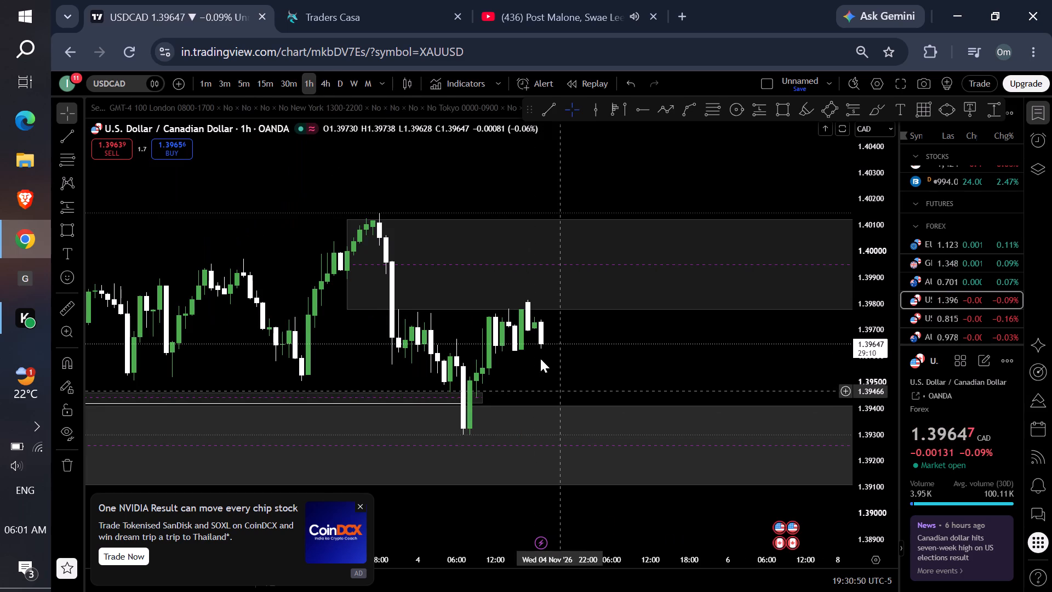
left_click(324, 88)
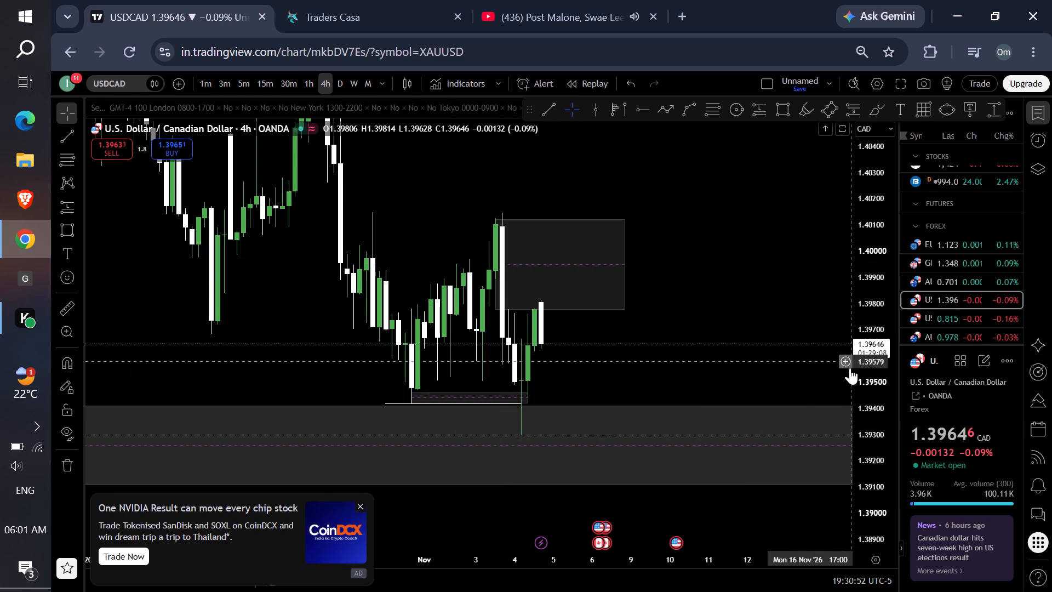
left_click_drag(871, 444, 832, 328)
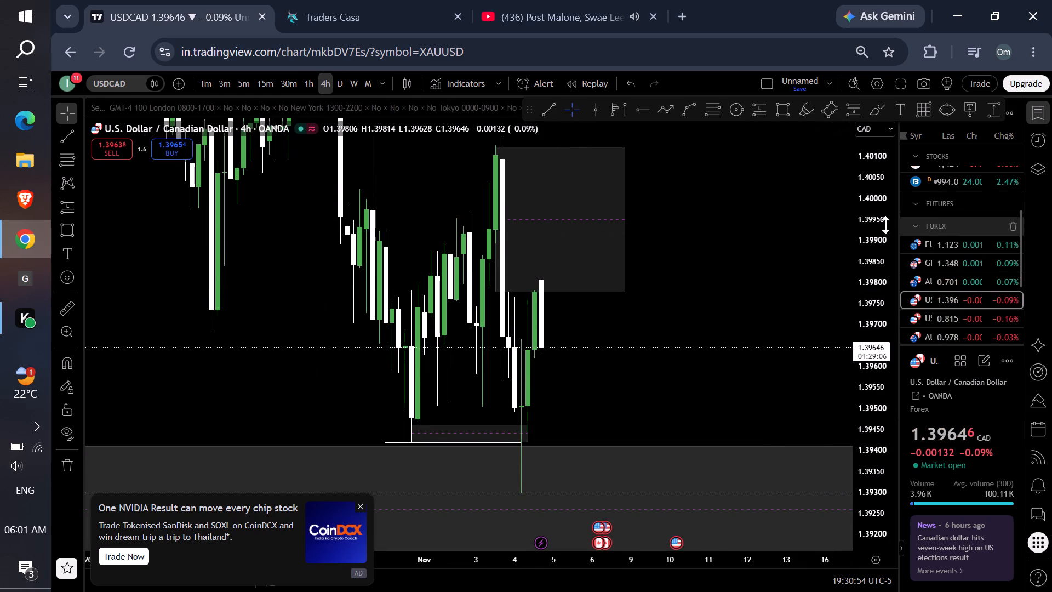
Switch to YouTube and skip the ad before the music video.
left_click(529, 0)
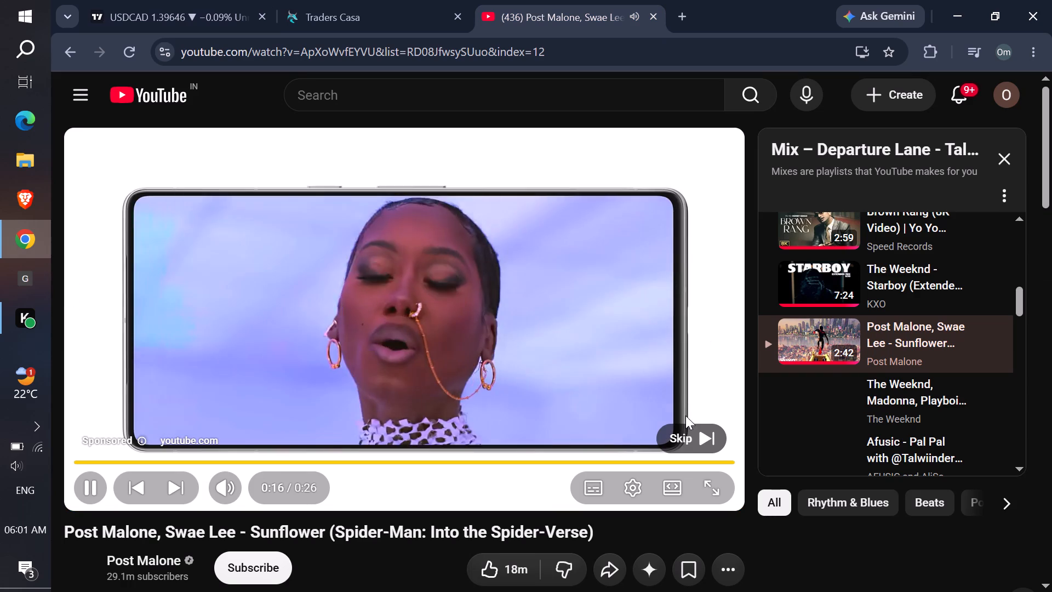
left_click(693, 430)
Return to the Traders Casa backtest and delete the red horizontal line at 1.11335 on the 4-hour chart.
left_click(312, 0)
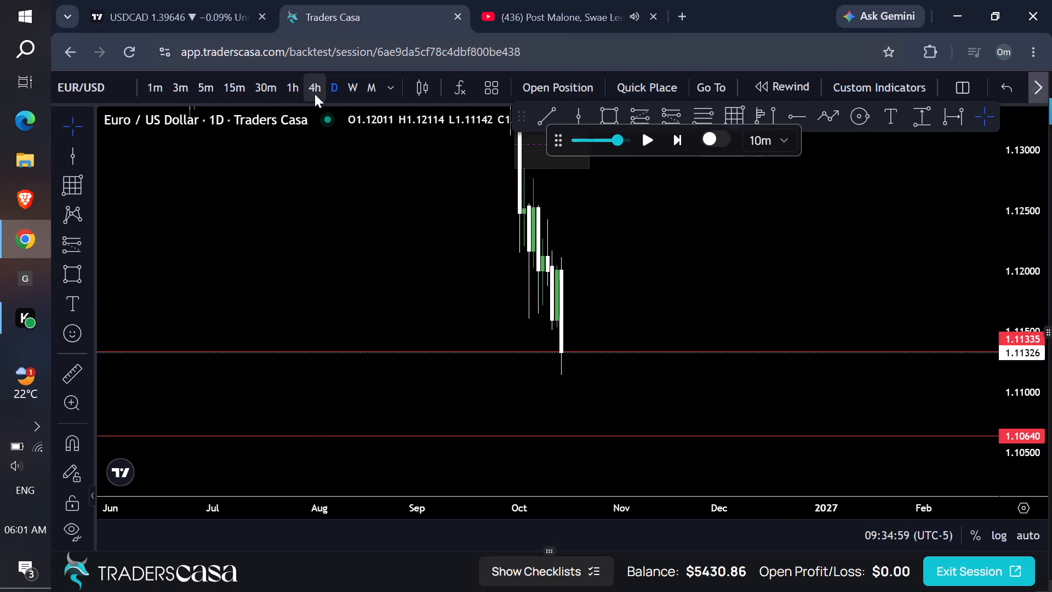
left_click(316, 95)
scroll(626, 295, "up", 3)
scroll(626, 295, "down", 1)
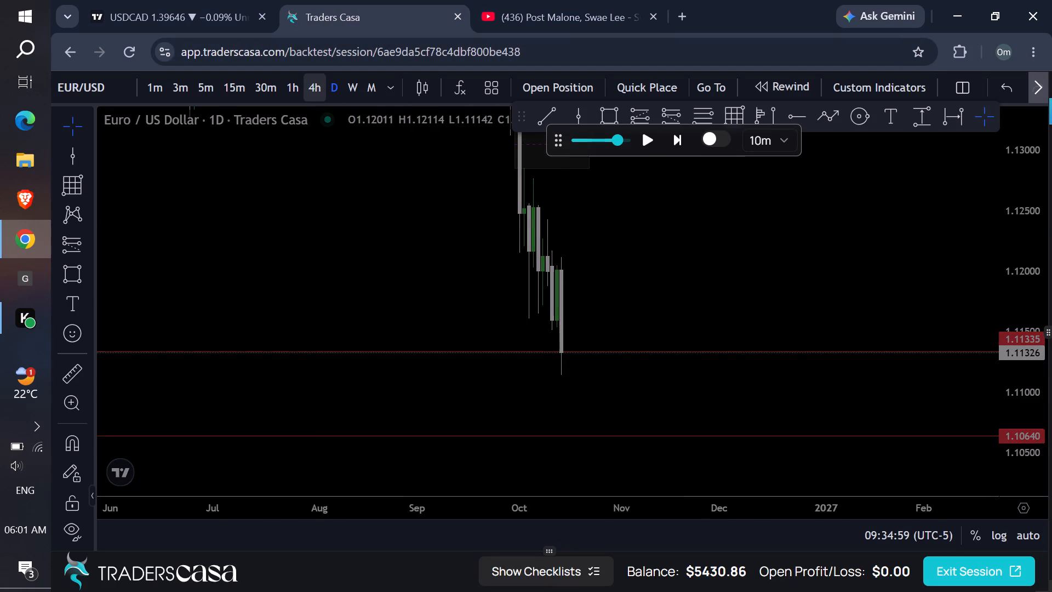
left_click_drag(1000, 407, 993, 346)
left_click_drag(1018, 407, 939, 289)
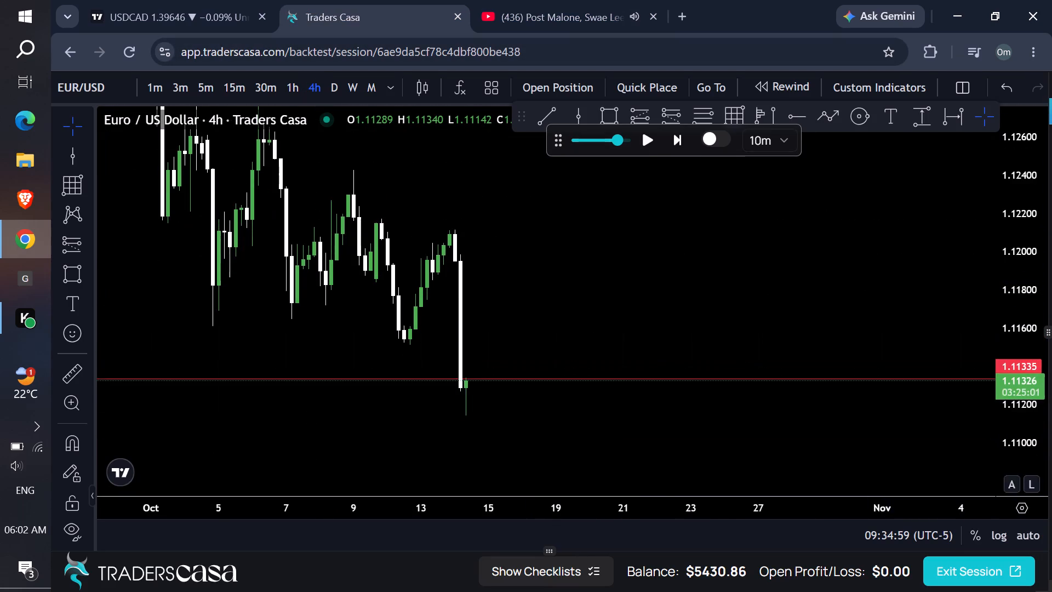
left_click_drag(784, 299, 830, 247)
left_click(685, 368)
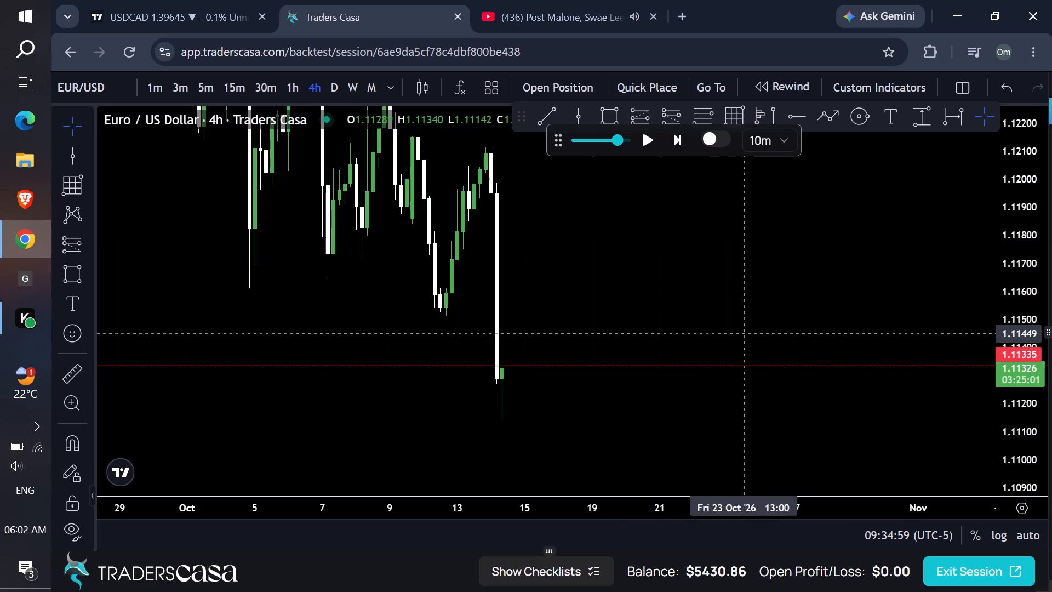
left_click(934, 186)
Switch to the 1-hour chart and set the replay step to 15m.
left_click_drag(1017, 183, 946, 329)
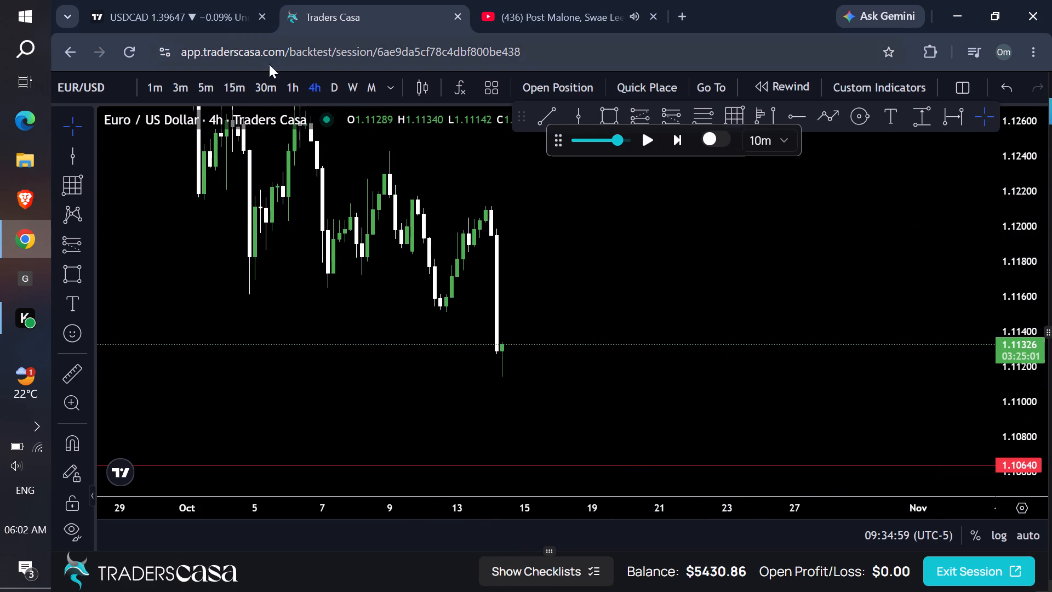
left_click(293, 94)
scroll(748, 261, "up", 1)
scroll(820, 267, "down", 3)
scroll(871, 274, "up", 1)
scroll(874, 274, "down", 1)
scroll(884, 271, "up", 1)
left_click(775, 139)
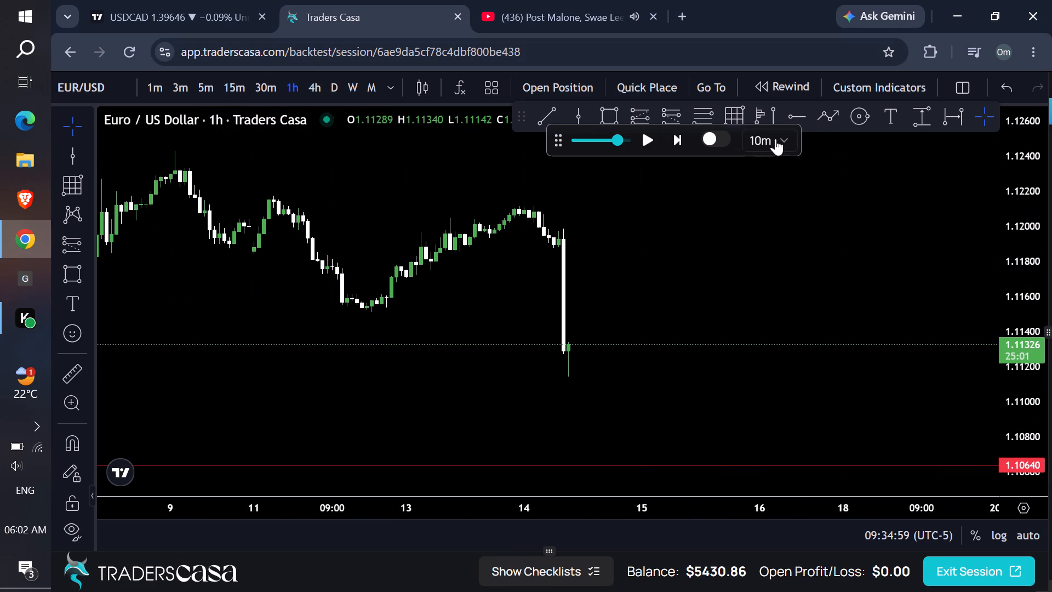
left_click_drag(790, 304, 785, 301)
Play the replay forward on the daily chart to about 21:05.
left_click(332, 83)
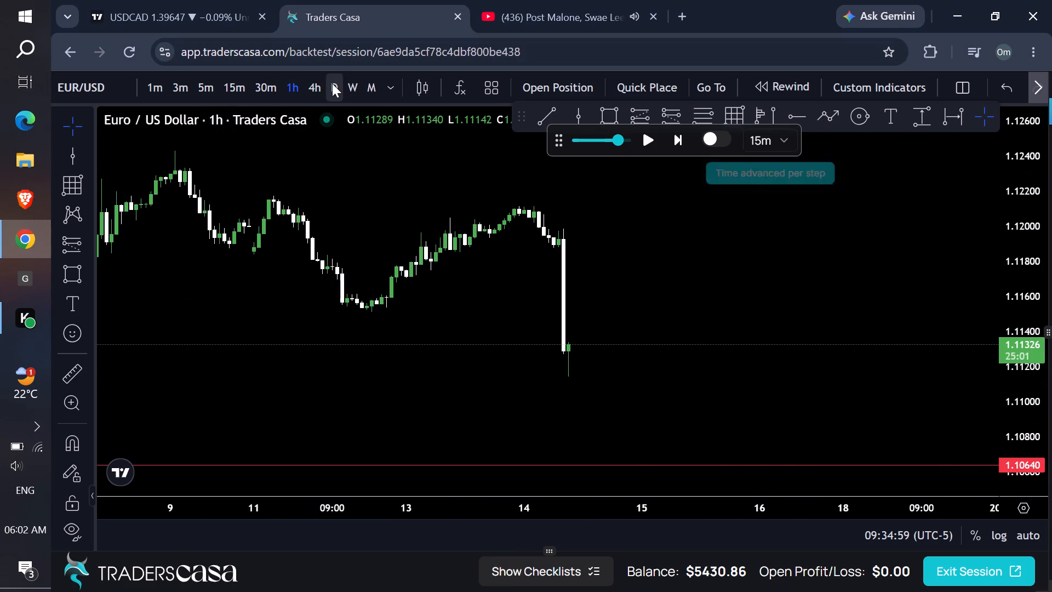
left_click_drag(1017, 240, 918, 358)
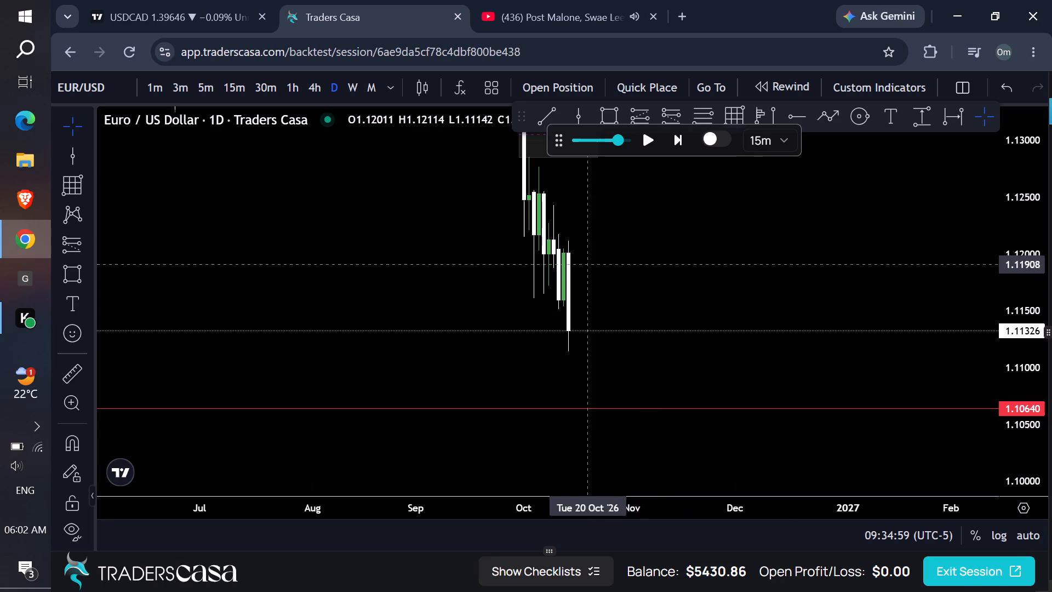
scroll(586, 261, "up", 2)
left_click(658, 145)
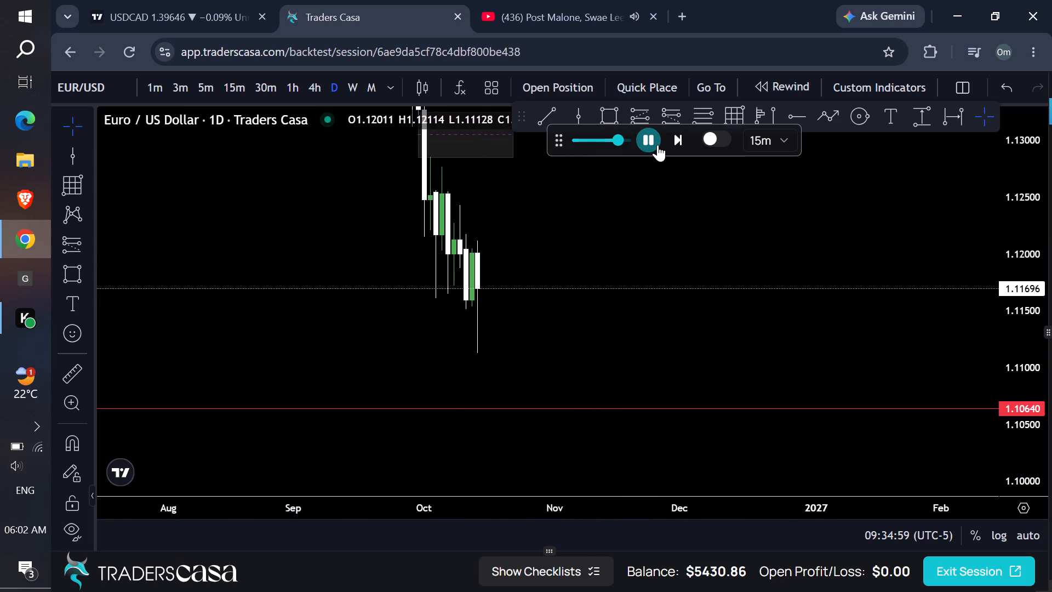
Draw a short vertical trend line at the low of the 5 October daily candle, from 1.11654 to 1.11488.
left_click(541, 110)
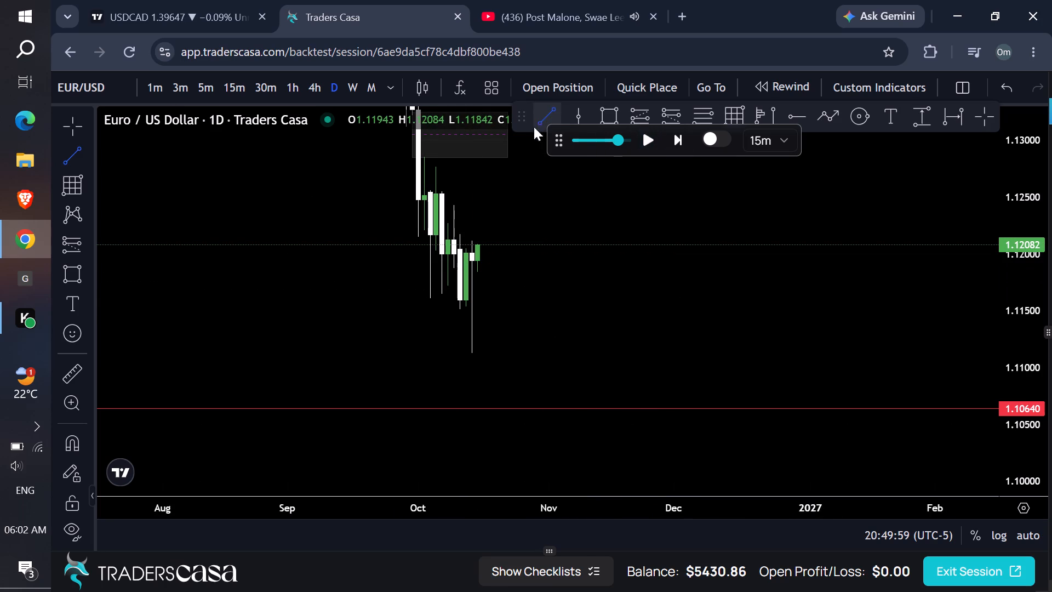
left_click(428, 293)
left_click(431, 312)
left_click(551, 248)
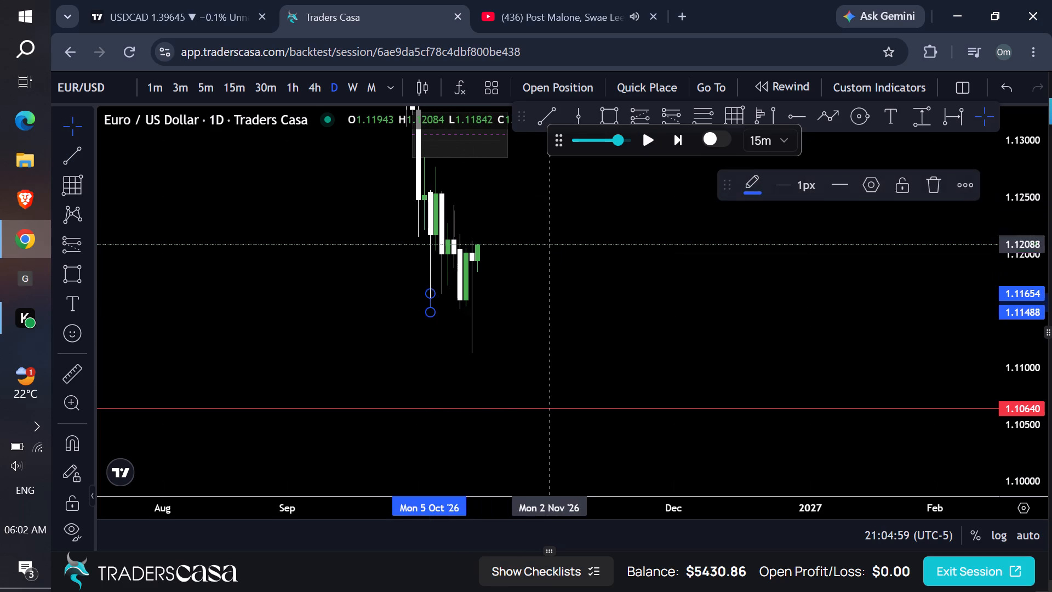
Draw a horizontal trend line at 1.11488 from the 5 October low to the 14 October daily candle.
left_click(550, 126)
left_click(545, 109)
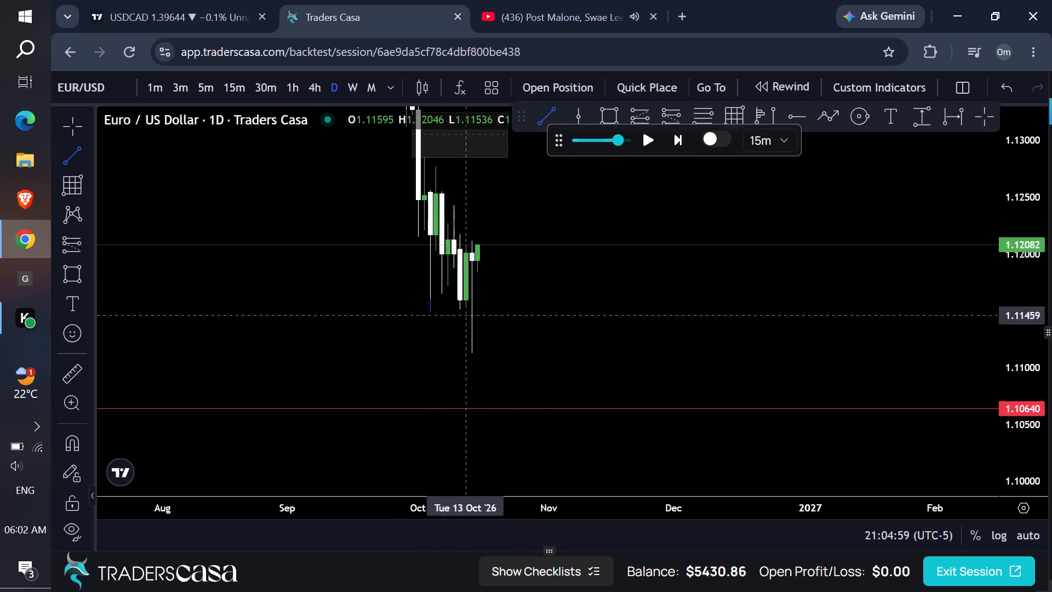
left_click(431, 312)
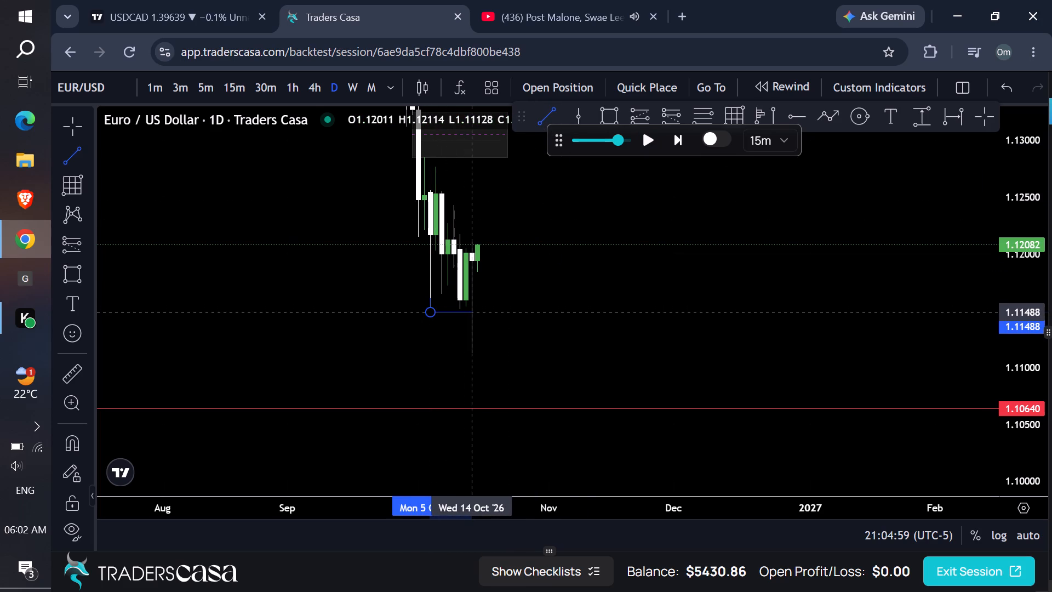
left_click(472, 312)
left_click(530, 295)
left_click_drag(561, 269, 541, 298)
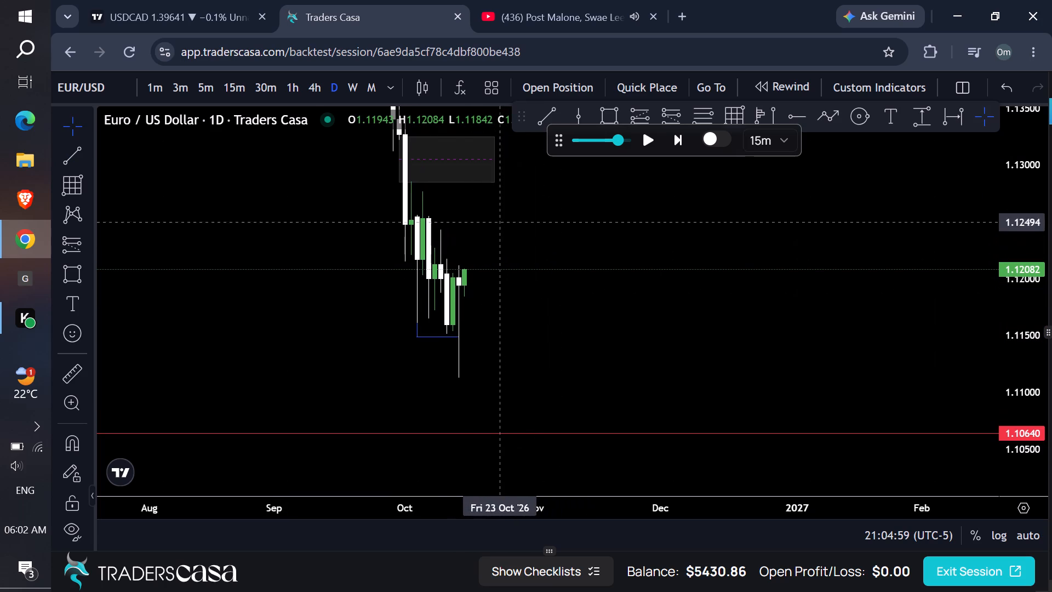
Extend the grey supply zone around 1.13000 forward in time to about mid-November.
left_click_drag(518, 207, 517, 216)
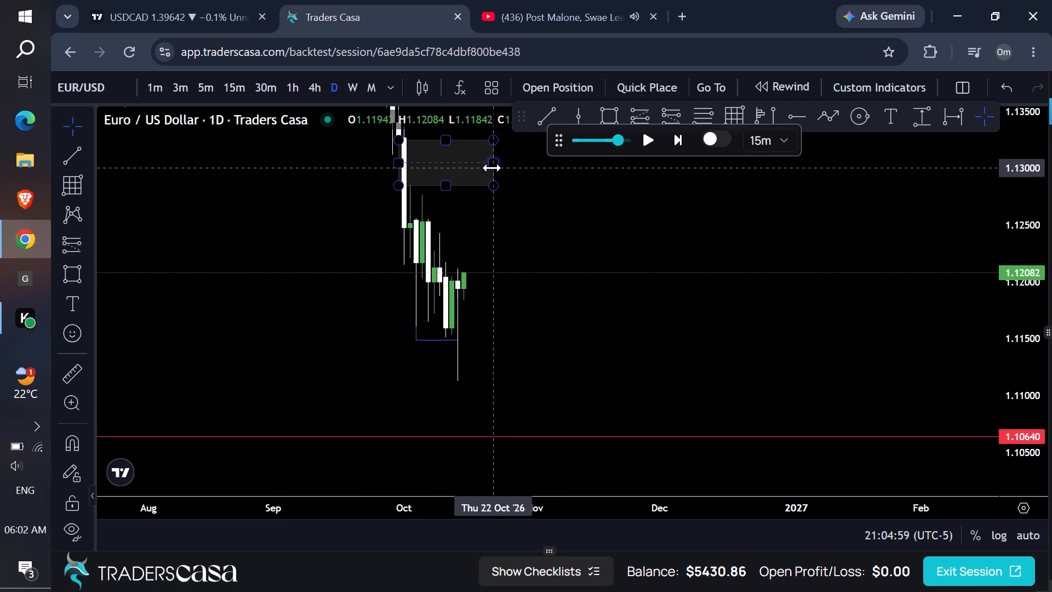
left_click_drag(493, 161, 605, 167)
left_click_drag(633, 231, 634, 225)
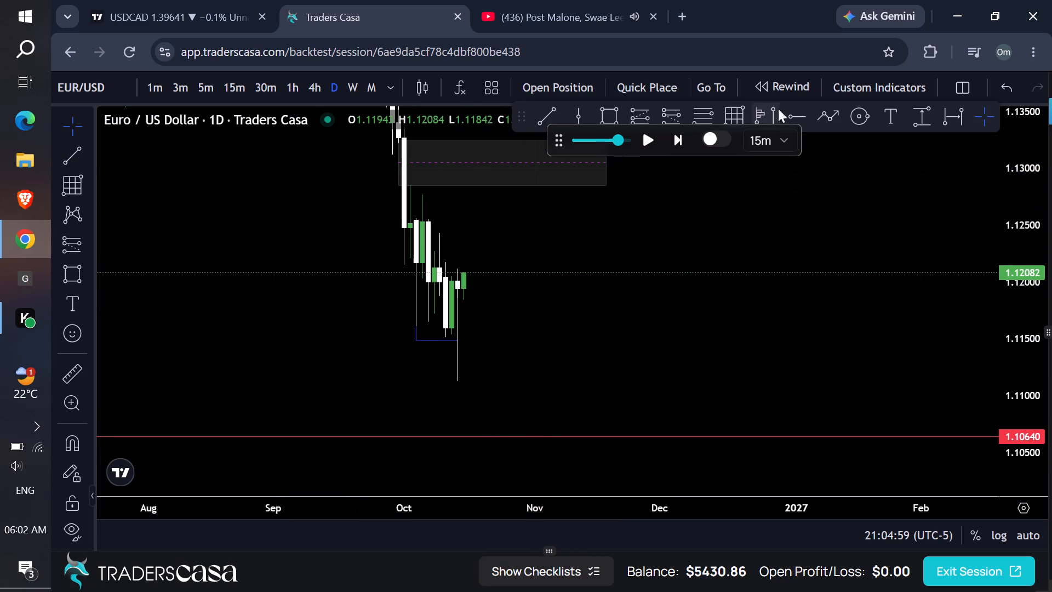
Place a horizontal ray at the 9 October daily candle's high, at 1.12436.
left_click(798, 107)
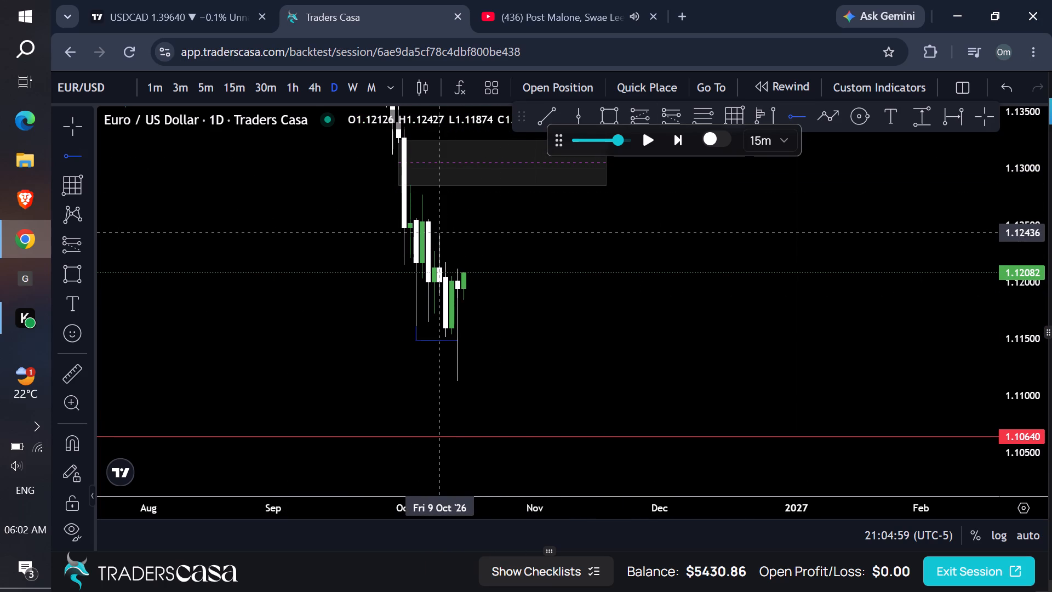
left_click(439, 232)
left_click_drag(528, 267, 528, 261)
Play the replay forward on the 4-hour chart to about 06:05 on 15 October, ending on the 1-hour chart.
left_click(319, 92)
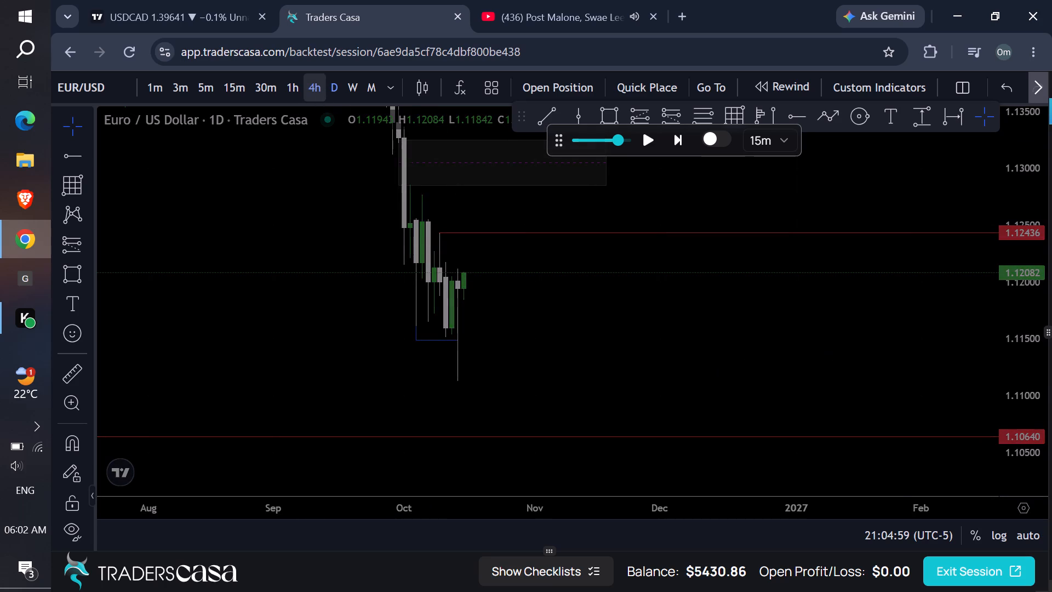
left_click_drag(1023, 400, 924, 219)
left_click_drag(632, 247, 638, 263)
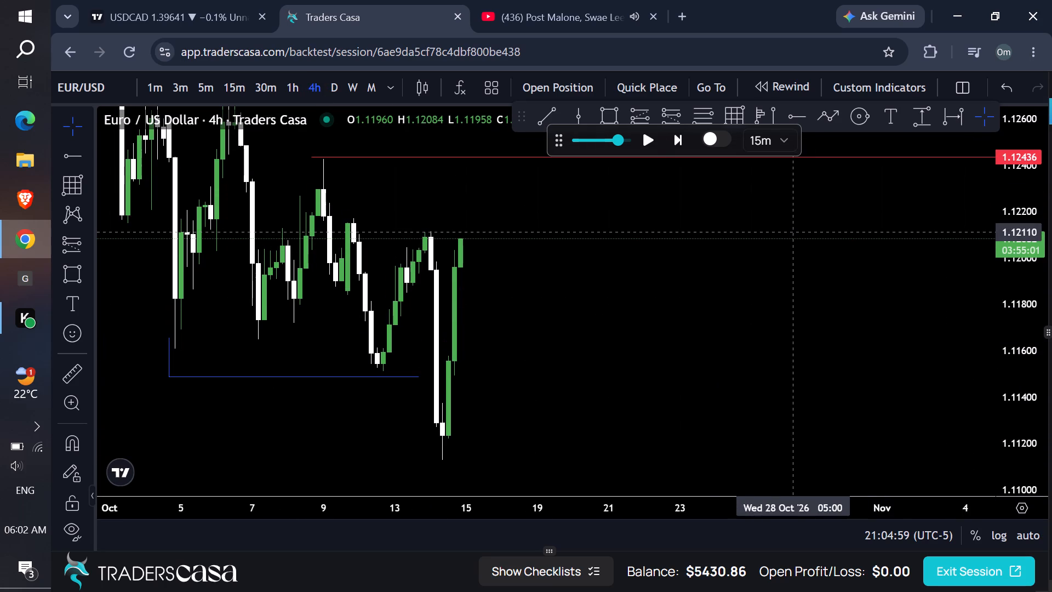
left_click_drag(638, 263, 656, 282)
left_click_drag(660, 280, 693, 338)
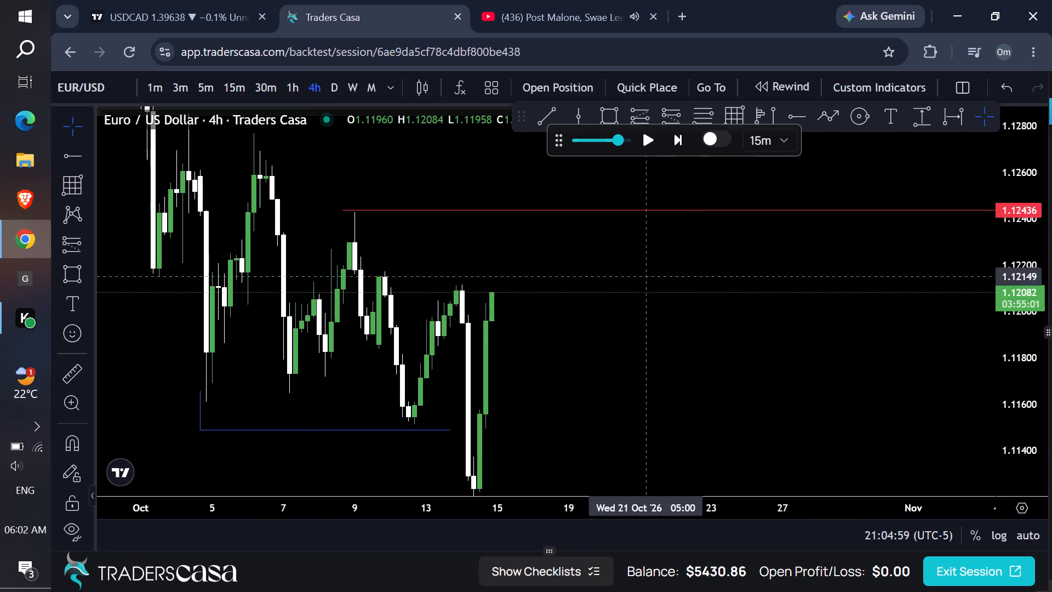
left_click(643, 143)
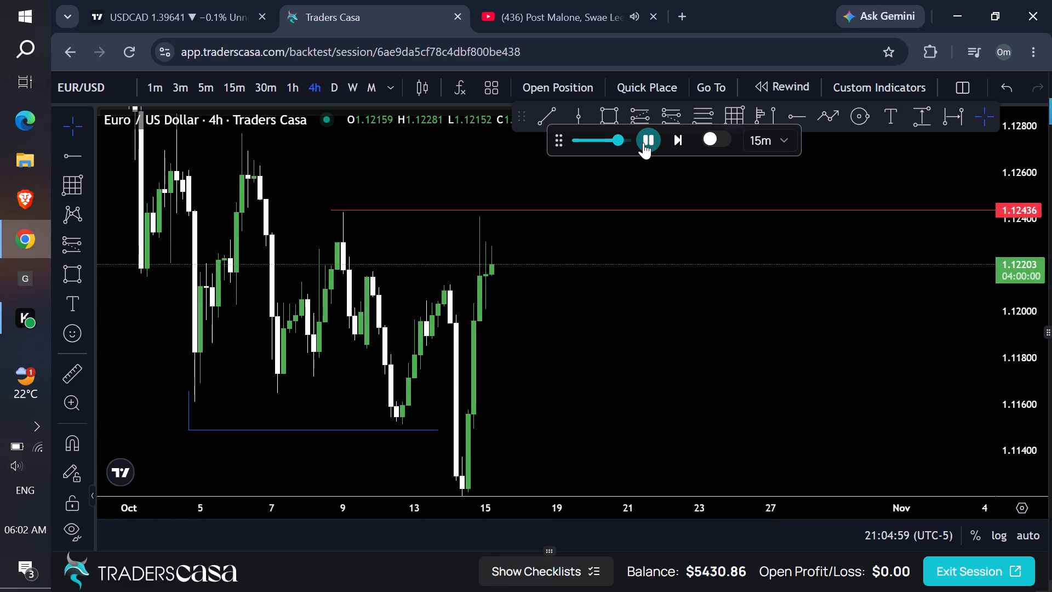
left_click(298, 88)
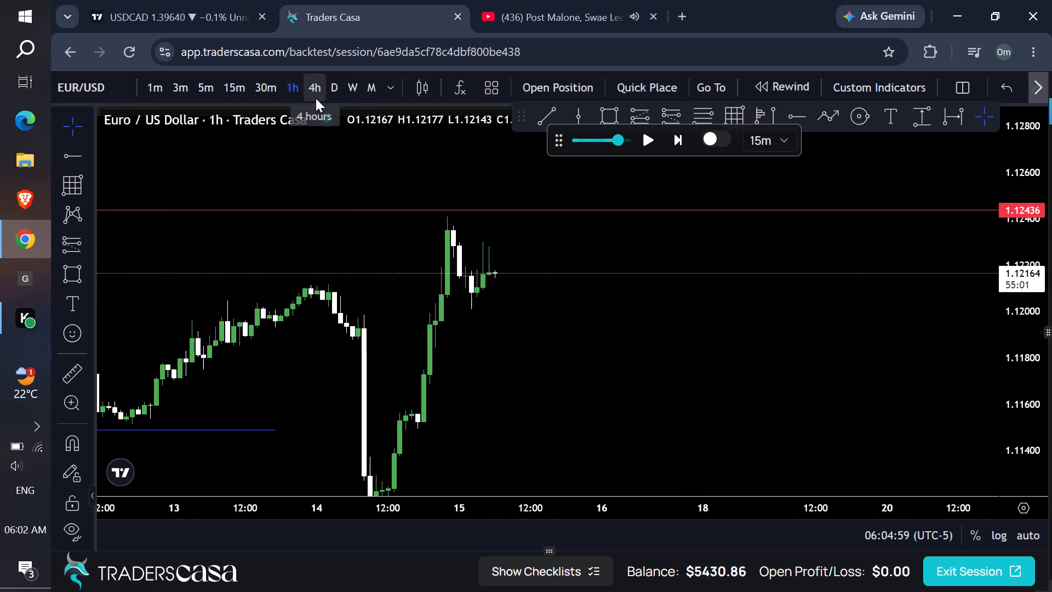
Play the replay forward on the daily chart to about 21:05 on 15 October.
left_click(328, 87)
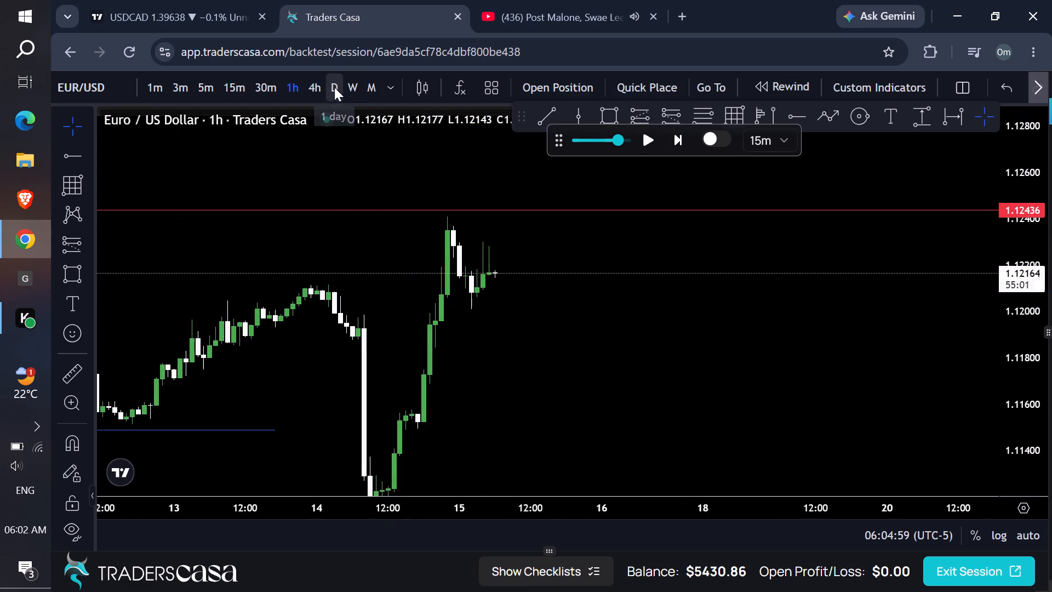
left_click(660, 141)
left_click(650, 142)
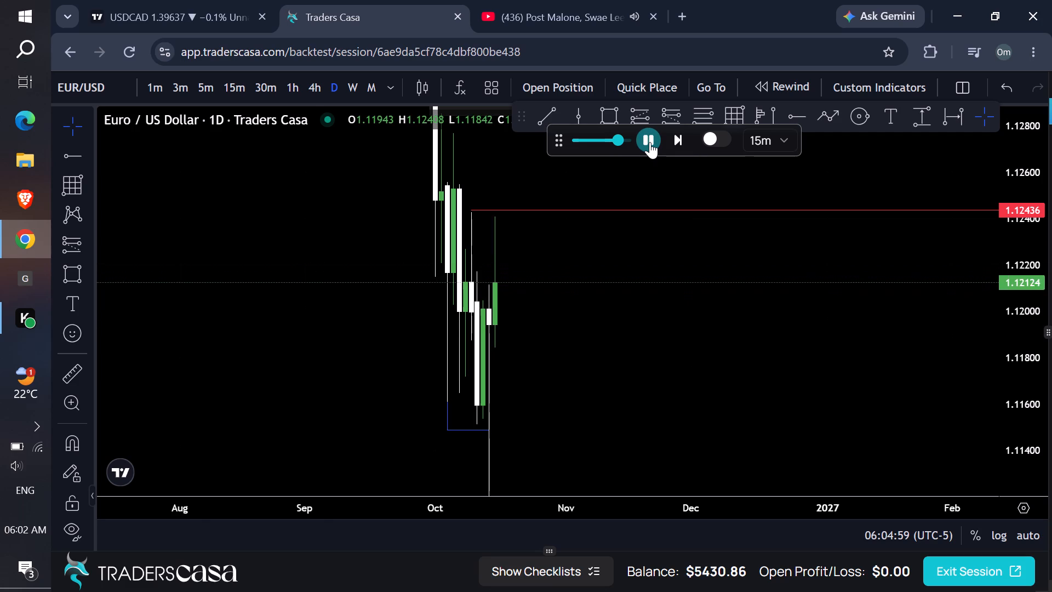
Play the replay forward on the 4-hour chart to about 04:50 on 16 October.
left_click(317, 87)
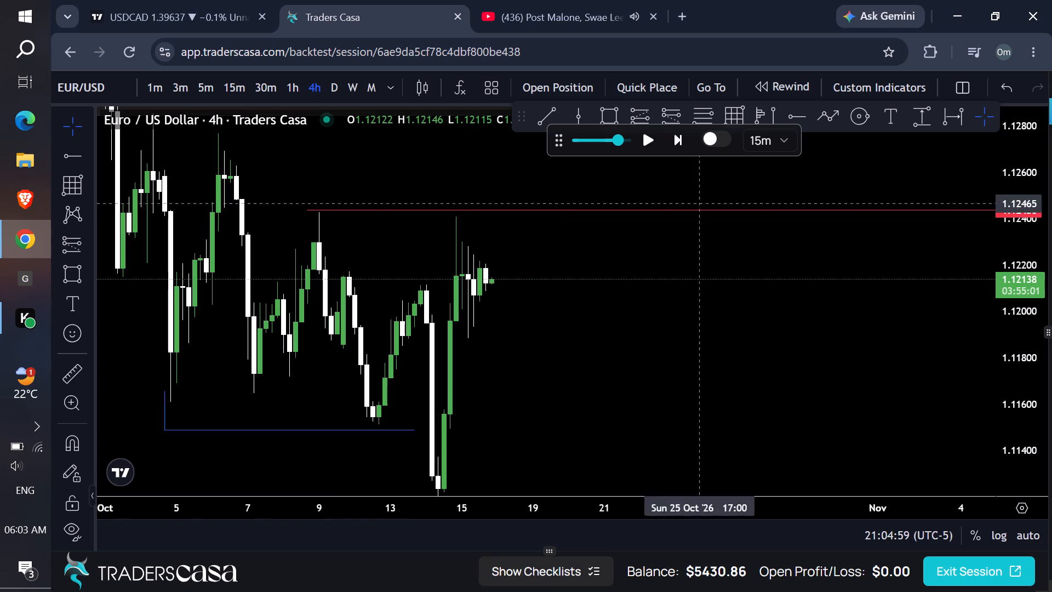
left_click(649, 142)
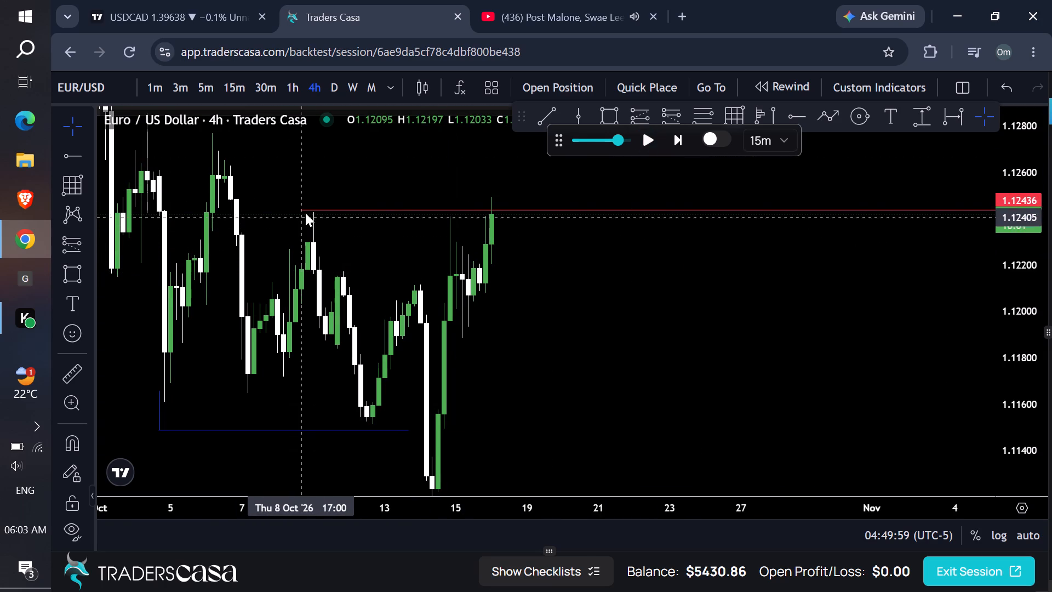
Move the start of the red horizontal ray onto the 9 October 4-hour high, at 1.12430.
left_click_drag(305, 210, 312, 212)
left_click_drag(379, 230, 387, 232)
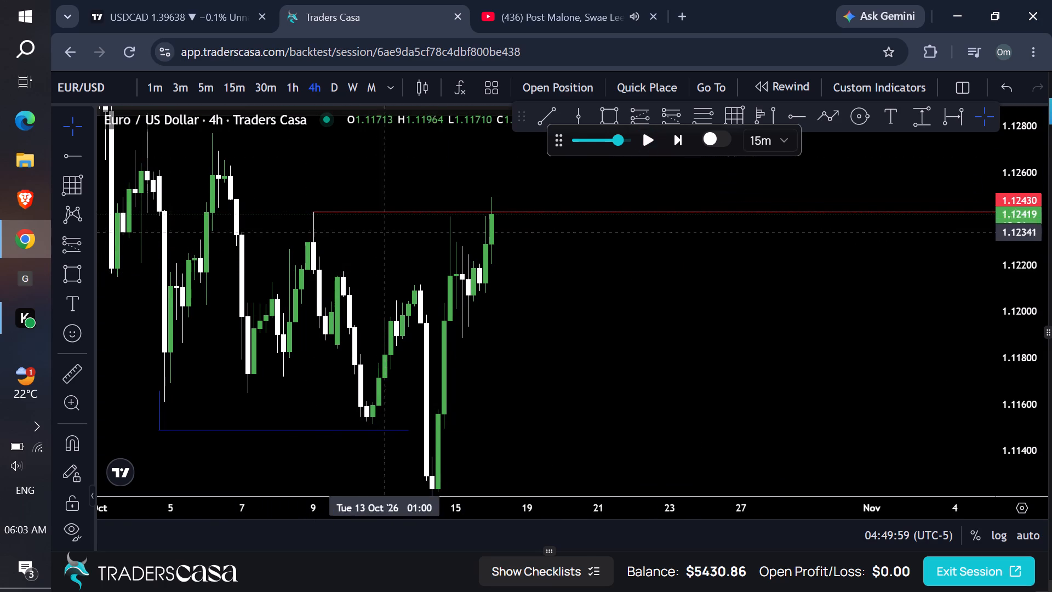
left_click(559, 187)
Draw a rectangle zone from 6 October 13:00 to about 22 October, spanning 1.12646 down to about 1.1248.
left_click(607, 112)
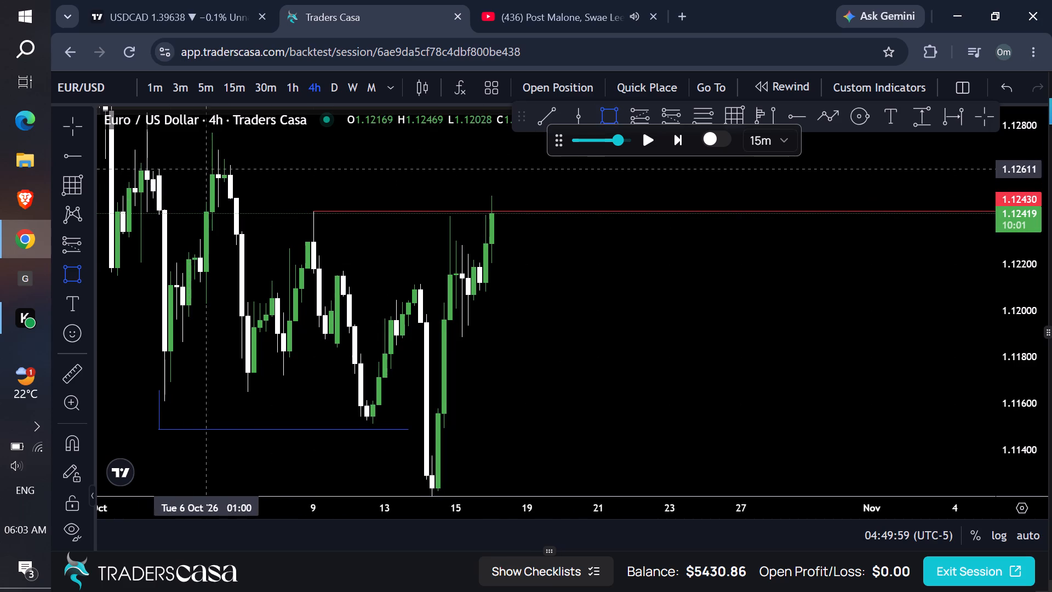
left_click(226, 161)
left_click(667, 195)
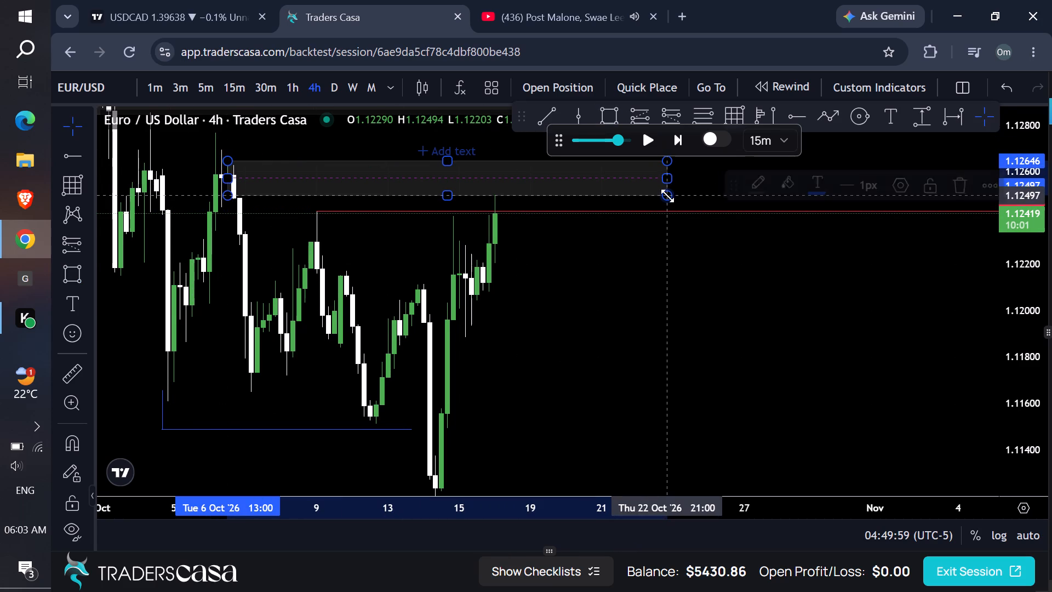
left_click(667, 196)
left_click(650, 270)
Play the replay forward to about 10:35 on 16 October and switch to the daily chart.
left_click(653, 150)
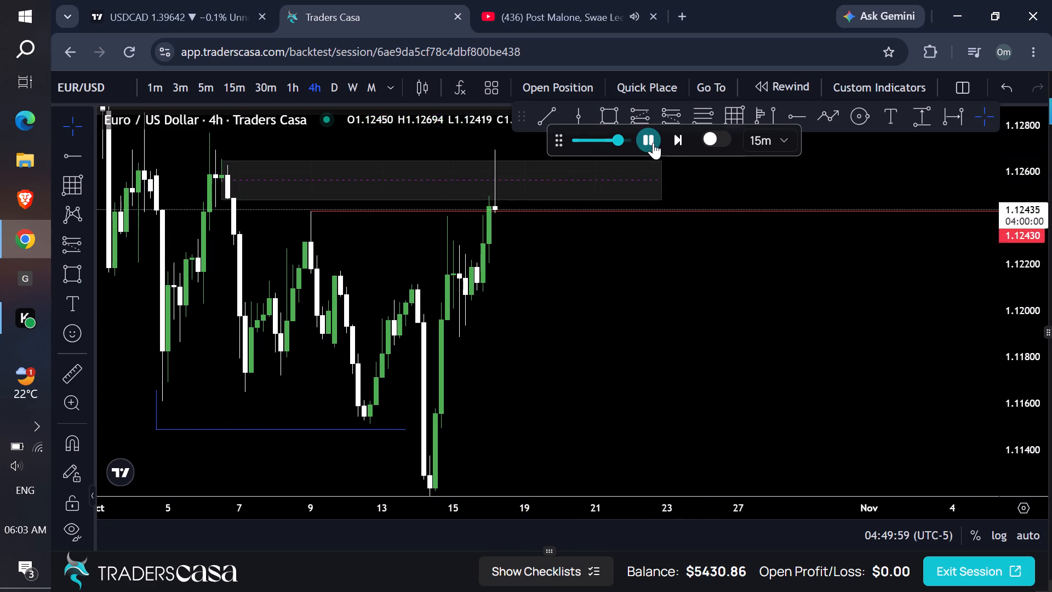
left_click(334, 88)
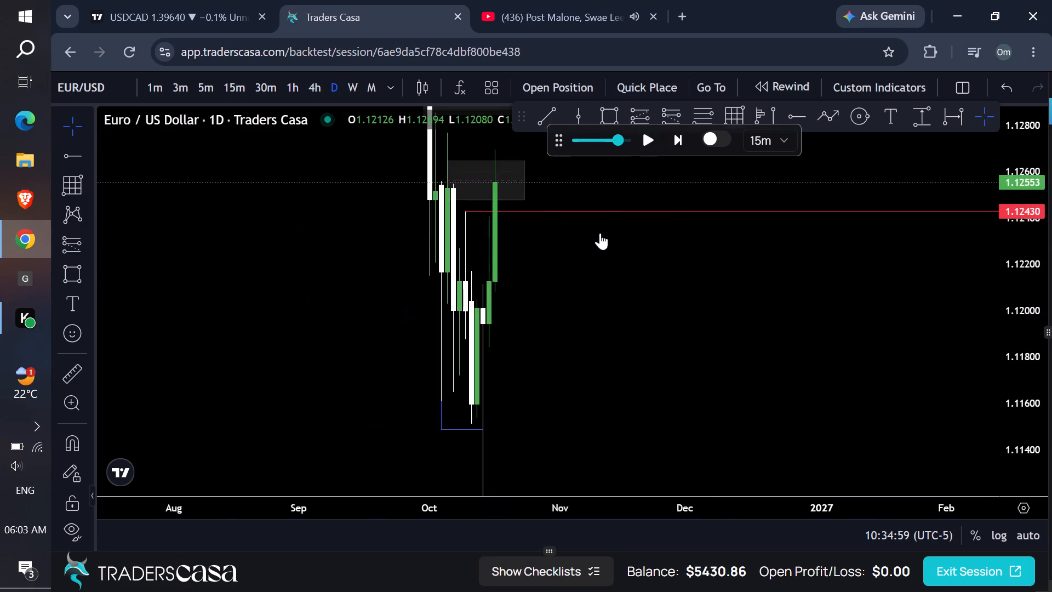
Place a vertical line at 19 October on the daily chart, just after the latest candle.
left_click_drag(678, 251, 675, 366)
left_click(575, 117)
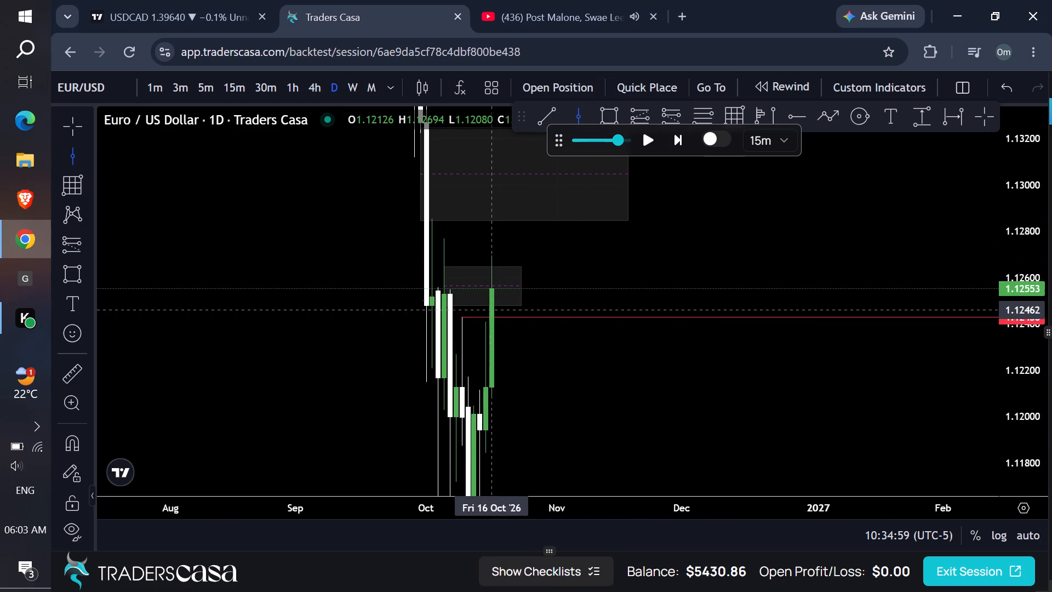
left_click(495, 313)
left_click(608, 281)
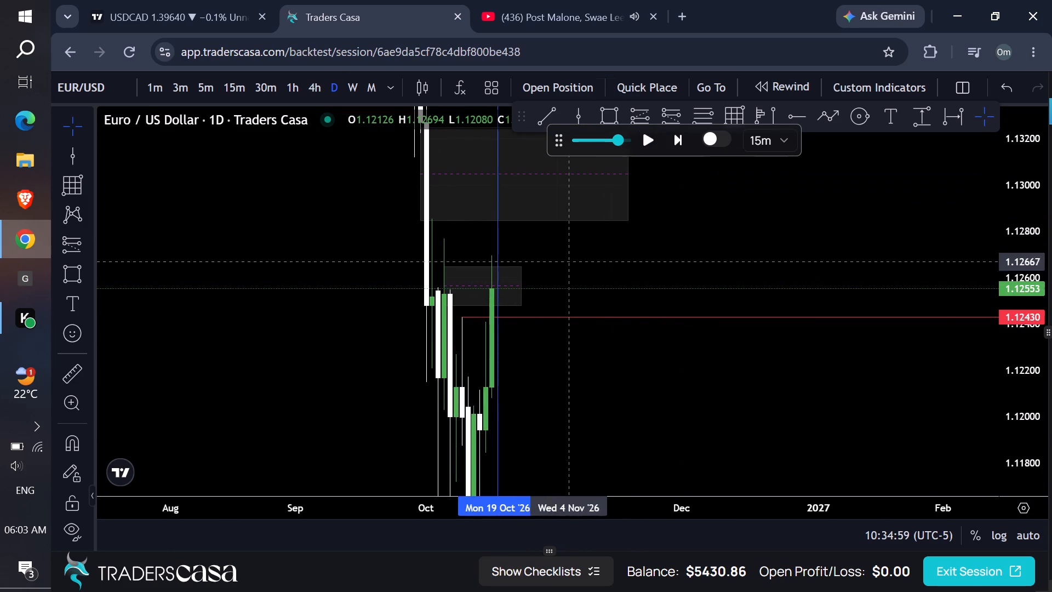
On the 15-minute chart, draw a short position at the latest 16 October candles with entry 1.12605 and stop 1.12699.
left_click(318, 85)
left_click(721, 230)
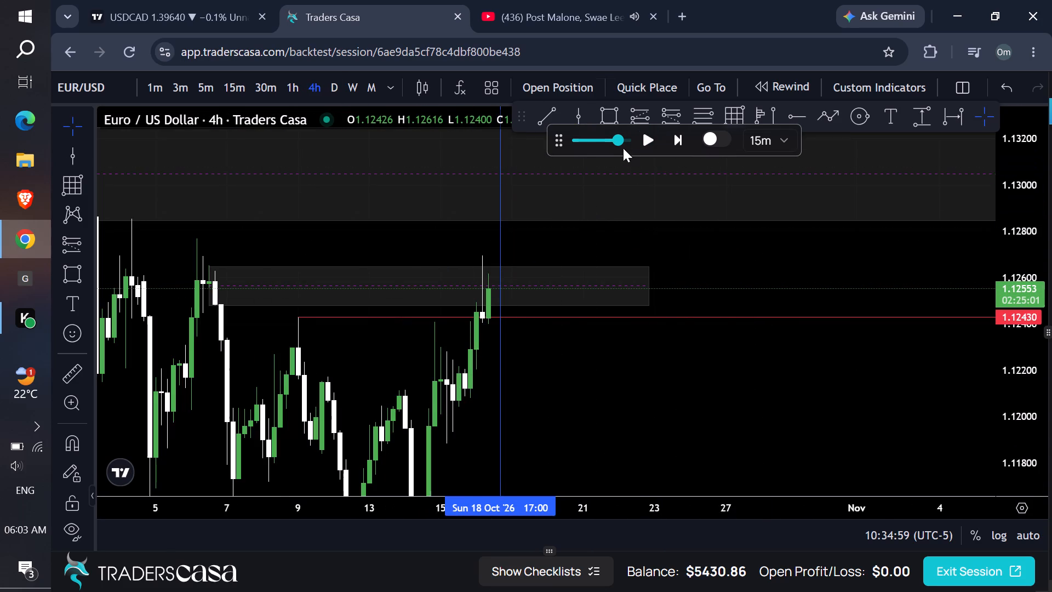
left_click(240, 87)
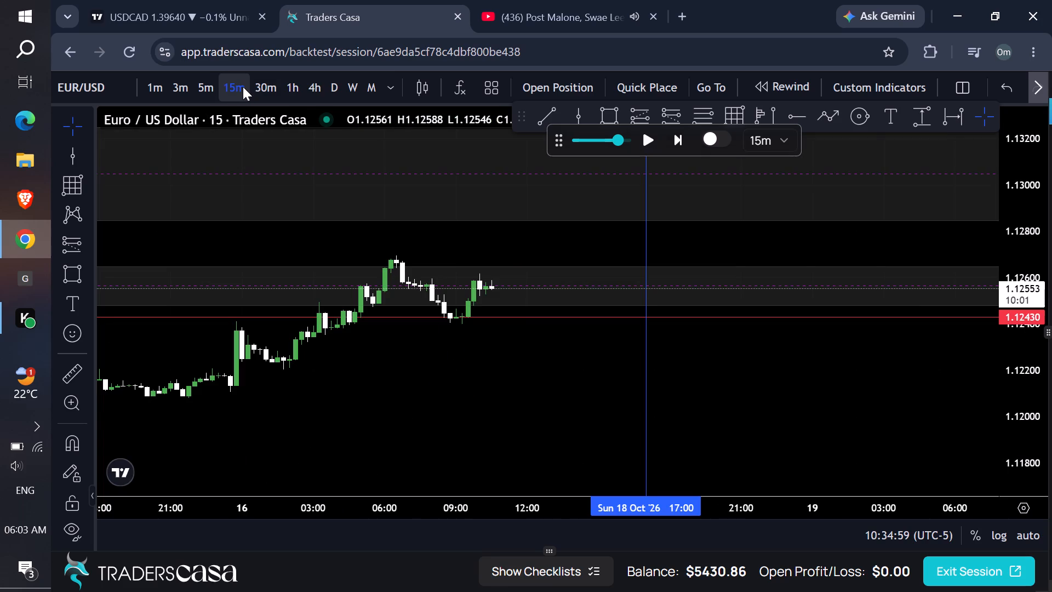
scroll(844, 381, "down", 6)
left_click_drag(1024, 418, 917, 247)
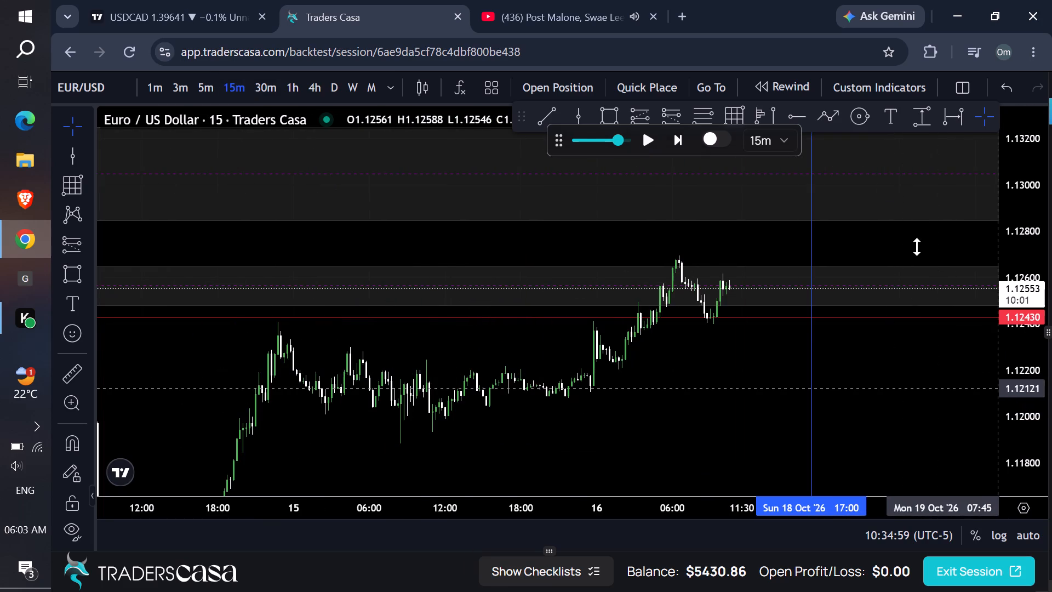
left_click_drag(917, 247, 877, 183)
left_click_drag(859, 200, 771, 212)
left_click(668, 115)
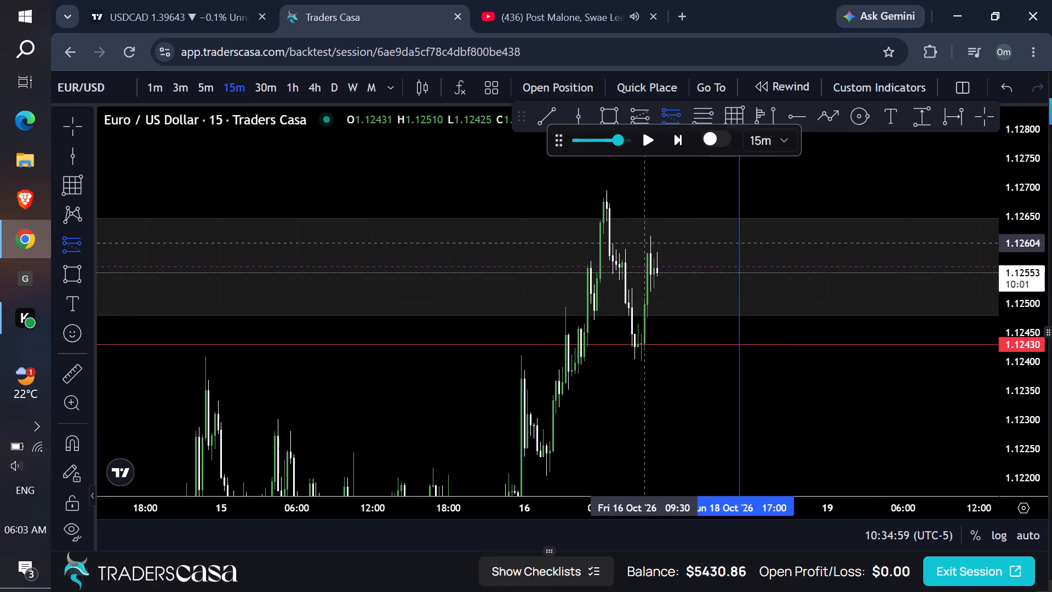
left_click(654, 242)
left_click_drag(634, 177, 610, 316)
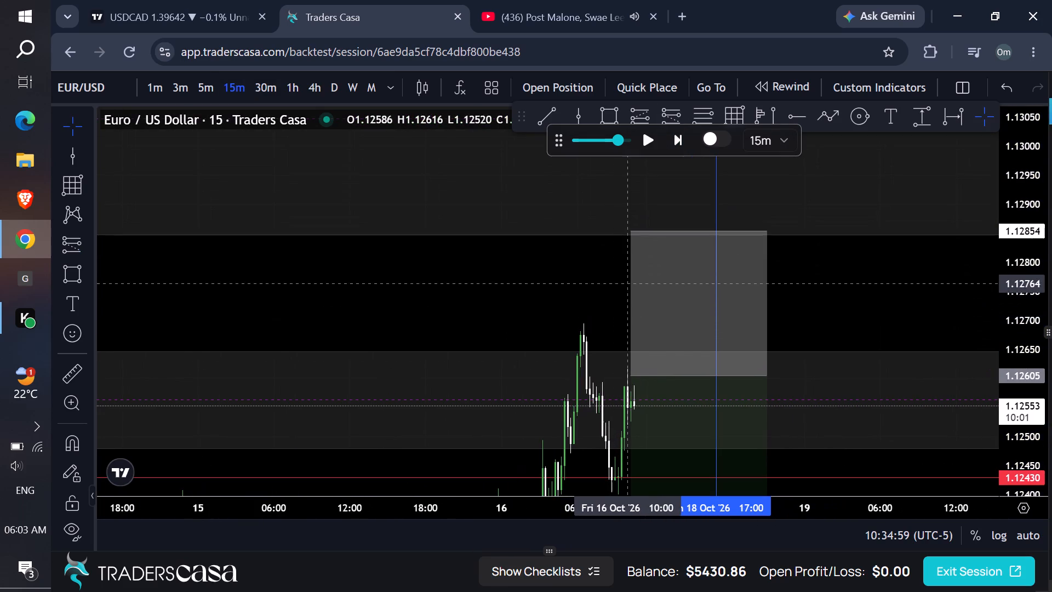
left_click_drag(631, 231, 633, 322)
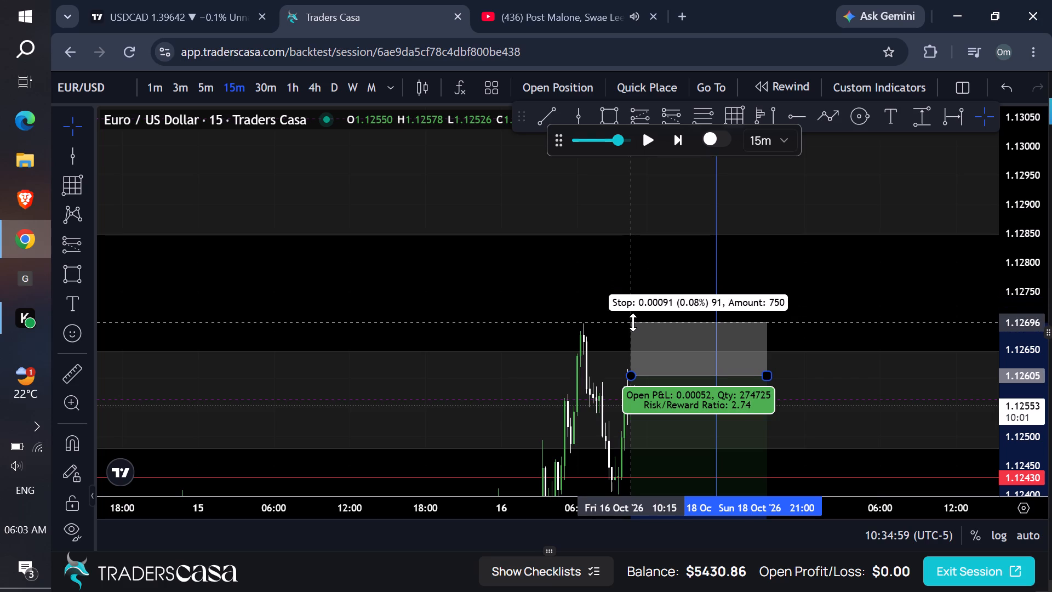
left_click_drag(633, 322, 635, 321)
Shift the short position slightly earlier and adjust it to entry 1.12606, stop 1.12699 and target 1.12234.
left_click_drag(817, 330, 842, 140)
scroll(958, 214, "down", 1)
scroll(962, 218, "up", 1)
scroll(963, 219, "down", 1)
scroll(967, 221, "up", 1)
scroll(971, 224, "down", 1)
left_click_drag(1013, 265, 965, 366)
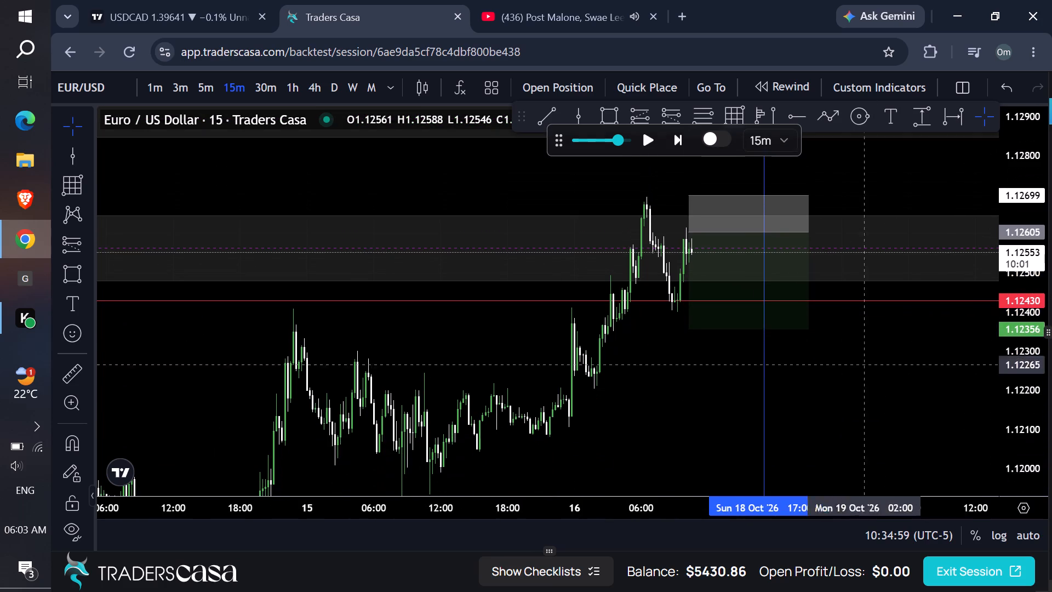
left_click_drag(695, 332, 695, 368)
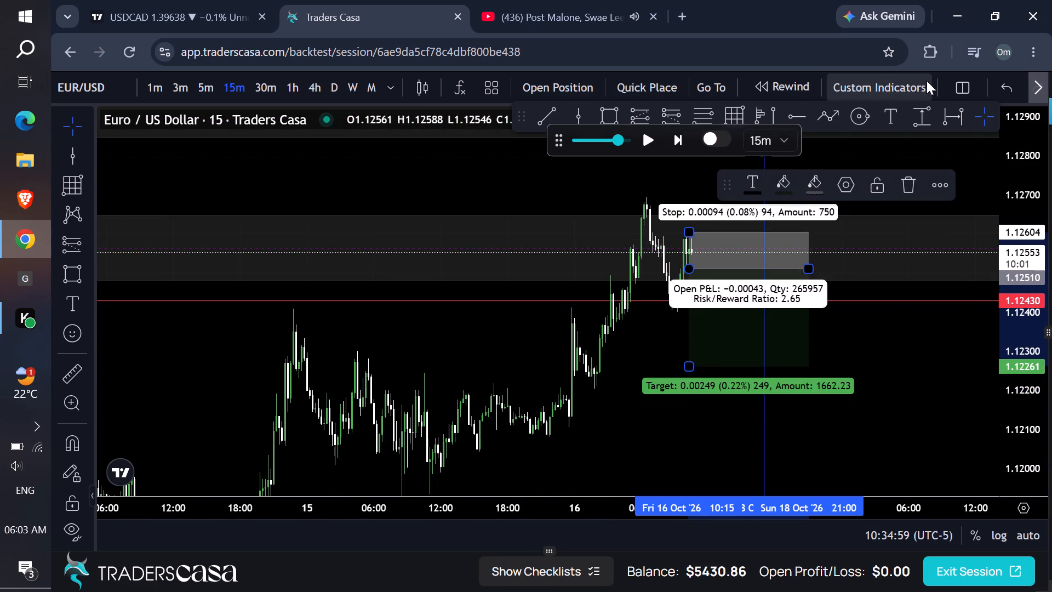
left_click_drag(746, 300, 708, 253)
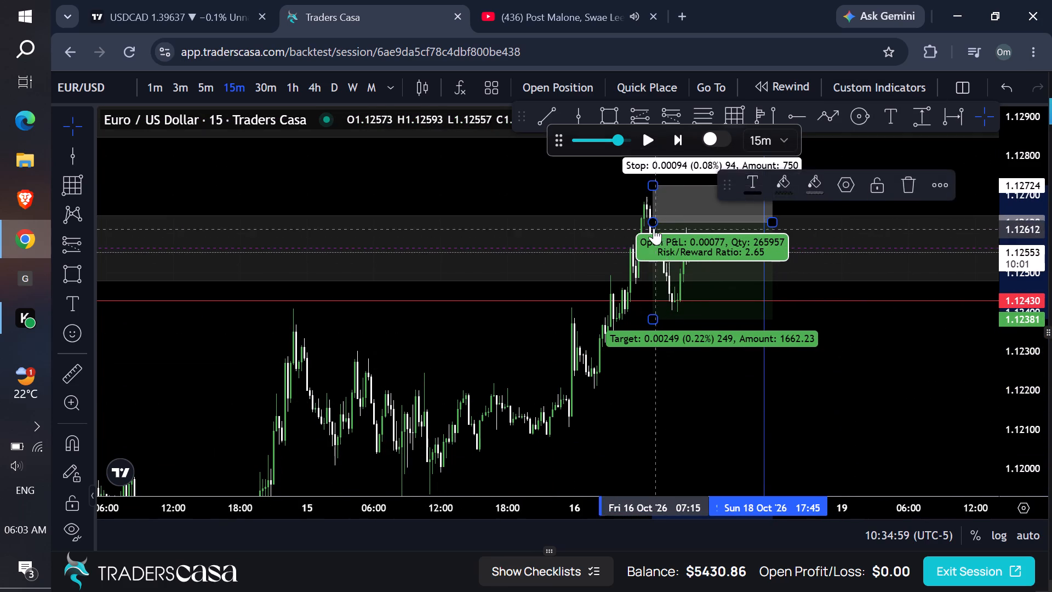
left_click_drag(653, 223, 664, 232)
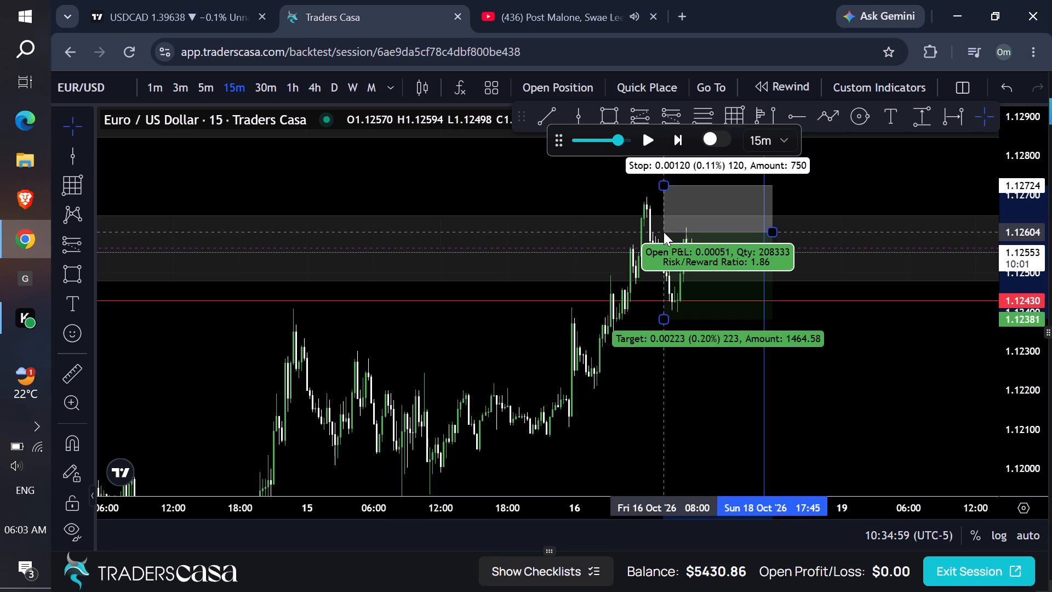
left_click_drag(664, 232, 666, 231)
left_click_drag(668, 185, 665, 195)
left_click_drag(668, 316, 673, 376)
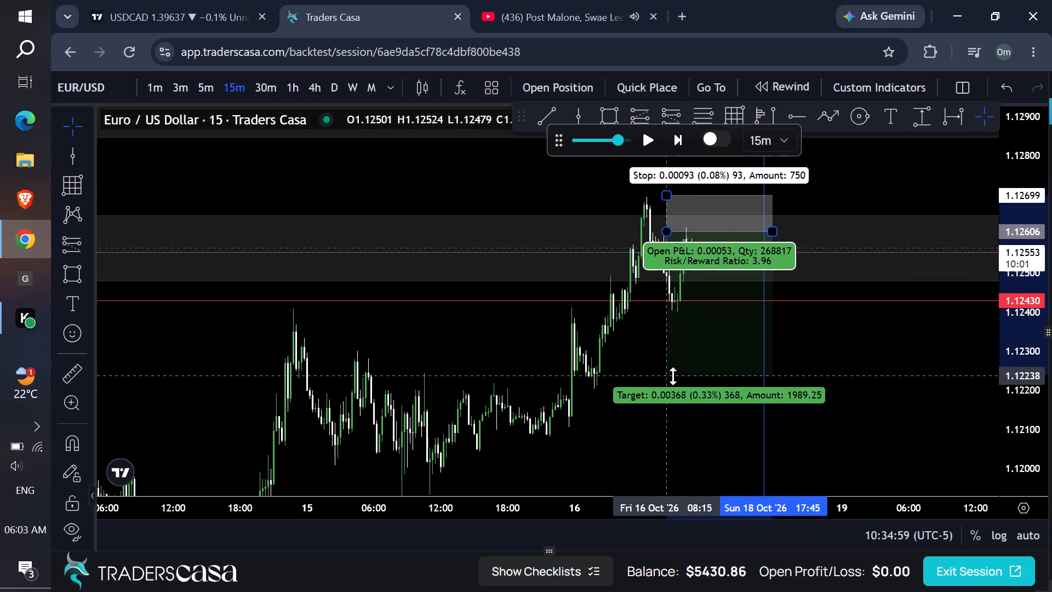
left_click_drag(673, 376, 673, 377)
Place the sell order with entry 1.12606, stop loss 1.12699 and take profit 1.12234.
left_click(584, 94)
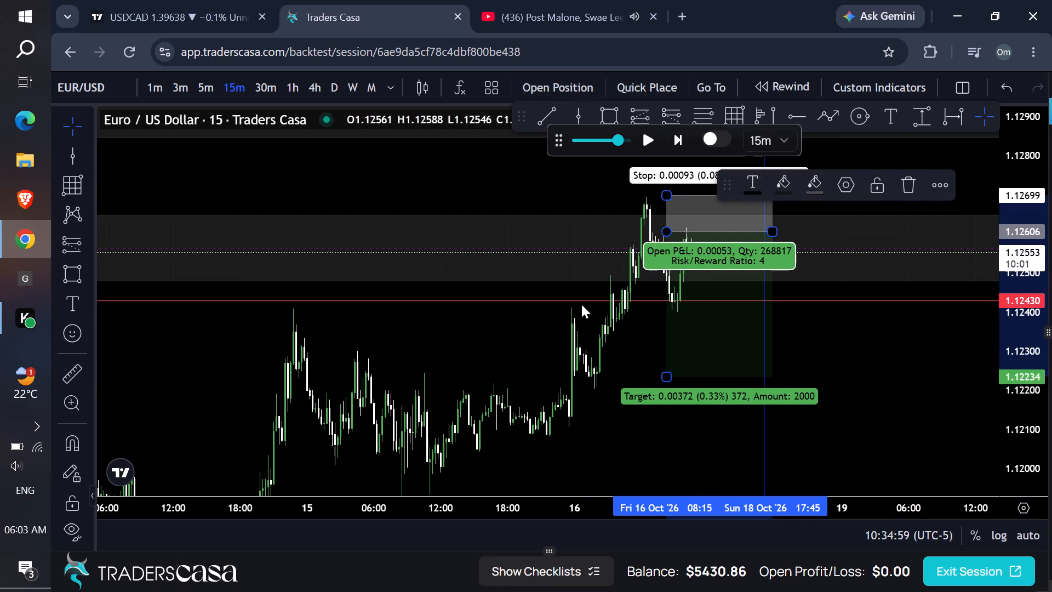
left_click(527, 525)
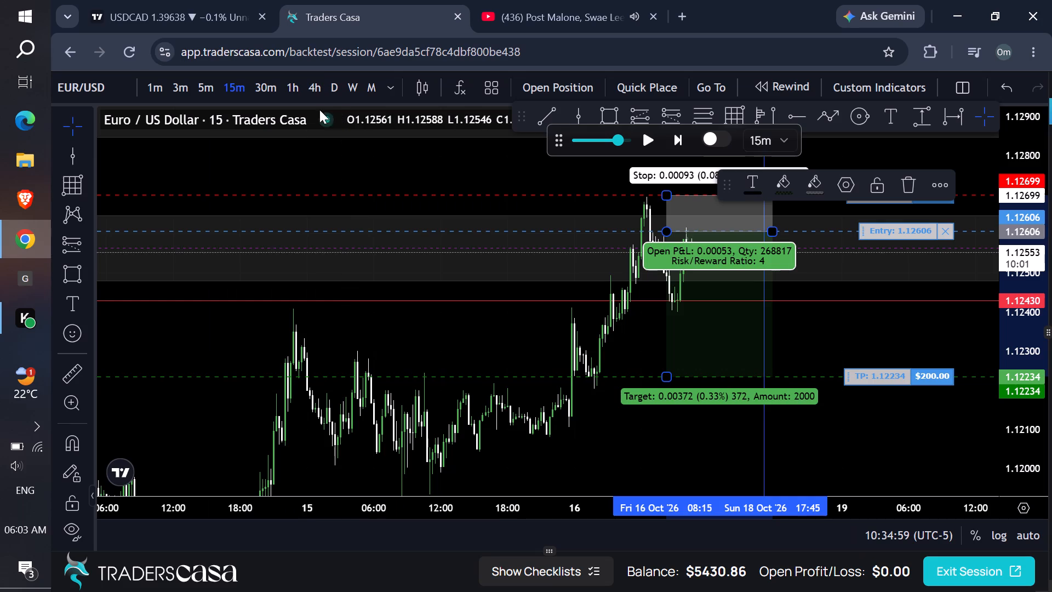
On the 4-hour chart, set the replay step to 3 minutes and play price forward from the 16 October candle.
left_click(318, 95)
scroll(667, 227, "up", 1)
scroll(668, 227, "down", 1)
scroll(678, 227, "up", 4)
left_click_drag(736, 376, 740, 338)
left_click_drag(683, 315, 676, 310)
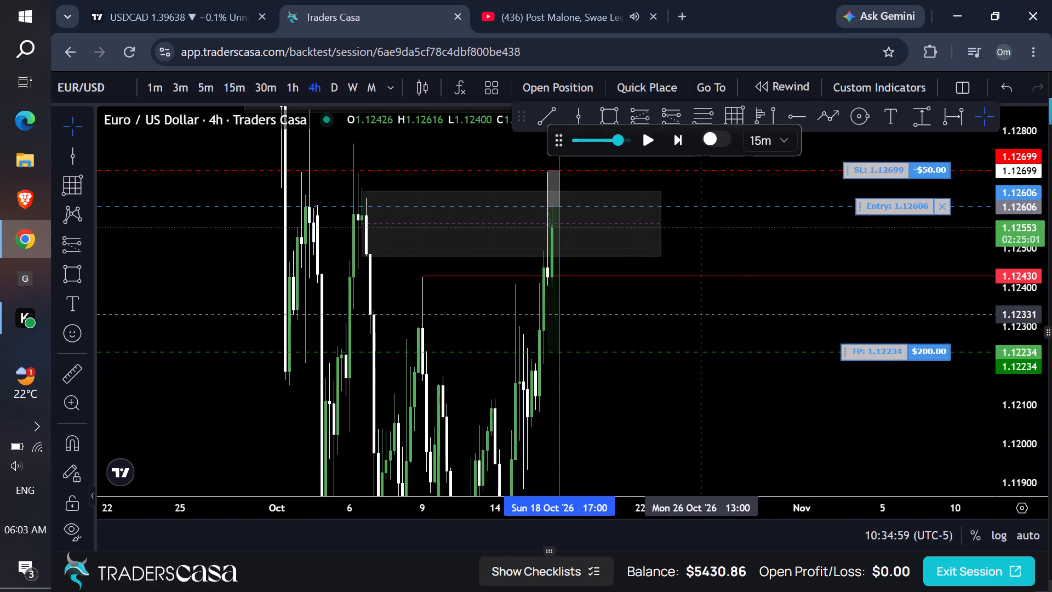
left_click_drag(676, 310, 842, 341)
scroll(668, 267, "up", 3)
scroll(668, 265, "down", 1)
scroll(670, 263, "up", 2)
left_click(778, 133)
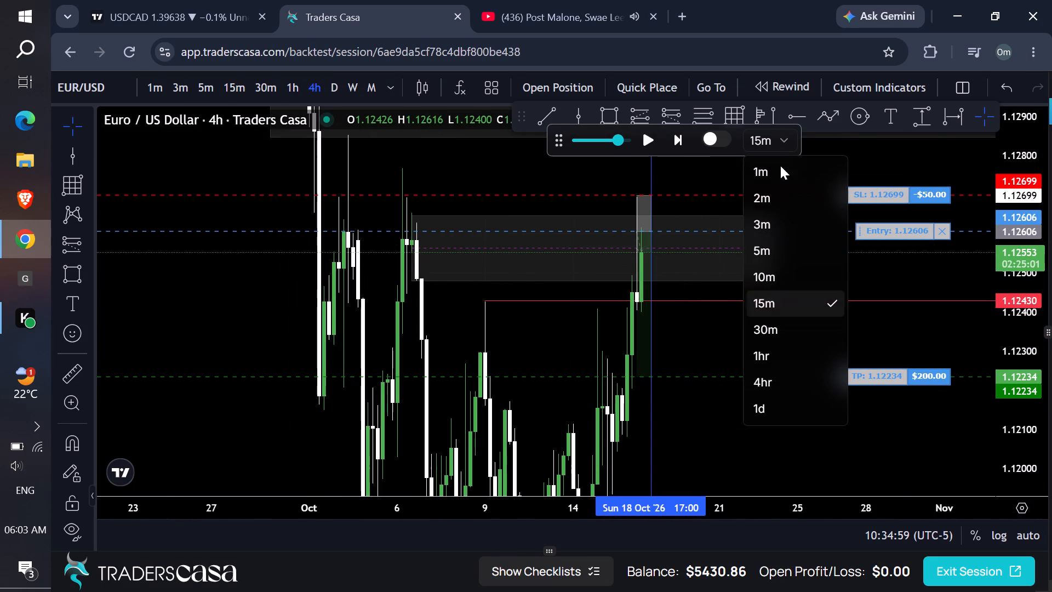
left_click(786, 224)
left_click(754, 179)
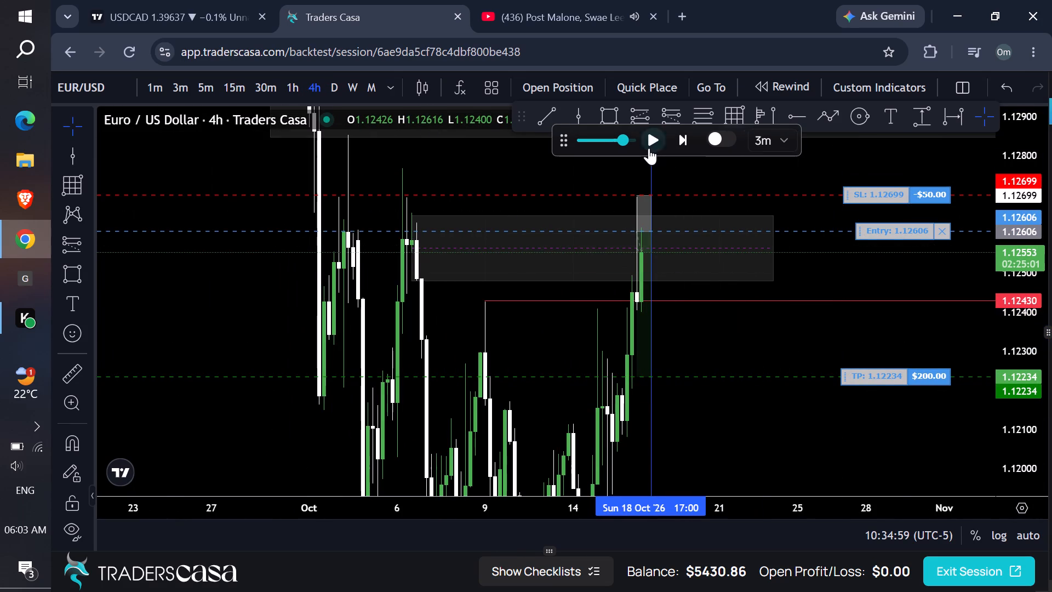
left_click(651, 138)
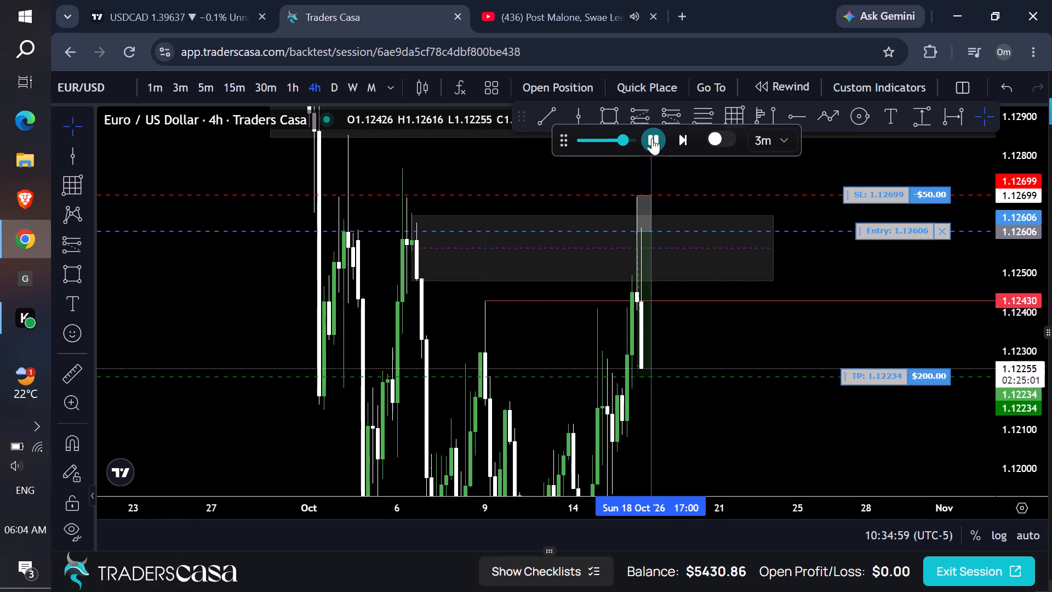
Cancel the sell trade with entry 1.12606 on the 4-hour chart.
scroll(678, 330, "up", 3)
scroll(678, 330, "down", 1)
scroll(678, 330, "up", 2)
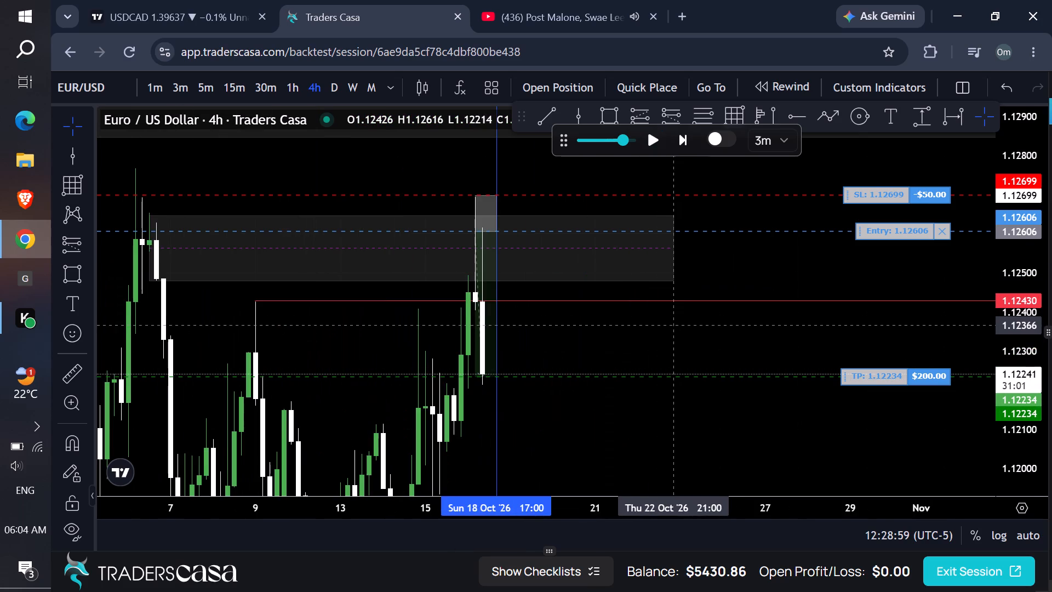
left_click_drag(630, 336, 761, 328)
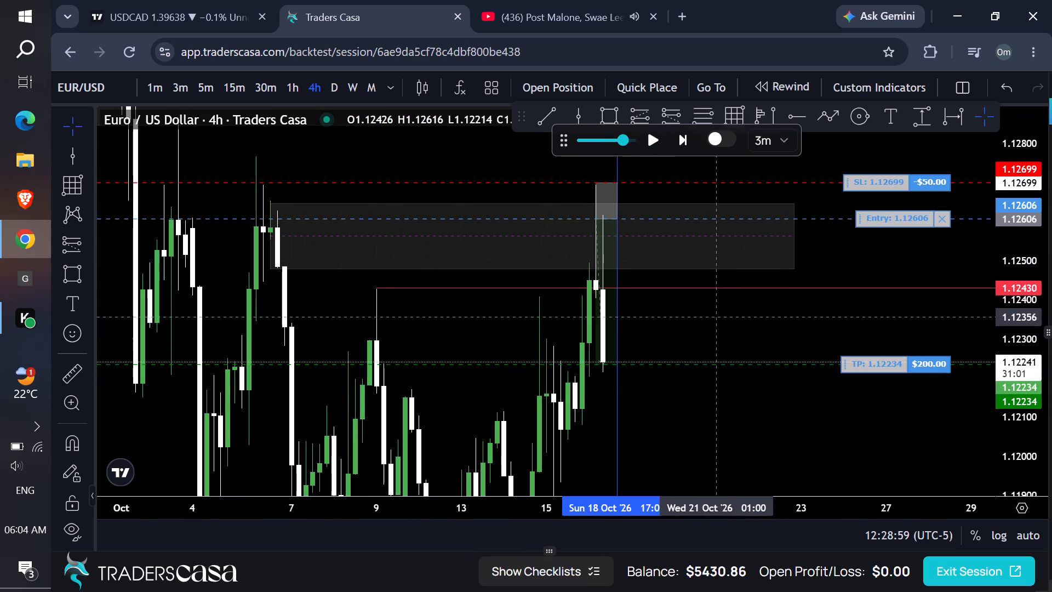
scroll(719, 317, "up", 1)
left_click(947, 226)
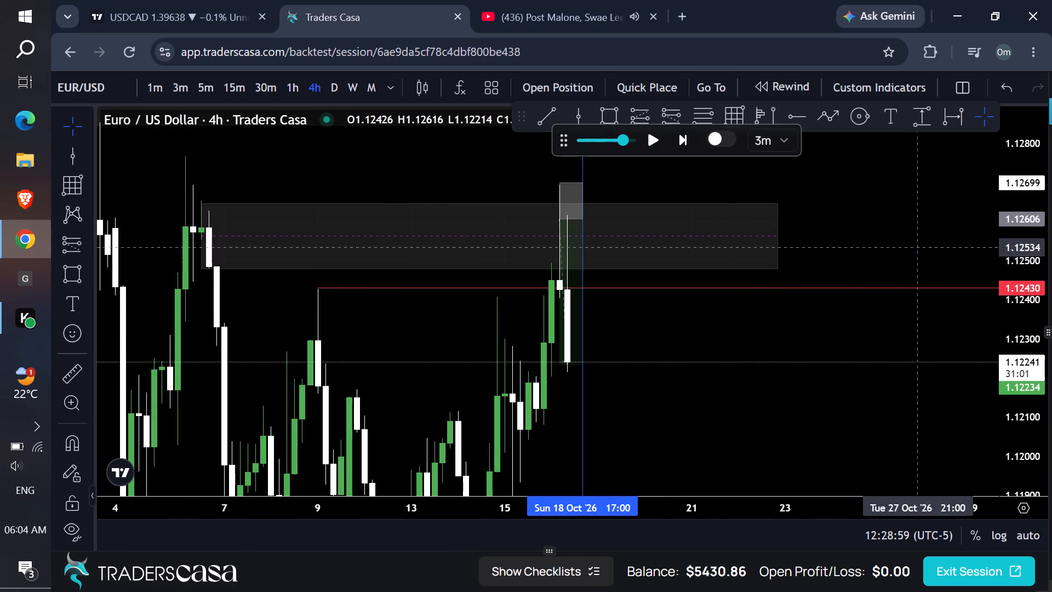
Delete the vertical line at 18 October 17:00 from the chart.
left_click(583, 169)
left_click(928, 182)
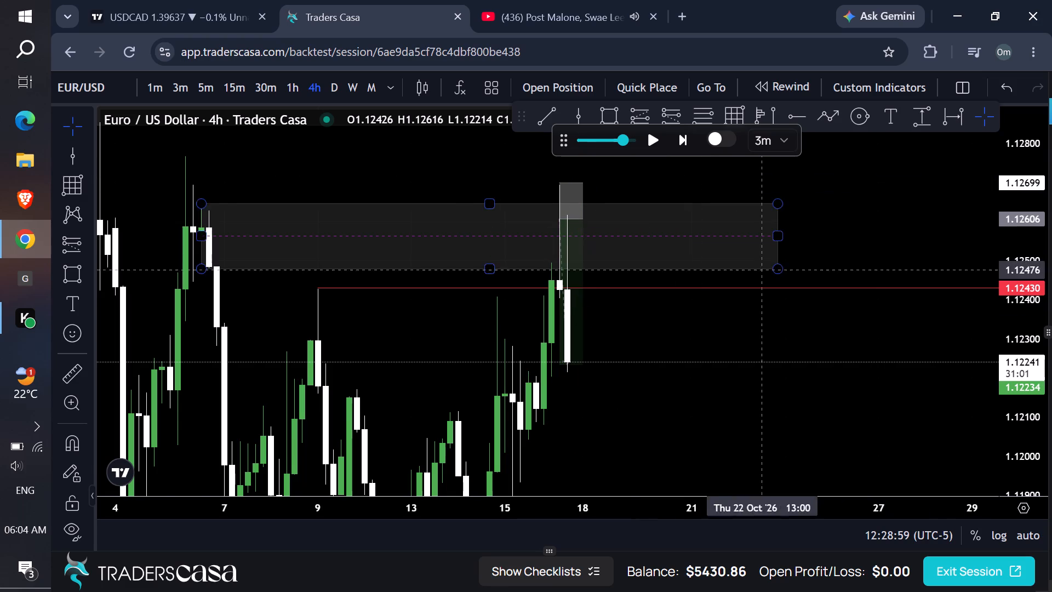
Examine the 16 October price action around the short position on the 1-hour and 15-minute charts.
scroll(703, 305, "up", 6)
left_click_drag(592, 323, 749, 340)
left_click(289, 90)
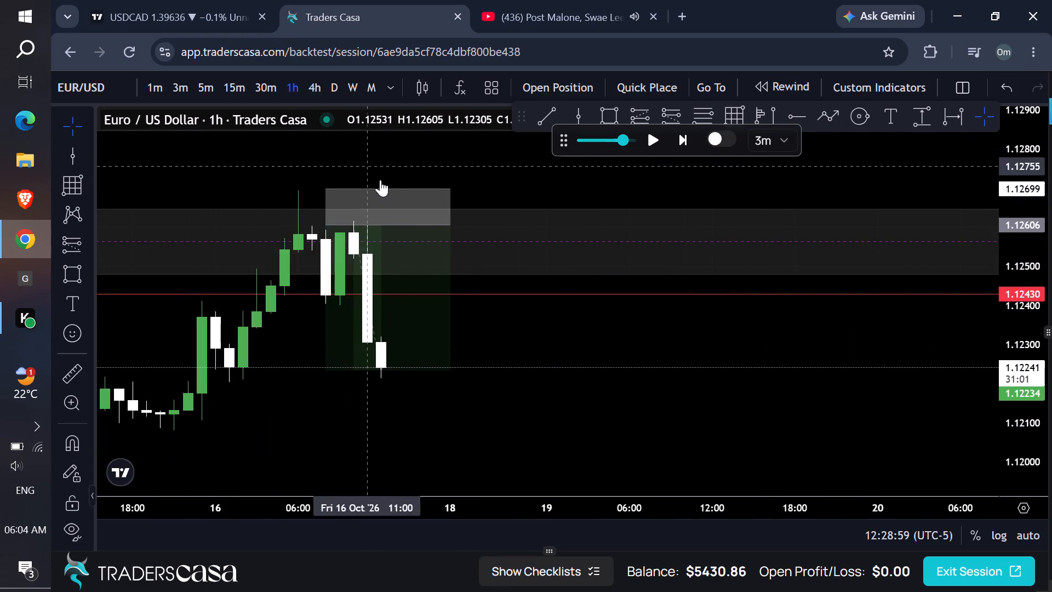
scroll(570, 332, "down", 1)
scroll(578, 337, "up", 1)
scroll(585, 339, "down", 3)
scroll(631, 346, "up", 1)
left_click(230, 87)
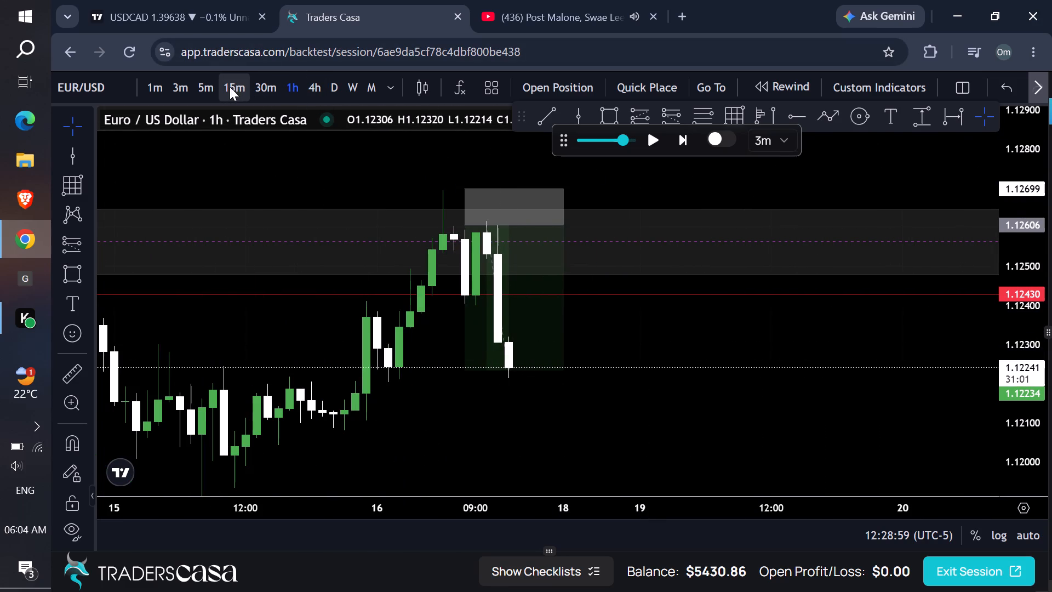
scroll(801, 384, "down", 1)
scroll(801, 384, "up", 1)
scroll(801, 384, "down", 1)
scroll(801, 384, "up", 1)
scroll(801, 384, "down", 1)
scroll(807, 385, "up", 1)
left_click_drag(1029, 449, 903, 281)
left_click_drag(796, 331, 829, 389)
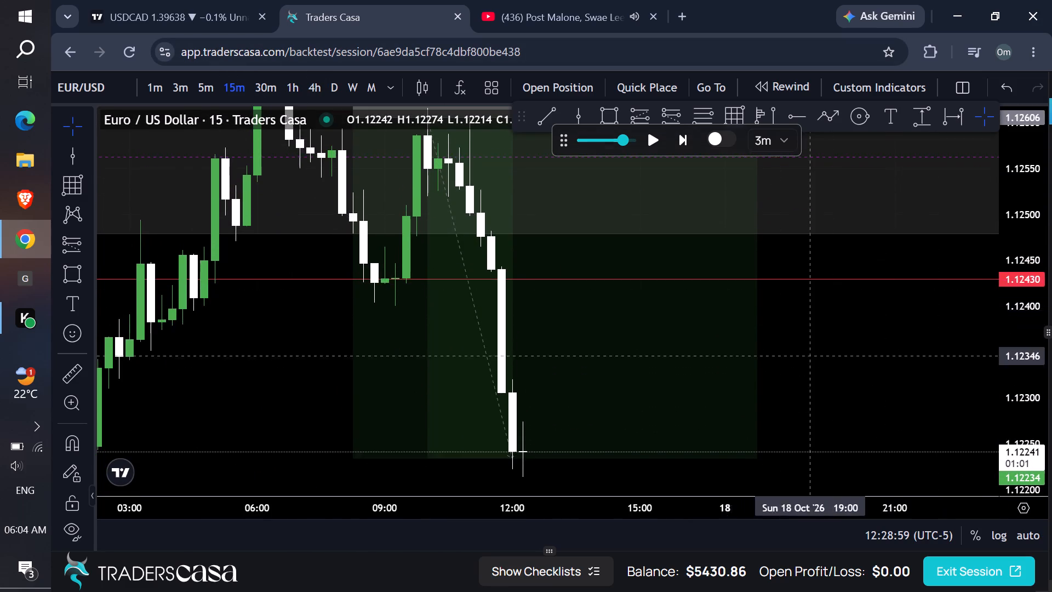
left_click_drag(829, 389, 859, 460)
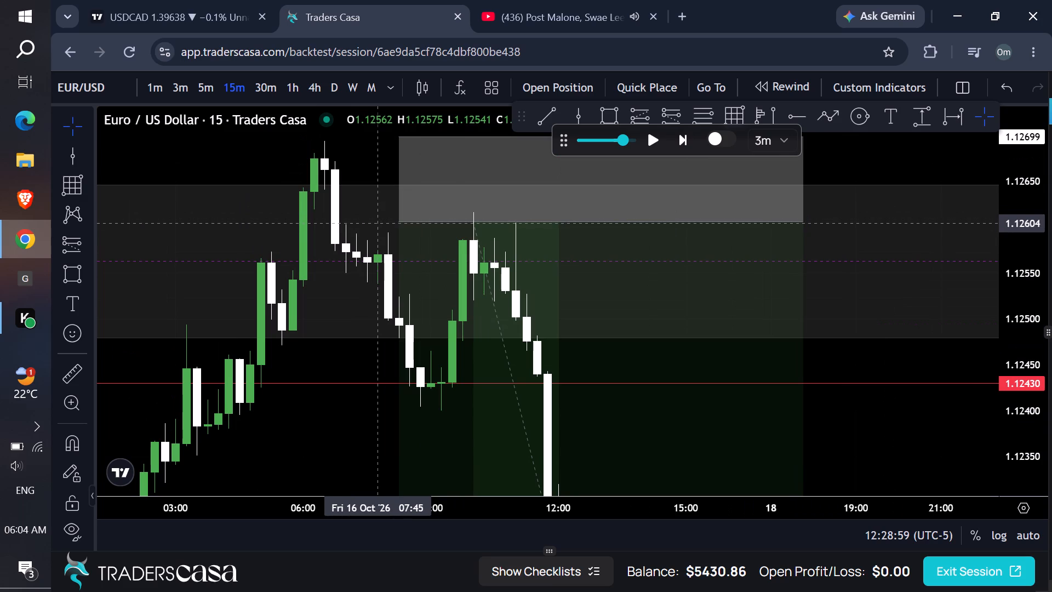
left_click_drag(1024, 246, 956, 375)
scroll(901, 389, "down", 1)
scroll(901, 389, "up", 1)
scroll(901, 389, "down", 1)
scroll(901, 389, "up", 1)
scroll(904, 394, "down", 1)
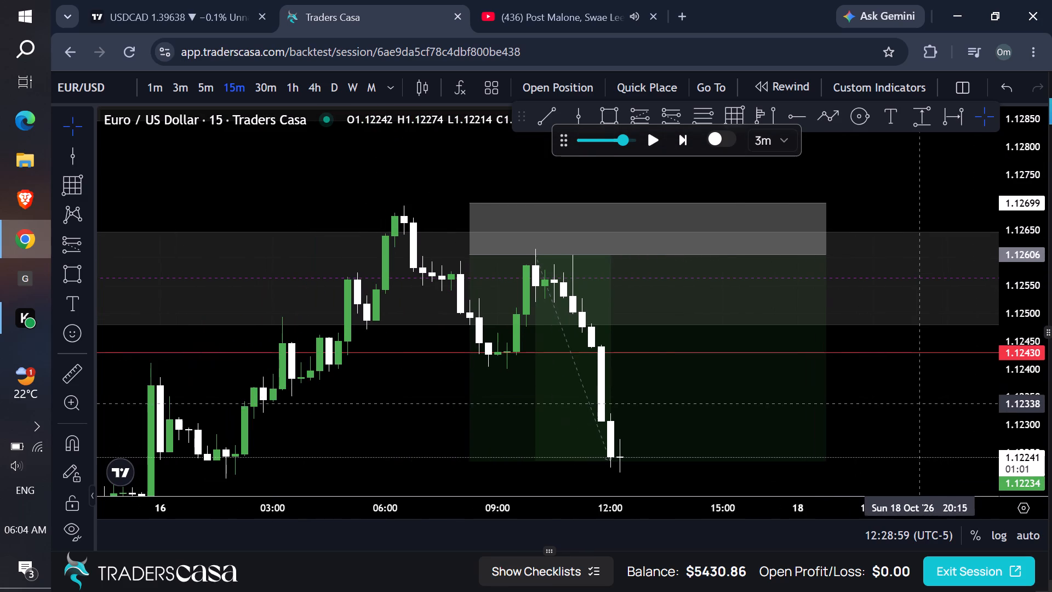
Delete the short position drawing from the 15-minute chart.
left_click(745, 398)
left_click(909, 190)
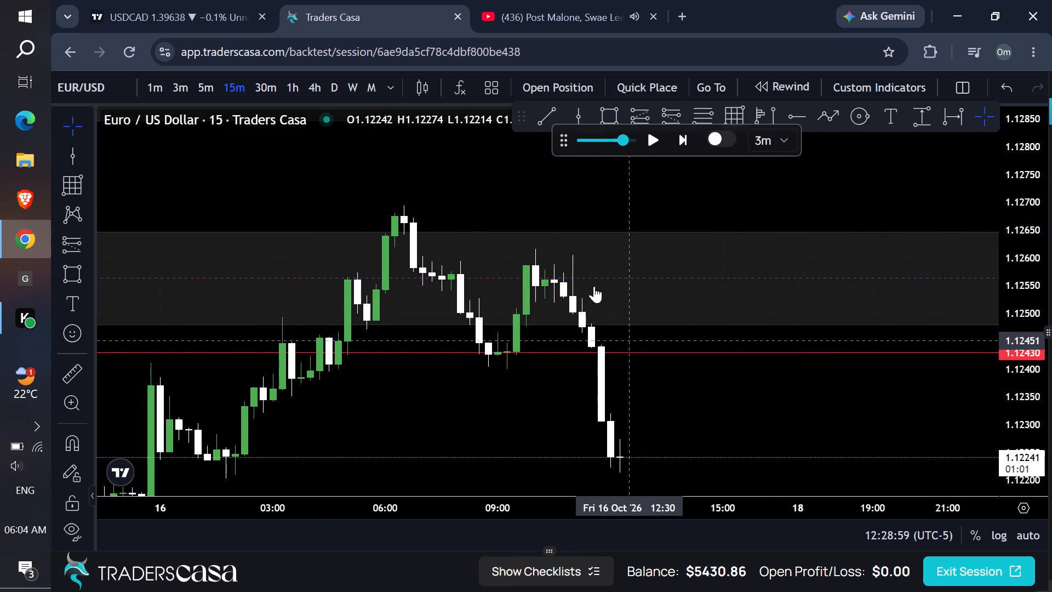
On the daily chart, set the replay step to 15 minutes and play price forward into the 18 October candle.
left_click(325, 86)
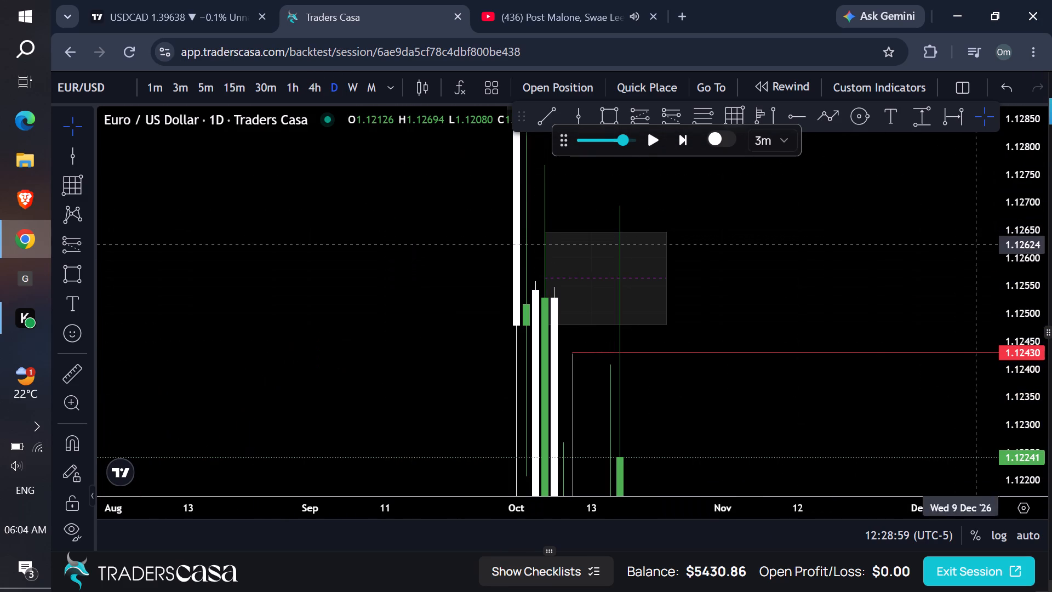
left_click_drag(1017, 222, 825, 530)
left_click(777, 297)
left_click(784, 149)
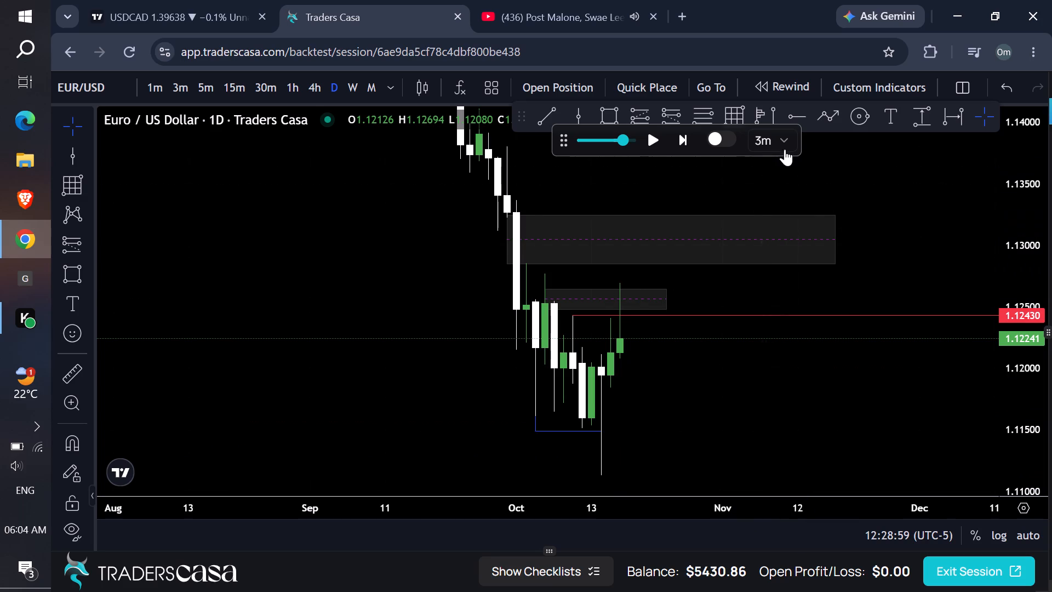
left_click(795, 303)
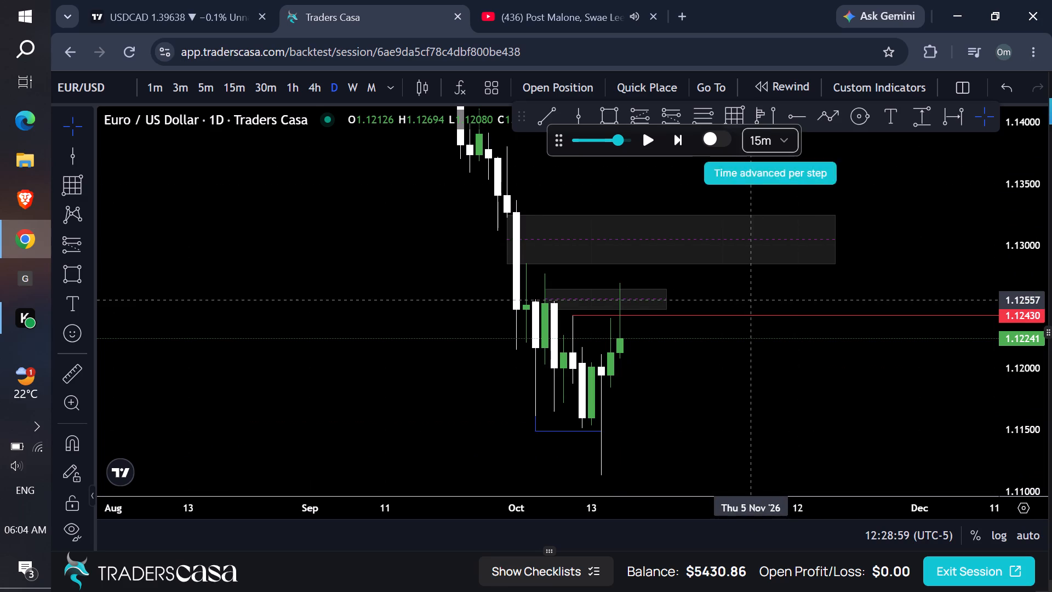
left_click(747, 300)
left_click(647, 141)
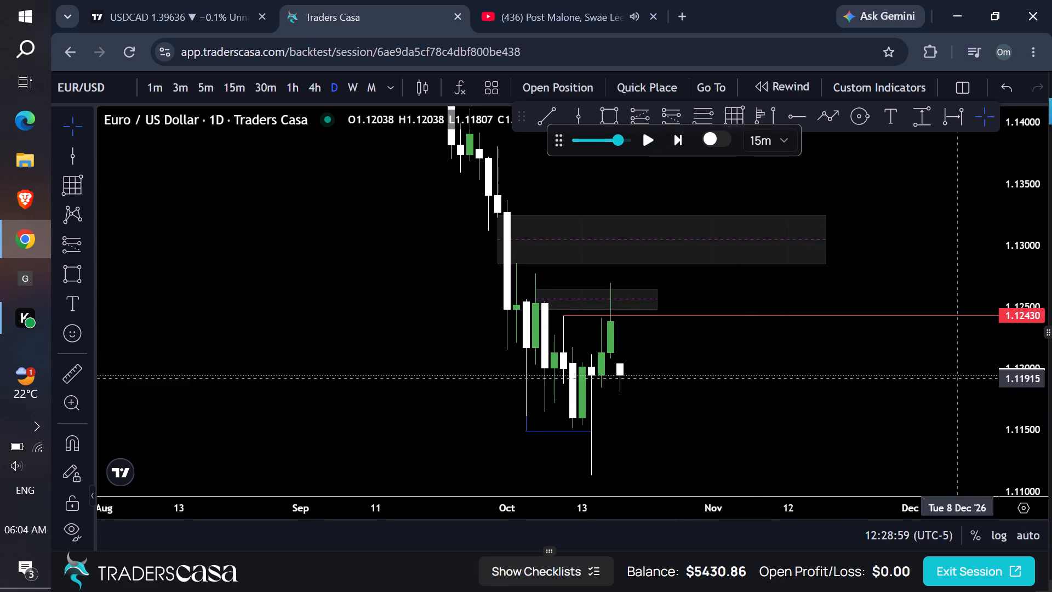
On the 4-hour chart, draw a rectangle zone at the 14 October low from about 1.11492 to 1.11128, extending to 25 October.
left_click_drag(1014, 415, 923, 308)
left_click_drag(787, 284, 776, 218)
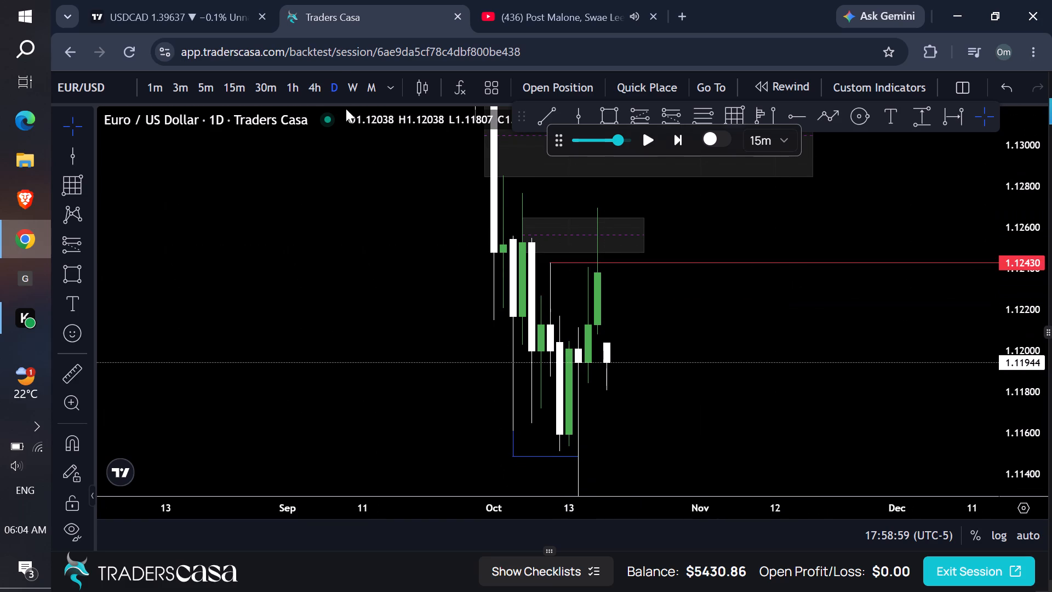
left_click(322, 93)
left_click_drag(747, 341, 742, 198)
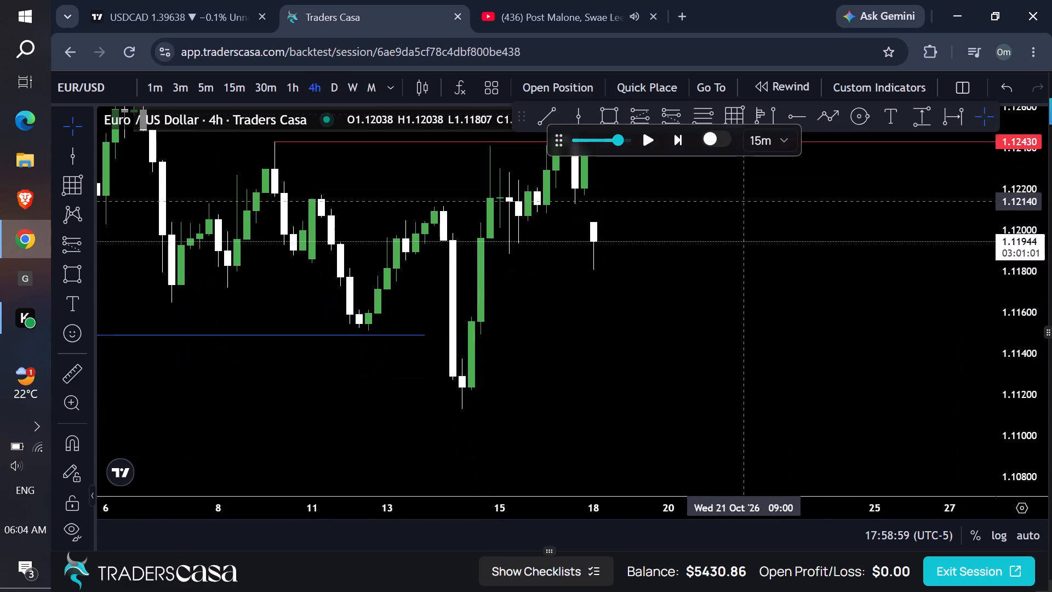
left_click(607, 116)
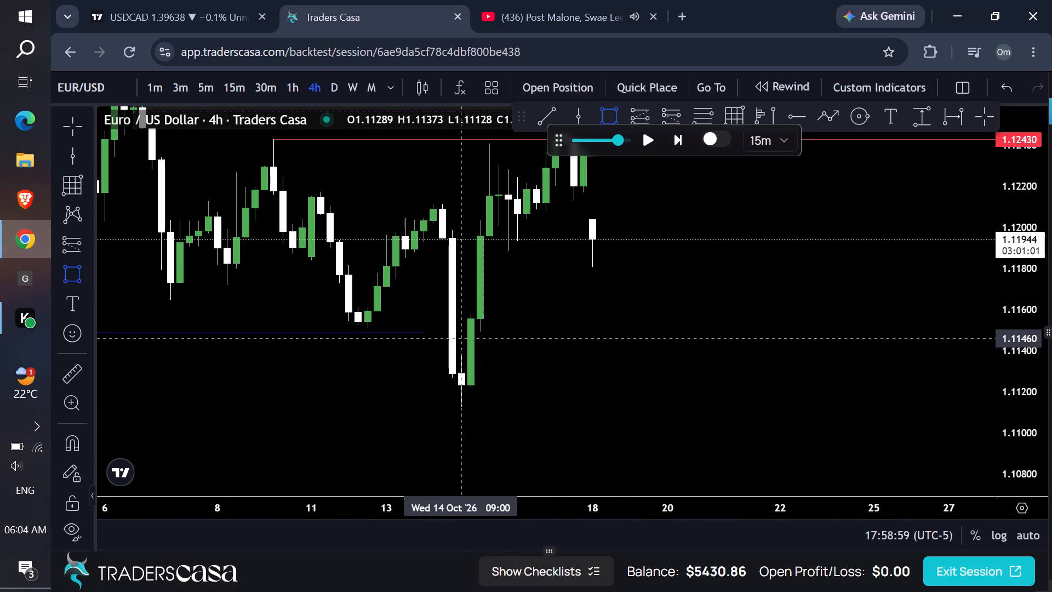
left_click(461, 332)
left_click(873, 407)
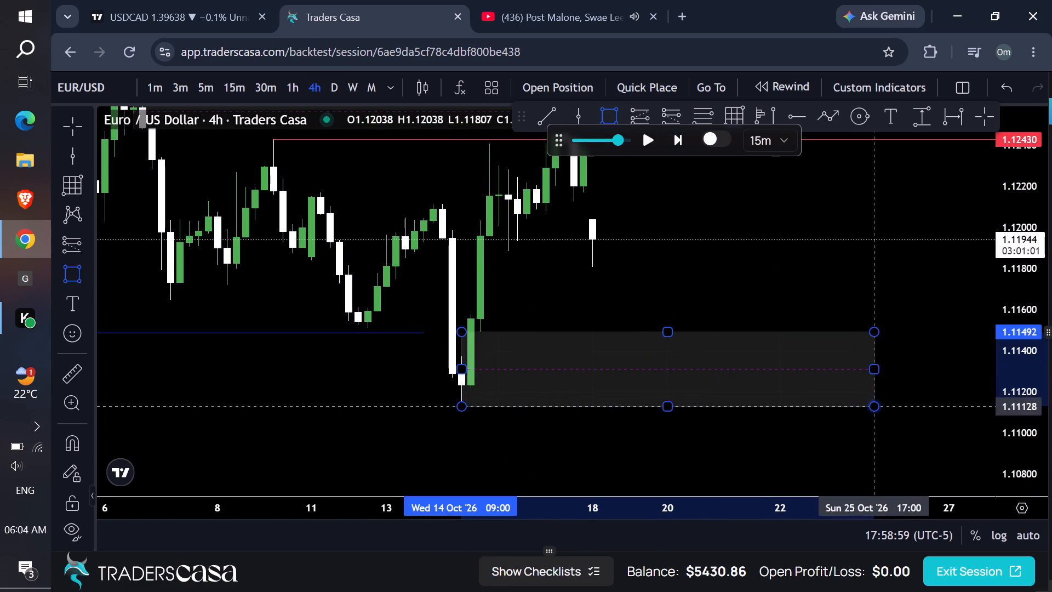
Play the replay forward to 20 October, first on the 4-hour chart and further on the 1-hour chart.
left_click_drag(793, 256, 781, 360)
scroll(707, 327, "down", 4)
scroll(707, 327, "up", 1)
scroll(707, 327, "down", 2)
left_click_drag(838, 257, 728, 263)
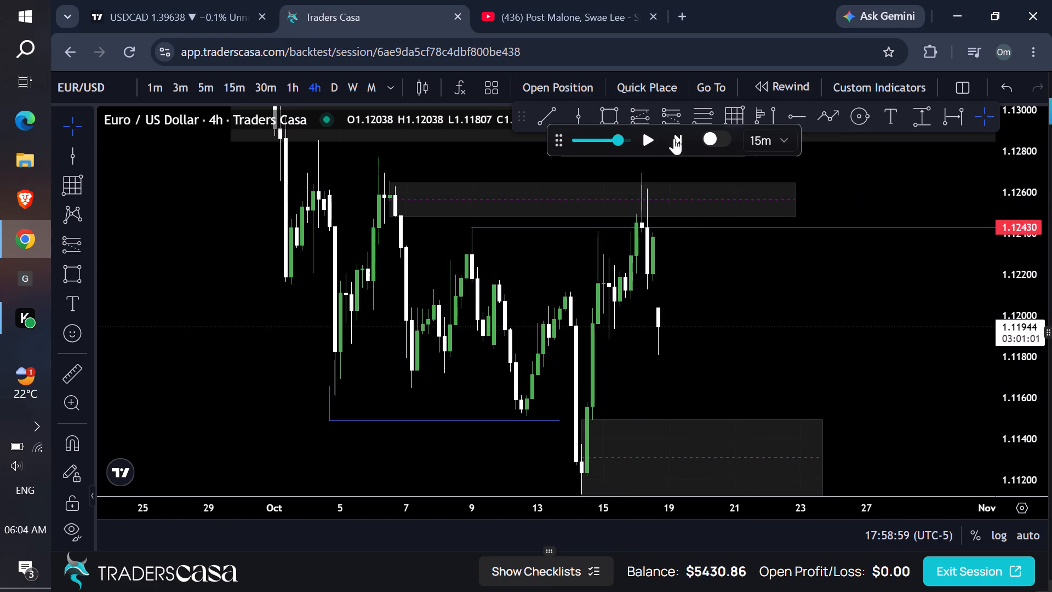
left_click(648, 139)
left_click(647, 139)
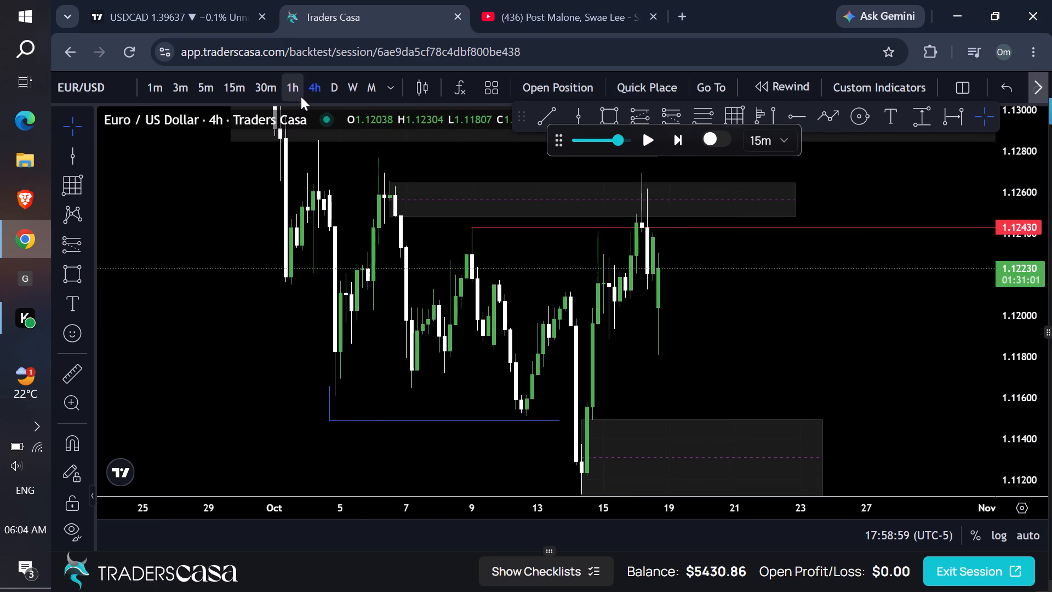
left_click(301, 96)
left_click_drag(719, 275, 660, 301)
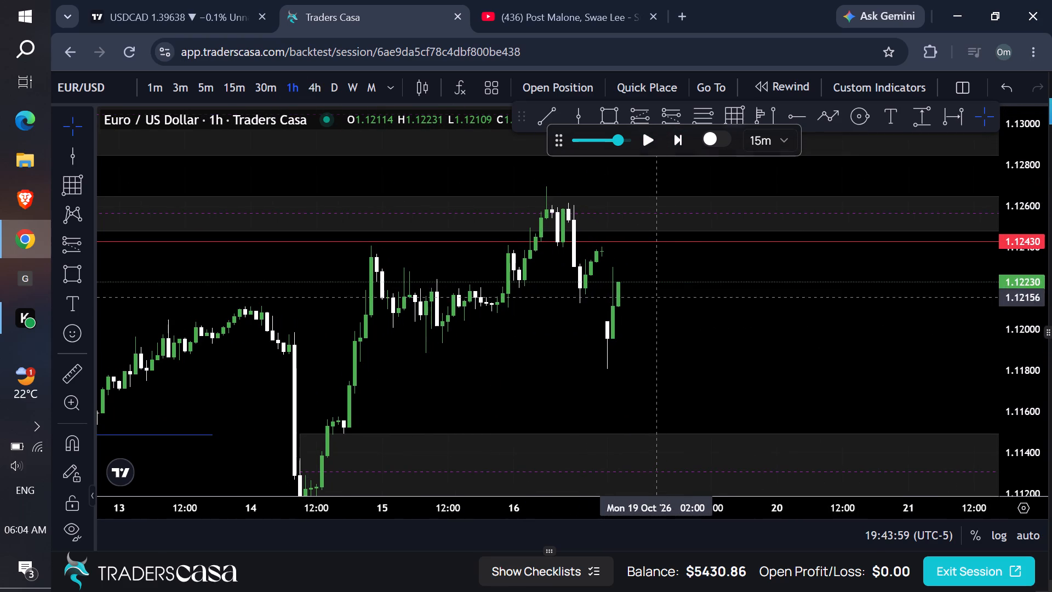
left_click(645, 140)
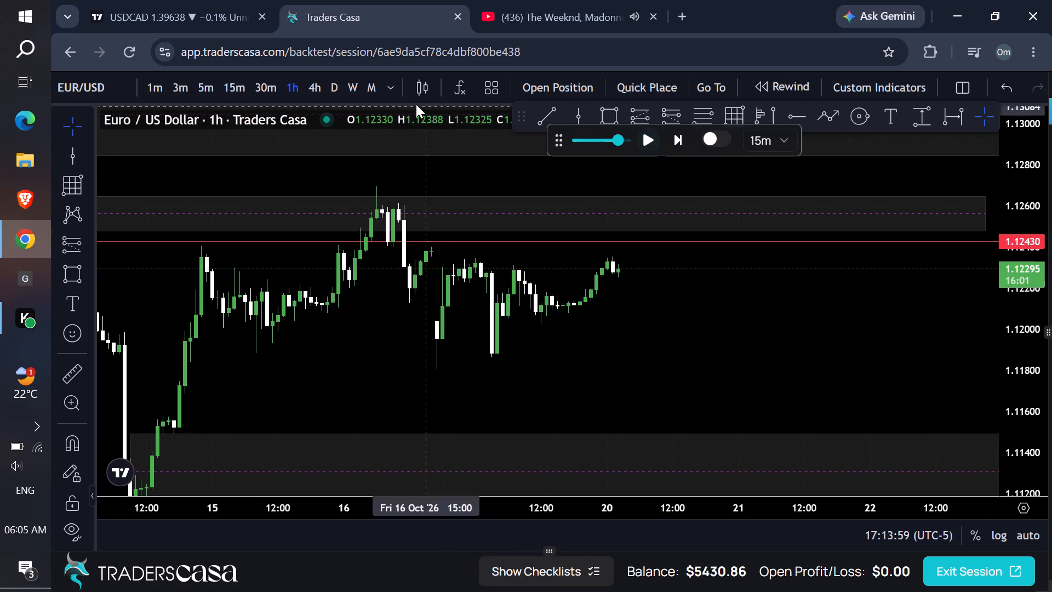
On the 4-hour chart, draw a trend line from the 15 October low at 1.11892 across to the 18 October candles near 1.1190.
left_click(318, 90)
left_click_drag(747, 273, 730, 308)
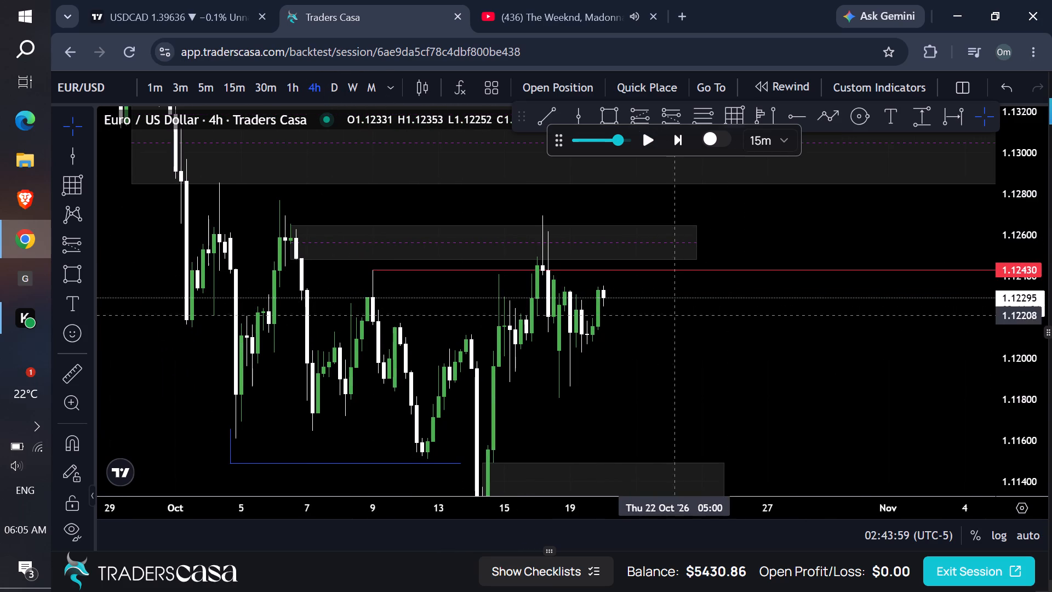
left_click(712, 327)
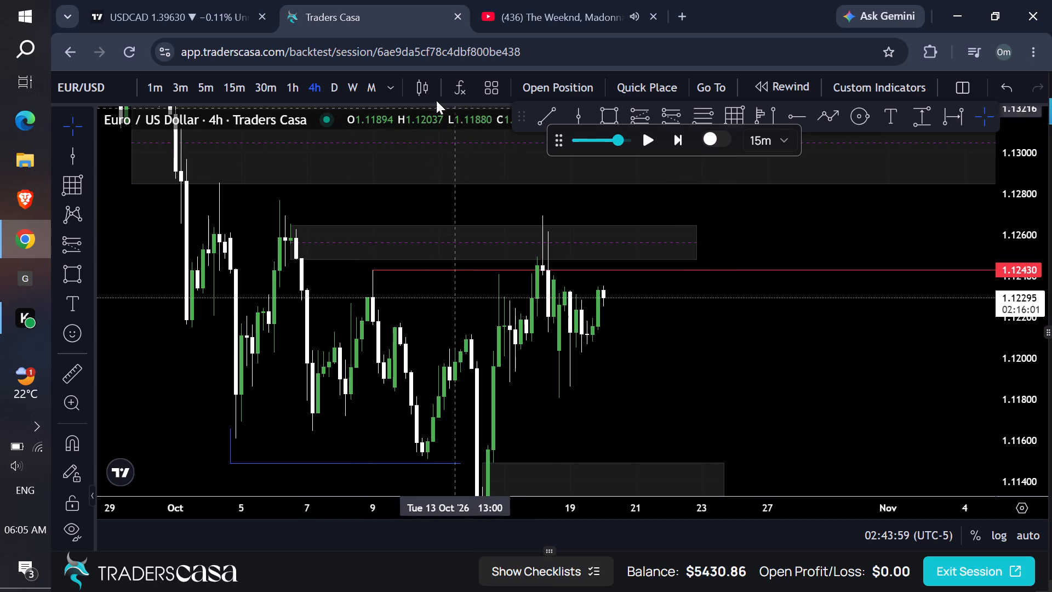
left_click(547, 117)
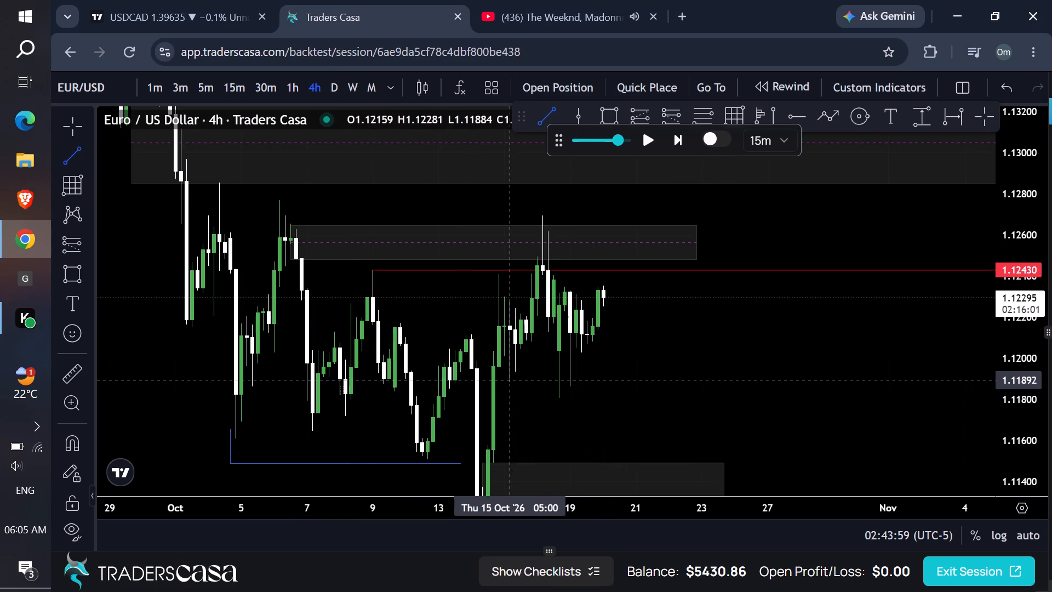
left_click(508, 380)
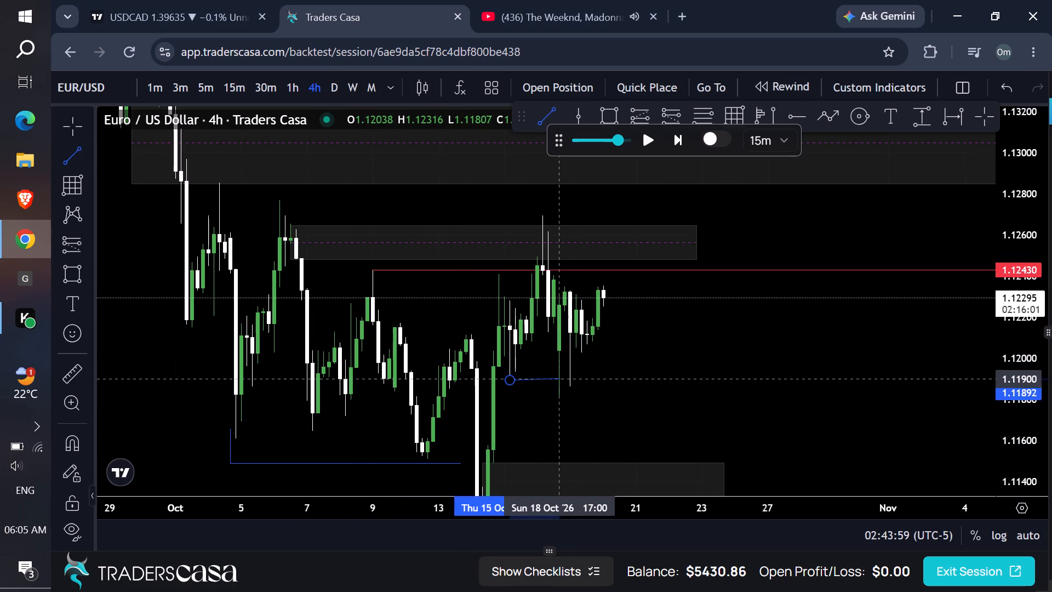
left_click(562, 379)
left_click(653, 360)
Examine recent price action on the 15-minute chart and the marked zones and levels on the weekly chart.
left_click(232, 92)
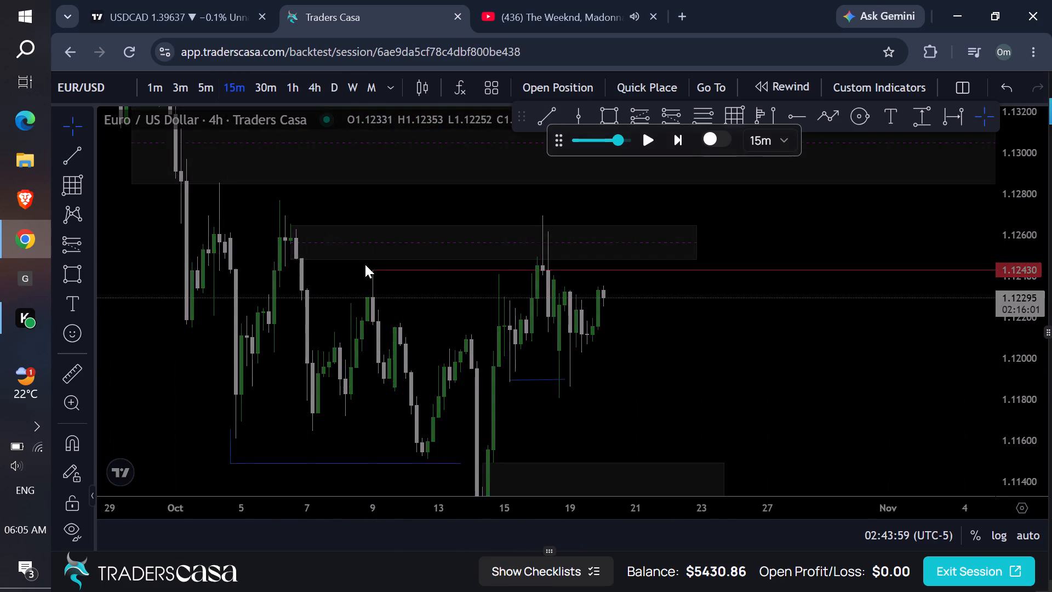
scroll(397, 407, "down", 5)
scroll(343, 425, "up", 1)
left_click_drag(660, 380, 770, 339)
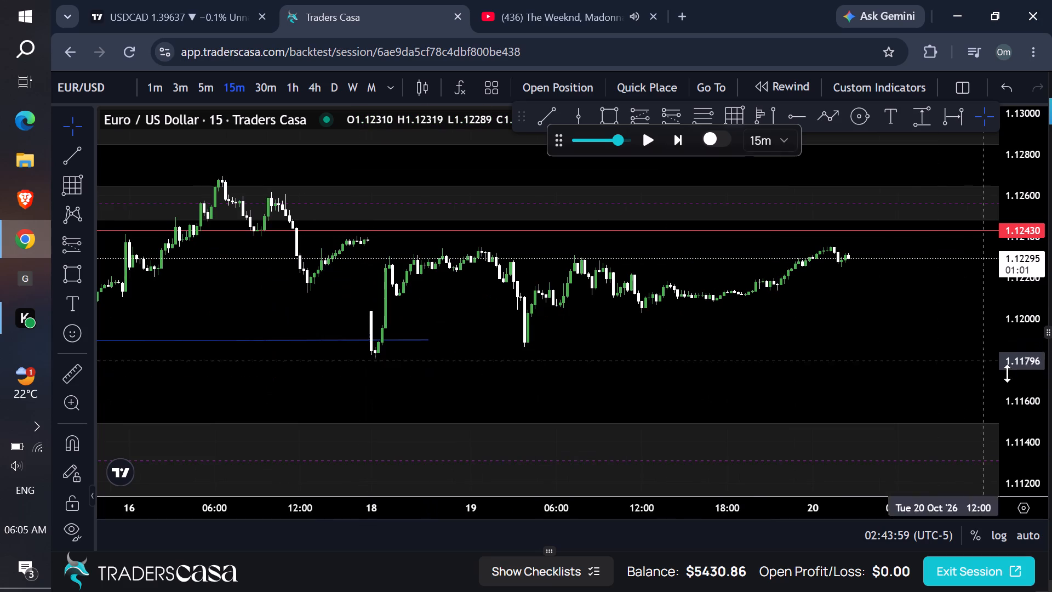
left_click_drag(1017, 414, 987, 283)
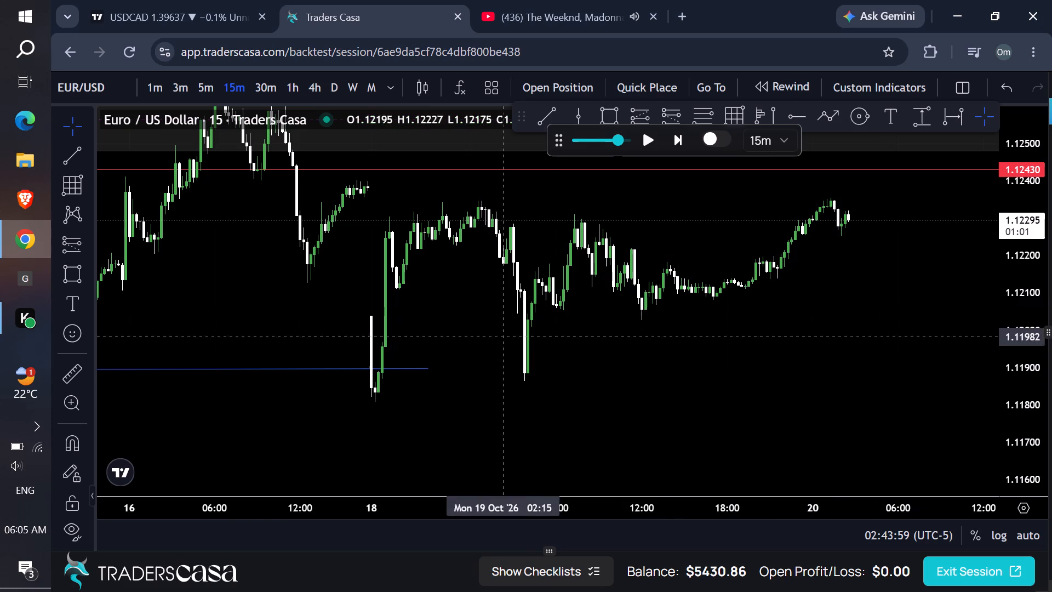
left_click(353, 88)
left_click_drag(1012, 215, 998, 332)
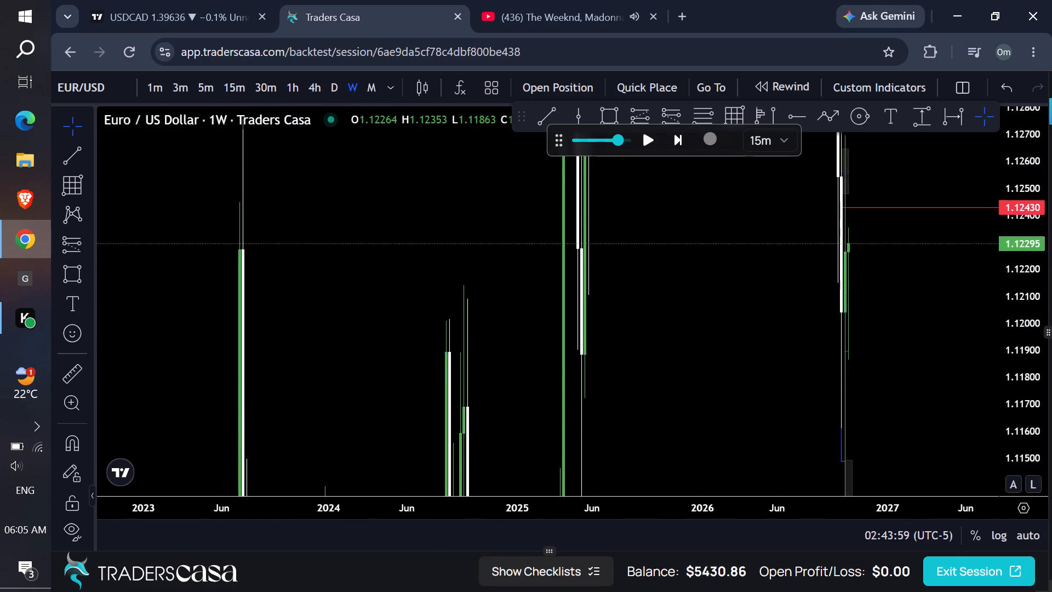
left_click_drag(998, 332, 947, 568)
scroll(862, 334, "down", 1)
scroll(862, 334, "up", 5)
scroll(862, 313, "down", 1)
scroll(862, 313, "up", 4)
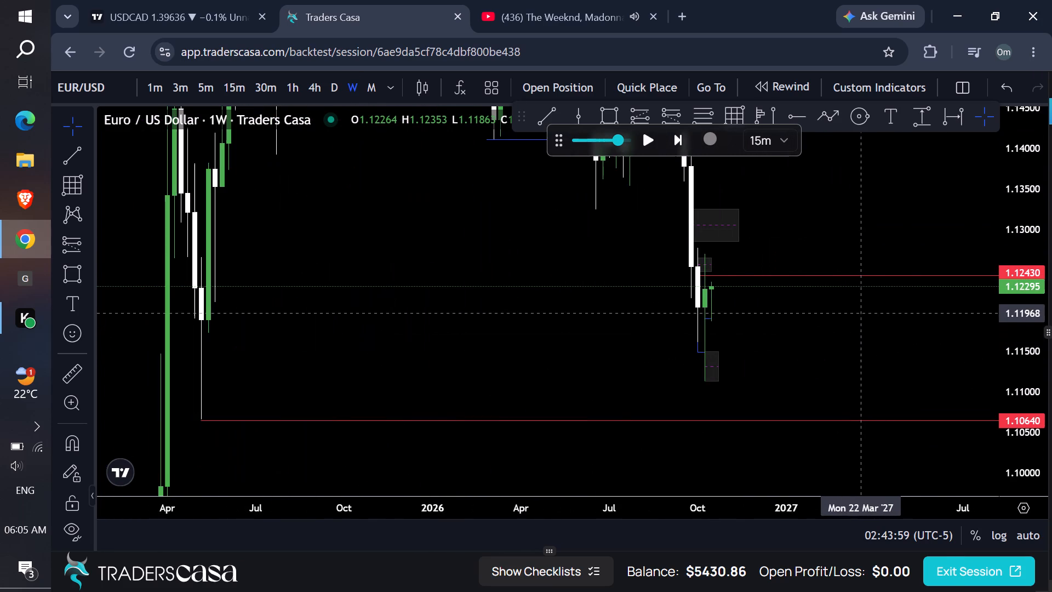
On the weekly chart, delete the small rectangle zone sitting just above the red 1.12430 level at the October candles.
left_click_drag(862, 313, 834, 318)
left_click_drag(835, 323, 779, 337)
left_click_drag(783, 348, 730, 358)
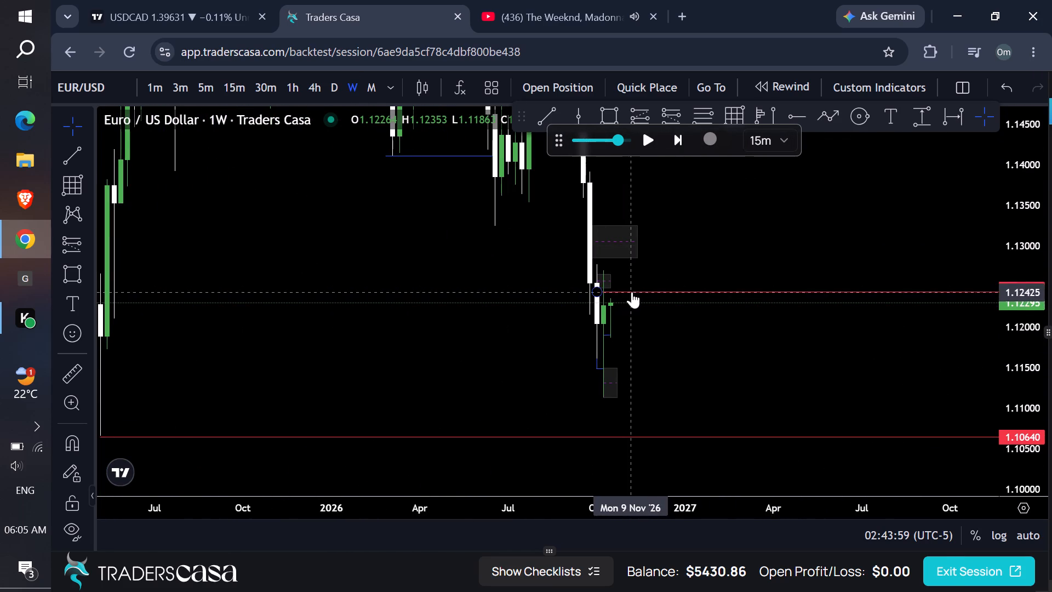
left_click(607, 286)
left_click(963, 179)
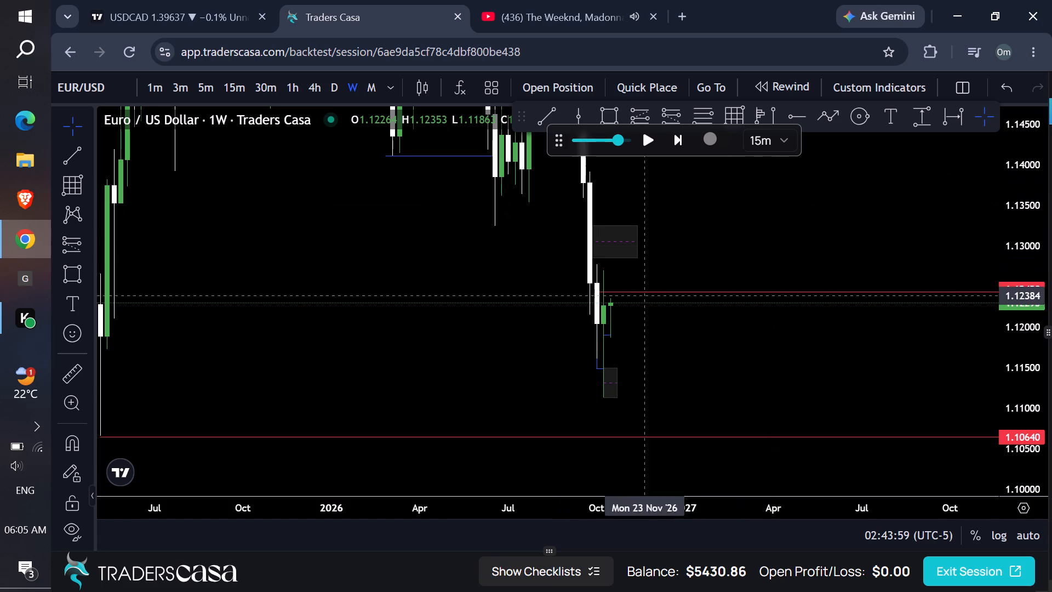
Move the red 1.12430 horizontal ray up to about 1.1268, anchoring its start at the 16 October high on the daily chart.
left_click_drag(593, 291, 607, 269)
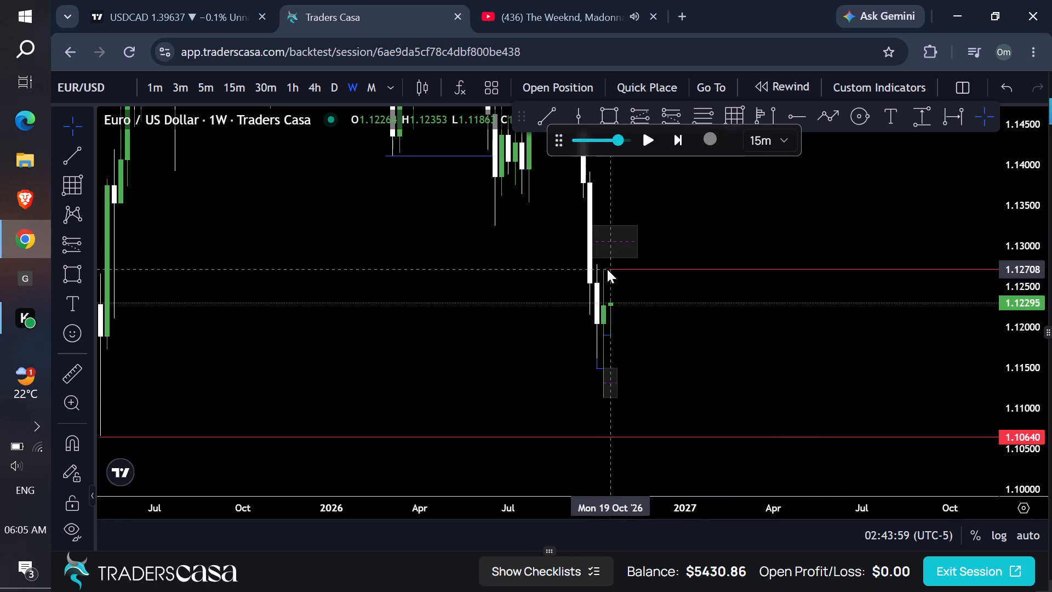
left_click_drag(607, 269, 604, 271)
left_click(685, 301)
left_click(334, 100)
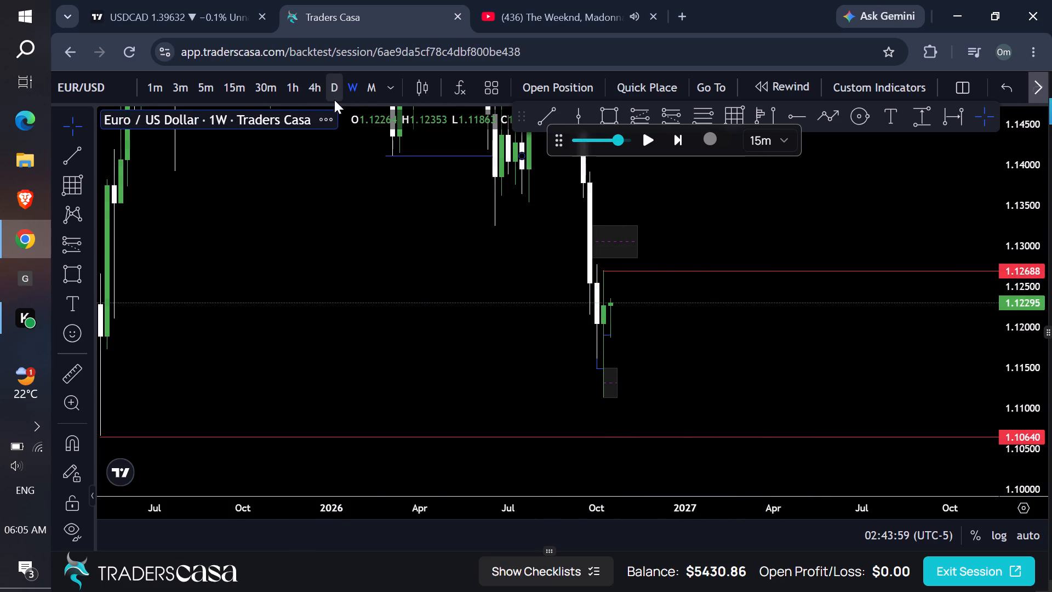
left_click_drag(1016, 414, 891, 300)
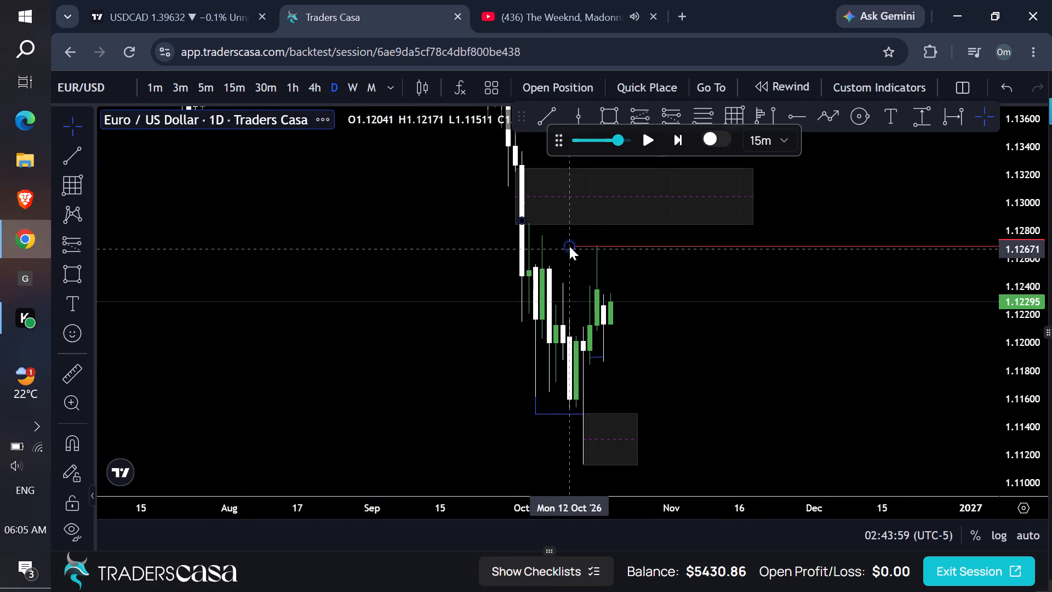
left_click_drag(569, 246, 598, 247)
left_click(664, 269)
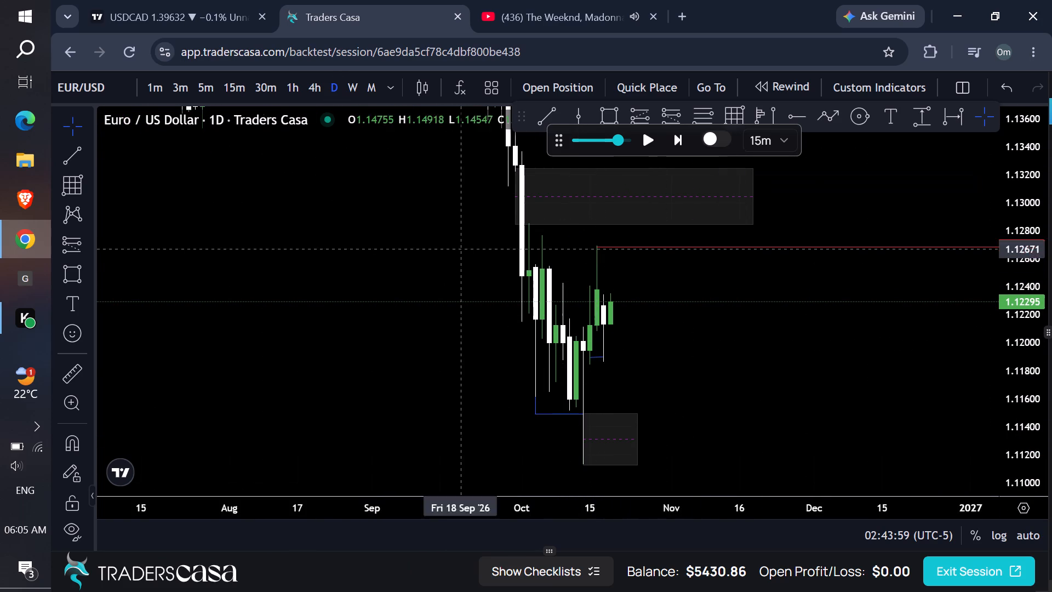
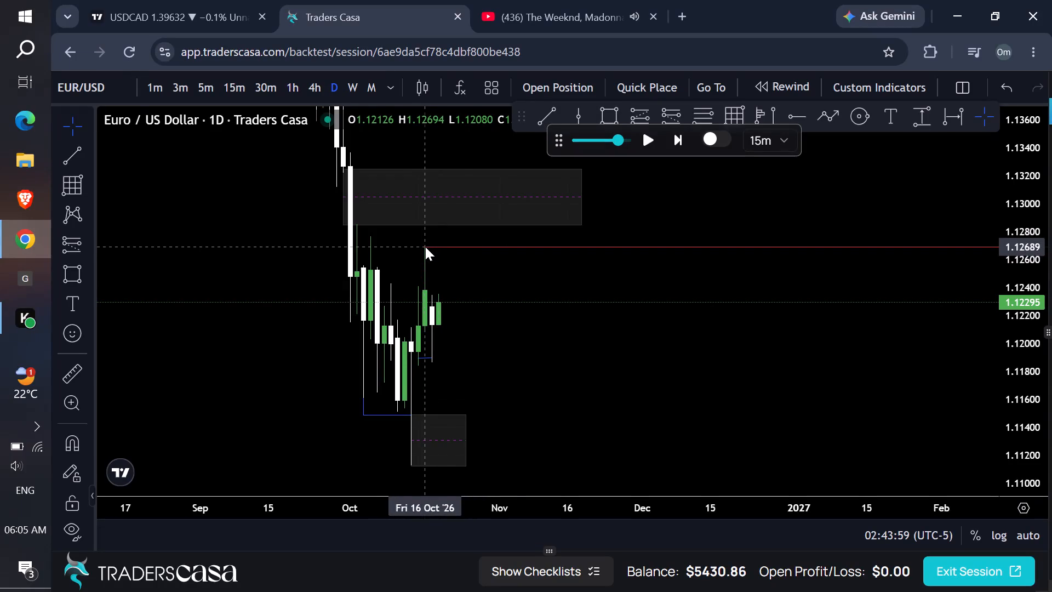
Replay price forward on the daily chart toward the red 1.12689 level.
left_click(481, 273)
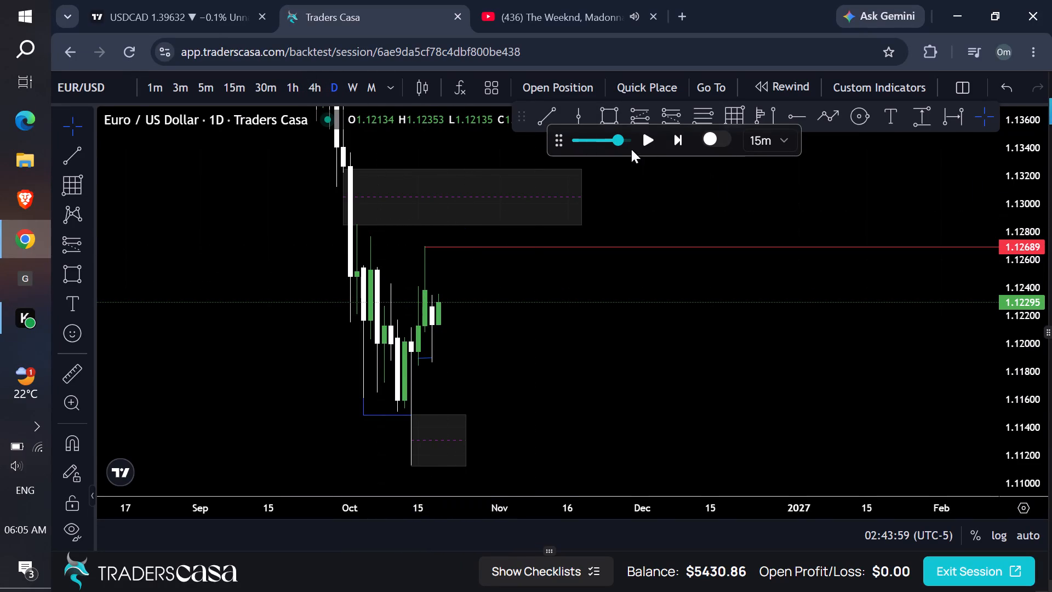
left_click(651, 143)
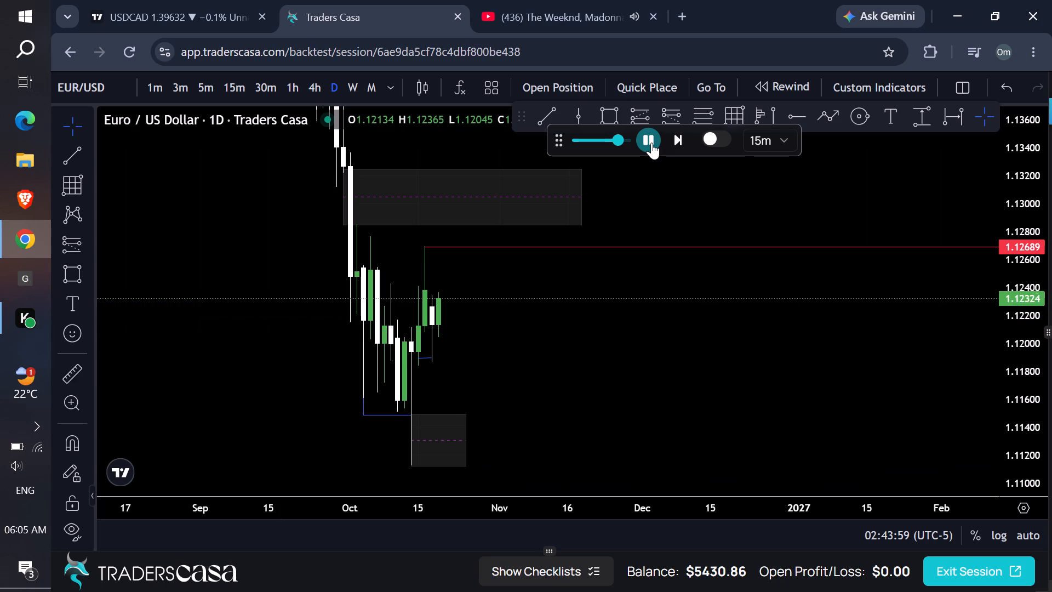
On the 1-hour chart, draw a rectangle zone from the 16 October 10:00 candle to about 20 October 15:00, between about 1.1254 and 1.1261.
left_click(314, 87)
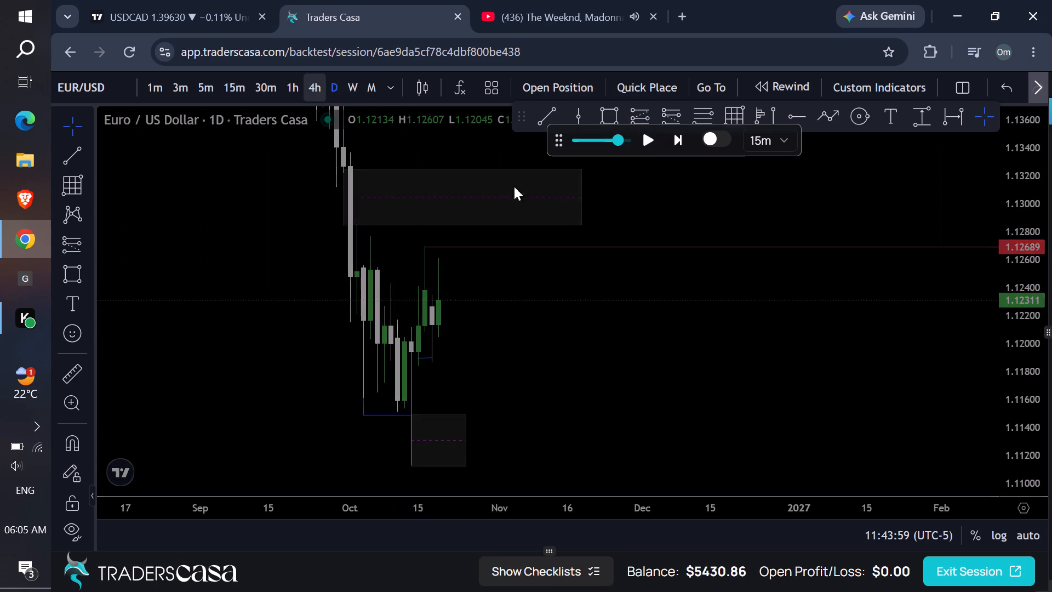
left_click_drag(1025, 407, 867, 249)
left_click_drag(655, 246, 666, 272)
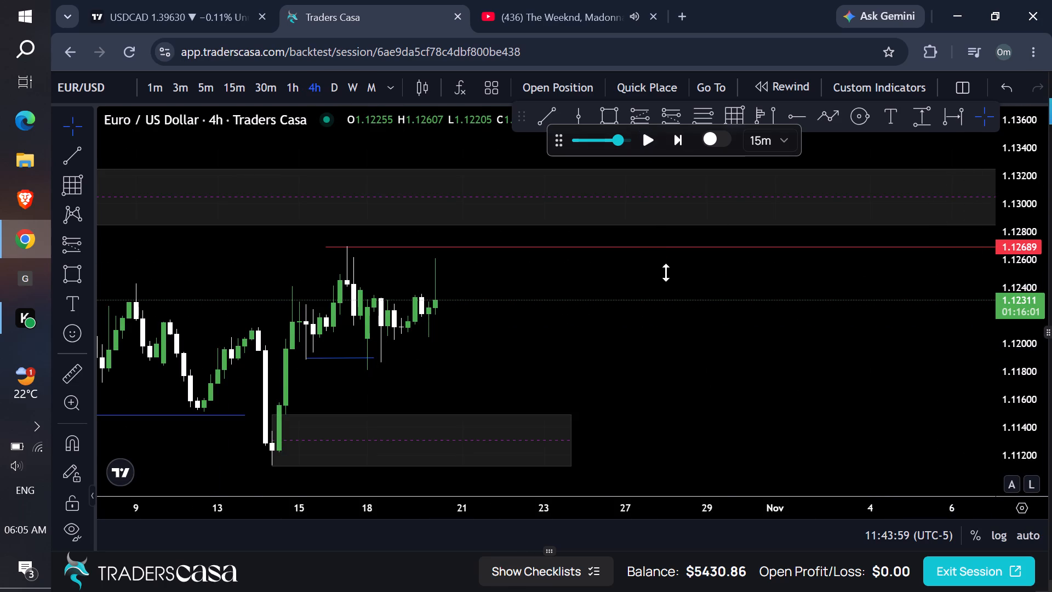
left_click_drag(666, 272, 688, 299)
left_click(295, 92)
scroll(420, 259, "down", 2)
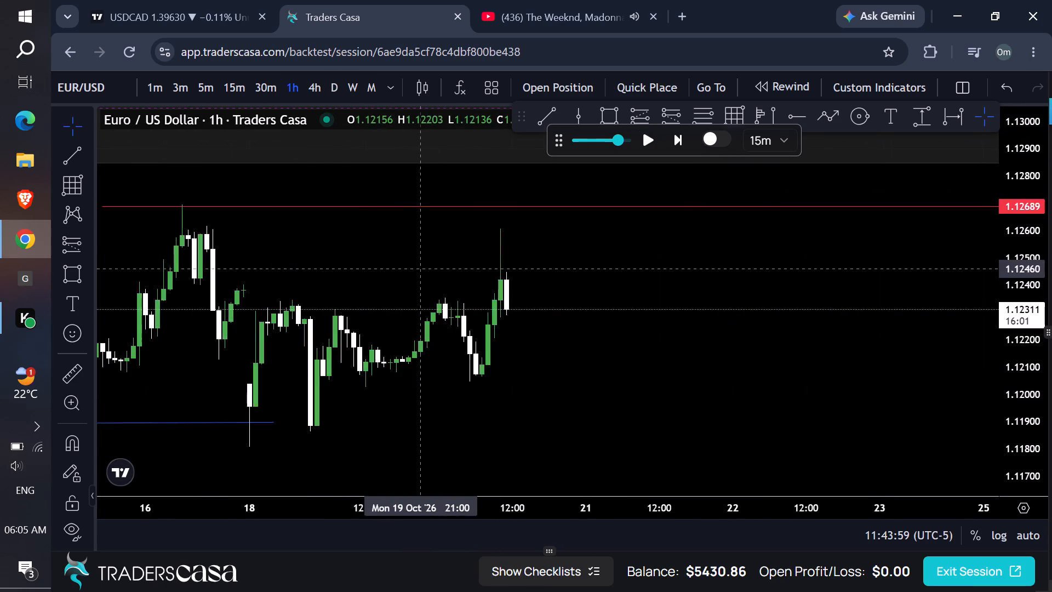
left_click(610, 118)
left_click(284, 248)
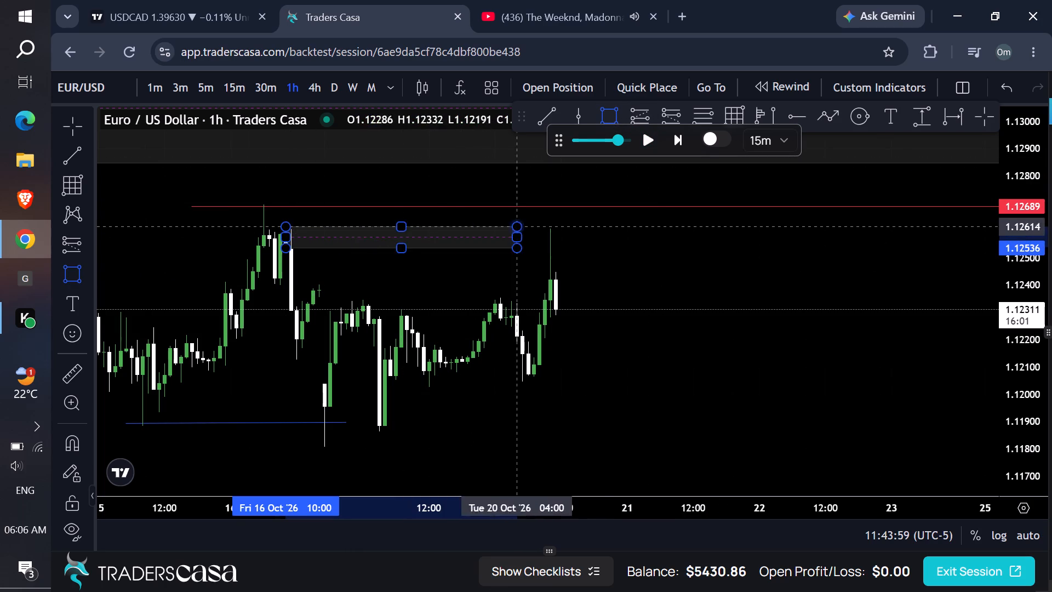
left_click(577, 228)
left_click(638, 247)
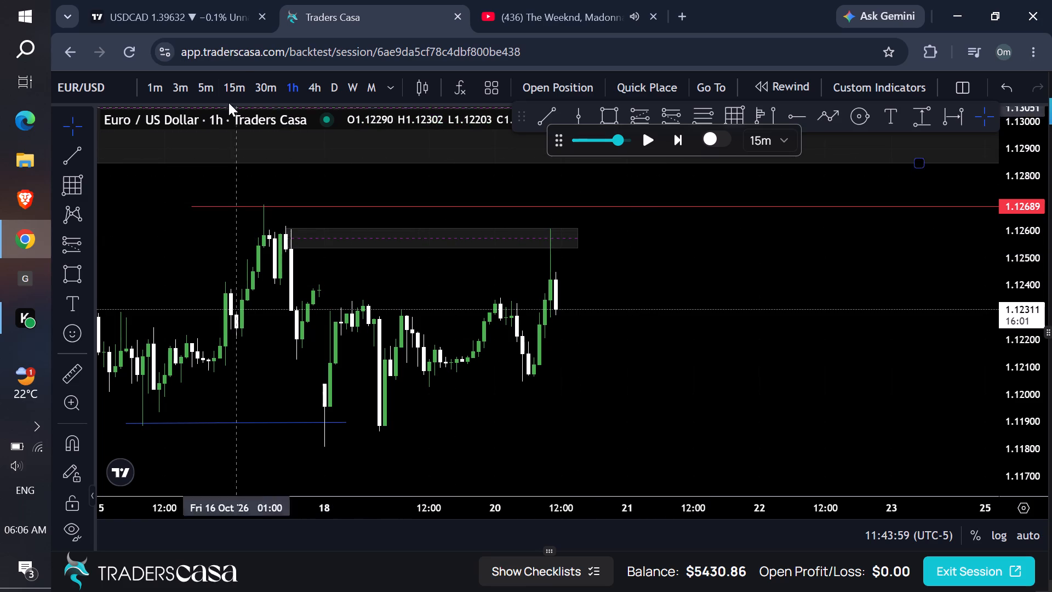
On the 15-minute chart, draw a short position after the 20 October spike with entry 1.12448, stop 1.12611 and target 1.11789.
left_click(226, 87)
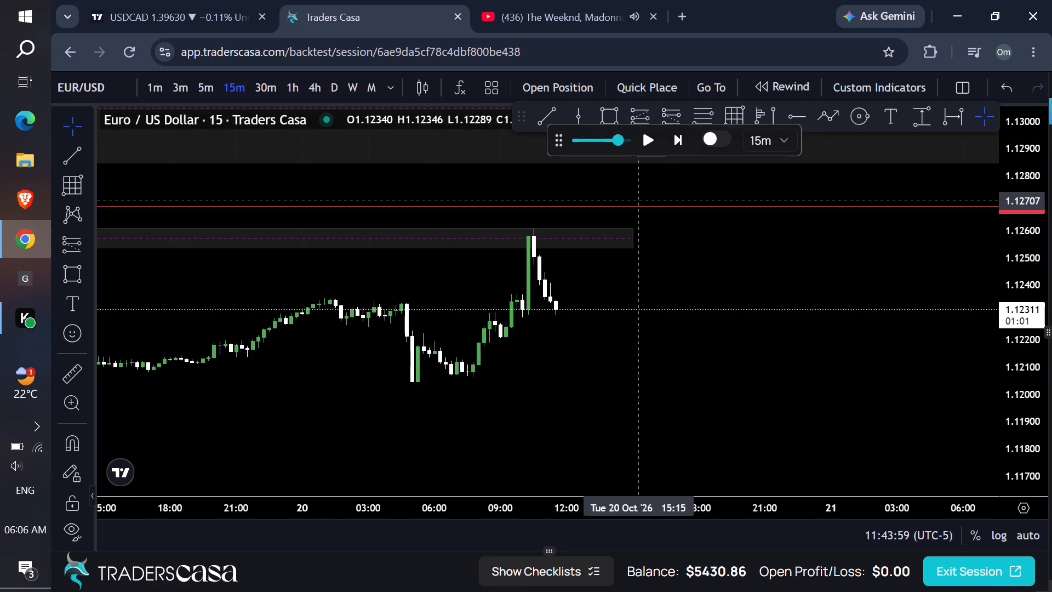
scroll(736, 264, "down", 3)
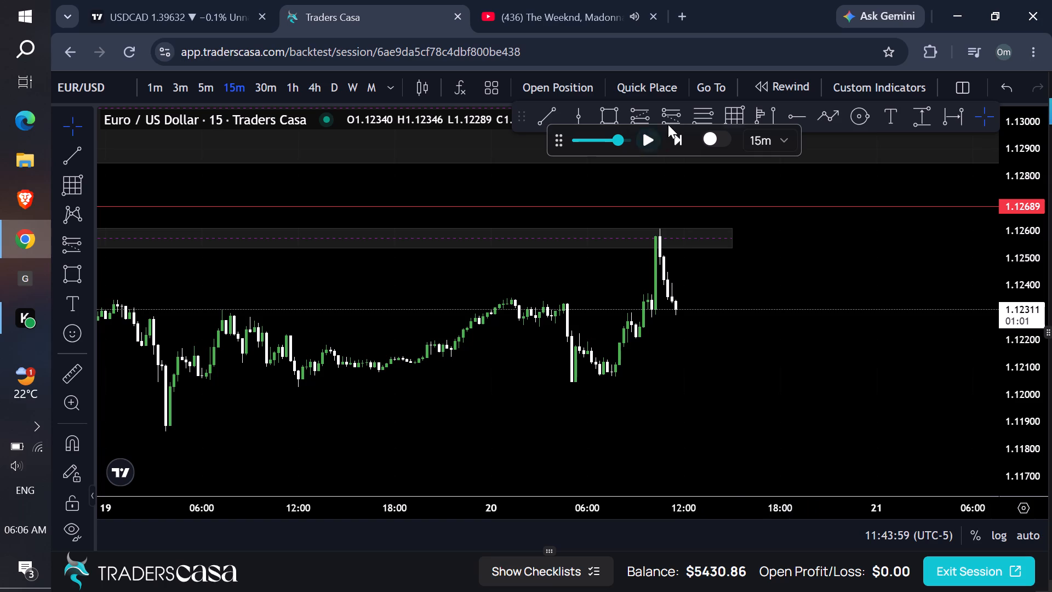
left_click(670, 121)
left_click(684, 272)
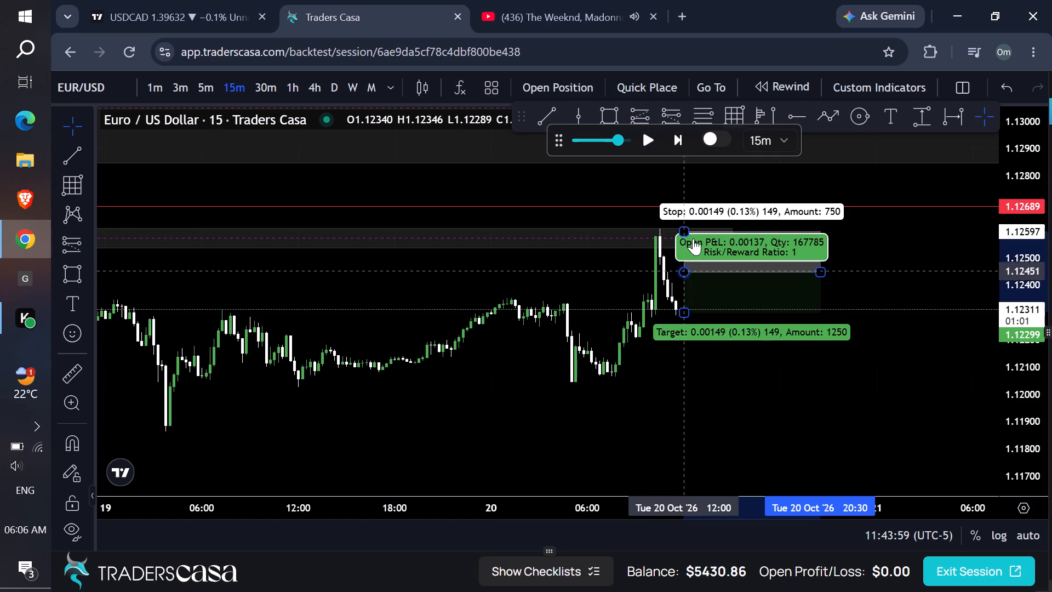
left_click_drag(686, 229, 691, 227)
scroll(869, 290, "down", 5)
scroll(933, 322, "up", 1)
scroll(942, 319, "down", 1)
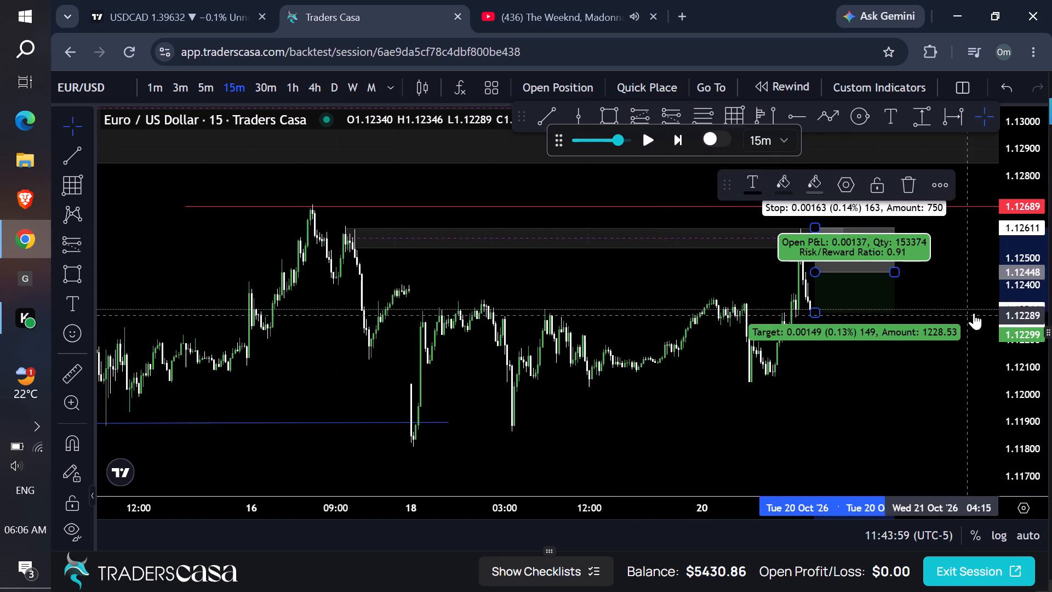
left_click_drag(1013, 312, 1002, 391)
left_click_drag(817, 311, 821, 369)
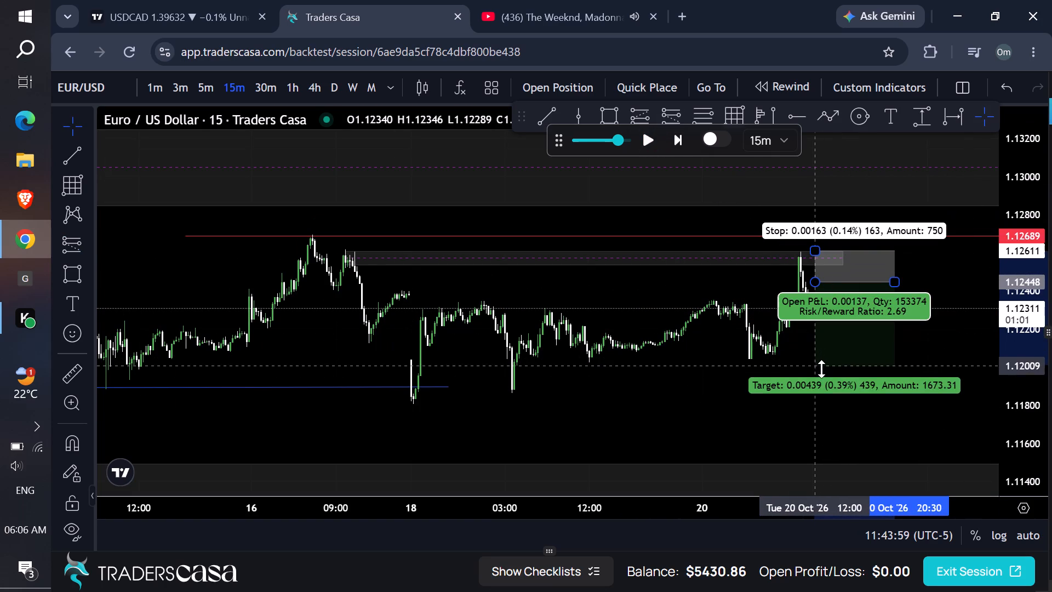
left_click_drag(821, 369, 824, 400)
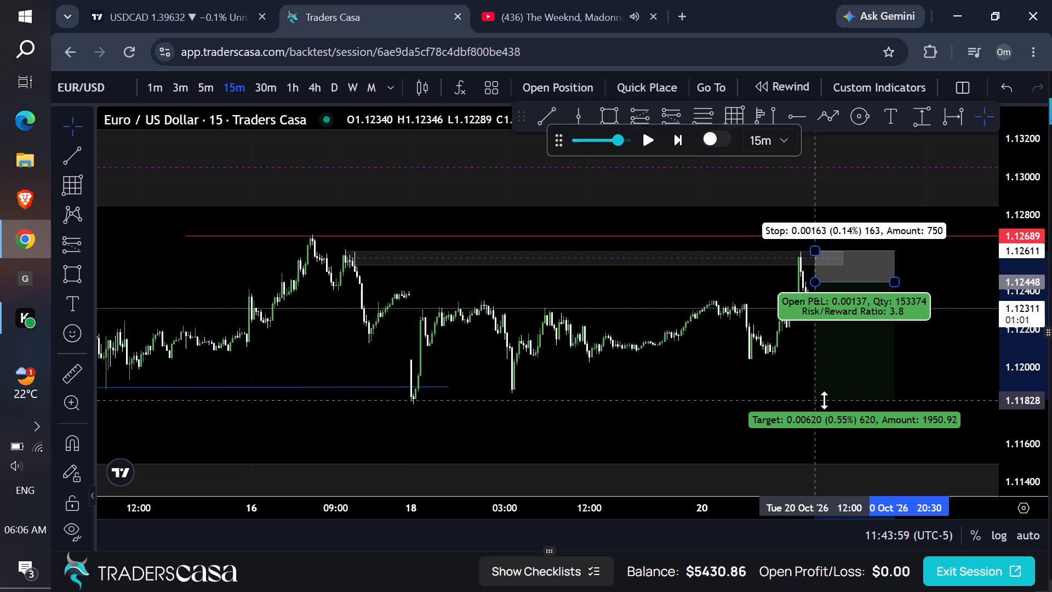
left_click_drag(824, 400, 825, 406)
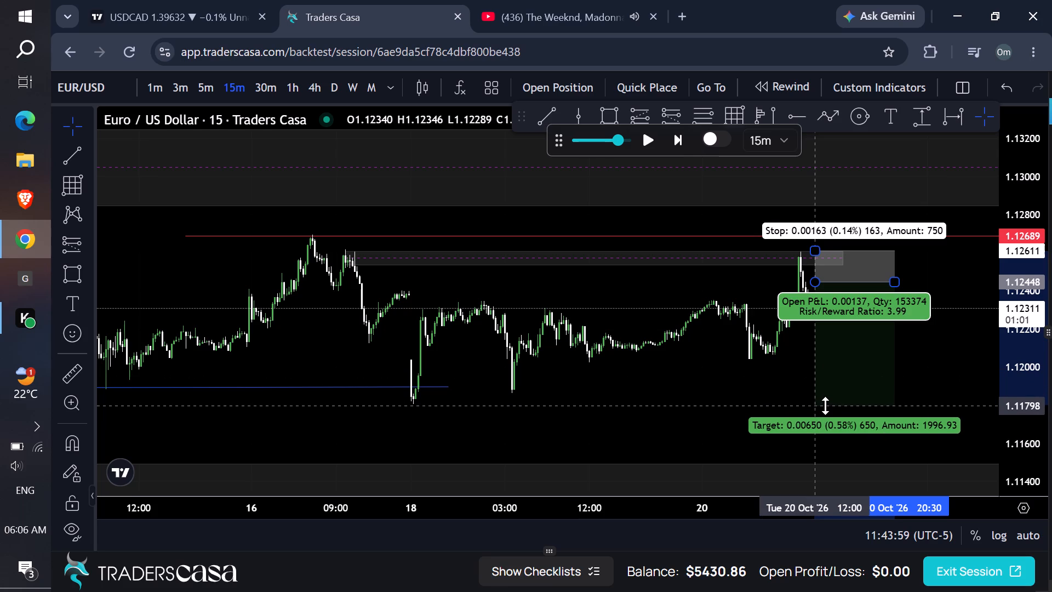
left_click_drag(825, 406, 826, 407)
Place a sell limit order at 1.12448 with stop loss 1.12611, take profit 1.11789 and 1% ($50) risk.
left_click(574, 89)
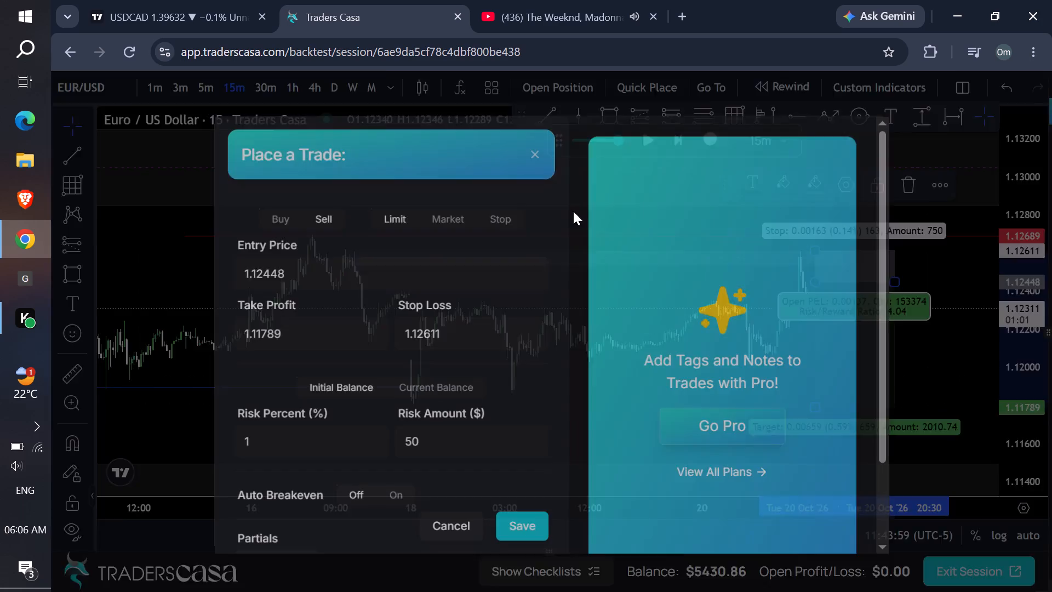
left_click(534, 521)
Resume the replay on the 4-hour chart with the sell limit order in place.
left_click(304, 96)
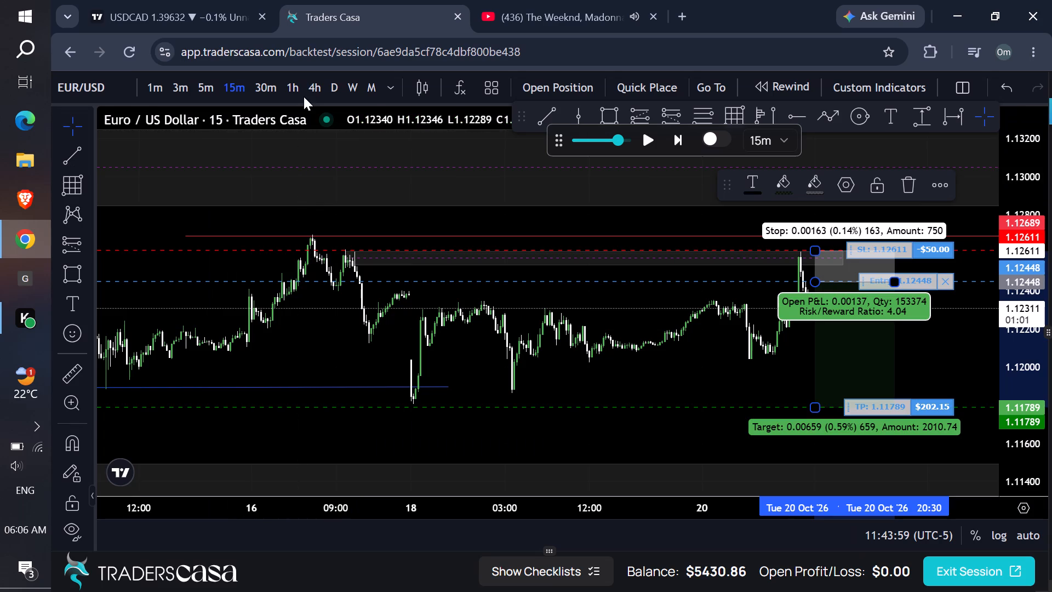
scroll(901, 324, "up", 1)
scroll(901, 324, "down", 1)
scroll(901, 324, "up", 4)
left_click_drag(878, 331, 878, 332)
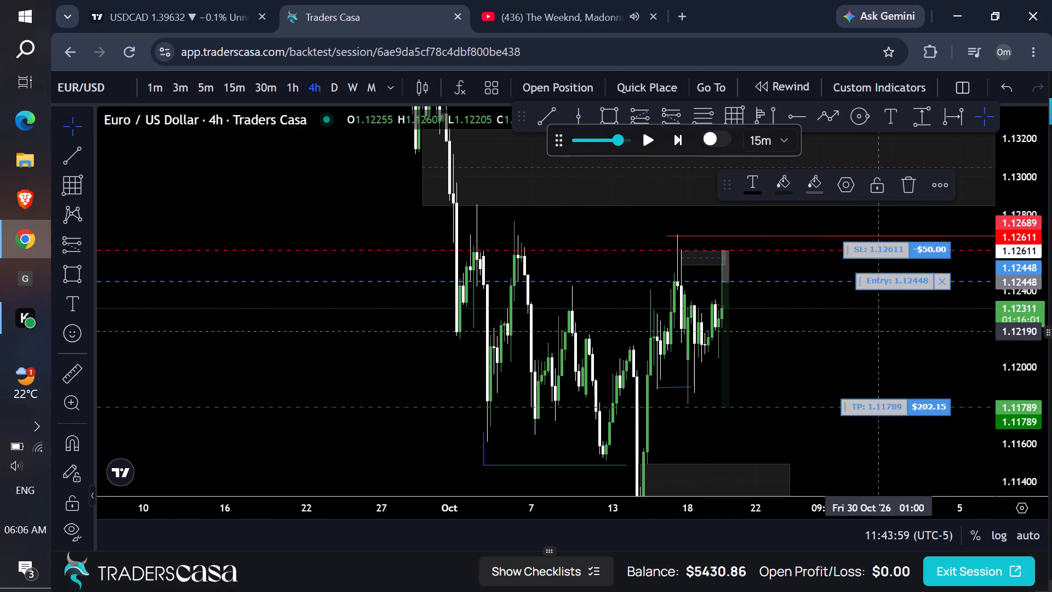
left_click_drag(878, 332, 769, 323)
left_click(649, 143)
double_click(649, 143)
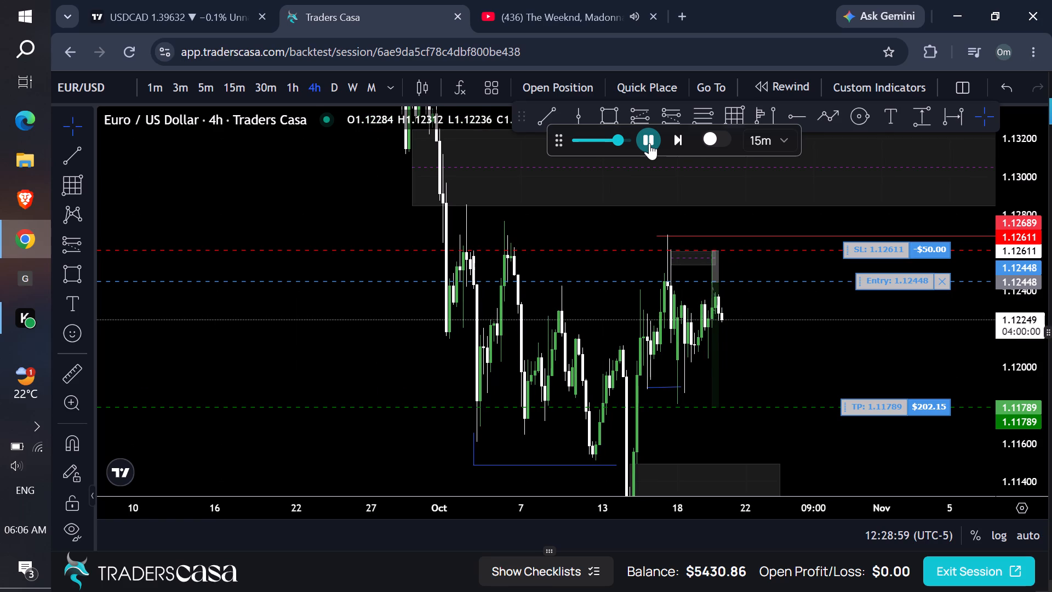
Keep replaying the 4-hour chart while extending the short-position drawing's end date to about 27 October.
left_click_drag(718, 280, 767, 293)
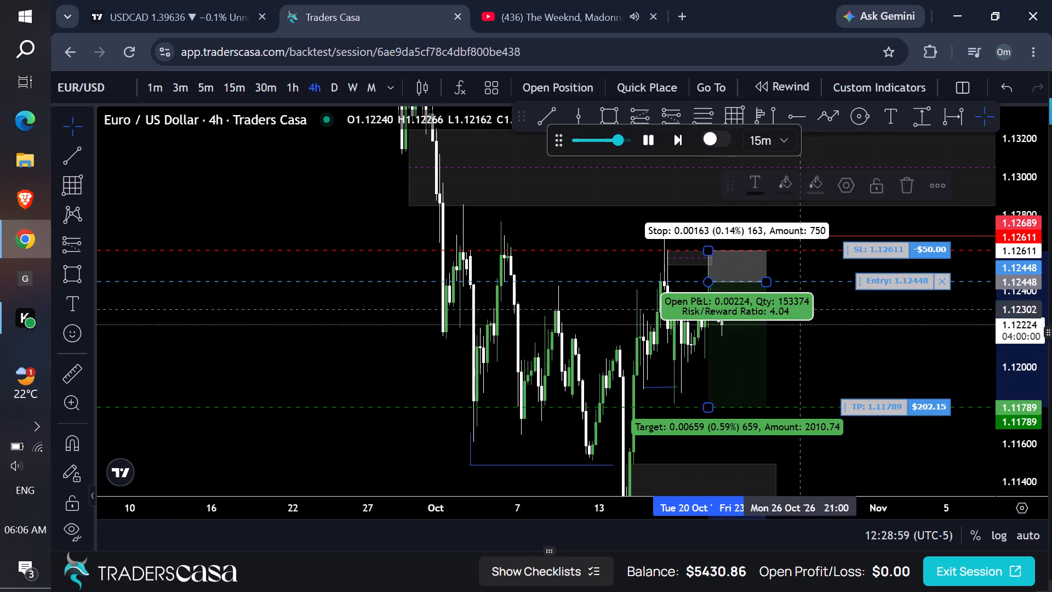
left_click(836, 333)
scroll(841, 325, "up", 6)
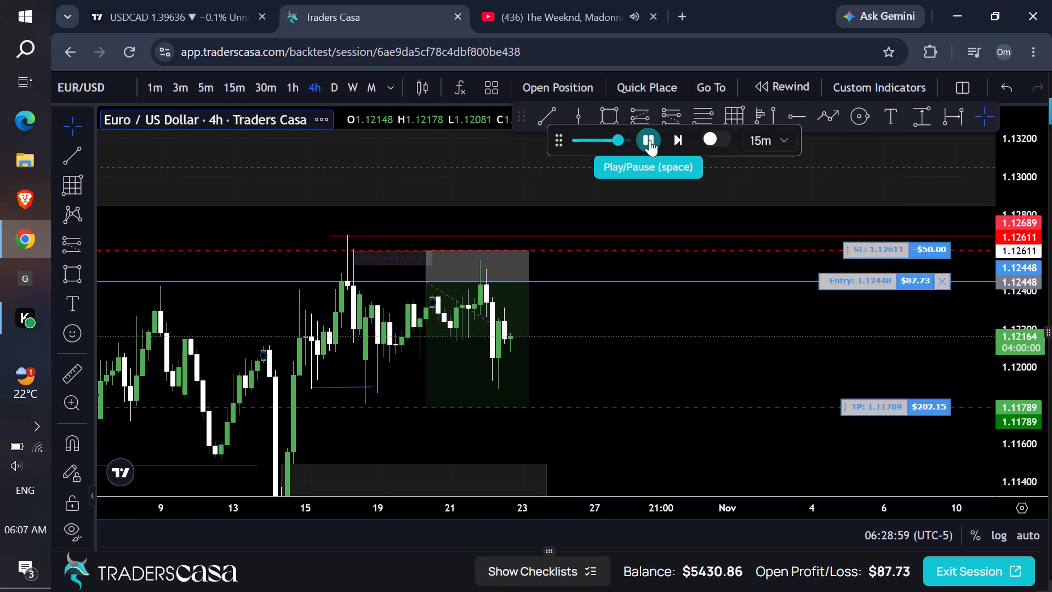
scroll(656, 283, "down", 2)
scroll(655, 315, "up", 1)
scroll(655, 315, "down", 1)
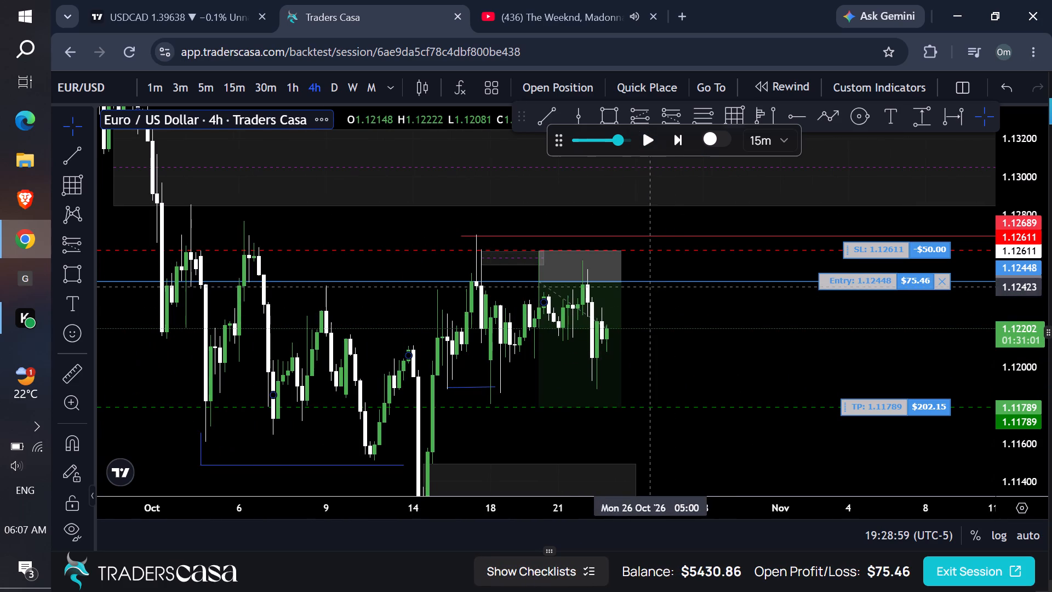
left_click_drag(620, 281, 677, 293)
left_click(726, 315)
left_click(650, 143)
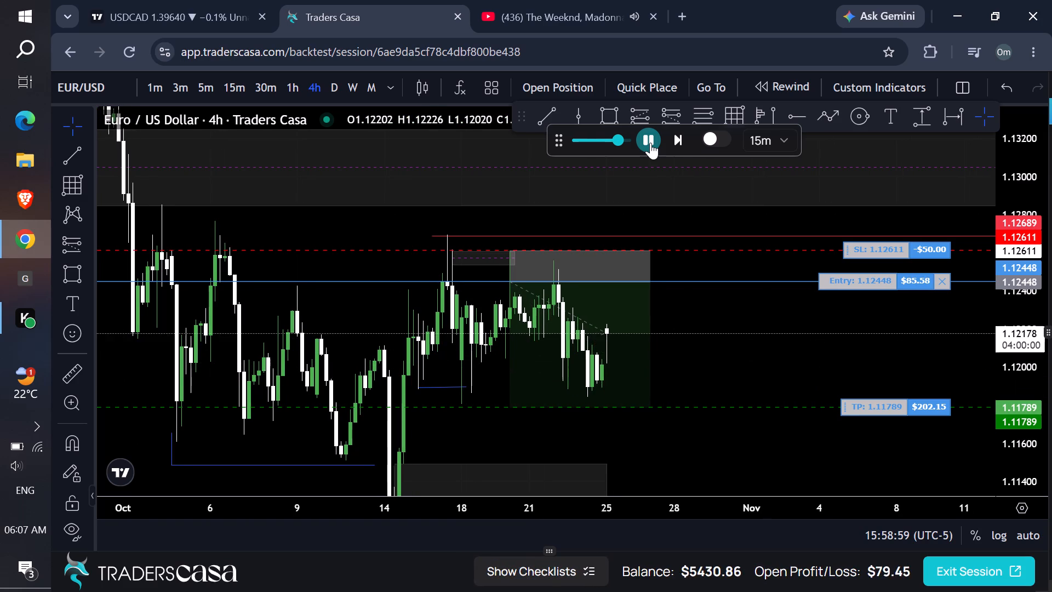
Move the open short trade's stop loss down to about breakeven at 1.12458.
left_click_drag(850, 247, 850, 280)
left_click(797, 306)
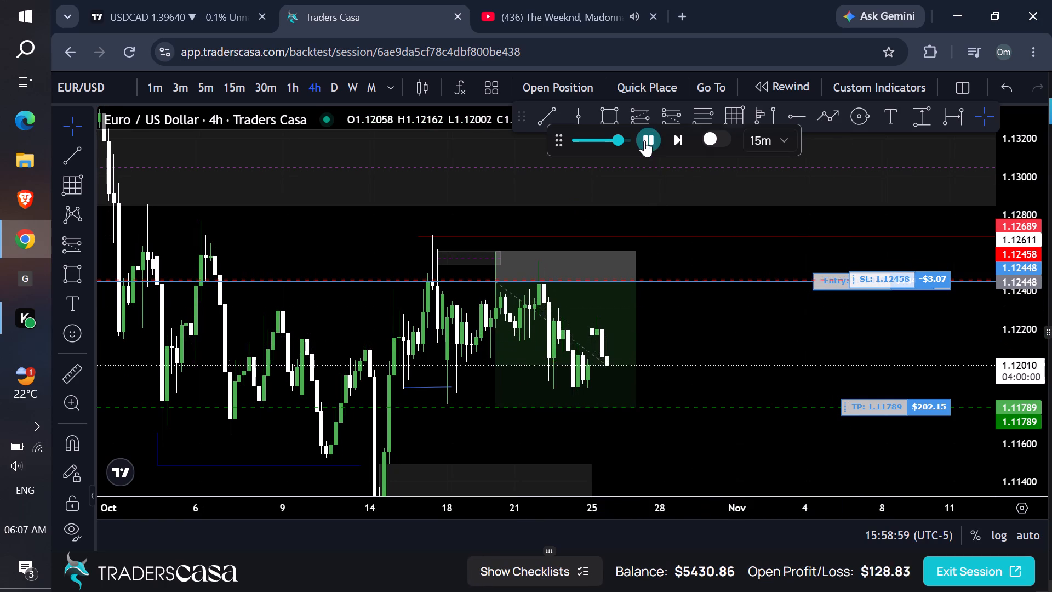
Pause the replay once price passes the trade's 1.11789 take-profit level.
left_click(644, 140)
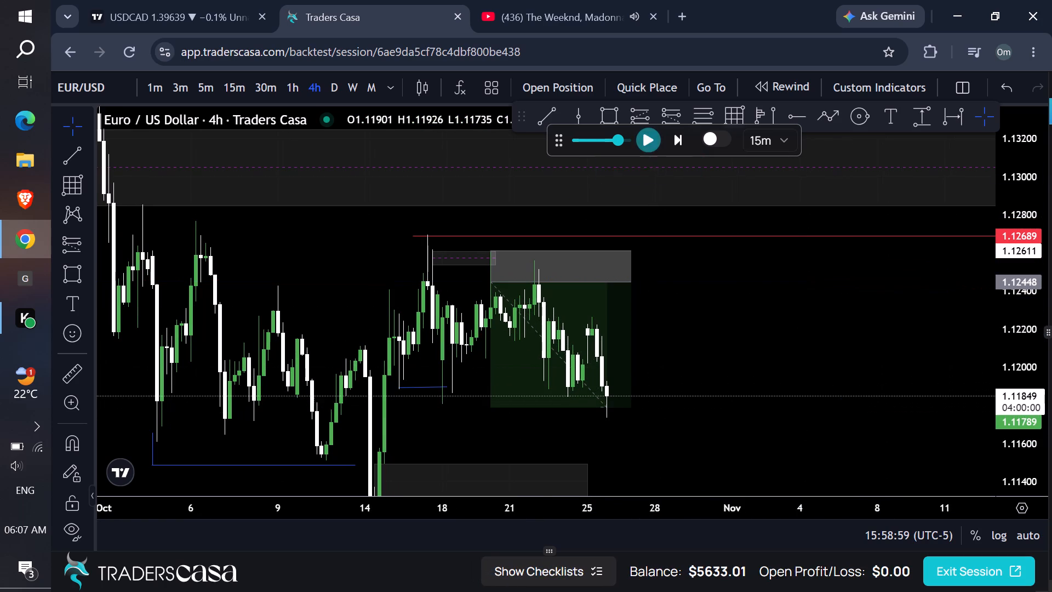
left_click_drag(702, 312, 744, 305)
On the daily chart, delete the short-position drawing of the closed trade.
left_click(339, 94)
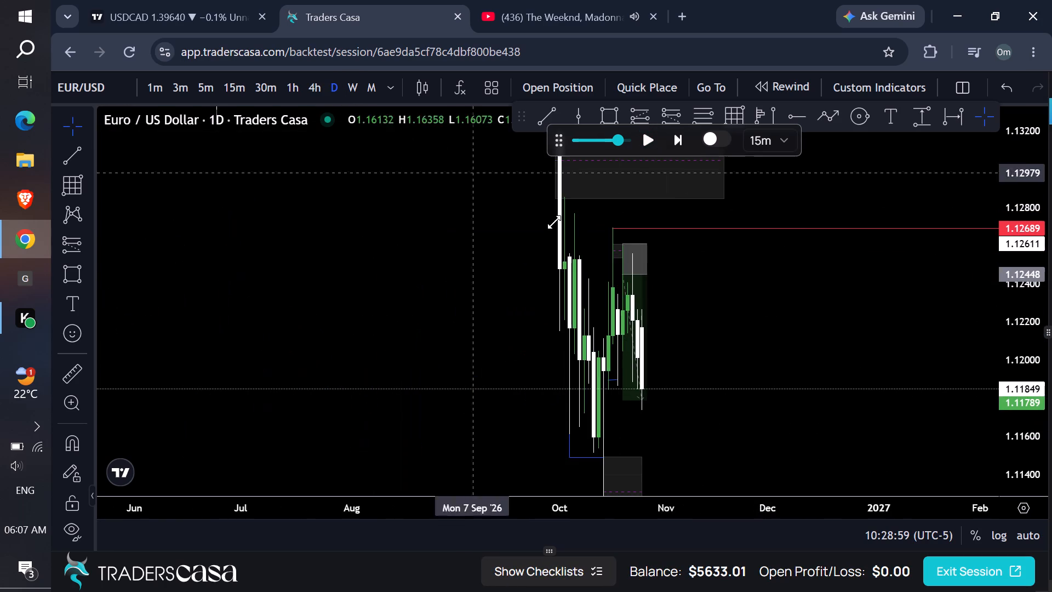
scroll(622, 271, "up", 5)
scroll(622, 271, "down", 1)
left_click_drag(533, 299, 651, 287)
scroll(668, 281, "up", 1)
scroll(668, 281, "down", 1)
scroll(668, 281, "up", 2)
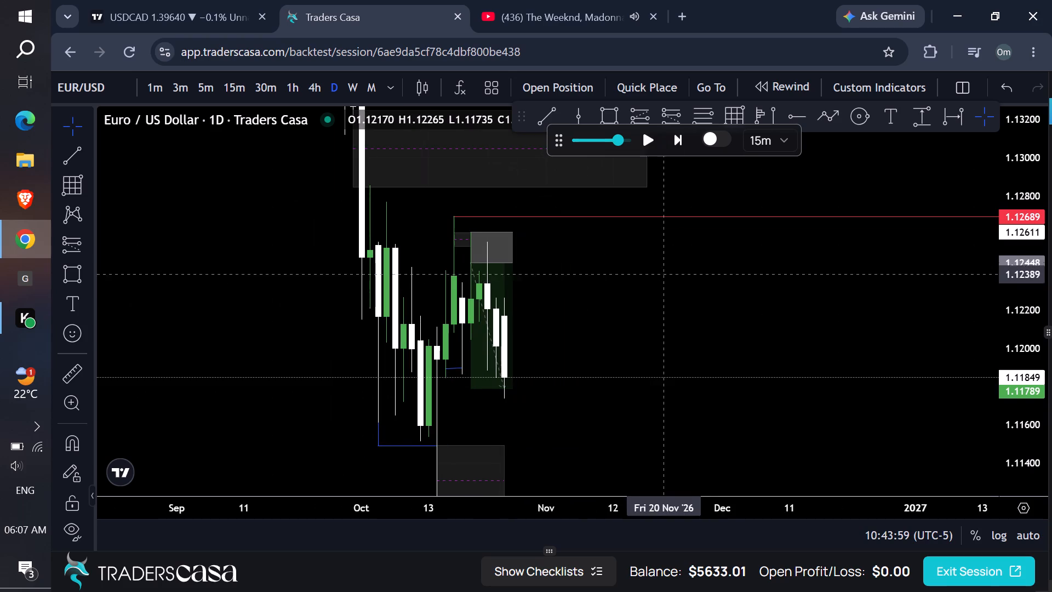
left_click(496, 274)
left_click(565, 269)
left_click(514, 264)
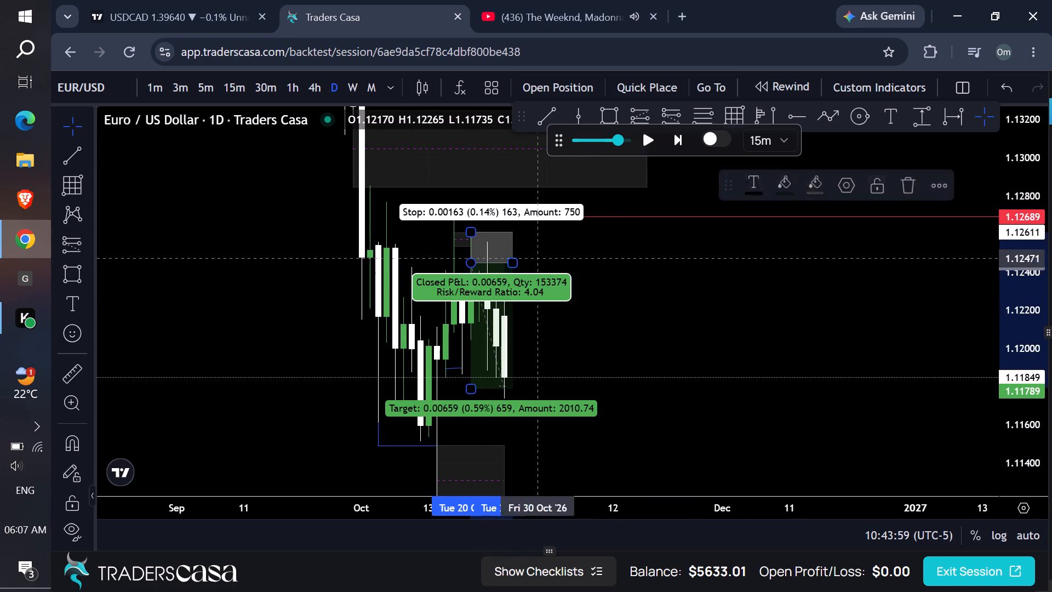
left_click(916, 183)
Delete the small rectangle zone just below the red 1.12689 level.
left_click(470, 242)
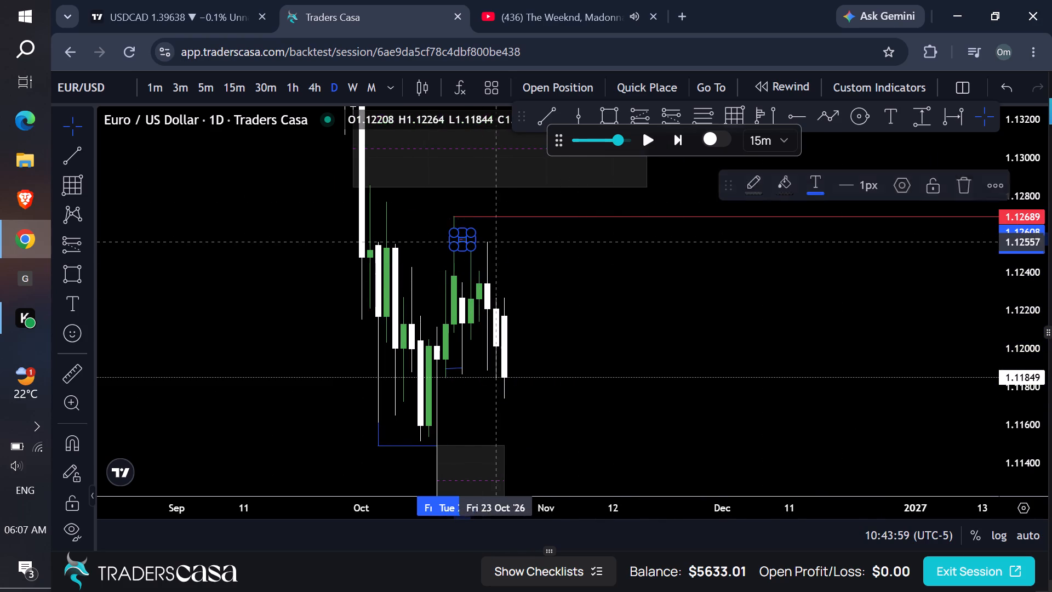
left_click(960, 183)
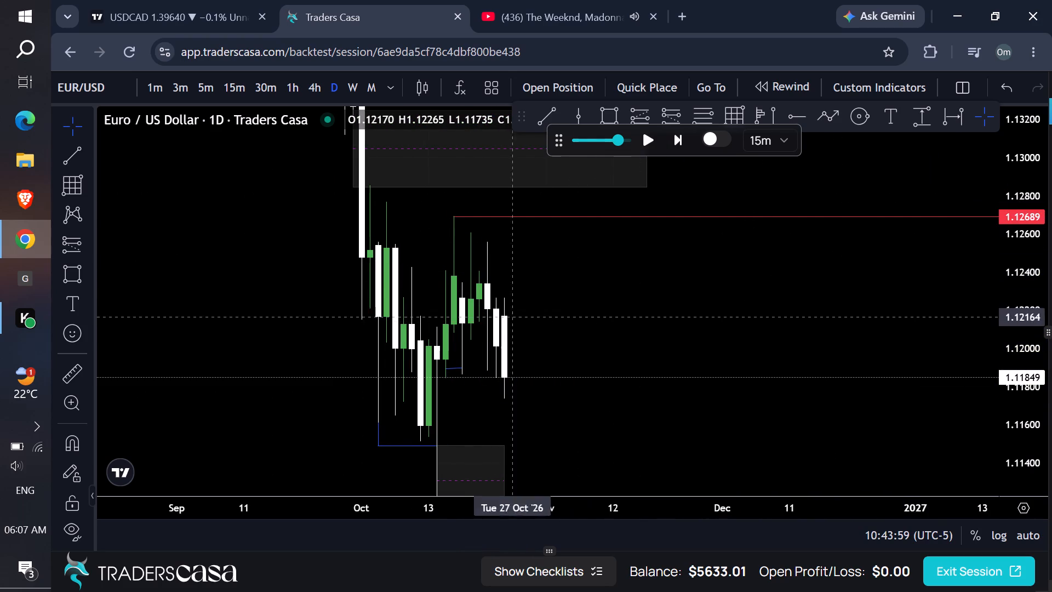
Delete the short blue trend line at the mid-October lows near 1.1189.
left_click(456, 367)
left_click(936, 179)
Draw a horizontal trend line on the daily chart from the 19 October low at 1.11871 across to the 26 October candle.
left_click_drag(775, 350, 791, 335)
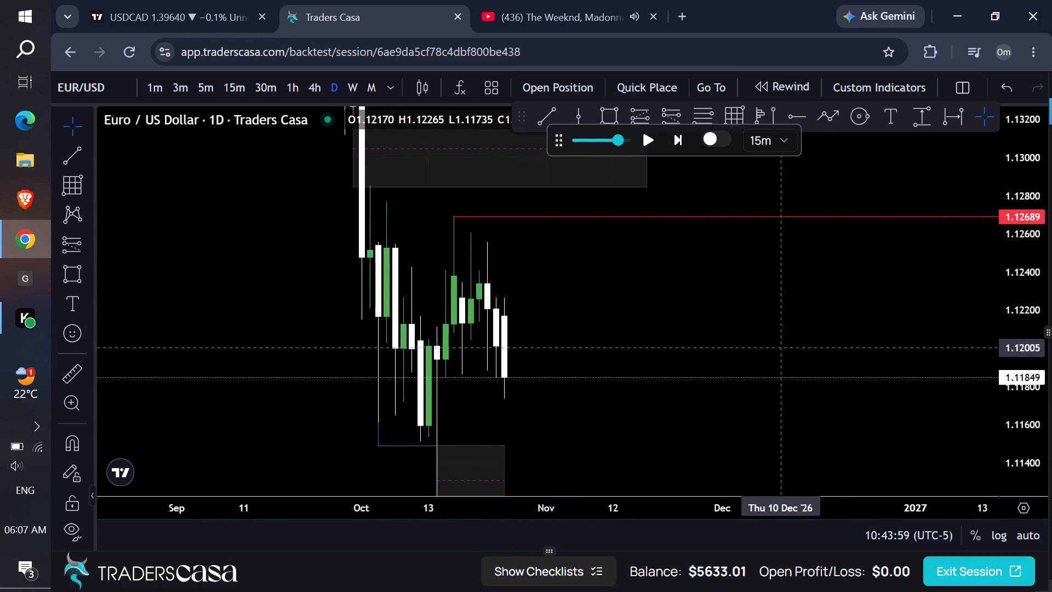
left_click_drag(791, 335, 827, 300)
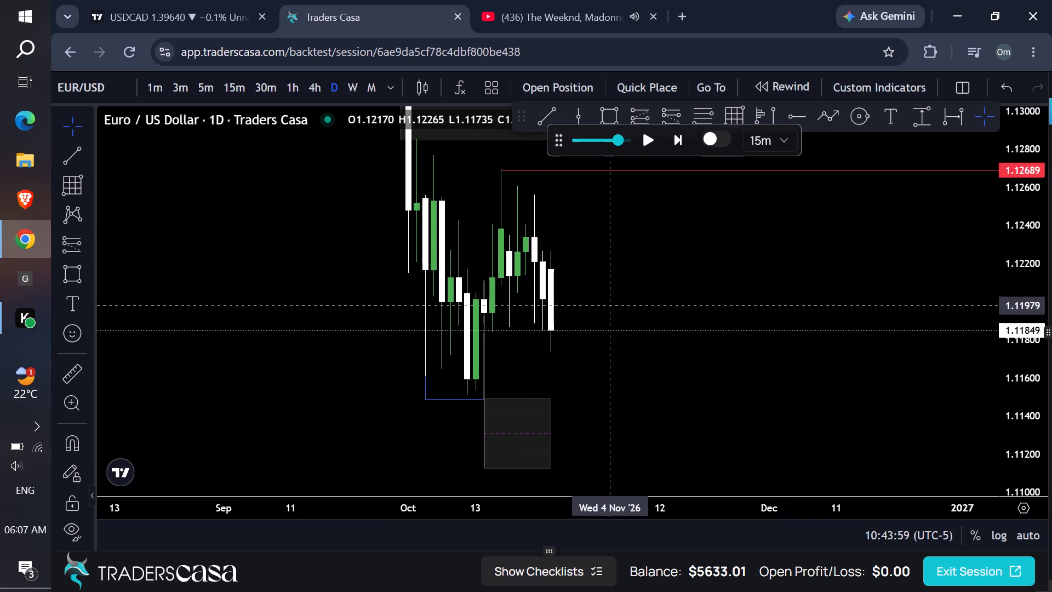
left_click_drag(642, 257, 637, 247)
left_click(538, 118)
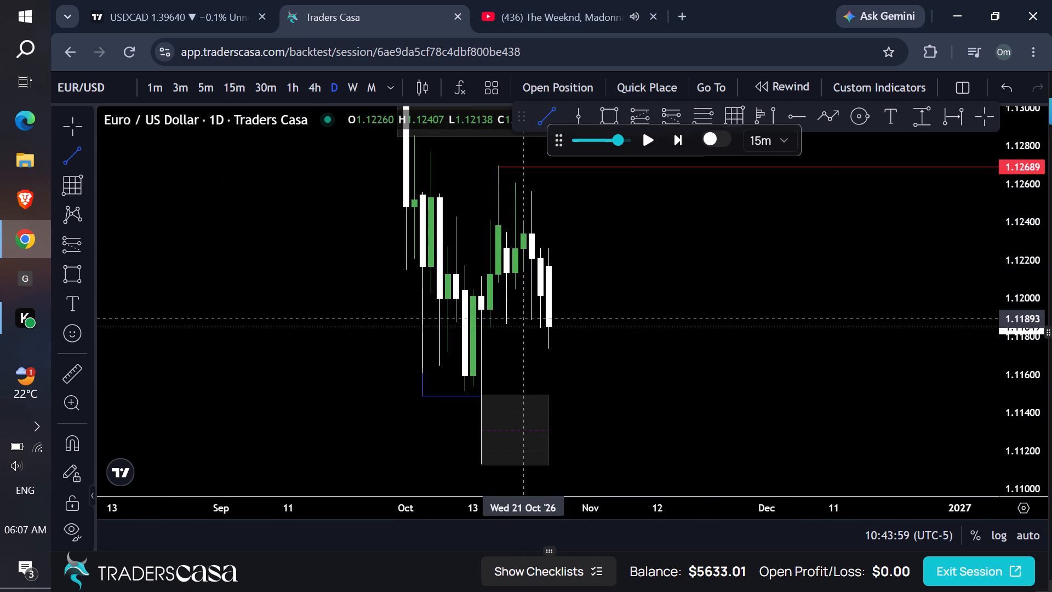
left_click(505, 323)
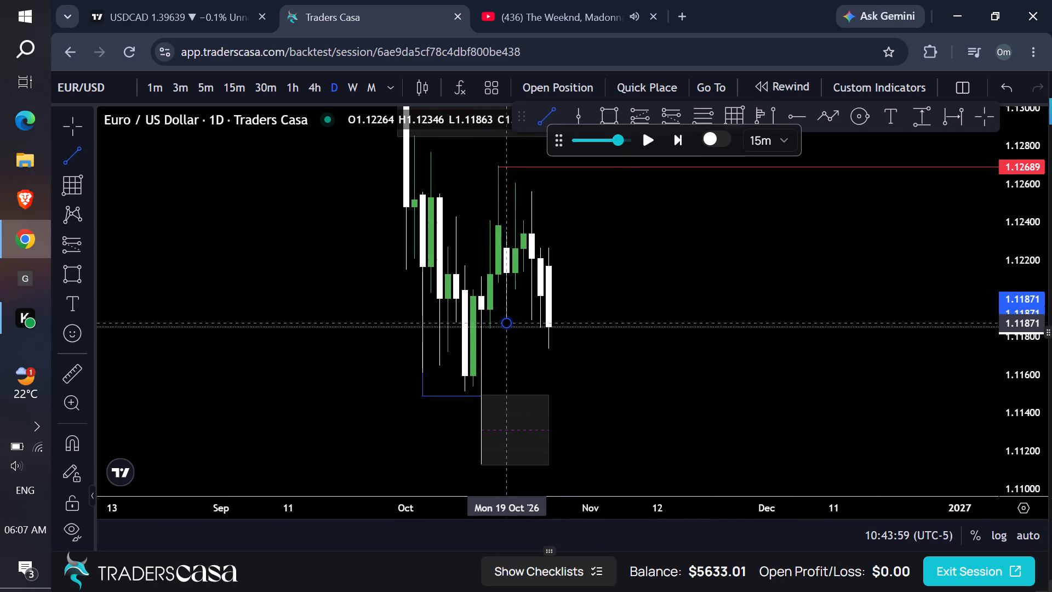
left_click(559, 327, "shift")
left_click_drag(557, 322, 552, 323)
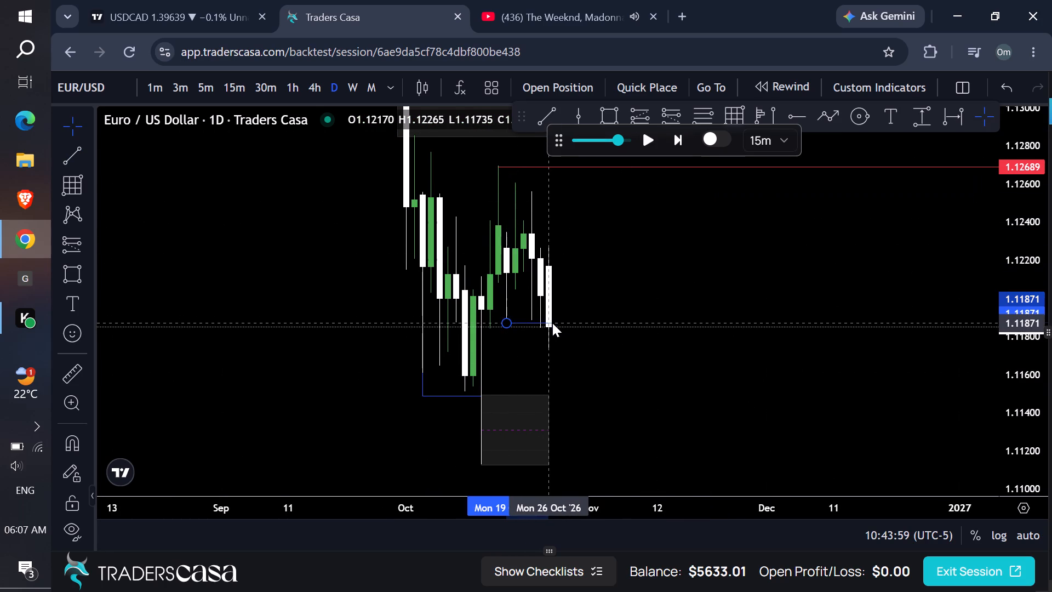
left_click_drag(552, 323, 551, 324)
left_click(604, 315)
left_click_drag(618, 315, 610, 306)
Advance the replay on the daily chart to 21:13 on 26 October.
left_click(542, 115)
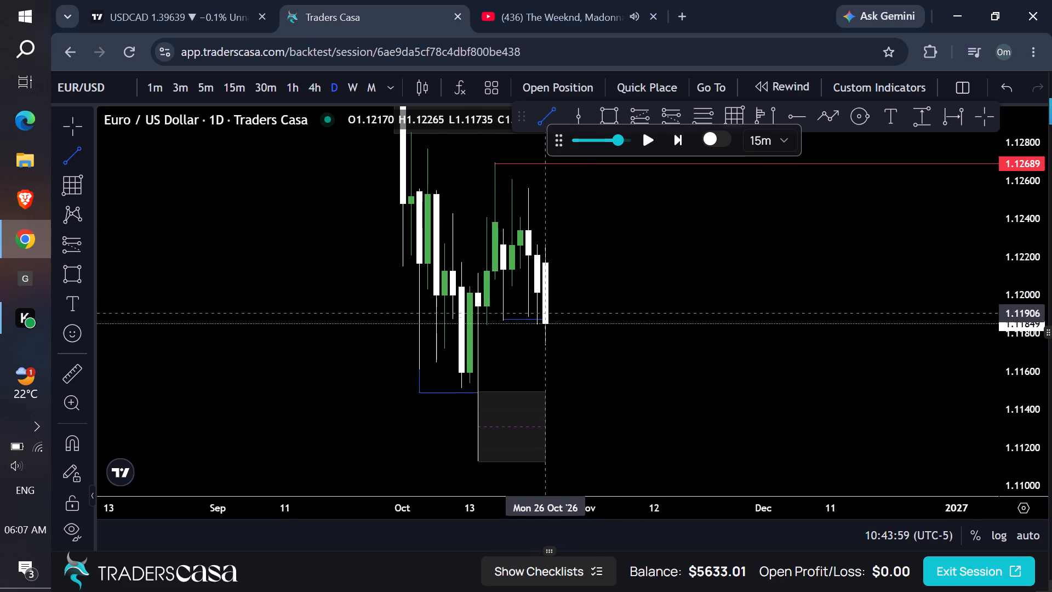
left_click(641, 138)
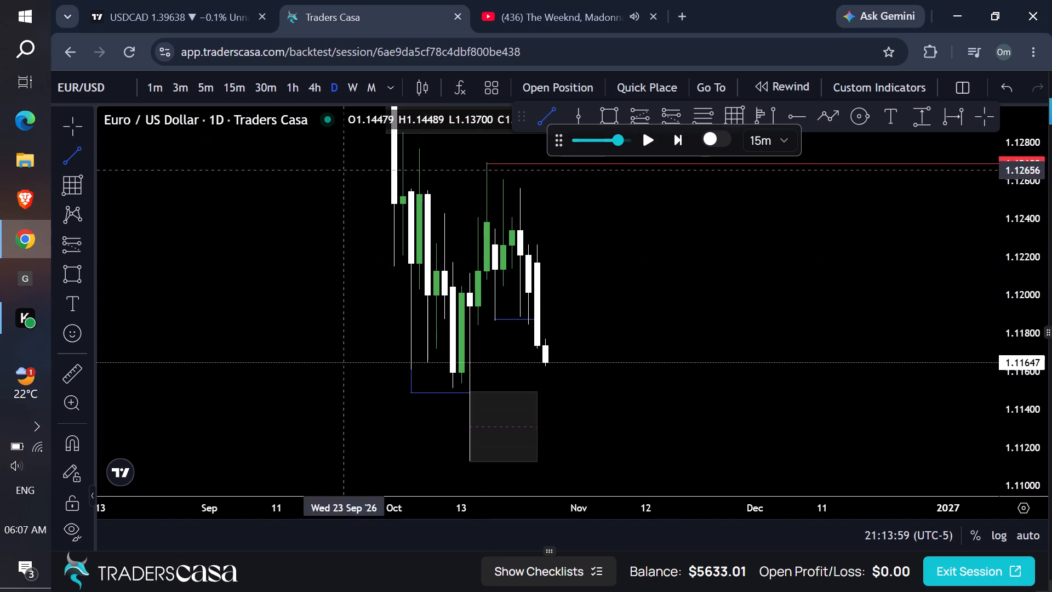
On the 4-hour chart, measure the price range of the fall from the 21 October high to the 26 October low.
left_click(315, 88)
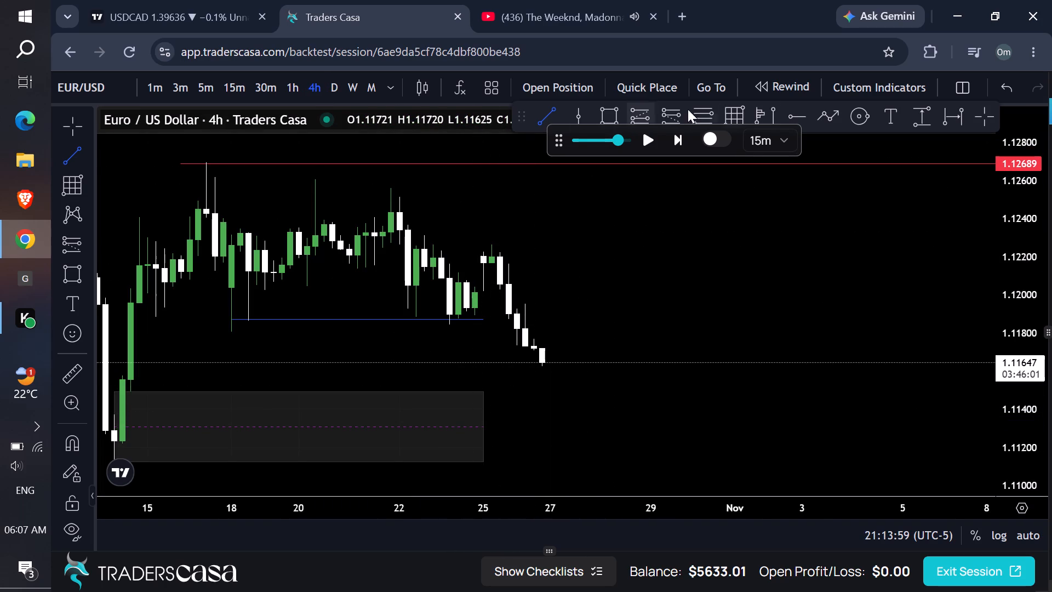
left_click(982, 115)
scroll(827, 215, "up", 1)
scroll(815, 224, "down", 5)
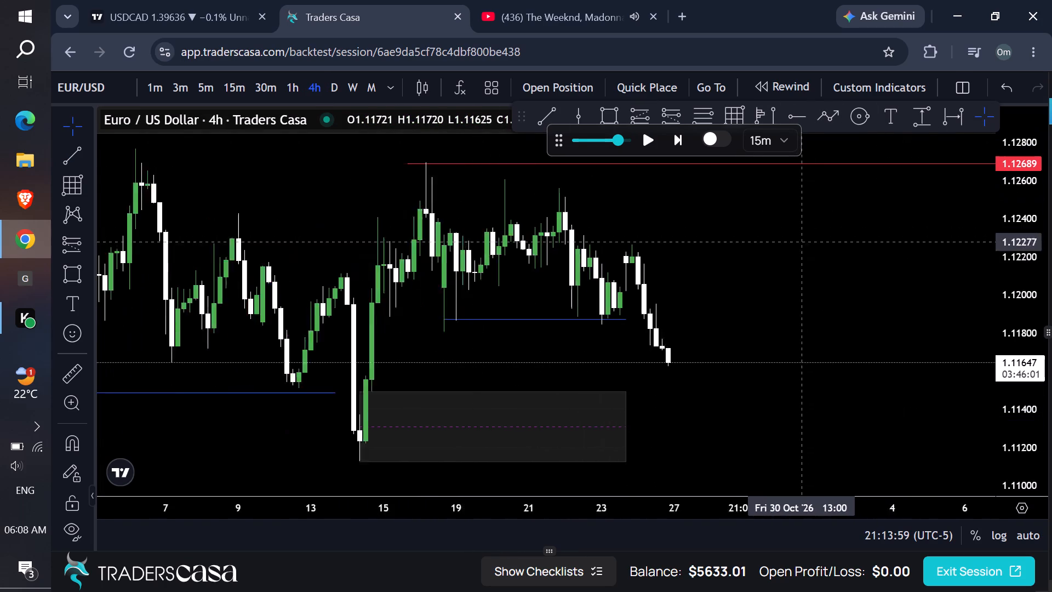
left_click_drag(784, 286, 789, 245)
left_click_drag(780, 247, 677, 312)
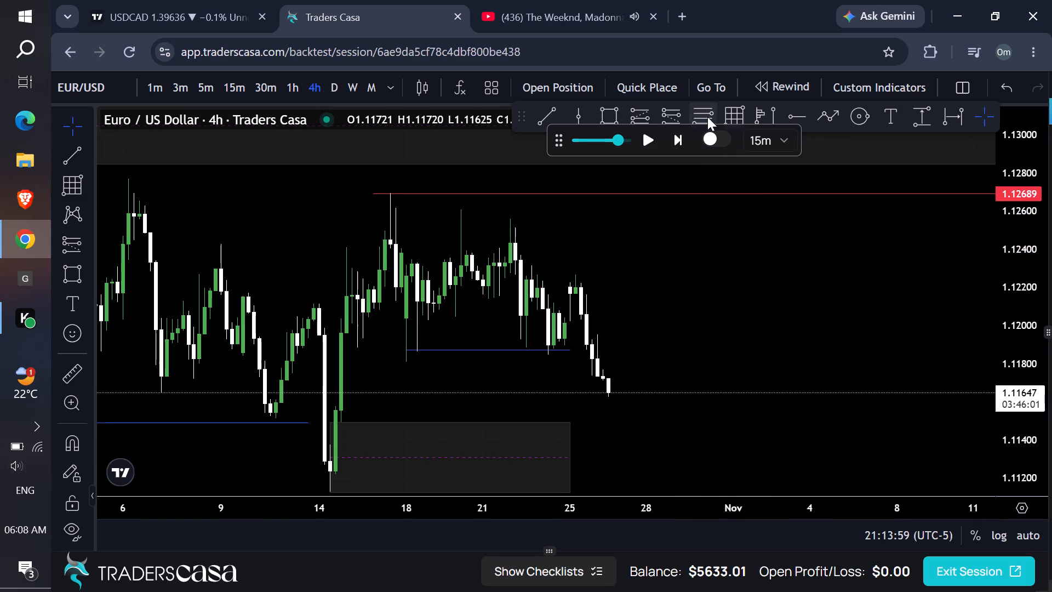
left_click(918, 116)
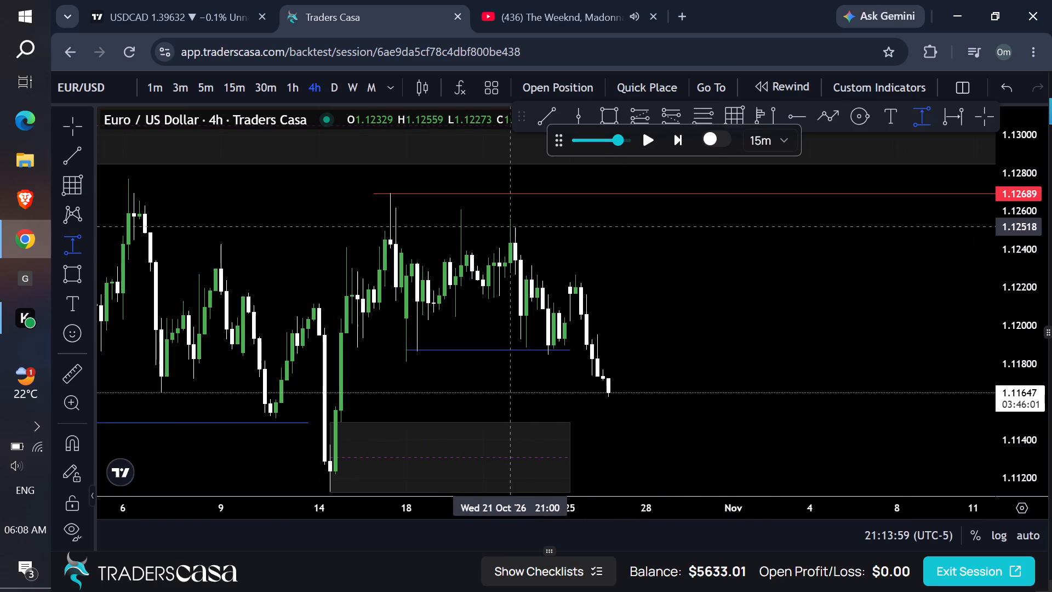
left_click(510, 226)
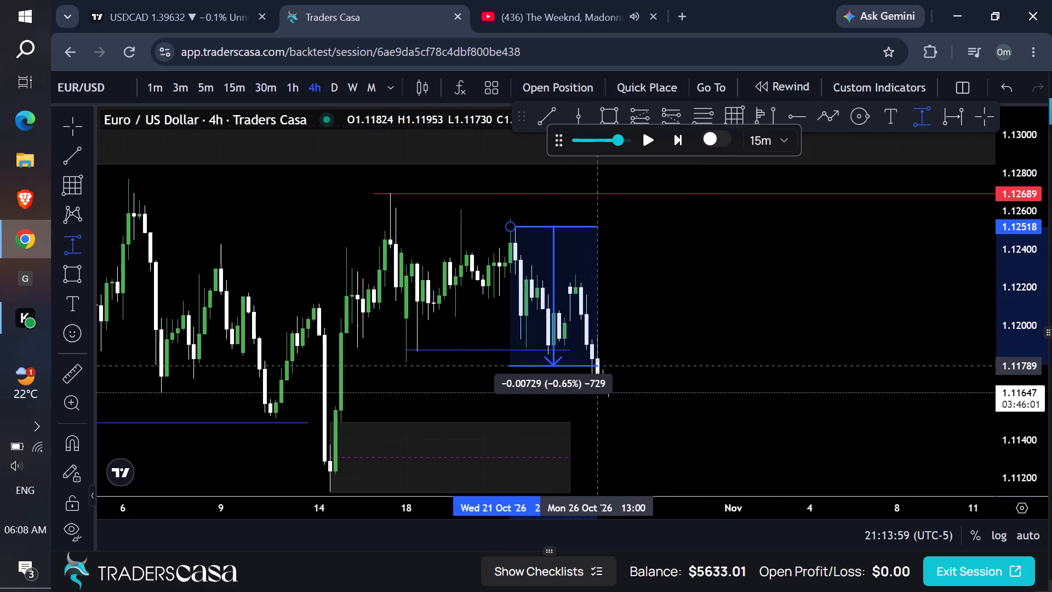
left_click(609, 397)
Measure the date range of the same fall, from 21 October 21:00 to 26 October 21:00.
left_click_drag(724, 354, 752, 337)
left_click(958, 119)
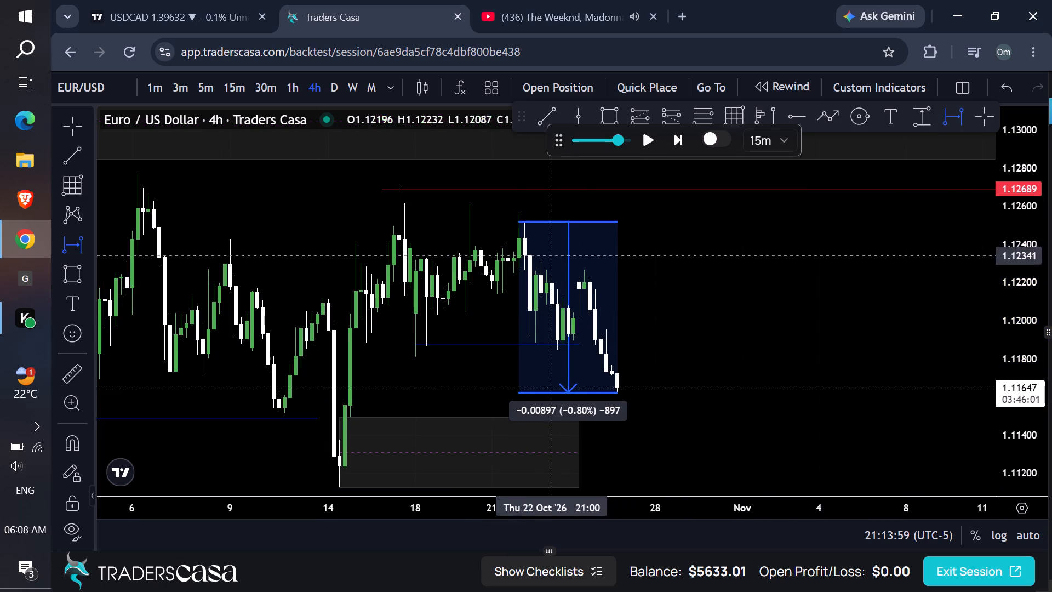
left_click(520, 221)
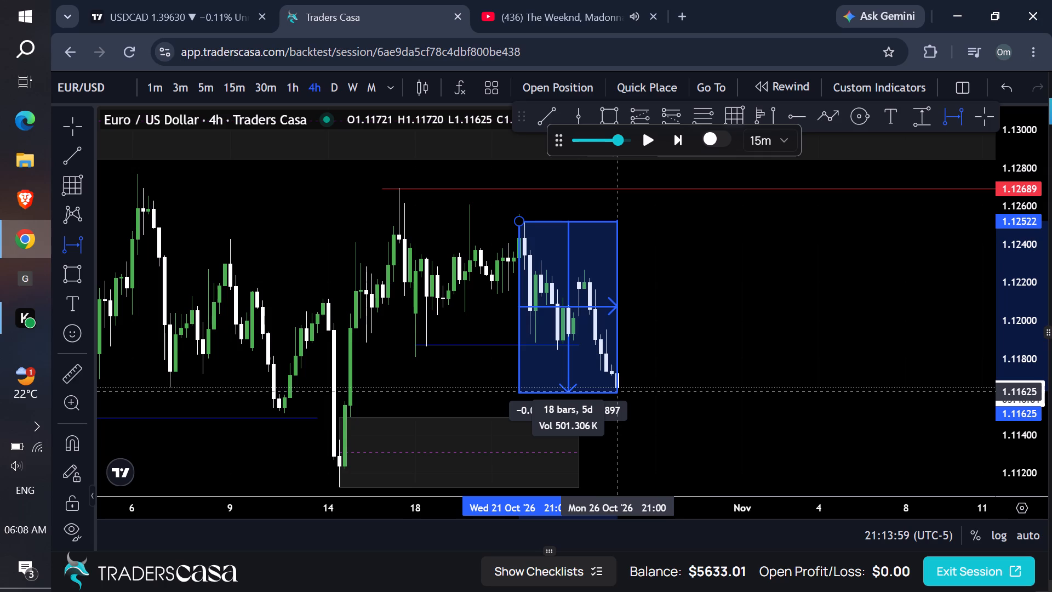
left_click(616, 392)
left_click(666, 361)
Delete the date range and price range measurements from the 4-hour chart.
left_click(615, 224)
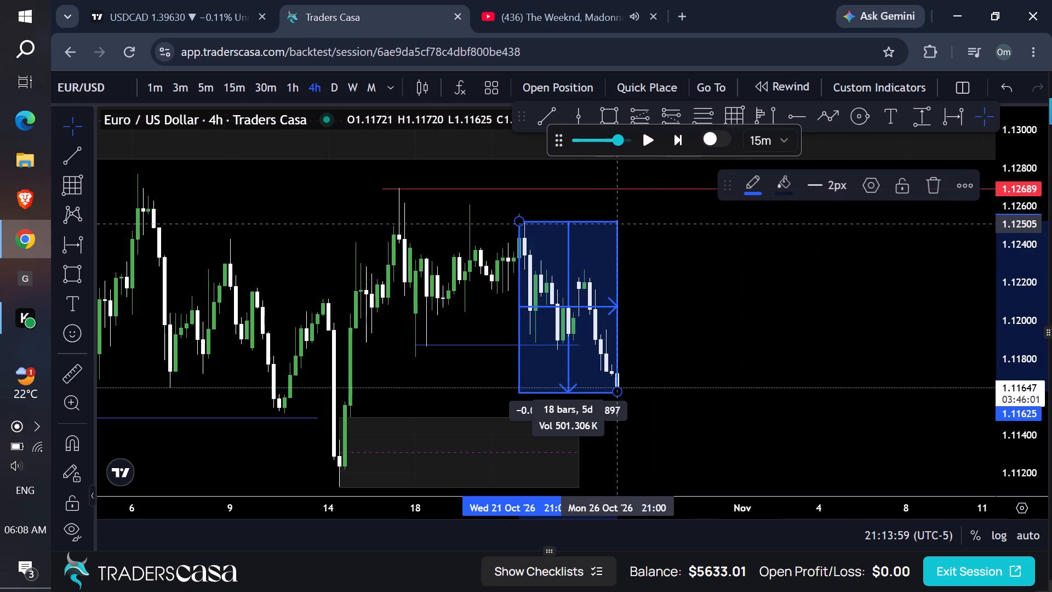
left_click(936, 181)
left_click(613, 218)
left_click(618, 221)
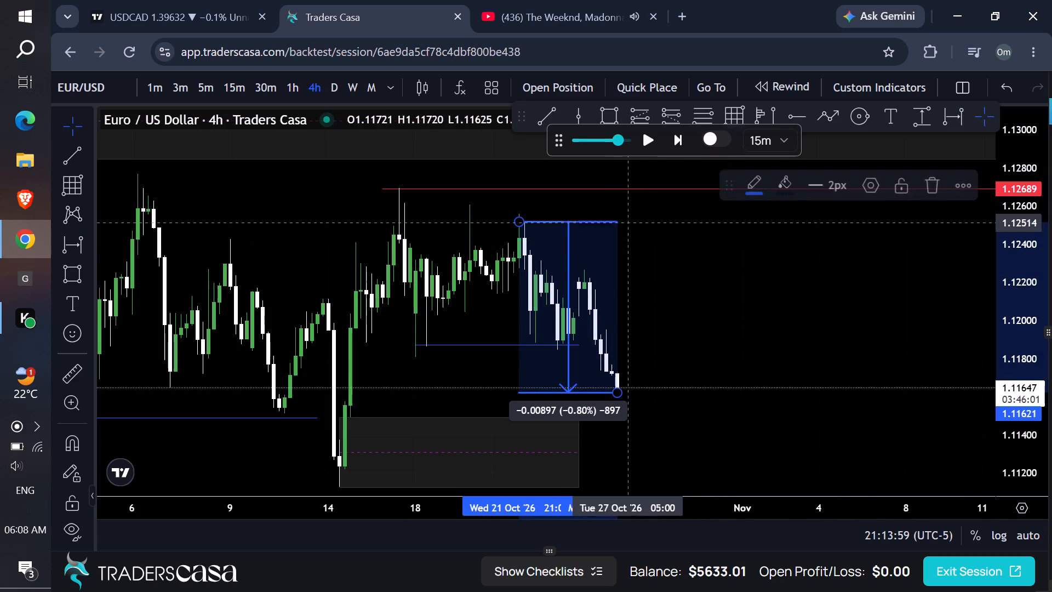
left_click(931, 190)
Extend the large demand zone at the mid-October low forward in time to about 29 October.
left_click_drag(798, 264, 788, 231)
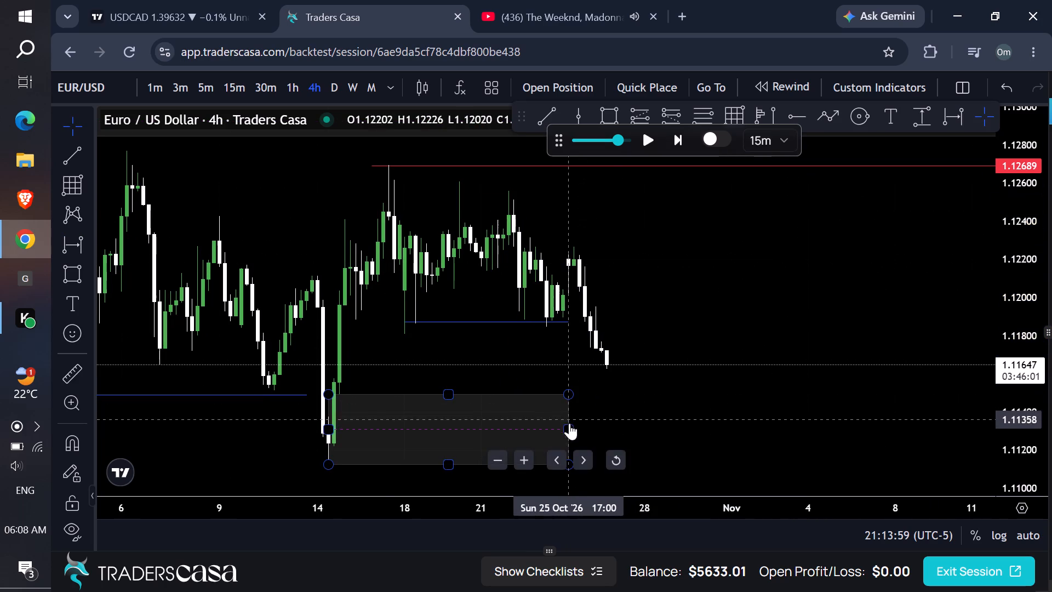
left_click_drag(570, 425, 682, 418)
left_click_drag(723, 355, 719, 341)
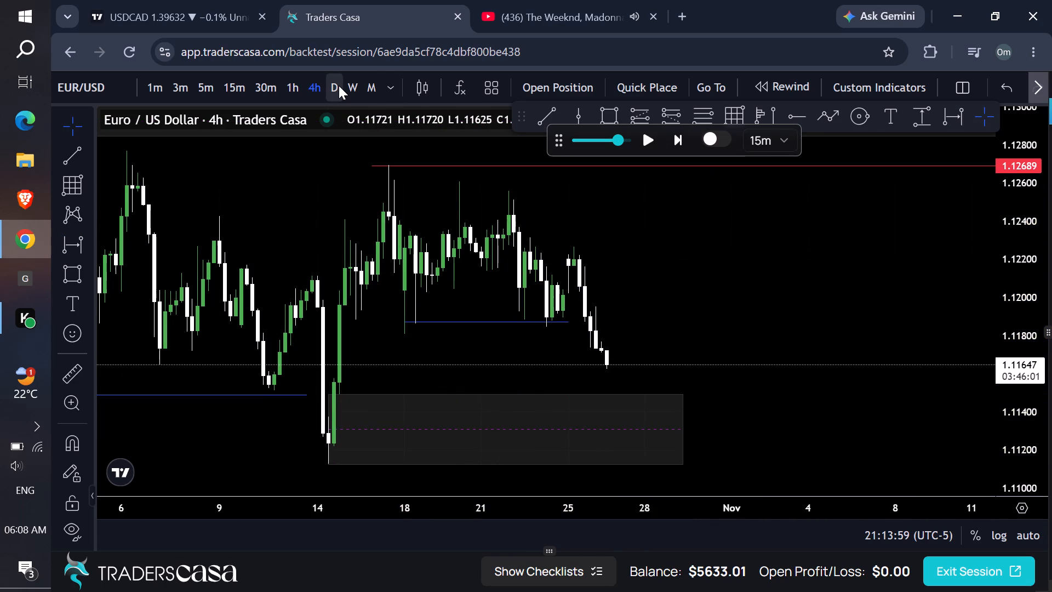
On the daily chart, advance the replay into 27 October until price trades inside the demand zone.
left_click(339, 86)
left_click_drag(704, 289, 637, 228)
left_click(644, 147)
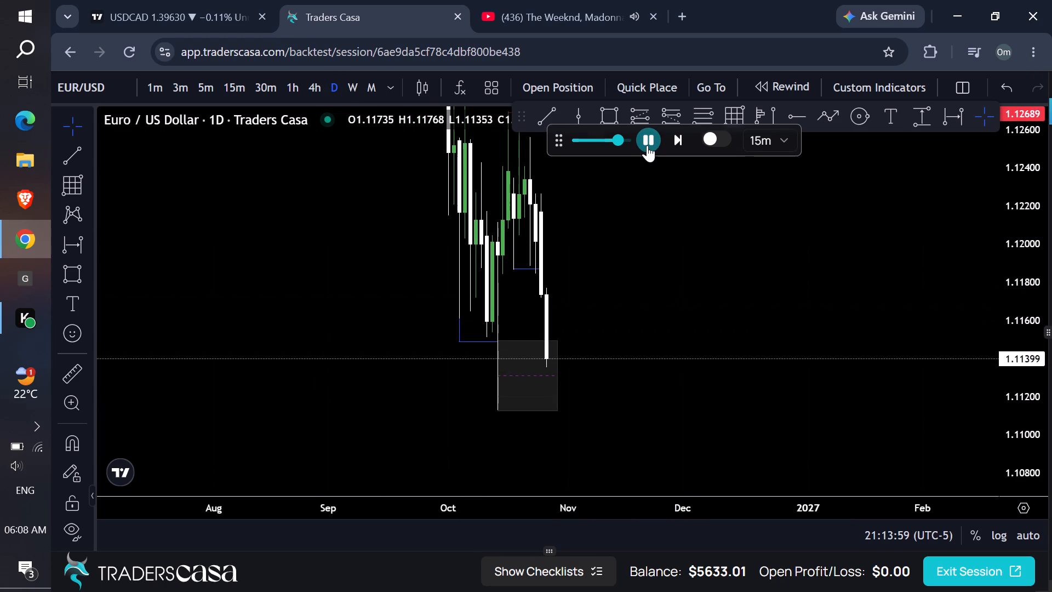
Extend the demand zone further forward in time to about 11 November.
left_click_drag(556, 379, 613, 380)
left_click_drag(689, 345, 688, 339)
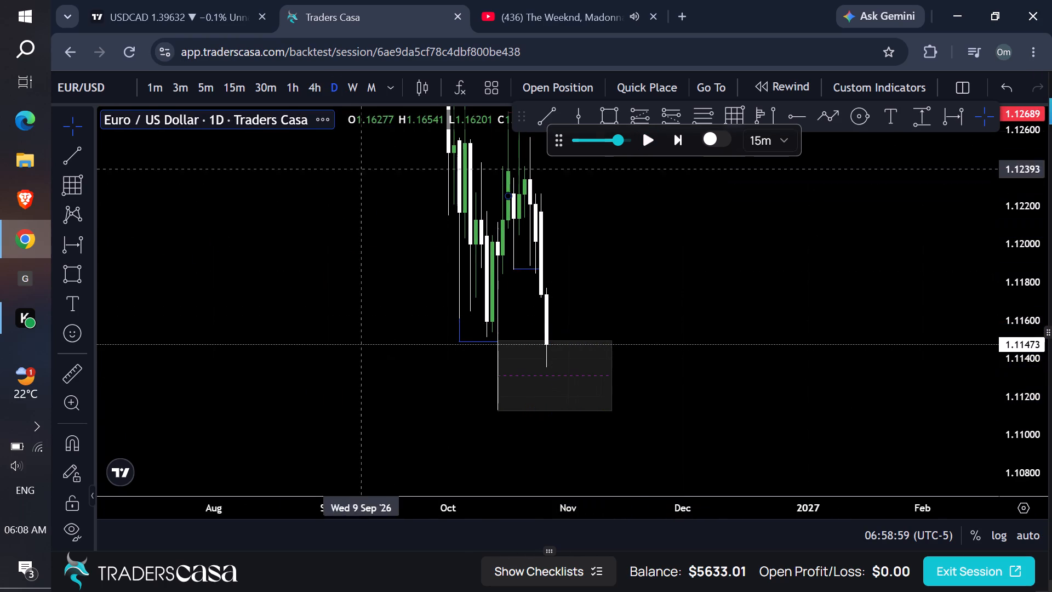
Advance the replay on the 4-hour chart to 10:28 on 27 October.
left_click(314, 95)
left_click(235, 90)
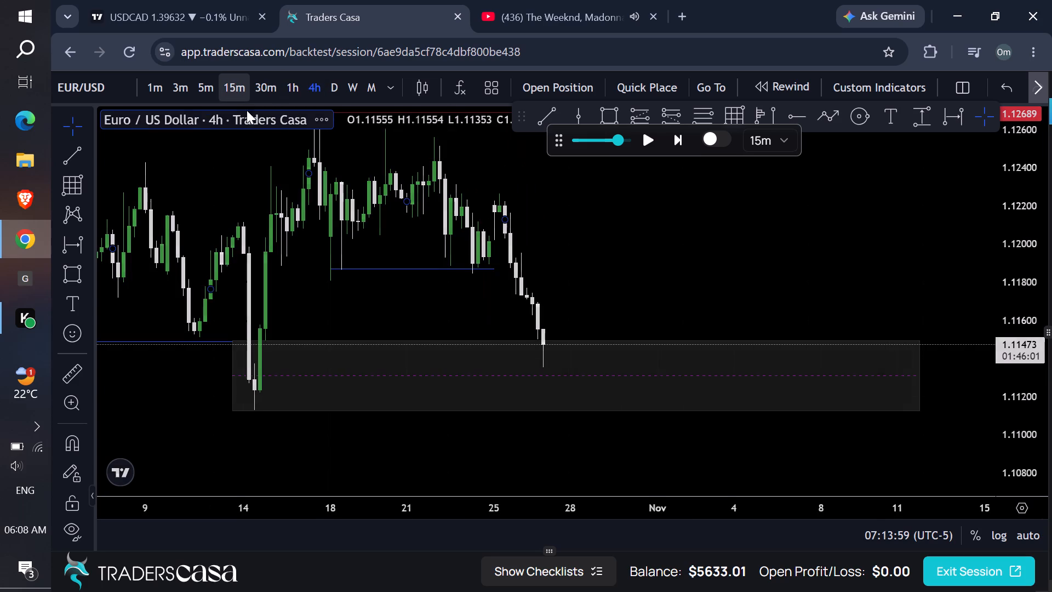
scroll(568, 238, "down", 2)
left_click(313, 90)
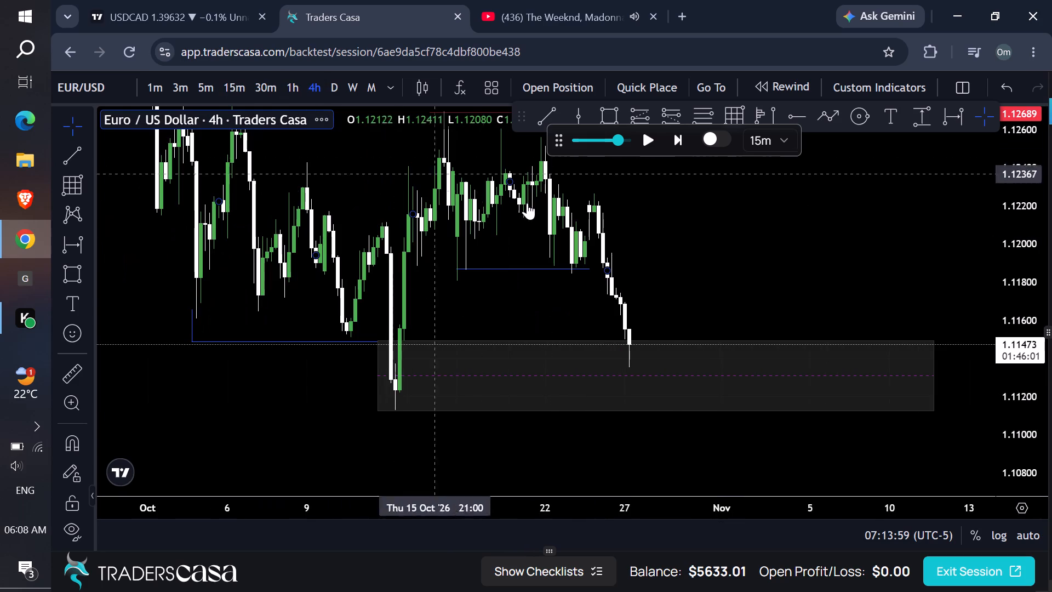
left_click(651, 144)
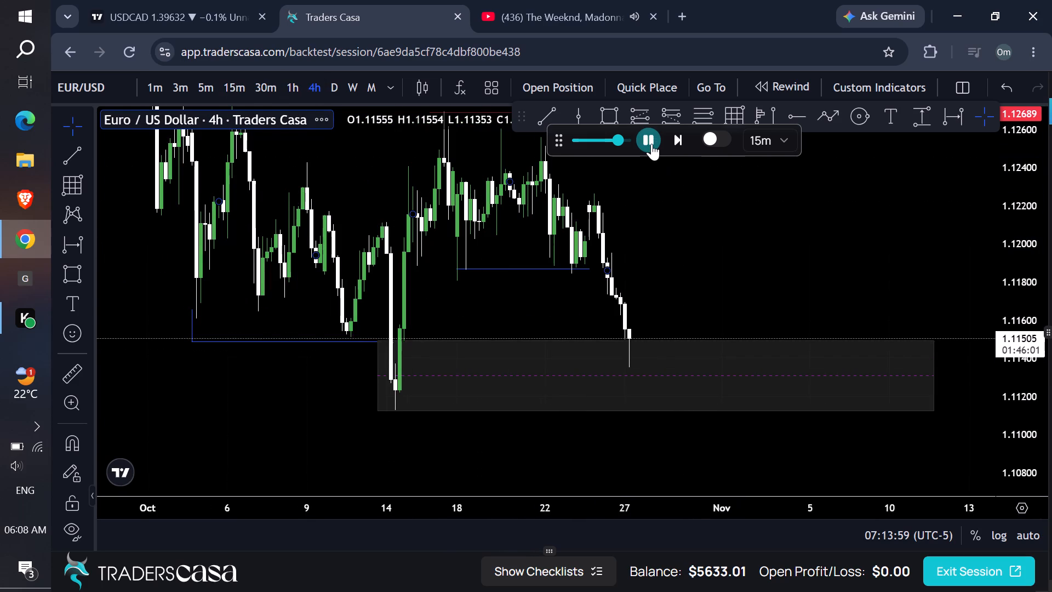
left_click(651, 144)
Check price in the demand zone on the 15-minute chart, and advance the replay on the 4-hour chart to 06:58 on 28 October.
left_click(230, 83)
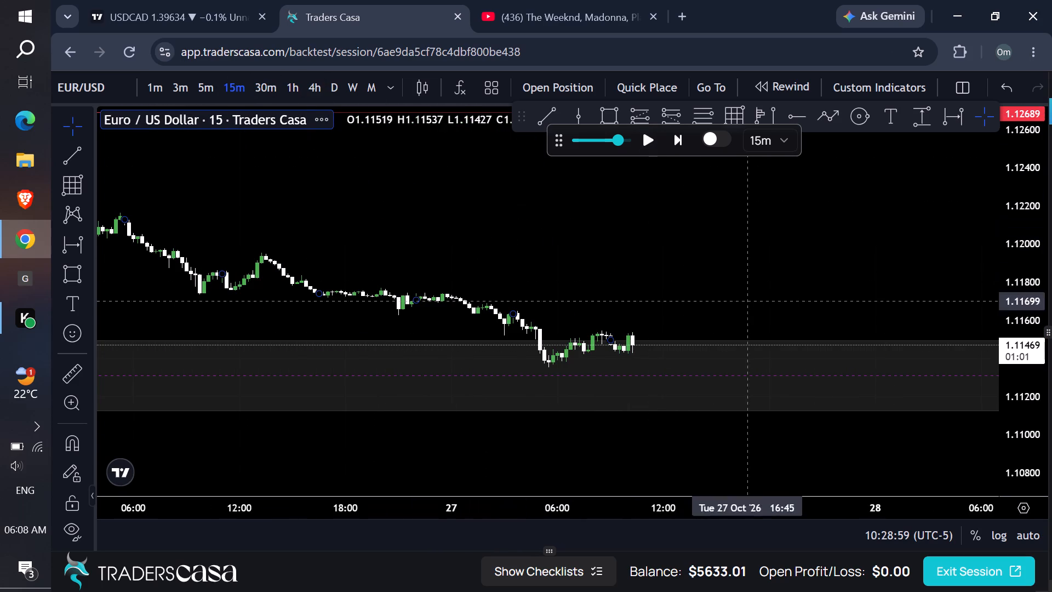
left_click_drag(998, 431, 840, 146)
left_click_drag(728, 298, 647, 216)
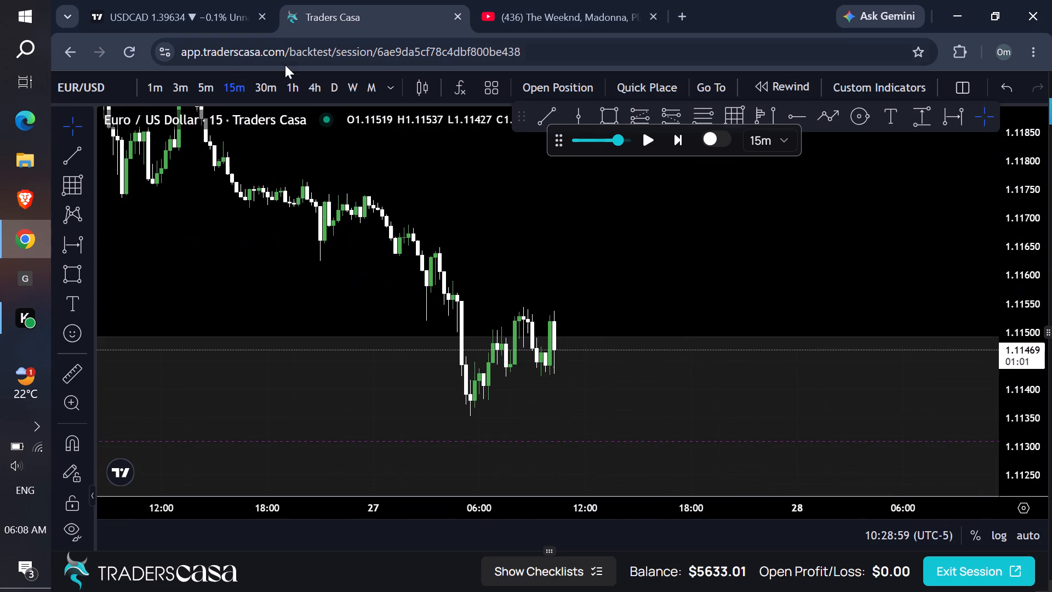
left_click(319, 83)
left_click_drag(1040, 180, 901, 428)
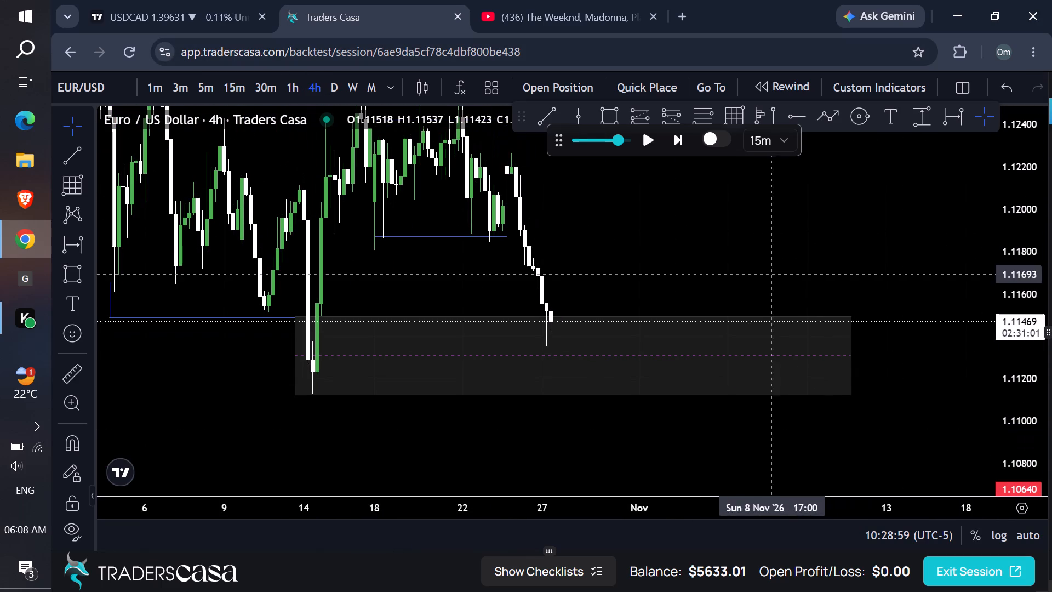
left_click_drag(765, 251, 758, 243)
left_click(647, 143)
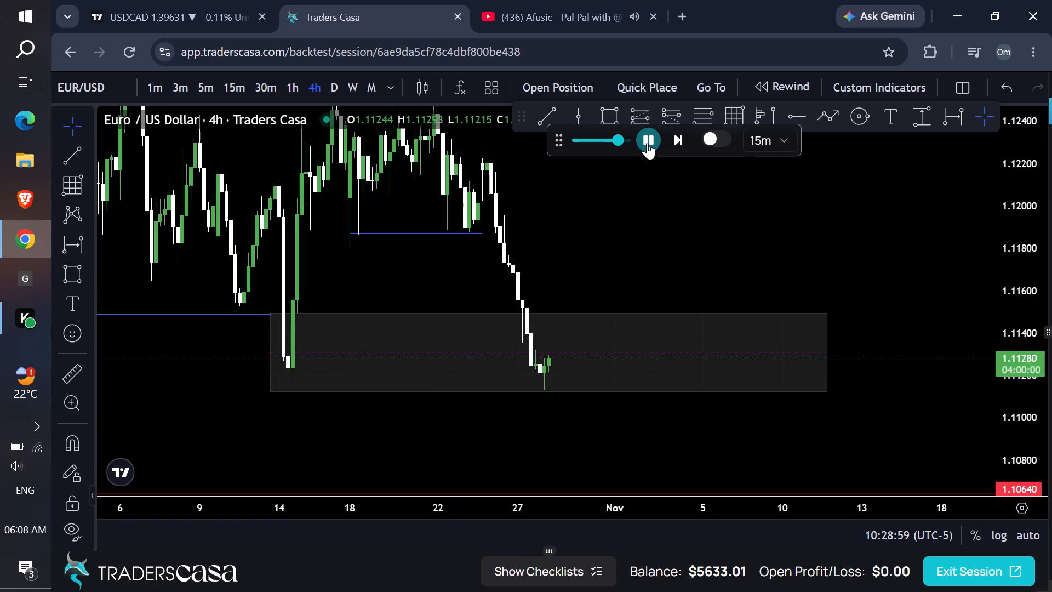
On the 4-hour chart, draw a rectangle zone from the 27 October 13:00 candle at 1.11413 down to about 1.11316, ending just before November.
left_click(233, 81)
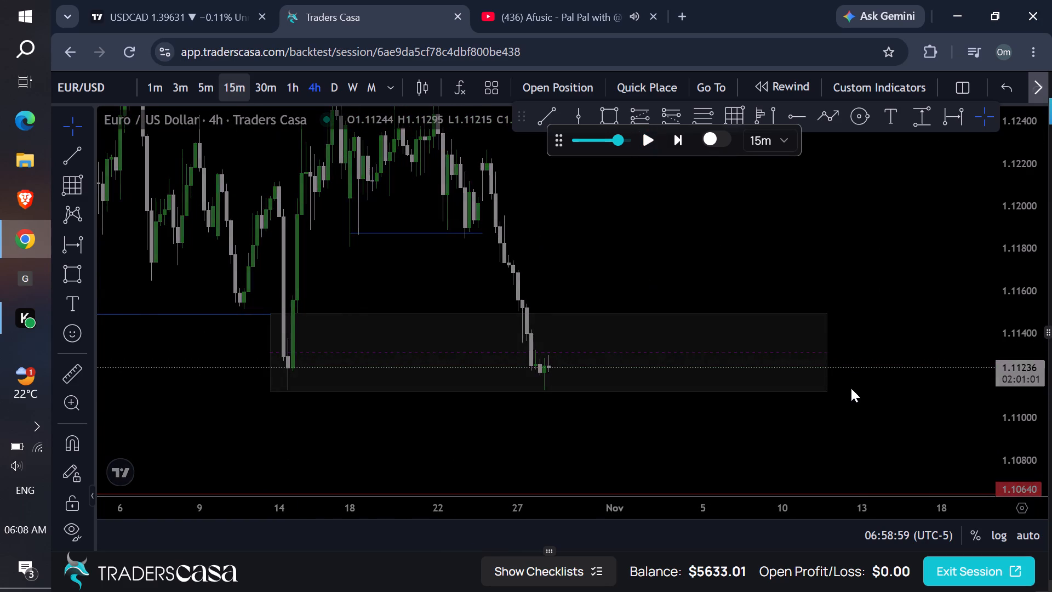
left_click_drag(1039, 445, 845, 224)
left_click_drag(685, 376, 687, 185)
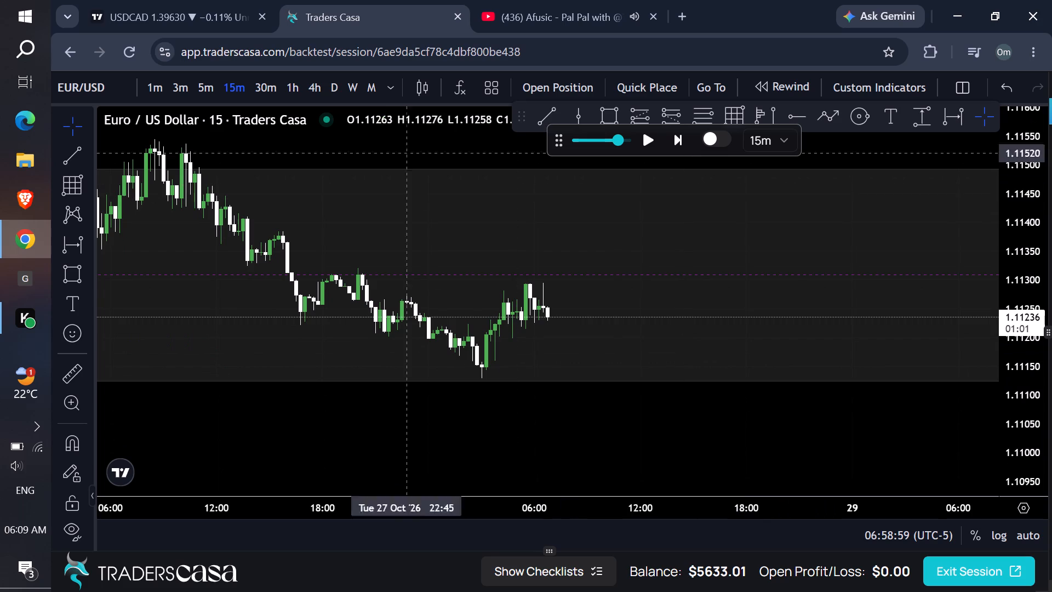
left_click(318, 92)
left_click(295, 90)
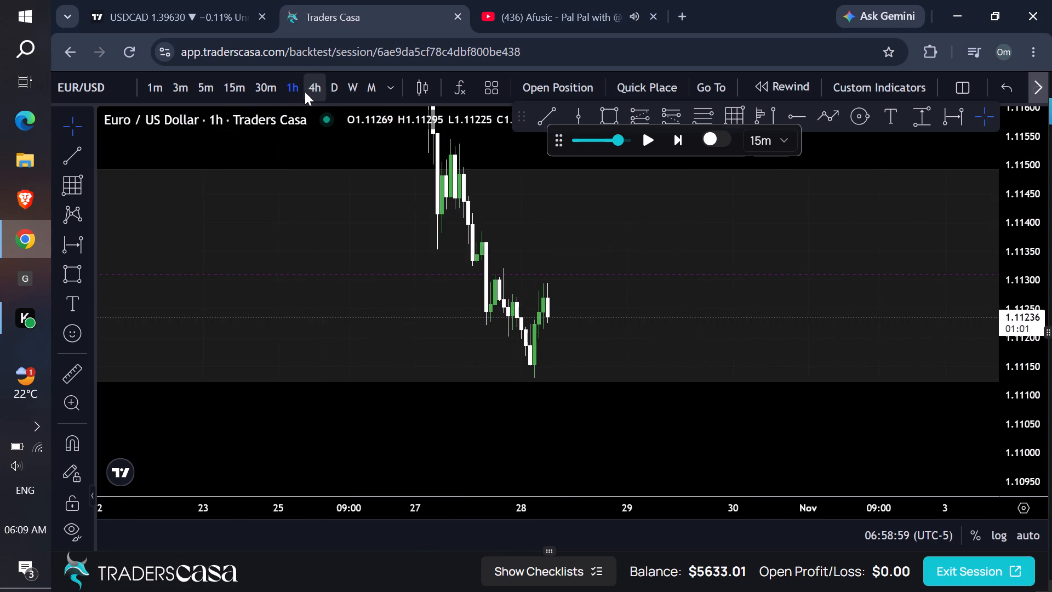
left_click(311, 90)
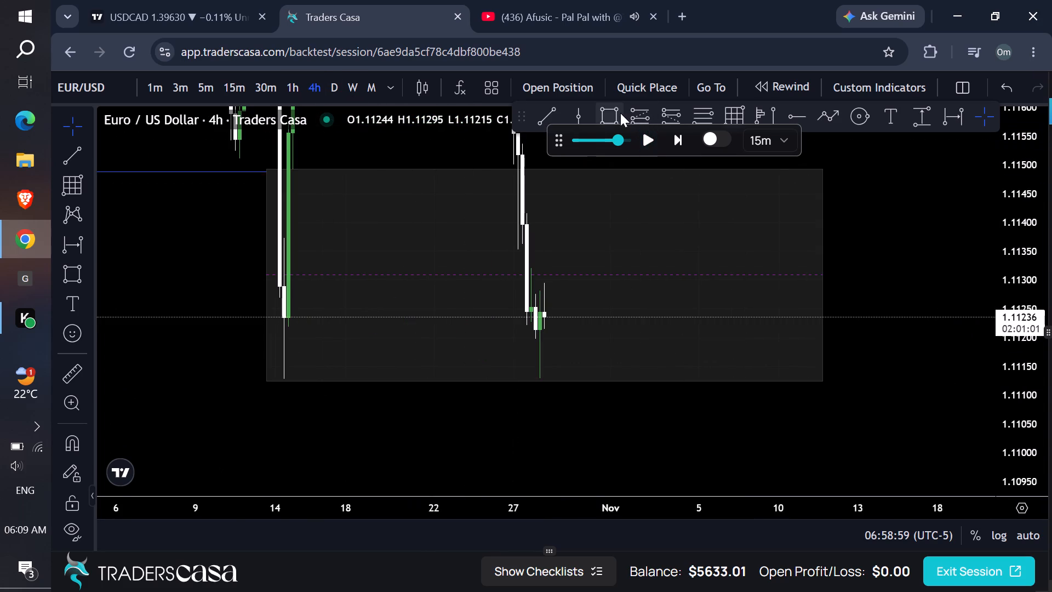
left_click(618, 113)
left_click(526, 215)
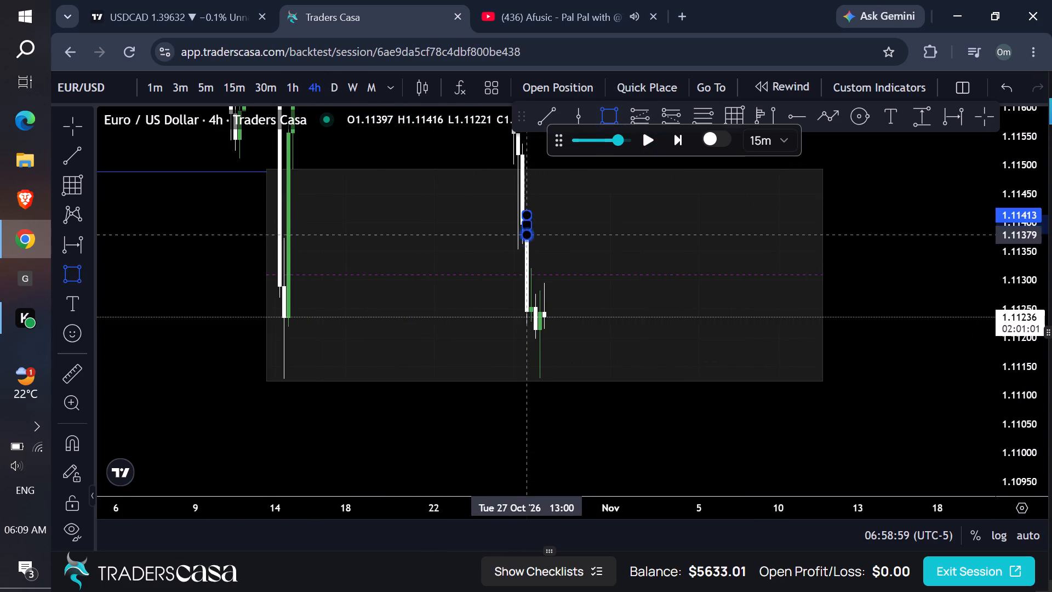
left_click(602, 270)
left_click(643, 258)
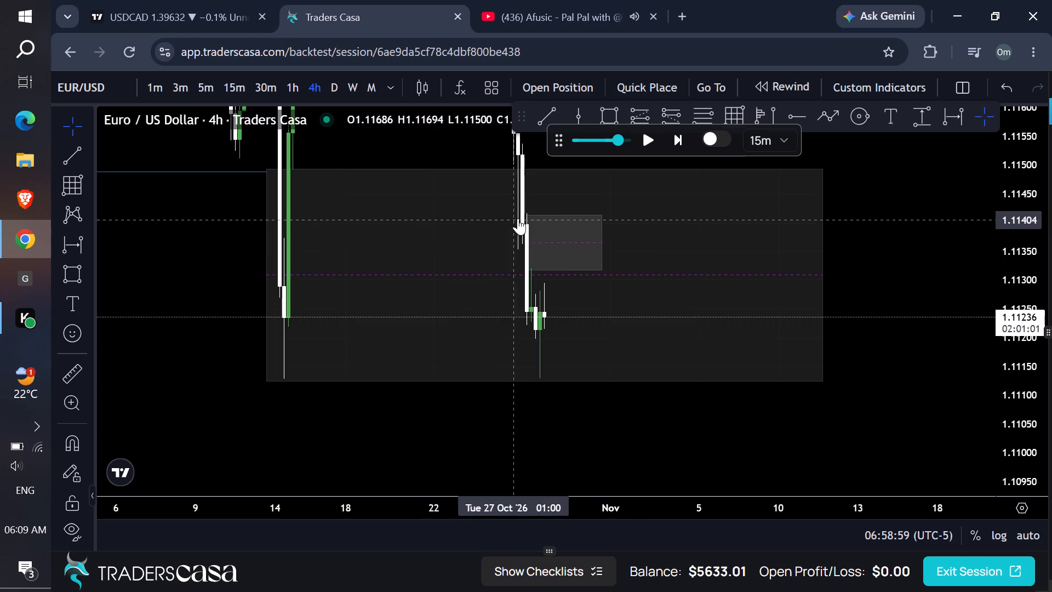
Lower the small rectangle zone's top edge to about 1.11370.
left_click_drag(526, 217, 523, 240)
left_click(619, 212)
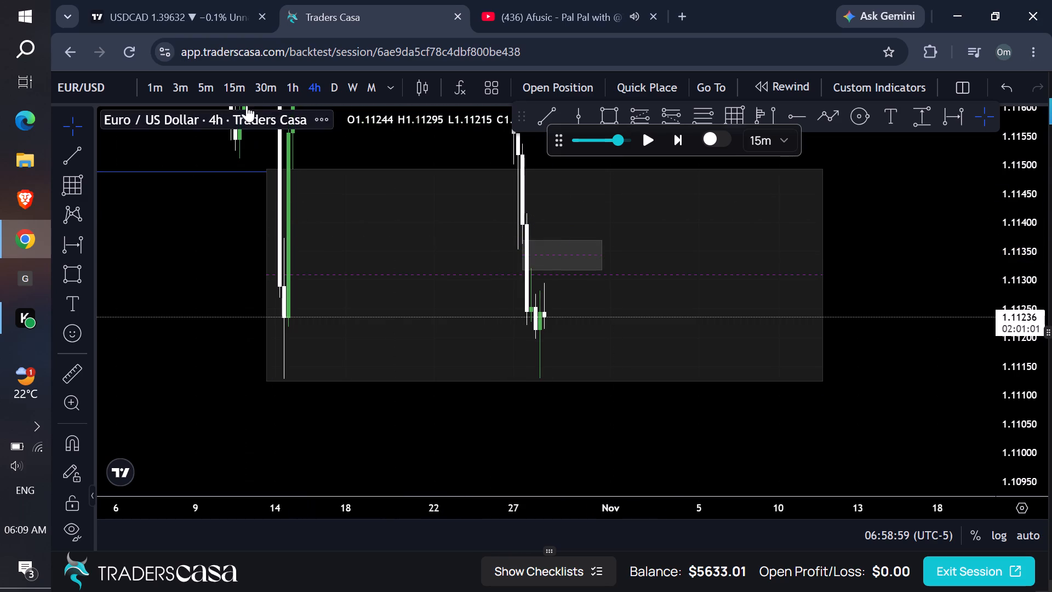
Advance the replay on the 4-hour chart in short bursts to 13:58 on 28 October.
left_click(289, 87)
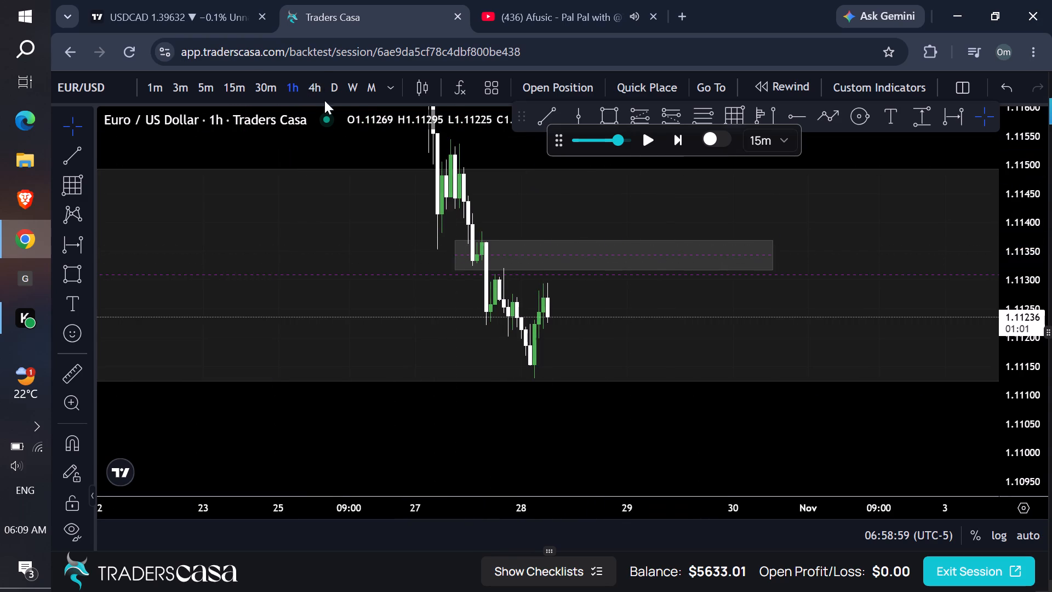
left_click(313, 90)
left_click(655, 145)
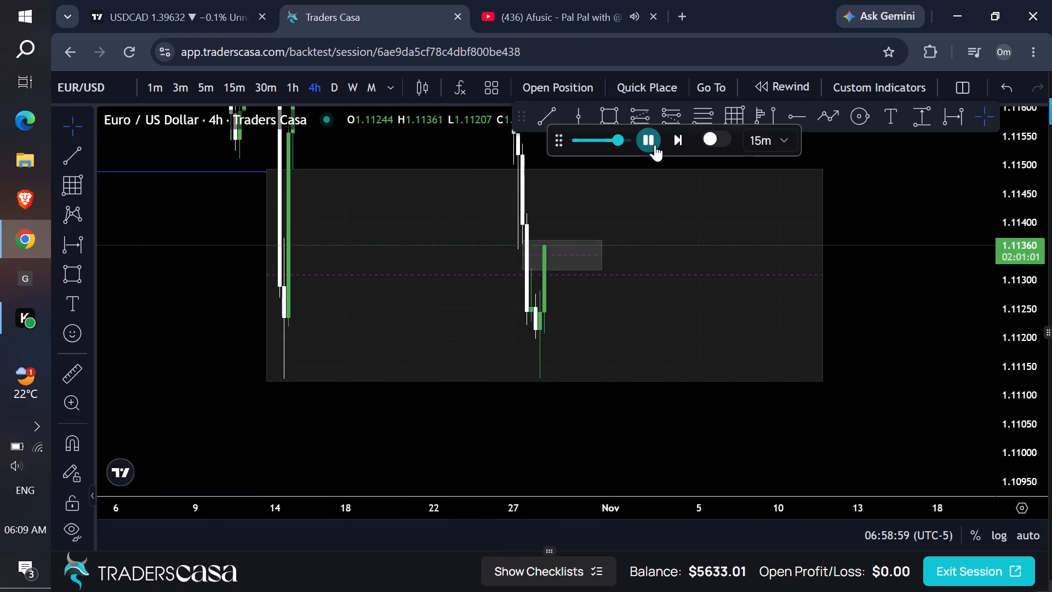
double_click(655, 145)
left_click(655, 145)
left_click(655, 145)
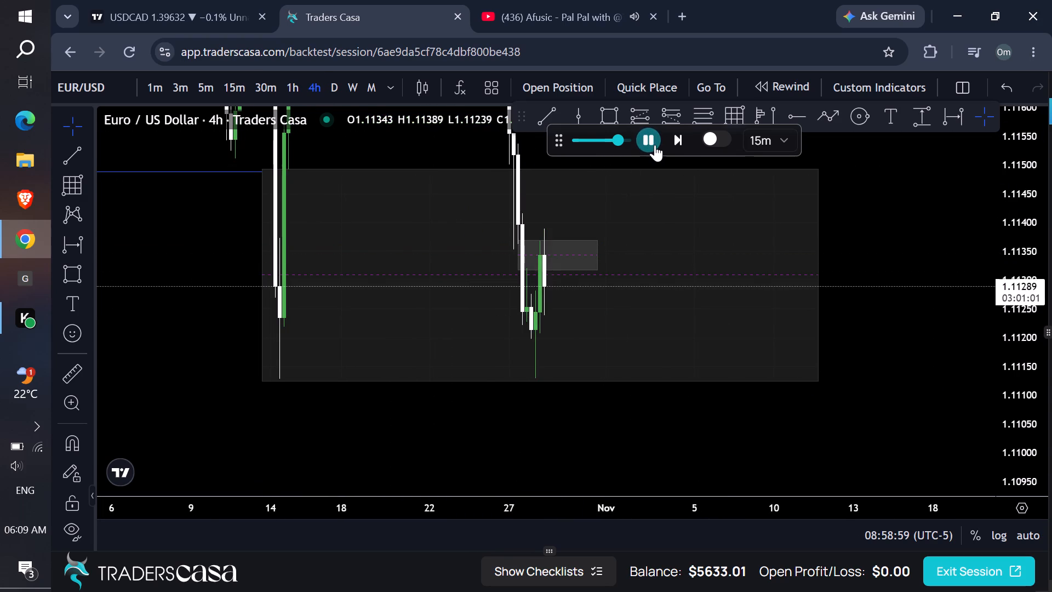
left_click(655, 145)
double_click(655, 145)
left_click(655, 145)
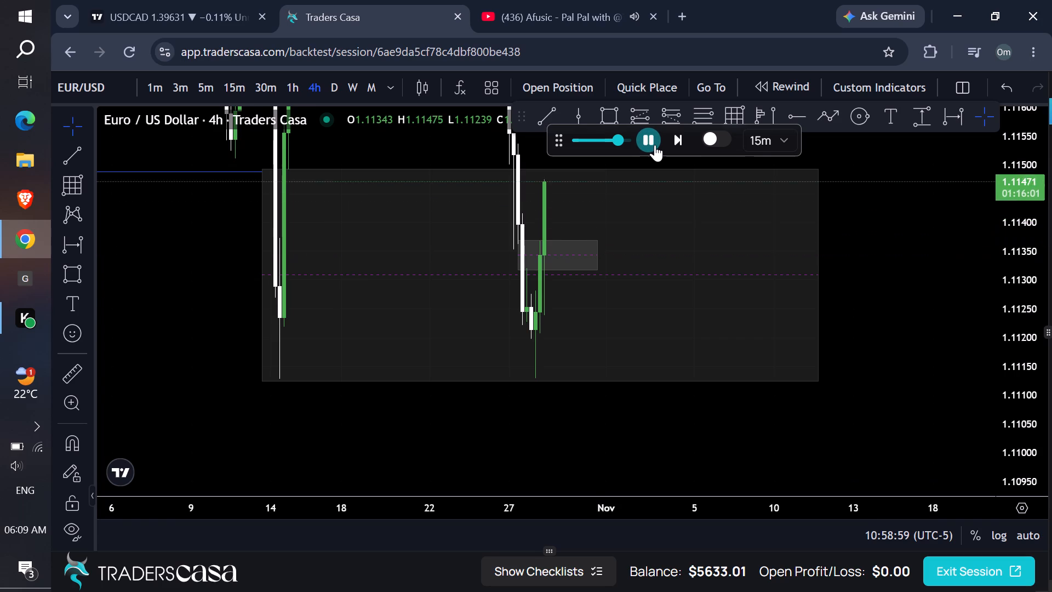
left_click(655, 145)
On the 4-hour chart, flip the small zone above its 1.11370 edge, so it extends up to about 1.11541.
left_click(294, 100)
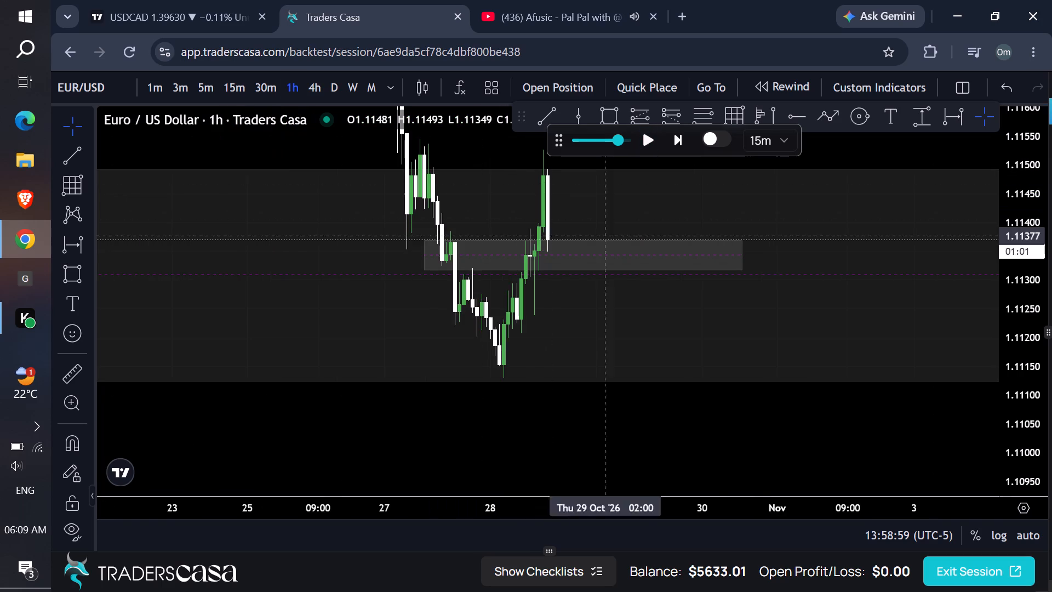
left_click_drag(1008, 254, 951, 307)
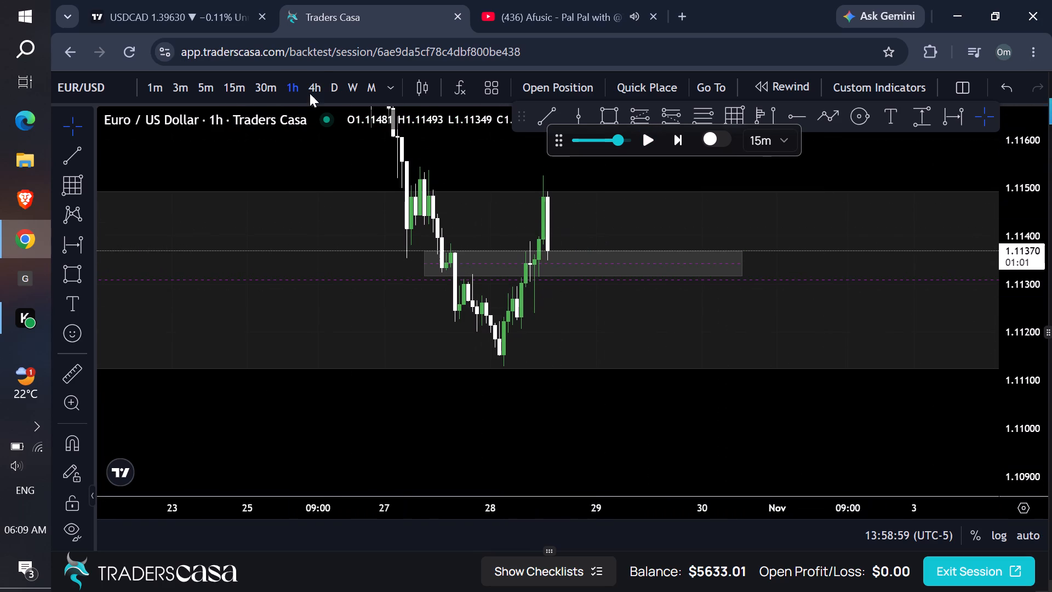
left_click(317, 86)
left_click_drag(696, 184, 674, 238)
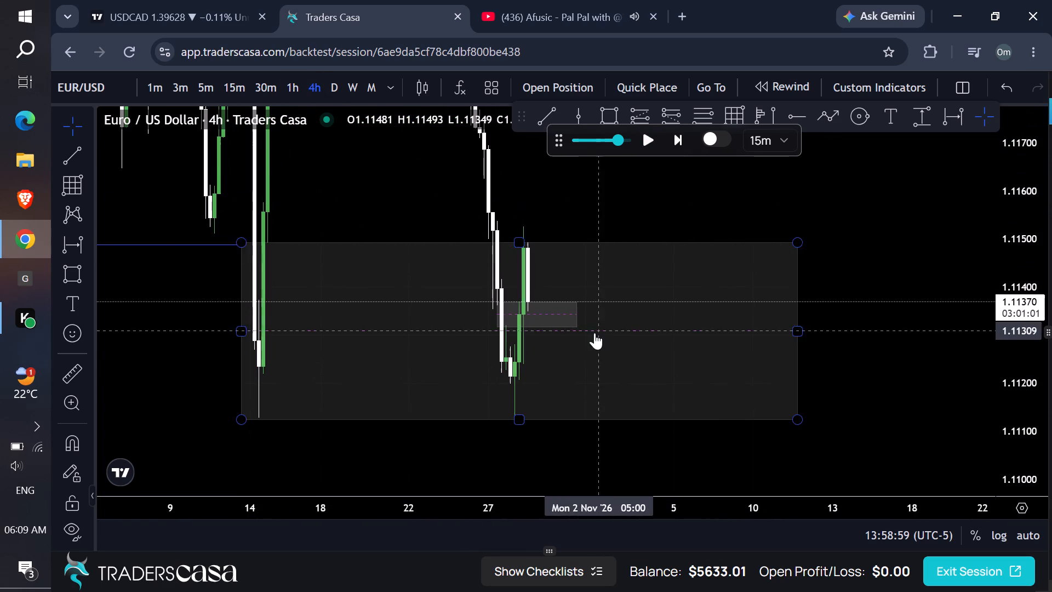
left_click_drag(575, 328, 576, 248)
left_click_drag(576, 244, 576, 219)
Examine recent price action around the small zone and the large demand zone on the daily, 1-hour and 4-hour charts.
left_click_drag(611, 212, 602, 213)
left_click(333, 90)
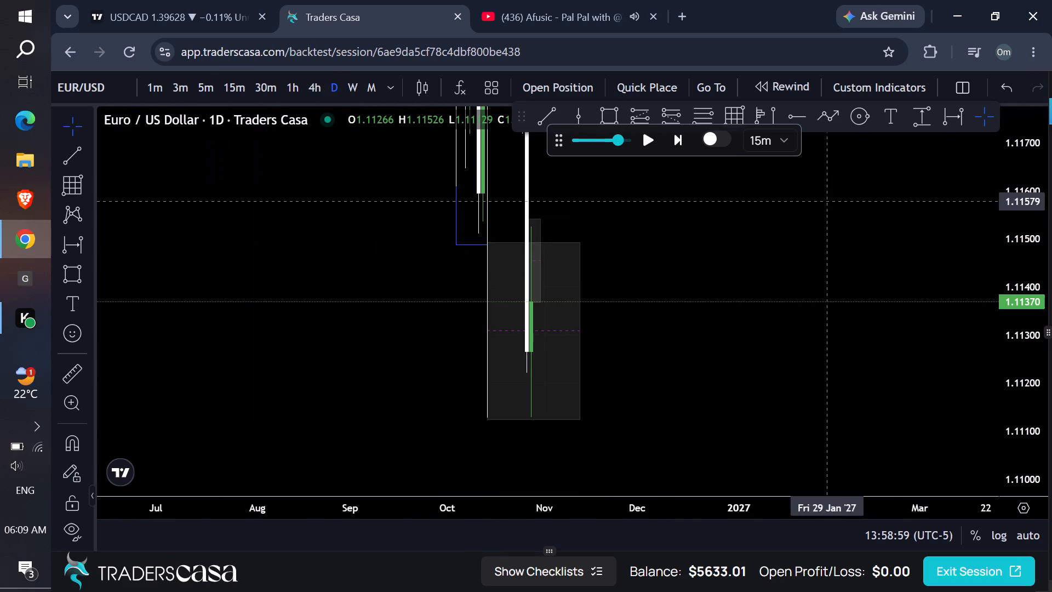
left_click_drag(1003, 178, 885, 365)
left_click(317, 93)
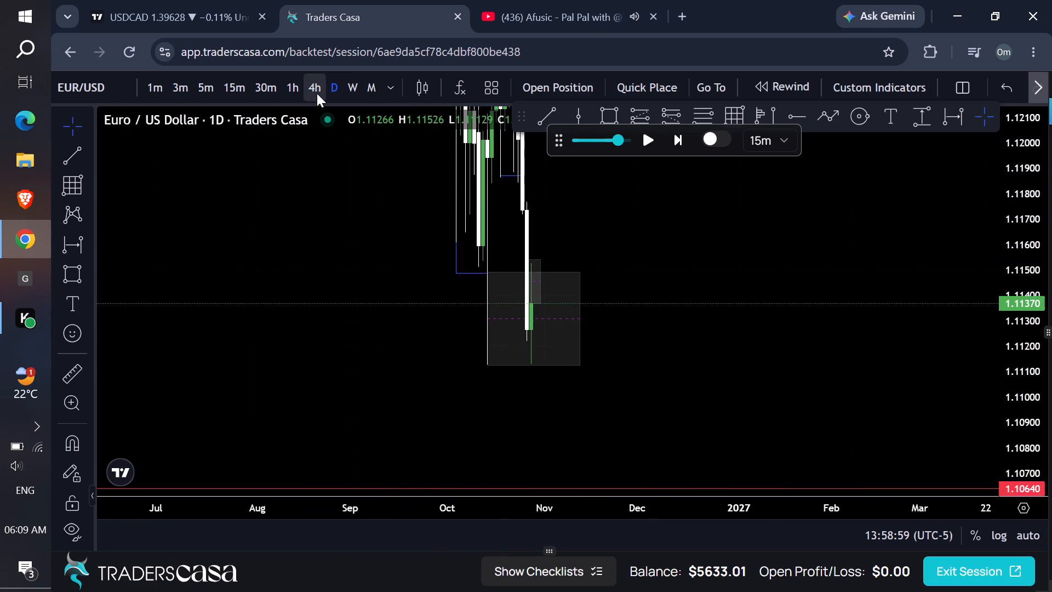
left_click(291, 93)
scroll(749, 262, "up", 1)
scroll(768, 267, "down", 4)
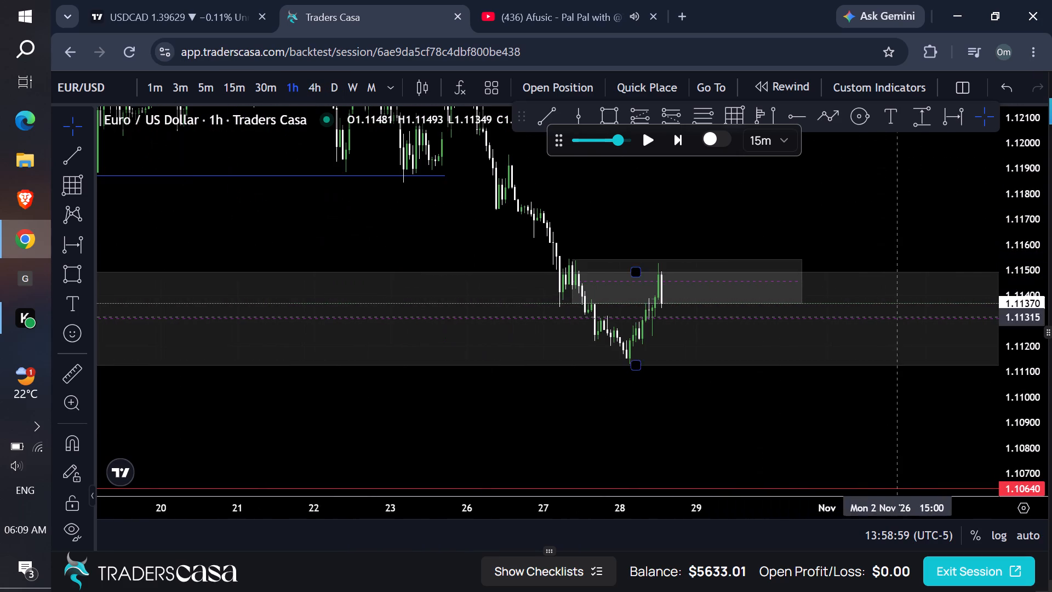
left_click_drag(1035, 457, 974, 313)
left_click_drag(936, 281, 844, 321)
scroll(367, 146, "up", 2)
scroll(359, 144, "down", 1)
scroll(358, 143, "up", 1)
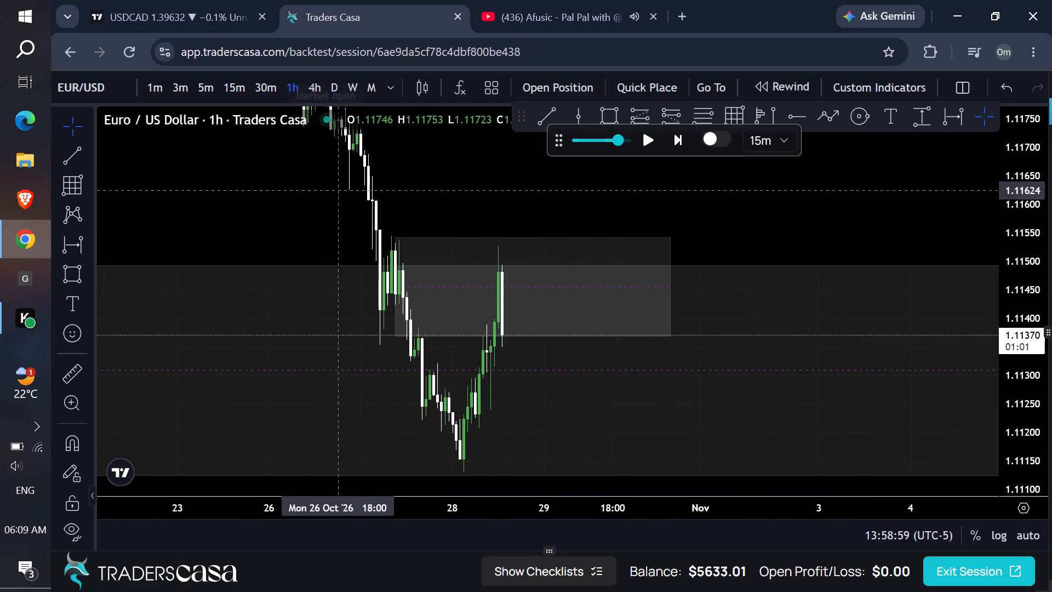
left_click(310, 93)
left_click_drag(1010, 254, 942, 357)
left_click_drag(821, 321, 823, 320)
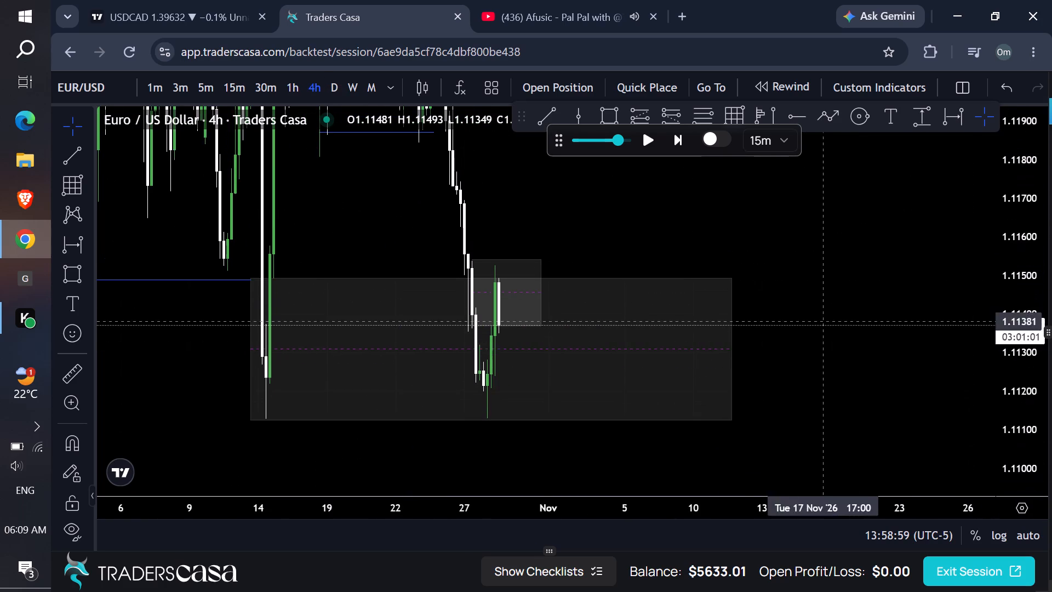
left_click_drag(823, 320, 847, 282)
Advance the replay on the 4-hour chart to 22:58 on 28 October.
left_click(652, 147)
left_click(652, 148)
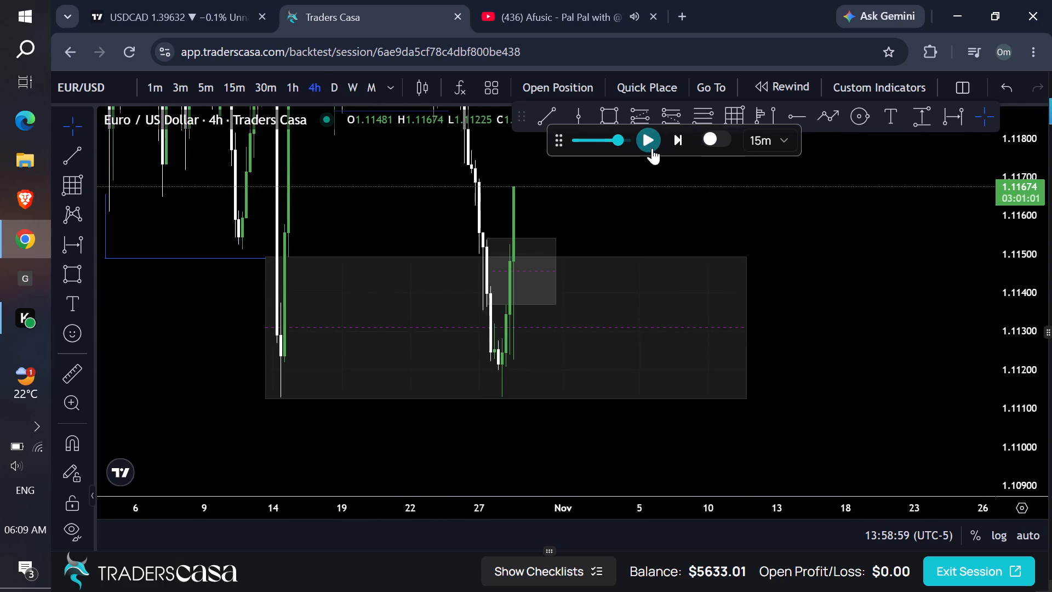
left_click(652, 148)
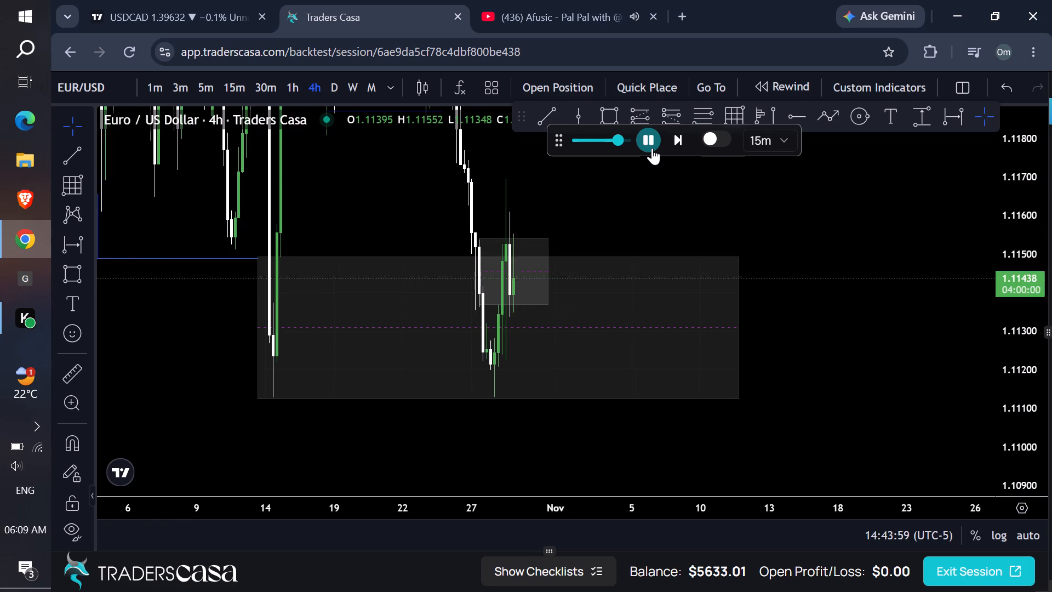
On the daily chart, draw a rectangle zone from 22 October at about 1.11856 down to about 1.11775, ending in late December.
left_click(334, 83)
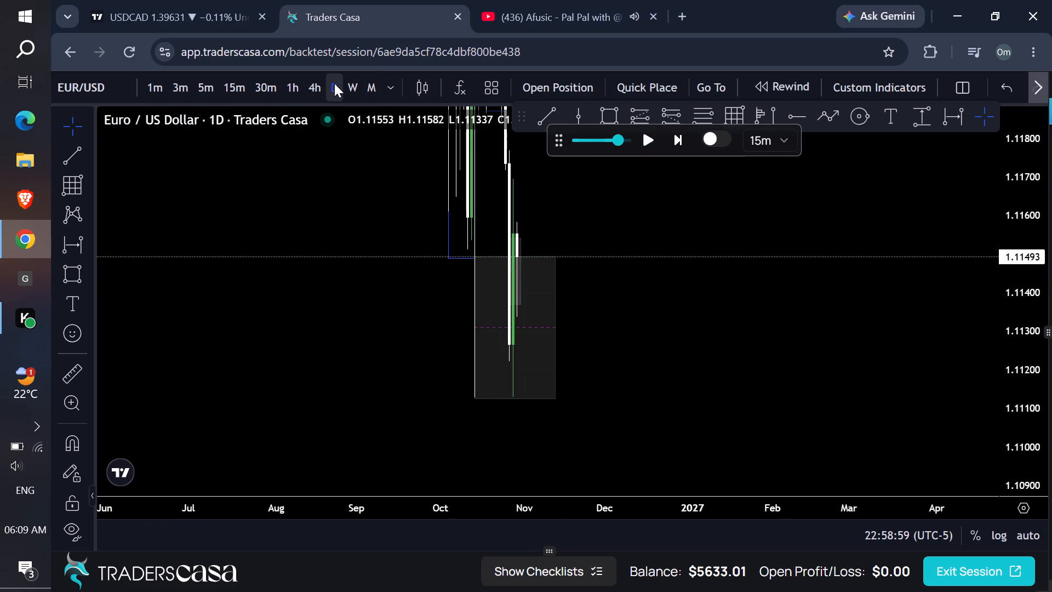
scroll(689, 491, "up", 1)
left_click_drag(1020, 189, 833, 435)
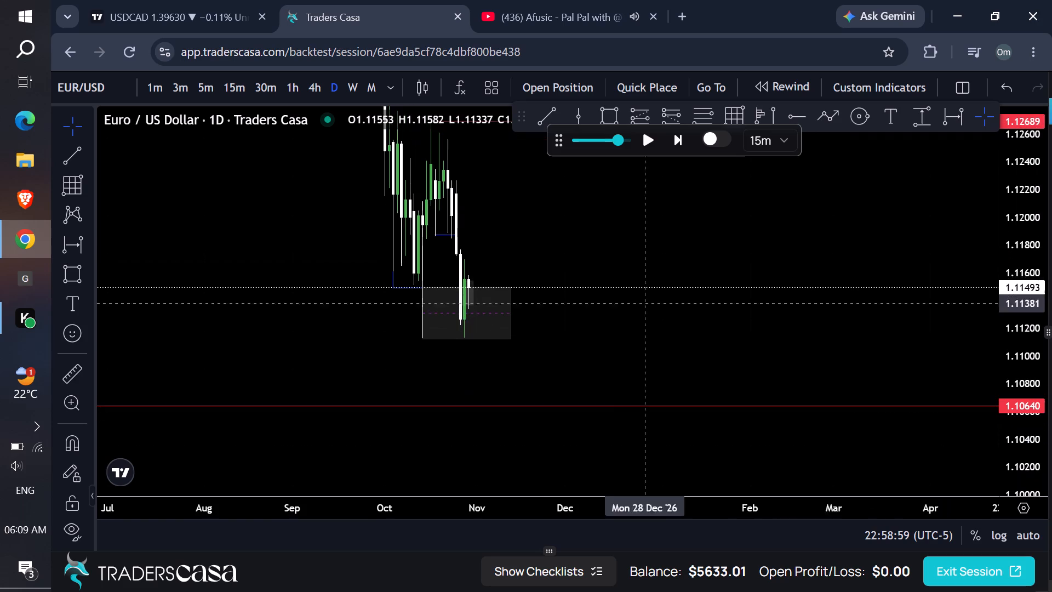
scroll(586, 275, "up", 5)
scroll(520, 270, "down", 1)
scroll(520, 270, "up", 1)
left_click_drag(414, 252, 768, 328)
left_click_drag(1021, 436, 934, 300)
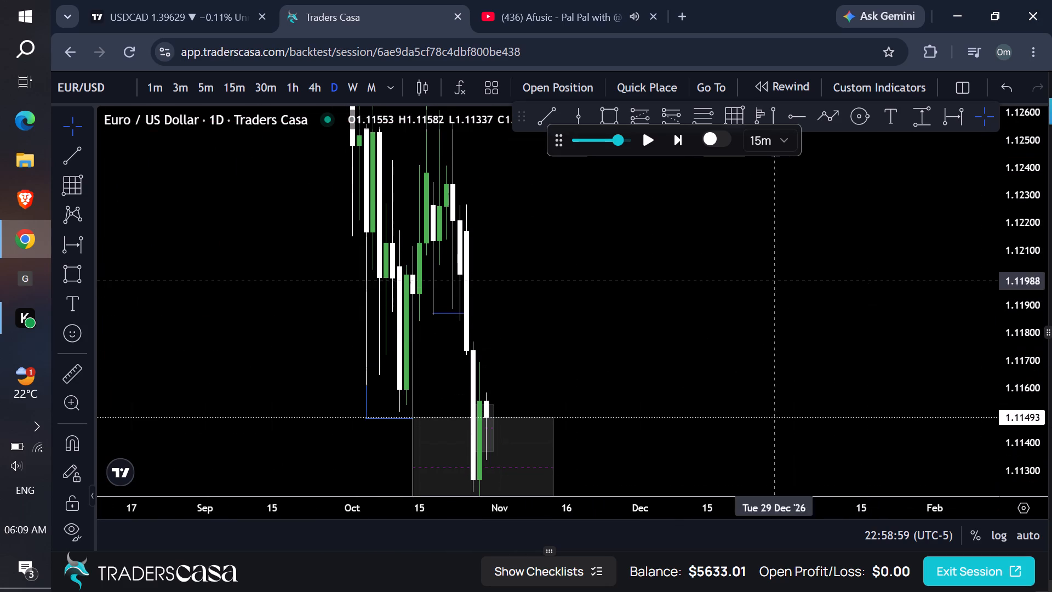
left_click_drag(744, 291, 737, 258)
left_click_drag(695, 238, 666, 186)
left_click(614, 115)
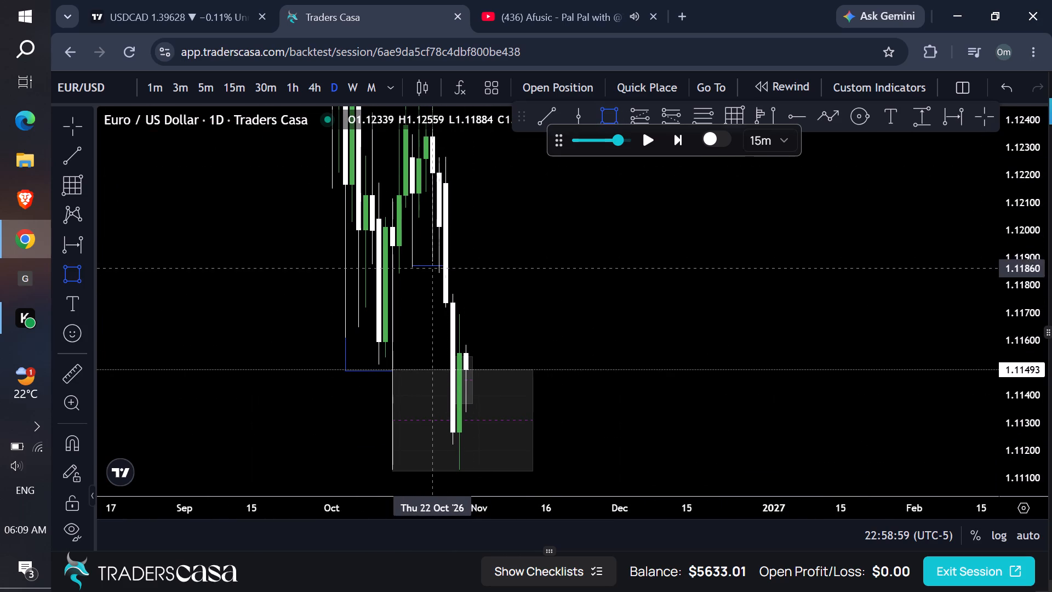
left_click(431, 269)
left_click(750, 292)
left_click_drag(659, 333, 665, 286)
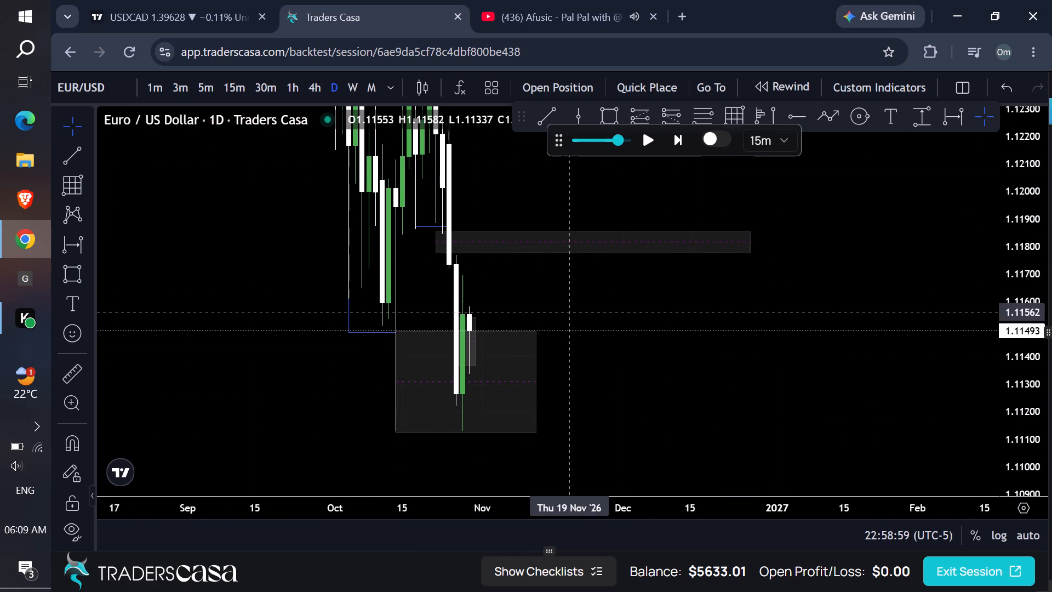
Advance the replay on the daily chart to 06:58 on 29 October.
left_click(644, 136)
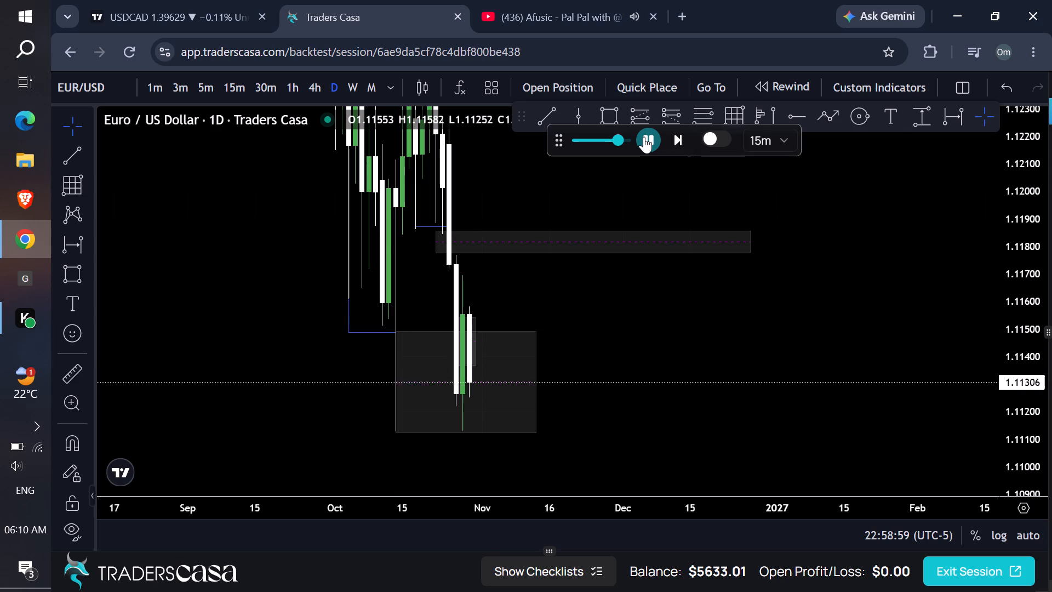
On the 4-hour chart, delete the small rectangle zone between 1.11541 and 1.11369.
left_click(323, 90)
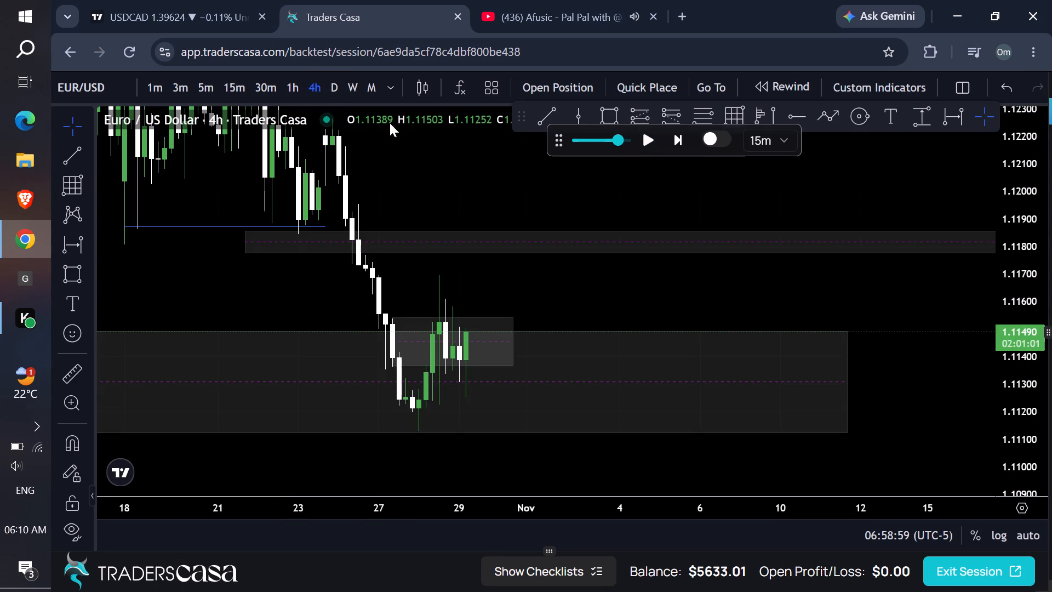
scroll(534, 243, "down", 2)
left_click(601, 321)
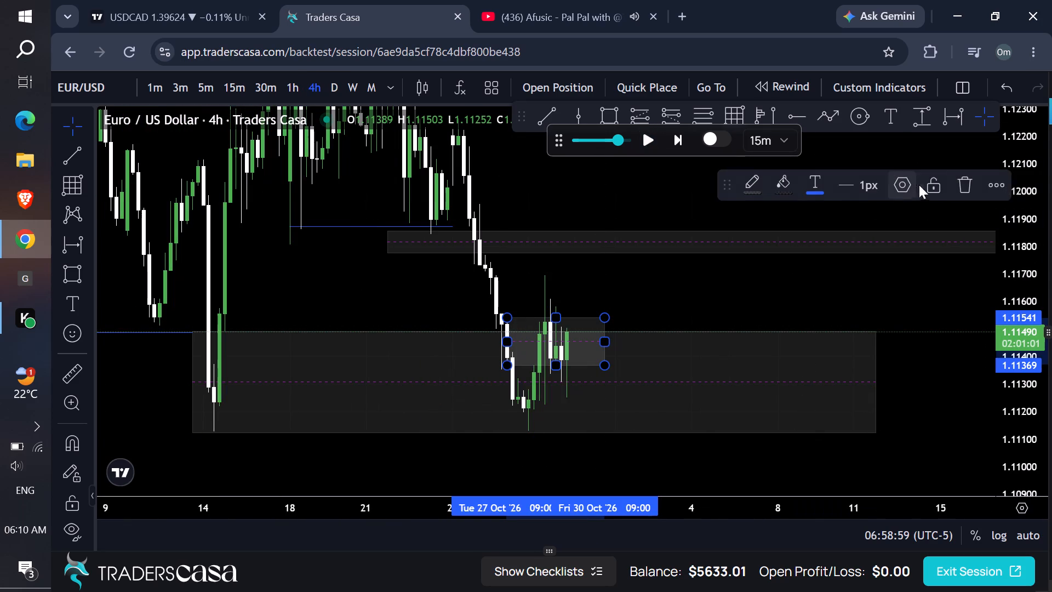
left_click(964, 181)
Delete the large demand zone that extends from about 1.11490 down to the mid-October low.
scroll(717, 293, "down", 2)
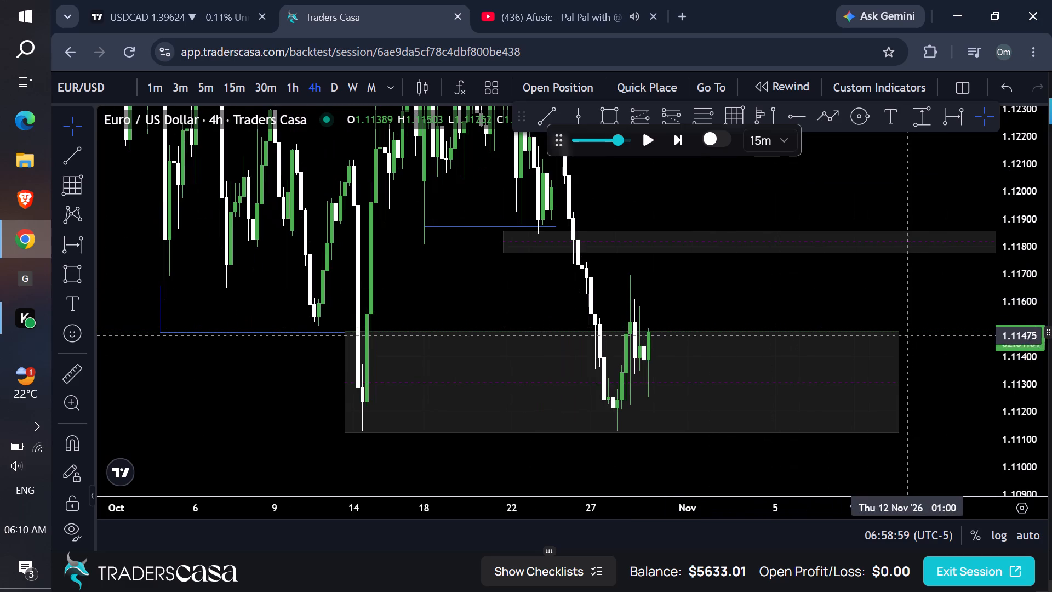
left_click(902, 334)
left_click(970, 190)
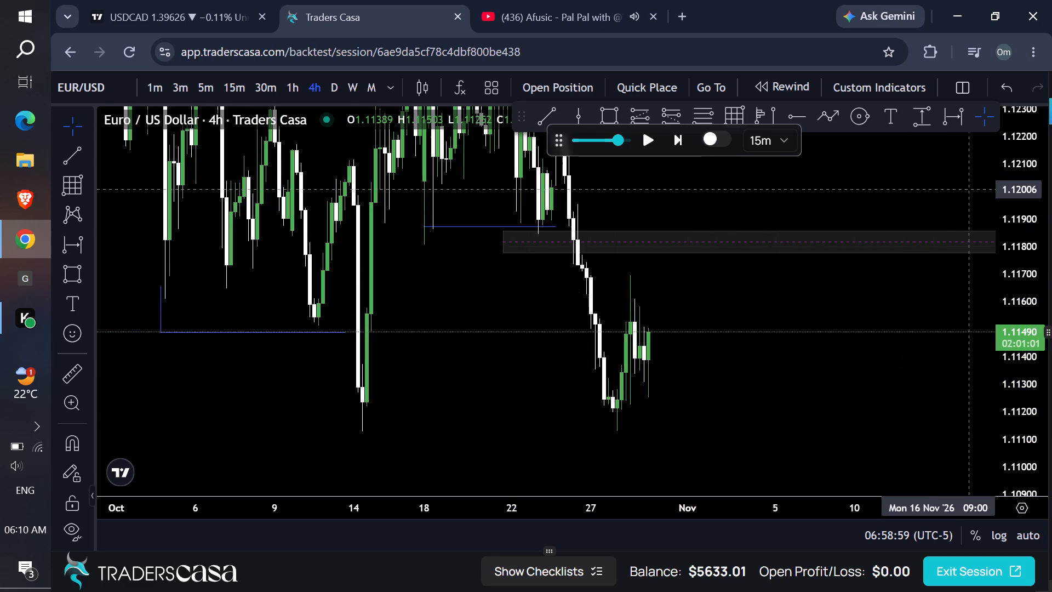
Advance the replay on the 4-hour chart to 16:58 on 29 October.
left_click_drag(748, 338, 689, 320)
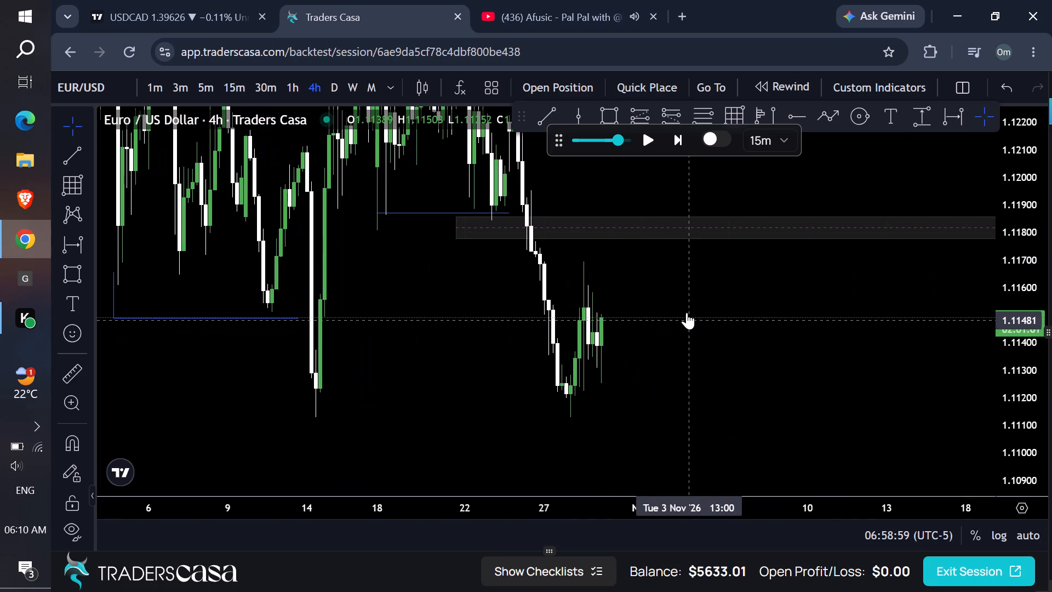
left_click(646, 138)
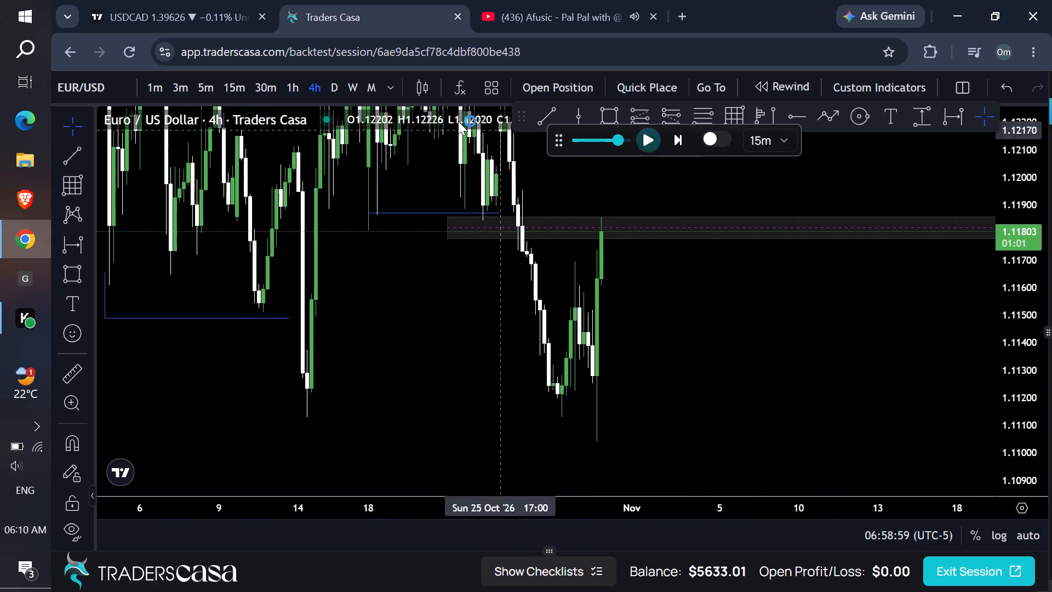
On the daily chart, draw a level trend line at 1.11122 from the 14 October low to just past the latest candle.
left_click(333, 90)
left_click_drag(1006, 204, 1004, 241)
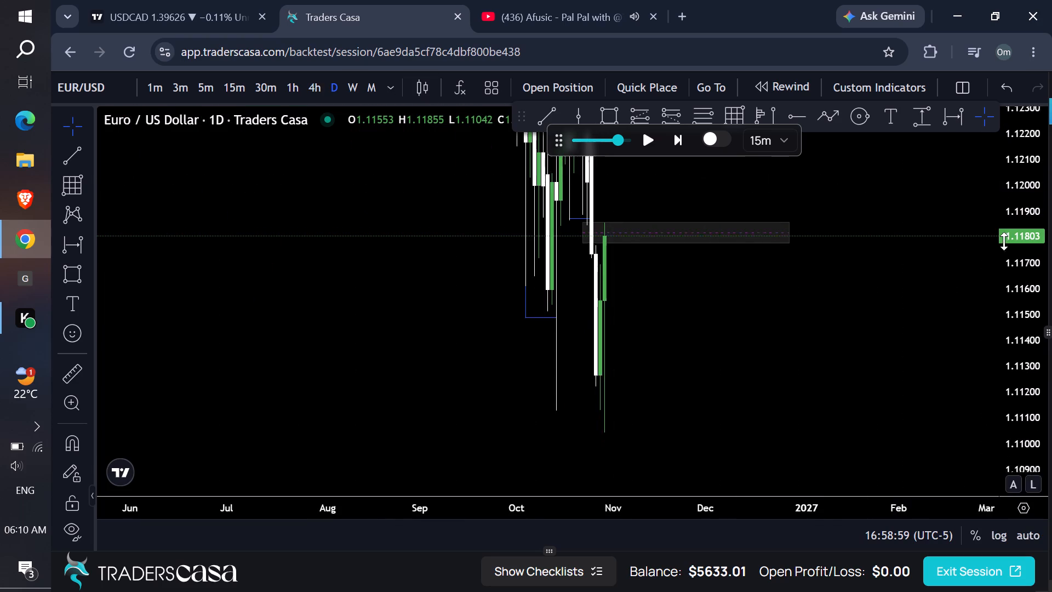
left_click_drag(1004, 241, 936, 317)
scroll(673, 294, "up", 2)
scroll(673, 294, "down", 1)
scroll(673, 294, "up", 2)
left_click_drag(626, 330, 641, 270)
left_click(550, 116)
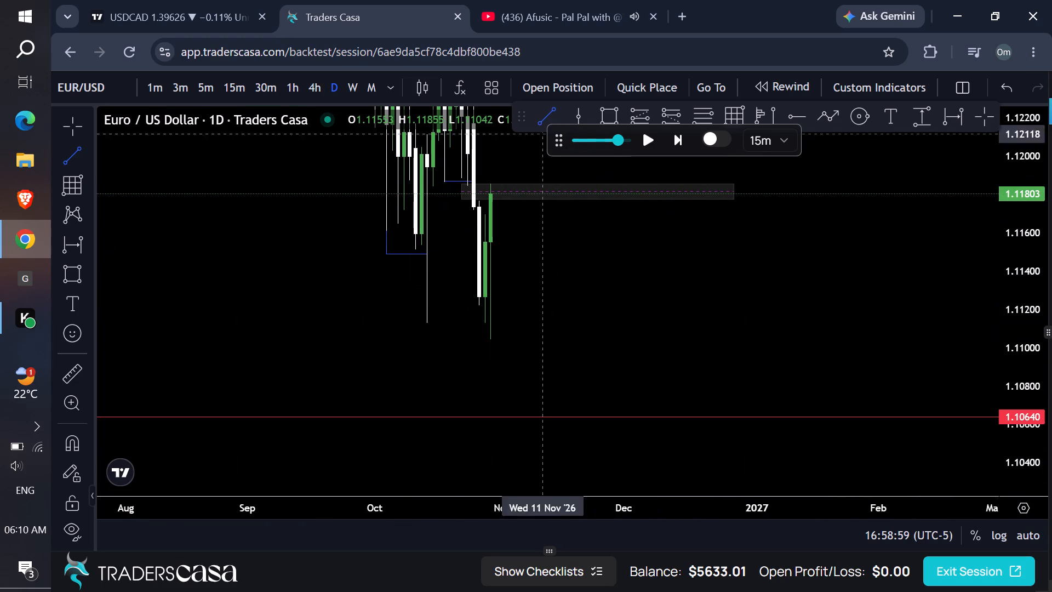
left_click(426, 325)
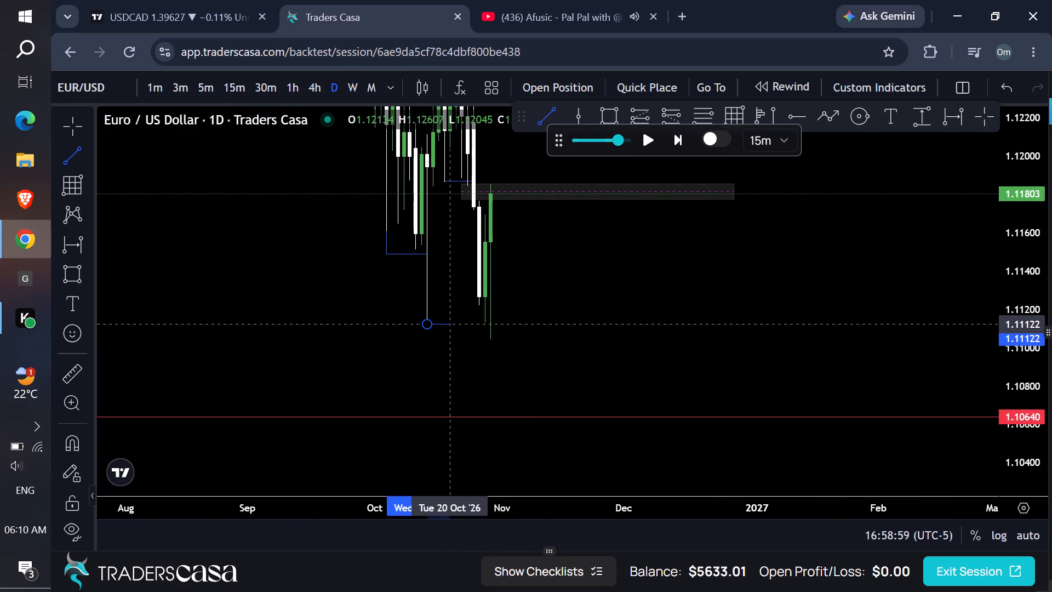
left_click(495, 331, "shift")
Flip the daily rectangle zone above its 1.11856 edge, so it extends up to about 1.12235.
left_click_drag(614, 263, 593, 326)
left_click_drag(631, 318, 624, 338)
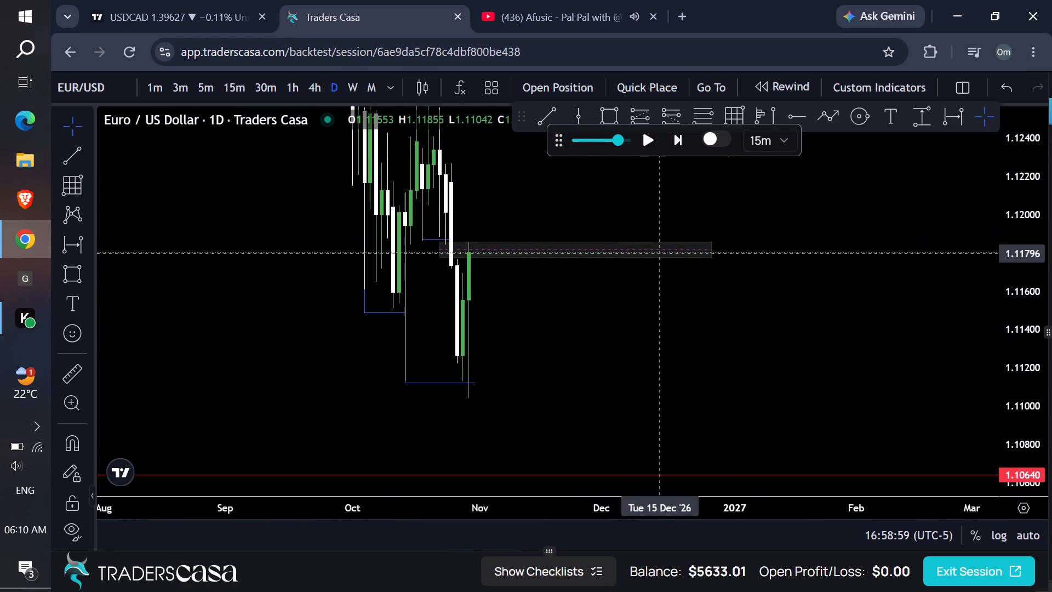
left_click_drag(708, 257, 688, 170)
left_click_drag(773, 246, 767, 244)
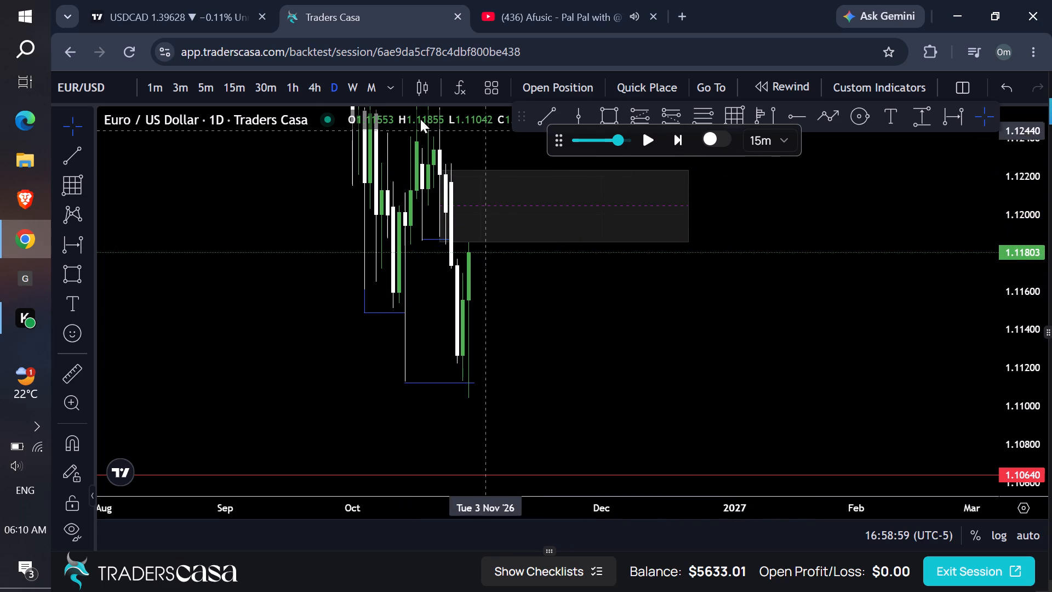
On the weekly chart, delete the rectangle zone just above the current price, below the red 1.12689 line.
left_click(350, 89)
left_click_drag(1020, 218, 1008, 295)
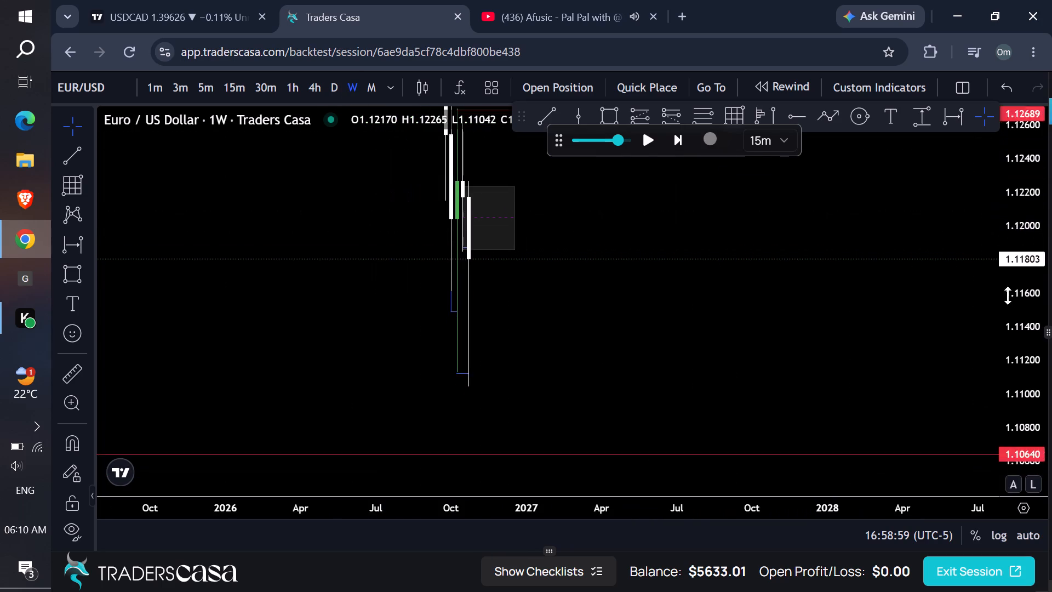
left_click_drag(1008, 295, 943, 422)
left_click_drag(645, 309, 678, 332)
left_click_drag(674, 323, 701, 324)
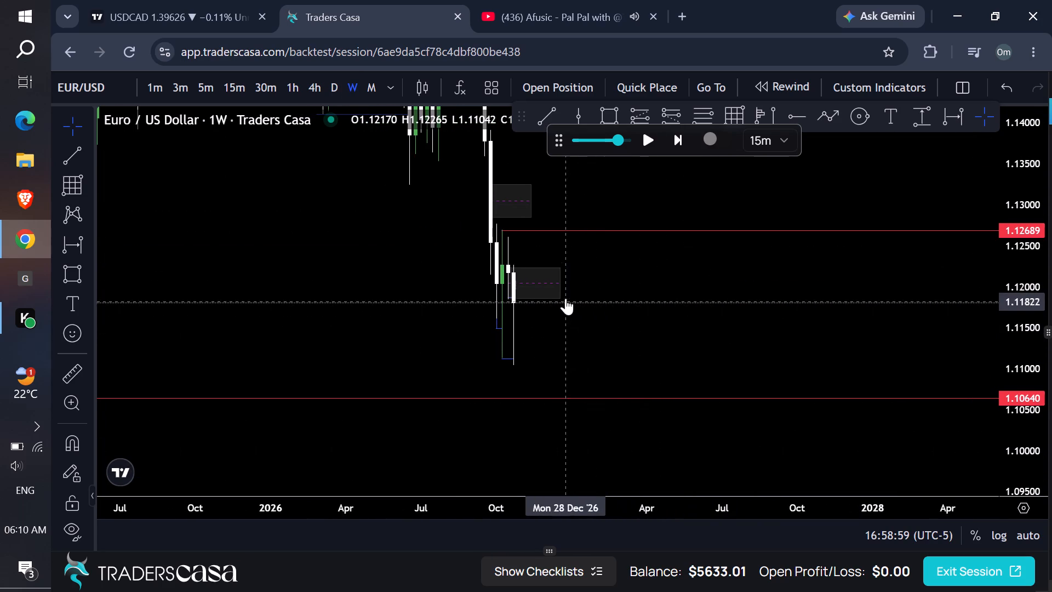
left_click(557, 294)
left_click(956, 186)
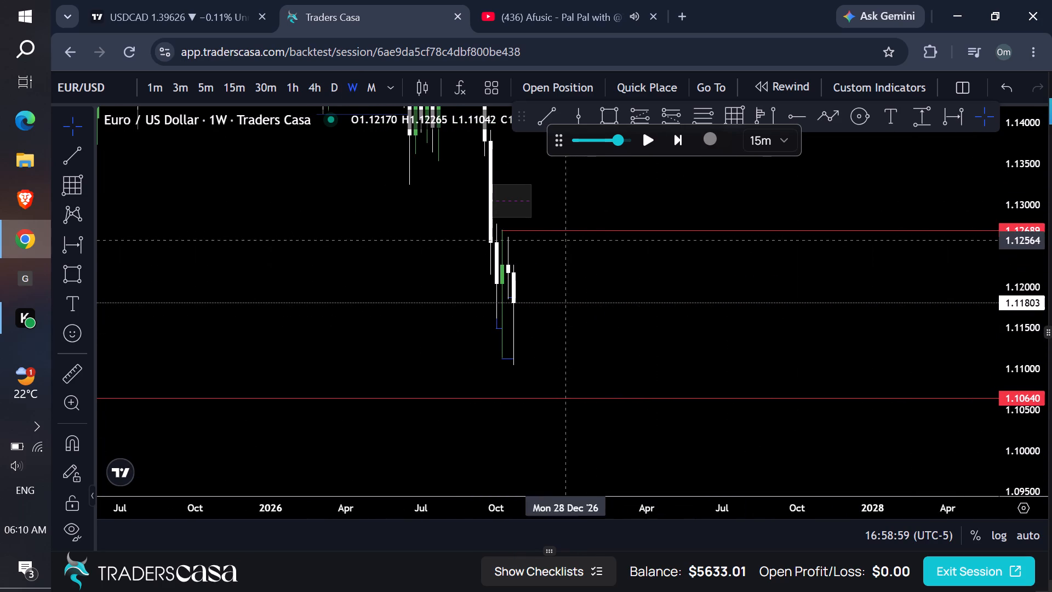
Move the red 1.12689 horizontal ray up to 1.12784, starting at the high of the 5 October weekly candle.
left_click_drag(507, 233, 510, 227)
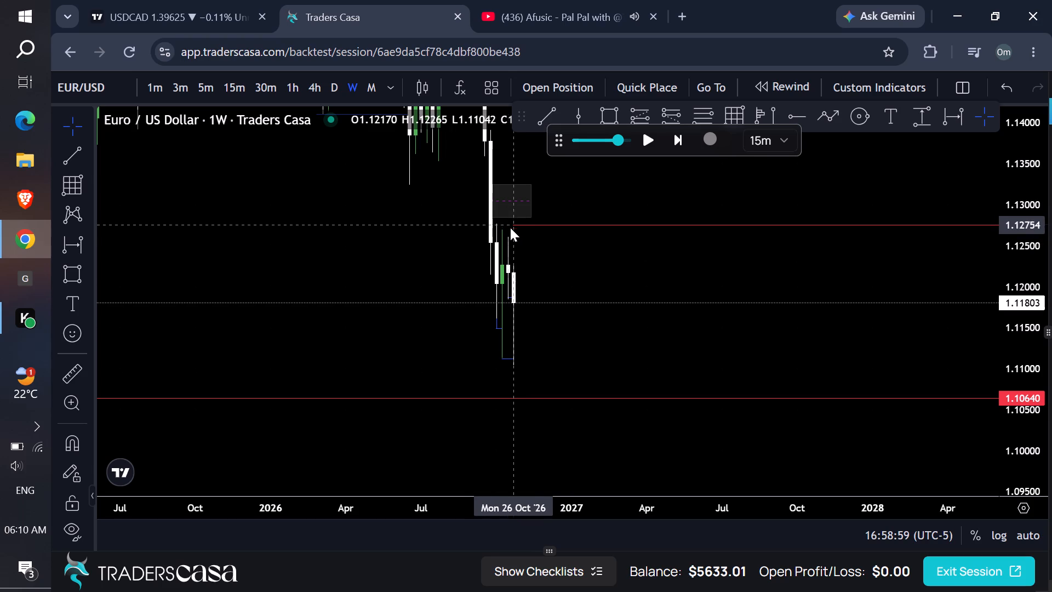
left_click_drag(510, 227, 514, 223)
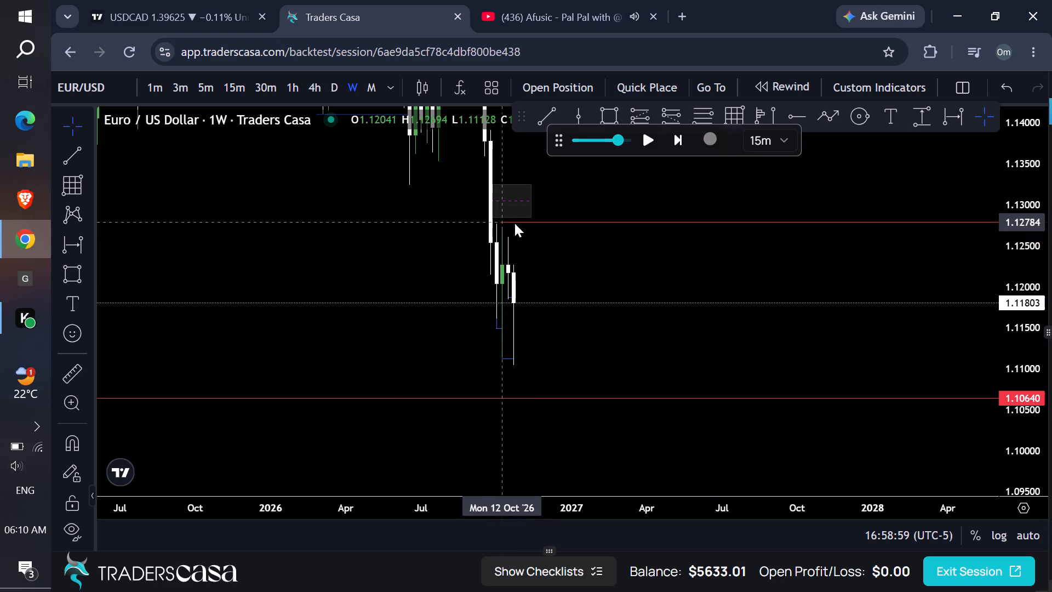
left_click_drag(514, 223, 498, 223)
left_click(570, 247)
On the daily chart, delete the short blue level line at about 1.1187, beneath the 19–26 October candles.
left_click_drag(601, 263, 626, 225)
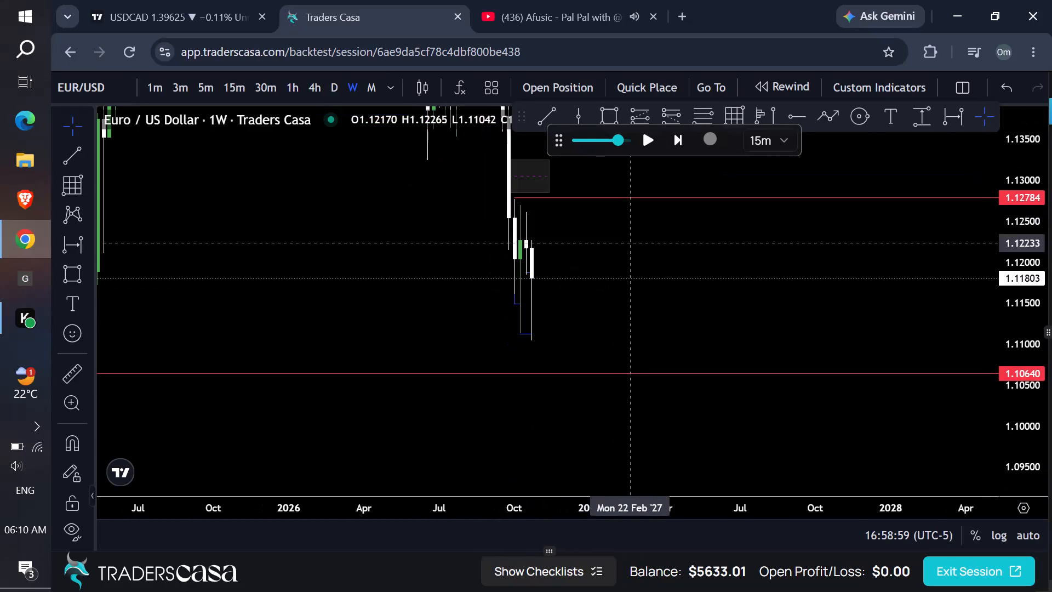
left_click(335, 90)
scroll(797, 326, "up", 1)
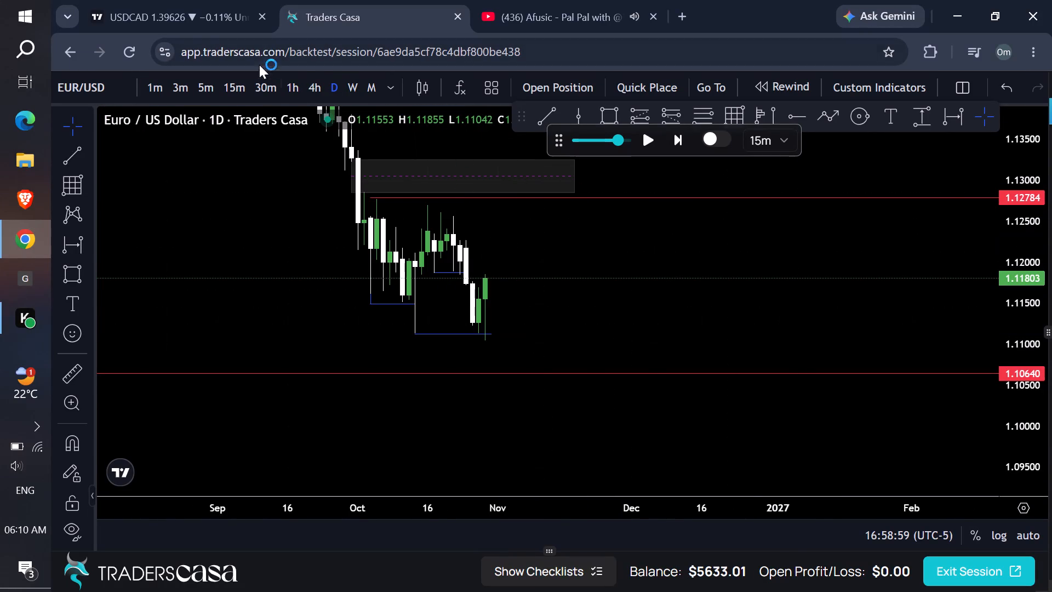
left_click_drag(1020, 411, 904, 249)
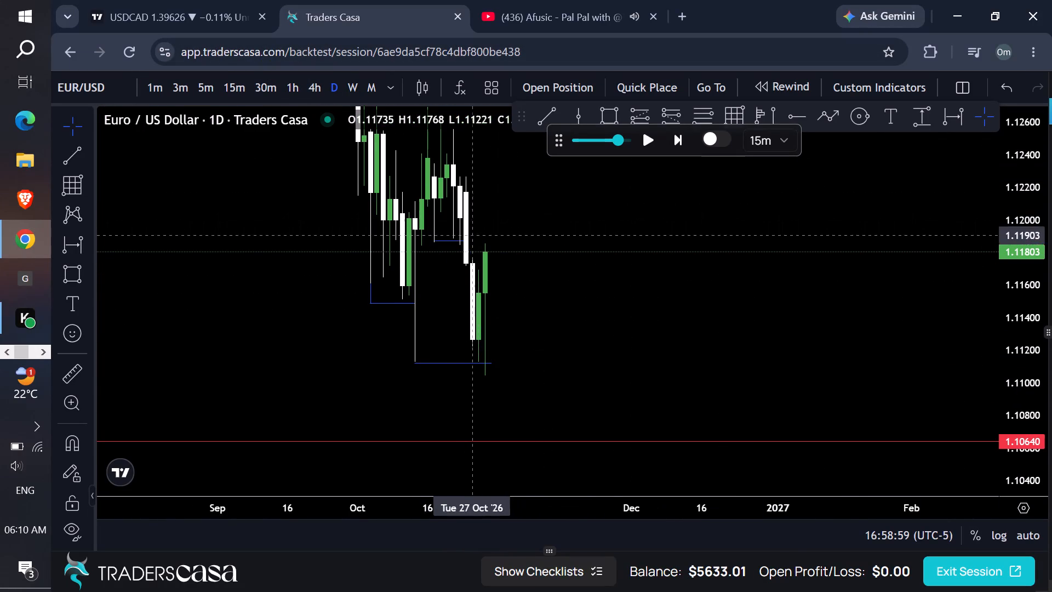
left_click(469, 245)
left_click(919, 174)
Draw a rectangle supply zone from the 26 October daily candle, between about 1.1225 and 1.1186, extending into December.
left_click_drag(857, 208, 848, 266)
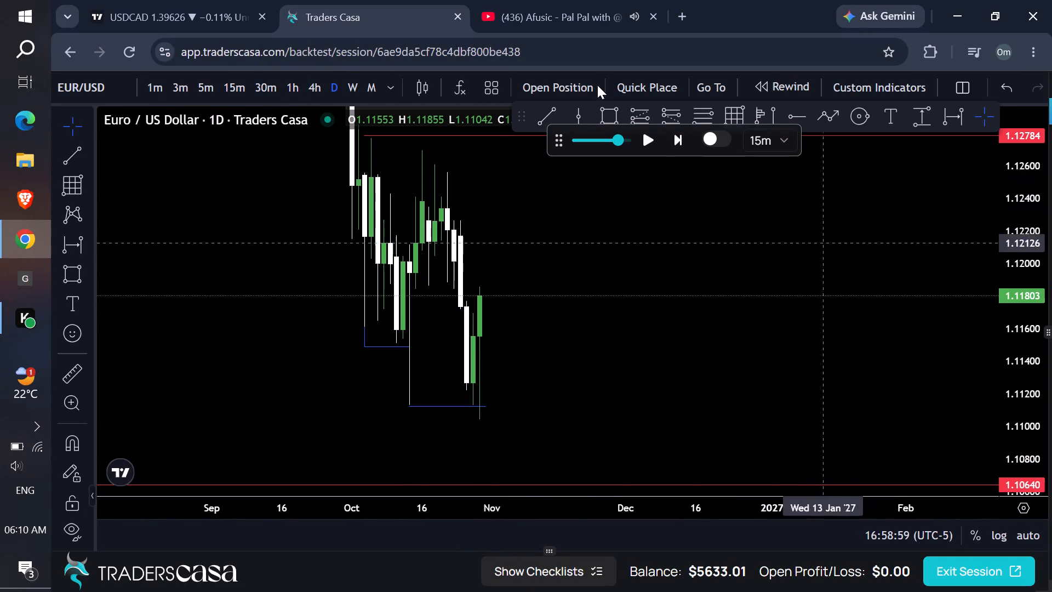
left_click(608, 109)
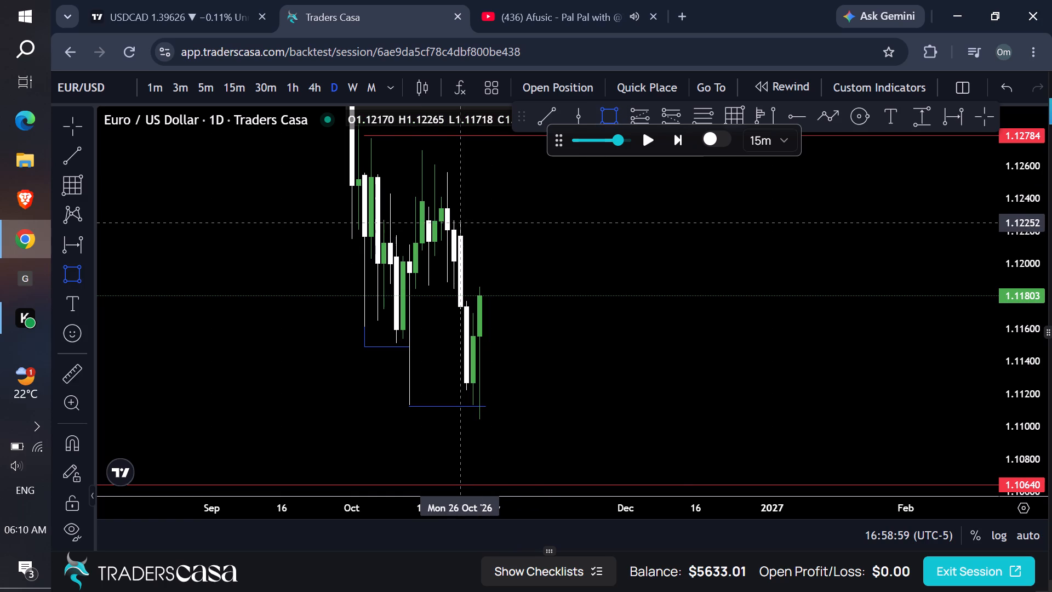
left_click(457, 221)
left_click(701, 287)
left_click(784, 287)
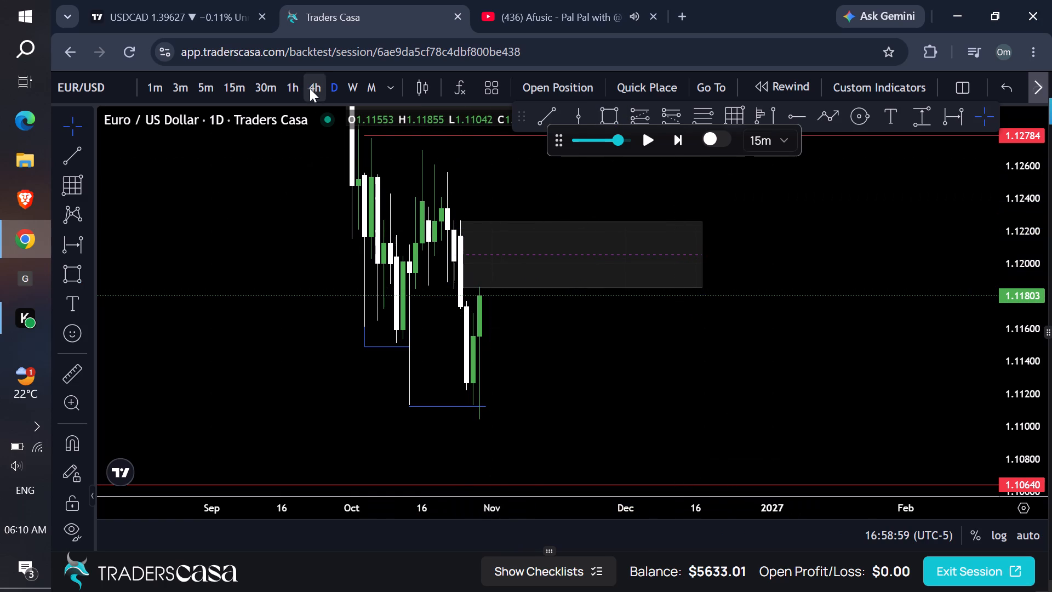
Check the new supply zone on the 4-hour chart and replay price on the 1-hour chart into early 30 October.
left_click(310, 88)
scroll(651, 378, "down", 1)
scroll(656, 379, "up", 1)
scroll(656, 379, "down", 1)
scroll(656, 379, "up", 1)
left_click_drag(693, 360, 693, 305)
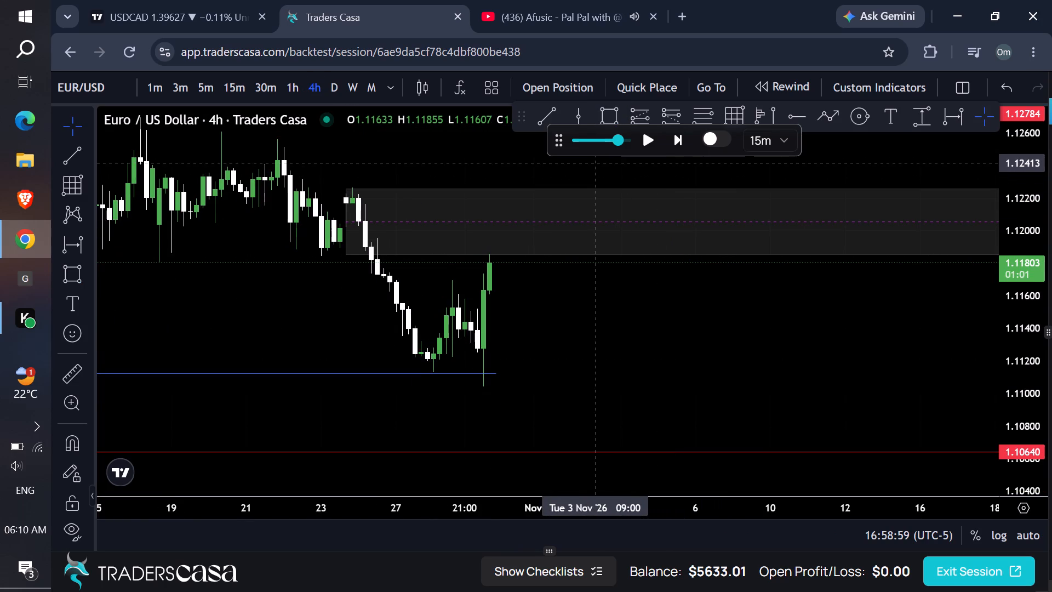
left_click(289, 97)
scroll(563, 241, "down", 3)
scroll(604, 264, "up", 1)
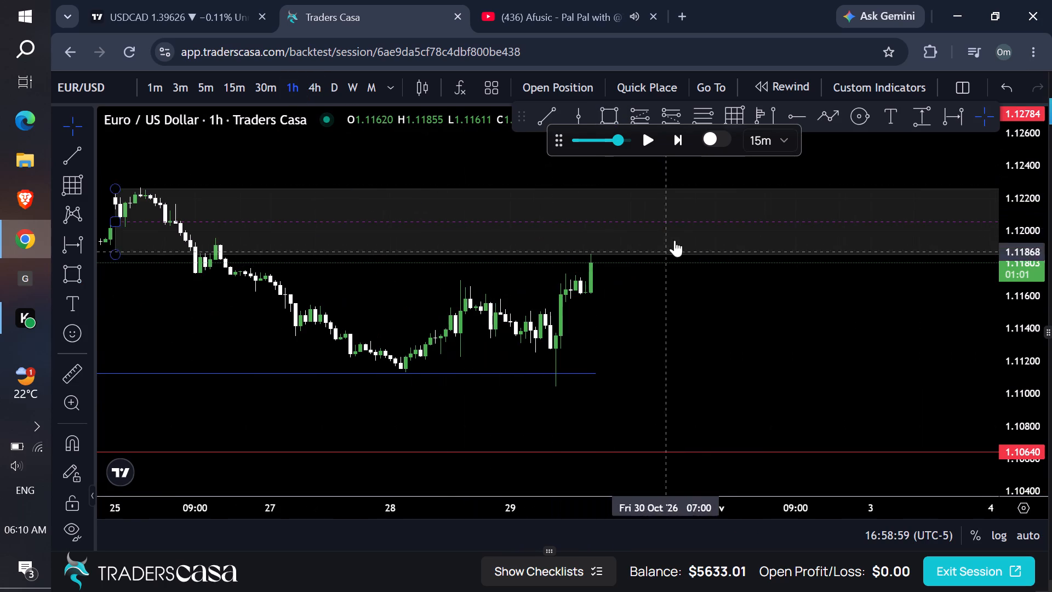
left_click(653, 137)
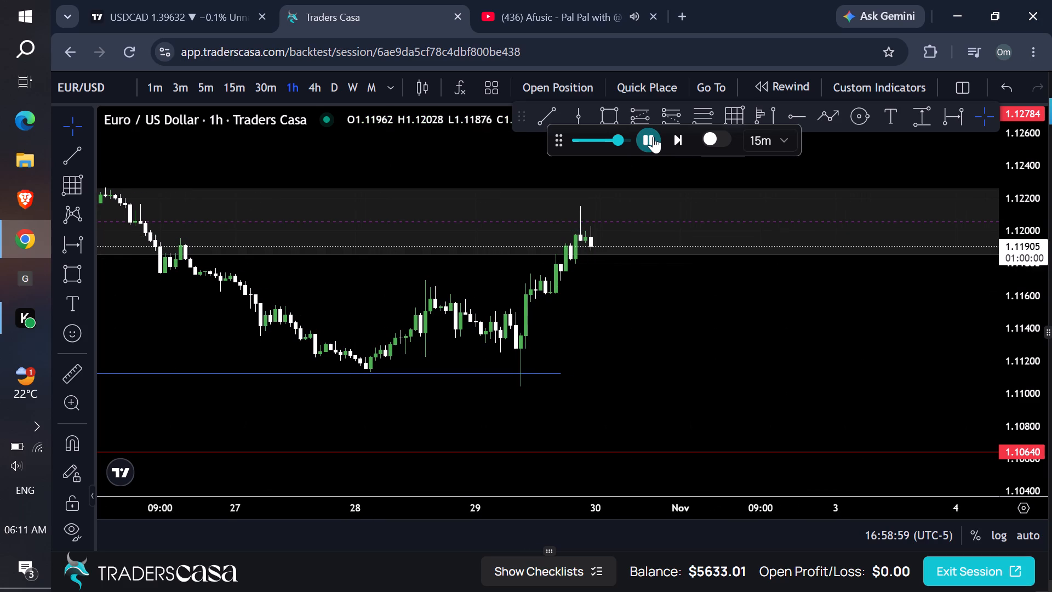
left_click(653, 136)
On the daily chart, advance the replay in short runs until about 13:30 on 30 October.
left_click(337, 86)
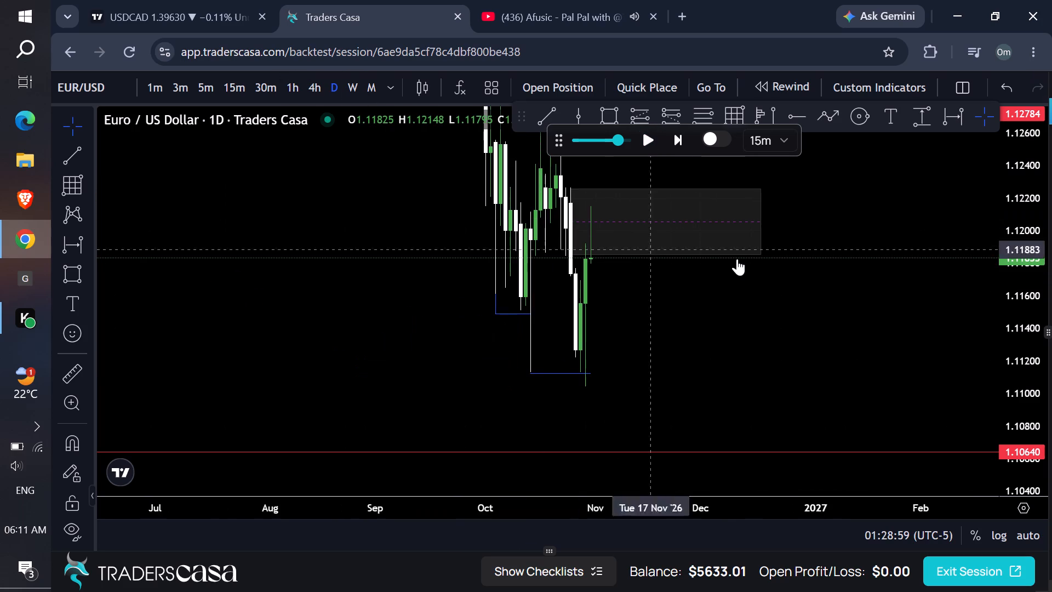
left_click_drag(743, 266, 732, 295)
left_click(643, 139)
double_click(643, 139)
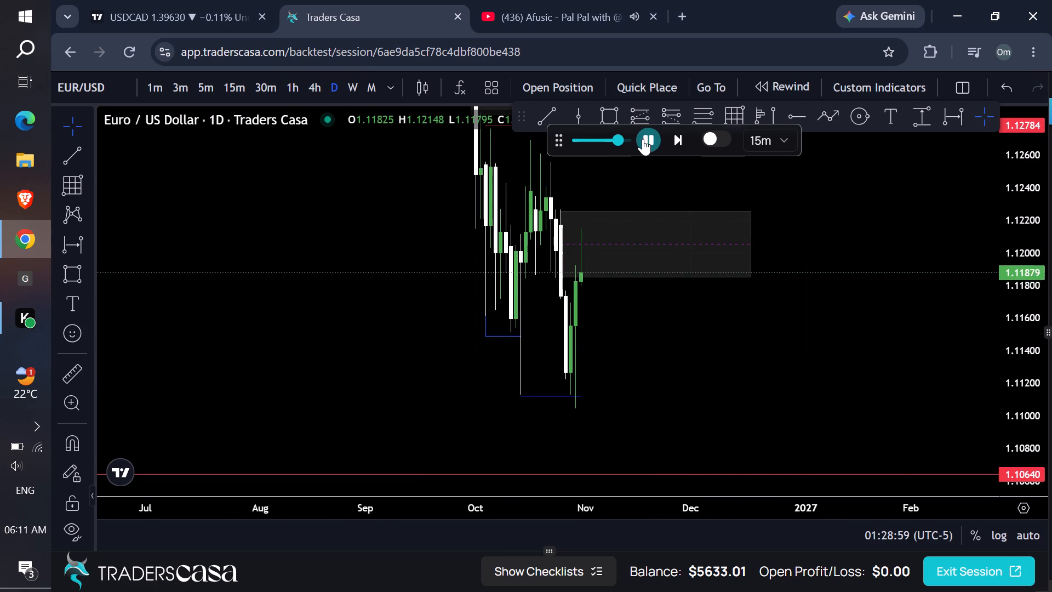
double_click(643, 139)
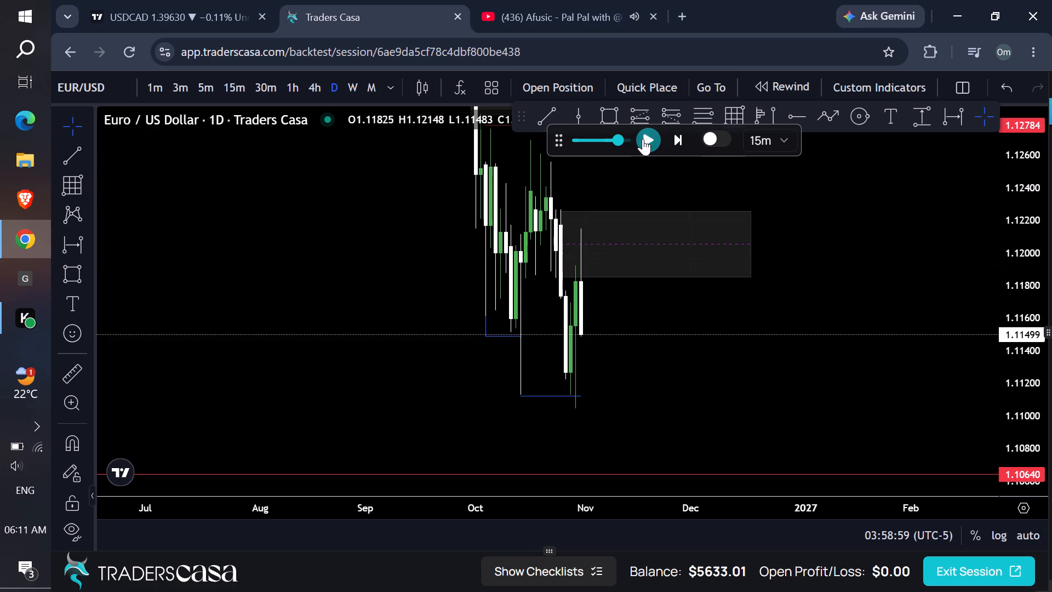
left_click(643, 139)
left_click(643, 139)
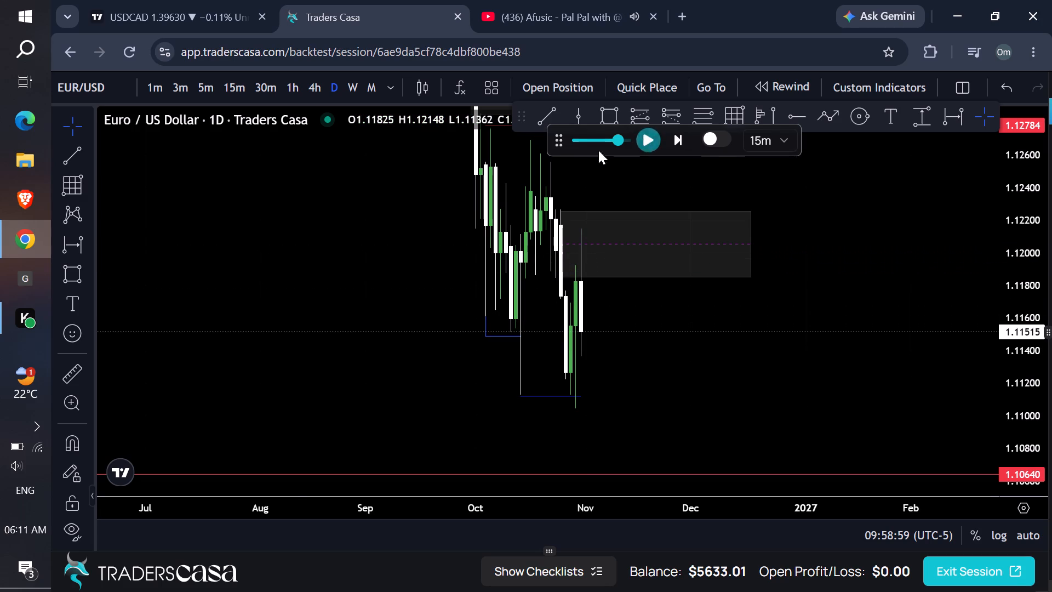
On the 4-hour chart, draw a rectangle demand zone from the 29 October 05:00 candle, between about 1.1151 and 1.1124.
left_click(311, 87)
left_click_drag(711, 317, 687, 286)
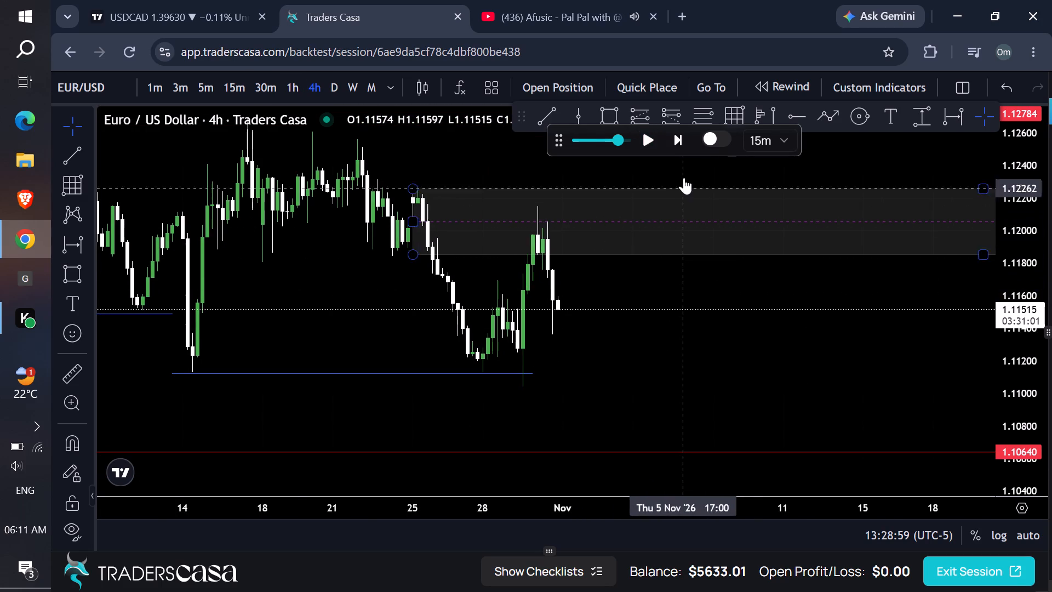
left_click(604, 115)
left_click(519, 310)
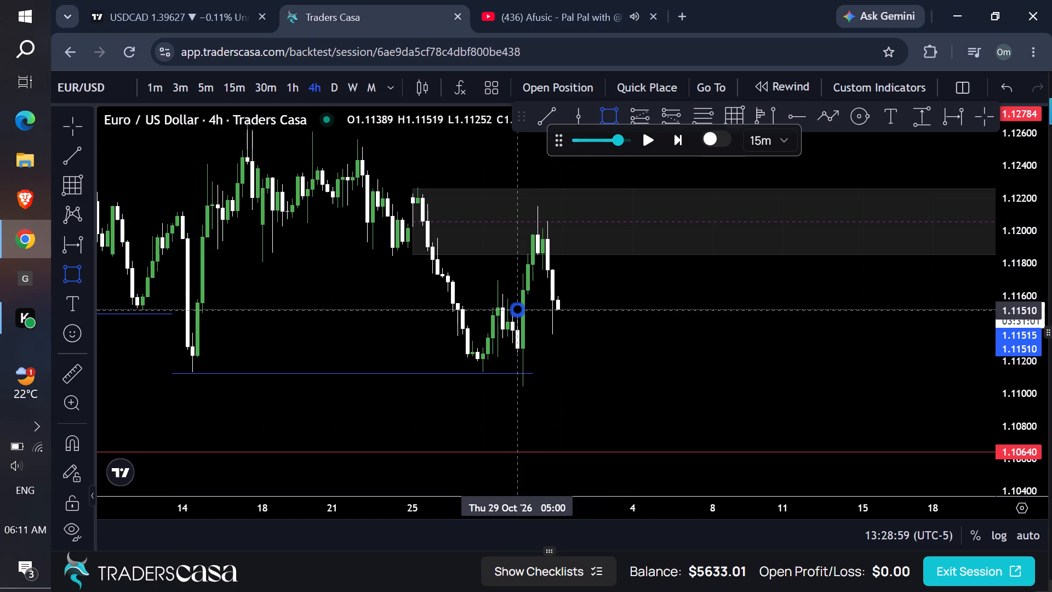
left_click(638, 355)
left_click_drag(717, 320, 716, 315)
Replay price briefly on the 4-hour chart to about 15:00 on 30 October.
left_click(645, 140)
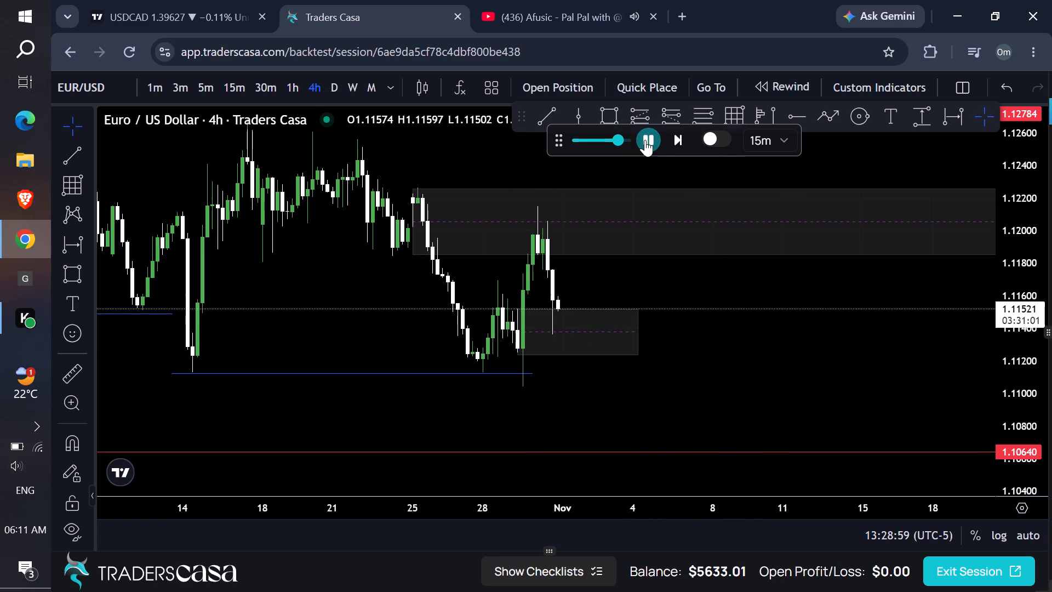
left_click(645, 140)
On the 15-minute chart, draw a long position with entry 1.11566, stop 1.11360 and target 1.12401.
left_click(242, 88)
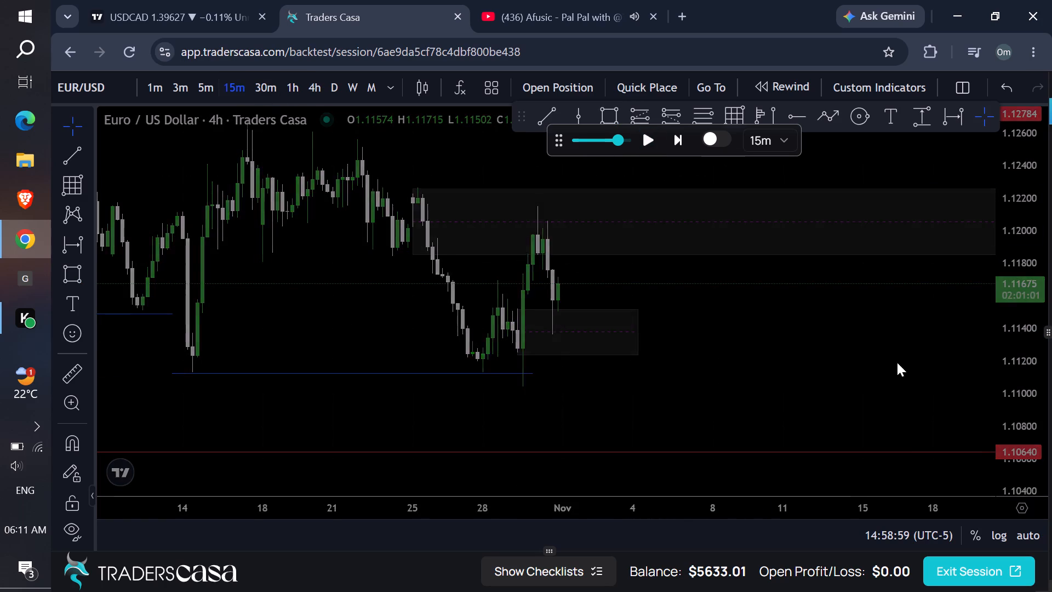
left_click_drag(1022, 419, 704, 72)
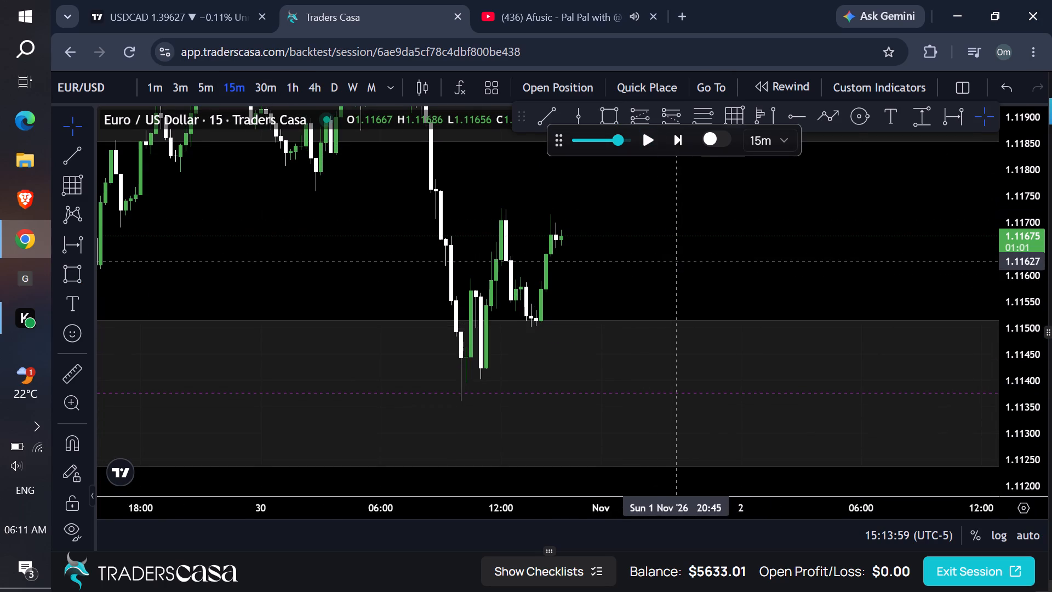
left_click(639, 116)
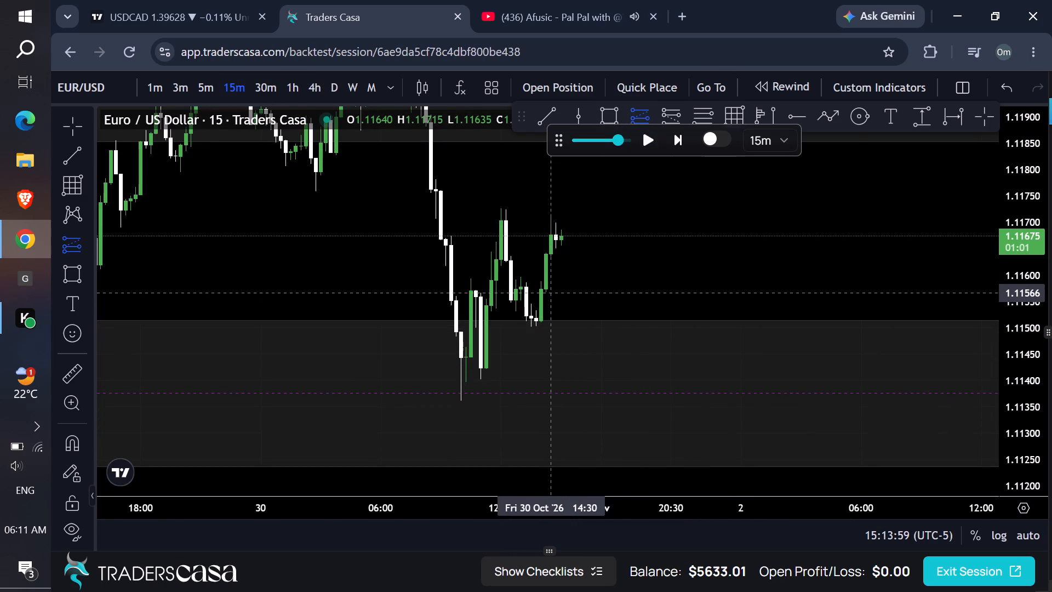
left_click(553, 293)
left_click_drag(554, 378, 569, 402)
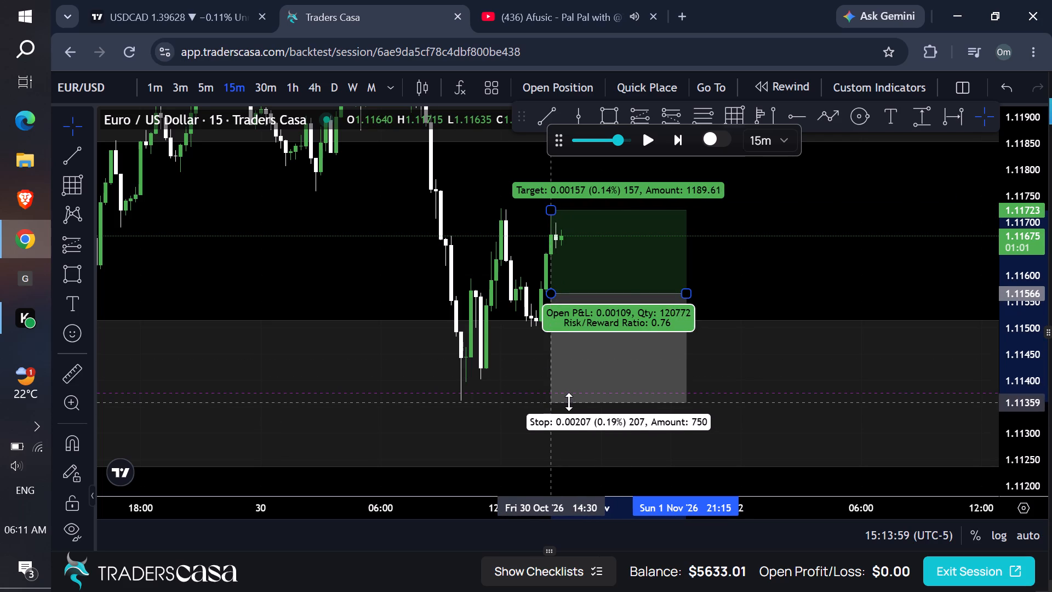
left_click_drag(569, 402, 569, 401)
left_click_drag(1024, 221, 901, 484)
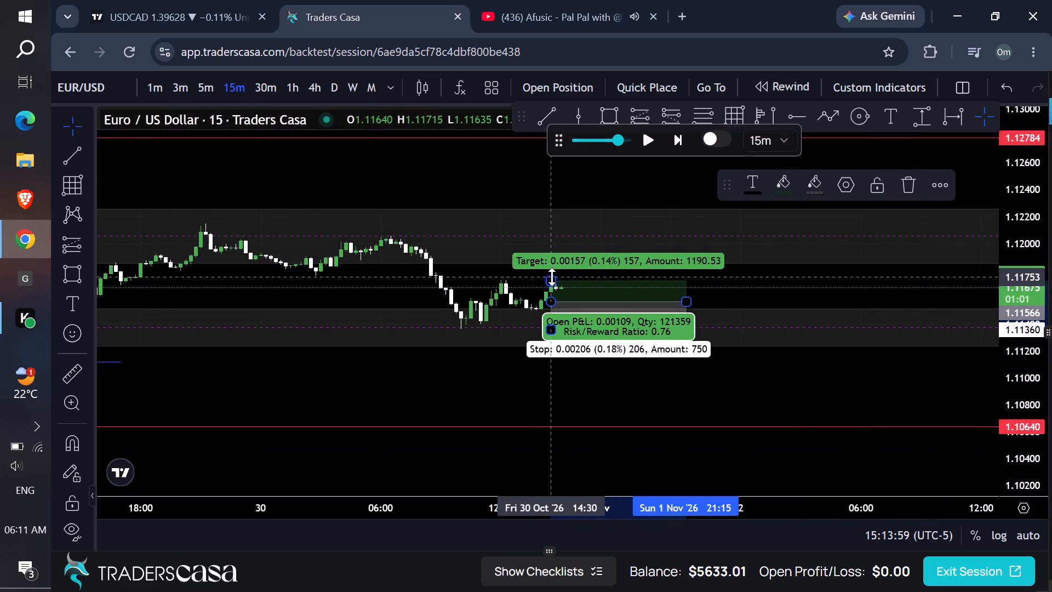
left_click_drag(552, 280, 534, 193)
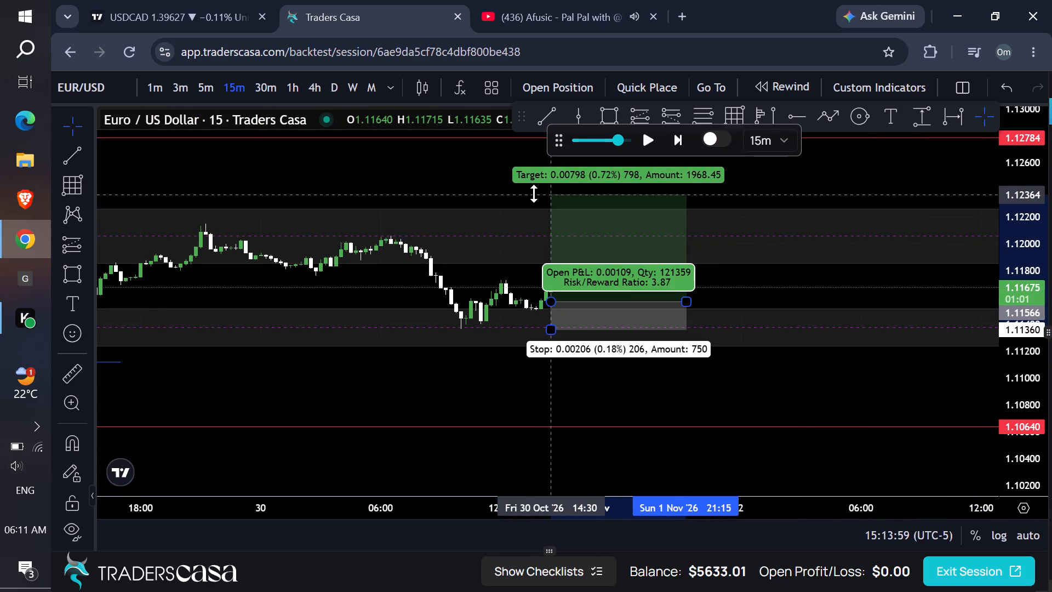
left_click_drag(534, 193, 534, 190)
Place a buy order at 1.11566 with stop loss 1.1136, take profit 1.12401 and $50 risk.
left_click(525, 79)
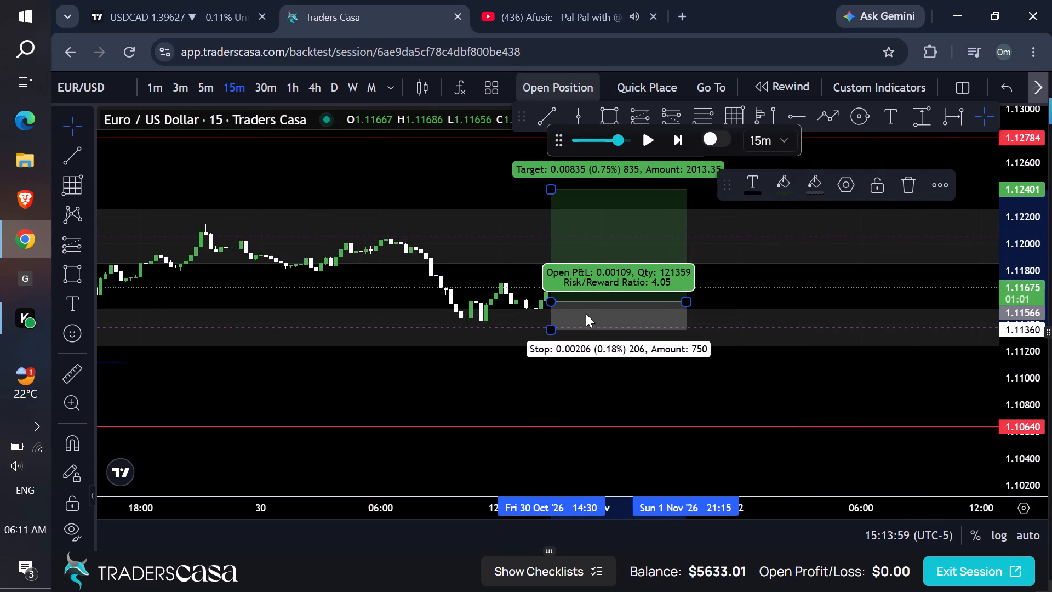
left_click(543, 522)
Replay the 4-hour chart to the end of available data on 3 November, widening the long position box to about 6 November.
left_click(309, 98)
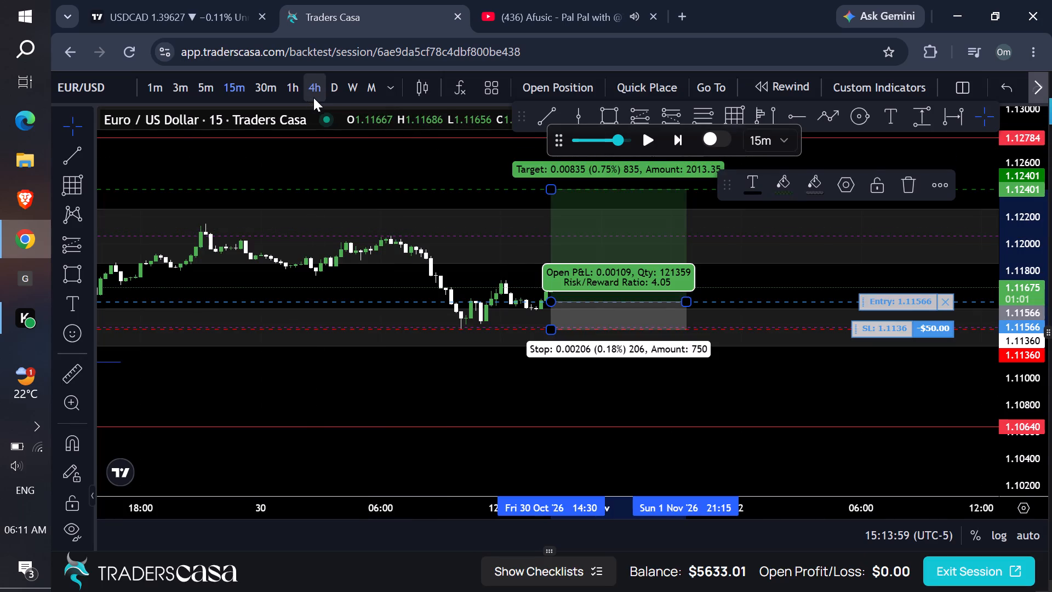
left_click(728, 277)
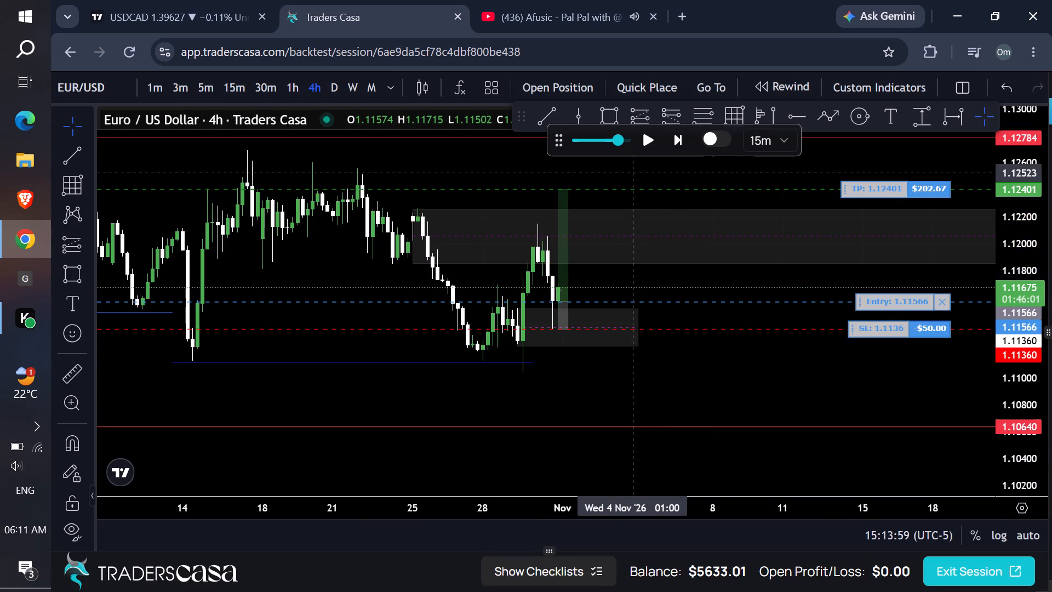
triple_click(646, 145)
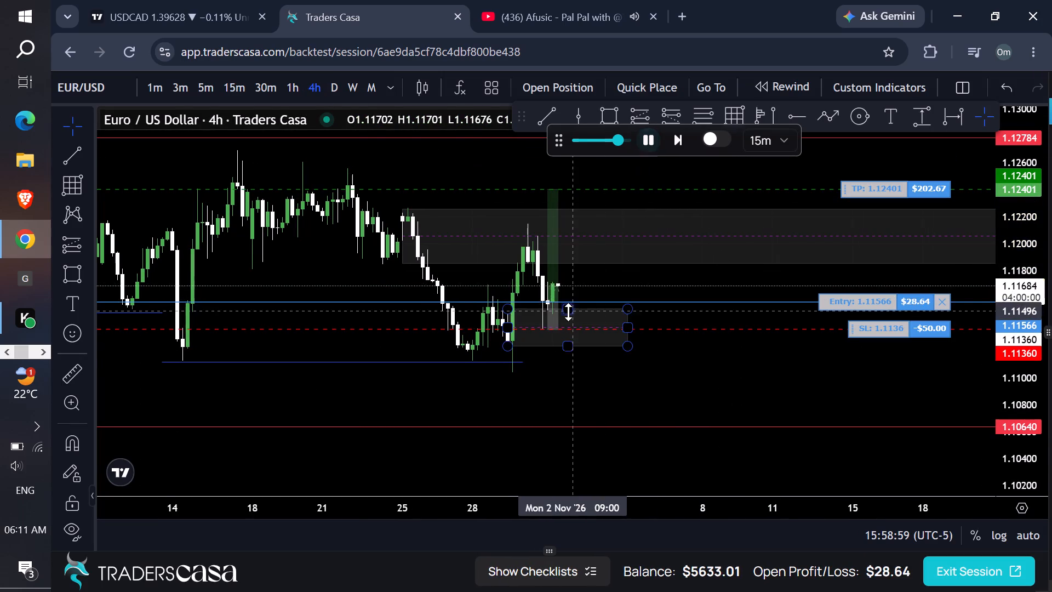
left_click_drag(561, 305, 610, 300)
left_click(648, 285)
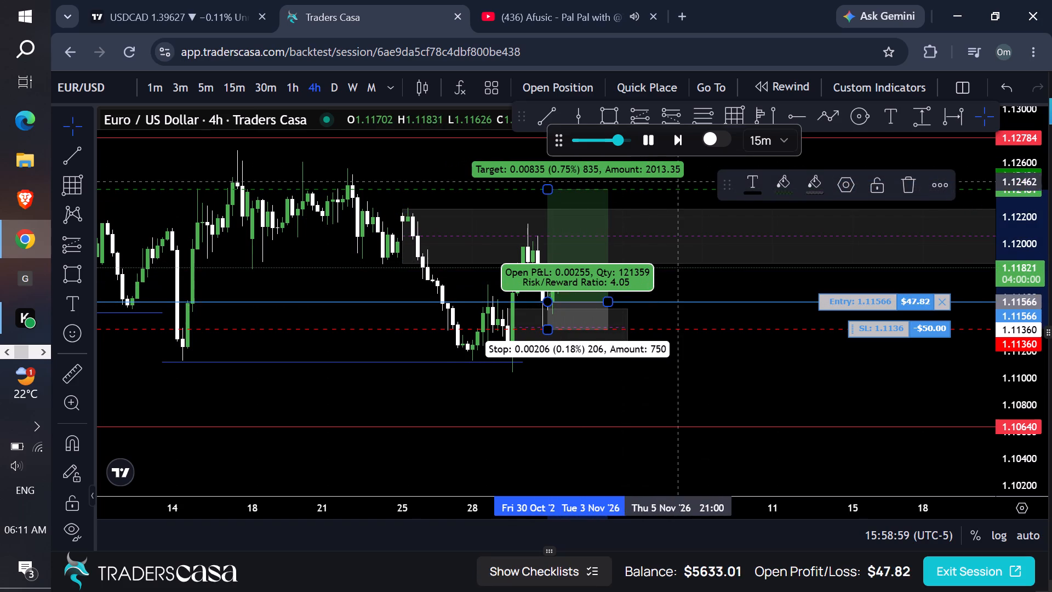
left_click(655, 197)
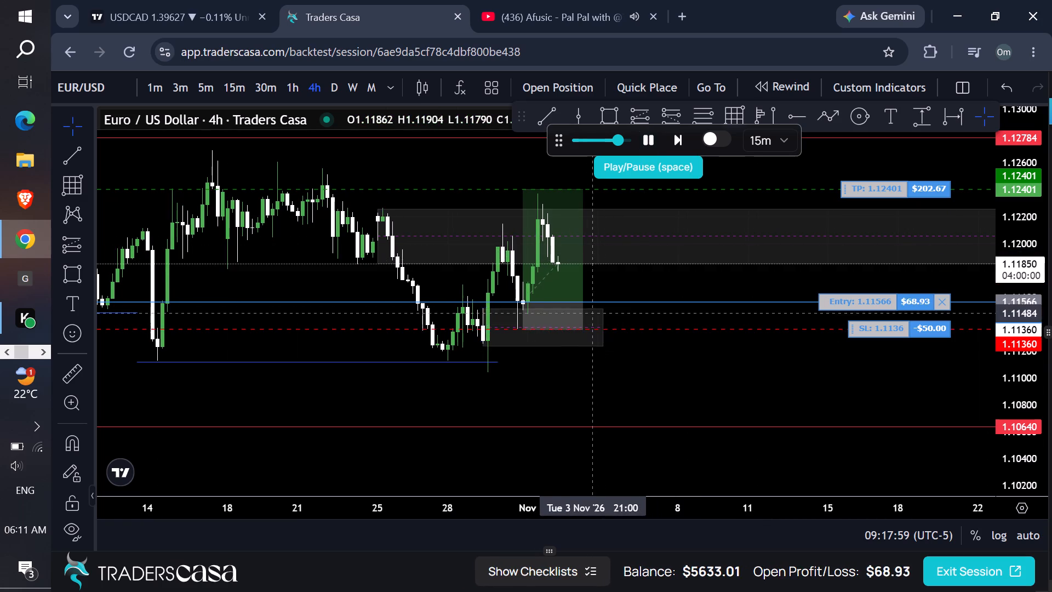
left_click_drag(582, 302, 648, 298)
left_click(689, 275)
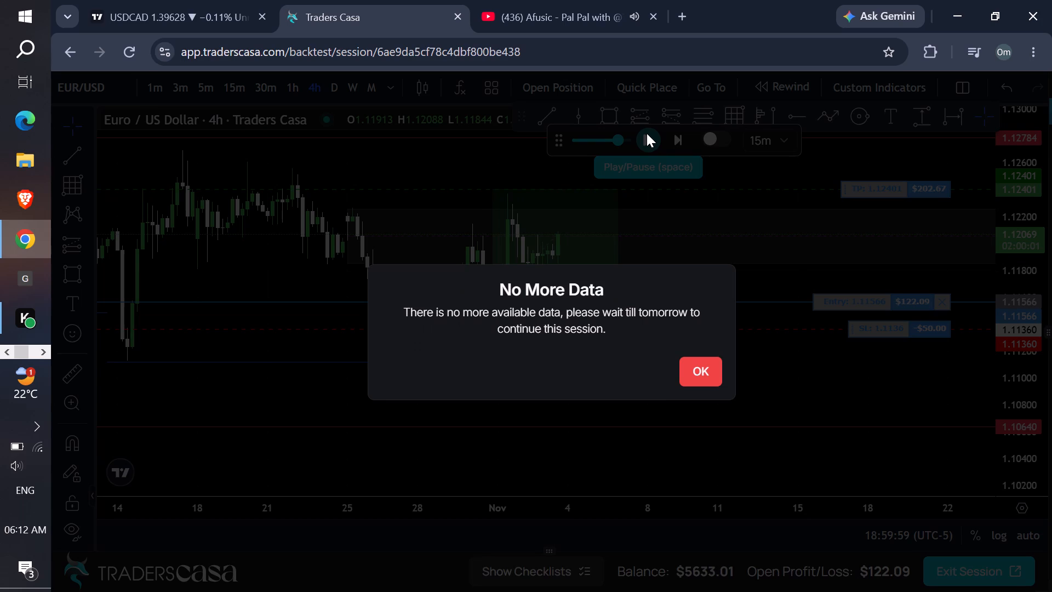
left_click(710, 369)
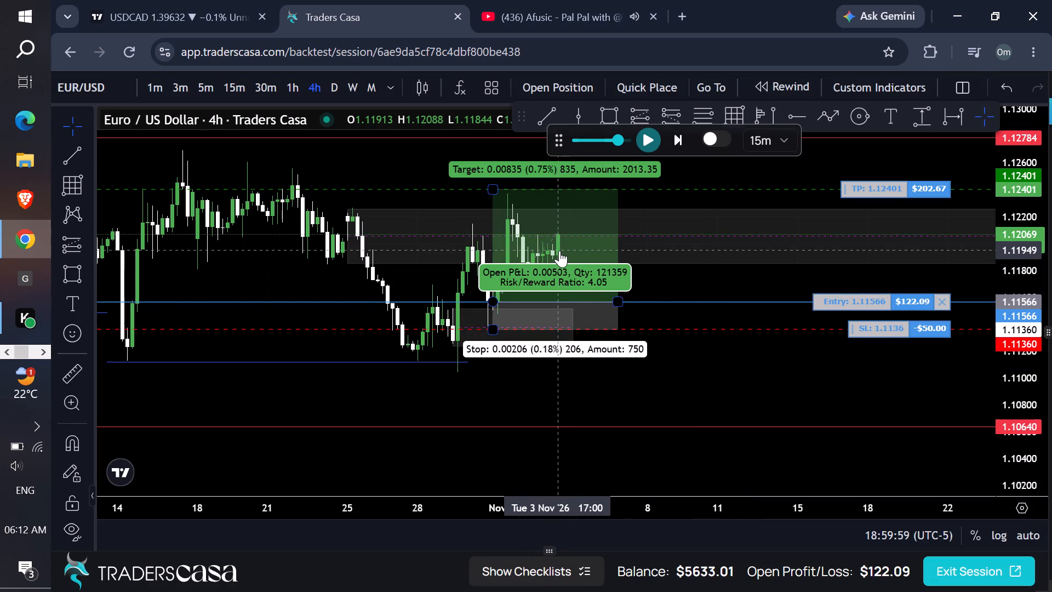
Switch to TradingView and examine EUR/USD's 4-hour price action around and beyond the point where the replay stopped.
left_click_drag(724, 286, 728, 297)
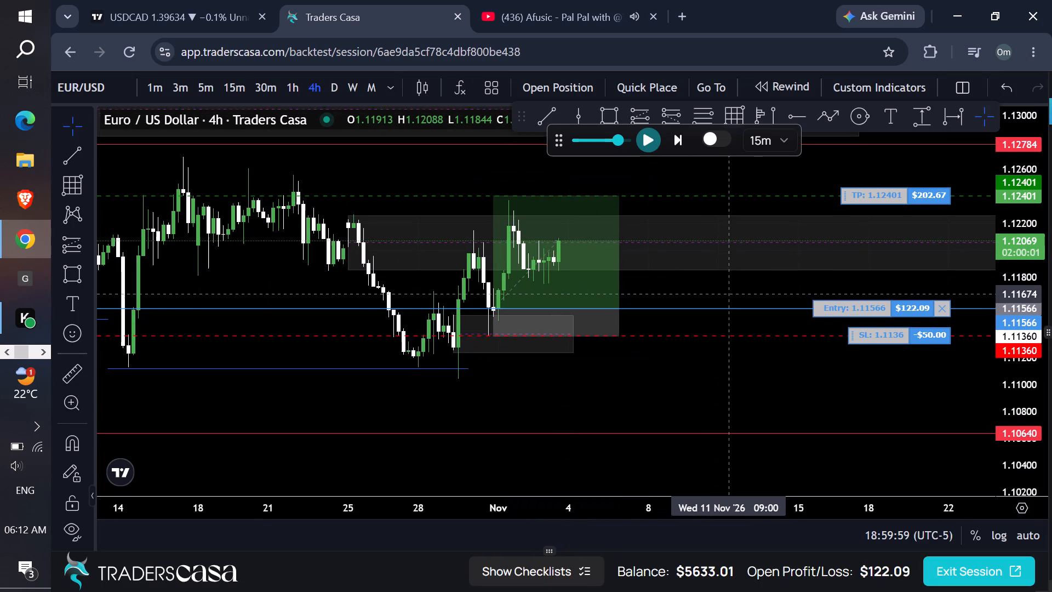
left_click_drag(728, 297, 730, 306)
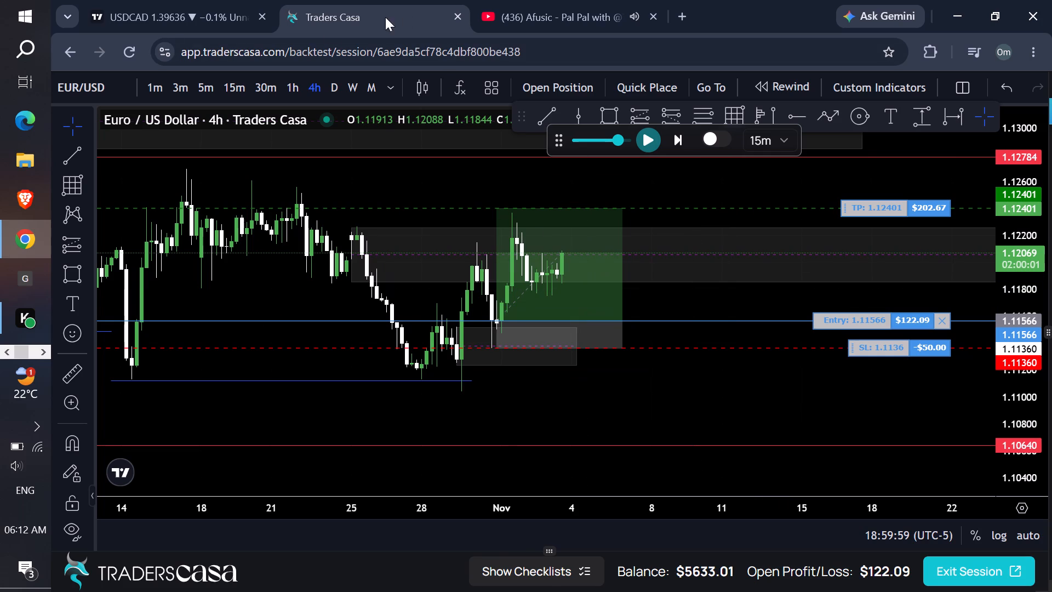
left_click(201, 2)
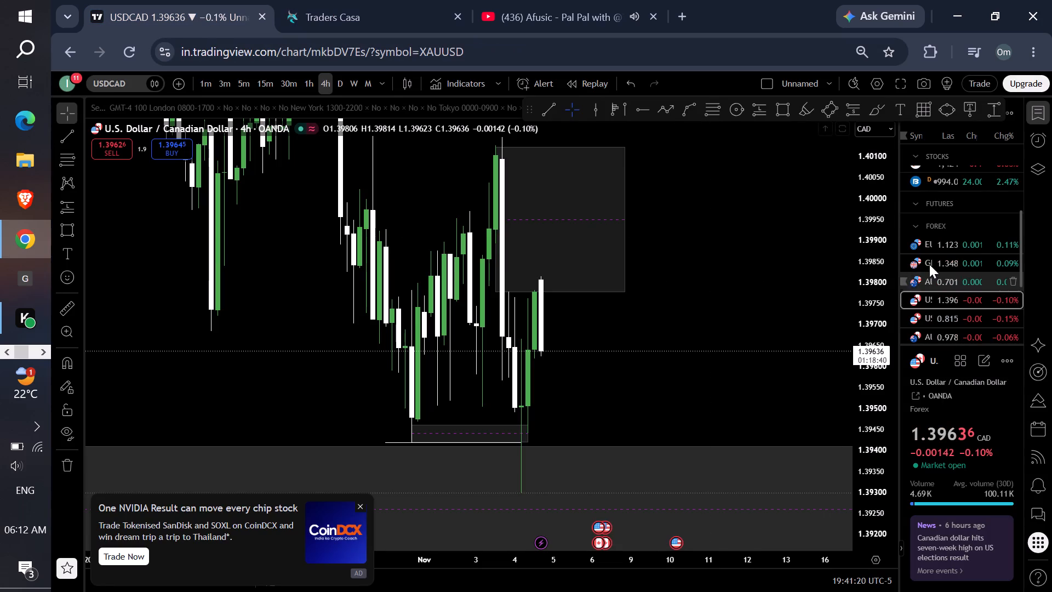
left_click(962, 236)
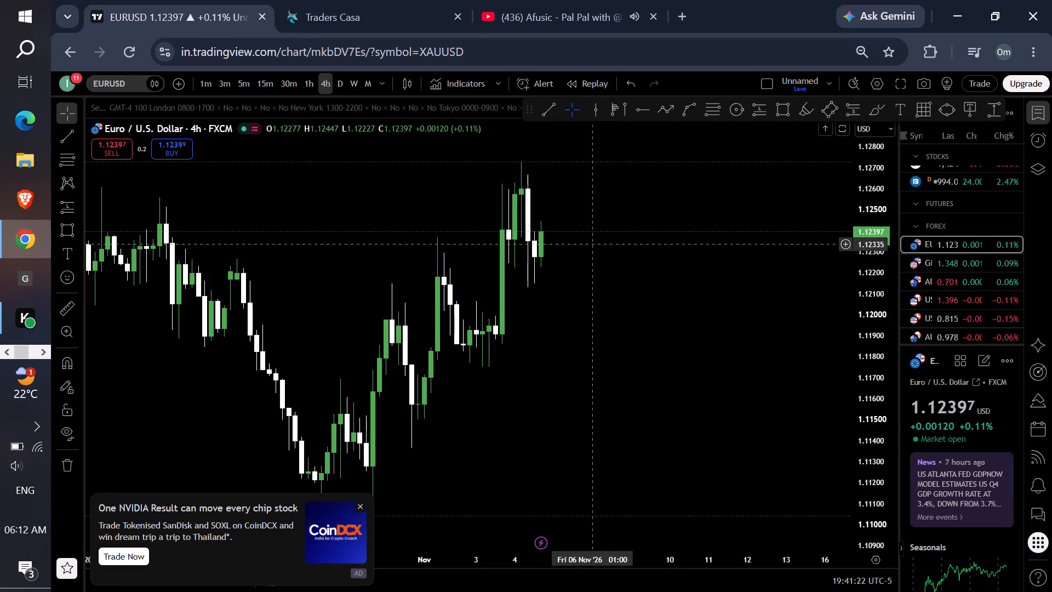
left_click_drag(567, 309, 612, 265)
left_click_drag(284, 229, 554, 267)
left_click_drag(615, 286, 482, 246)
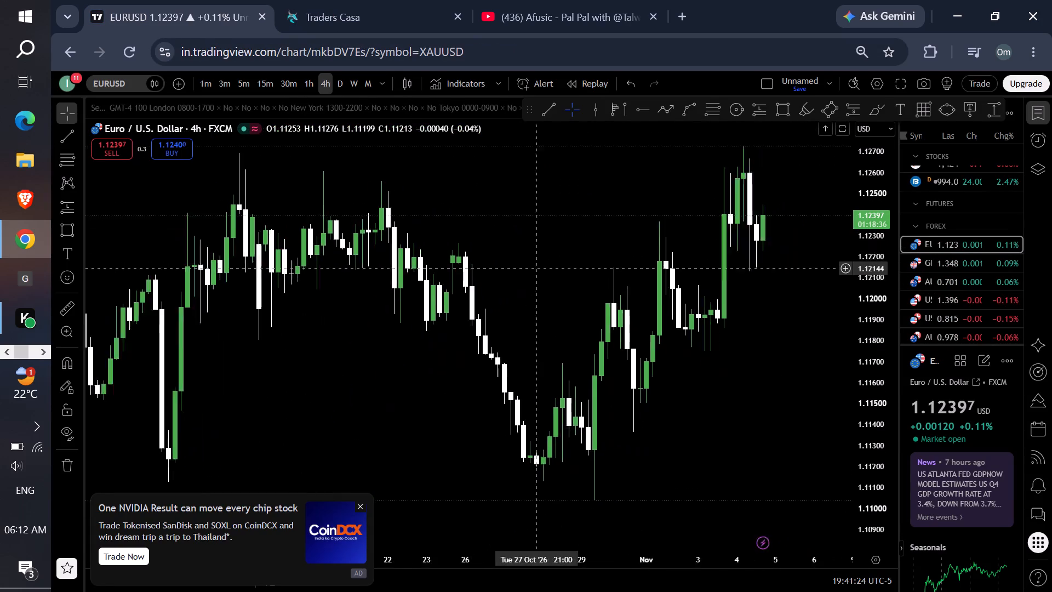
On the weekly EUR/USD chart, draw a horizontal ray at 1.12769 from the early October candle's high.
left_click_drag(482, 246, 466, 234)
left_click_drag(633, 343, 595, 366)
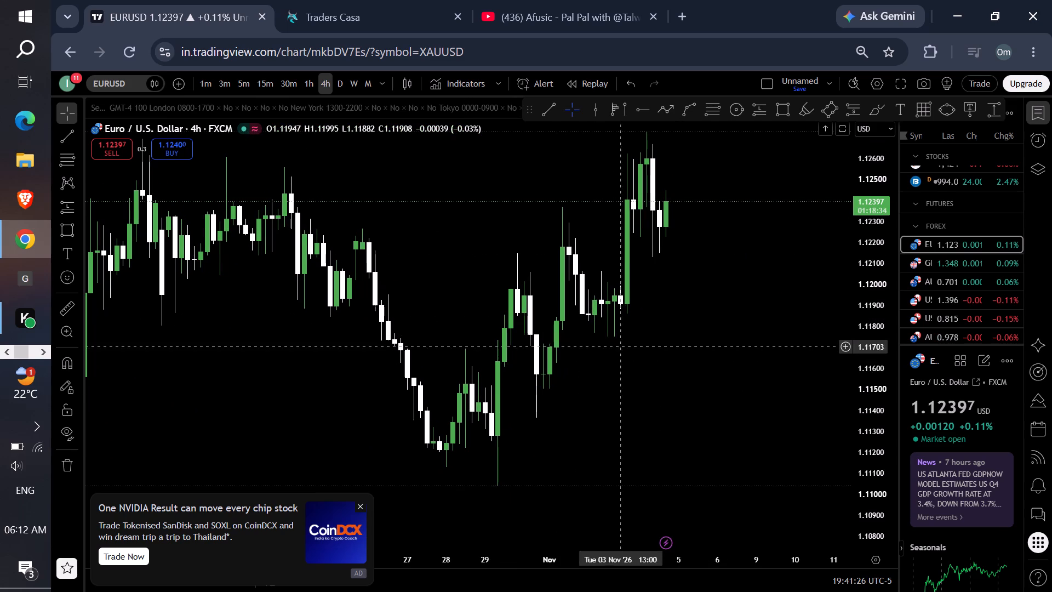
left_click(652, 332)
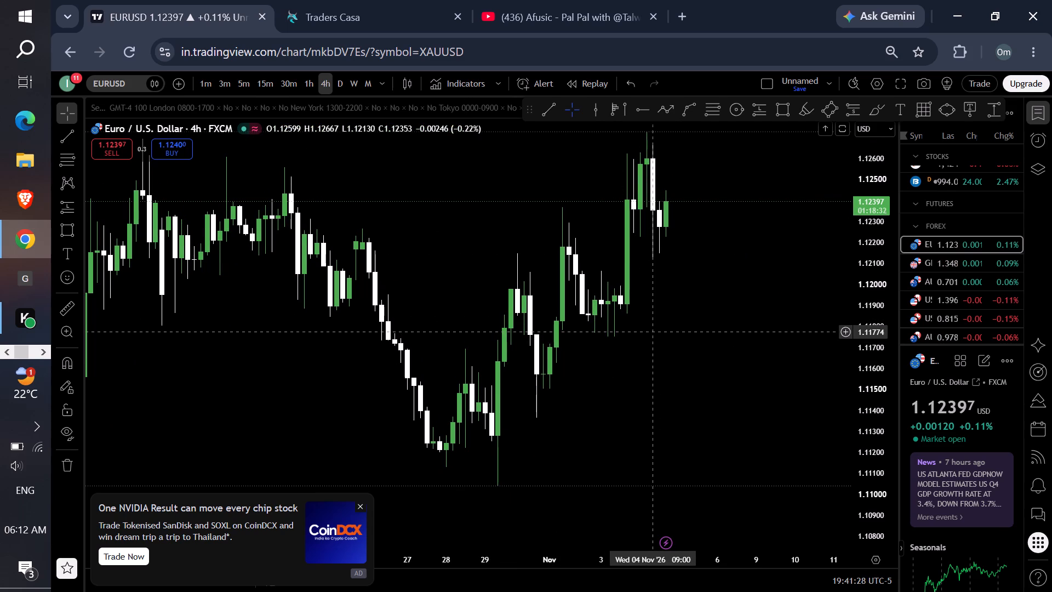
left_click_drag(869, 243, 824, 335)
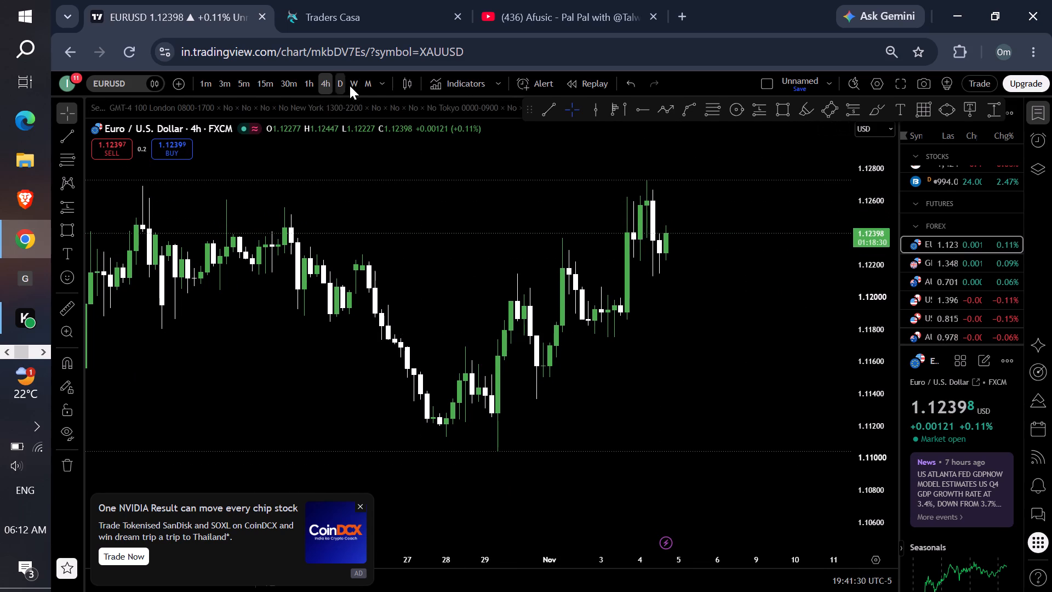
left_click(353, 84)
left_click_drag(857, 203, 819, 280)
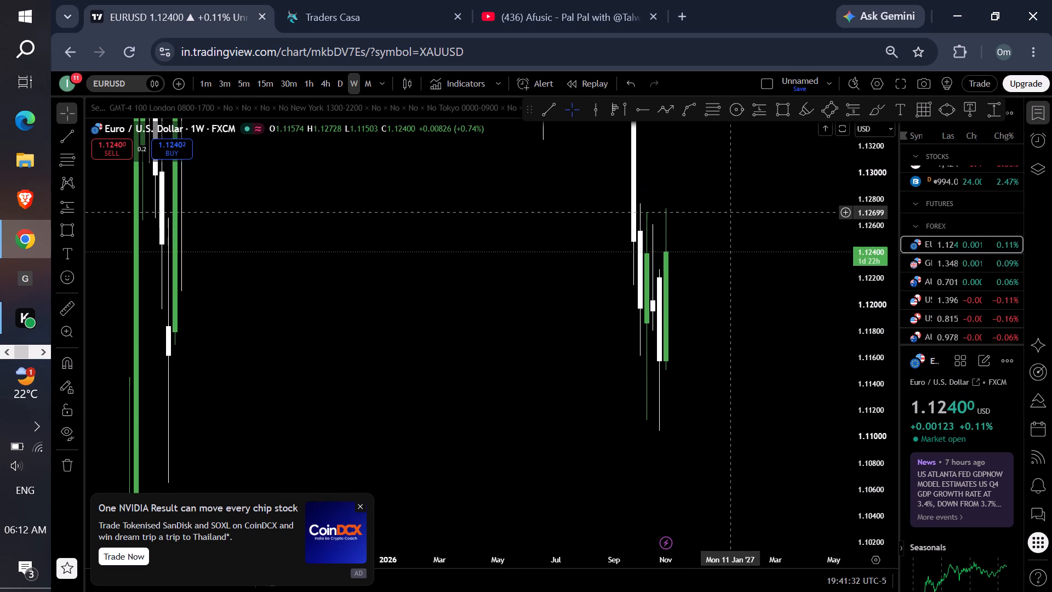
left_click_drag(730, 205, 578, 197)
left_click(642, 108)
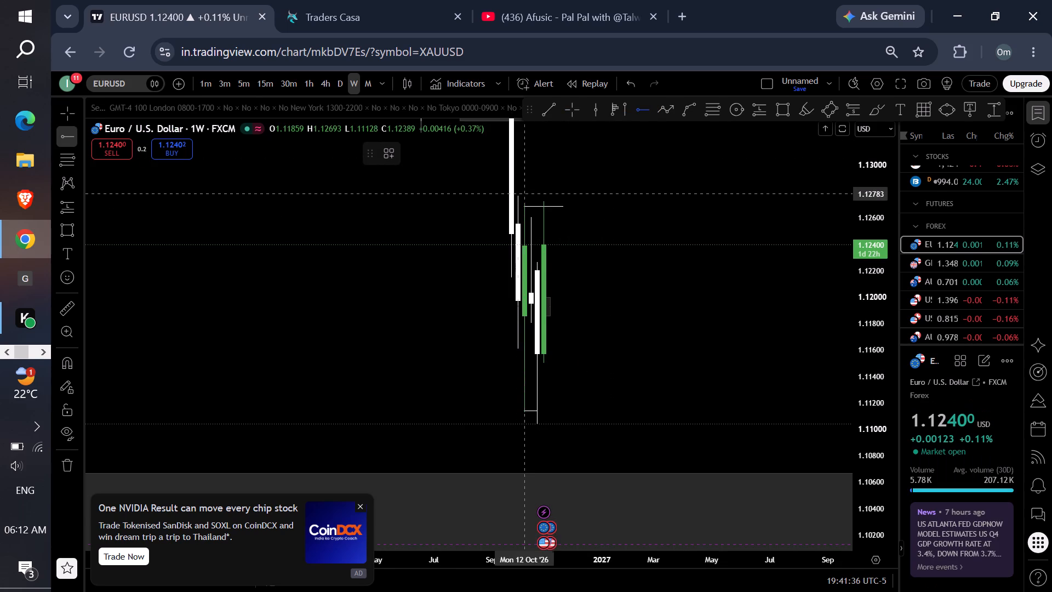
left_click(518, 196)
left_click(616, 232)
Delete the short white level line just below the new ray on the weekly EUR/USD chart.
left_click(558, 206)
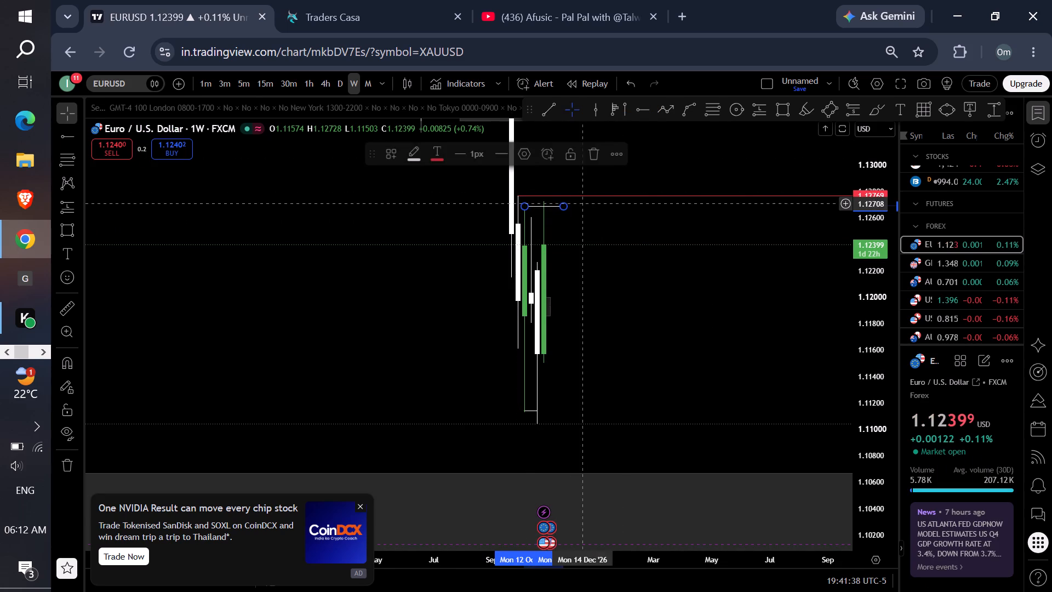
left_click(587, 151)
On the daily EUR/USD chart, extend the supply zone box just below the 1.12769 ray to about 11 November.
left_click(339, 80)
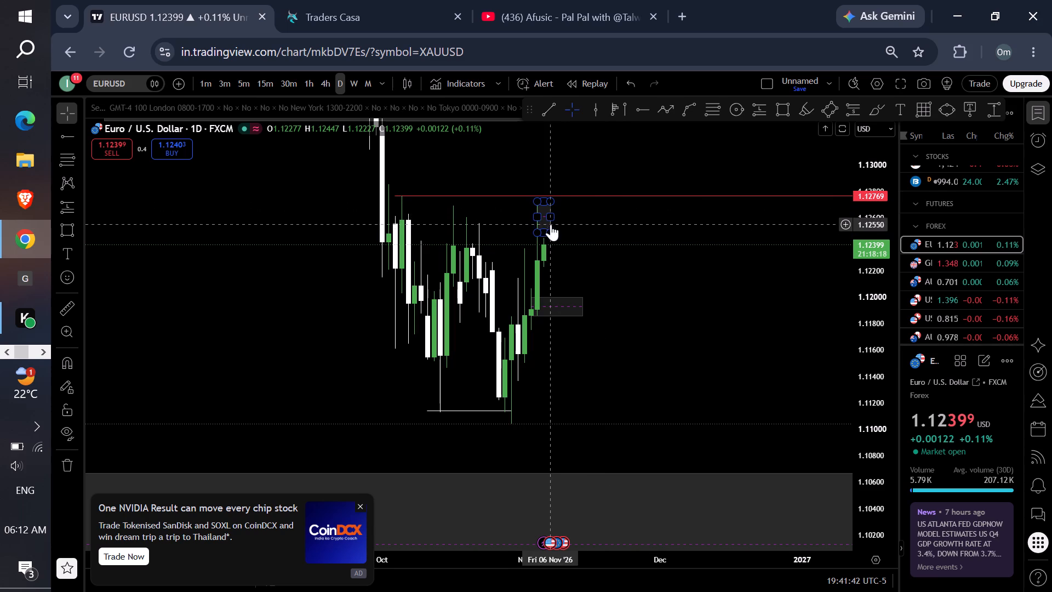
left_click_drag(551, 218, 572, 221)
left_click(630, 232)
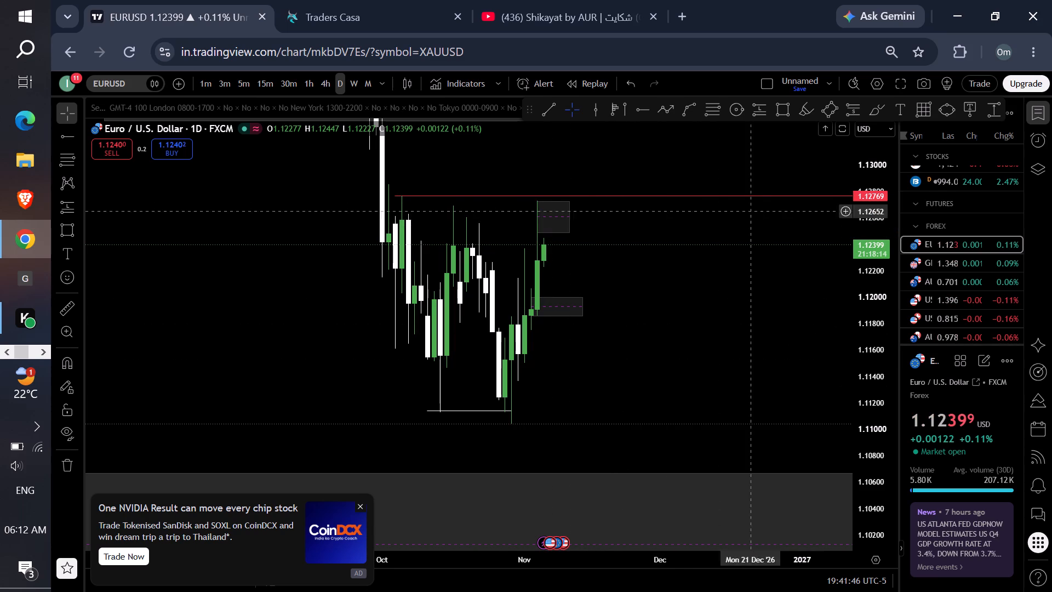
Examine GBP/USD on the daily and 1-hour charts around the supply zones near 1.3500.
left_click(967, 265)
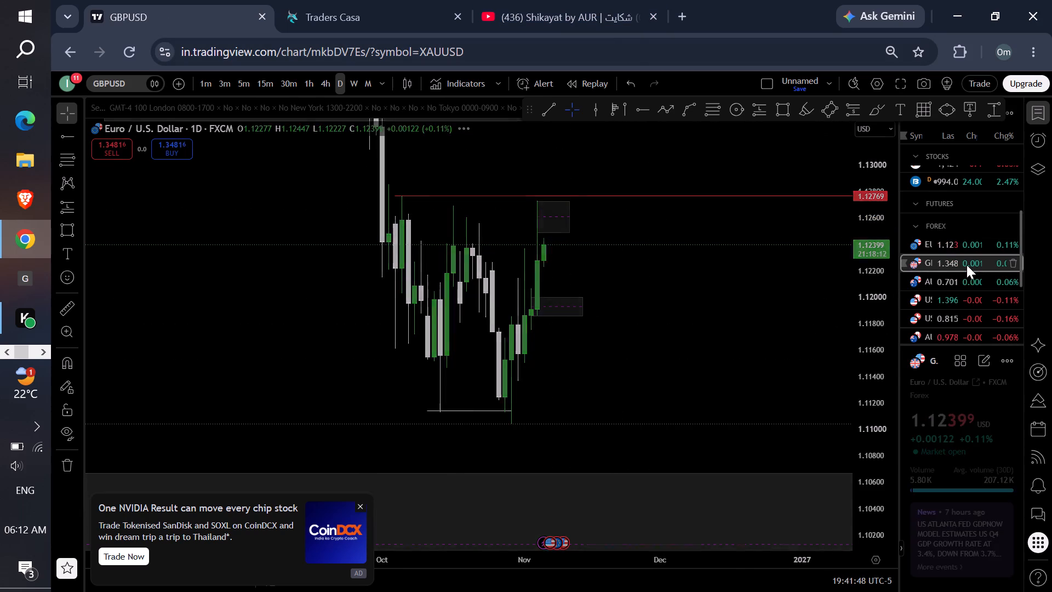
left_click(305, 85)
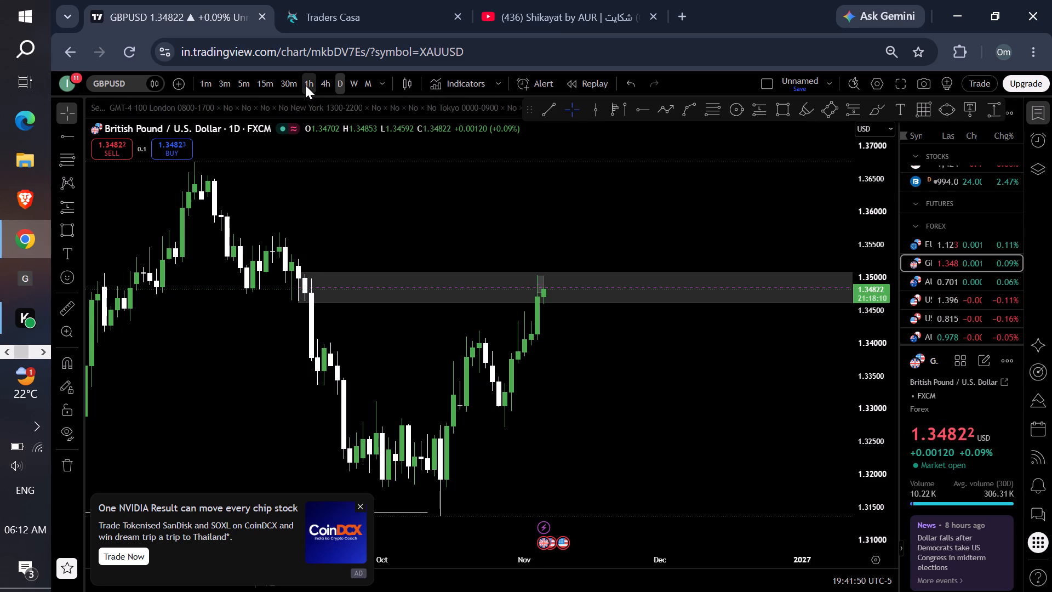
left_click_drag(866, 466, 723, 16)
left_click_drag(687, 257, 685, 402)
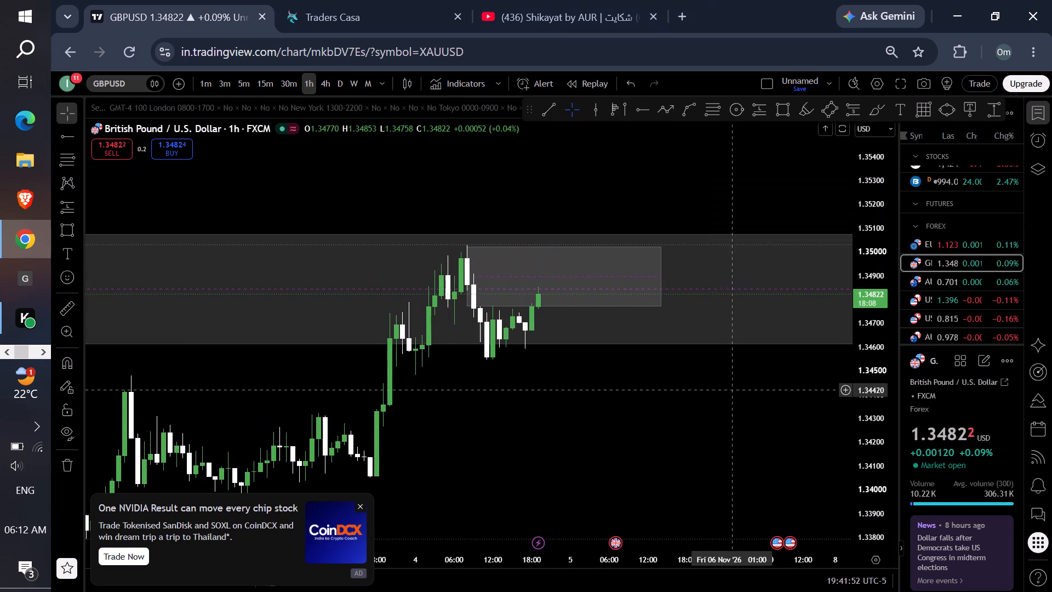
left_click_drag(863, 413, 825, 246)
left_click_drag(753, 210, 679, 260)
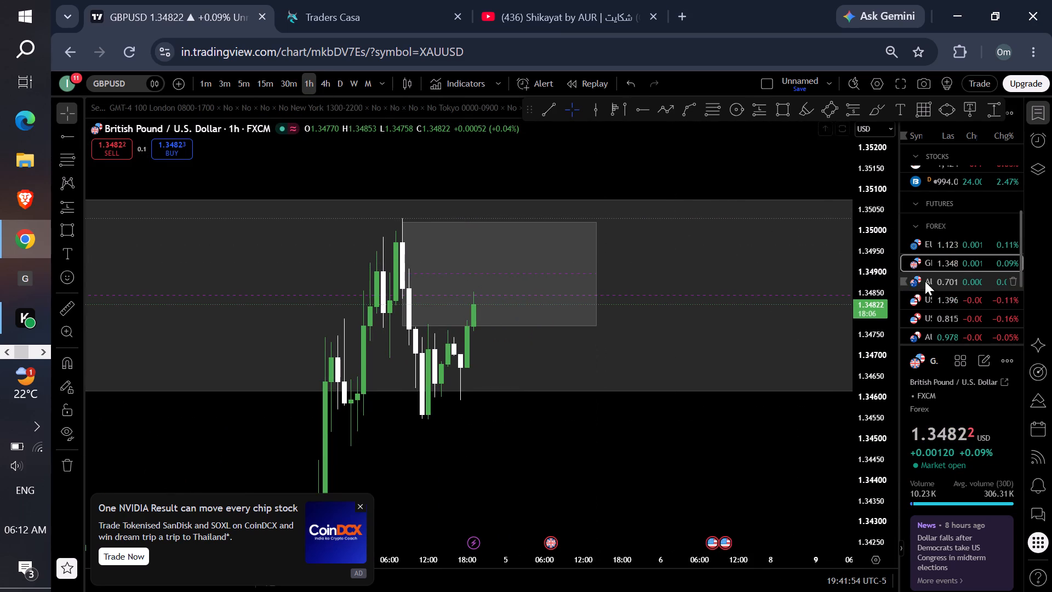
Examine AUD/USD on the 1-hour and daily charts, checking price against the marked supply and demand zones.
left_click(931, 279)
left_click_drag(650, 287, 650, 289)
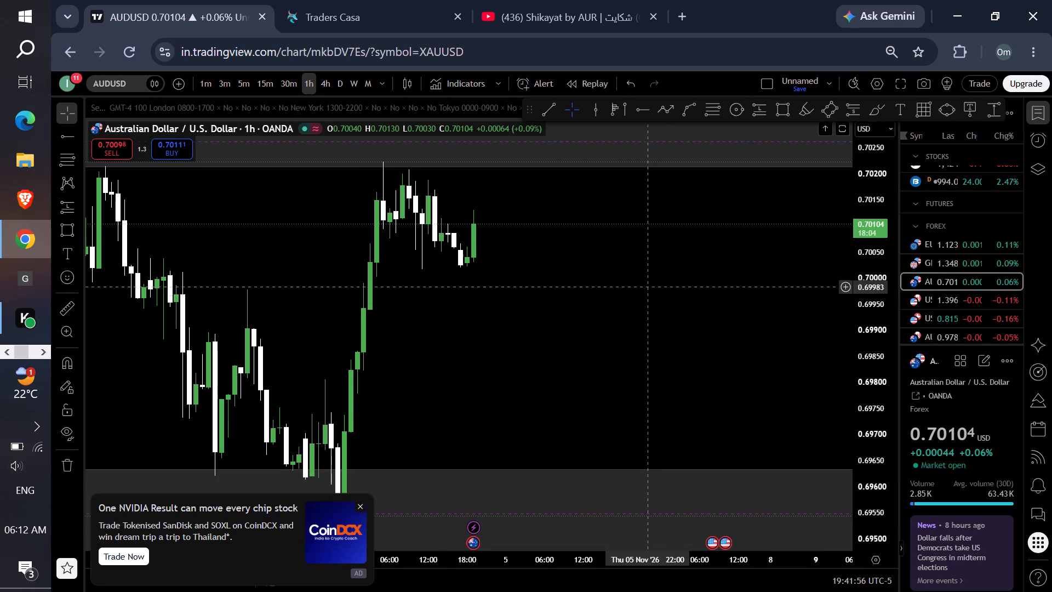
left_click_drag(650, 289, 636, 352)
left_click(340, 89)
left_click_drag(862, 254, 862, 279)
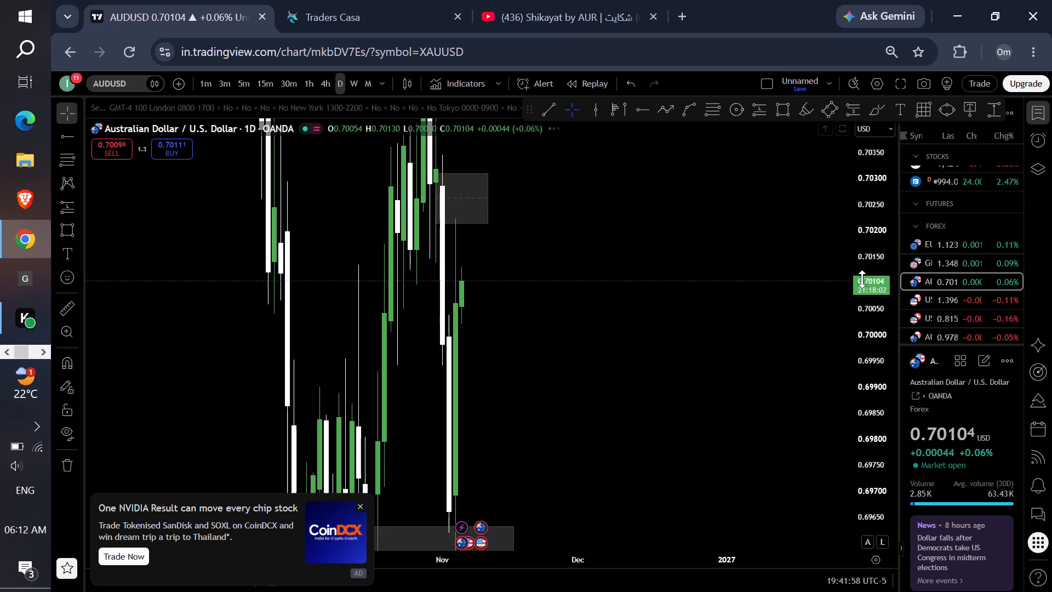
left_click_drag(862, 279, 802, 509)
left_click_drag(616, 366, 723, 332)
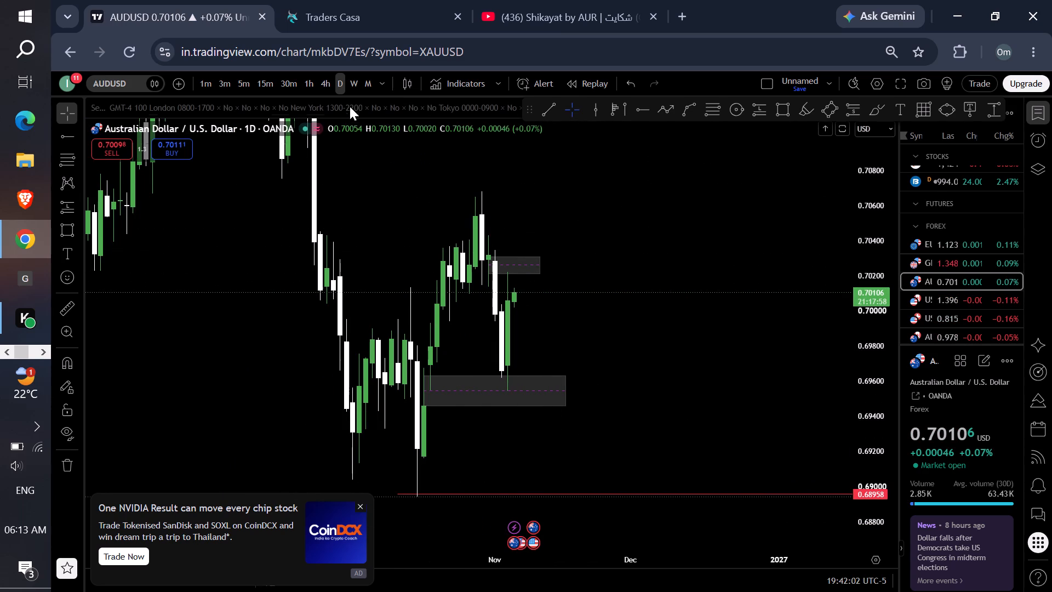
left_click(311, 83)
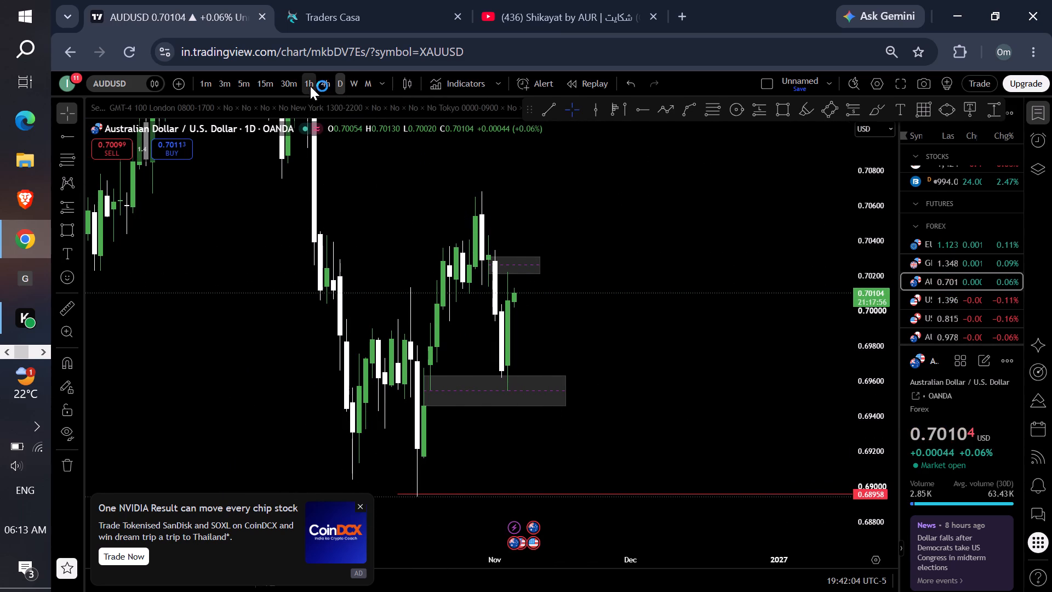
left_click_drag(865, 463, 739, 25)
scroll(664, 207, "down", 5)
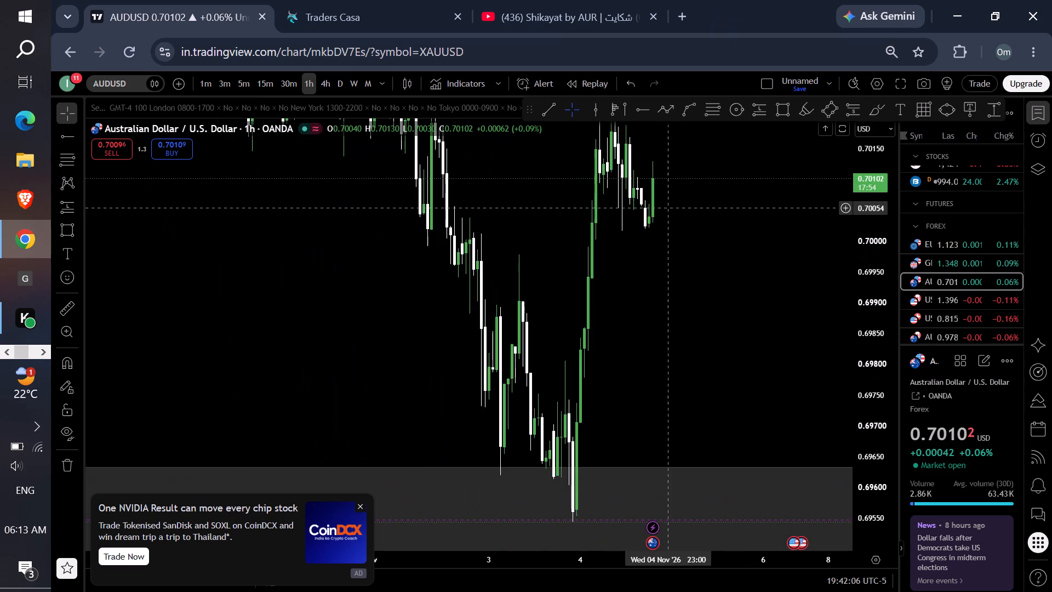
left_click_drag(696, 199, 613, 322)
scroll(600, 289, "up", 1)
scroll(600, 289, "down", 1)
scroll(600, 289, "up", 3)
left_click_drag(601, 305, 633, 258)
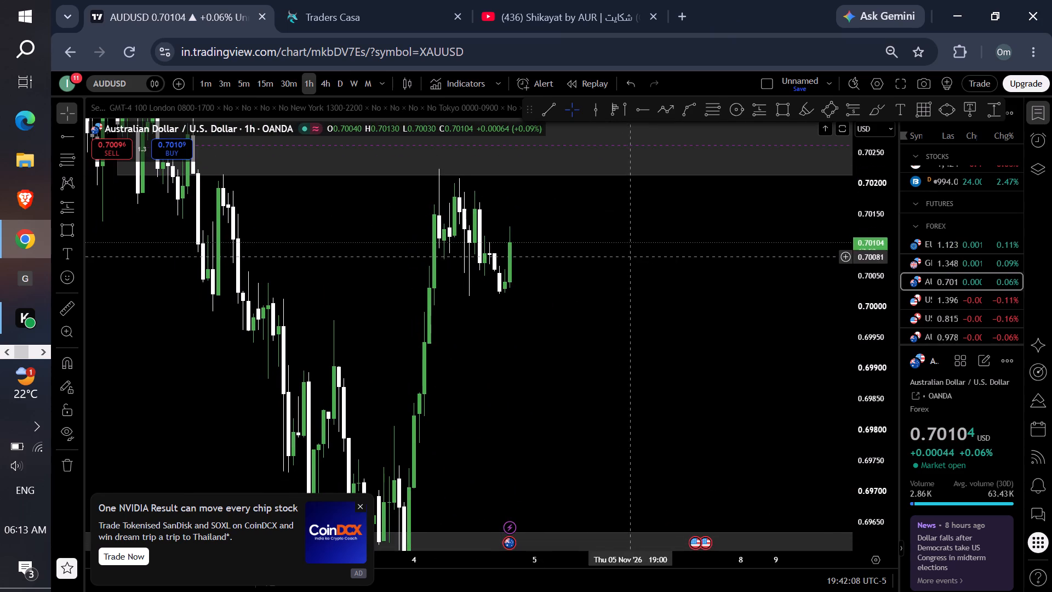
Examine AUD/USD's weekly chart around the marked zones and the 0.68958 level.
left_click(356, 83)
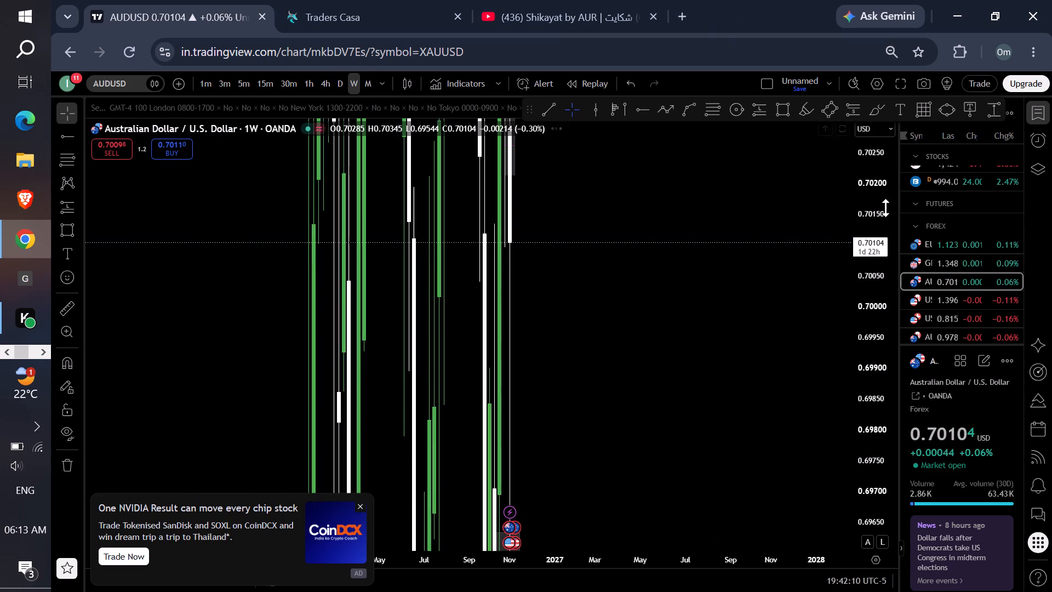
left_click_drag(883, 211, 756, 532)
left_click_drag(851, 293, 826, 417)
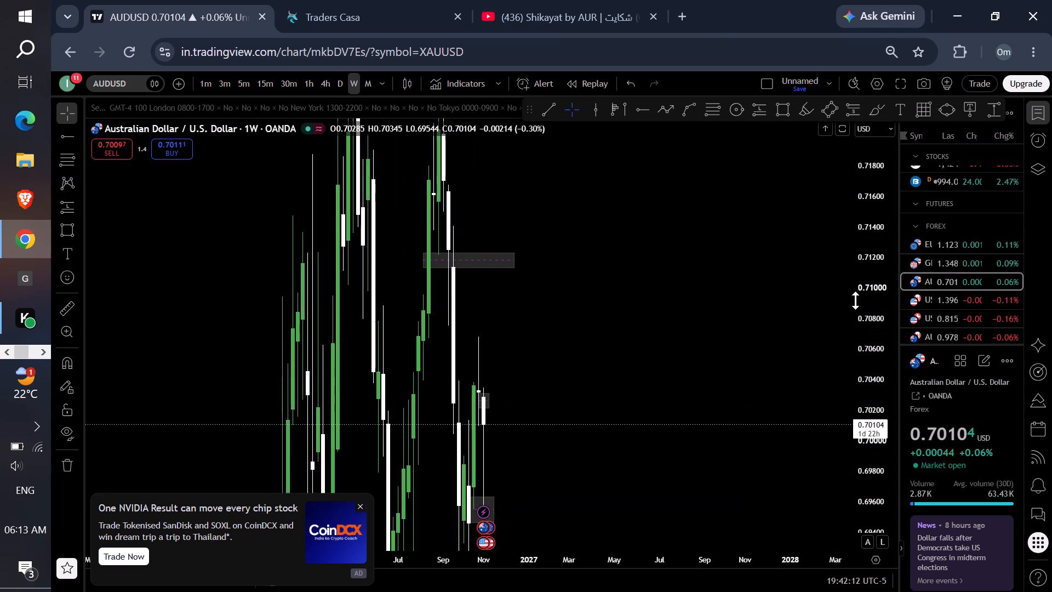
left_click_drag(868, 305, 821, 427)
left_click_drag(694, 419, 759, 349)
scroll(578, 331, "up", 4)
left_click_drag(567, 329, 573, 325)
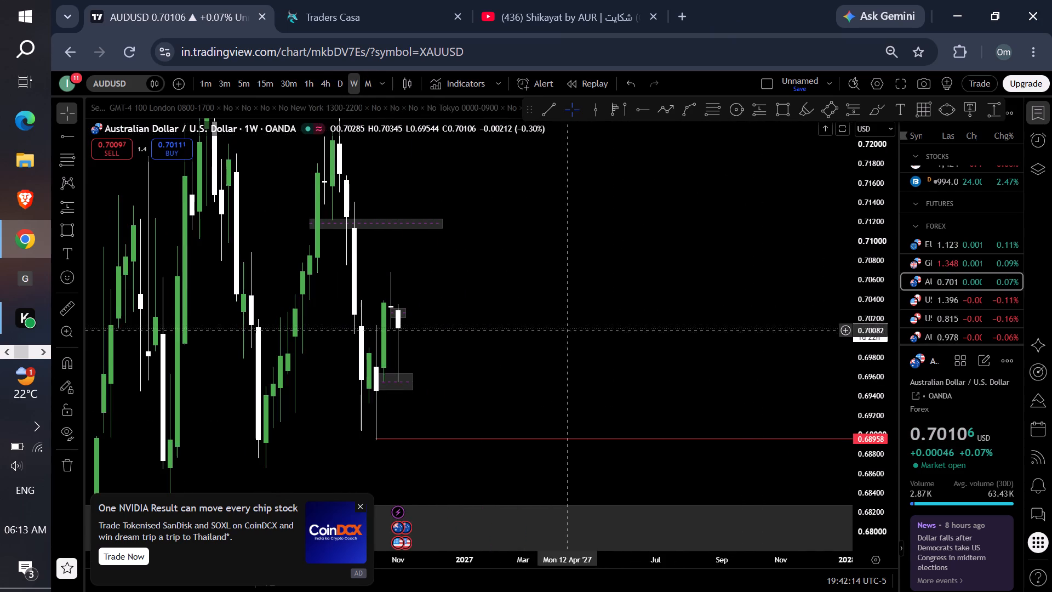
left_click_drag(573, 325, 626, 299)
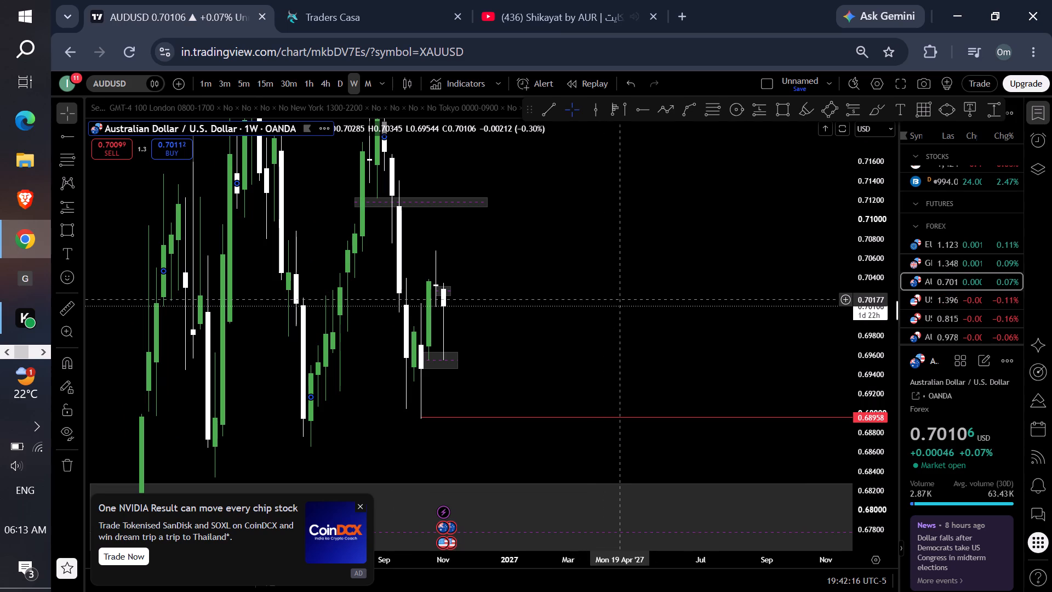